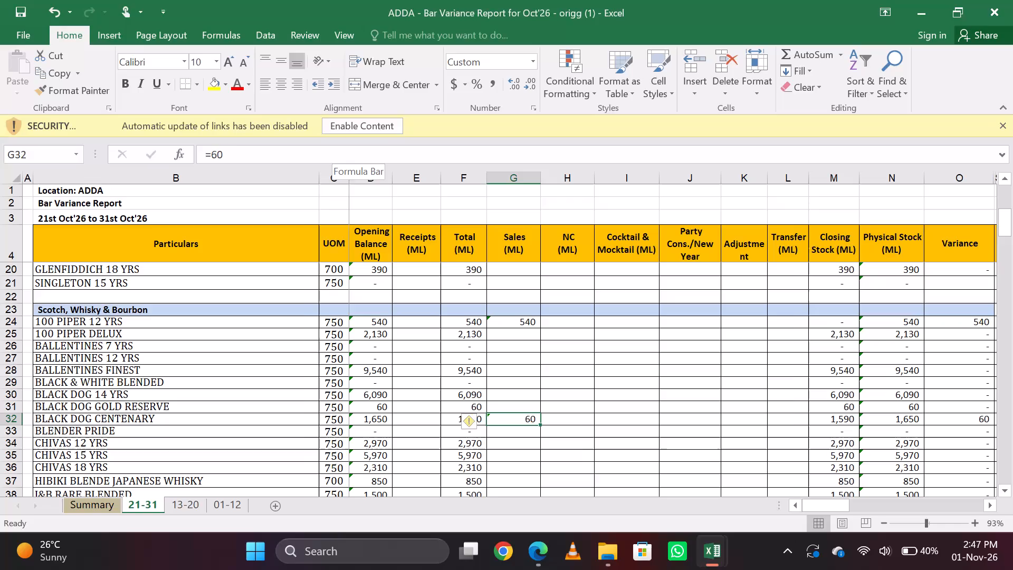
# Add +180*4 to the Sales formula of BLACK DOG CENTENARY for the 180 ml units.
pyautogui.click(340, 149)
pyautogui.write('+180*5')
pyautogui.press('BackSpace')
pyautogui.press('4')
pyautogui.press('Return')
pyautogui.press('Up')
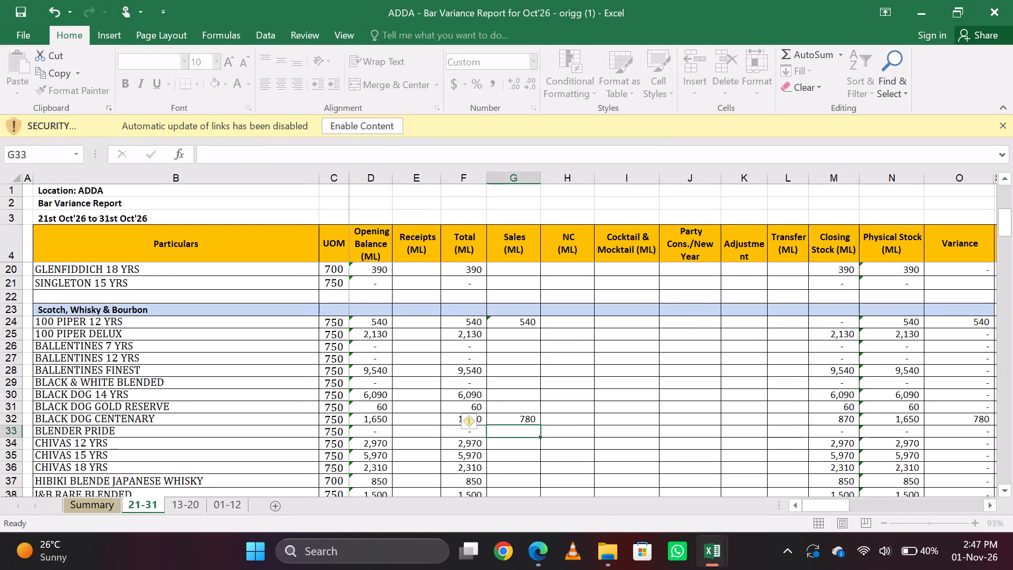
# Look up Black Dog 8 Years 25 Peg in the sales workbook and append +25*30 to the BLACK DOG CENTENARY Sales formula.
pyautogui.hotkey('alt', 'Tab')
pyautogui.press('Down')
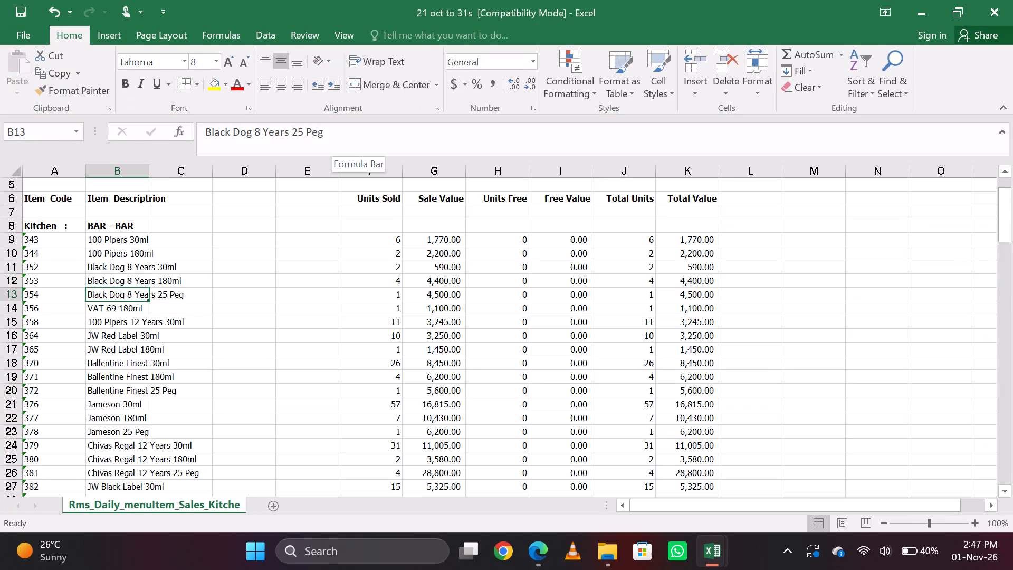
pyautogui.hotkey('alt', 'Tab')
pyautogui.click(361, 161)
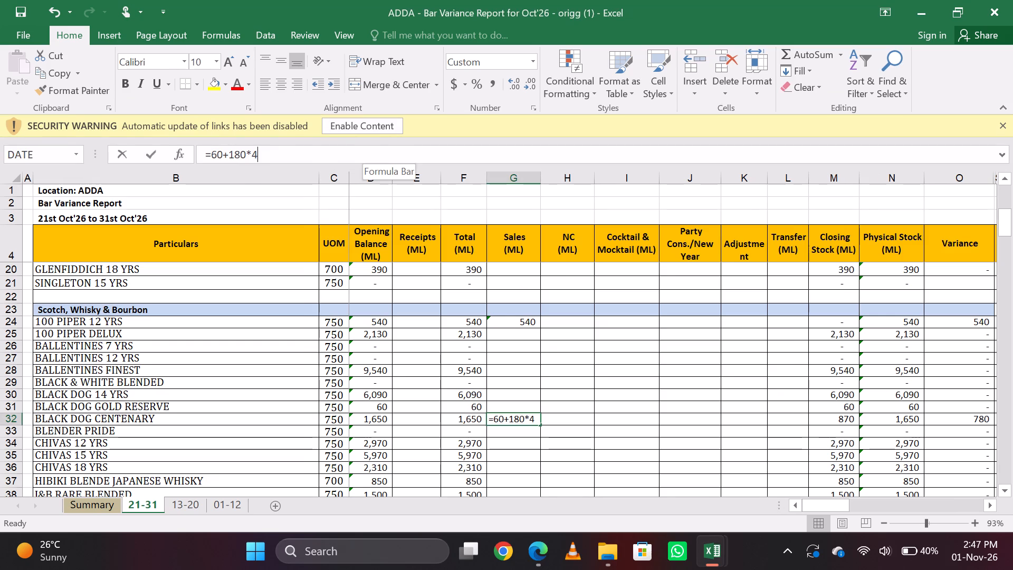
pyautogui.hotkey('shift', '+')
pyautogui.press('2')
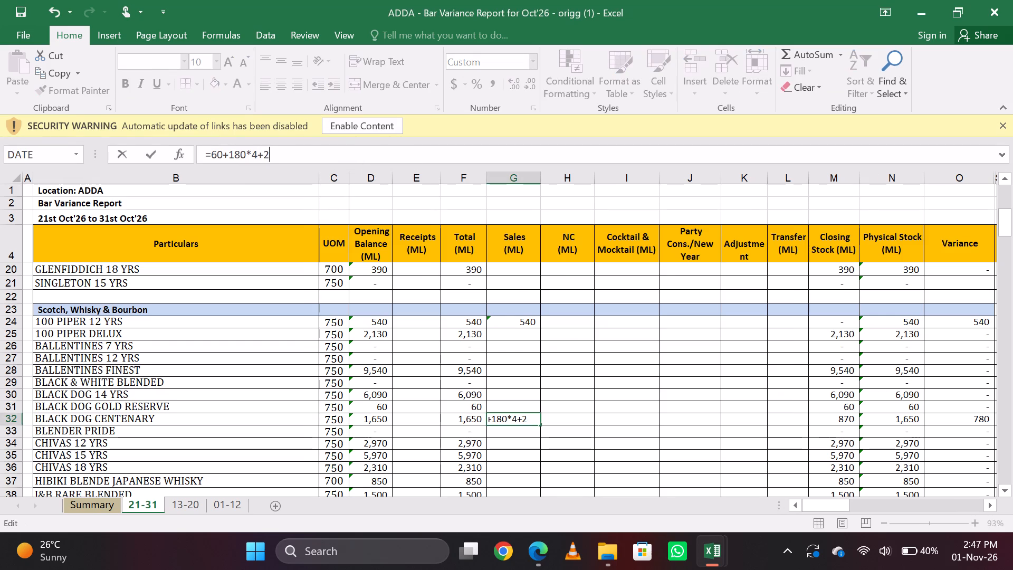
pyautogui.press('5')
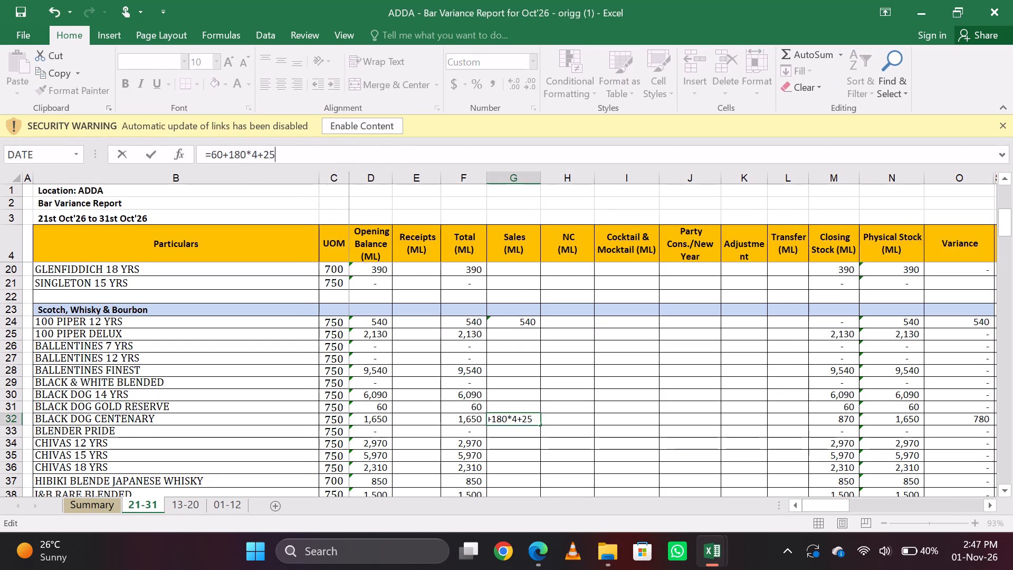
pyautogui.write('*30')
pyautogui.press('Return')
pyautogui.press('Up')
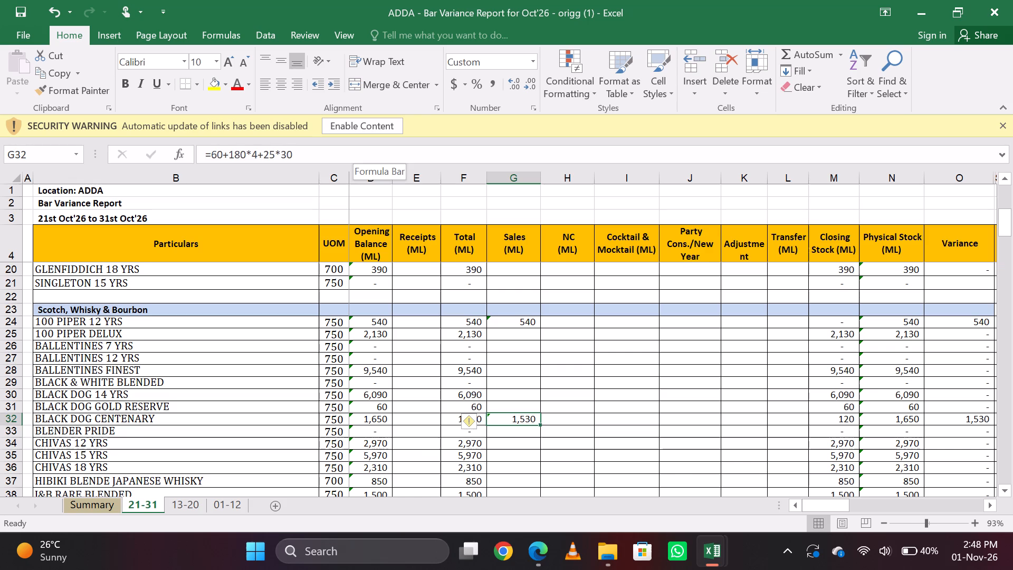
# Look up VAT 69 180ml in the sales workbook and enter =180 as the Sales of VAT 69 in the variance report.
pyautogui.hotkey('alt', 'Tab')
pyautogui.press('Down')
pyautogui.hotkey('ctrl', 'c')
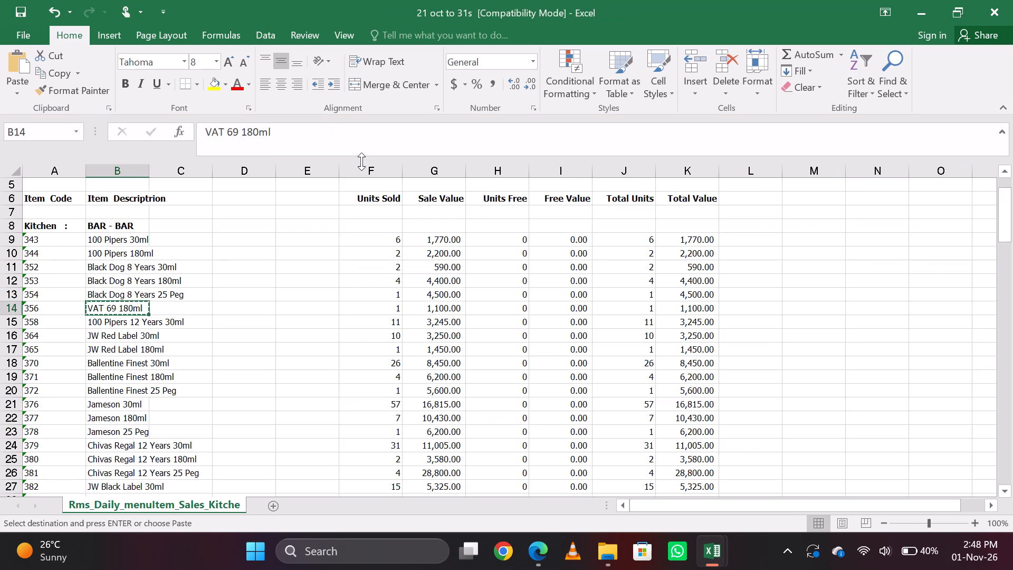
pyautogui.hotkey('alt', 'Tab')
pyautogui.press('Down')
pyautogui.press('Down')
pyautogui.press('Down')
pyautogui.press('Down')
pyautogui.press('Down')
pyautogui.press('Down')
pyautogui.press('Down')
pyautogui.press('Down')
pyautogui.press('Down')
pyautogui.press('Down')
pyautogui.press('Down')
pyautogui.press('Down')
pyautogui.press('Down')
pyautogui.press('Down')
pyautogui.press('Down')
pyautogui.press('Down')
pyautogui.press('Down')
pyautogui.press('Down')
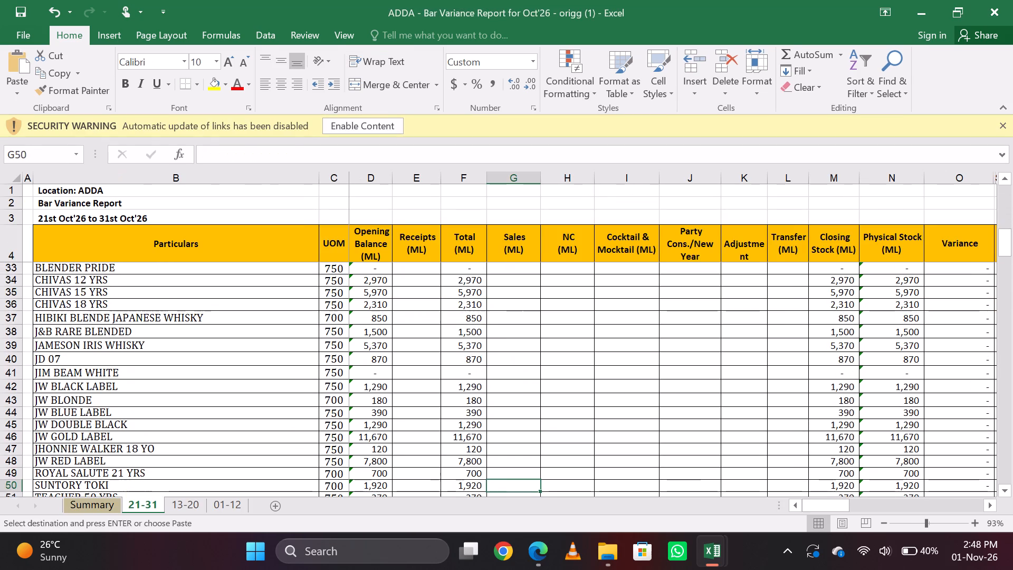
pyautogui.press('Up')
pyautogui.press('Down')
pyautogui.press('Down')
pyautogui.press('Down')
pyautogui.press('Down')
pyautogui.press('Down')
pyautogui.press('Down')
pyautogui.press('Up')
pyautogui.press('Up')
pyautogui.press('Up')
pyautogui.press('Down')
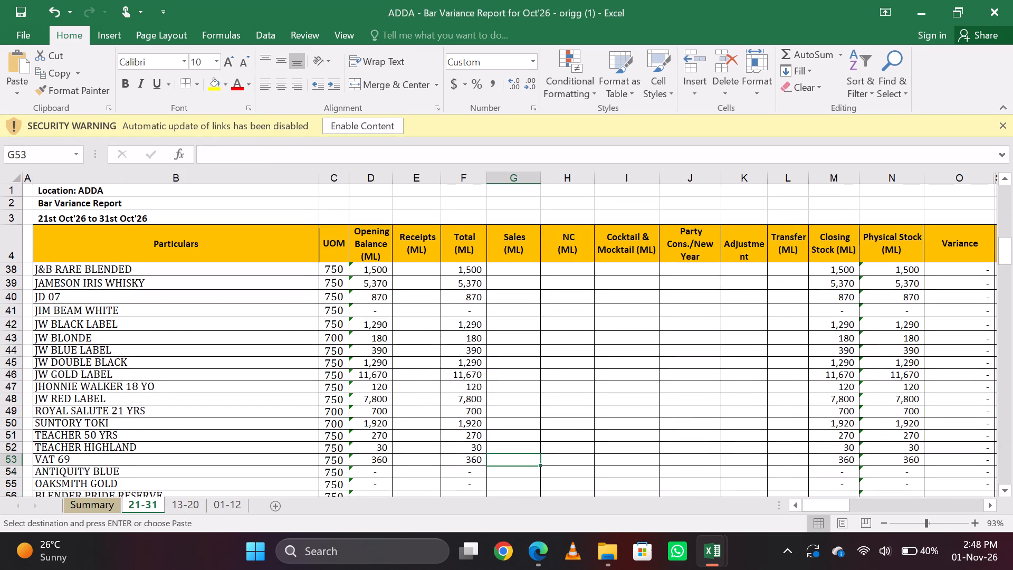
pyautogui.hotkey('alt', 'Tab')
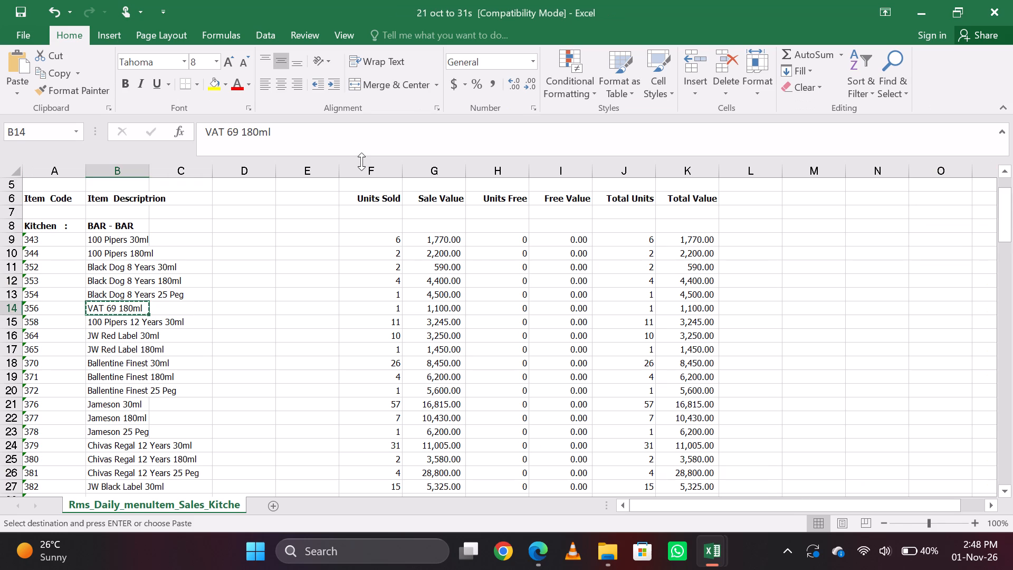
pyautogui.hotkey('alt', 'Tab')
pyautogui.write('=180')
pyautogui.press('Return')
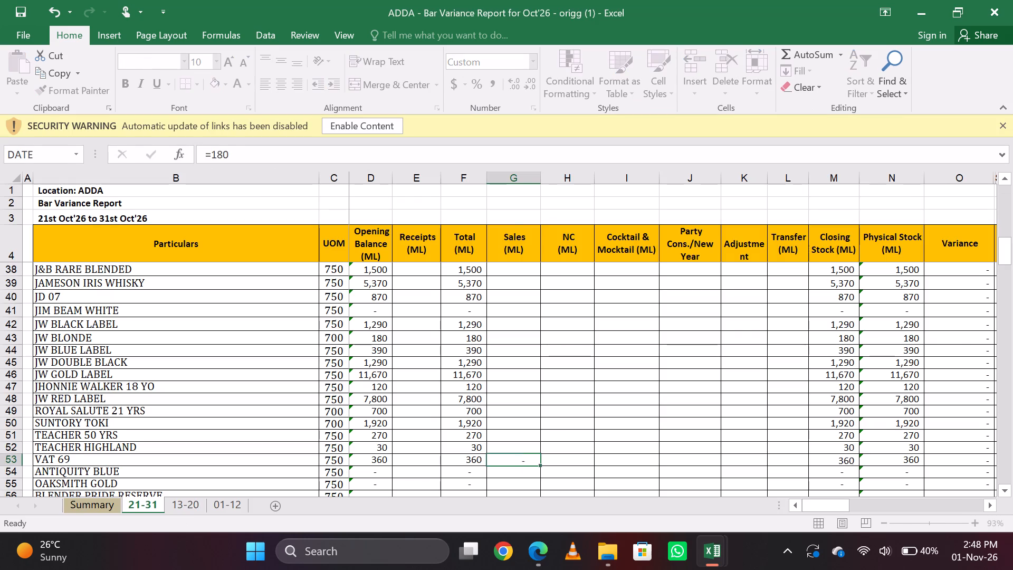
pyautogui.press('Up')
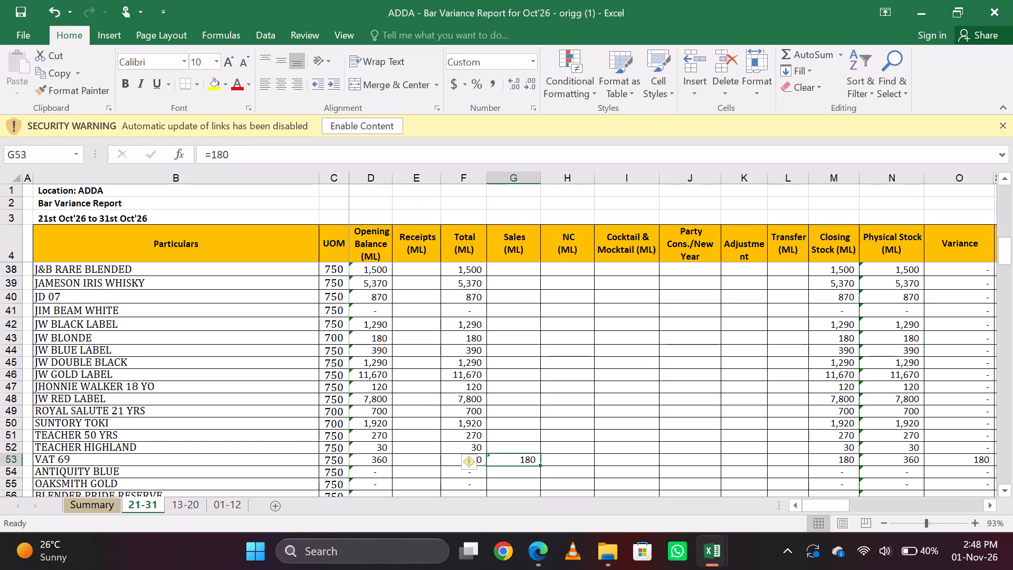
# Check the 100 Pipers 12 Years item, fill the 100 PIPER 12 YRS Sales formula down to 100 PIPER DELUX, and clear the 12 YRS cell.
pyautogui.hotkey('alt', 'Tab')
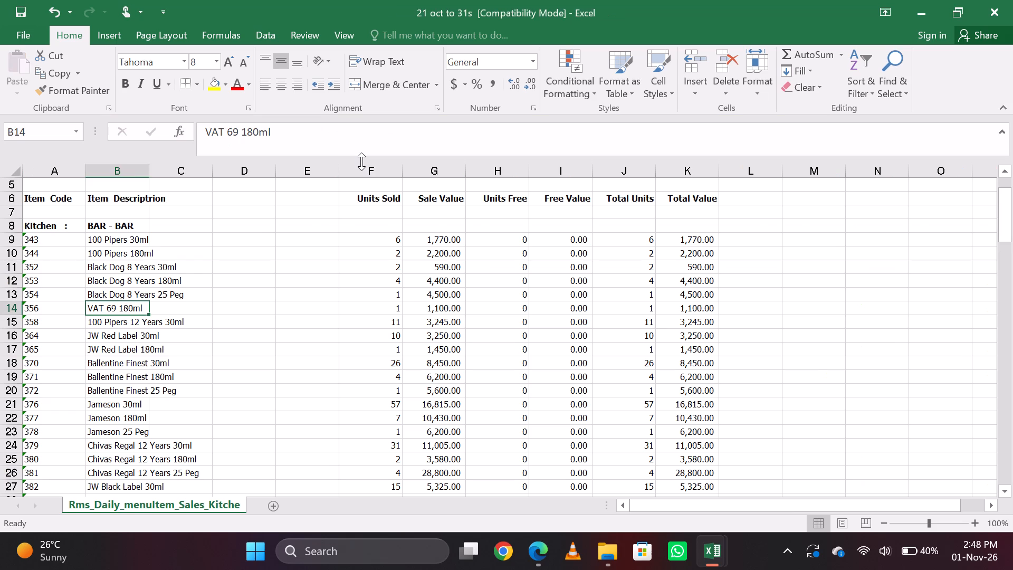
pyautogui.press('Down')
pyautogui.hotkey('ctrl', 'c')
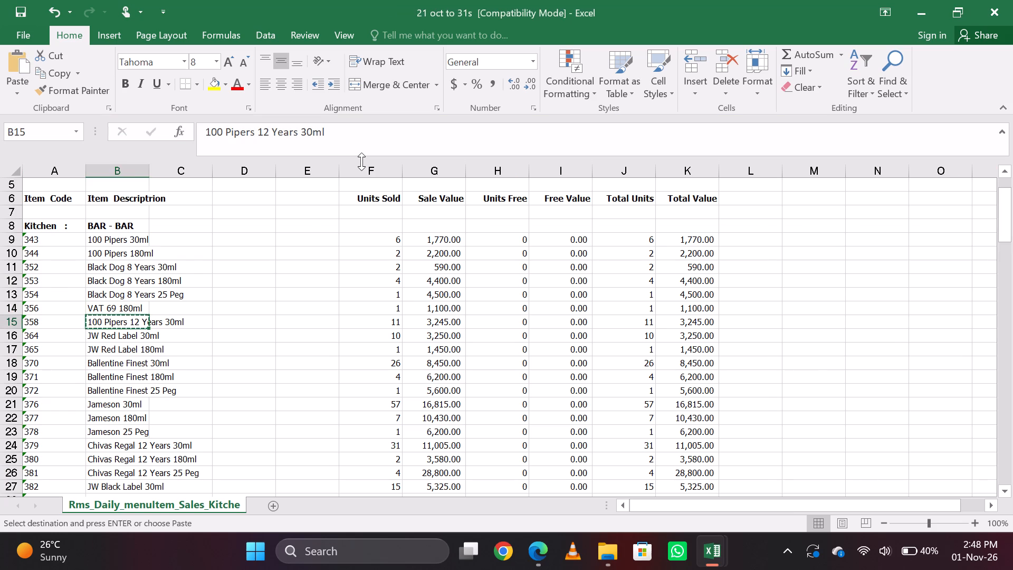
pyautogui.hotkey('alt', 'Tab')
pyautogui.press('Up')
pyautogui.press('Up')
pyautogui.press('Up')
pyautogui.press('Up')
pyautogui.press('Up')
pyautogui.press('Up')
pyautogui.press('Up')
pyautogui.press('Up')
pyautogui.press('Up')
pyautogui.press('Up')
pyautogui.press('Up')
pyautogui.press('Up')
pyautogui.press('Up')
pyautogui.press('Up')
pyautogui.press('Up')
pyautogui.press('Up')
pyautogui.press('Up')
pyautogui.press('Up')
pyautogui.press('Up')
pyautogui.press('Up')
pyautogui.press('Down')
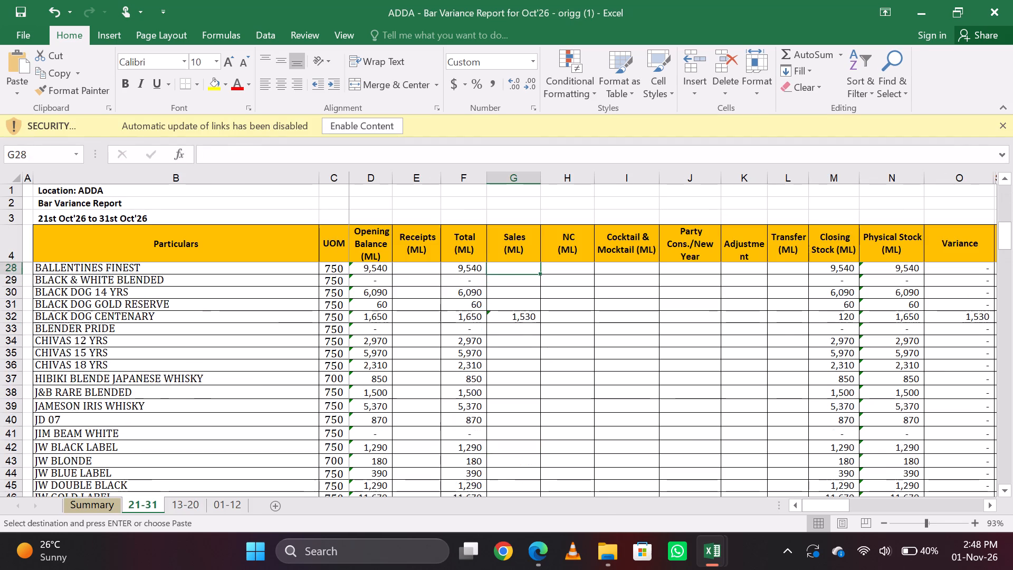
pyautogui.press('Up')
pyautogui.press('Up')
pyautogui.press('Up')
pyautogui.press('Up')
pyautogui.press('Up')
pyautogui.press('Up')
pyautogui.press('Up')
pyautogui.press('Up')
pyautogui.press('Down')
pyautogui.press('Down')
pyautogui.press('Down')
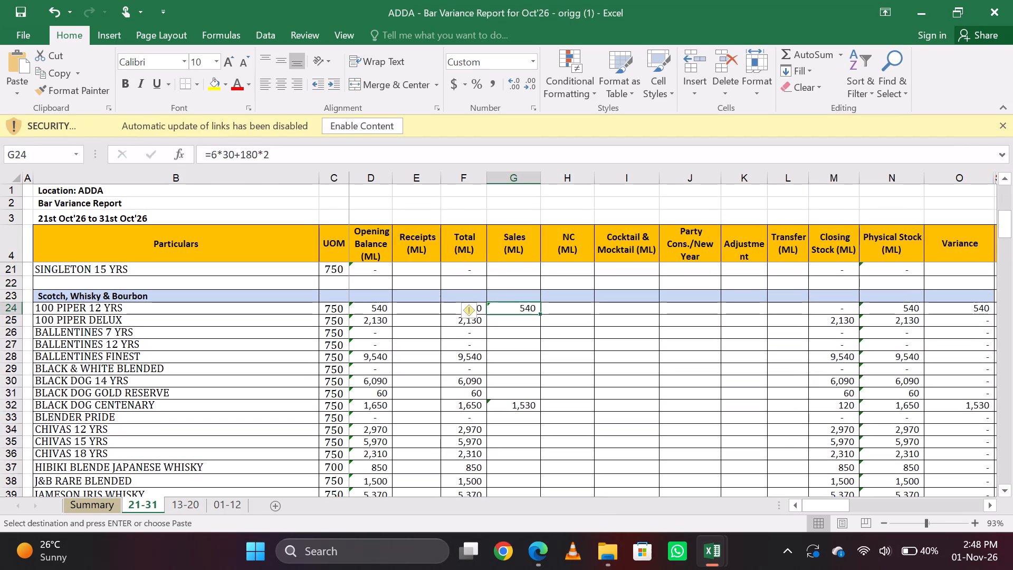
pyautogui.press('Down')
pyautogui.press('Up')
pyautogui.hotkey('alt', 'Tab')
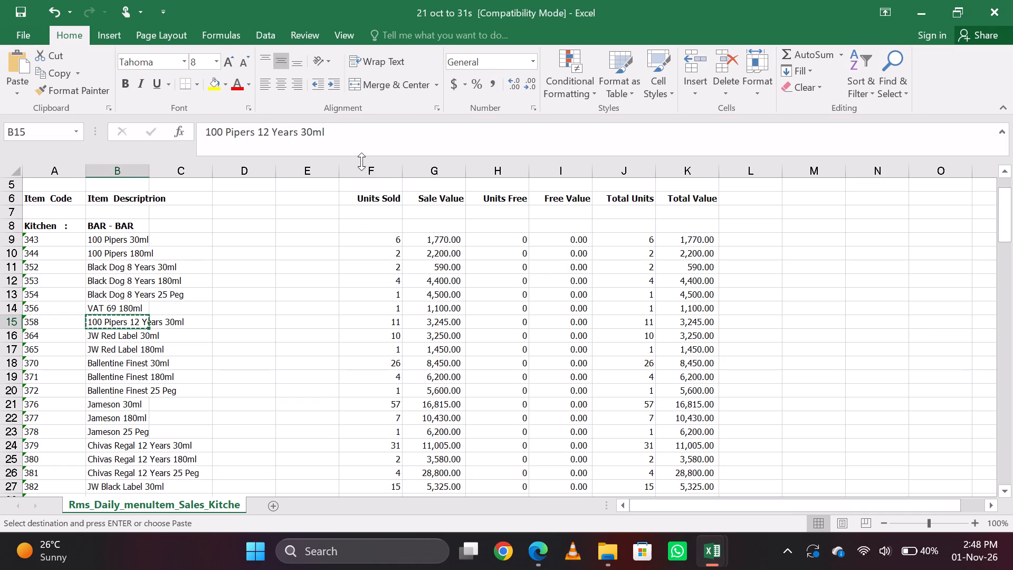
pyautogui.hotkey('alt', 'Tab')
pyautogui.press('Down')
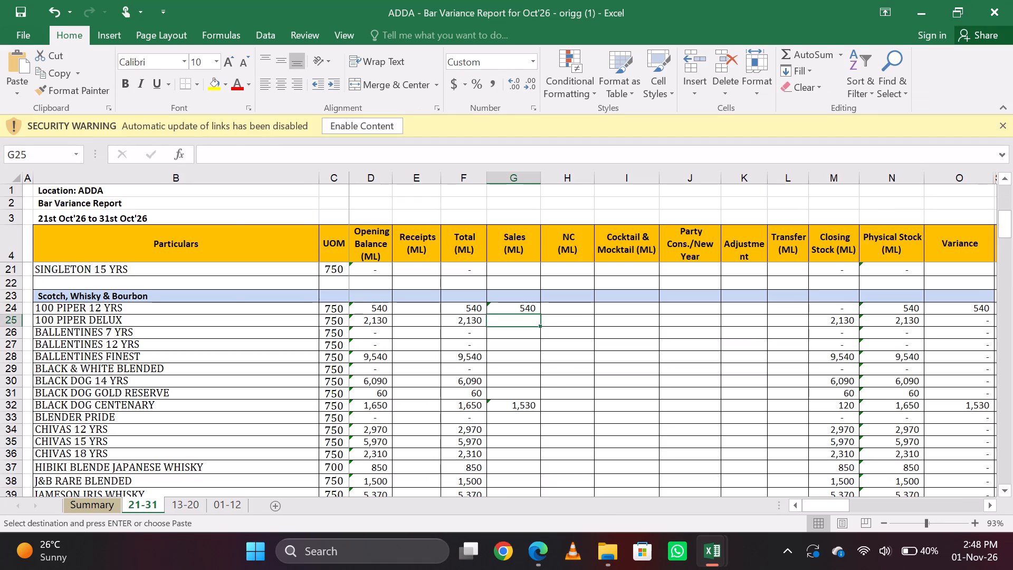
pyautogui.hotkey('ctrl', 'd')
pyautogui.press('Up')
pyautogui.press('BackSpace')
pyautogui.press('Down')
pyautogui.press('Up')
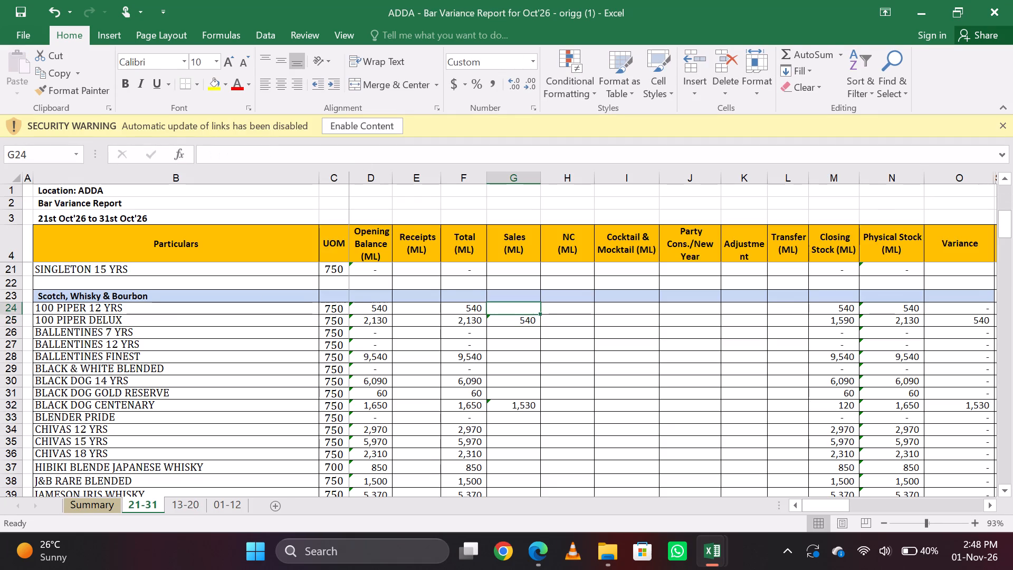
pyautogui.press('Down')
pyautogui.press('Up')
# Look up the 100 Pipers 12 Years 30ml units and enter =11*30 as the Sales of 100 PIPER 12 YRS.
pyautogui.hotkey('alt', 'Tab')
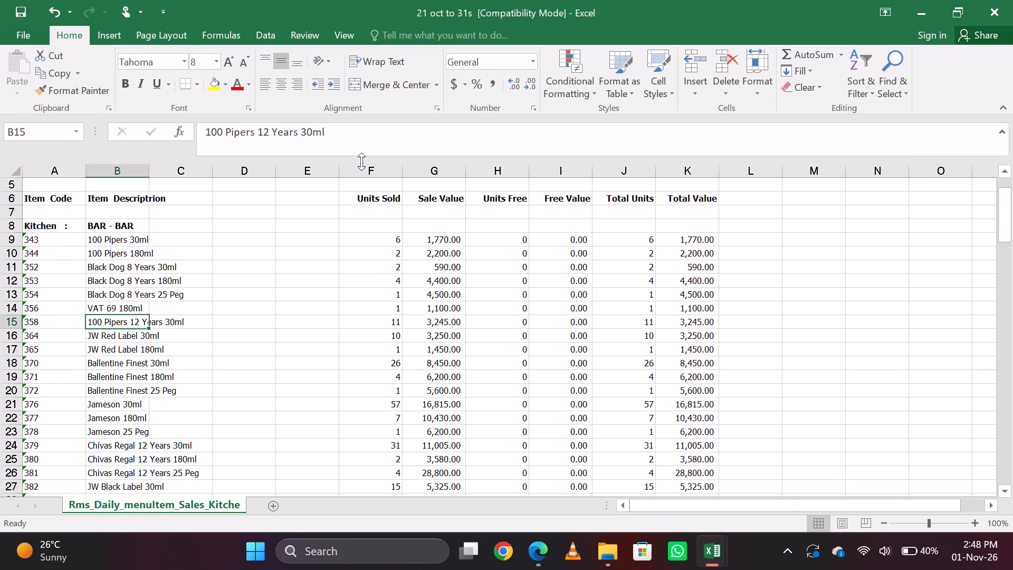
pyautogui.press('Down')
pyautogui.press('Up')
pyautogui.hotkey('alt', 'Tab')
pyautogui.press('Down')
pyautogui.press('Up')
pyautogui.write('=11*30')
pyautogui.press('Return')
pyautogui.press('Up')
# Look up JW Red Label 30ml in the sales workbook and enter =10*30 as the Sales of JW RED LABEL.
pyautogui.hotkey('alt', 'Tab')
pyautogui.press('Down')
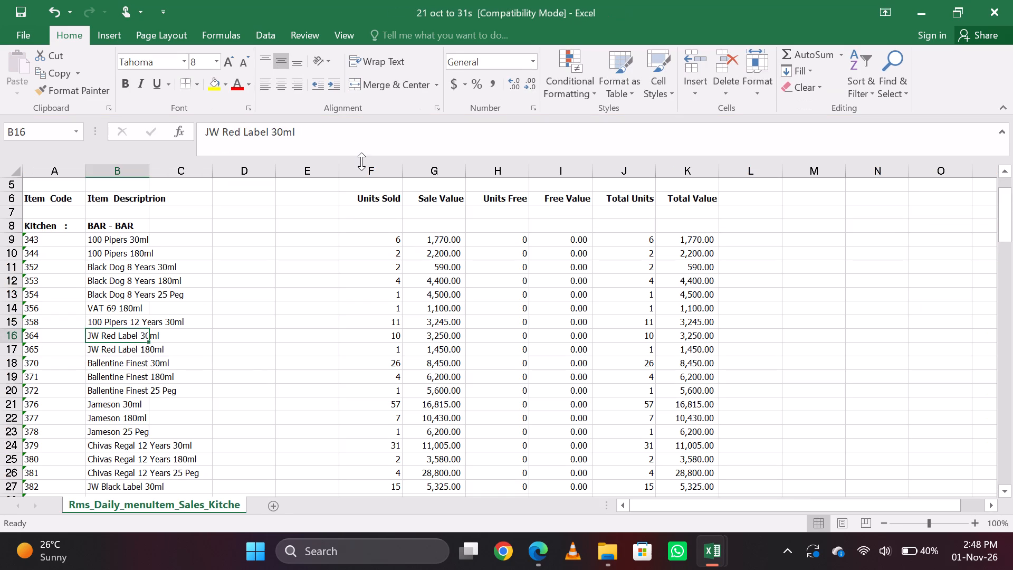
pyautogui.hotkey('ctrl', 'c')
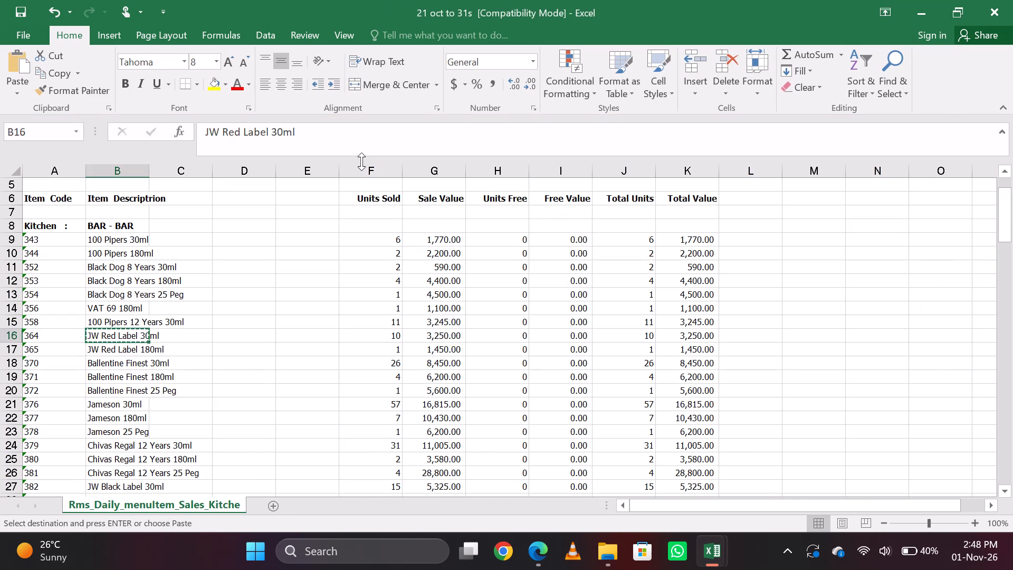
pyautogui.hotkey('alt', 'Tab')
pyautogui.press('Down')
pyautogui.press('Down')
pyautogui.press('Down')
pyautogui.press('Down')
pyautogui.press('Down')
pyautogui.press('Down')
pyautogui.press('Down')
pyautogui.press('Down')
pyautogui.press('Down')
pyautogui.press('Down')
pyautogui.press('Down')
pyautogui.press('Down')
pyautogui.press('Down')
pyautogui.press('Down')
pyautogui.press('Down')
pyautogui.press('Down')
pyautogui.press('Down')
pyautogui.press('Down')
pyautogui.press('Down')
pyautogui.press('Down')
pyautogui.press('Down')
pyautogui.press('Up')
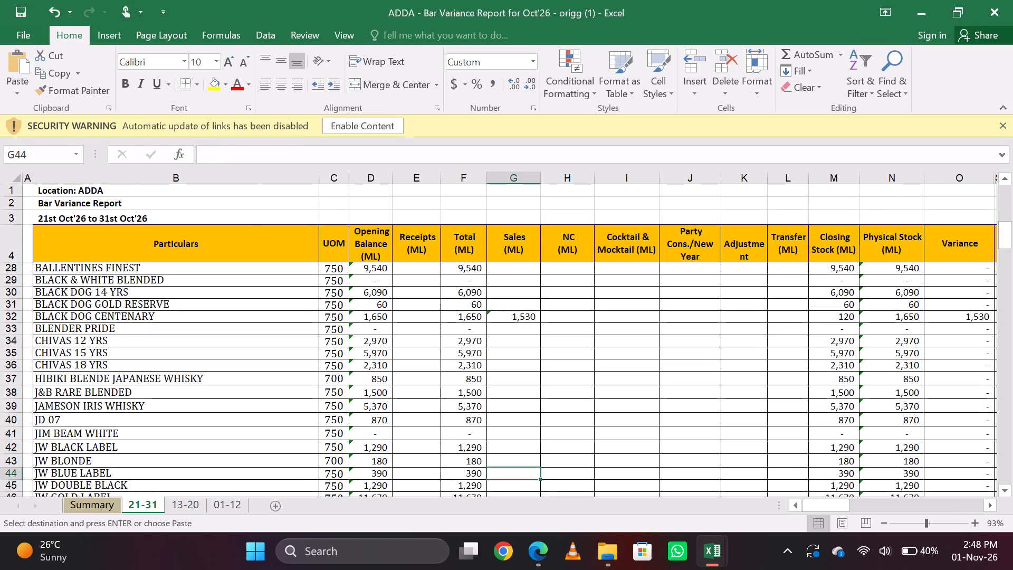
pyautogui.press('Up')
pyautogui.press('Down')
pyautogui.press('Down')
pyautogui.press('Down')
pyautogui.press('Down')
pyautogui.press('Down')
pyautogui.press('Up')
pyautogui.press('Down')
pyautogui.press('Down')
pyautogui.press('Up')
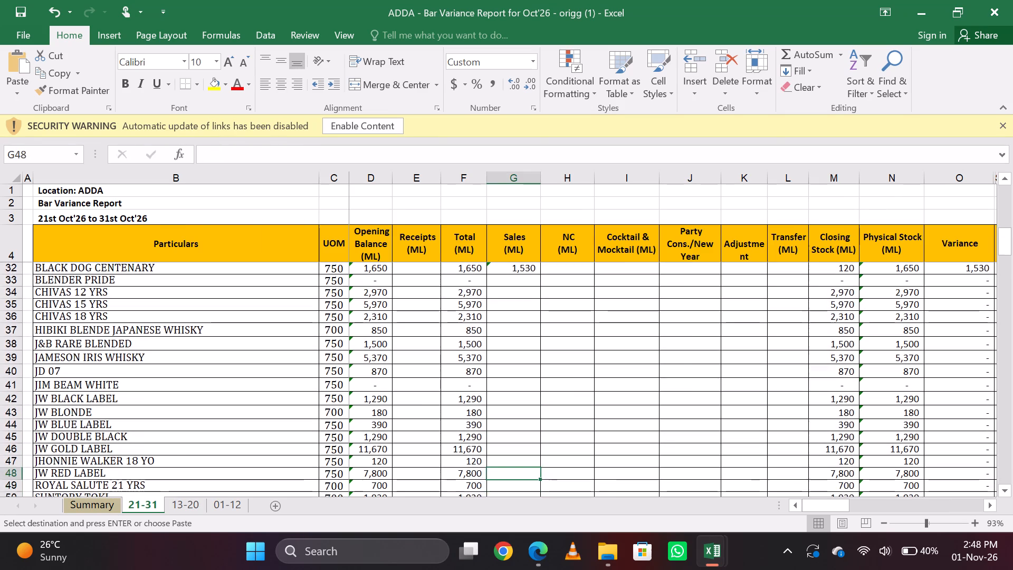
pyautogui.hotkey('alt', 'Tab')
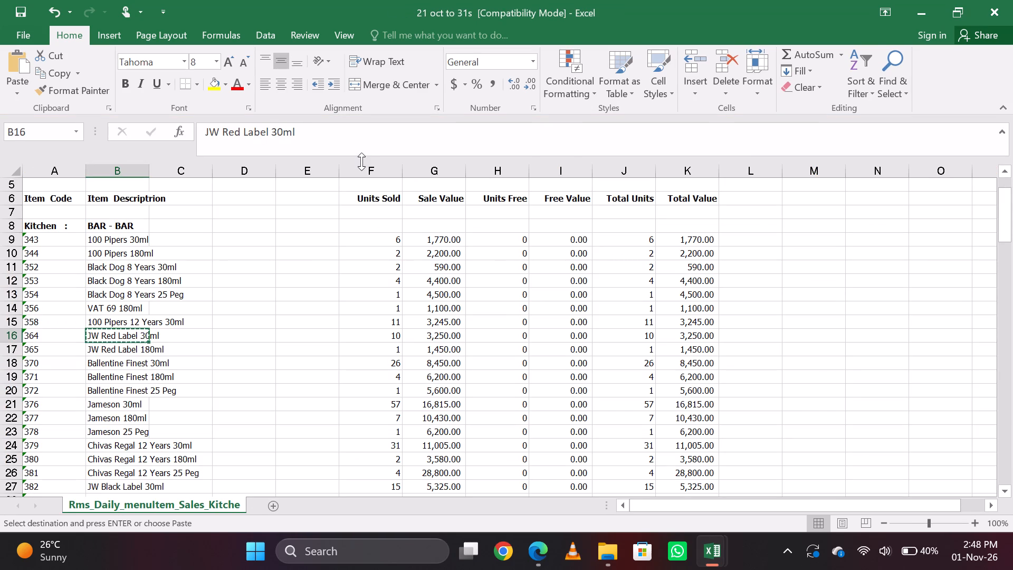
pyautogui.hotkey('alt', 'Tab')
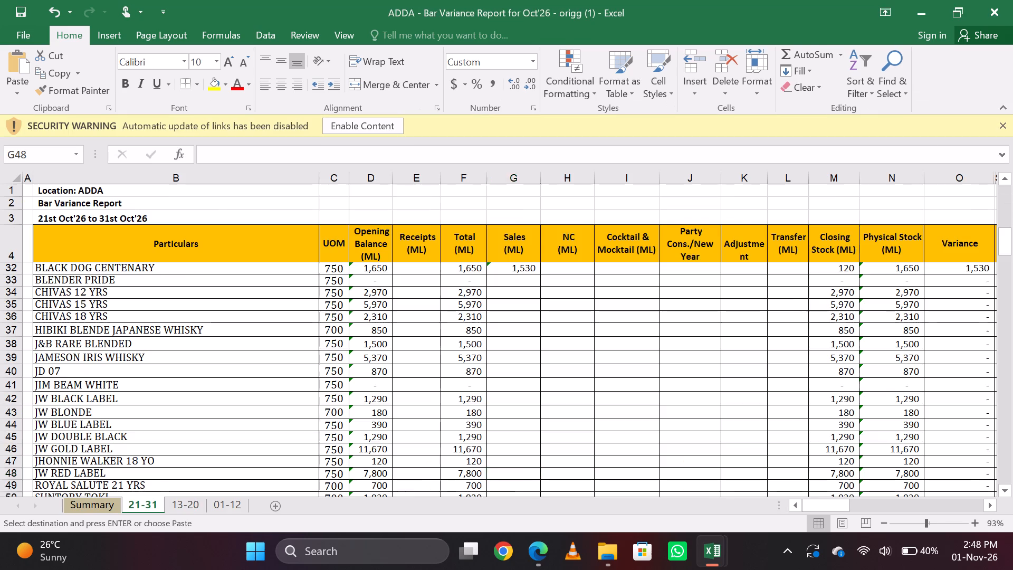
pyautogui.press('Down')
pyautogui.press('Up')
pyautogui.write('=10*30')
pyautogui.press('Return')
pyautogui.press('Up')
# Look up JW Red Label 180ml in the sales workbook and add +180 to the JW RED LABEL Sales formula.
pyautogui.hotkey('alt', 'Tab')
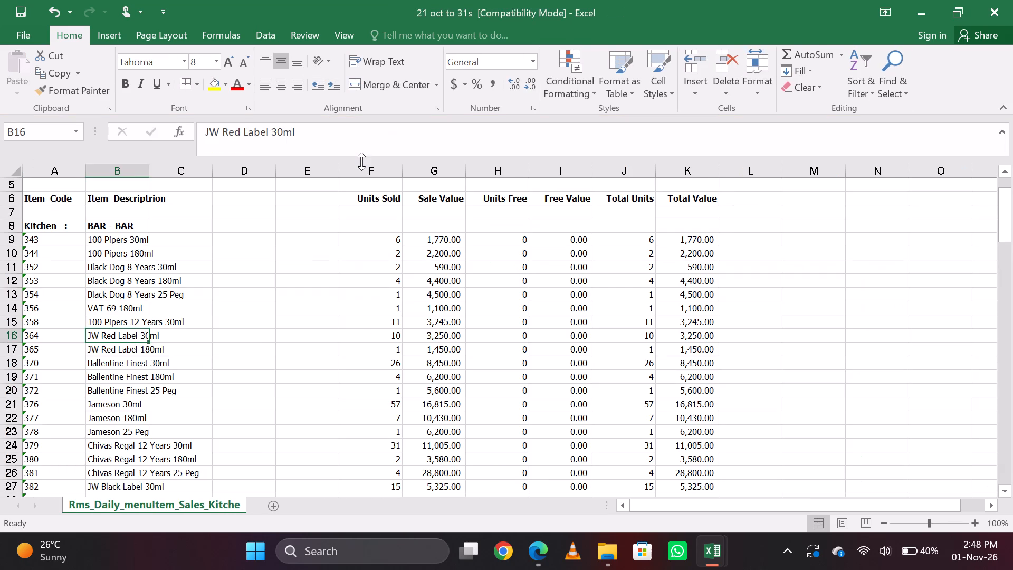
pyautogui.press('Down')
pyautogui.hotkey('alt', 'Tab')
pyautogui.click(361, 161)
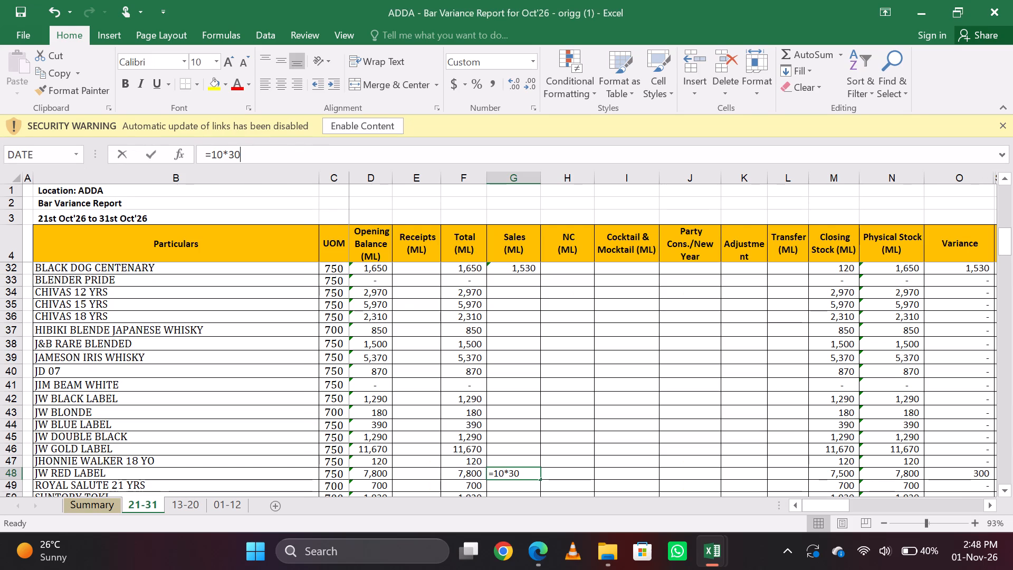
pyautogui.write('+180')
pyautogui.press('Return')
pyautogui.press('Up')
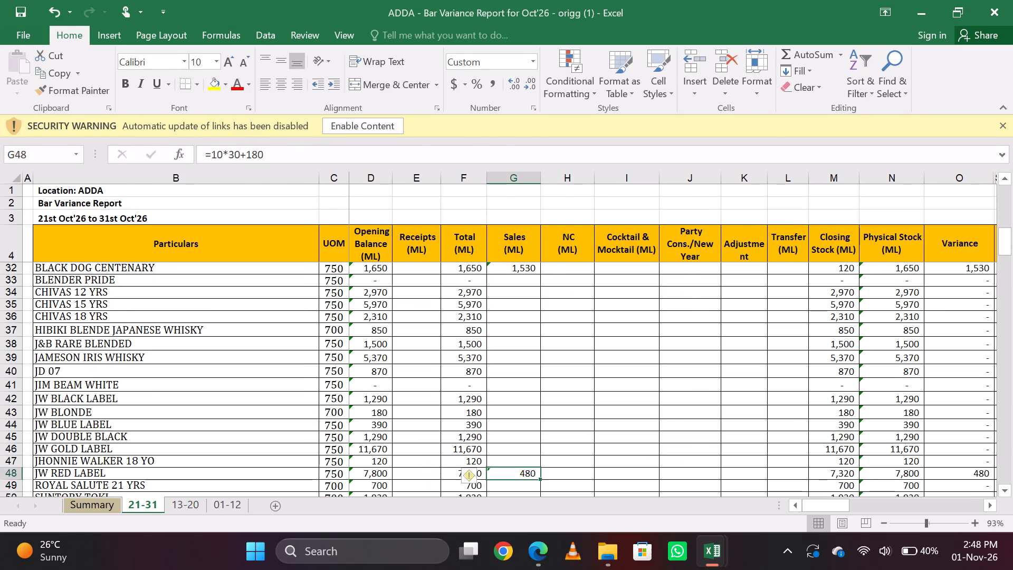
# Copy the Ballentine Finest 30ml item name, find the BALLENTINES FINEST Sales cell in the variance report, and return to the sales workbook for its units.
pyautogui.hotkey('alt', 'Tab')
pyautogui.press('Down')
pyautogui.hotkey('ctrl', 'c')
pyautogui.hotkey('alt', 'Tab')
pyautogui.press('Up')
pyautogui.press('Up')
pyautogui.press('Up')
pyautogui.press('Up')
pyautogui.press('Up')
pyautogui.press('Up')
pyautogui.press('Up')
pyautogui.press('Up')
pyautogui.press('Up')
pyautogui.press('Up')
pyautogui.press('Up')
pyautogui.press('Up')
pyautogui.press('Up')
pyautogui.press('Up')
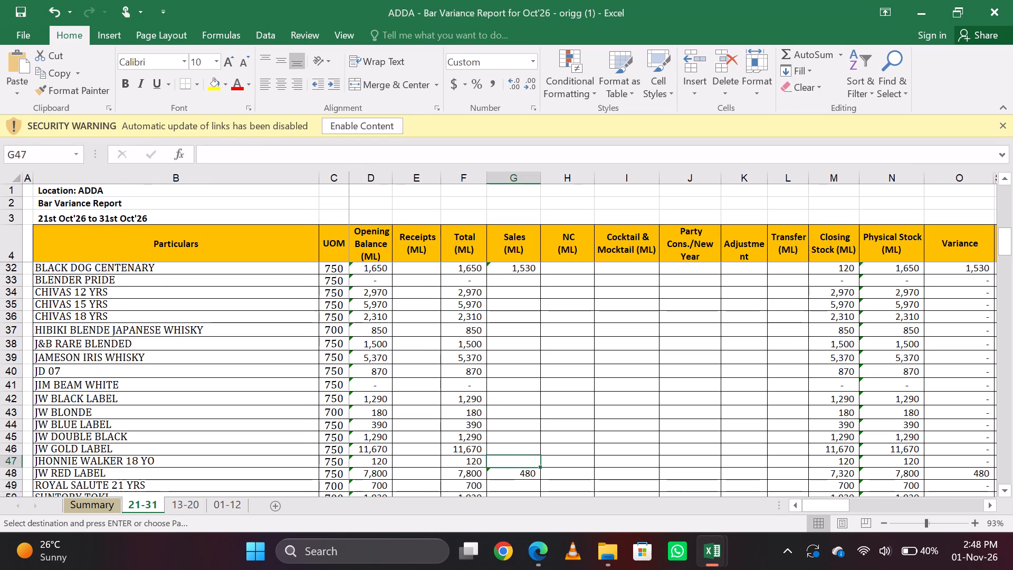
pyautogui.press('Up')
pyautogui.press('Up')
pyautogui.press('Up')
pyautogui.press('Up')
pyautogui.press('Up')
pyautogui.press('Up')
pyautogui.press('Up')
pyautogui.press('Up')
pyautogui.press('Down')
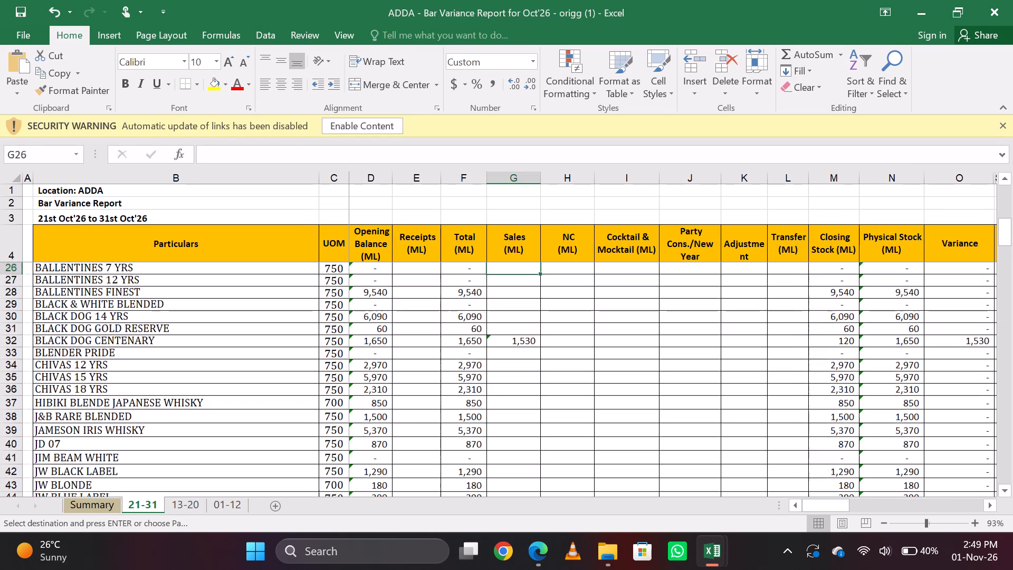
pyautogui.press('Down')
pyautogui.press('Down')
pyautogui.press('Up')
pyautogui.hotkey('alt', 'Tab')
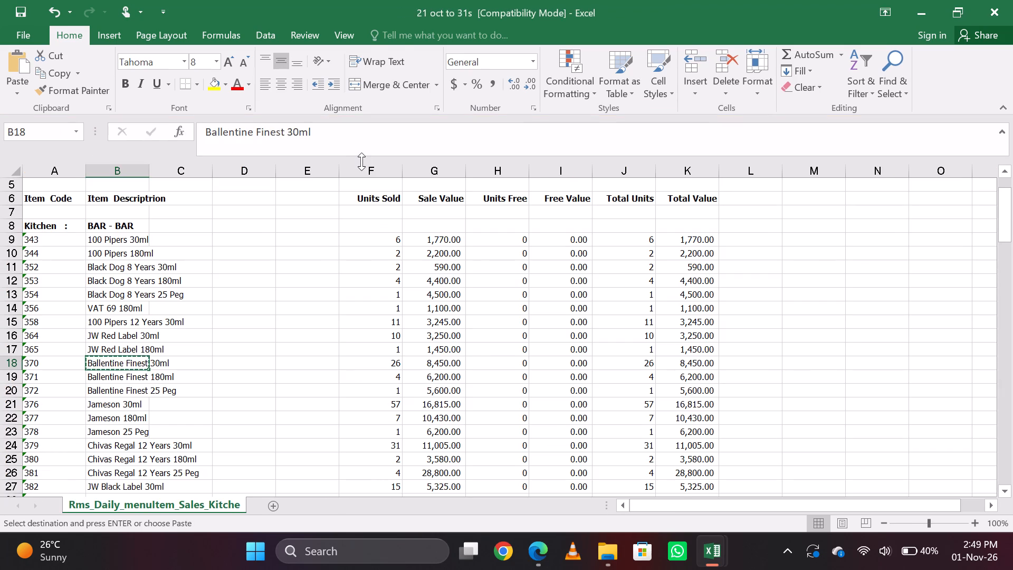
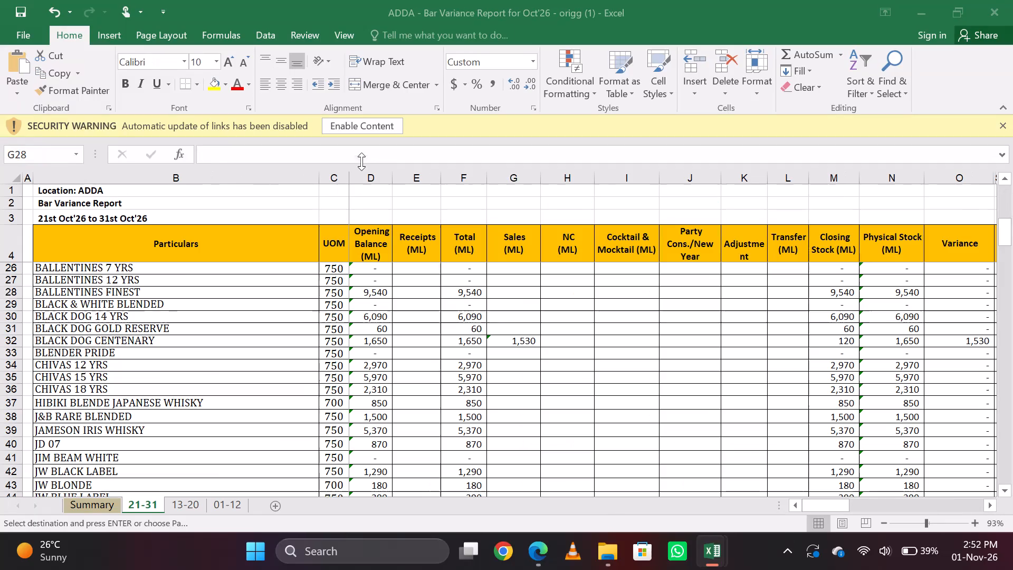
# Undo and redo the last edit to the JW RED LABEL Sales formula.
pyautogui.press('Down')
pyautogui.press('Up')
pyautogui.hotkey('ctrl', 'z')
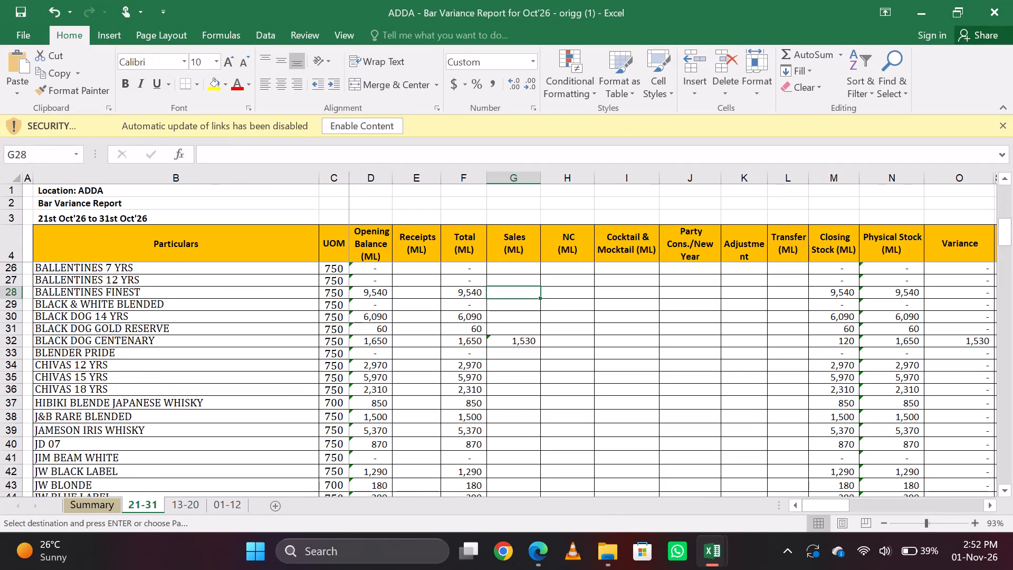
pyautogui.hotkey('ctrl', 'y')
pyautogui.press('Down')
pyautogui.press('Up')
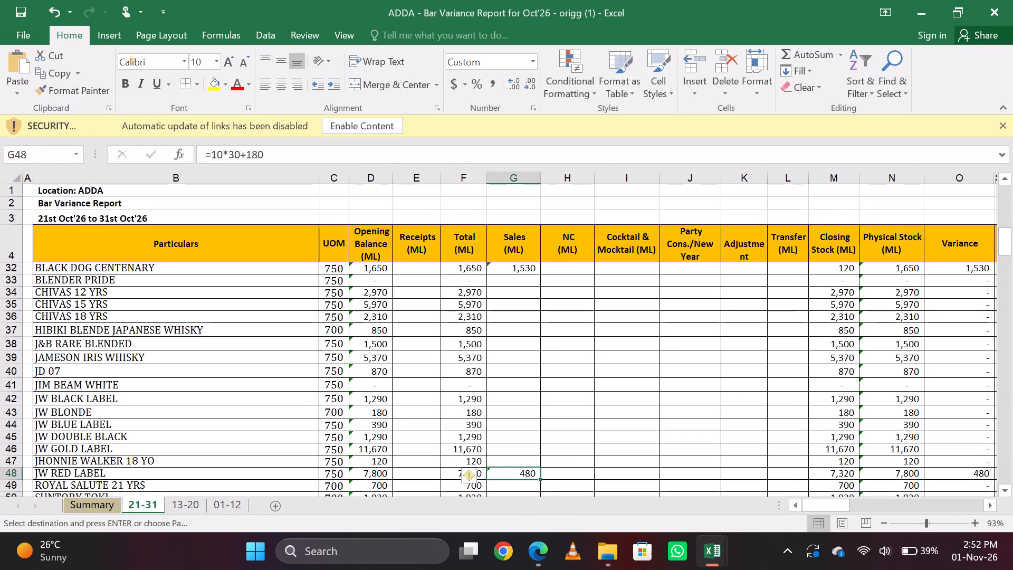
# Recheck the Ballentine Finest 30ml row in the sales workbook, copy its item name and return to the variance report.
pyautogui.hotkey('alt', 'Tab')
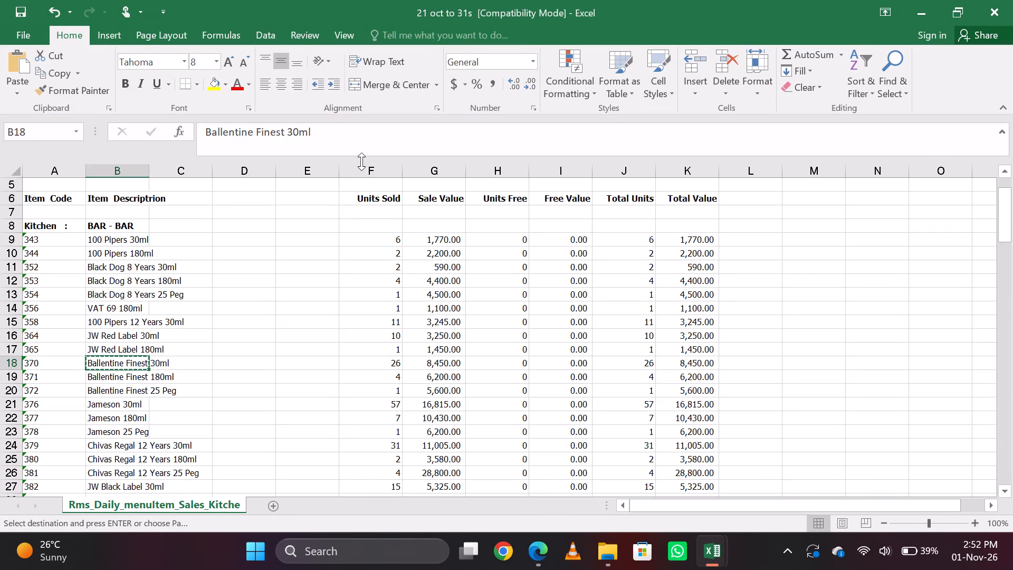
pyautogui.press('Up')
pyautogui.press('Down')
pyautogui.press('Up')
pyautogui.hotkey('alt', 'Tab')
pyautogui.press('Down')
pyautogui.press('Up')
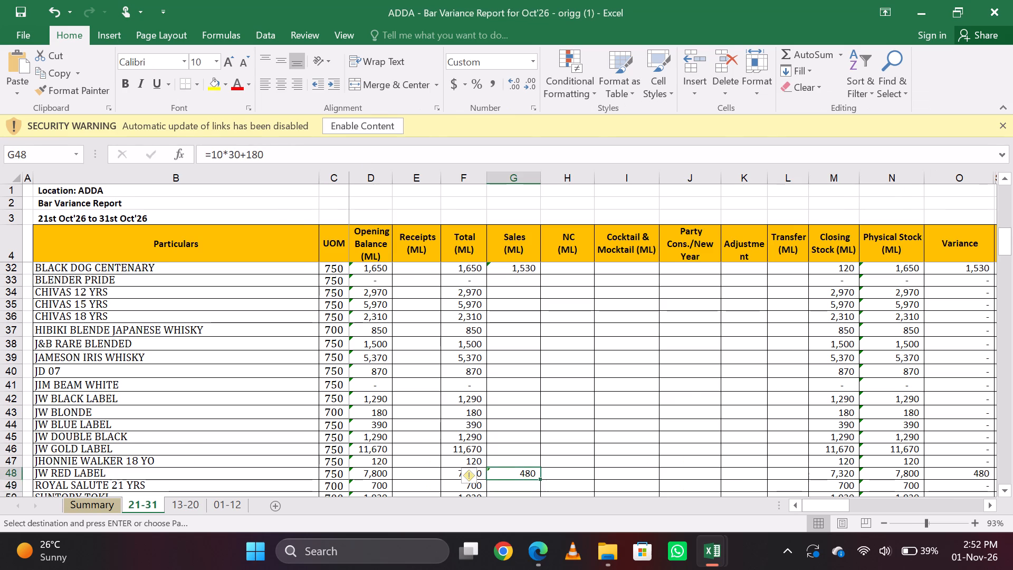
pyautogui.hotkey('alt', 'Tab')
pyautogui.press('Down')
pyautogui.hotkey('ctrl', 'c')
pyautogui.hotkey('alt', 'Tab')
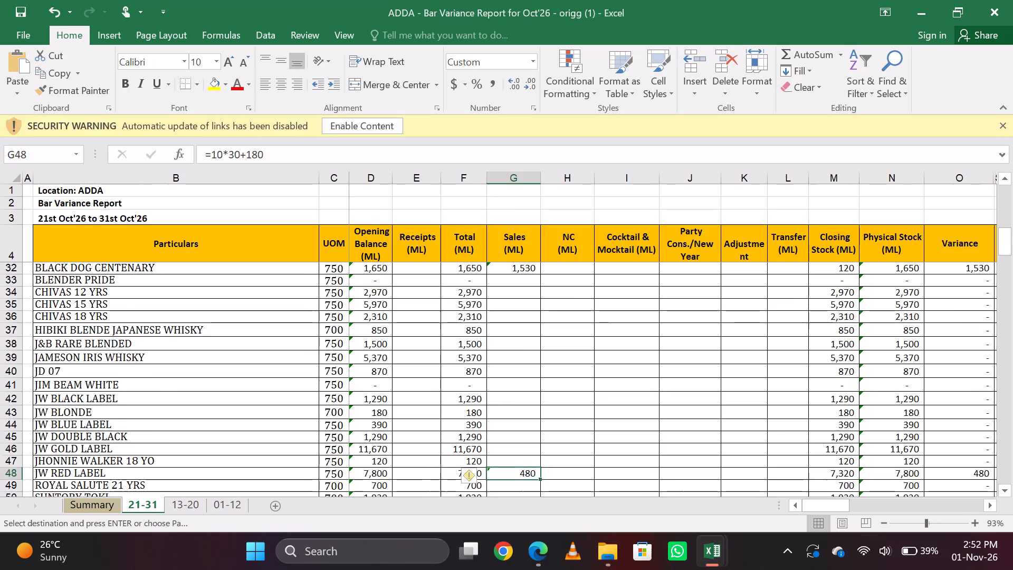
# Find BALLENTINES FINEST in the variance report and enter =26*30 as its Sales, checking the 30ml units in the sales workbook.
pyautogui.press('pageup')
pyautogui.press('Down')
pyautogui.press('Up')
pyautogui.press('Up')
pyautogui.press('Up')
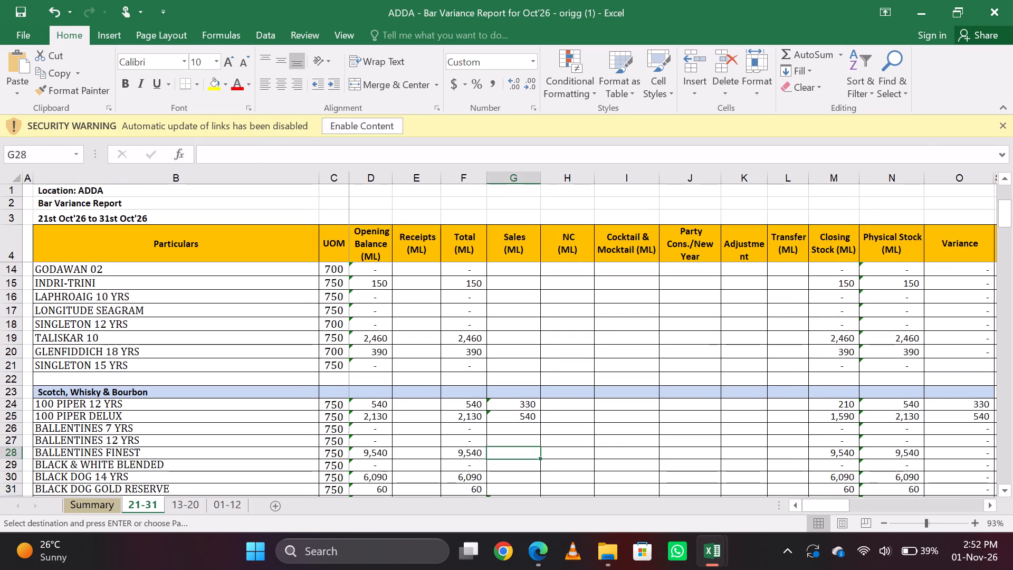
pyautogui.hotkey('alt', 'Tab')
pyautogui.press('Down')
pyautogui.press('Up')
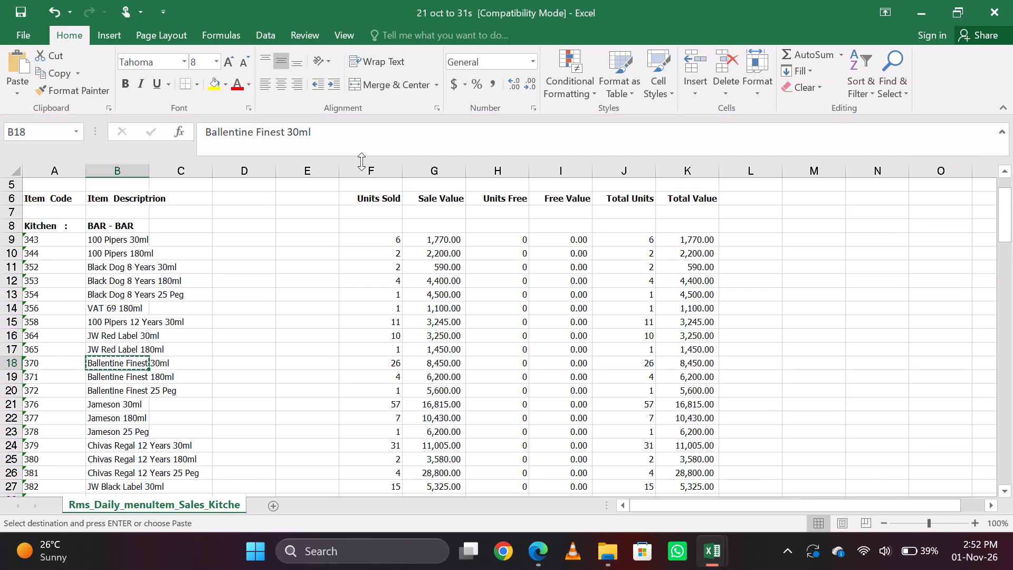
pyautogui.hotkey('alt', 'Tab')
pyautogui.press('Down')
pyautogui.press('Up')
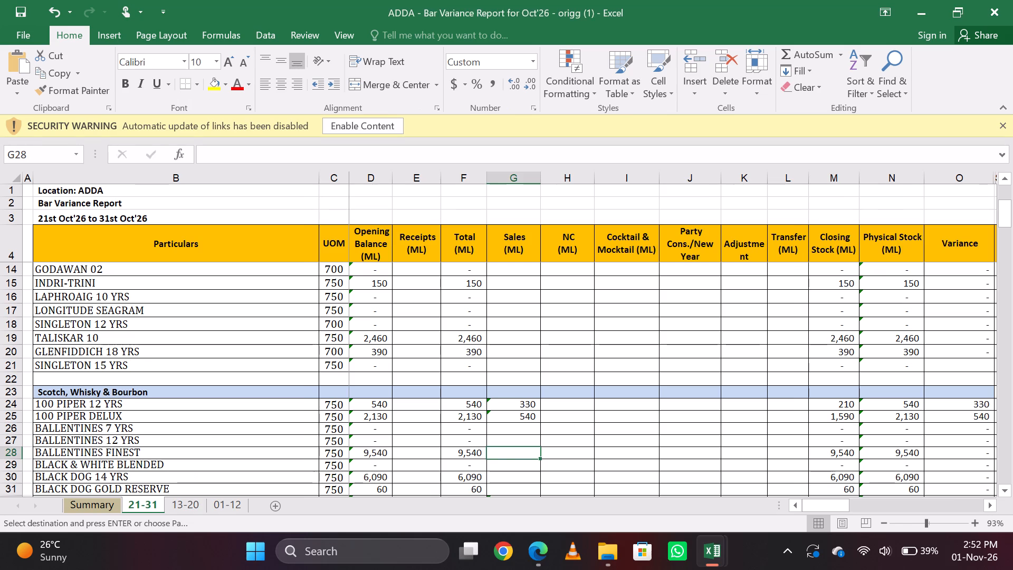
pyautogui.write('=26*30')
pyautogui.press('Return')
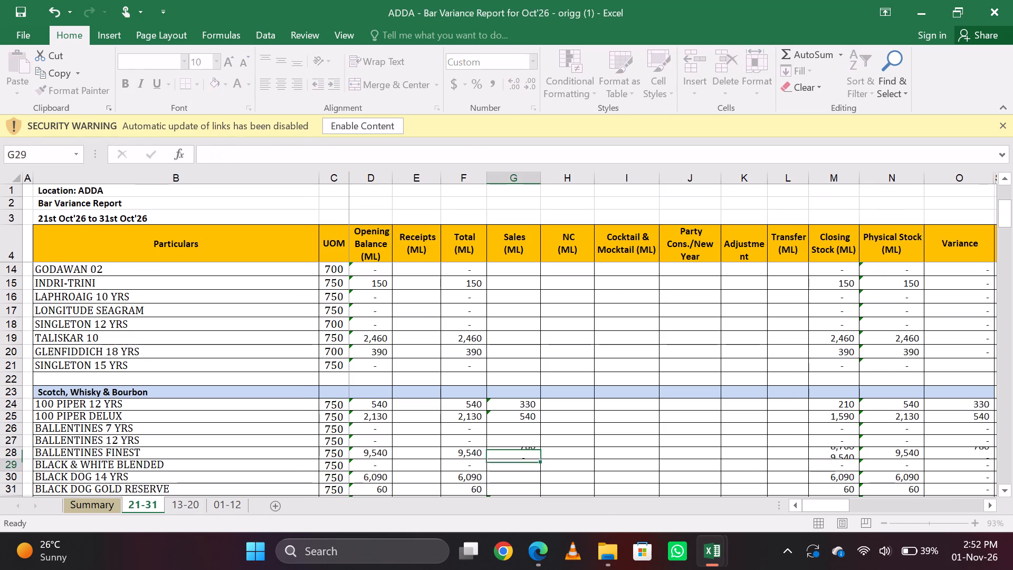
pyautogui.press('Up')
# Look up Ballentine Finest 180ml in the sales workbook and add +180*4 to the BALLENTINES FINEST Sales formula.
pyautogui.hotkey('alt', 'Tab')
pyautogui.press('Down')
pyautogui.hotkey('ctrl', 'c')
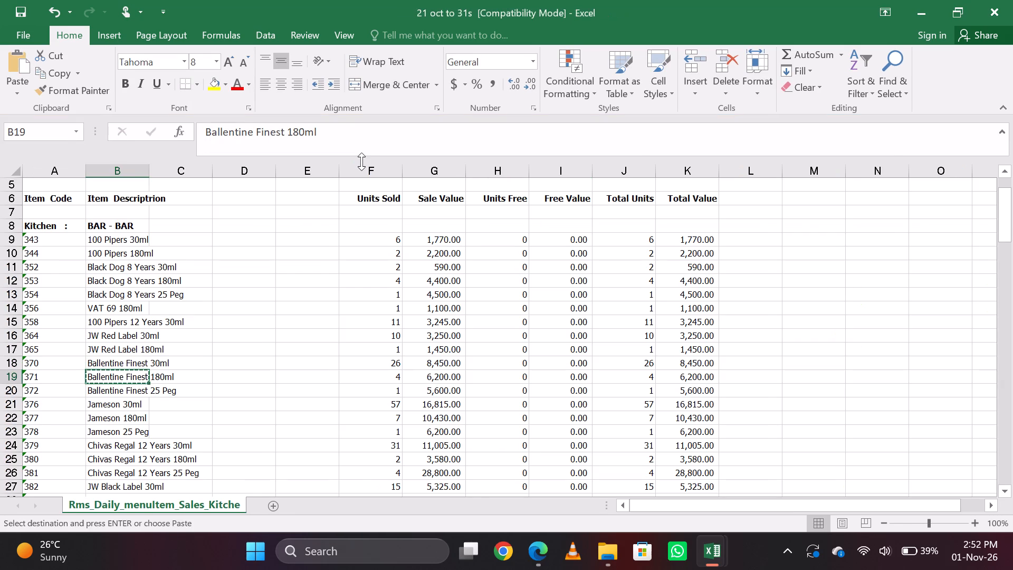
pyautogui.hotkey('alt', 'Tab')
pyautogui.press('Down')
pyautogui.press('Up')
pyautogui.click(361, 161)
pyautogui.write('+180*4')
pyautogui.press('Return')
pyautogui.press('Up')
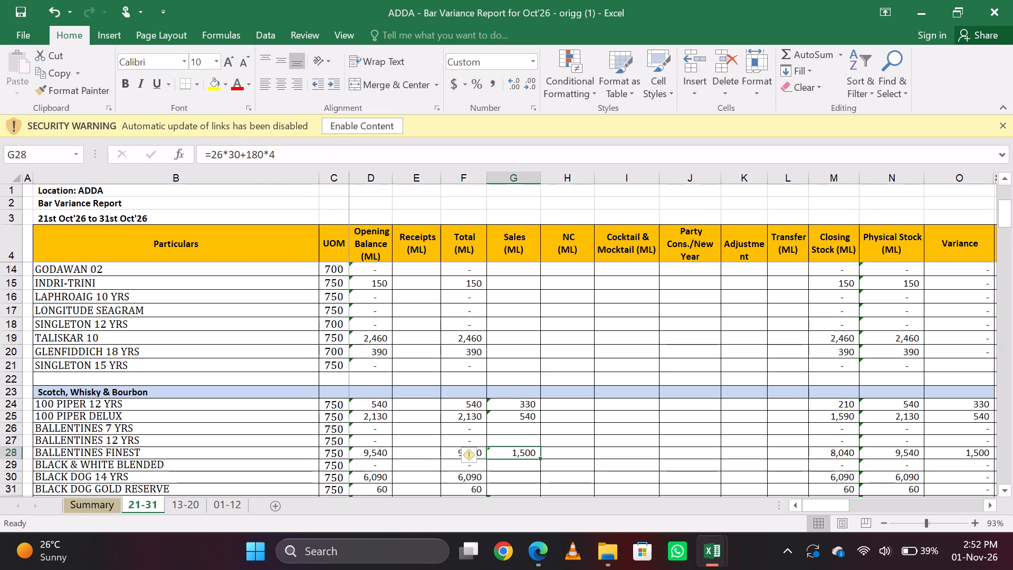
# Expand the formula bar in the variance report and reselect the BALLENTINES FINEST Sales cell.
pyautogui.click(1001, 153)
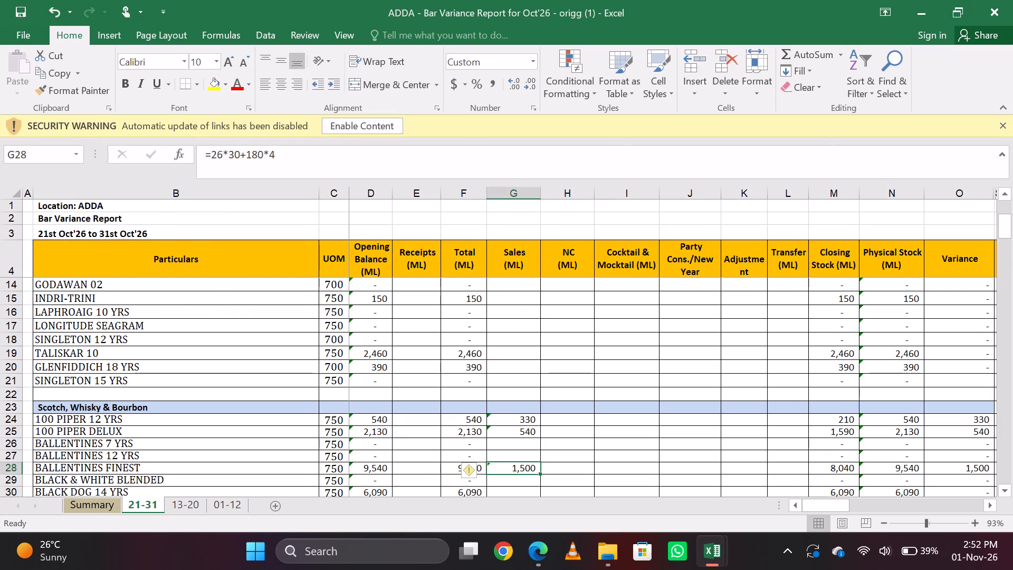
pyautogui.click(526, 466)
pyautogui.press('Down')
pyautogui.press('Up')
# Look up Ballentine Finest 25 Peg in the sales workbook and add +750 to the BALLENTINES FINEST Sales formula.
pyautogui.hotkey('alt', 'Tab')
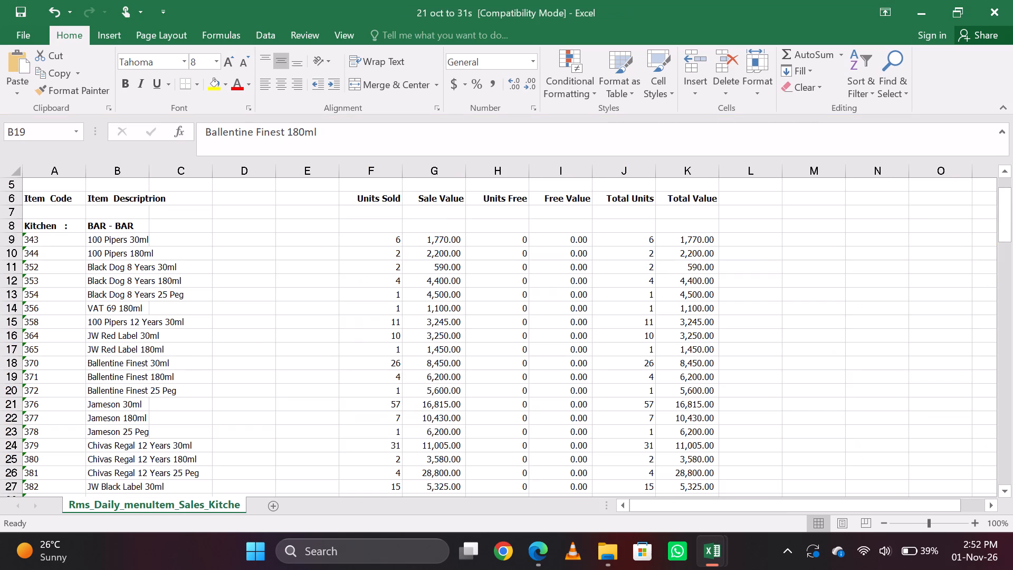
pyautogui.press('Down')
pyautogui.hotkey('alt', 'Tab')
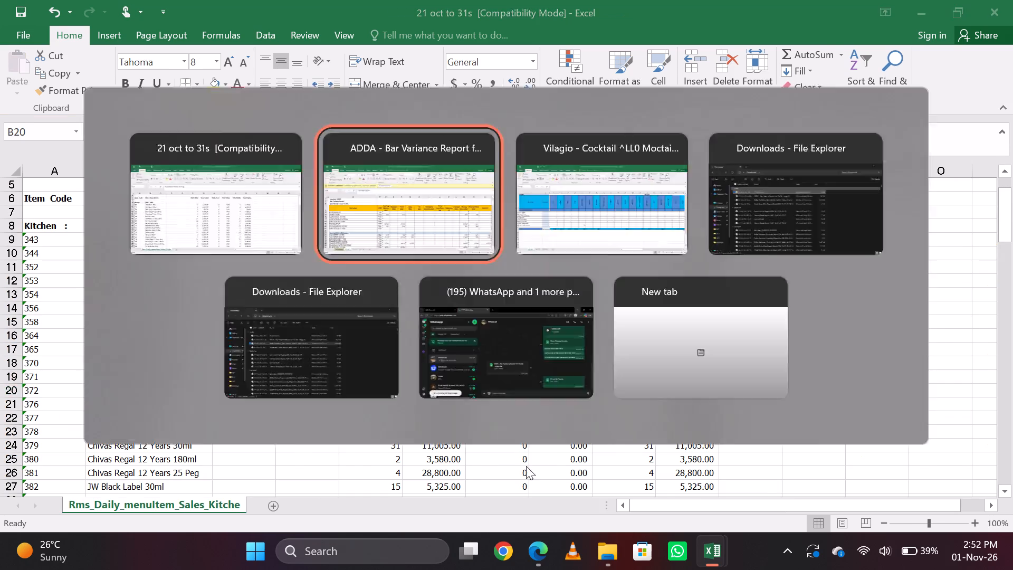
pyautogui.press('Down')
pyautogui.press('Up')
pyautogui.click(348, 163)
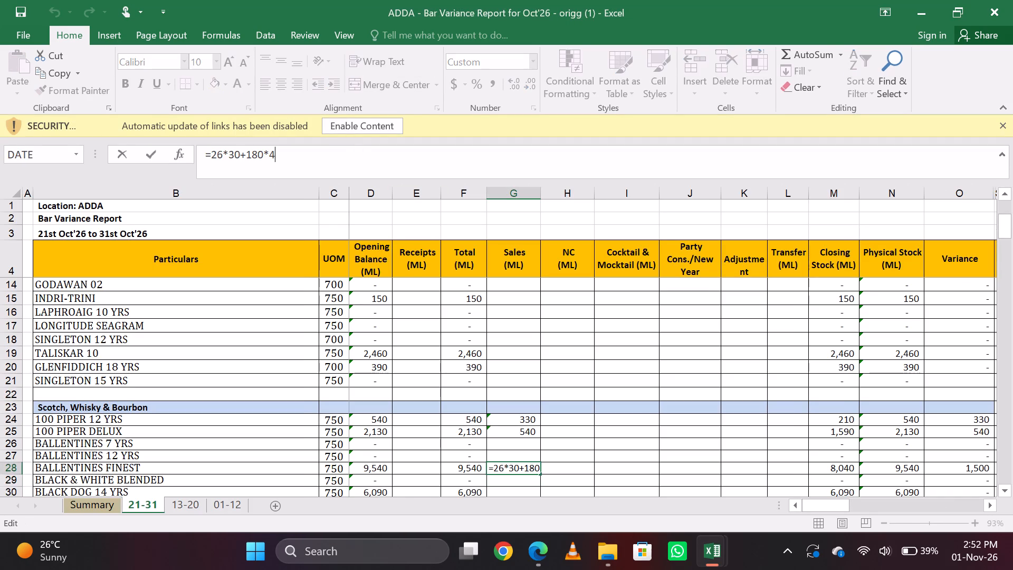
pyautogui.write('+750')
pyautogui.press('Return')
pyautogui.press('Up')
# Look up Jameson 30ml in the sales workbook and enter =57*30 as the Sales of JAMESON IRIS WHISKY.
pyautogui.hotkey('alt', 'Tab')
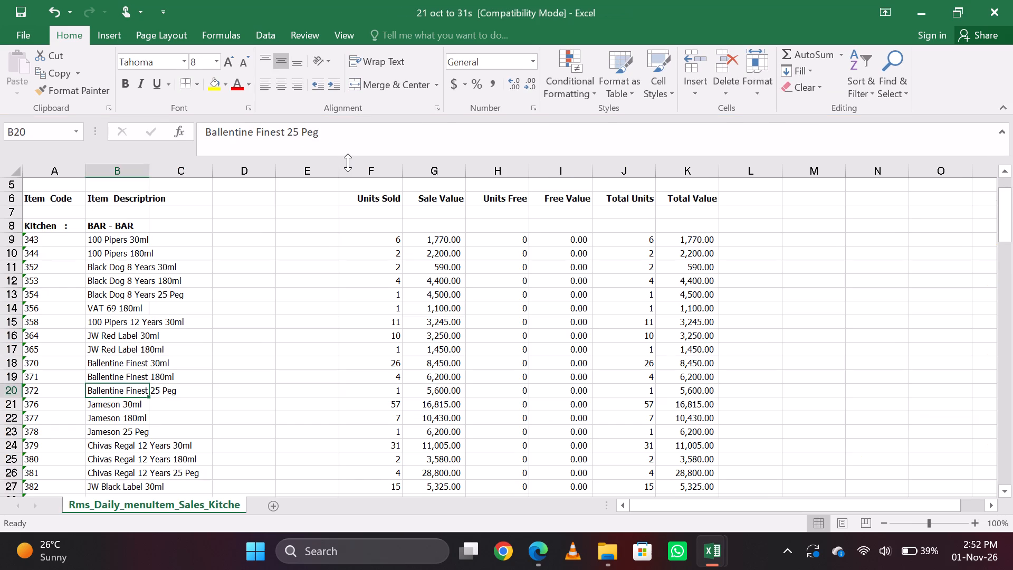
pyautogui.press('Down')
pyautogui.hotkey('ctrl', 'c')
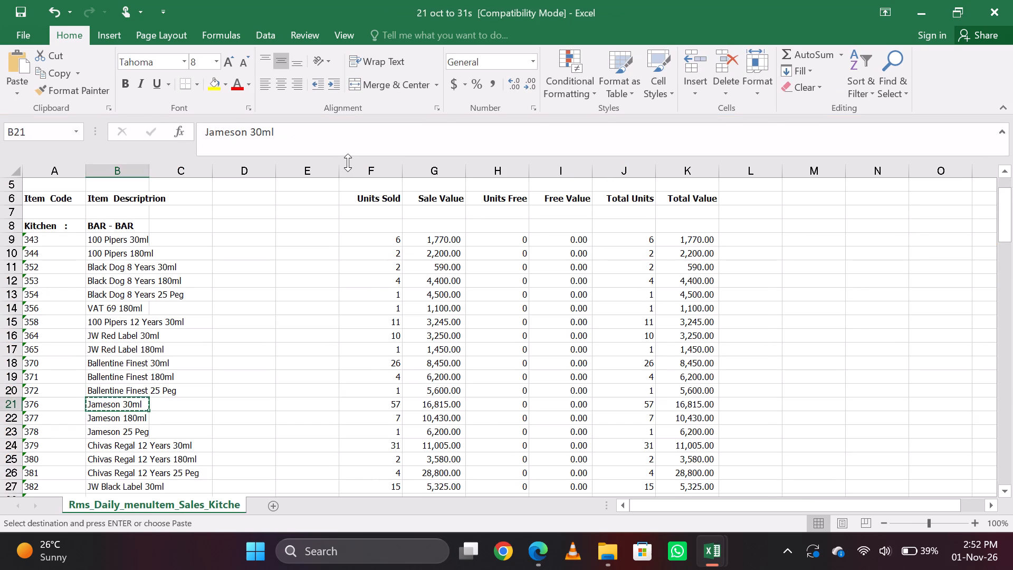
pyautogui.hotkey('alt', 'Tab')
pyautogui.press('Down')
pyautogui.press('Down')
pyautogui.press('Down')
pyautogui.press('Down')
pyautogui.press('Down')
pyautogui.press('Down')
pyautogui.press('Down')
pyautogui.press('Down')
pyautogui.press('Down')
pyautogui.press('Down')
pyautogui.press('Down')
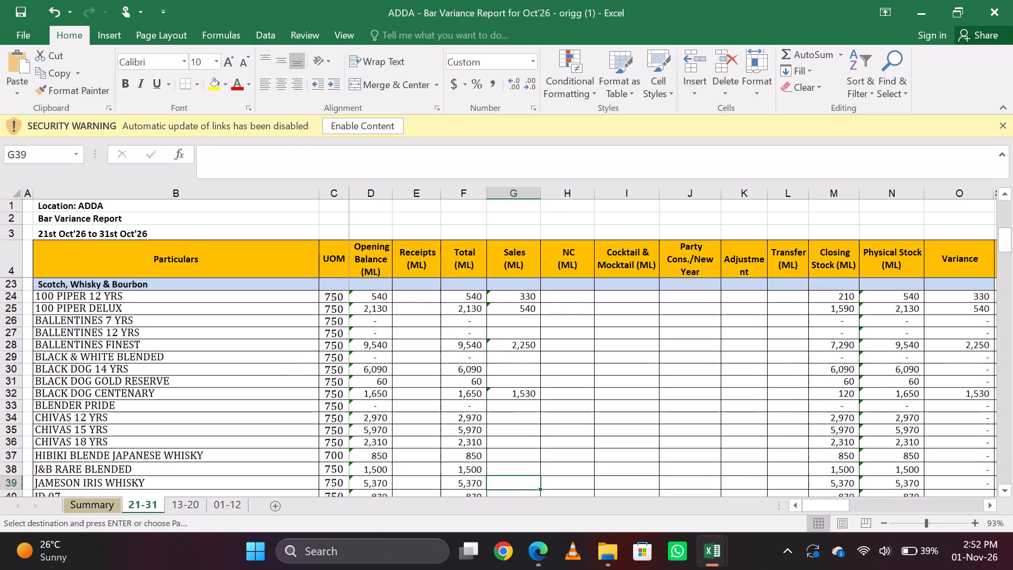
pyautogui.press('Down')
pyautogui.press('Up')
pyautogui.hotkey('alt', 'Tab')
pyautogui.hotkey('alt', 'Tab')
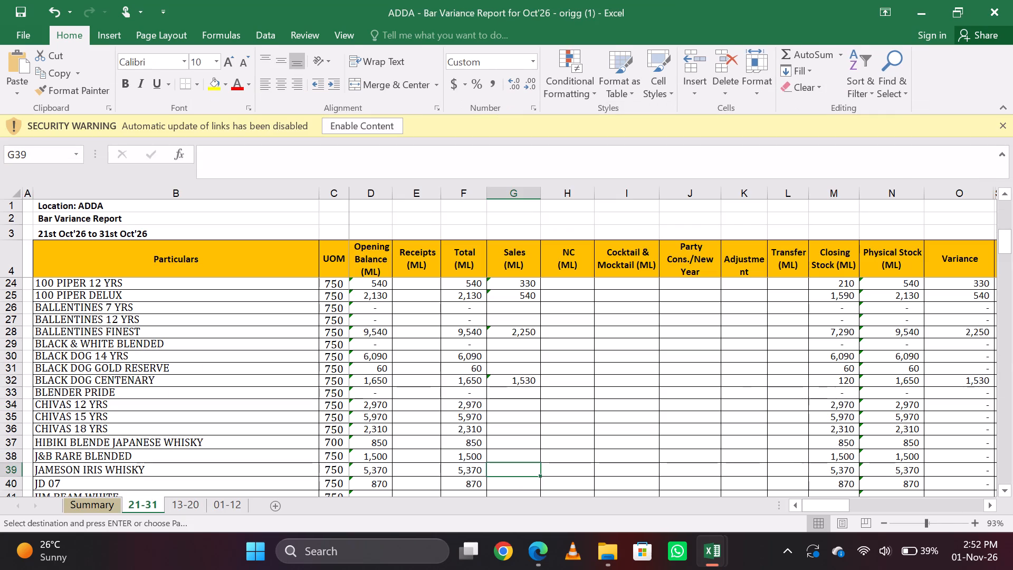
pyautogui.write('=57*30')
pyautogui.press('Return')
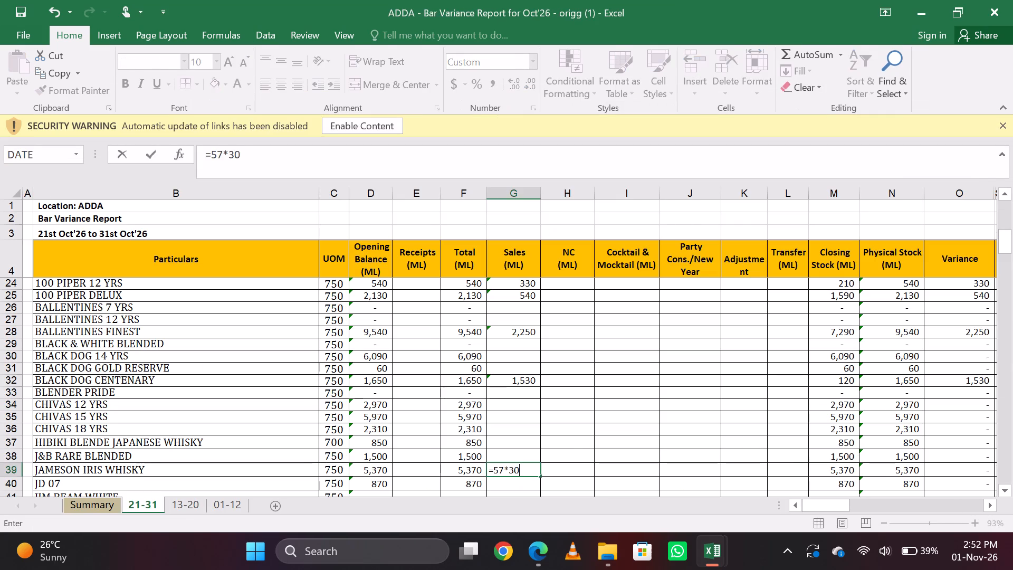
pyautogui.press('Up')
# Look up Jameson 180ml in the sales workbook and add +7*180 to the JAMESON IRIS WHISKY Sales formula.
pyautogui.hotkey('alt', 'Tab')
pyautogui.press('Down')
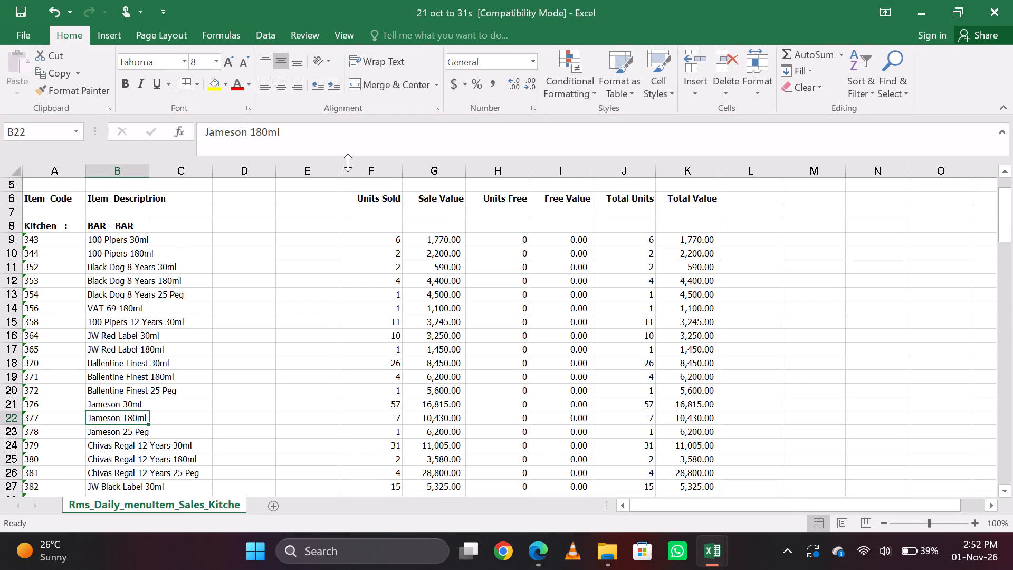
pyautogui.hotkey('alt', 'Tab')
pyautogui.press('Down')
pyautogui.press('Up')
pyautogui.click(348, 163)
pyautogui.write('+7*3')
pyautogui.press('BackSpace')
pyautogui.write('180')
pyautogui.press('Return')
pyautogui.press('Up')
# Look up Jameson 25 Peg in the sales workbook and add +750 to the JAMESON IRIS WHISKY Sales formula.
pyautogui.hotkey('alt', 'Tab')
pyautogui.press('Down')
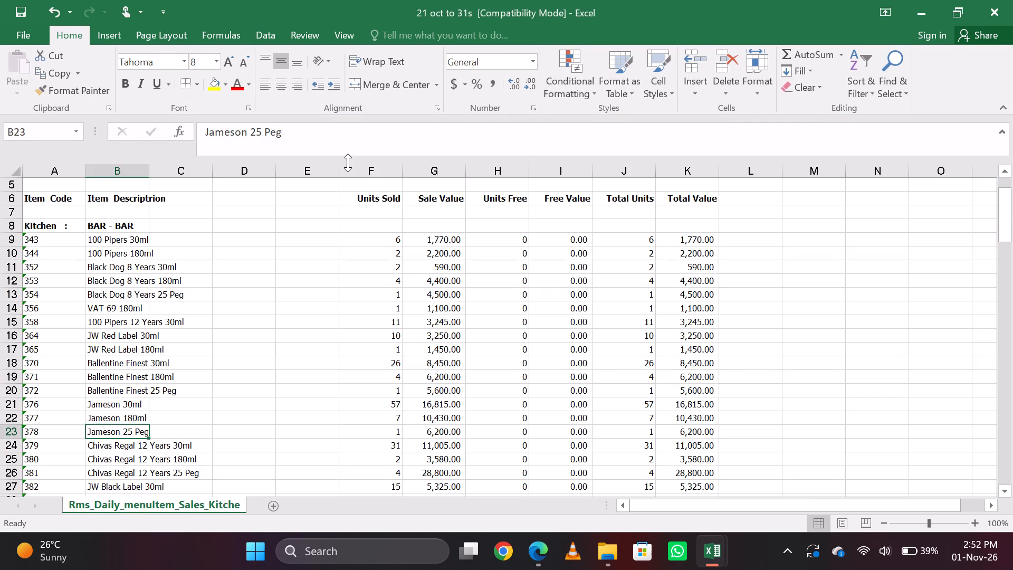
pyautogui.hotkey('alt', 'Tab')
pyautogui.press('Up')
pyautogui.press('Down')
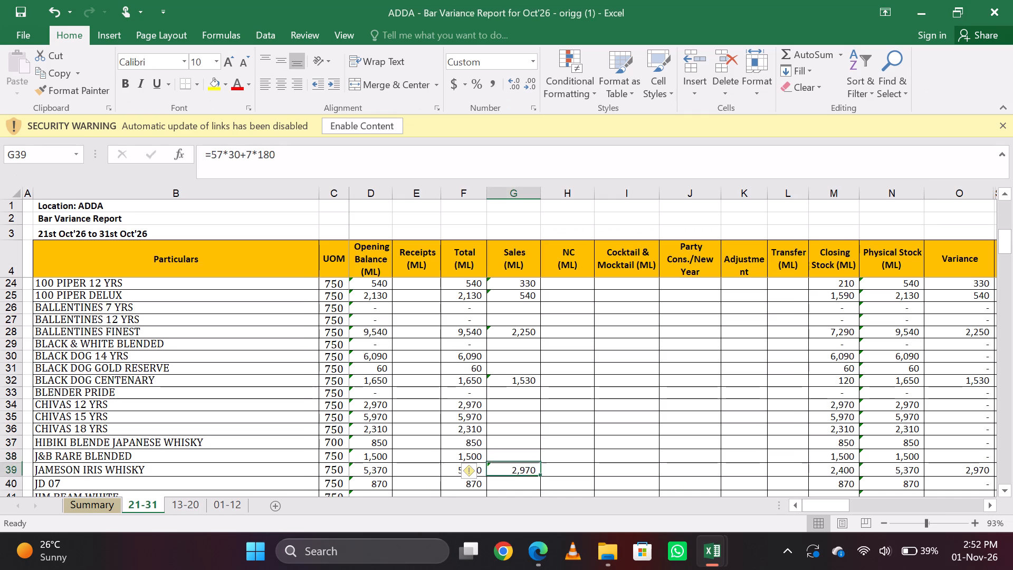
pyautogui.click(369, 165)
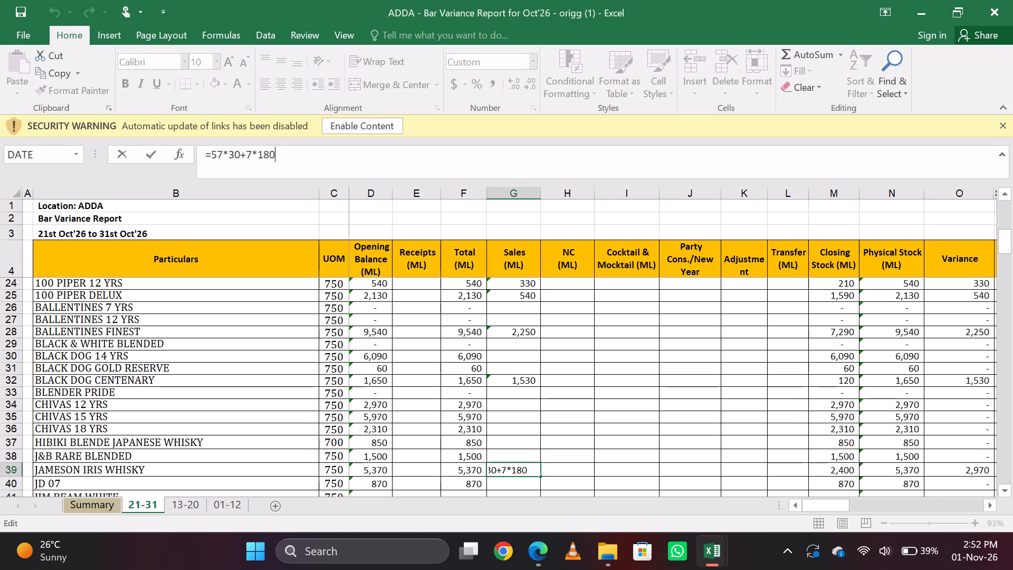
pyautogui.write('+750')
pyautogui.press('Return')
pyautogui.press('Up')
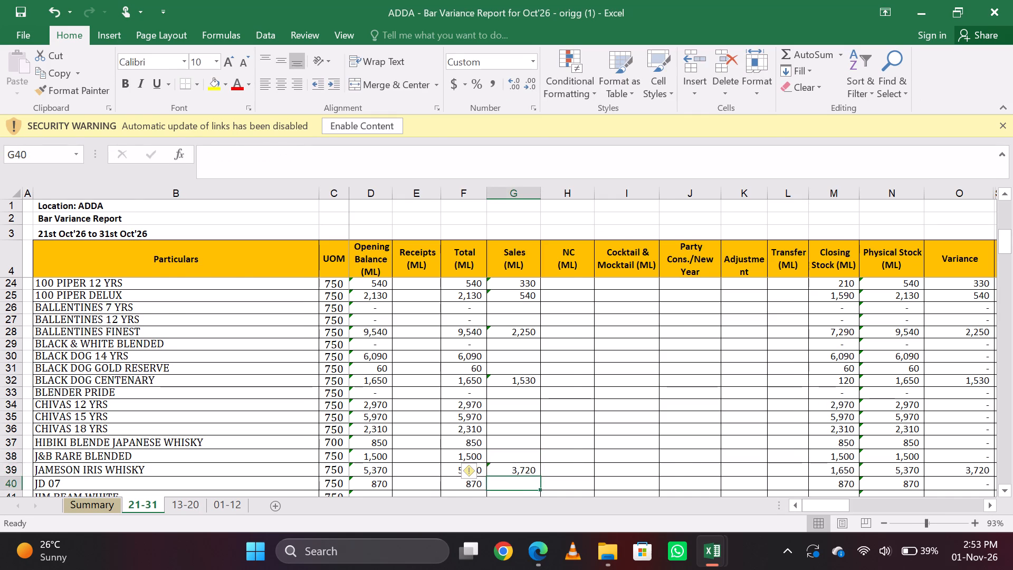
# Look up Chivas Regal 12 Years 30ml in the sales workbook and enter =31*30 as the Sales of CHIVAS 12 YRS.
pyautogui.hotkey('alt', 'Tab')
pyautogui.press('Down')
pyautogui.hotkey('ctrl', 'c')
pyautogui.hotkey('alt', 'Tab')
pyautogui.press('Up')
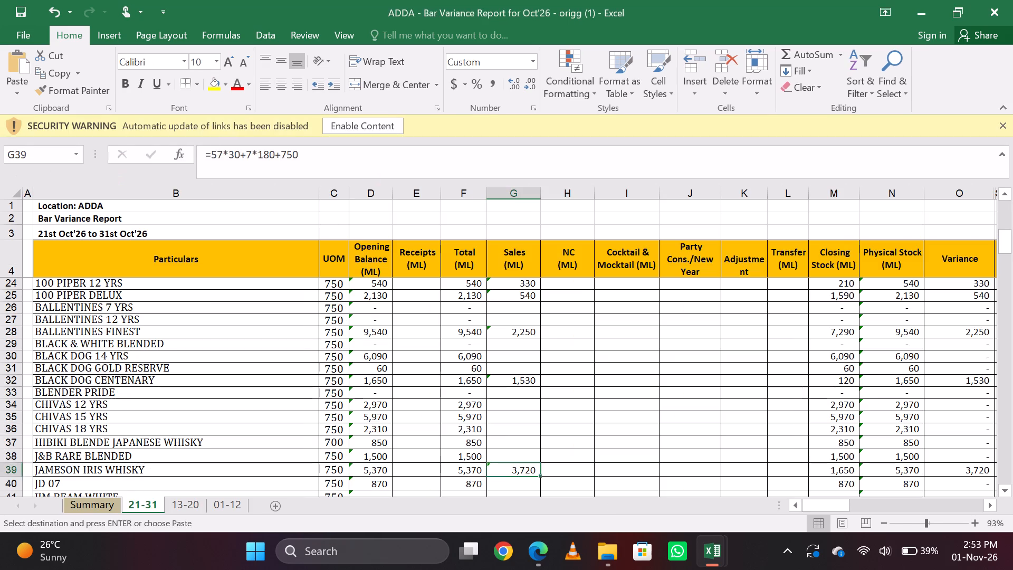
pyautogui.press('Up')
pyautogui.press('Up')
pyautogui.press('Up')
pyautogui.press('Up')
pyautogui.write('=31')
pyautogui.write('*30')
pyautogui.press('Return')
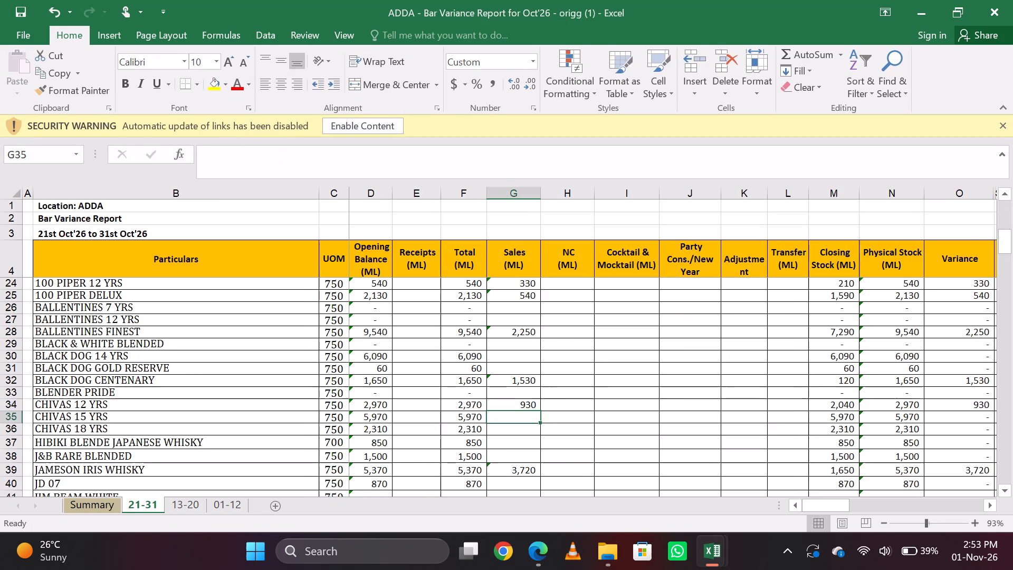
pyautogui.press('Up')
# Look up Chivas Regal 12 Years 180ml in the sales workbook and add +360 to the CHIVAS 12 YRS Sales formula.
pyautogui.hotkey('alt', 'Tab')
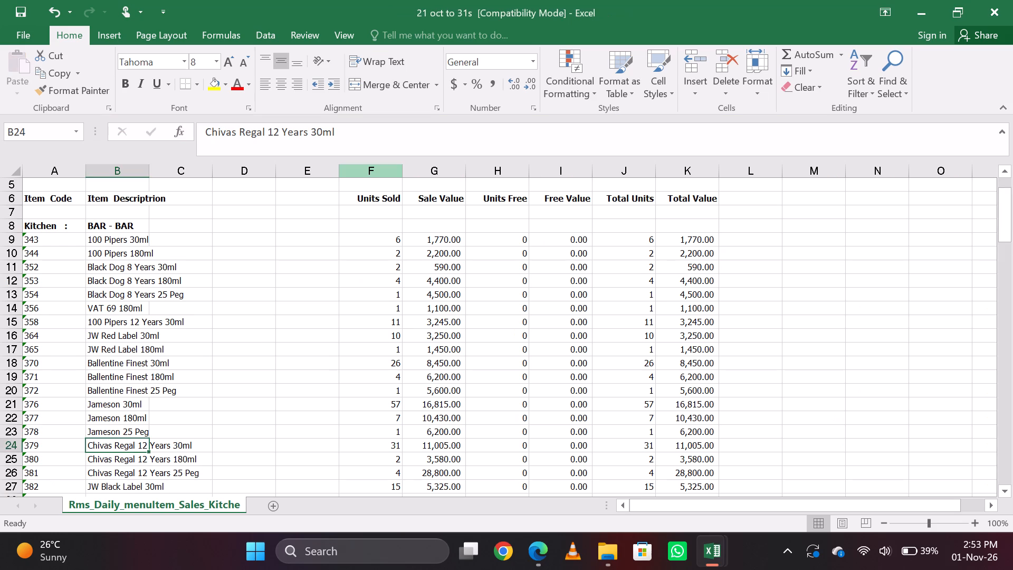
pyautogui.hotkey('alt', 'Tab')
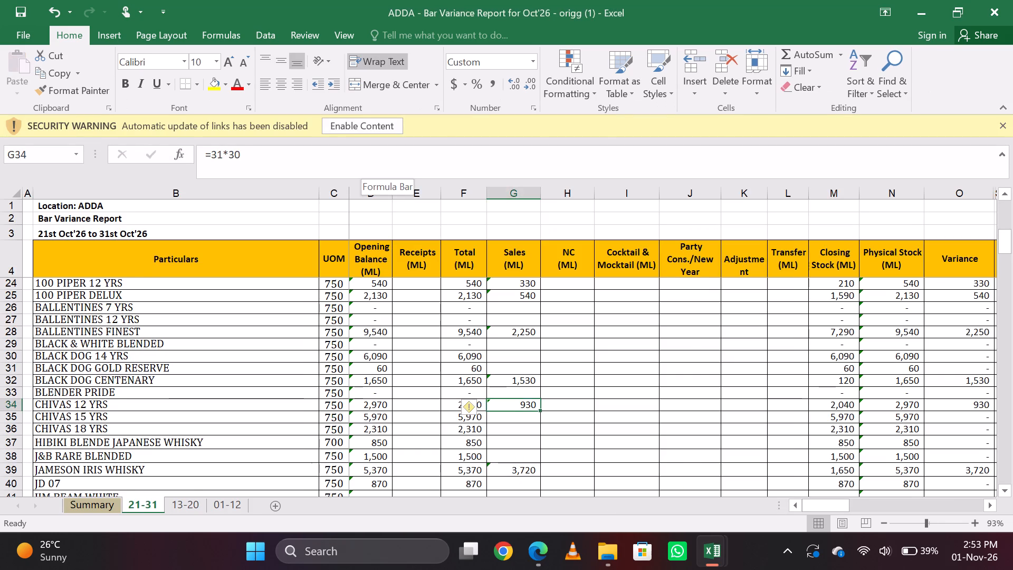
pyautogui.hotkey('alt', 'Tab')
pyautogui.press('Down')
pyautogui.hotkey('alt', 'Tab')
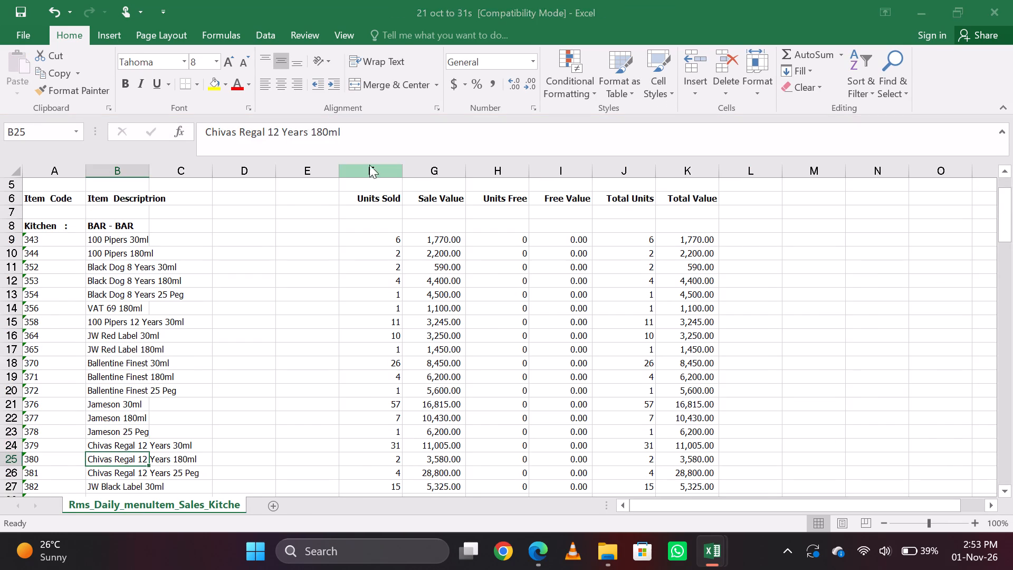
pyautogui.press('Up')
pyautogui.press('Down')
pyautogui.click(369, 165)
pyautogui.write('+360')
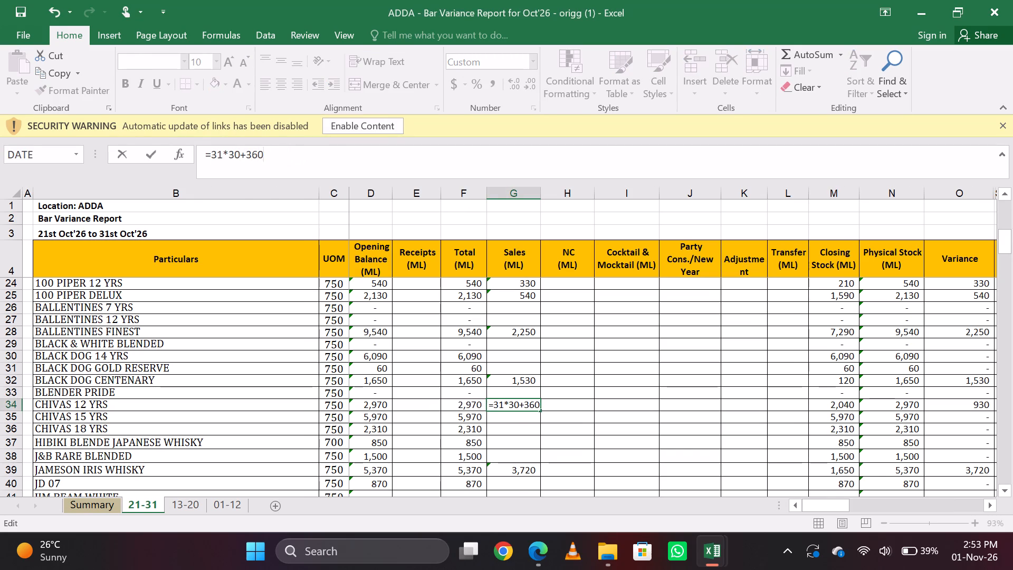
pyautogui.press('Return')
pyautogui.press('Up')
# Look up Chivas Regal 12 Years 25 Peg in the sales workbook and add +4*750 to the CHIVAS 12 YRS Sales formula.
pyautogui.hotkey('alt', 'Tab')
pyautogui.press('Down')
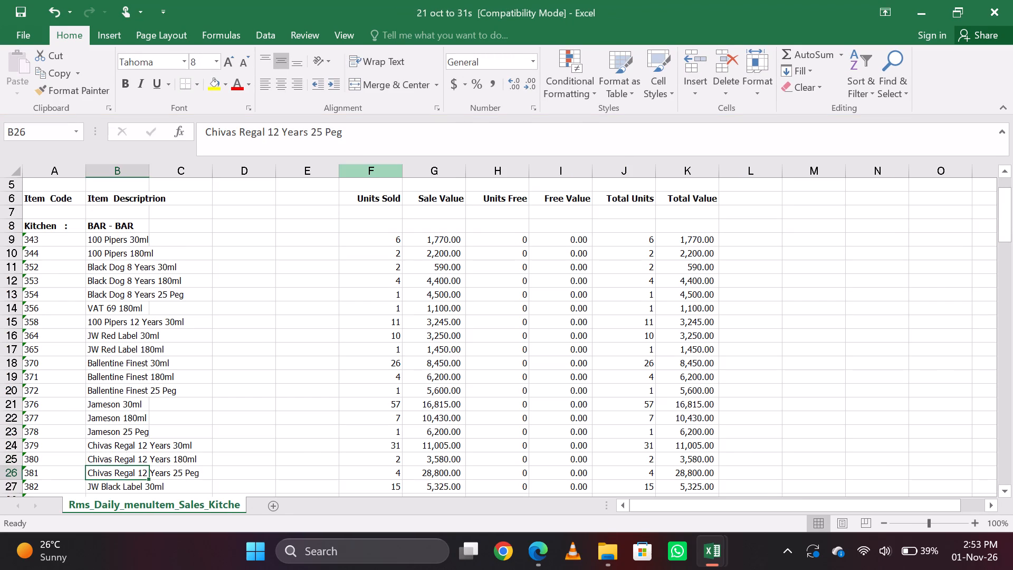
pyautogui.hotkey('alt', 'Tab')
pyautogui.press('Down')
pyautogui.press('Up')
pyautogui.click(369, 165)
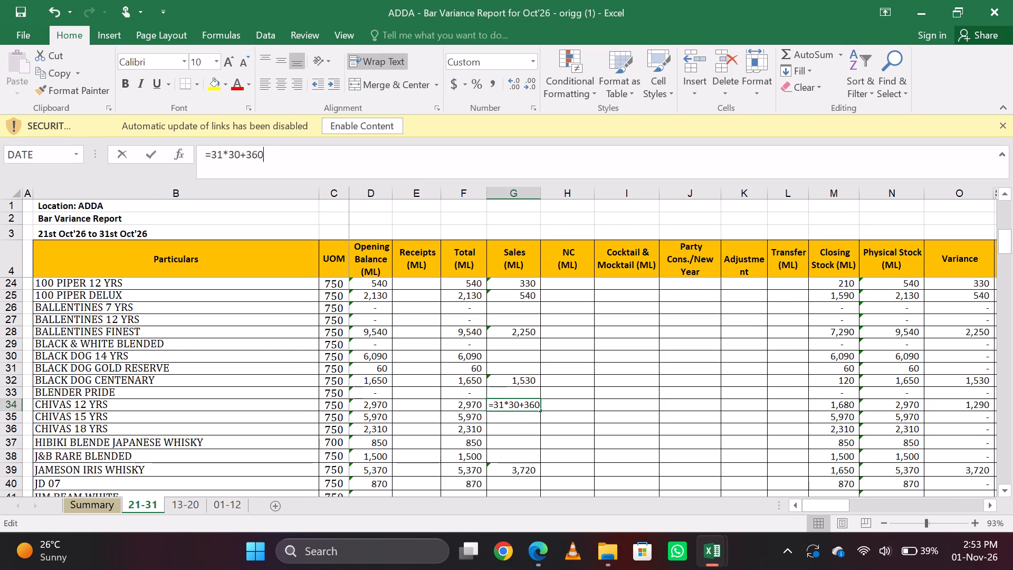
pyautogui.hotkey('shift', '+')
pyautogui.write('4*750')
pyautogui.press('Return')
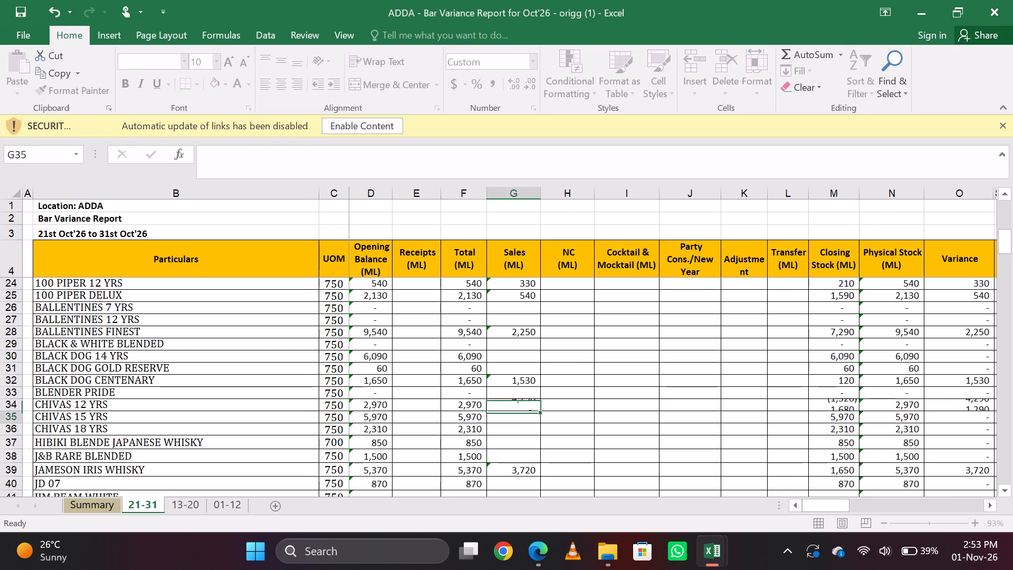
pyautogui.press('Up')
# Look up JW Black Label 30ml and 180ml in the sales workbook and enter =15*30+180*2 as the Sales of JW BLACK LABEL.
pyautogui.hotkey('alt', 'Tab')
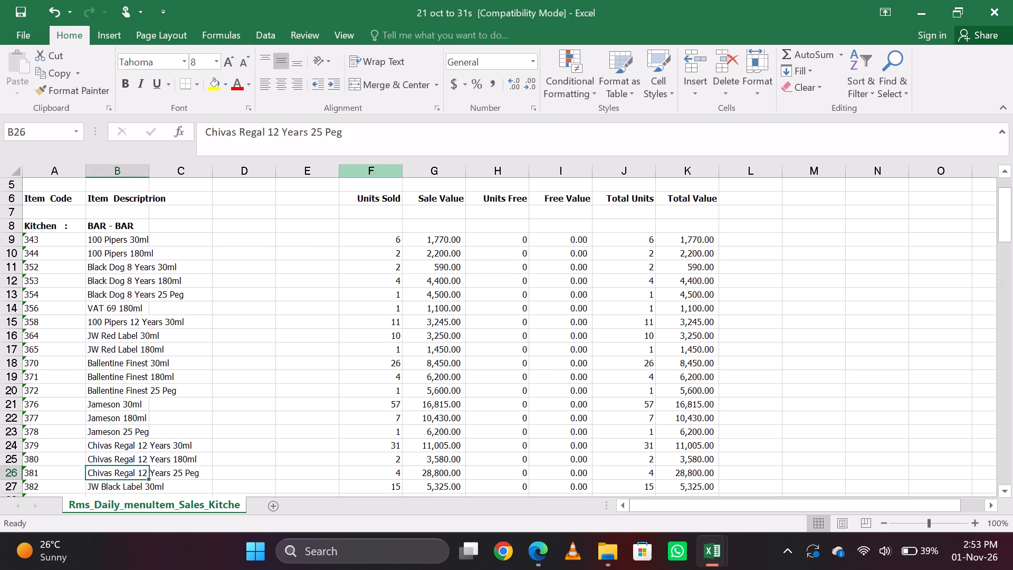
pyautogui.press('Down')
pyautogui.hotkey('ctrl', 'c')
pyautogui.hotkey('alt', 'Tab')
pyautogui.press('Down')
pyautogui.press('Down')
pyautogui.press('Down')
pyautogui.press('Down')
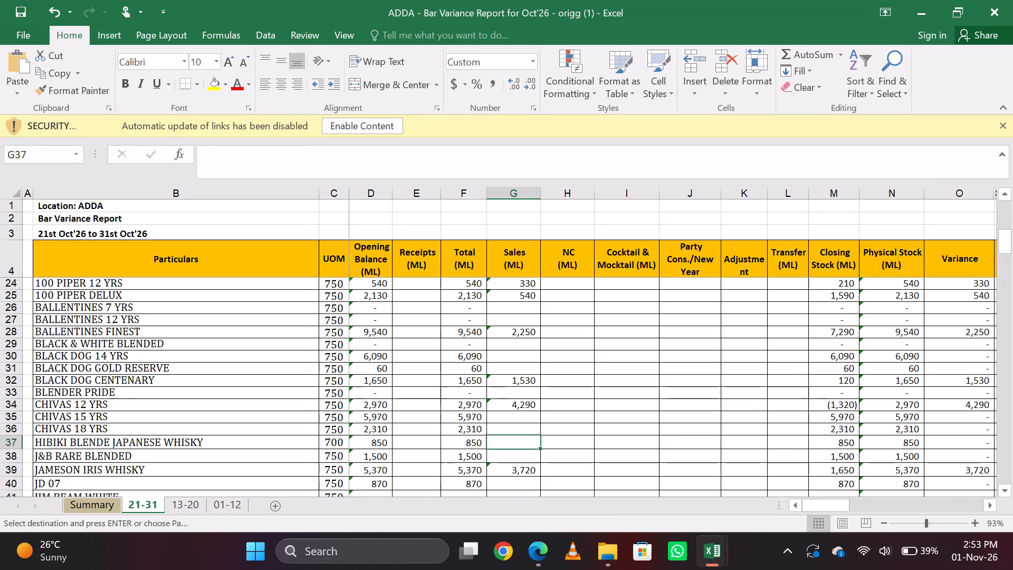
pyautogui.press('Up')
pyautogui.press('Down')
pyautogui.press('Down')
pyautogui.press('Down')
pyautogui.press('Down')
pyautogui.press('Down')
pyautogui.press('Down')
pyautogui.press('Down')
pyautogui.press('Up')
pyautogui.press('Up')
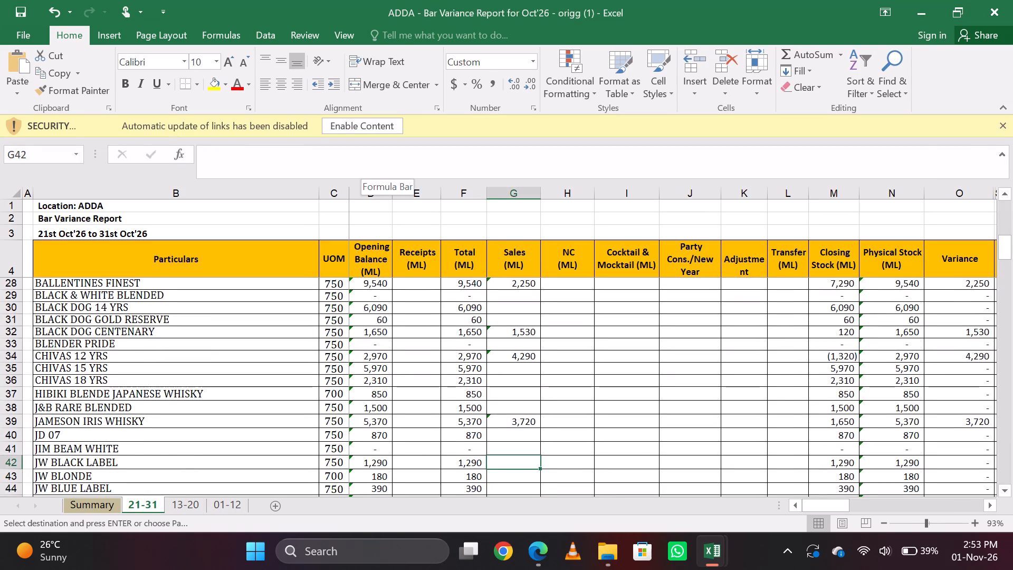
pyautogui.hotkey('alt', 'Tab')
pyautogui.press('Down')
pyautogui.press('Up')
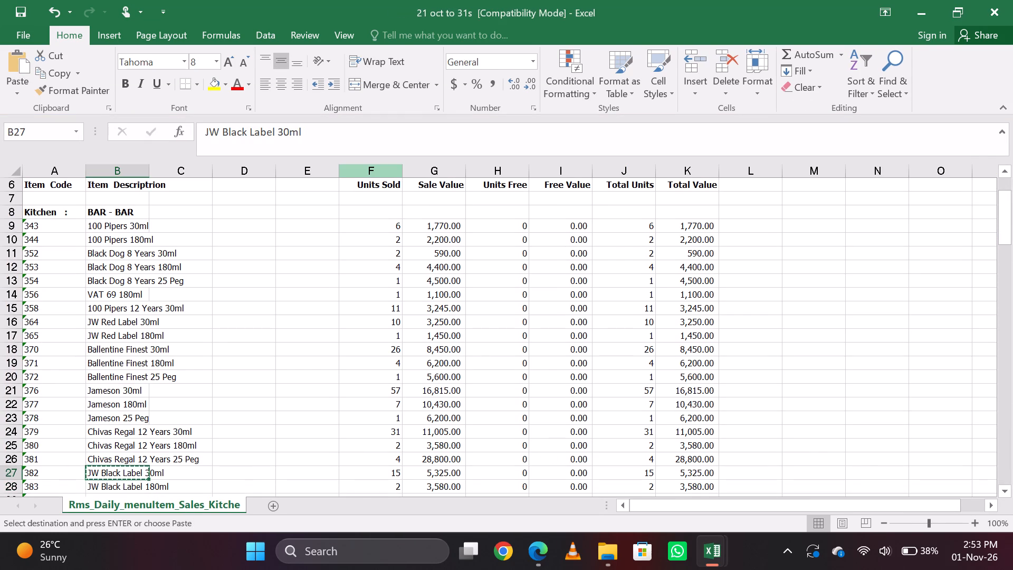
pyautogui.hotkey('alt', 'Tab')
pyautogui.press('Down')
pyautogui.press('Up')
pyautogui.press('=')
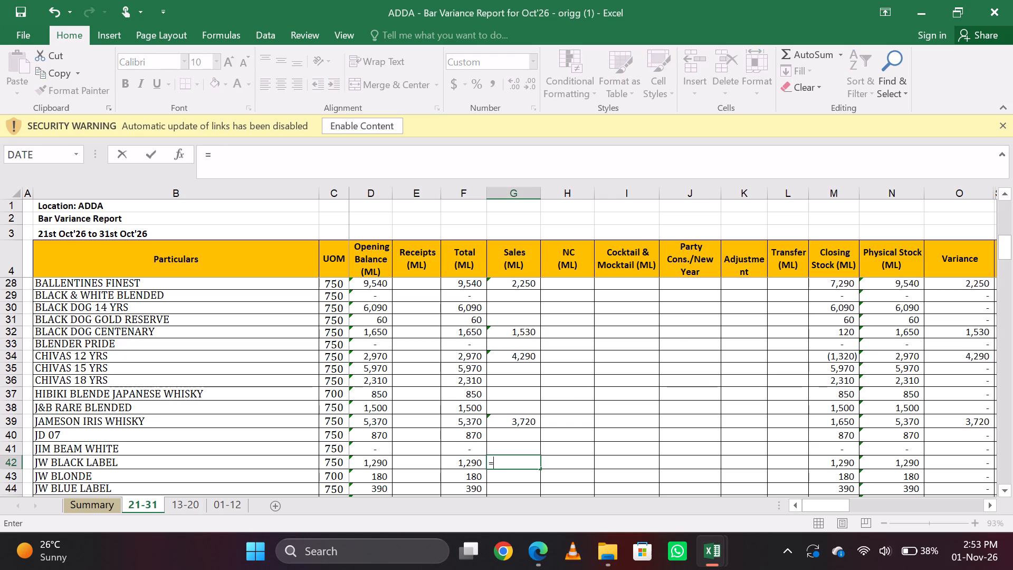
pyautogui.write('15*30')
pyautogui.press('=')
pyautogui.press('BackSpace')
pyautogui.write('+180')
pyautogui.write('*2')
pyautogui.press('Return')
pyautogui.press('Up')
# Look up JW Double Black 180ml and 25 Peg in the sales workbook and enter =180*2+750 as the Sales of JW DOUBLE BLACK.
pyautogui.hotkey('alt', 'Tab')
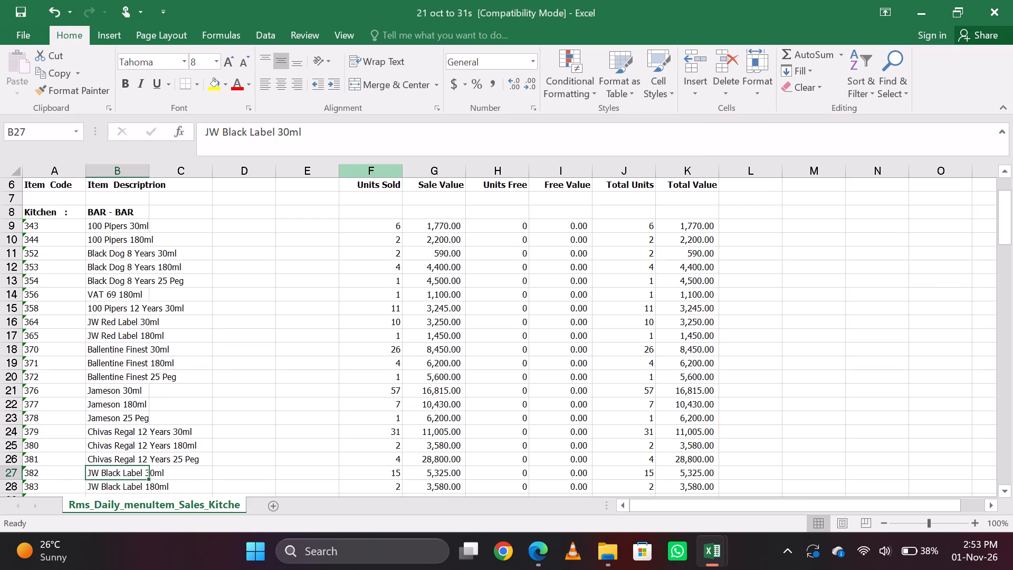
pyautogui.press('Down')
pyautogui.press('Up')
pyautogui.press('Down')
pyautogui.press('Down')
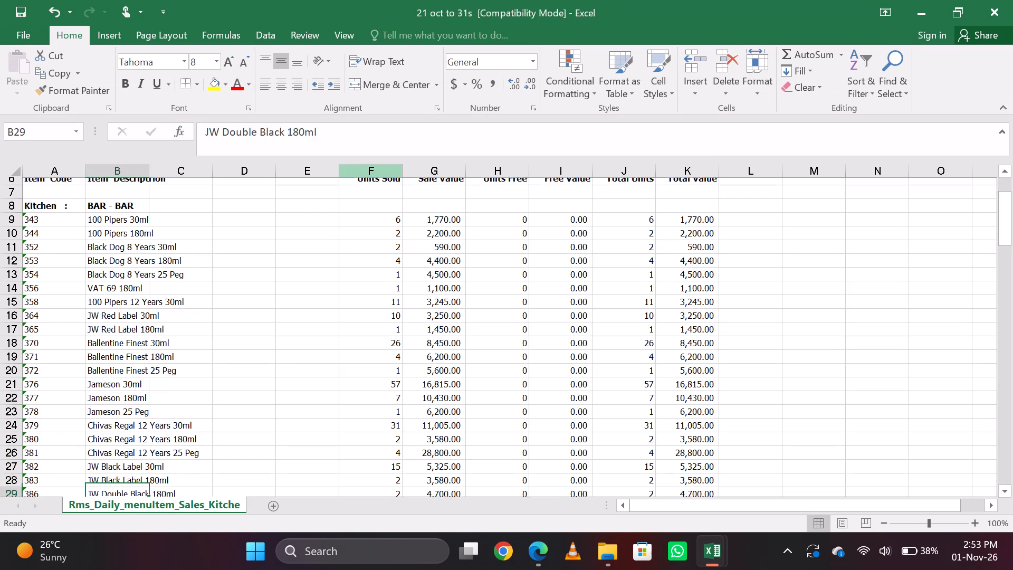
pyautogui.press('Up')
pyautogui.hotkey('alt', 'Tab')
pyautogui.hotkey('alt', 'Tab')
pyautogui.press('Down')
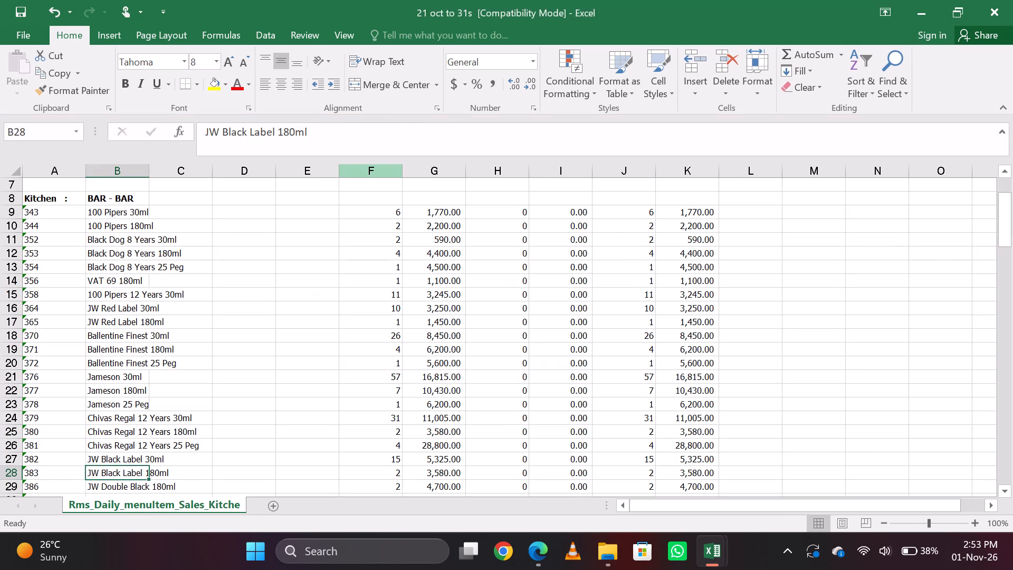
pyautogui.press('Down')
pyautogui.press('Up')
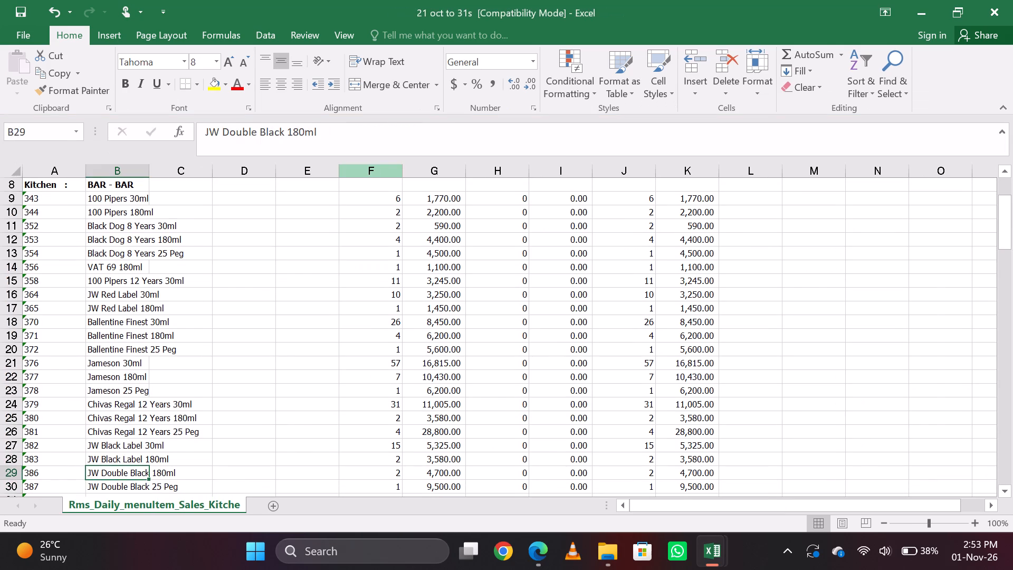
pyautogui.hotkey('alt', 'Tab')
pyautogui.press('Down')
pyautogui.press('Down')
pyautogui.press('Down')
pyautogui.press('Down')
pyautogui.press('Up')
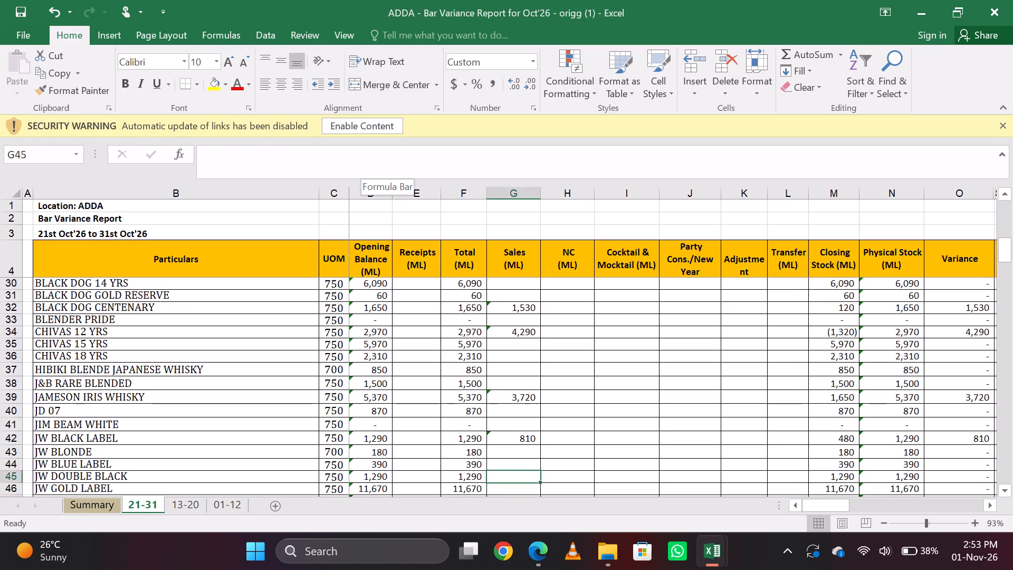
pyautogui.hotkey('alt', 'Tab')
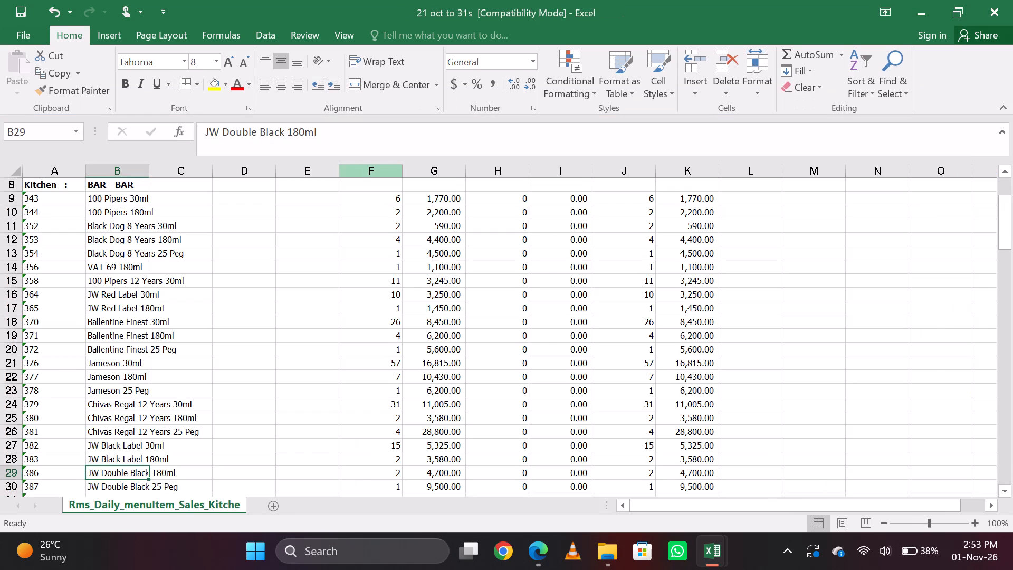
pyautogui.hotkey('alt', 'Tab')
pyautogui.write('=180*2+')
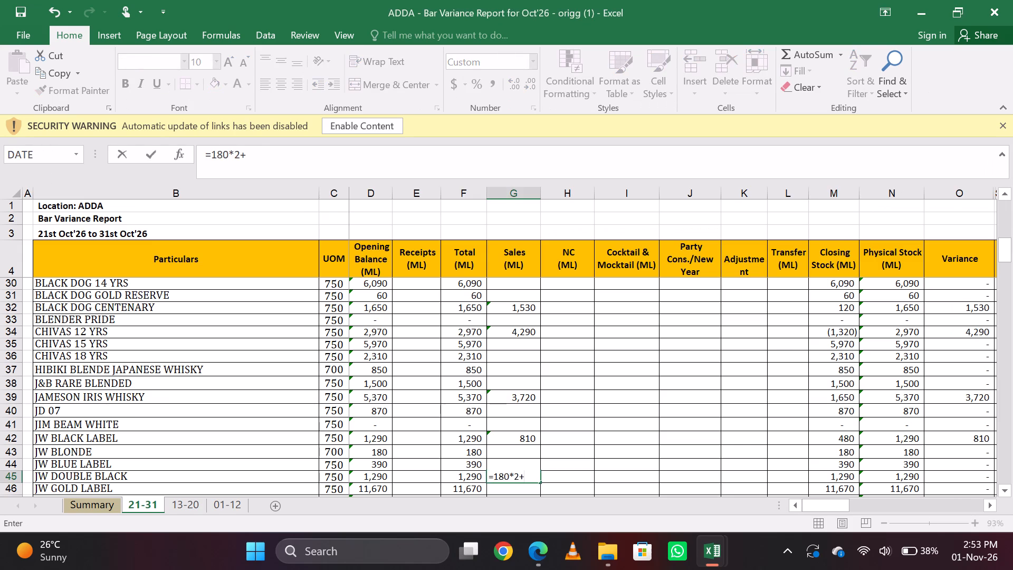
pyautogui.write('750')
pyautogui.press('Return')
pyautogui.press('Up')
# Look up Chivas Regal 15 Years 180ml in the sales workbook and enter =360 as the Sales of CHIVAS 15 YRS.
pyautogui.hotkey('alt', 'Tab')
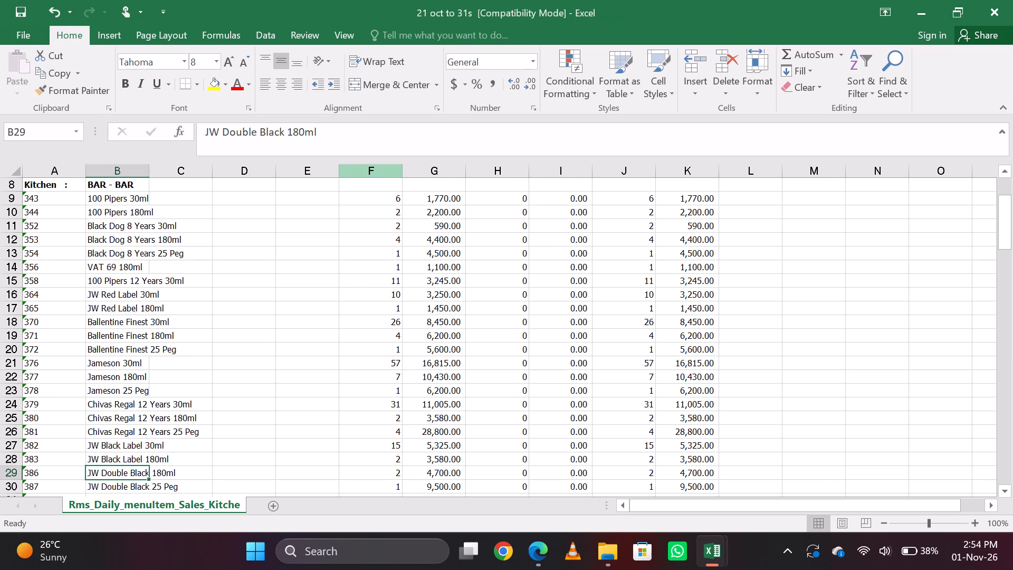
pyautogui.press('Down')
pyautogui.press('Down')
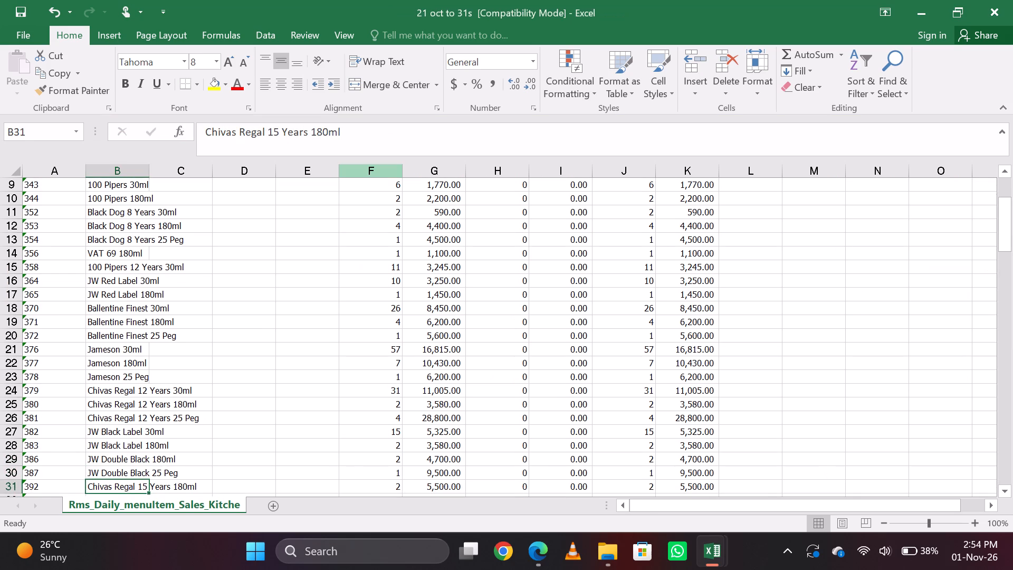
pyautogui.hotkey('alt', 'Tab')
pyautogui.press('Up')
pyautogui.press('Up')
pyautogui.press('Up')
pyautogui.press('Up')
pyautogui.press('Up')
pyautogui.press('Up')
pyautogui.press('Up')
pyautogui.press('Up')
pyautogui.press('Up')
pyautogui.press('Up')
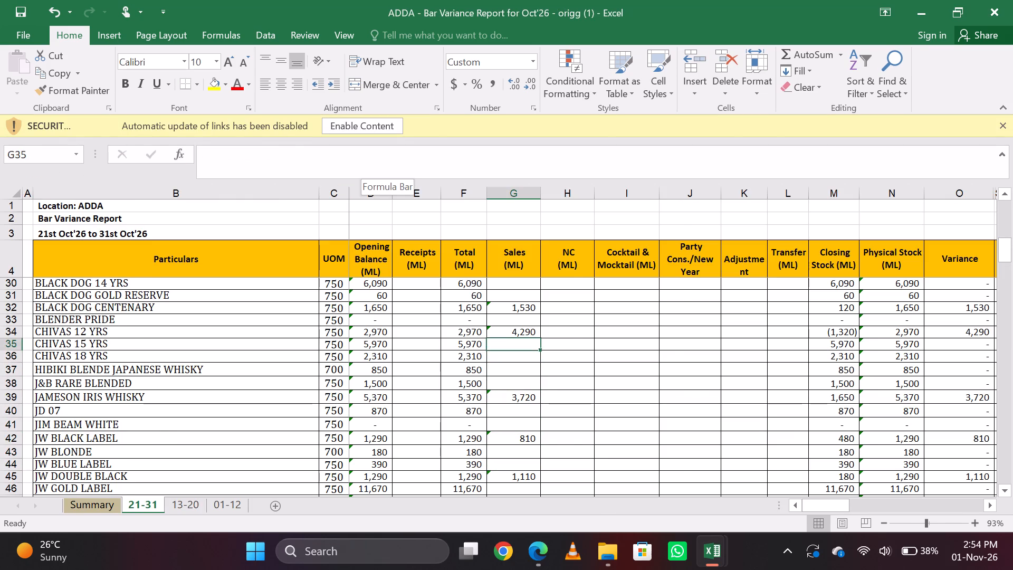
pyautogui.hotkey('alt', 'Tab')
pyautogui.hotkey('alt', 'Tab')
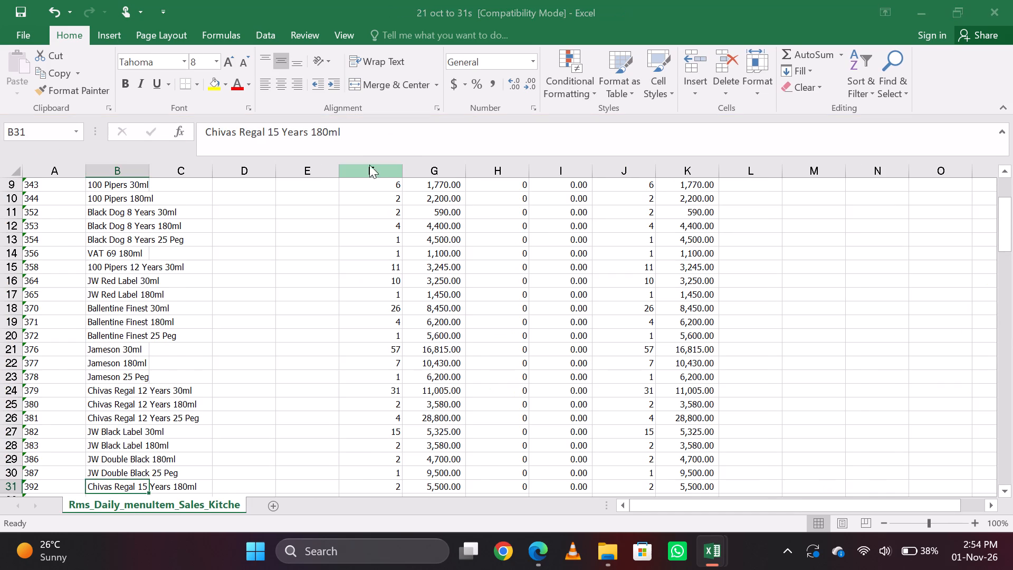
pyautogui.write('=360')
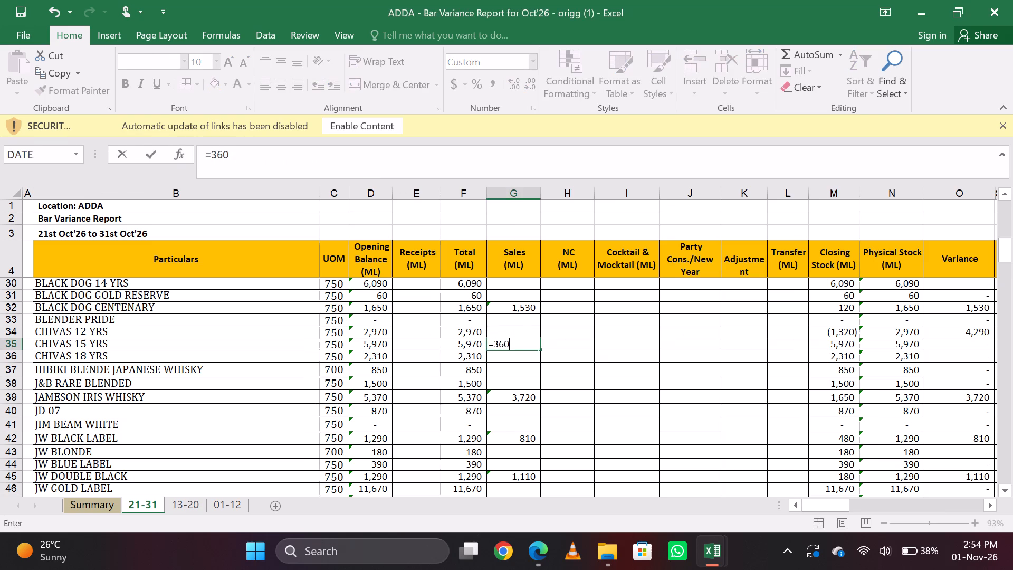
pyautogui.press('Return')
# Look up JW Platinum 18 Years 180ml in the sales workbook and enter =180 as the Sales of JHONNIE WALKER 18 YO.
pyautogui.hotkey('alt', 'Tab')
pyautogui.press('Down')
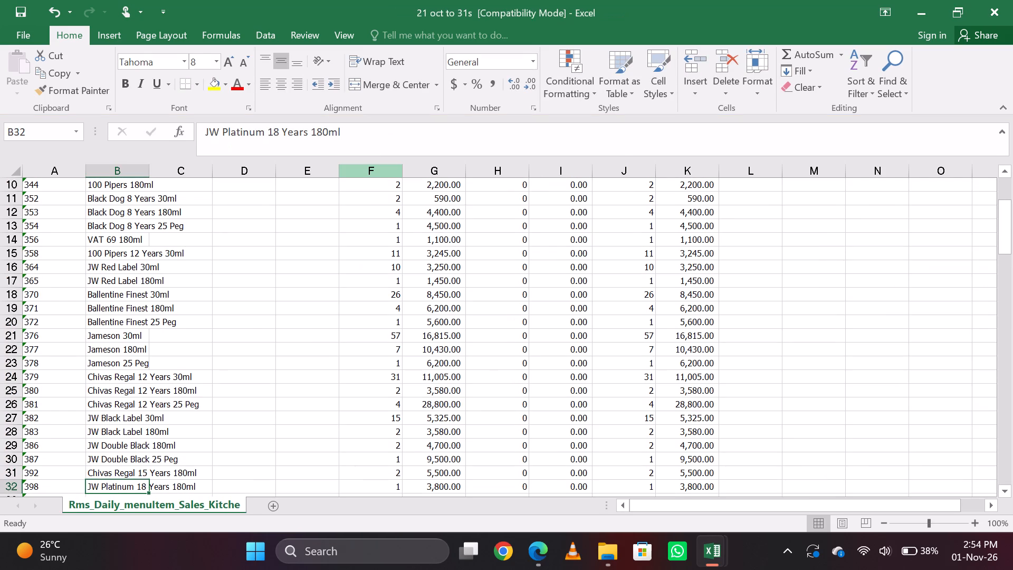
pyautogui.press('Down')
pyautogui.press('Down')
pyautogui.press('Up')
pyautogui.press('Up')
pyautogui.press('Down')
pyautogui.press('Up')
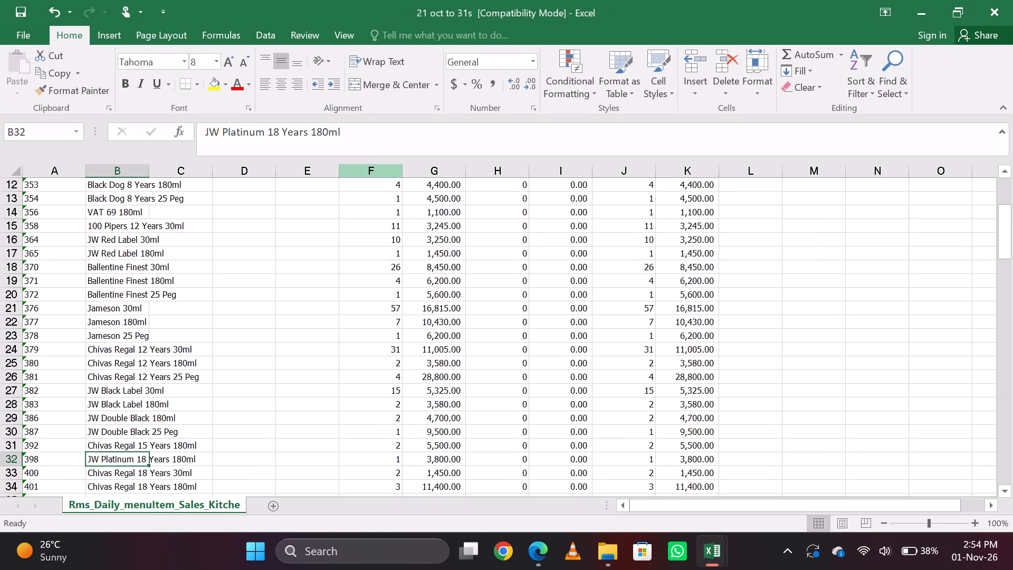
pyautogui.press('Right')
pyautogui.press('Left')
pyautogui.press('Right')
pyautogui.press('Left')
pyautogui.press('Right')
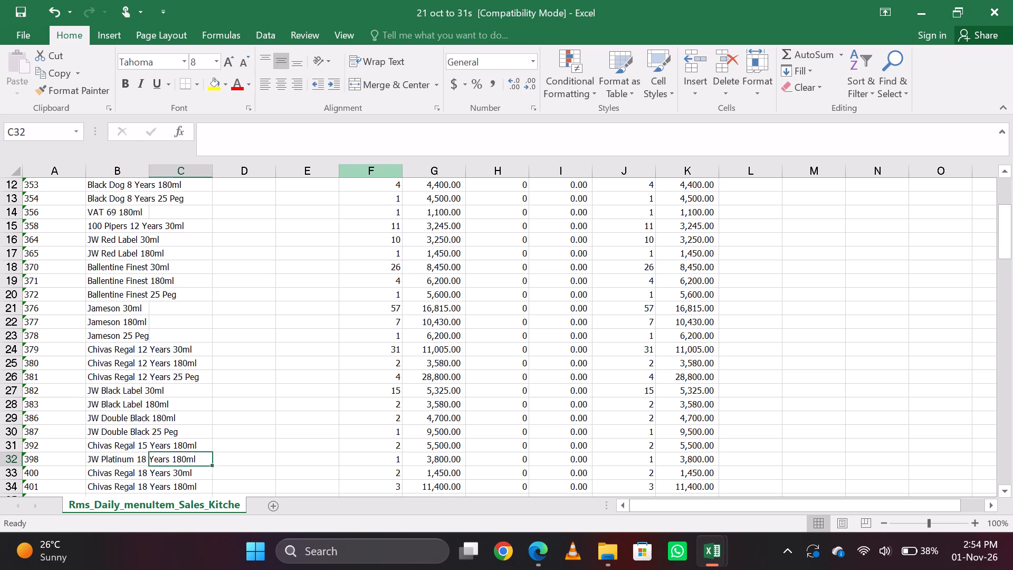
pyautogui.press('Right')
pyautogui.press('Right')
pyautogui.press('Right')
pyautogui.press('Left')
pyautogui.press('Left')
pyautogui.press('Left')
pyautogui.press('Left')
pyautogui.hotkey('alt', 'Tab')
pyautogui.press('Down')
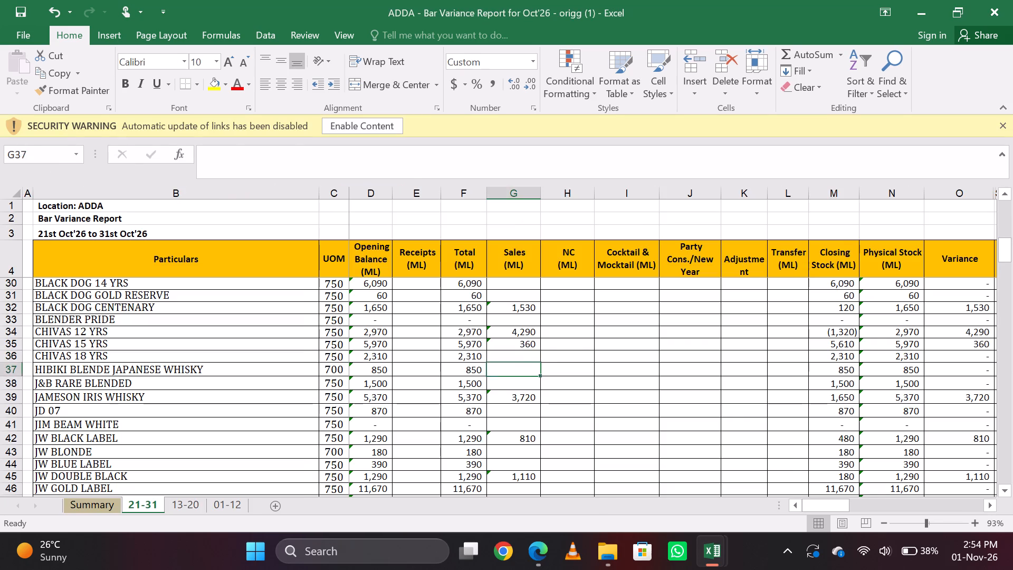
pyautogui.press('Down')
pyautogui.press('Down')
pyautogui.press('Down')
pyautogui.press('Down')
pyautogui.press('Down')
pyautogui.press('Down')
pyautogui.press('Up')
pyautogui.press('Up')
pyautogui.press('Up')
pyautogui.press('Down')
pyautogui.press('Down')
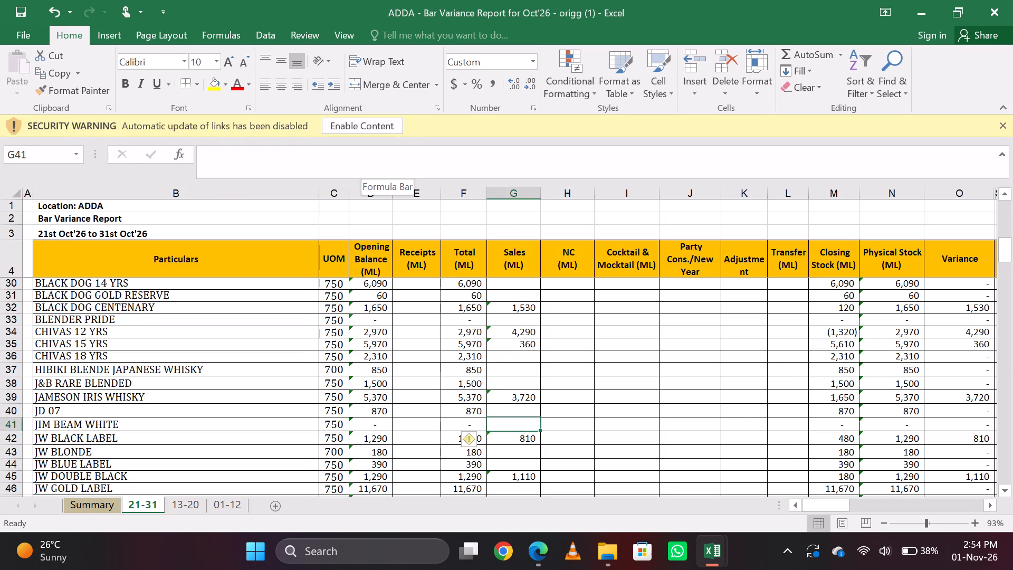
pyautogui.press('Down')
pyautogui.press('Down')
pyautogui.press('Down')
pyautogui.press('Down')
pyautogui.press('Down')
pyautogui.press('Down')
pyautogui.press('Down')
pyautogui.press('Down')
pyautogui.press('Down')
pyautogui.press('Down')
pyautogui.press('Down')
pyautogui.press('Down')
pyautogui.press('Down')
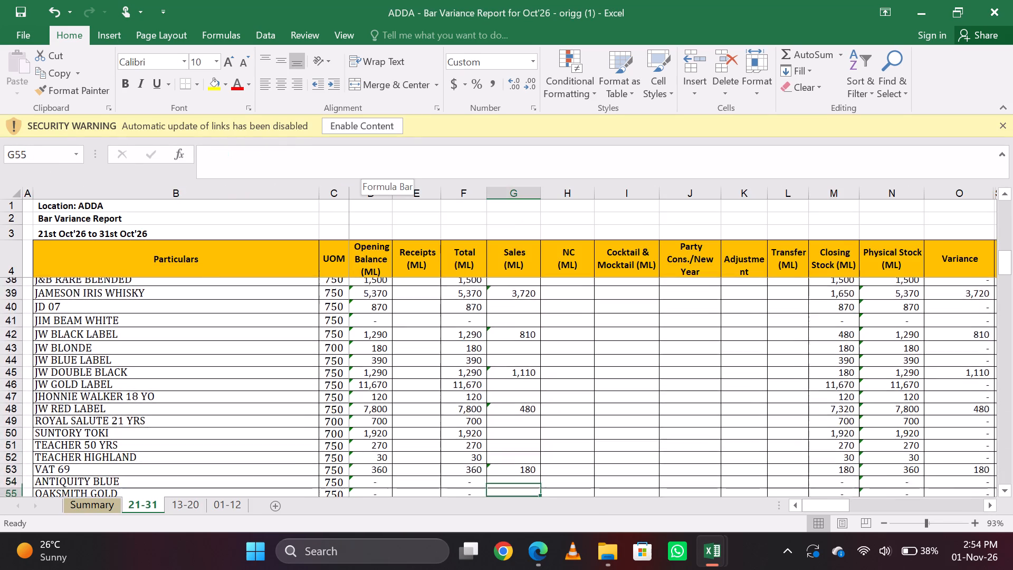
pyautogui.press('Down')
pyautogui.press('Up')
pyautogui.press('Up')
pyautogui.press('Up')
pyautogui.press('Up')
pyautogui.press('Up')
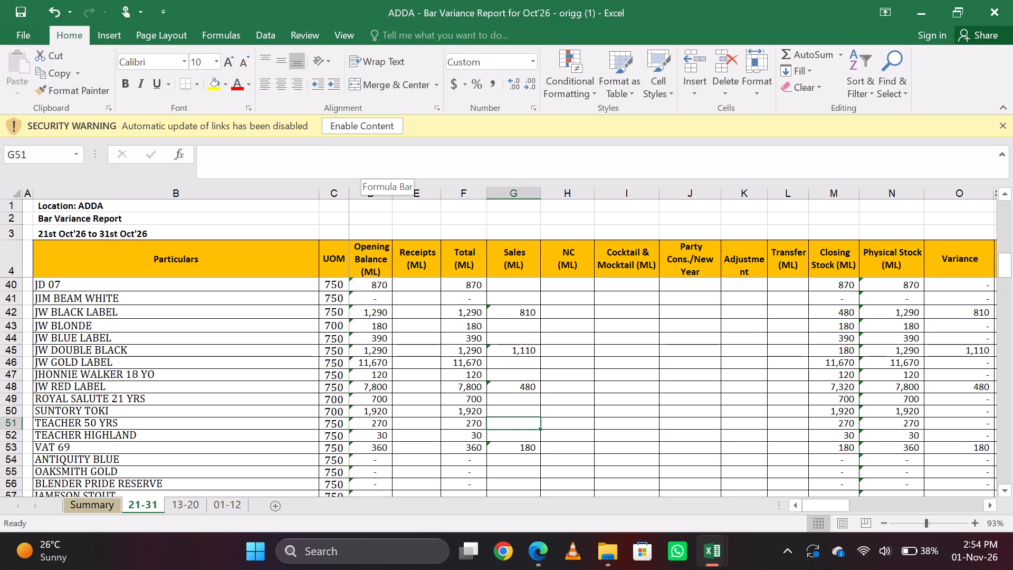
pyautogui.press('Up')
pyautogui.press('Up')
pyautogui.press('Up')
pyautogui.press('Up')
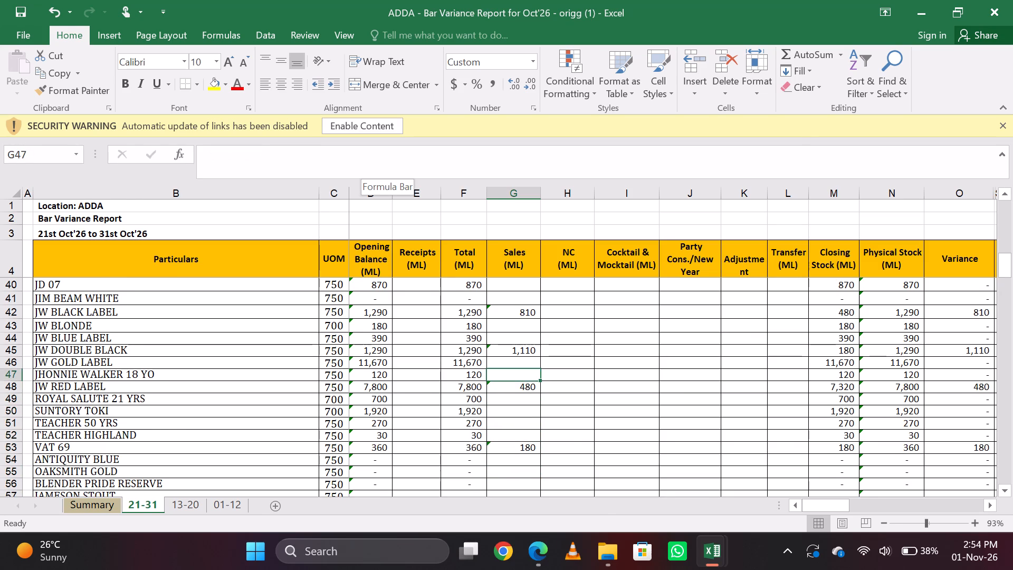
pyautogui.hotkey('alt', 'Tab')
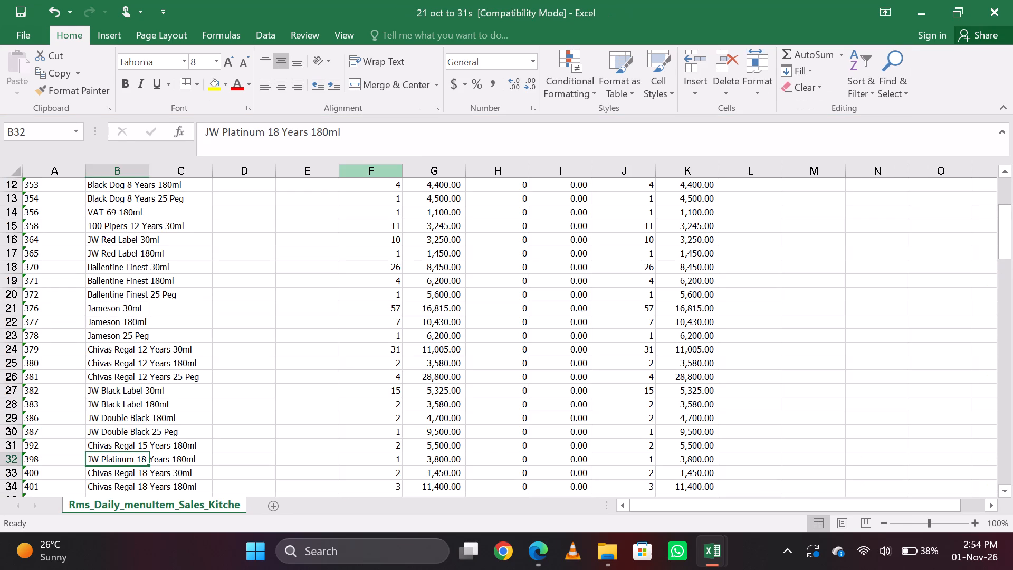
pyautogui.hotkey('alt', 'Tab')
pyautogui.press('Down')
pyautogui.press('Up')
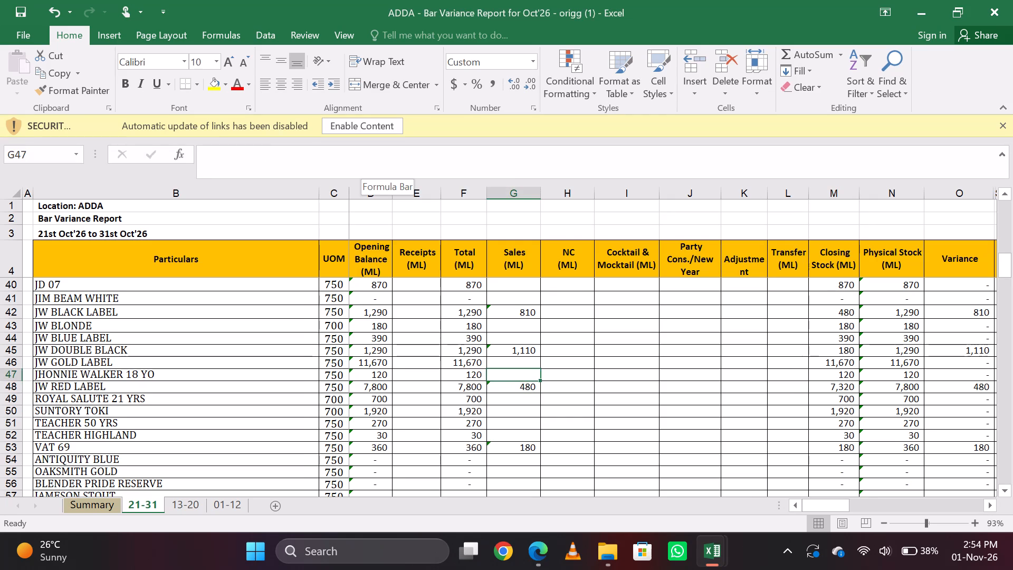
pyautogui.press('Up')
pyautogui.press('Down')
pyautogui.write('=1')
pyautogui.write('80')
pyautogui.press('Return')
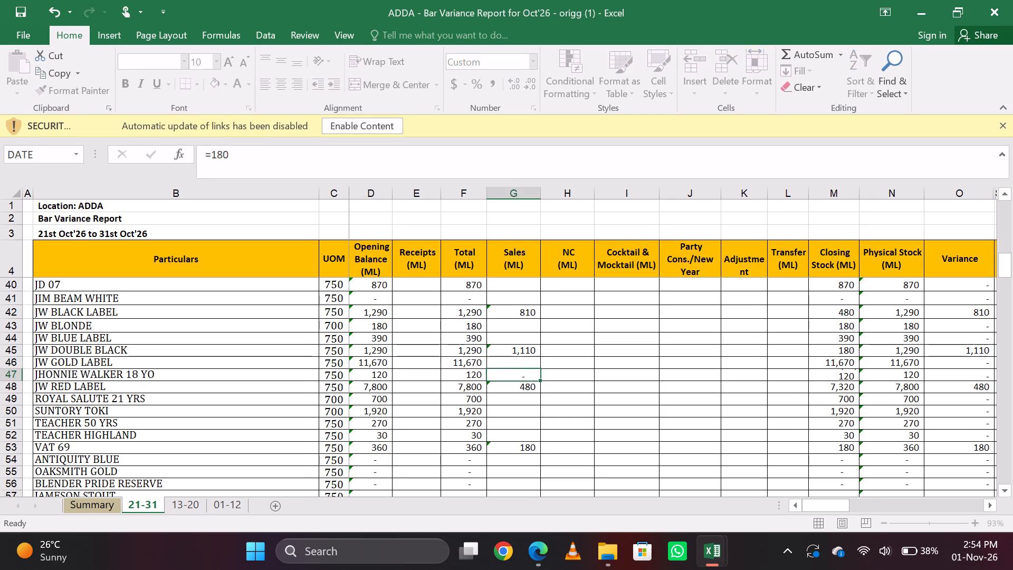
pyautogui.press('Up')
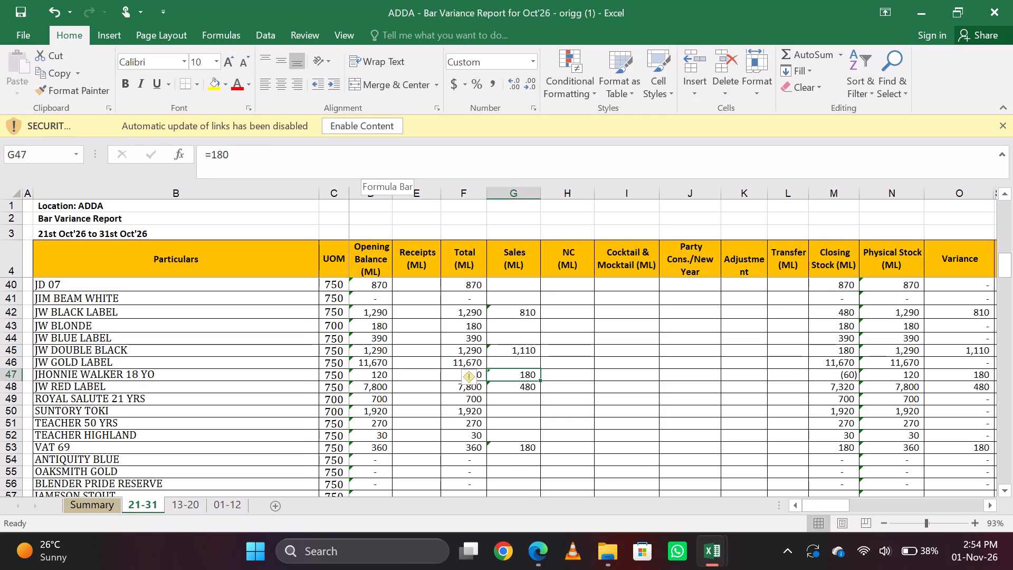
pyautogui.press('Left')
pyautogui.press('Left')
pyautogui.press('Left')
pyautogui.press('Right')
pyautogui.press('Right')
pyautogui.press('Right')
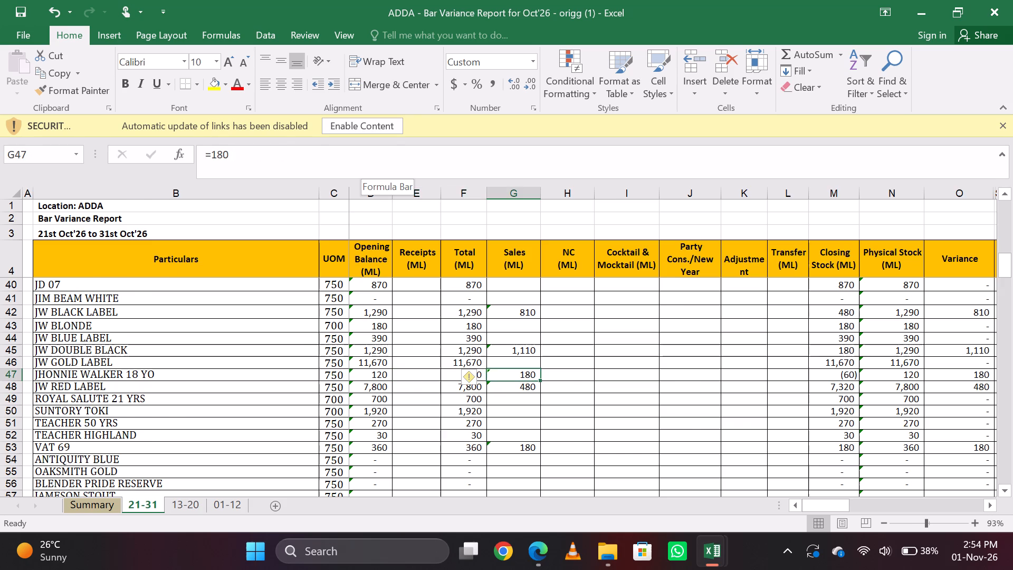
# Look up Chivas Regal 18 Years 30ml in the sales workbook and enter =60 as the Sales of CHIVAS 18 YRS.
pyautogui.hotkey('alt', 'Tab')
pyautogui.press('Down')
pyautogui.press('Up')
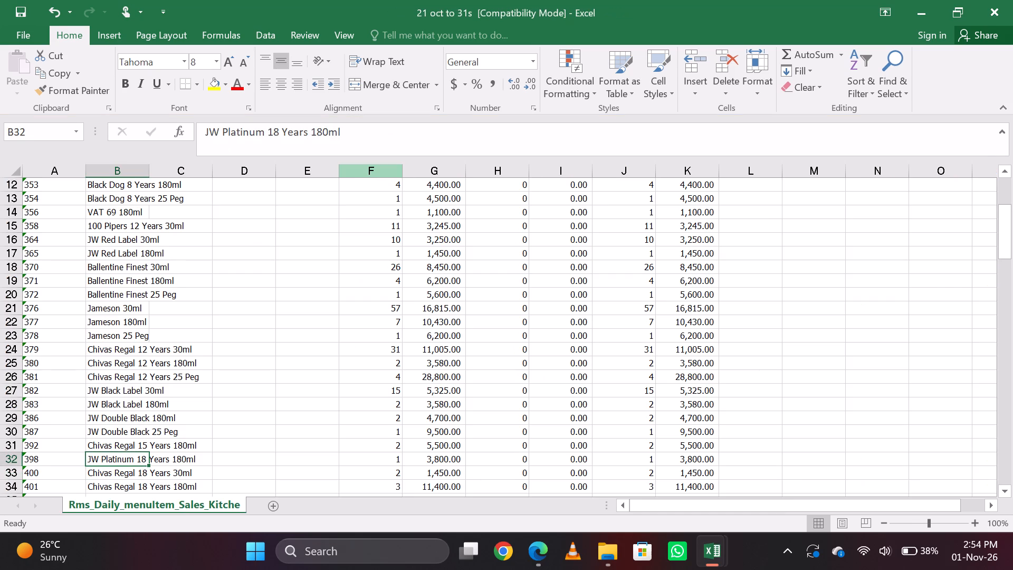
pyautogui.press('Down')
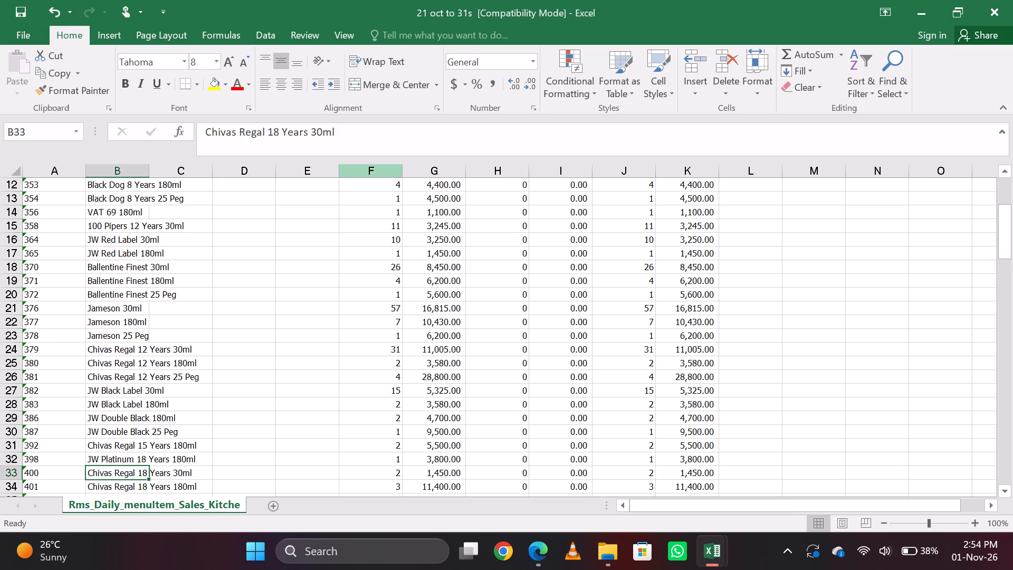
pyautogui.hotkey('ctrl', 'c')
pyautogui.hotkey('alt', 'Tab')
pyautogui.press('Up')
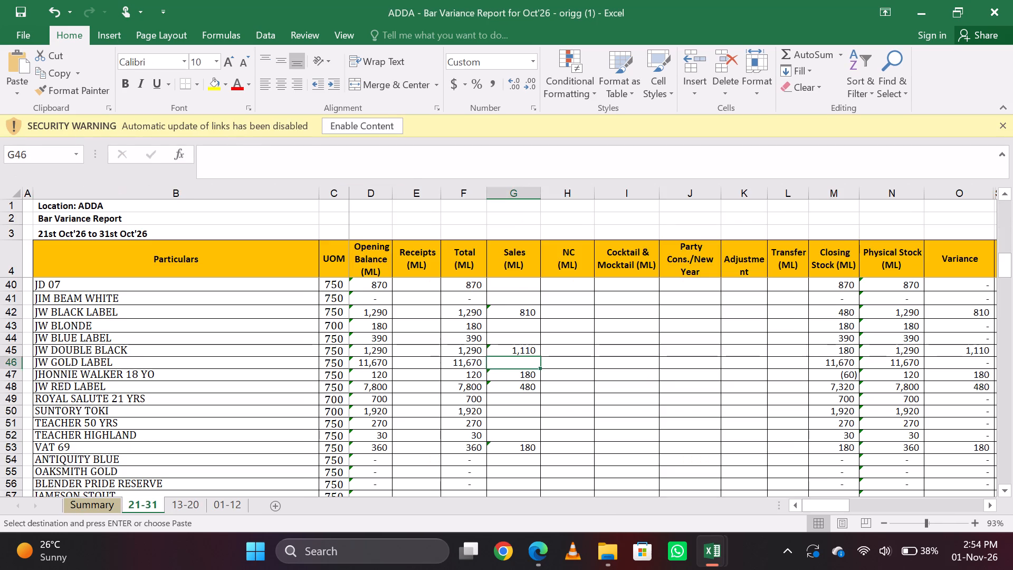
pyautogui.press('Down')
pyautogui.press('Up')
pyautogui.press('Up')
pyautogui.press('Up')
pyautogui.press('Up')
pyautogui.press('Up')
pyautogui.press('Up')
pyautogui.press('Up')
pyautogui.press('Up')
pyautogui.press('Up')
pyautogui.press('Up')
pyautogui.press('Up')
pyautogui.press('Up')
pyautogui.press('Up')
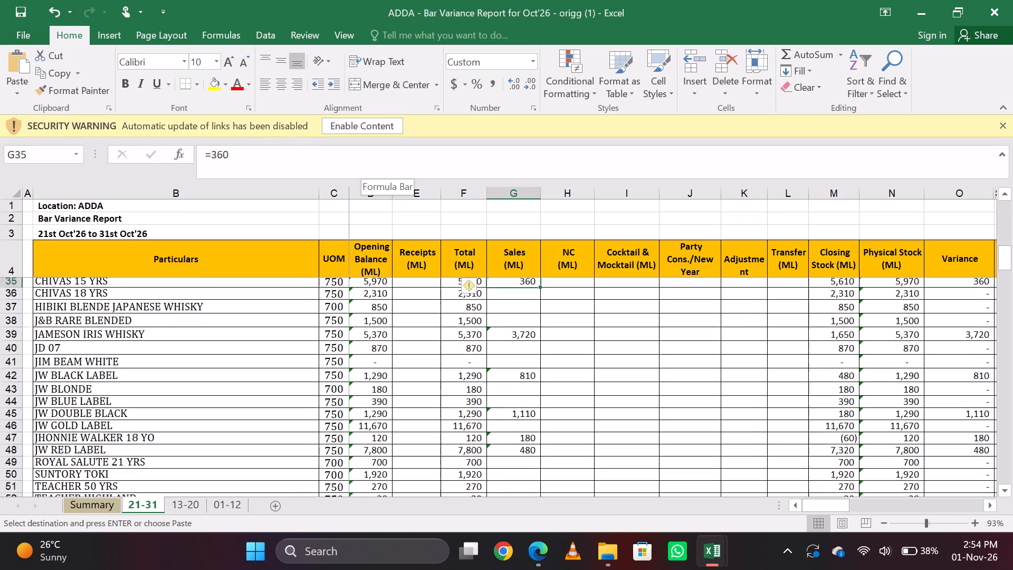
pyautogui.press('Up')
pyautogui.press('Down')
pyautogui.press('Down')
pyautogui.press('Down')
pyautogui.hotkey('alt', 'Tab')
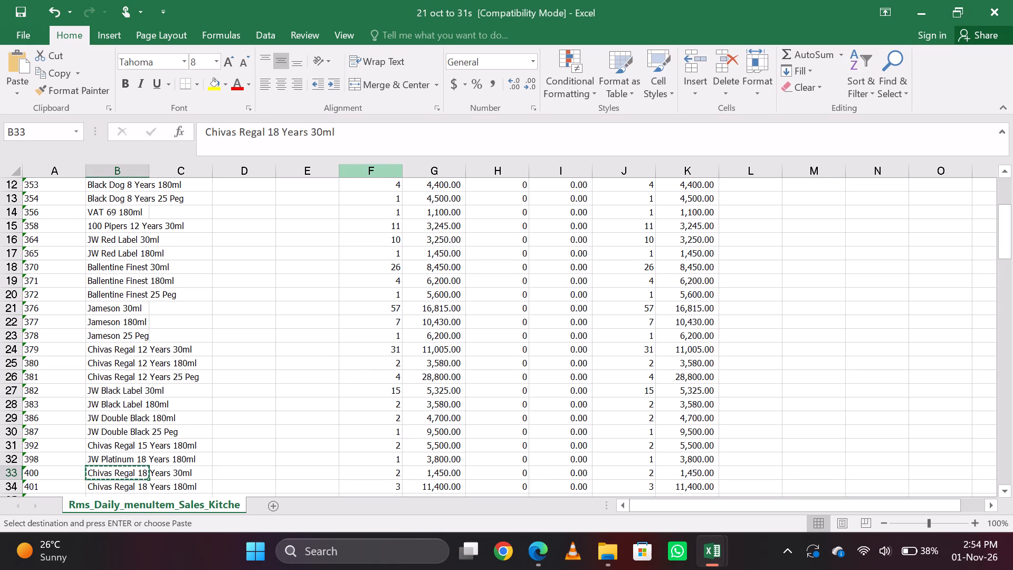
pyautogui.hotkey('alt', 'Tab')
pyautogui.press('Down')
pyautogui.press('Up')
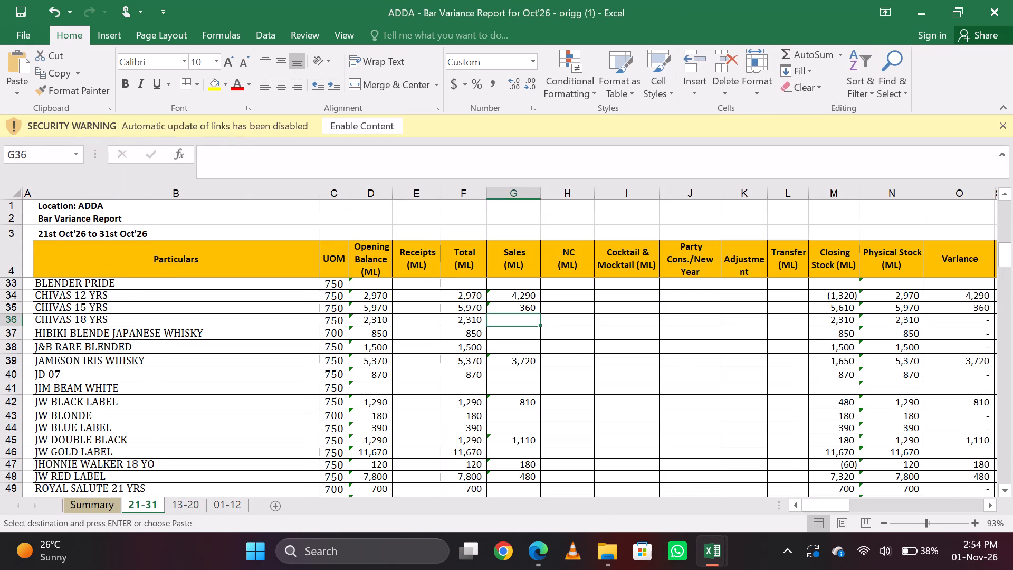
pyautogui.hotkey('alt', 'Tab')
pyautogui.hotkey('alt', 'Tab')
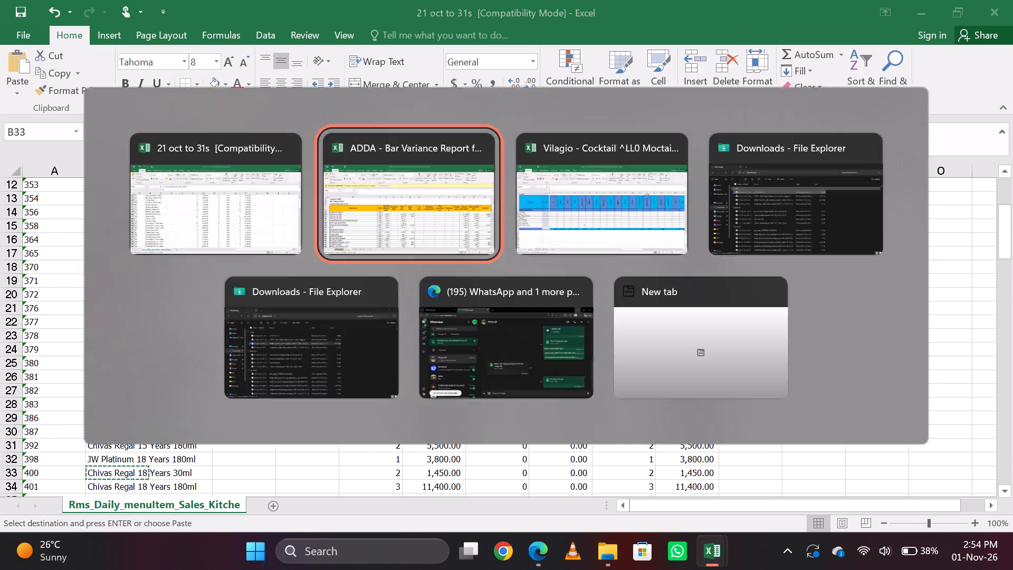
pyautogui.press('Down')
pyautogui.press('Up')
pyautogui.write('=60')
pyautogui.press('Return')
pyautogui.press('Up')
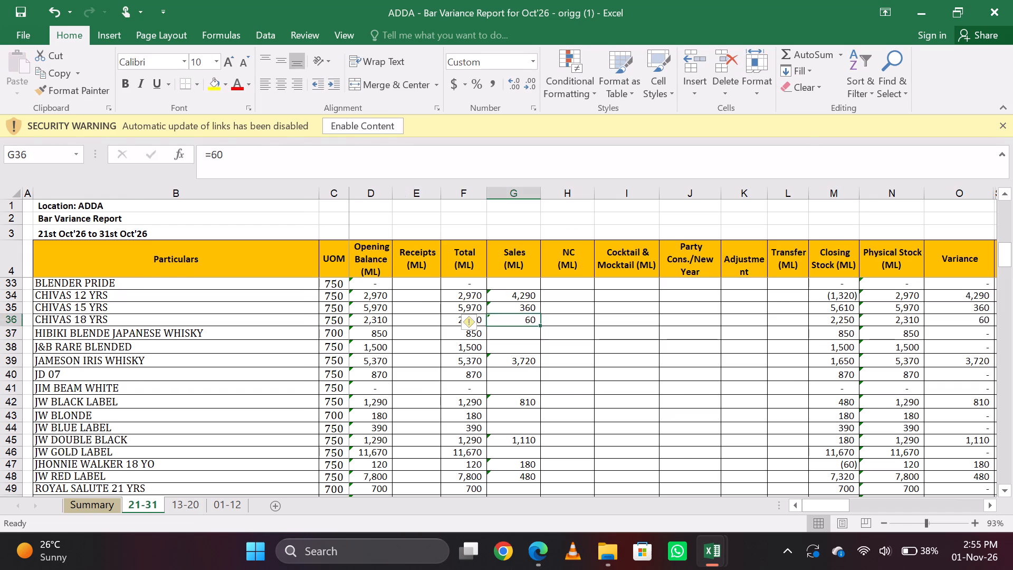
# Look up Chivas Regal 18 Years 180ml in the sales workbook and extend the CHIVAS 18 YRS Sales formula to =60+180*3.
pyautogui.hotkey('alt', 'Tab')
pyautogui.press('Down')
pyautogui.press('Up')
pyautogui.press('Down')
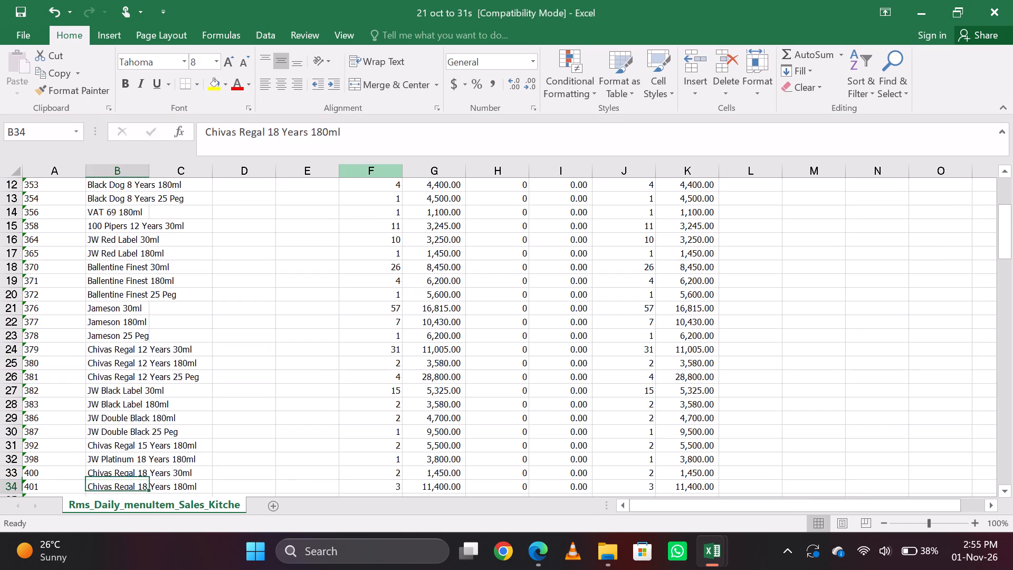
pyautogui.hotkey('alt', 'Tab')
pyautogui.press('Down')
pyautogui.press('Up')
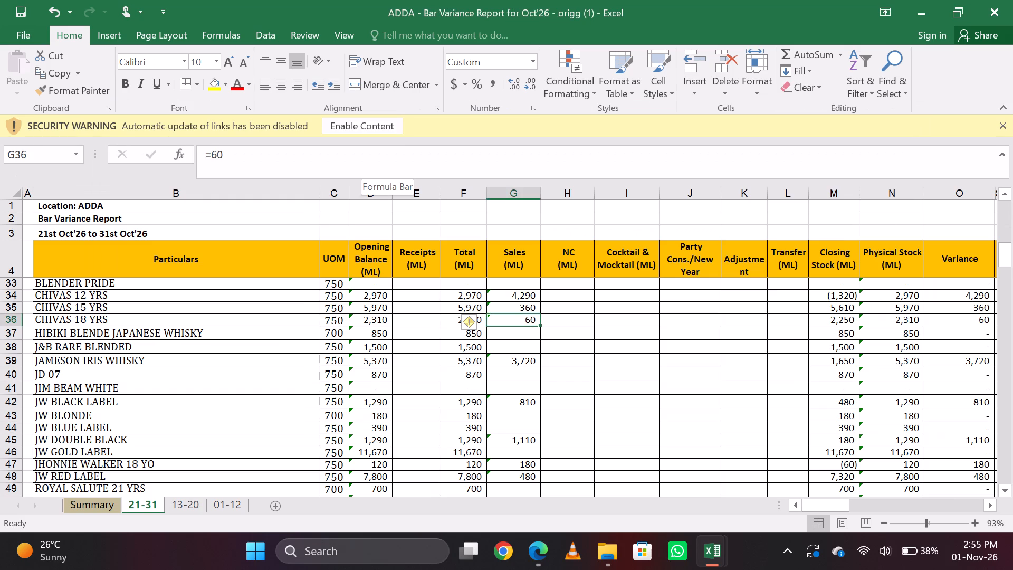
pyautogui.hotkey('alt', 'Tab')
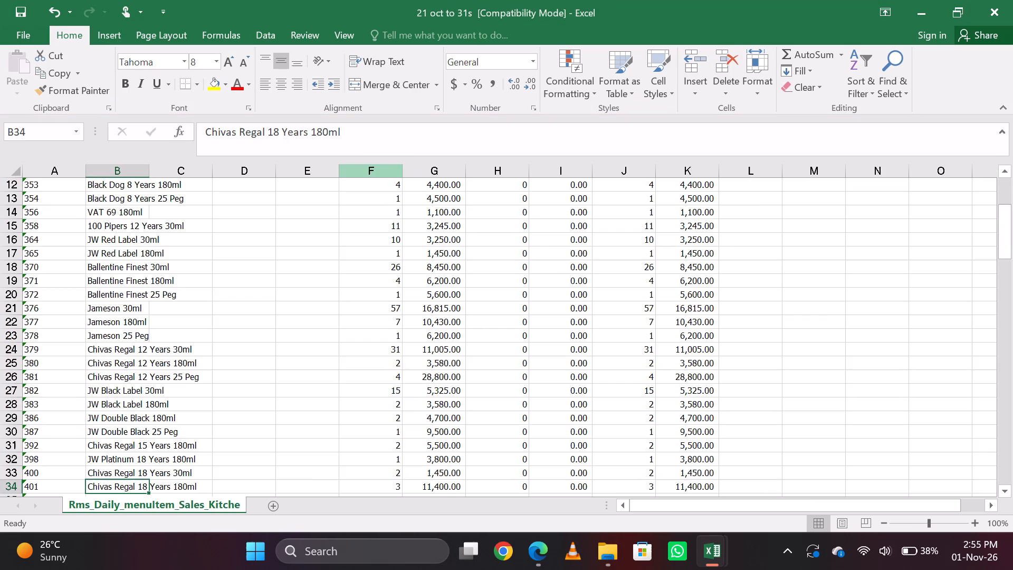
pyautogui.hotkey('alt', 'Tab')
pyautogui.press('Up')
pyautogui.press('Down')
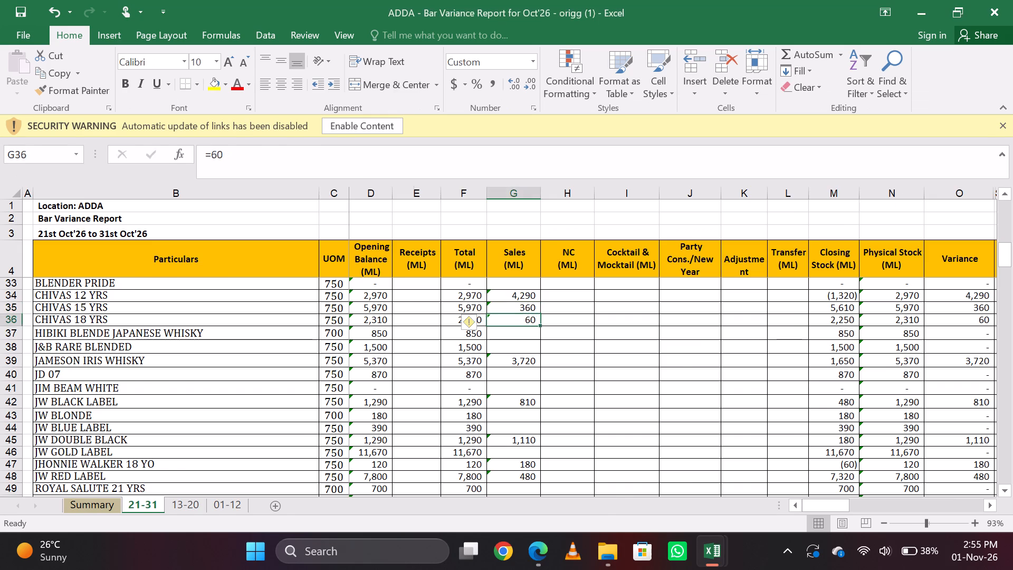
pyautogui.hotkey('alt', 'Tab')
pyautogui.press('Down')
pyautogui.press('Up')
pyautogui.hotkey('alt', 'Tab')
pyautogui.press('Down')
pyautogui.press('Up')
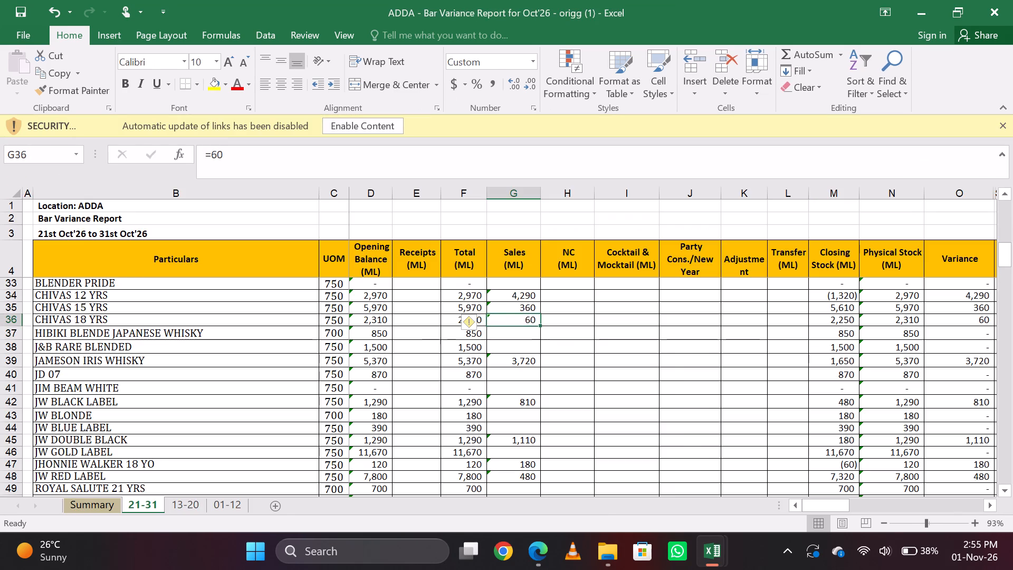
pyautogui.hotkey('alt', 'Tab')
pyautogui.hotkey('alt', 'Tab')
pyautogui.click(369, 165)
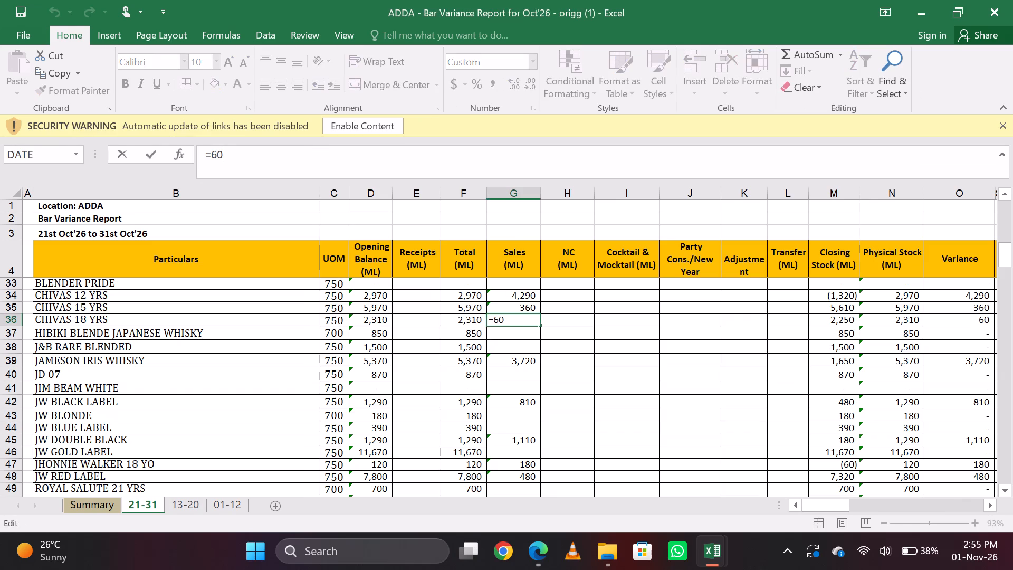
pyautogui.write('+180*3')
pyautogui.press('Return')
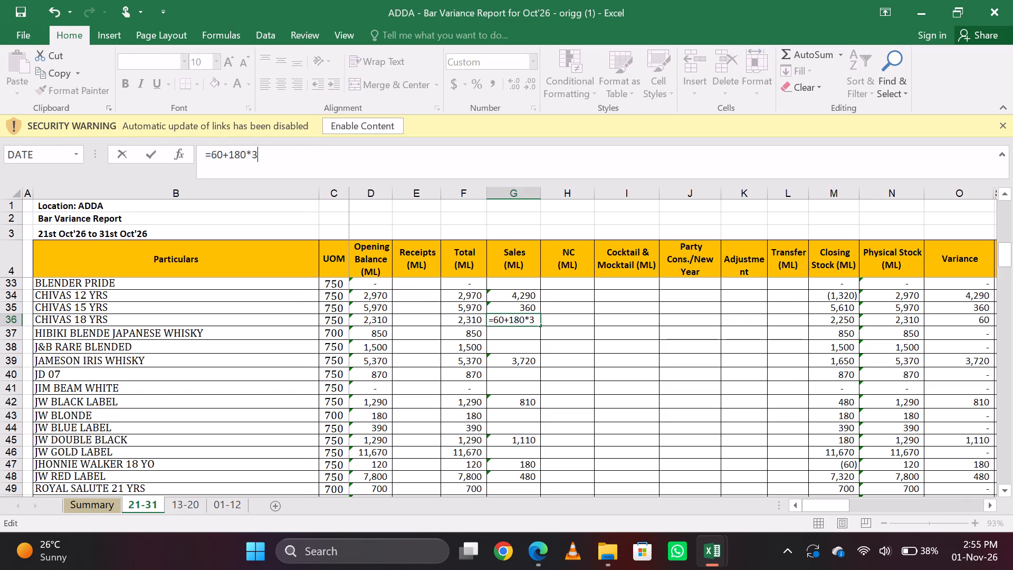
pyautogui.press('Up')
# Look up Hennessy VS 30 ML in the sales workbook and enter =9*30 as the Sales of HENNESSY V.S under Cognac.
pyautogui.hotkey('alt', 'Tab')
pyautogui.press('Down')
pyautogui.hotkey('ctrl', 'c')
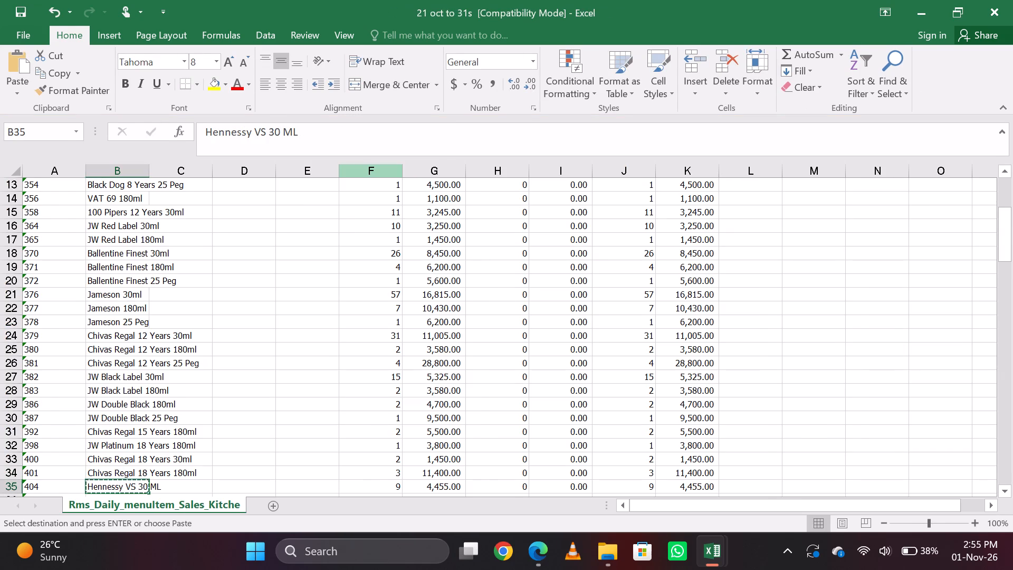
pyautogui.hotkey('alt', 'Tab')
pyautogui.press('Down')
pyautogui.press('Down')
pyautogui.press('Down')
pyautogui.press('pagedown')
pyautogui.press('pagedown')
pyautogui.press('pagedown')
pyautogui.press('pagedown')
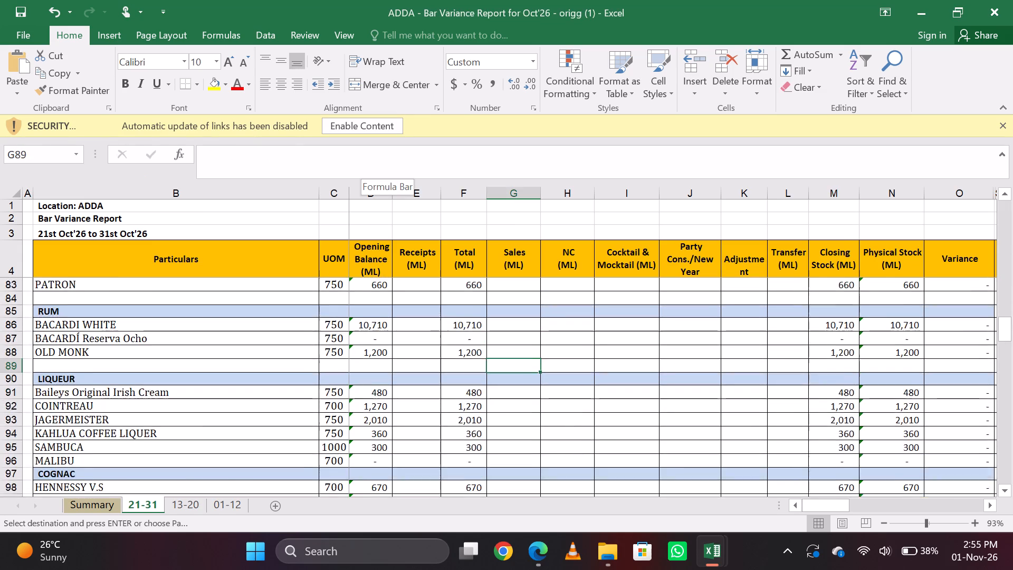
pyautogui.press('Up')
pyautogui.press('pageup')
pyautogui.press('Up')
pyautogui.press('Up')
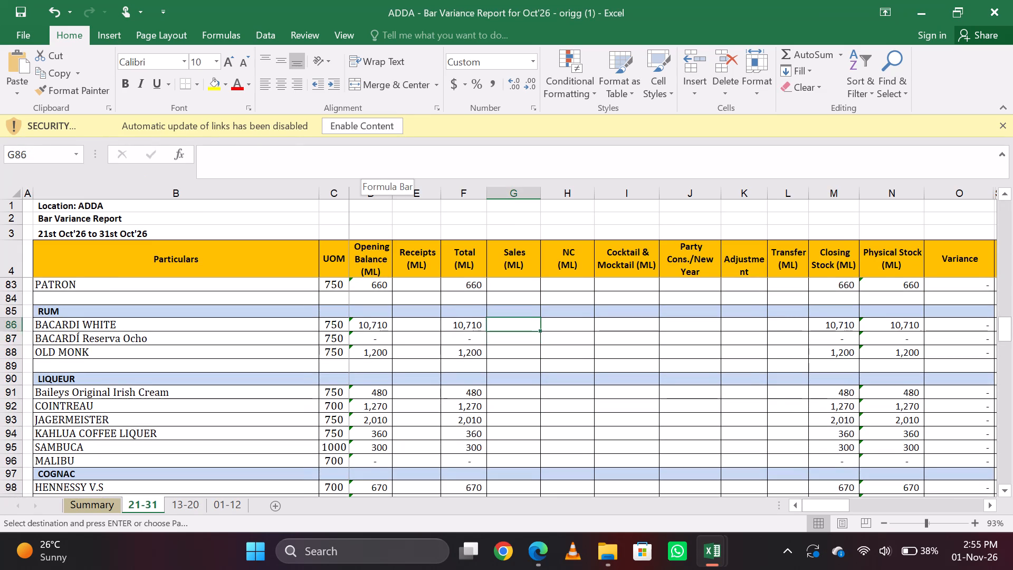
pyautogui.press('Up')
pyautogui.press('Up')
pyautogui.press('Up')
pyautogui.press('Up')
pyautogui.press('Up')
pyautogui.press('Up')
pyautogui.press('Down')
pyautogui.press('Down')
pyautogui.press('Down')
pyautogui.press('Down')
pyautogui.press('Down')
pyautogui.press('Down')
pyautogui.press('Down')
pyautogui.press('Down')
pyautogui.press('Down')
pyautogui.press('Down')
pyautogui.press('Down')
pyautogui.press('Down')
pyautogui.press('Down')
pyautogui.press('Down')
pyautogui.press('Down')
pyautogui.press('Down')
pyautogui.press('Down')
pyautogui.press('Down')
pyautogui.press('Down')
pyautogui.press('Down')
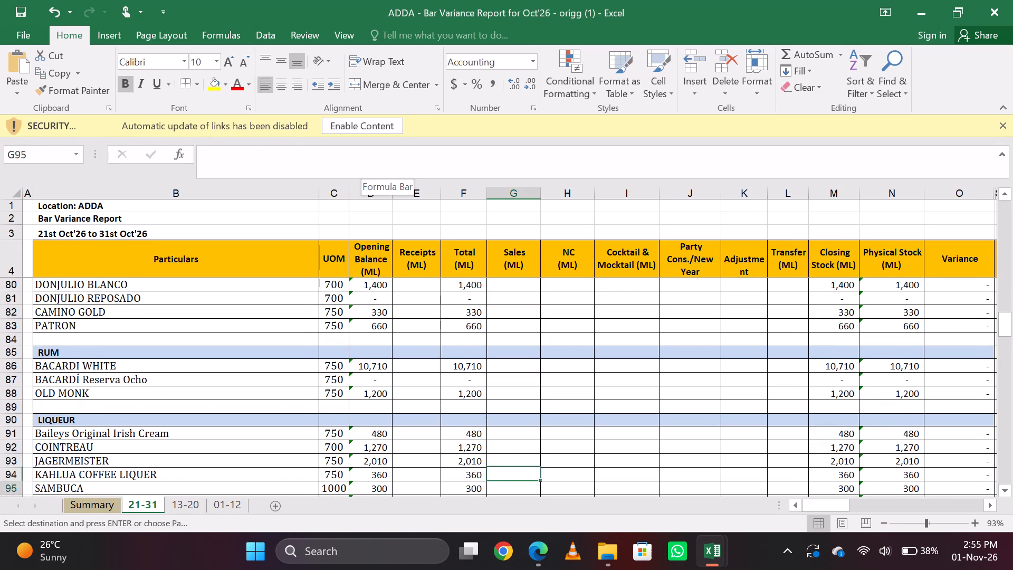
pyautogui.press('Up')
pyautogui.press('Up')
pyautogui.press('Up')
pyautogui.press('Up')
pyautogui.press('Up')
pyautogui.press('Up')
pyautogui.press('Up')
pyautogui.press('Up')
pyautogui.press('Up')
pyautogui.press('Down')
pyautogui.write('=9*30')
pyautogui.press('Return')
pyautogui.press('Up')
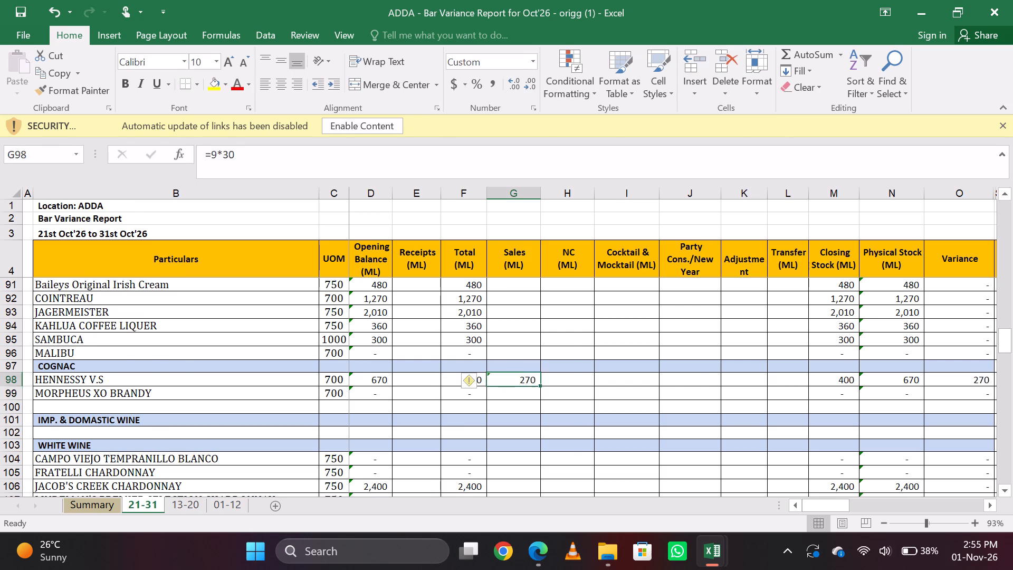
# Look up Martini Rosso 30 Ml in the sales workbook and enter =60 as the Sales of MARTINI ROSO under Vermouth.
pyautogui.hotkey('alt', 'Tab')
pyautogui.press('Down')
pyautogui.hotkey('ctrl', 'c')
pyautogui.hotkey('alt', 'Tab')
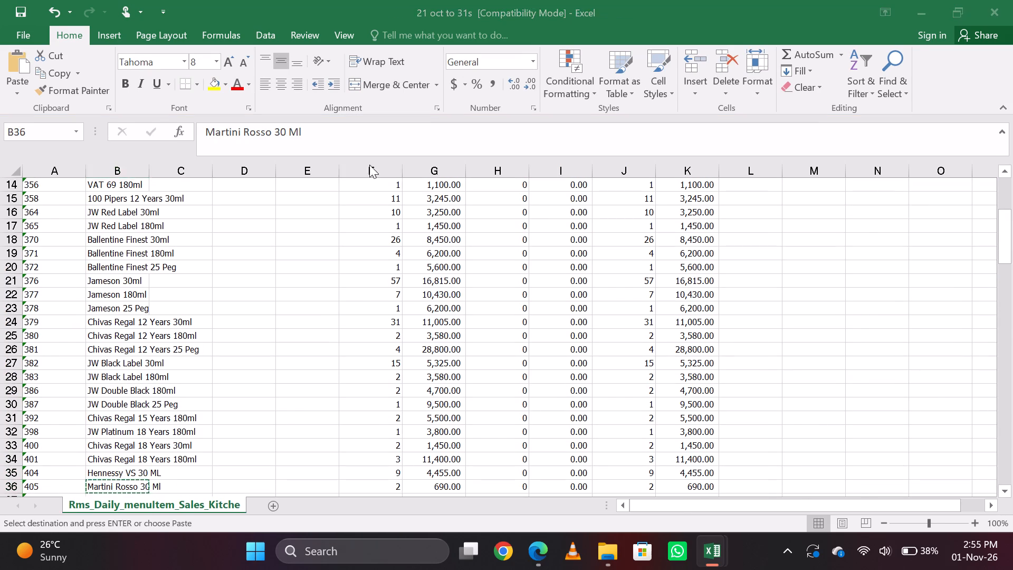
pyautogui.press('Down')
pyautogui.press('Down')
pyautogui.press('Down')
pyautogui.press('Down')
pyautogui.press('Down')
pyautogui.press('Down')
pyautogui.press('Down')
pyautogui.press('Down')
pyautogui.press('Down')
pyautogui.press('Down')
pyautogui.press('Down')
pyautogui.press('Down')
pyautogui.press('Down')
pyautogui.press('Down')
pyautogui.press('Down')
pyautogui.press('Down')
pyautogui.press('Down')
pyautogui.press('Down')
pyautogui.press('Down')
pyautogui.press('Down')
pyautogui.press('Down')
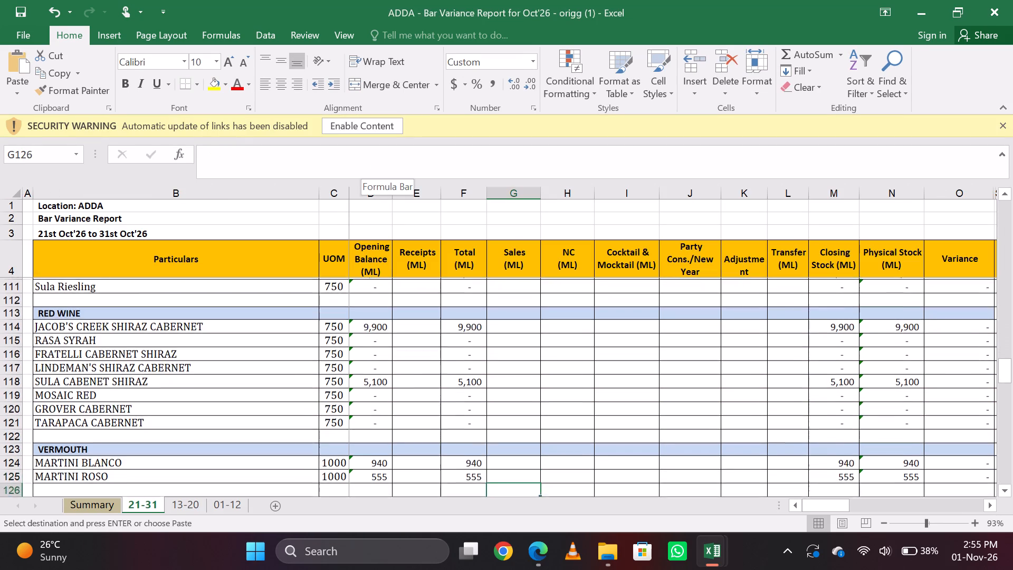
pyautogui.press('Down')
pyautogui.press('Up')
pyautogui.press('Up')
pyautogui.hotkey('alt', 'Tab')
pyautogui.hotkey('alt', 'Tab')
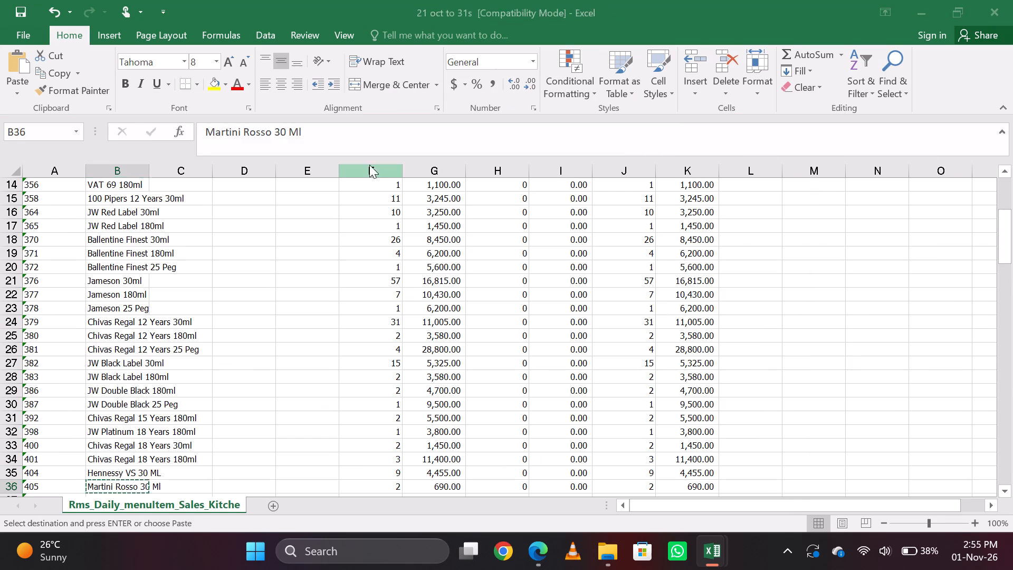
pyautogui.write('=60')
pyautogui.press('Return')
pyautogui.press('Up')
# Look up The Glenlivet 12 Years 30ml in the sales workbook and enter =14*30 as the Sales of GLENLIVIT 12 YRS under Single Malt.
pyautogui.hotkey('alt', 'Tab')
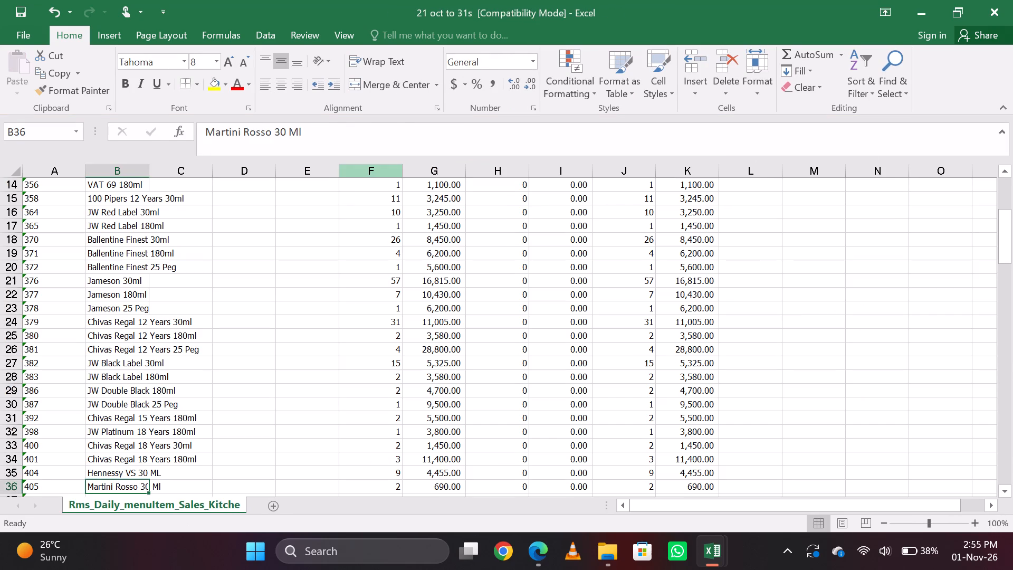
pyautogui.press('Down')
pyautogui.hotkey('ctrl', 'c')
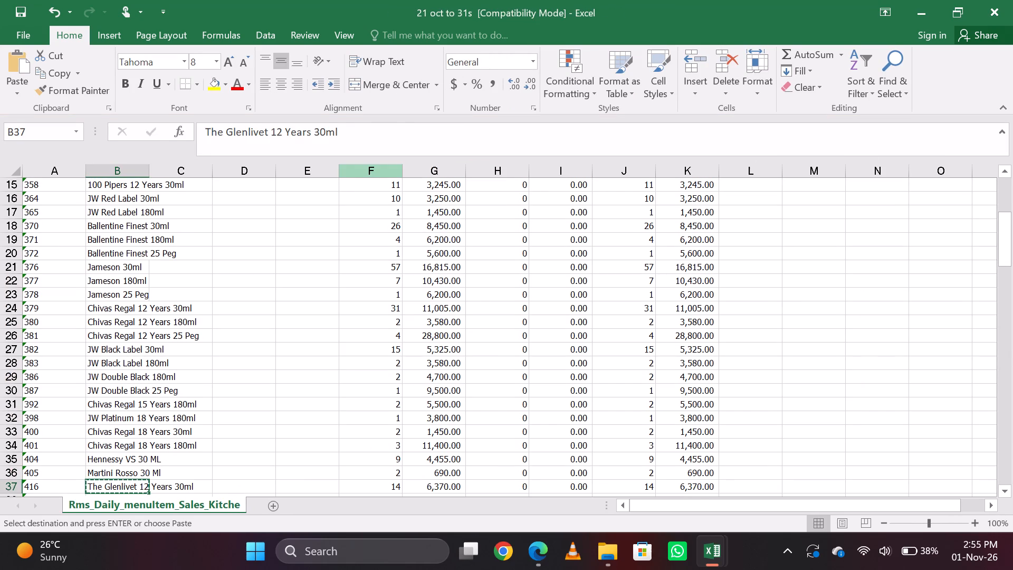
pyautogui.hotkey('alt', 'Tab')
pyautogui.press('pageup')
pyautogui.press('pageup')
pyautogui.press('pageup')
pyautogui.press('pageup')
pyautogui.press('pageup')
pyautogui.press('pageup')
pyautogui.press('pageup')
pyautogui.press('pageup')
pyautogui.press('pageup')
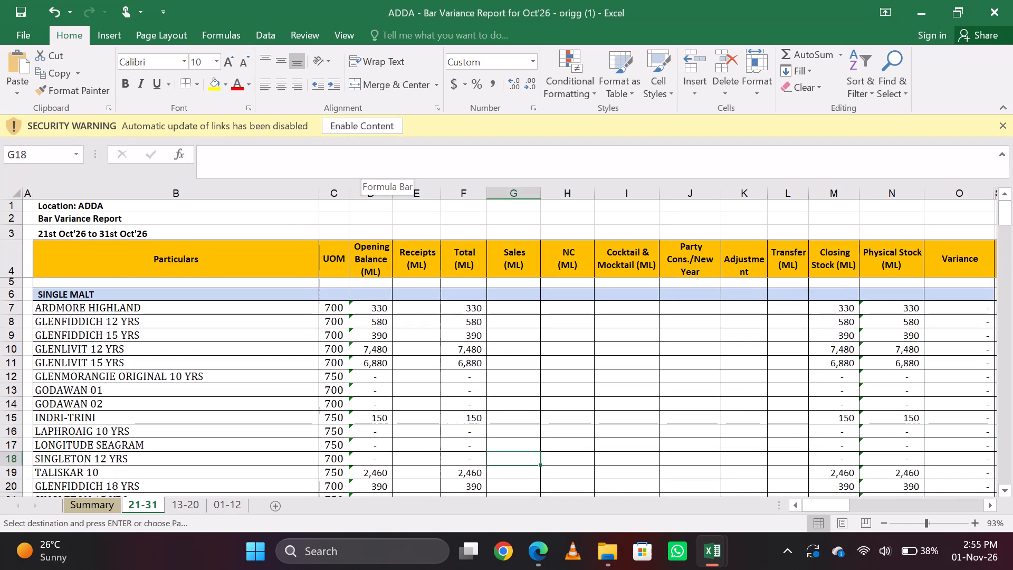
pyautogui.press('Up')
pyautogui.press('Up')
pyautogui.press('Up')
pyautogui.press('Up')
pyautogui.press('Up')
pyautogui.press('Up')
pyautogui.press('Up')
pyautogui.press('Down')
pyautogui.press('Up')
pyautogui.press('Up')
pyautogui.hotkey('alt', 'Tab')
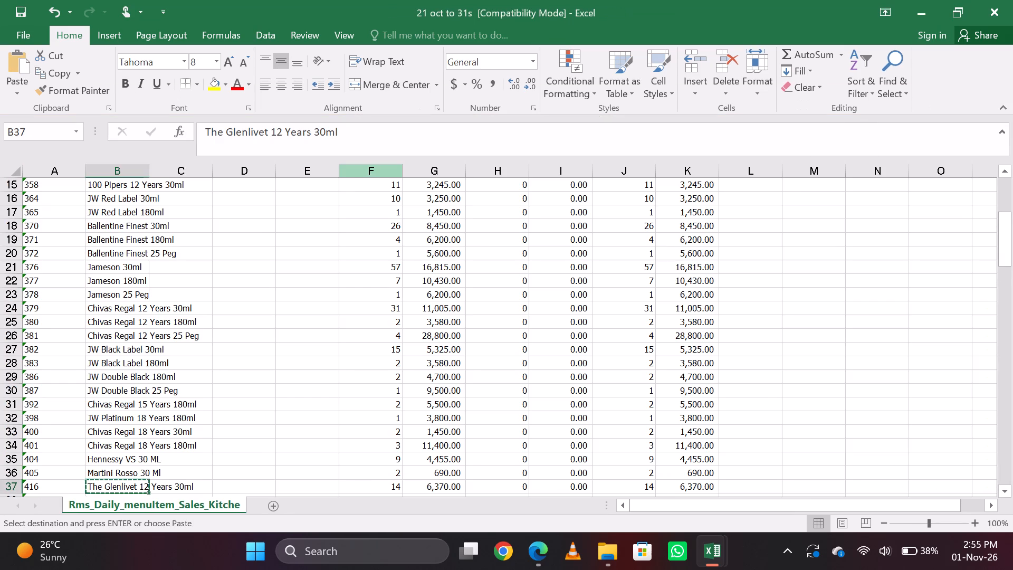
pyautogui.hotkey('alt', 'Tab')
pyautogui.write('=14*30')
pyautogui.press('Return')
pyautogui.press('Up')
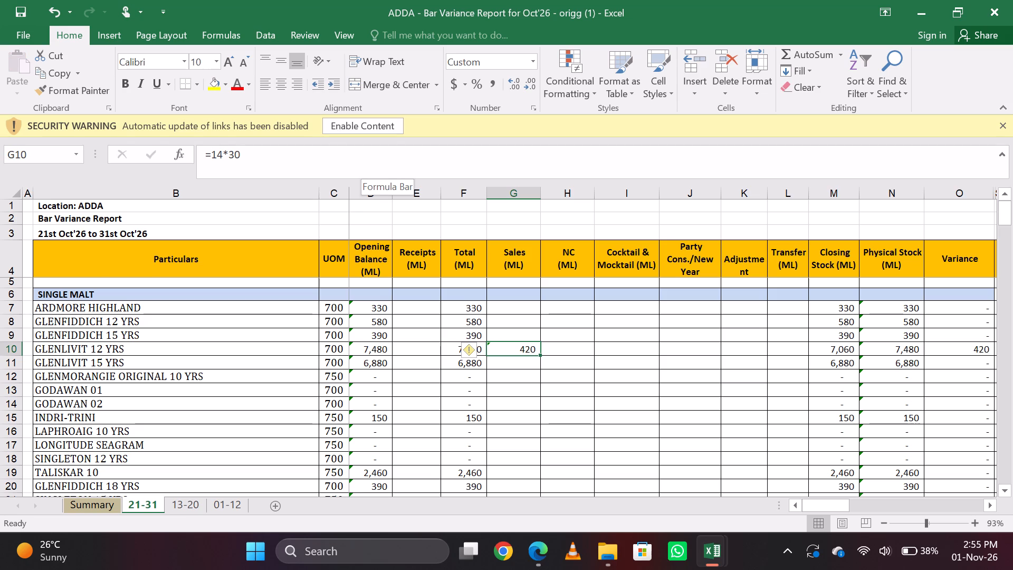
# Look up The Glenlivet 12years 180ml in the sales workbook and extend the GLENLIVIT 12 YRS Sales formula to =14*30+180.
pyautogui.hotkey('alt', 'Tab')
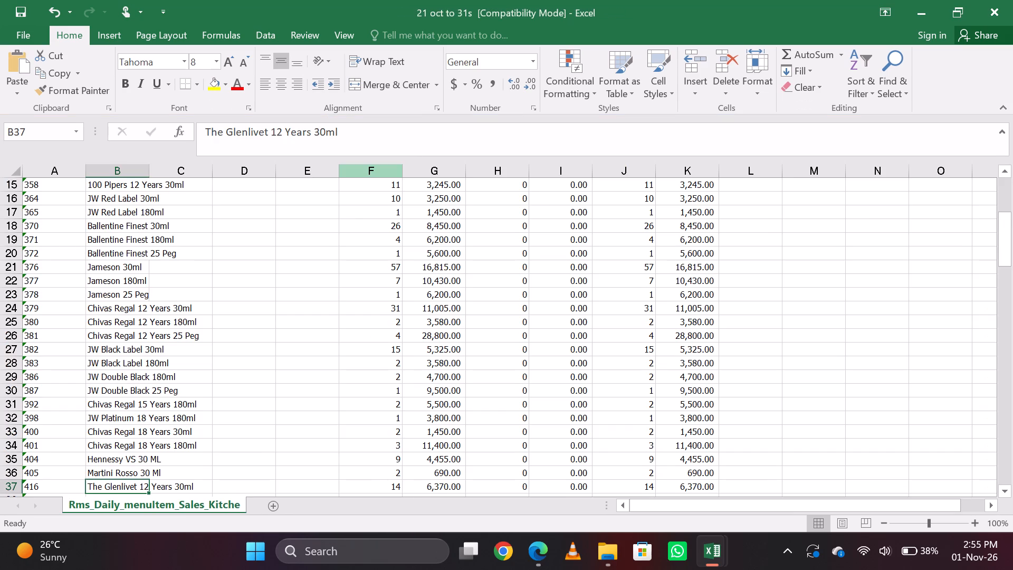
pyautogui.press('Down')
pyautogui.hotkey('ctrl', 'c')
pyautogui.hotkey('alt', 'Tab')
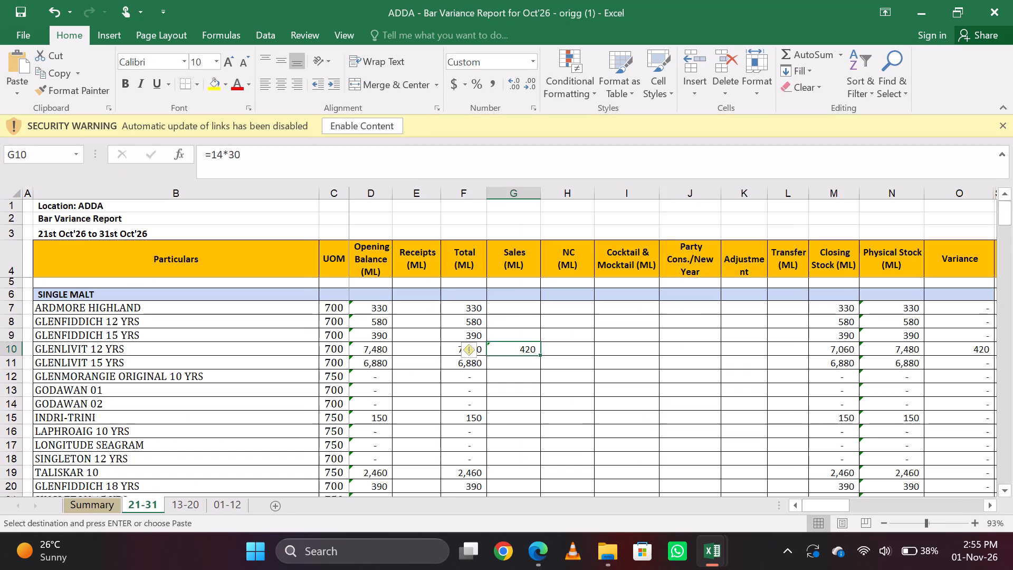
pyautogui.press('Up')
pyautogui.press('Down')
pyautogui.press('Down')
pyautogui.press('Up')
pyautogui.hotkey('alt', 'Tab')
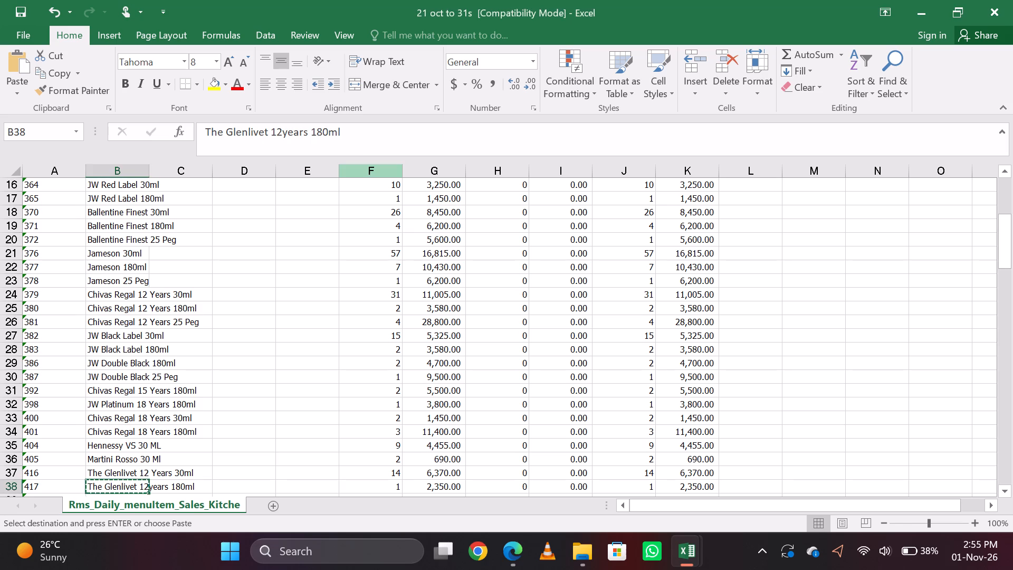
pyautogui.hotkey('alt', 'Tab')
pyautogui.press('Down')
pyautogui.press('Up')
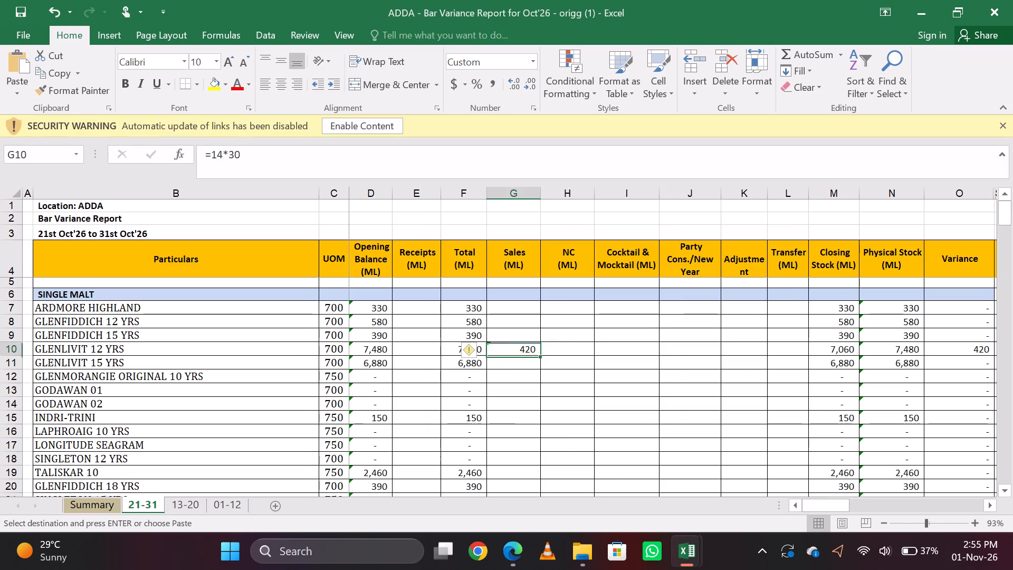
pyautogui.click(369, 165)
pyautogui.write('+180')
pyautogui.press('Return')
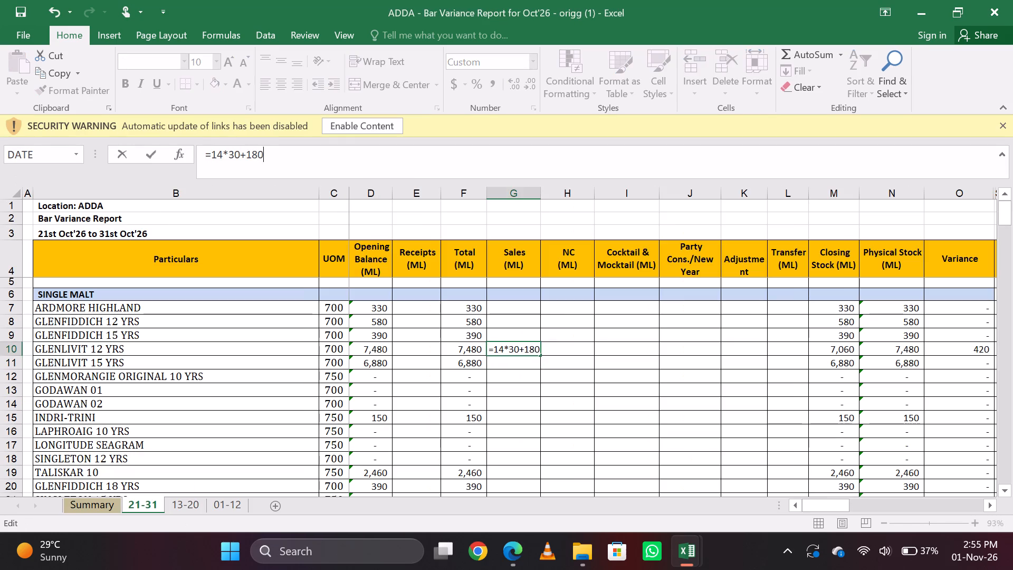
pyautogui.press('Up')
# Look up The Glenlivet 12 Years 25 Peg in the sales workbook and extend the GLENLIVIT 12 YRS Sales formula to =14*30+180+700.
pyautogui.hotkey('alt', 'Tab')
pyautogui.press('Down')
pyautogui.hotkey('ctrl', 'c')
pyautogui.hotkey('alt', 'Tab')
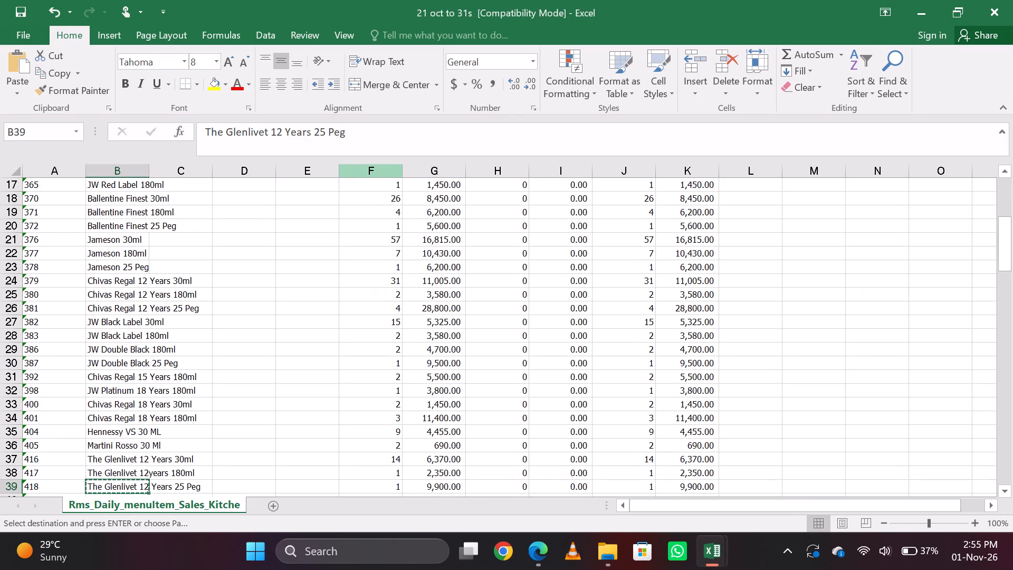
pyautogui.press('Down')
pyautogui.press('Up')
pyautogui.click(369, 165)
pyautogui.hotkey('shift', '+')
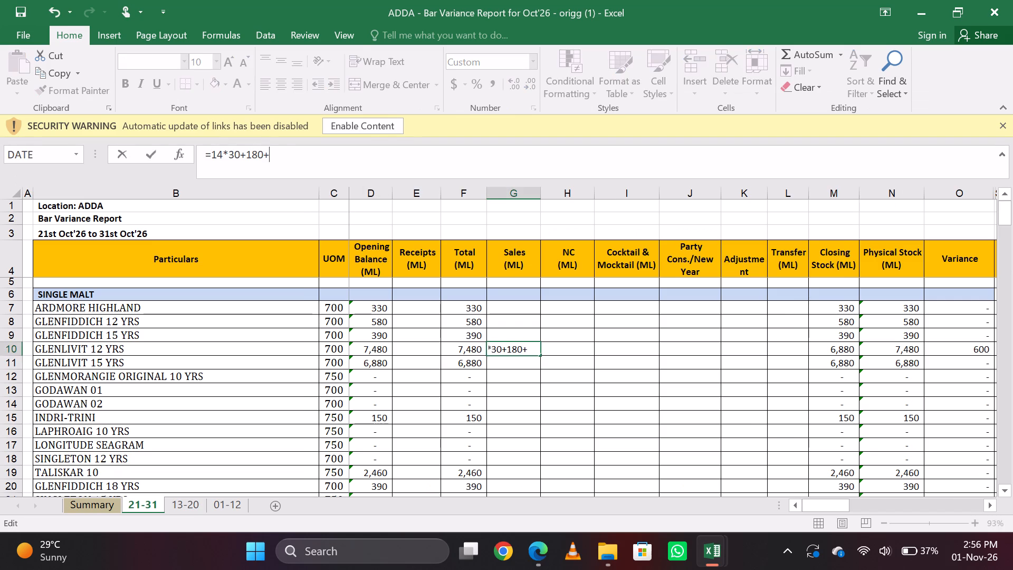
pyautogui.write('700')
pyautogui.press('Return')
pyautogui.press('Up')
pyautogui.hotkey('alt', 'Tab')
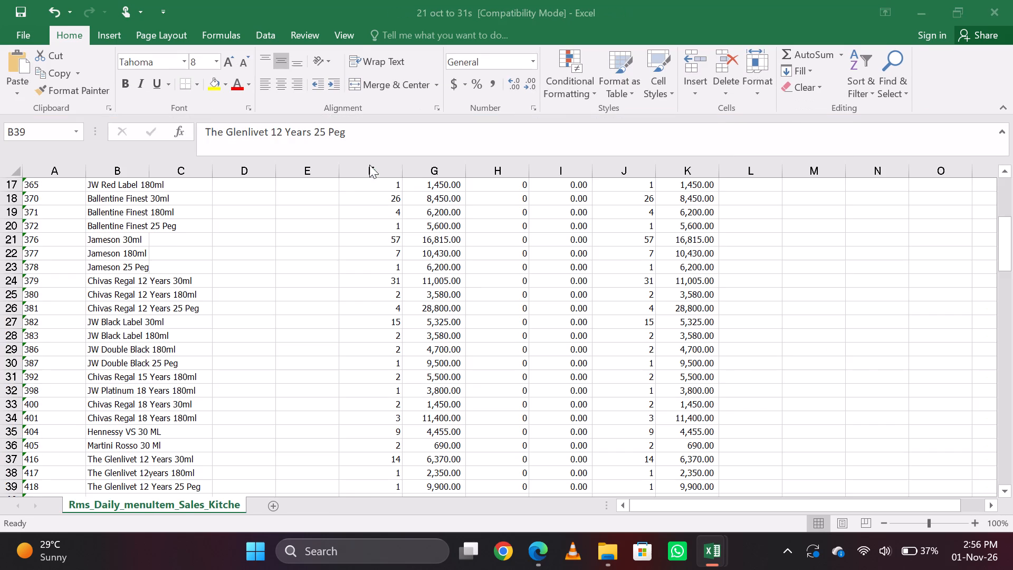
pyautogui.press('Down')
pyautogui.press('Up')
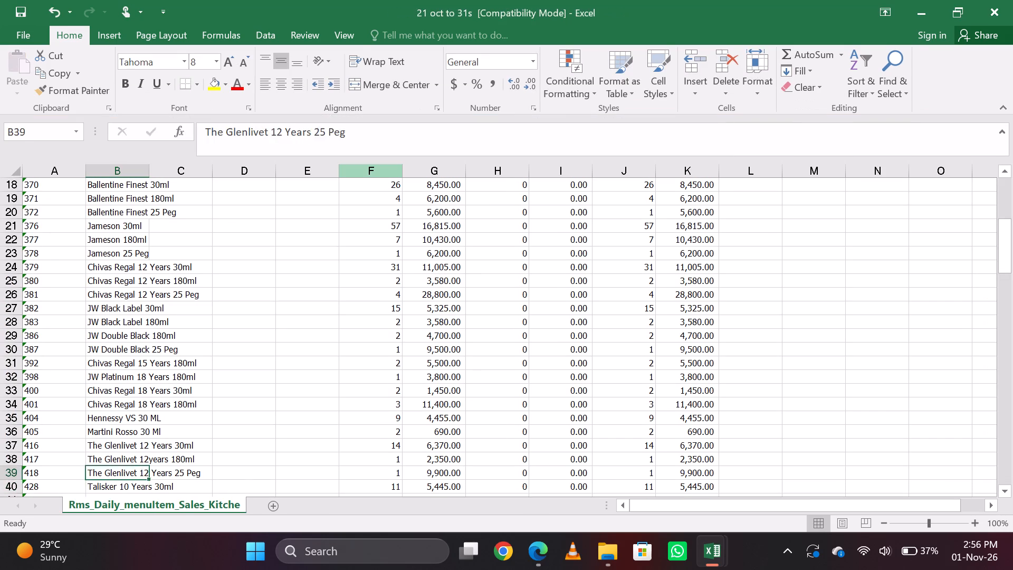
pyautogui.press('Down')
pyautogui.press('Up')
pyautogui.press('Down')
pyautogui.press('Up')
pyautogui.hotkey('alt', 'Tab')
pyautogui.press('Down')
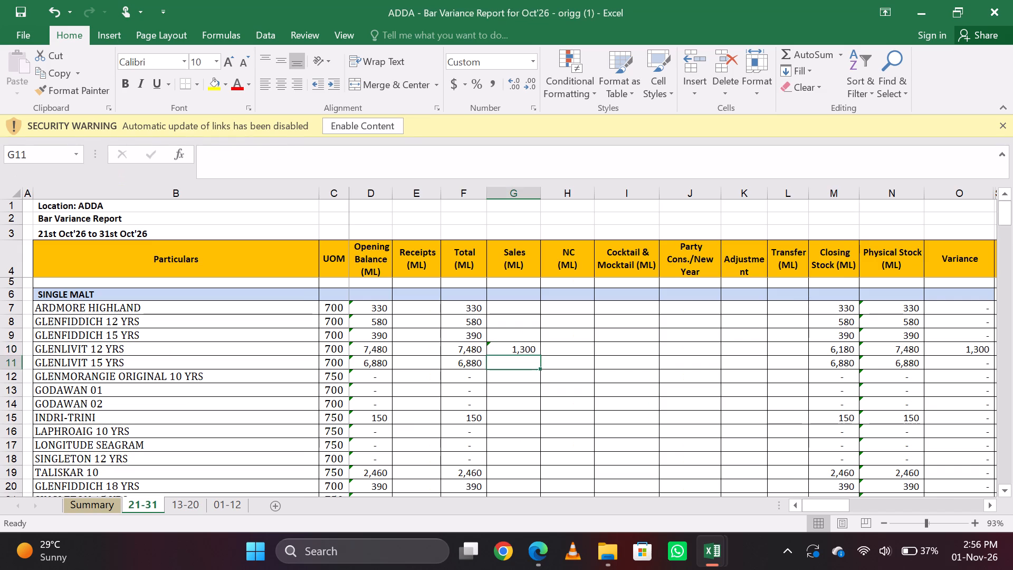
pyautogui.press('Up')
# Look up Talisker 10 Years 30ml in the sales workbook and enter =11*30 as the Sales of TALISKAR 10 under Single Malt.
pyautogui.hotkey('alt', 'Tab')
pyautogui.press('Down')
pyautogui.hotkey('ctrl', 'c')
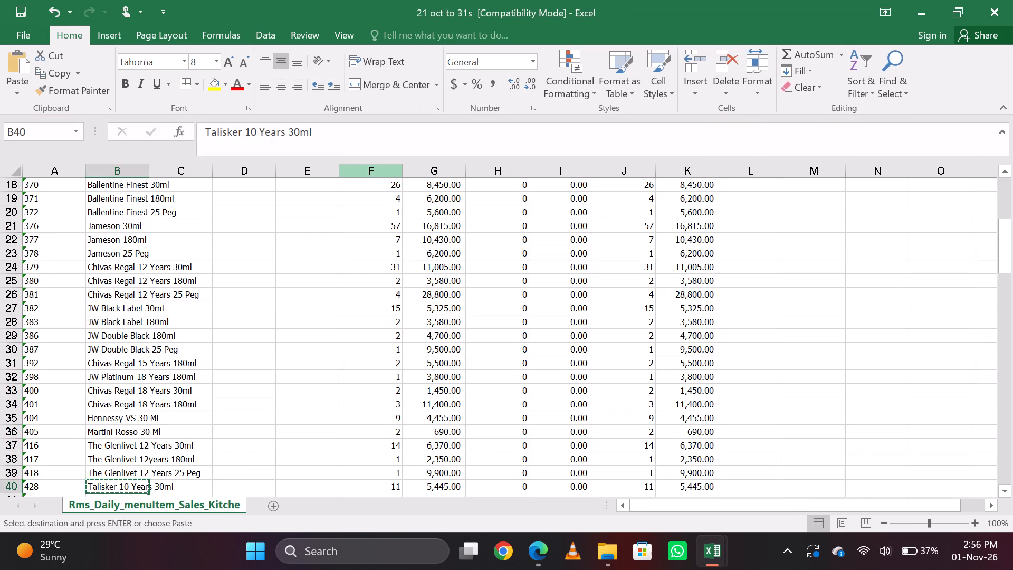
pyautogui.hotkey('alt', 'Tab')
pyautogui.press('Down')
pyautogui.press('Down')
pyautogui.press('Down')
pyautogui.press('Down')
pyautogui.press('Down')
pyautogui.press('Down')
pyautogui.press('Down')
pyautogui.press('Down')
pyautogui.press('Down')
pyautogui.press('Down')
pyautogui.press('Down')
pyautogui.press('Down')
pyautogui.press('Down')
pyautogui.press('Down')
pyautogui.press('Down')
pyautogui.press('Down')
pyautogui.press('Up')
pyautogui.press('Up')
pyautogui.press('Up')
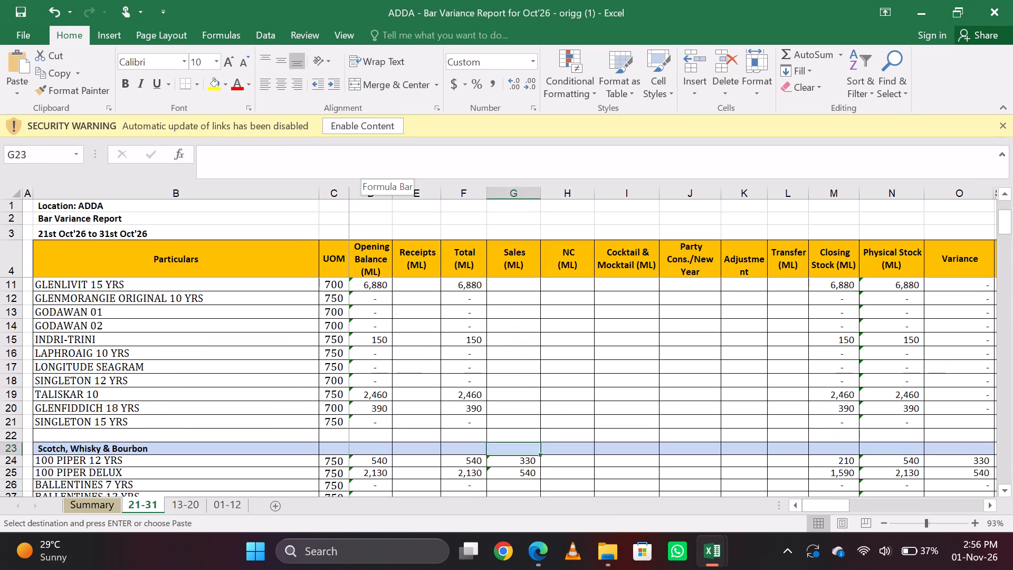
pyautogui.press('Up')
pyautogui.press('Up')
pyautogui.press('Up')
pyautogui.press('Up')
pyautogui.hotkey('alt', 'Tab')
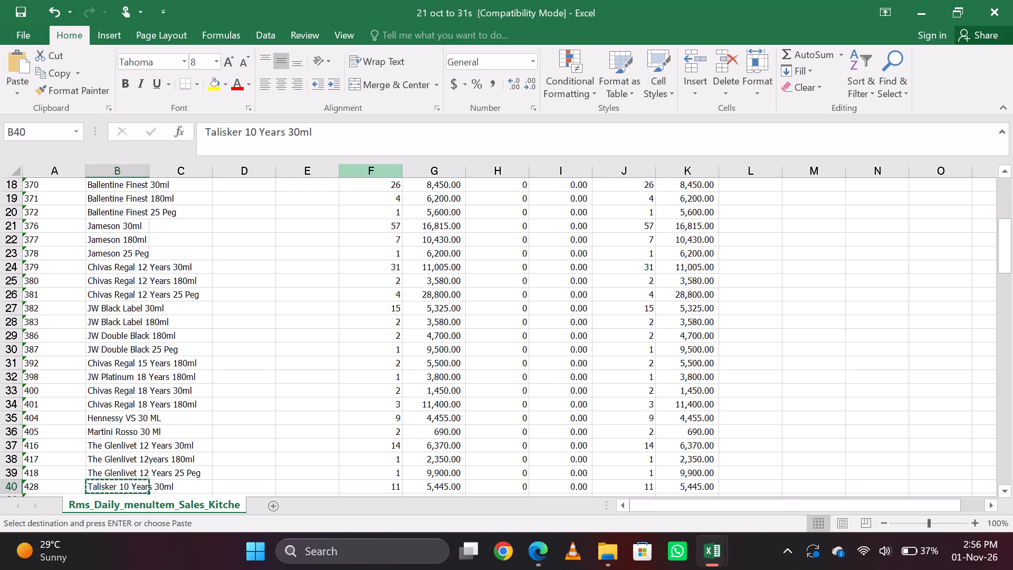
pyautogui.hotkey('alt', 'Tab')
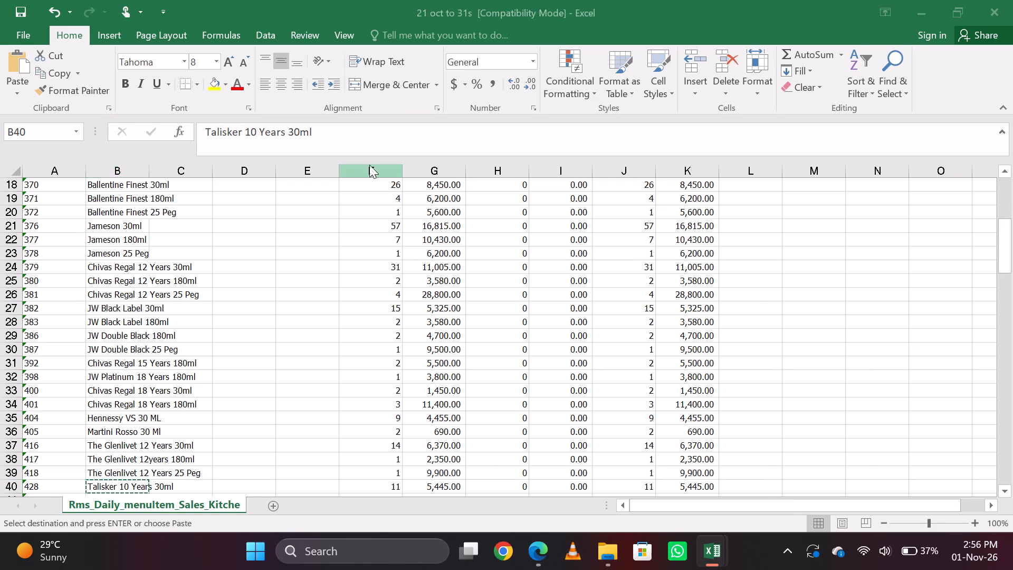
pyautogui.write('==')
pyautogui.press('BackSpace')
pyautogui.write('11*30')
pyautogui.press('Return')
# Look up The Glenlivet 15 Years 30ml in the sales workbook and enter =30 as the Sales of GLENLIVIT 15 YRS.
pyautogui.hotkey('alt', 'Tab')
pyautogui.press('Down')
pyautogui.hotkey('ctrl', 'c')
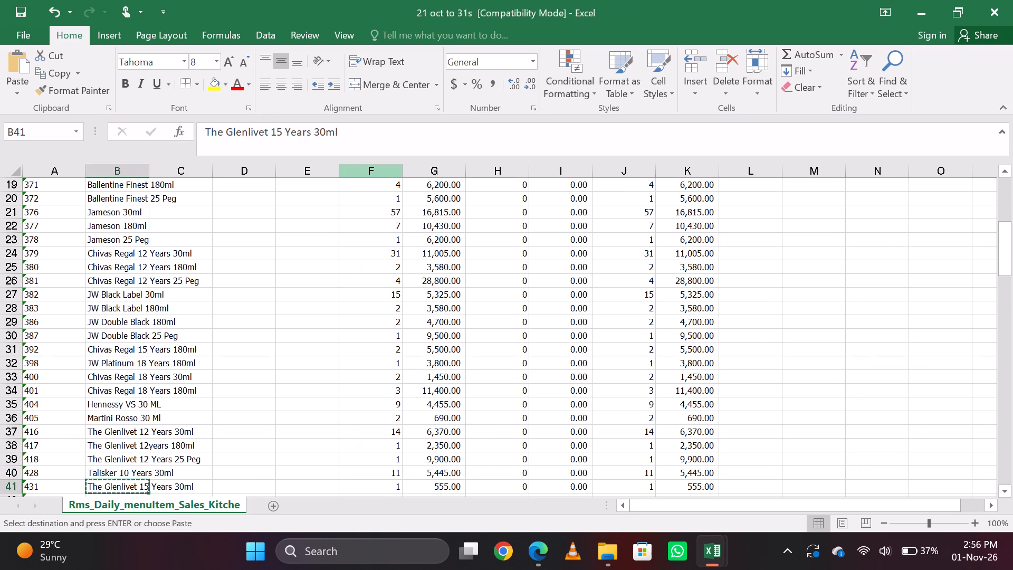
pyautogui.hotkey('alt', 'Tab')
pyautogui.press('Up')
pyautogui.press('Up')
pyautogui.press('Up')
pyautogui.press('Up')
pyautogui.press('Up')
pyautogui.press('Up')
pyautogui.press('Up')
pyautogui.press('Up')
pyautogui.press('Up')
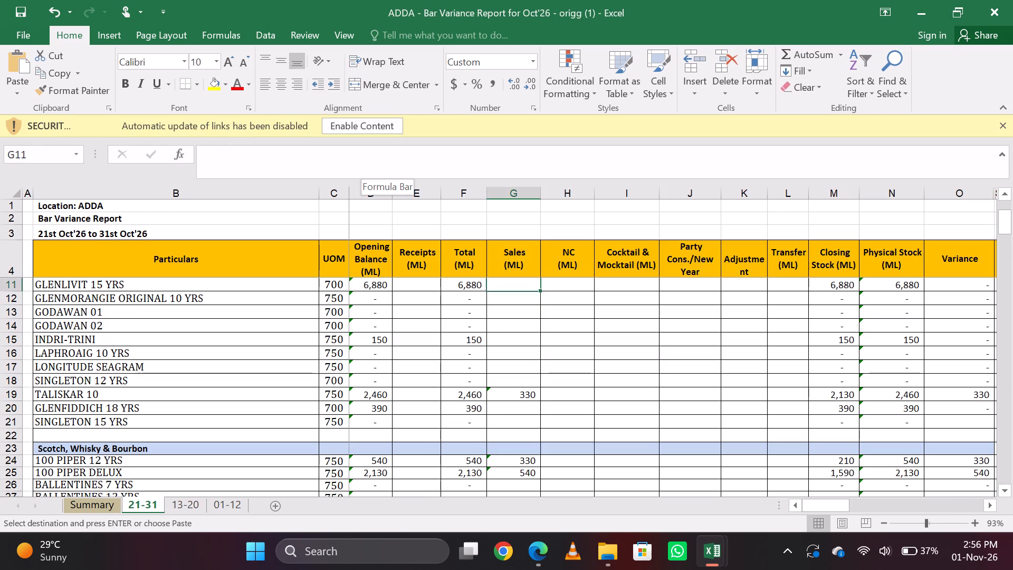
pyautogui.press('Down')
pyautogui.press('Up')
pyautogui.hotkey('alt', 'Tab')
pyautogui.hotkey('alt', 'Tab')
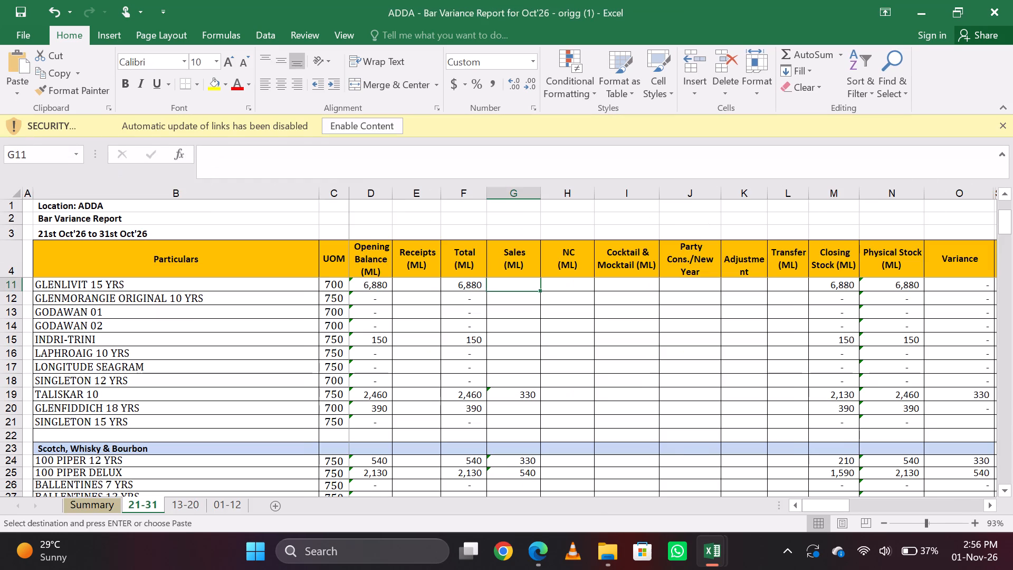
pyautogui.write('=4')
pyautogui.press('BackSpace')
pyautogui.write('30')
pyautogui.press('Return')
pyautogui.press('Up')
# Look up JW Blue Label 30 Ml in the sales workbook and enter =9*30 as the Sales of JW BLUE LABEL under Scotch, Whisky & Bourbon.
pyautogui.hotkey('alt', 'Tab')
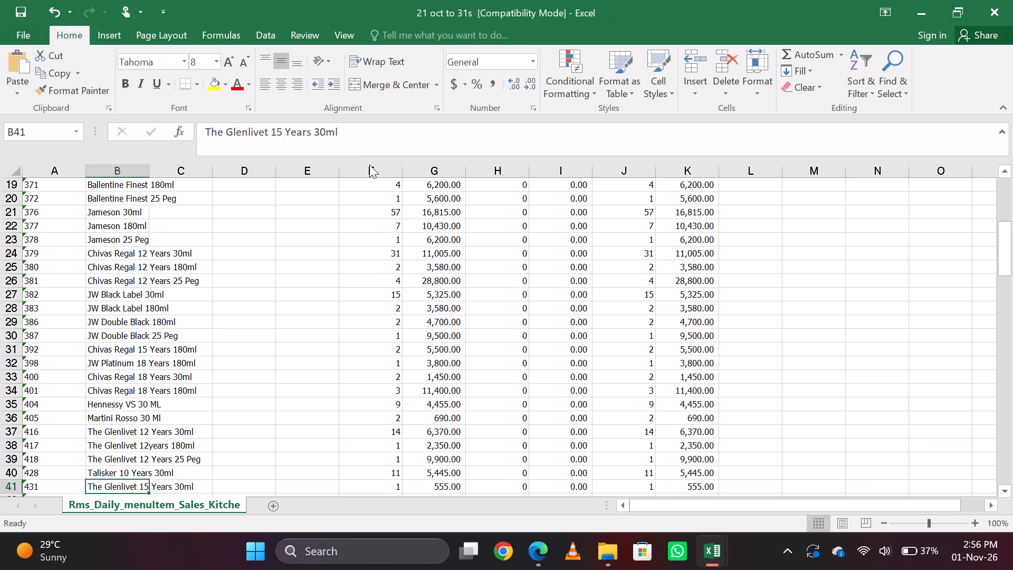
pyautogui.press('Down')
pyautogui.press('Down')
pyautogui.press('Up')
pyautogui.hotkey('alt', 'Tab')
pyautogui.press('pagedown')
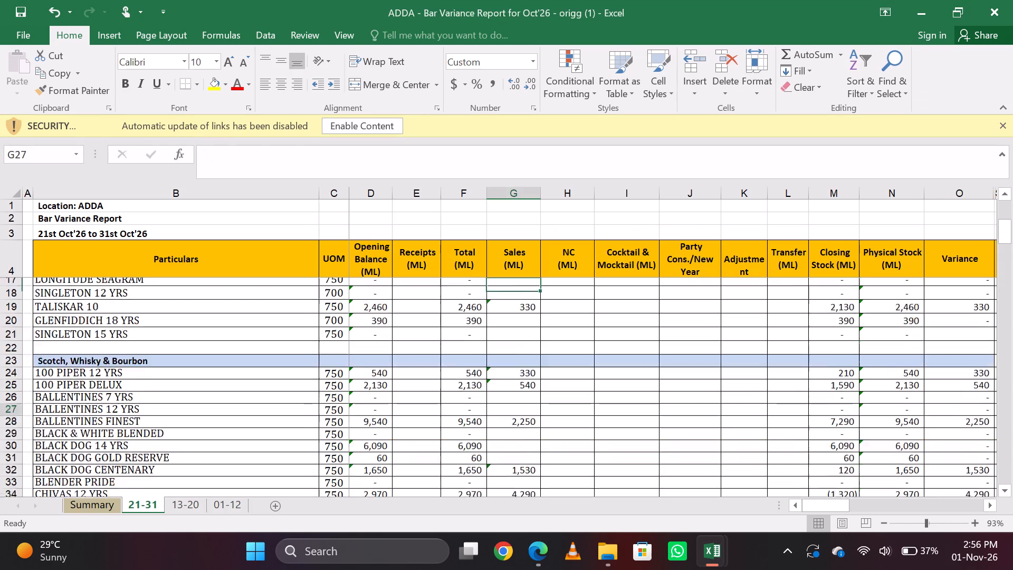
pyautogui.press('Down')
pyautogui.press('Down')
pyautogui.press('Down')
pyautogui.press('Down')
pyautogui.press('Down')
pyautogui.press('Down')
pyautogui.press('Down')
pyautogui.press('Down')
pyautogui.press('Down')
pyautogui.press('Down')
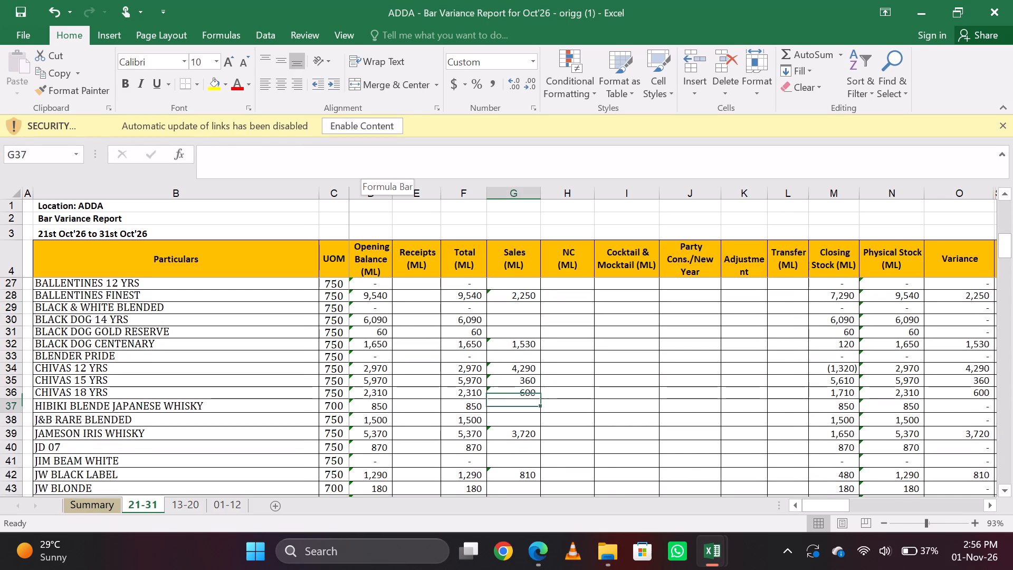
pyautogui.press('Down')
pyautogui.press('Down')
pyautogui.press('Down')
pyautogui.press('Down')
pyautogui.press('Down')
pyautogui.press('Down')
pyautogui.press('Up')
pyautogui.press('Up')
pyautogui.press('Down')
pyautogui.press('Down')
pyautogui.press('Down')
pyautogui.press('Down')
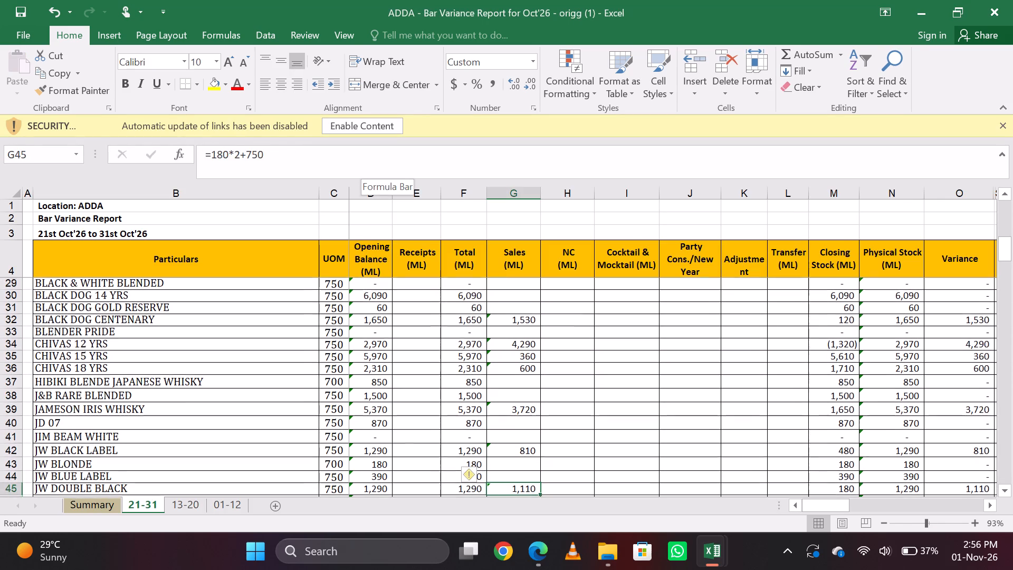
pyautogui.press('Up')
pyautogui.hotkey('alt', 'Tab')
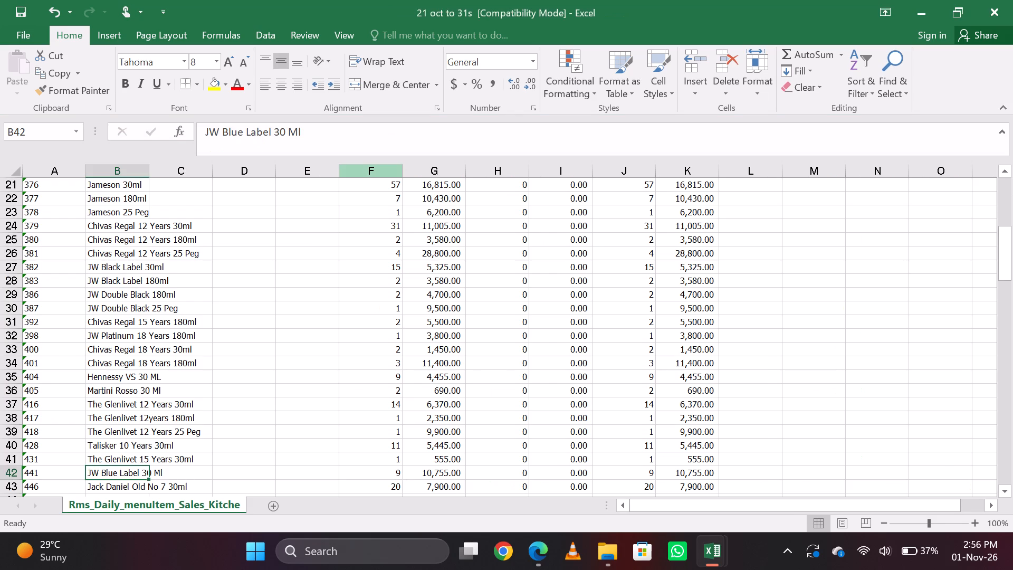
pyautogui.hotkey('alt', 'Tab')
pyautogui.write('=9*30')
pyautogui.press('Return')
pyautogui.press('Up')
# Look up Jack Daniel Old No 7 30ml in the sales workbook and enter =20*30 as the Sales of JD 07.
pyautogui.hotkey('alt', 'Tab')
pyautogui.press('Down')
pyautogui.hotkey('ctrl', 'c')
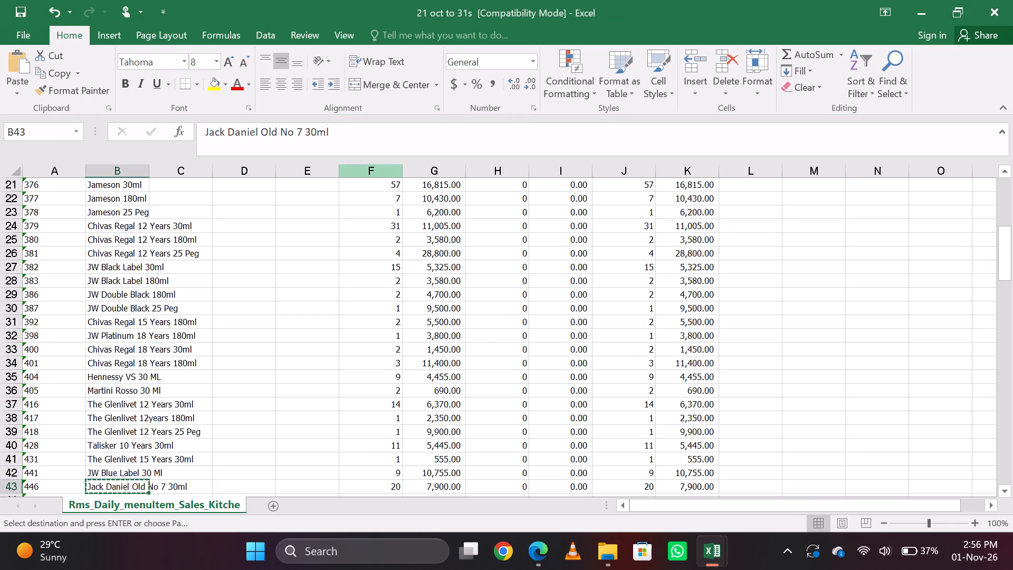
pyautogui.hotkey('alt', 'Tab')
pyautogui.press('Up')
pyautogui.press('Up')
pyautogui.press('Up')
pyautogui.press('Up')
pyautogui.press('Up')
pyautogui.press('Up')
pyautogui.press('Up')
pyautogui.press('Up')
pyautogui.press('Up')
pyautogui.press('Up')
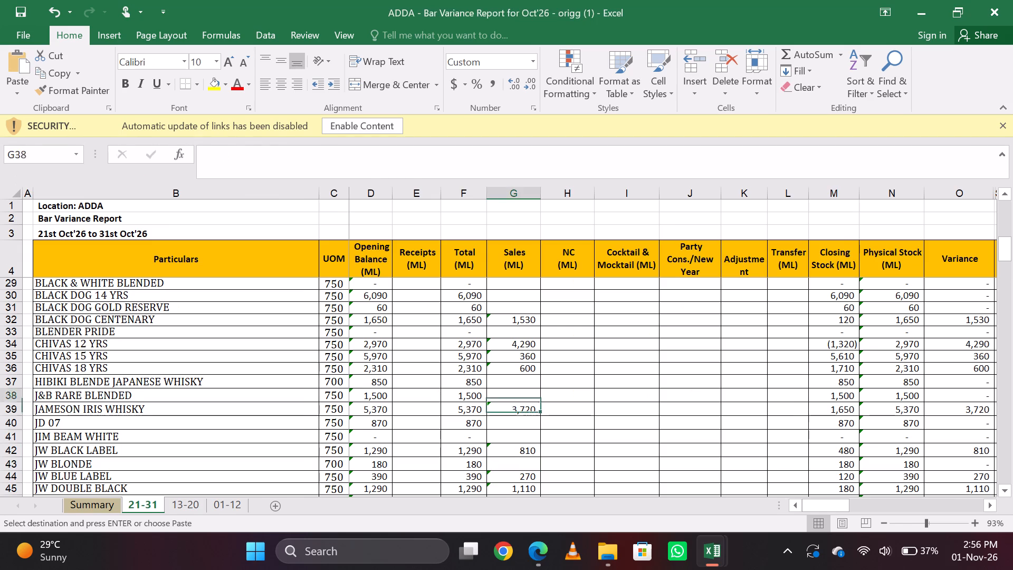
pyautogui.press('Down')
pyautogui.press('Down')
pyautogui.press('Down')
pyautogui.press('Down')
pyautogui.press('Down')
pyautogui.press('Down')
pyautogui.hotkey('alt', 'Tab')
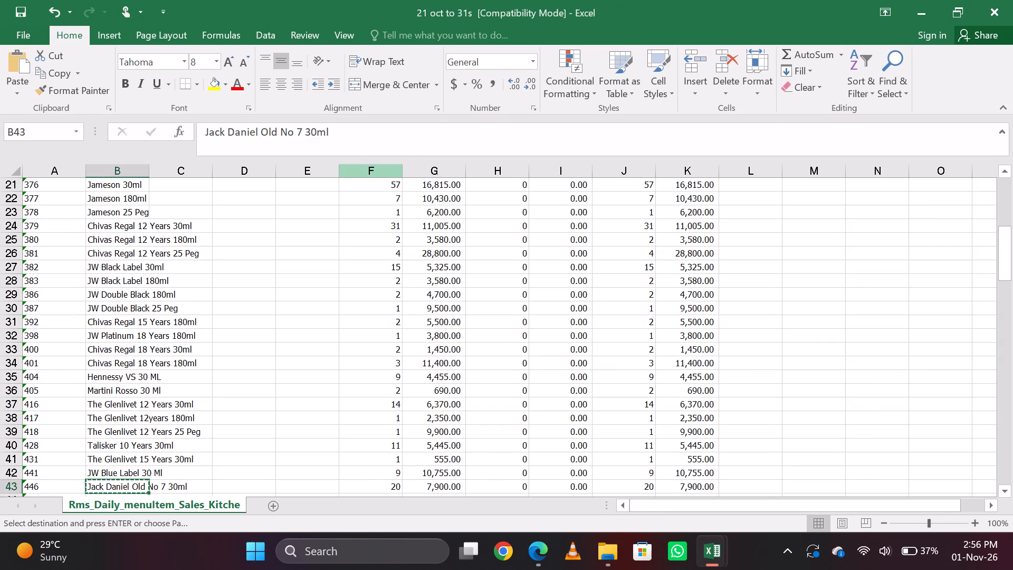
pyautogui.hotkey('alt', 'Tab')
pyautogui.write('=20*30')
pyautogui.press('Return')
pyautogui.press('Up')
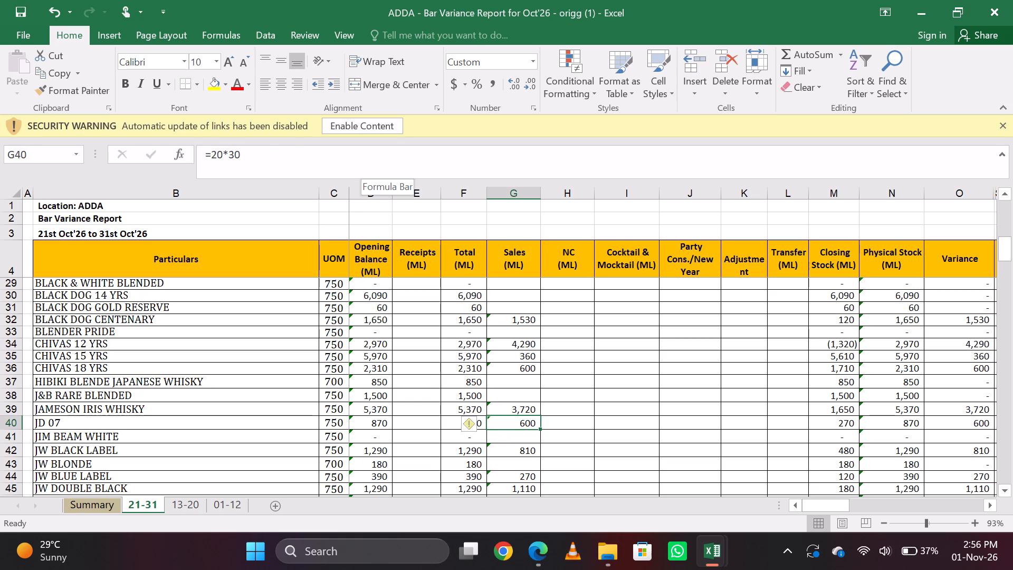
pyautogui.press('Up')
pyautogui.press('Down')
# Look up Smirnoff 30ml in the sales workbook and enter =27*30 as the Sales of SMIRNOFF under Vodka.
pyautogui.hotkey('alt', 'Tab')
pyautogui.press('Down')
pyautogui.press('Up')
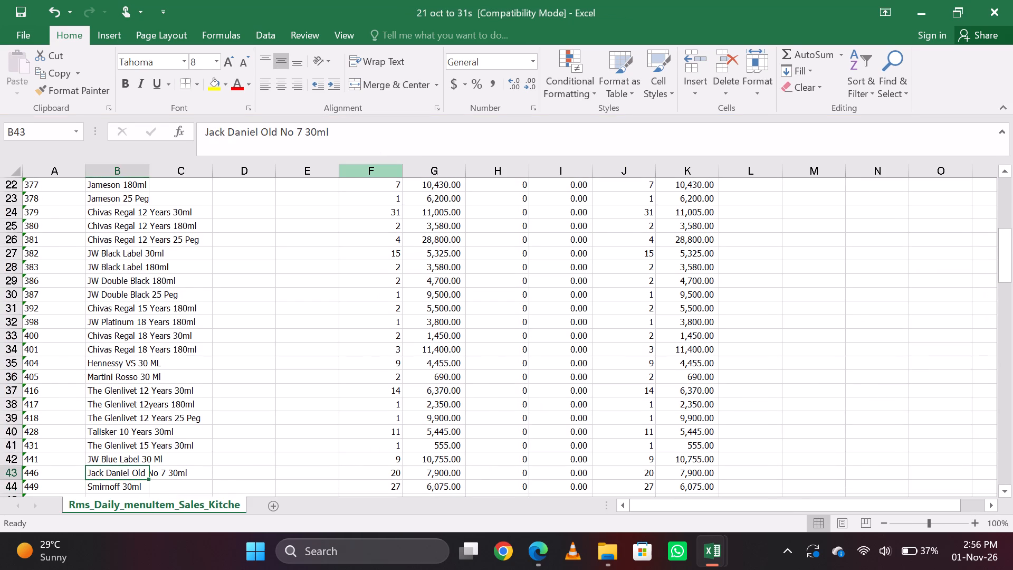
pyautogui.hotkey('alt', 'Tab')
pyautogui.press('Down')
pyautogui.press('Up')
pyautogui.hotkey('alt', 'Tab')
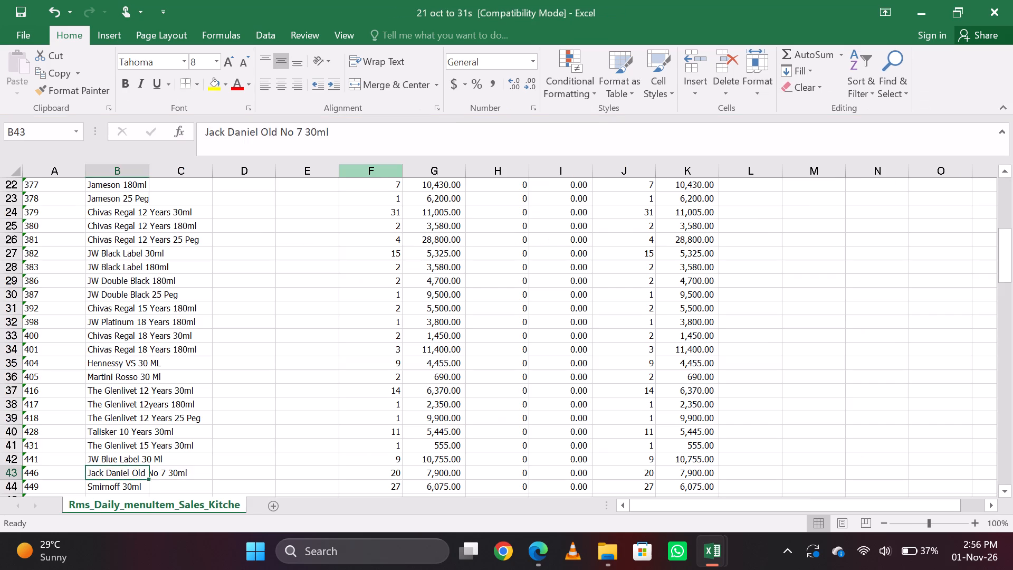
pyautogui.press('Down')
pyautogui.hotkey('ctrl', 'c')
pyautogui.hotkey('alt', 'Tab')
pyautogui.press('pagedown')
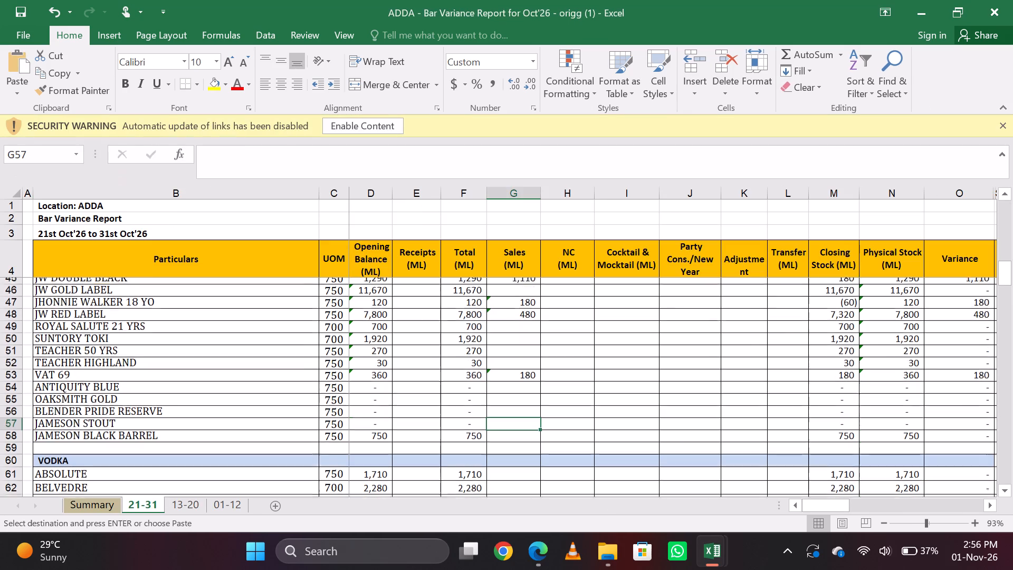
pyautogui.press('Down')
pyautogui.press('Down')
pyautogui.press('Down')
pyautogui.press('Down')
pyautogui.press('Down')
pyautogui.press('Down')
pyautogui.press('Down')
pyautogui.press('Down')
pyautogui.press('Down')
pyautogui.press('Down')
pyautogui.press('Down')
pyautogui.press('Up')
pyautogui.press('Up')
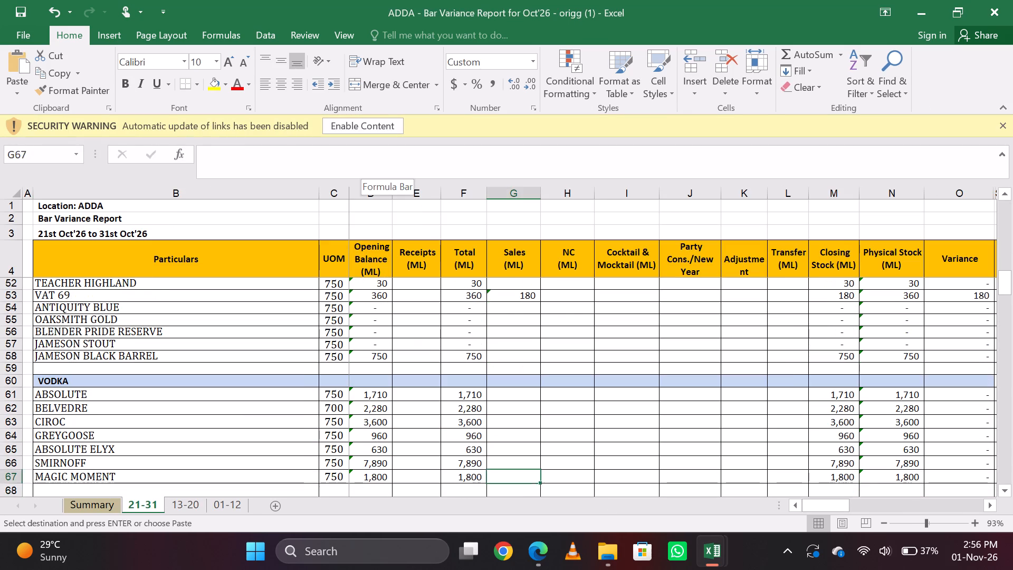
pyautogui.press('Up')
pyautogui.press('Down')
pyautogui.write('=27*30')
pyautogui.press('Return')
pyautogui.press('Up')
# Look up Smirnoff 180ml in the sales workbook and extend the SMIRNOFF Sales formula to =27*30+180.
pyautogui.hotkey('alt', 'Tab')
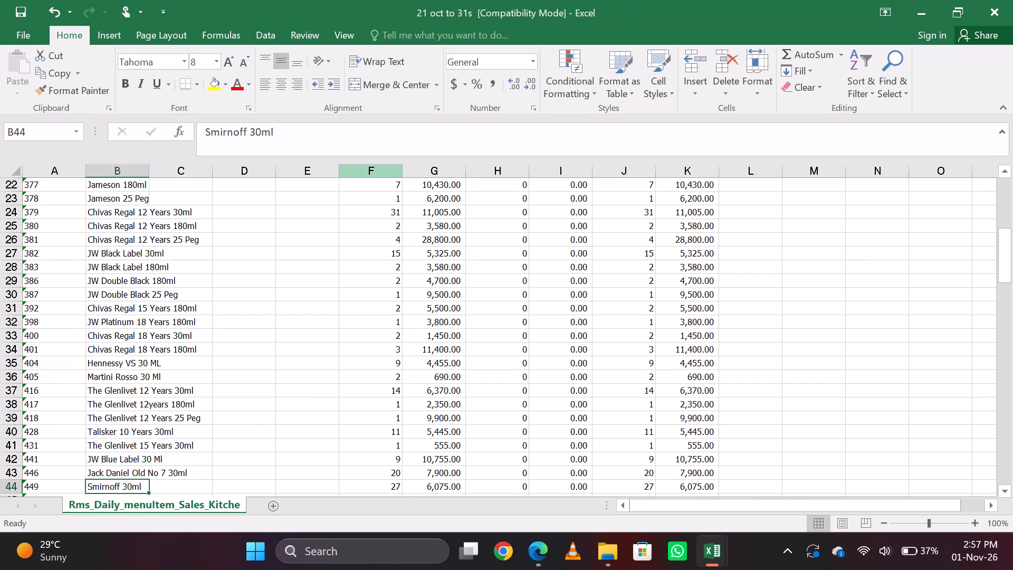
pyautogui.press('Down')
pyautogui.hotkey('ctrl', 'c')
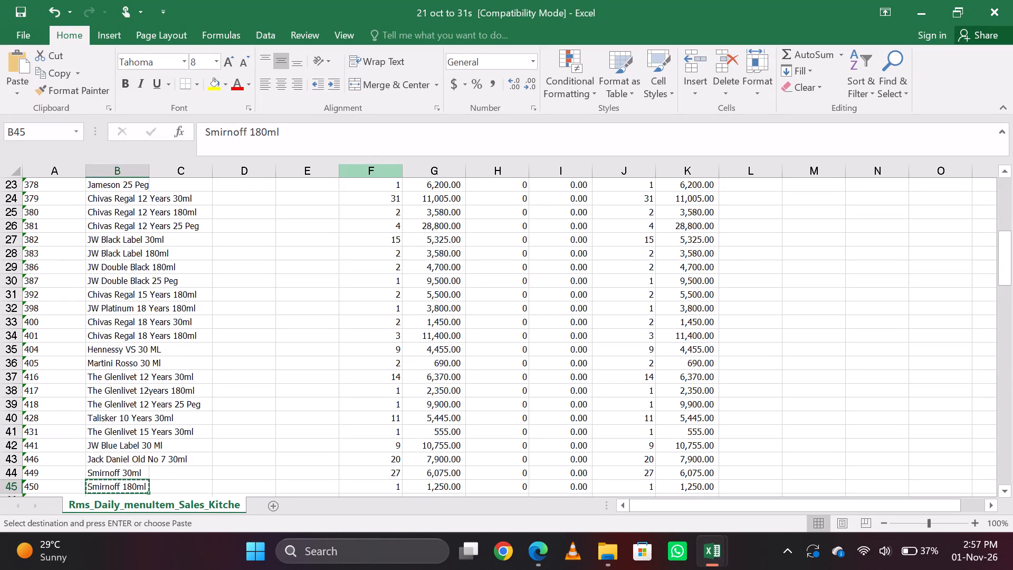
pyautogui.press('Up')
pyautogui.press('Down')
pyautogui.press('Up')
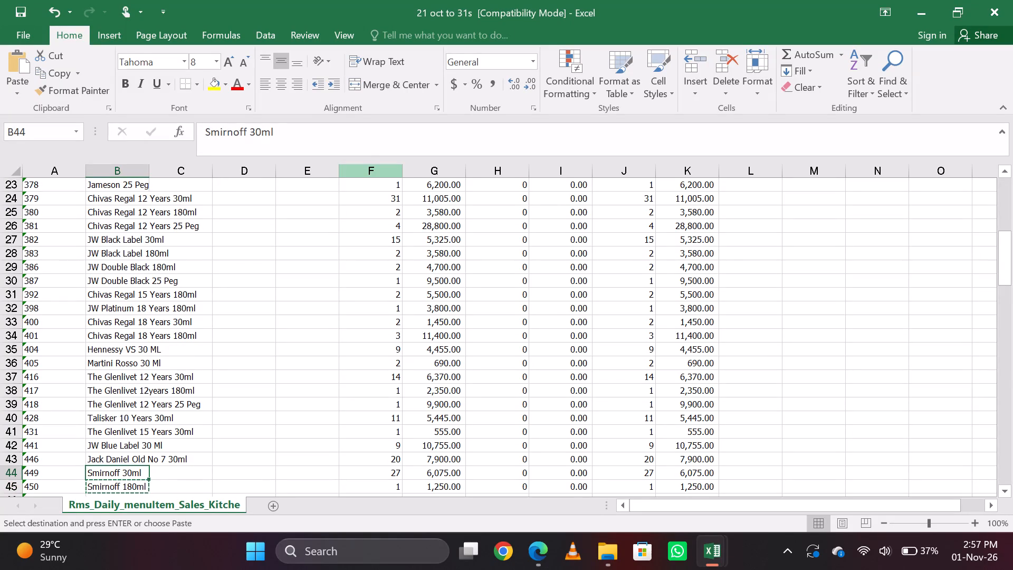
pyautogui.press('Up')
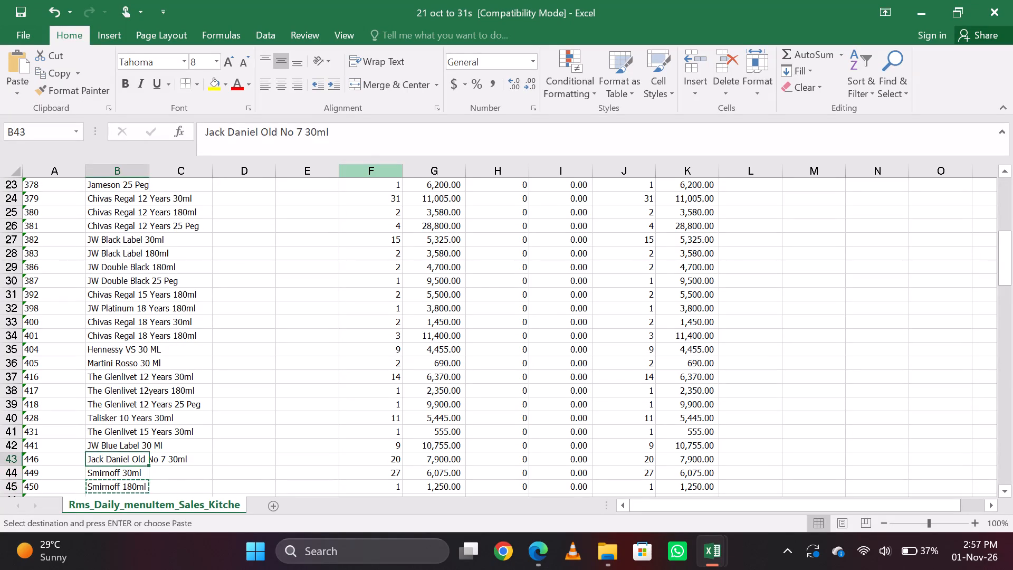
pyautogui.press('Down')
pyautogui.hotkey('alt', 'Tab')
pyautogui.press('Up')
pyautogui.press('Down')
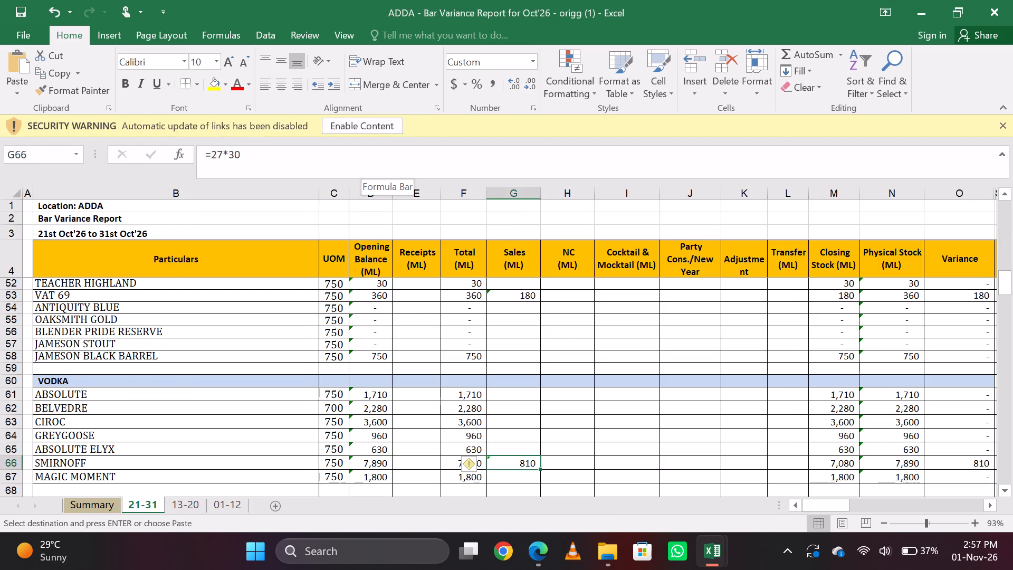
pyautogui.hotkey('alt', 'Tab')
pyautogui.press('Down')
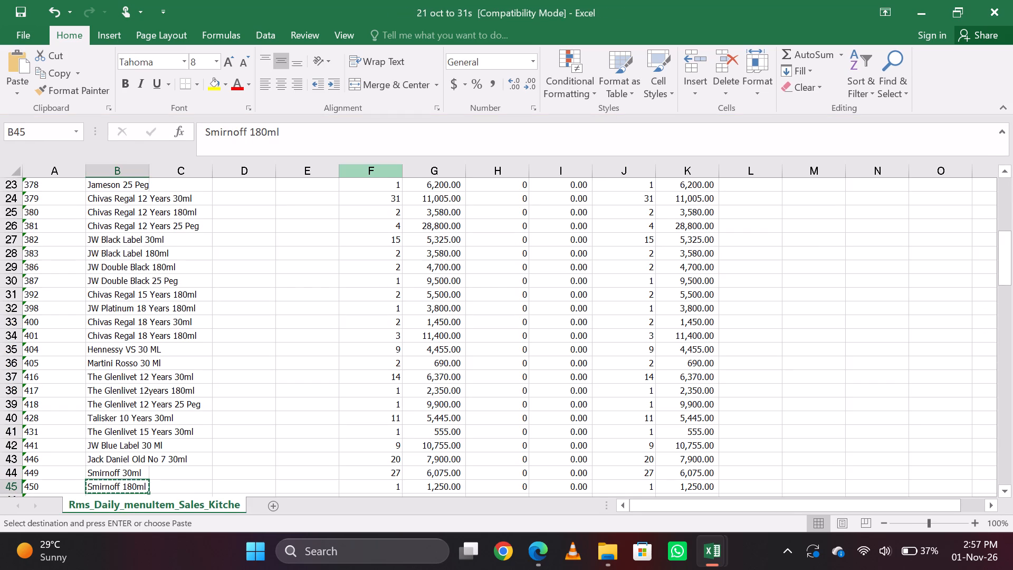
pyautogui.hotkey('alt', 'Tab')
pyautogui.press('Up')
pyautogui.press('Down')
pyautogui.click(369, 165)
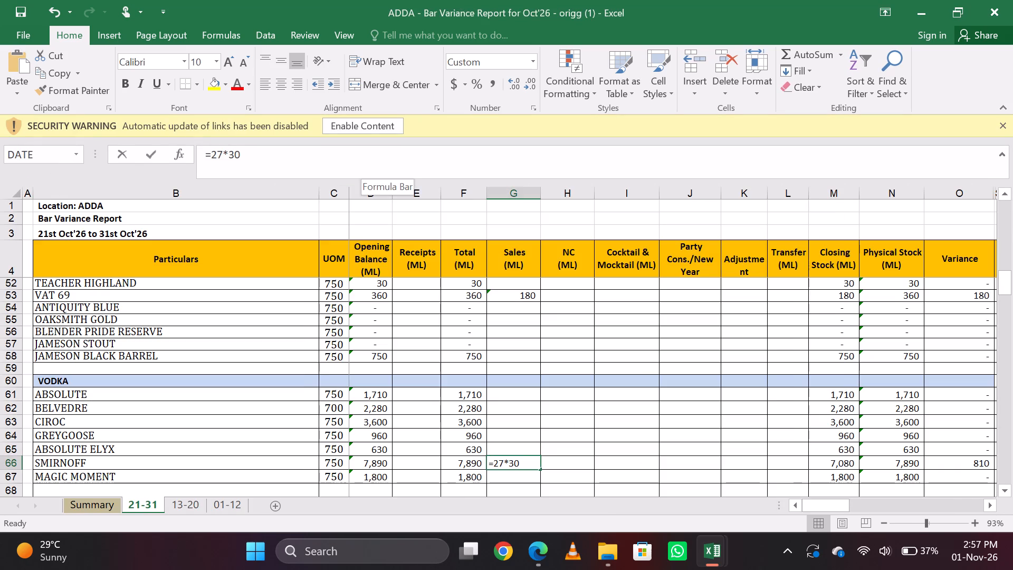
pyautogui.write('+180')
pyautogui.press('Return')
pyautogui.press('Up')
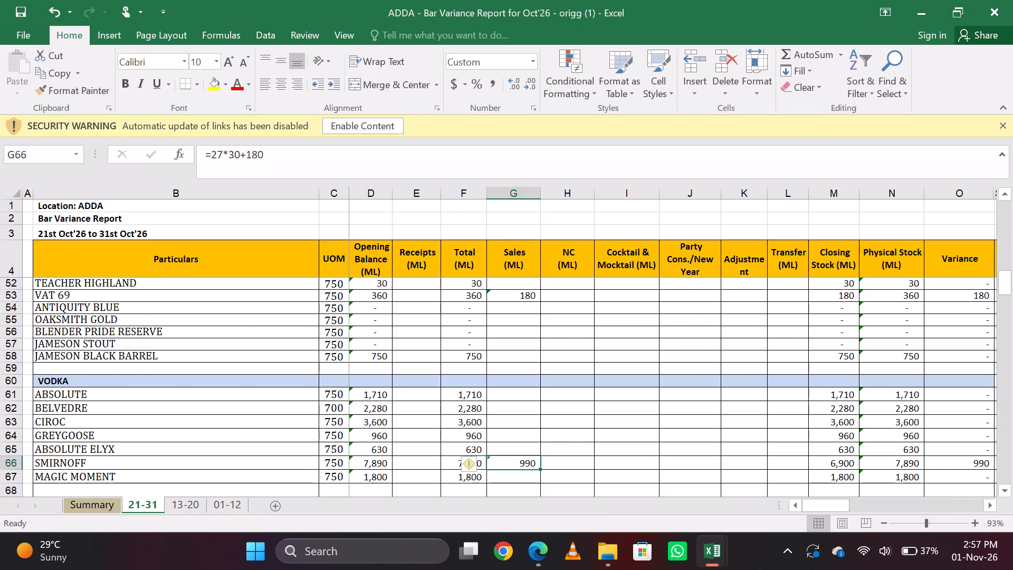
# Look up Absolut Blue 30ml in the sales workbook and enter =28*30 as the Sales of ABSOLUTE under Vodka.
pyautogui.hotkey('alt', 'Tab')
pyautogui.press('Down')
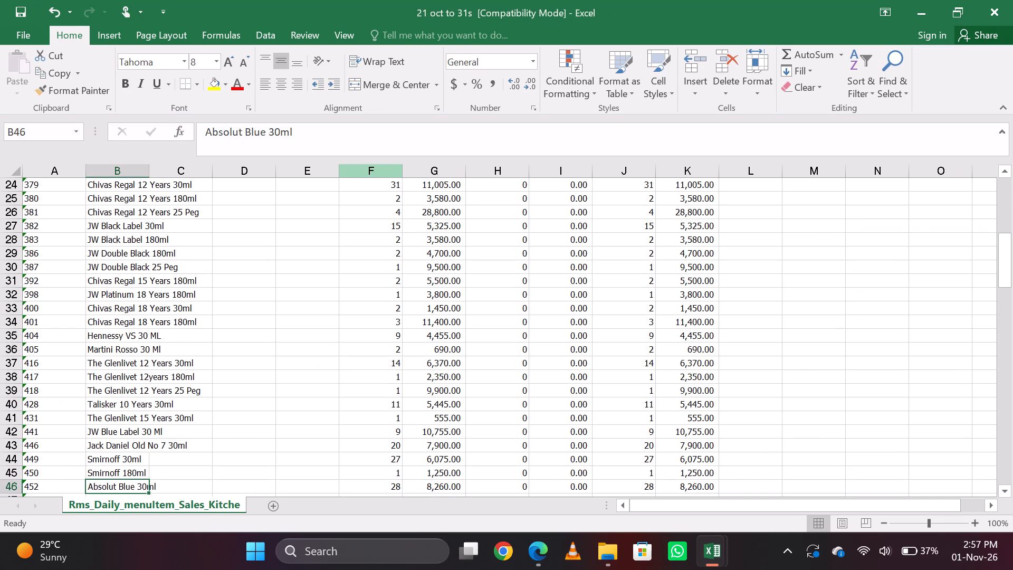
pyautogui.press('Up')
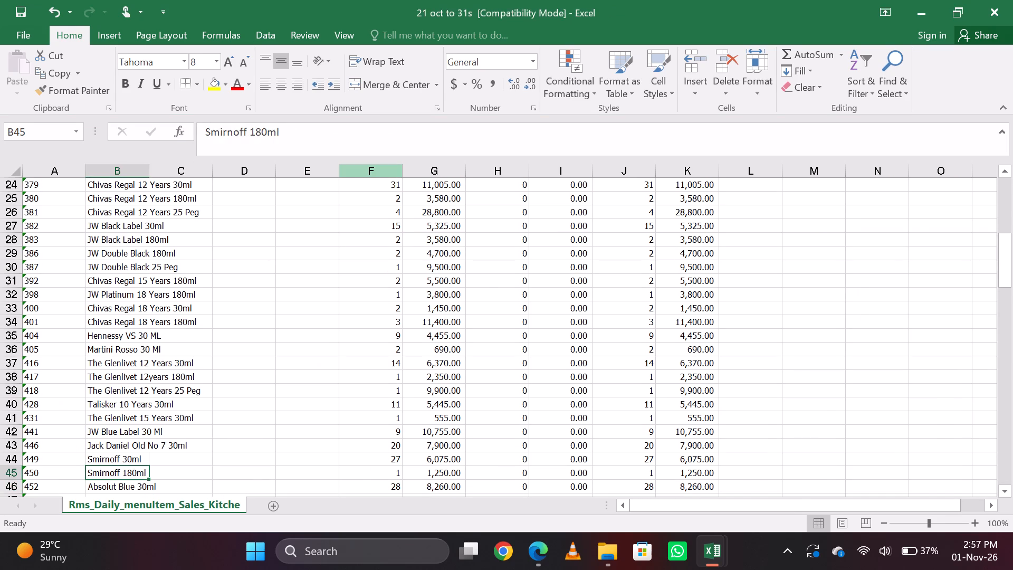
pyautogui.hotkey('alt', 'Tab')
pyautogui.press('Up')
pyautogui.press('Down')
pyautogui.hotkey('alt', 'Tab')
pyautogui.press('Down')
pyautogui.hotkey('ctrl', 'c')
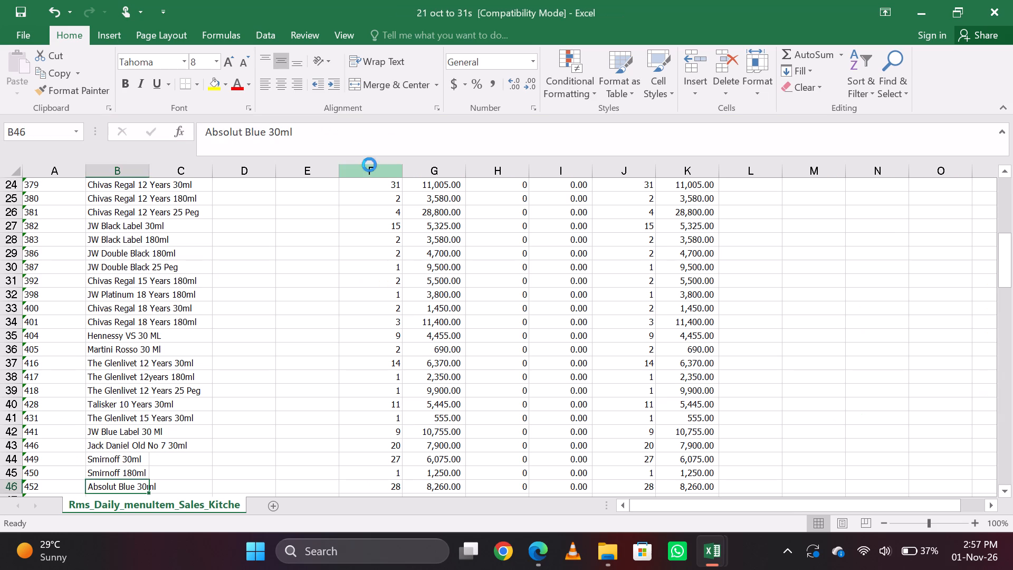
pyautogui.hotkey('alt', 'Tab')
pyautogui.press('Up')
pyautogui.press('Down')
pyautogui.press('Up')
pyautogui.press('Up')
pyautogui.press('Up')
pyautogui.press('Up')
pyautogui.press('Up')
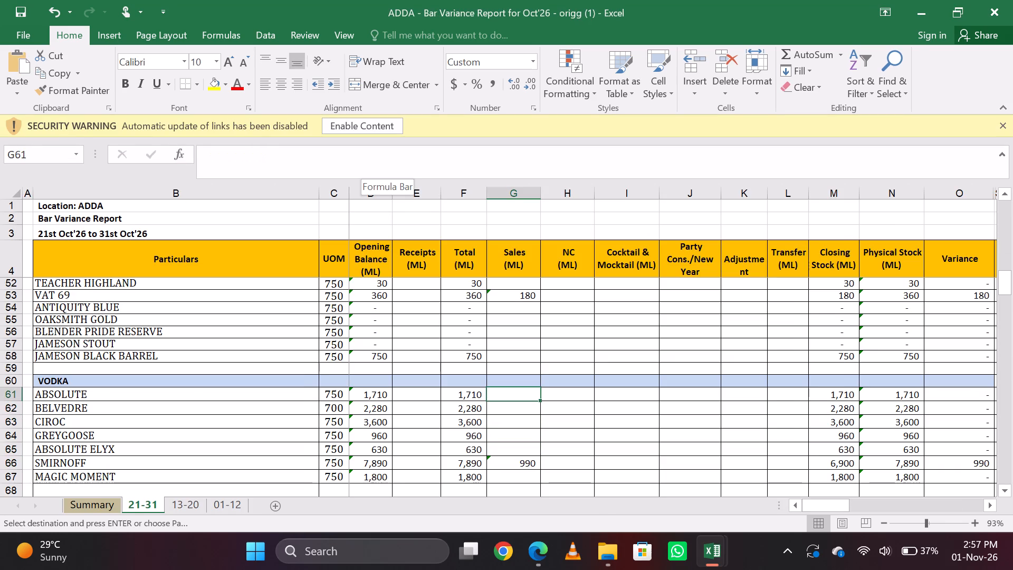
pyautogui.write('=28*30')
pyautogui.press('Return')
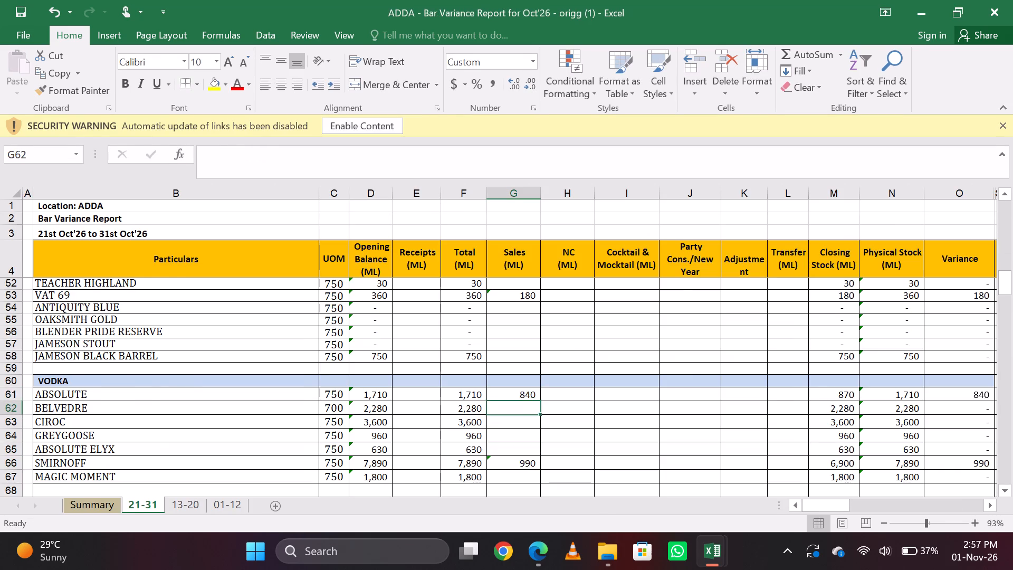
pyautogui.press('Up')
# Look up Absolut Blue 180ml in the sales workbook and extend the ABSOLUTE Sales formula to =28*30+180.
pyautogui.hotkey('alt', 'Tab')
pyautogui.press('Down')
pyautogui.hotkey('ctrl', 'c')
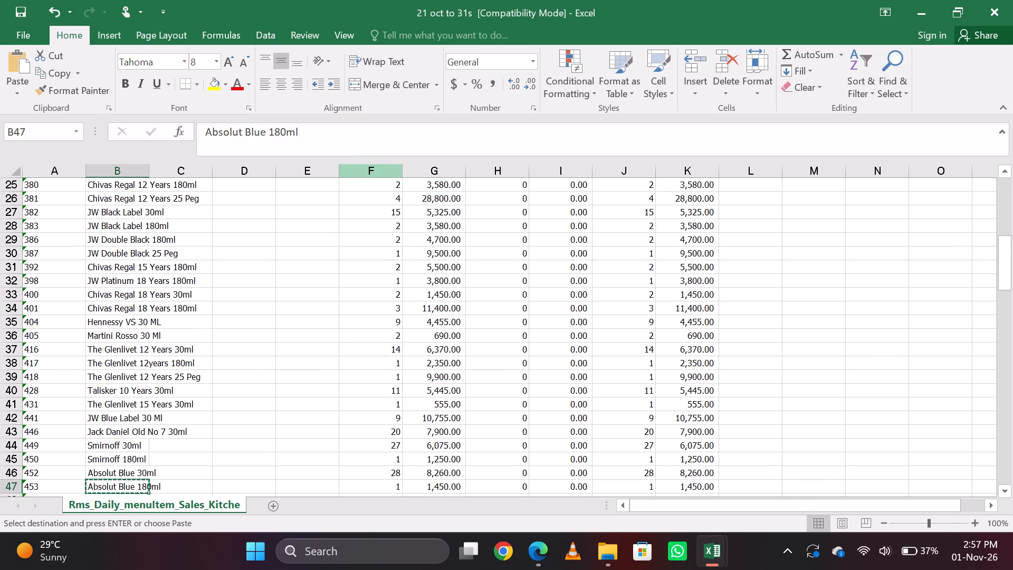
pyautogui.hotkey('alt', 'Tab')
pyautogui.press('Down')
pyautogui.press('Up')
pyautogui.click(369, 165)
pyautogui.write('+19')
pyautogui.press('BackSpace')
pyautogui.write('80')
pyautogui.press('Return')
pyautogui.press('Up')
# Look up Absolut Blue 25 Peg in the sales workbook and extend the ABSOLUTE Sales formula to =28*30+180+750.
pyautogui.hotkey('alt', 'Tab')
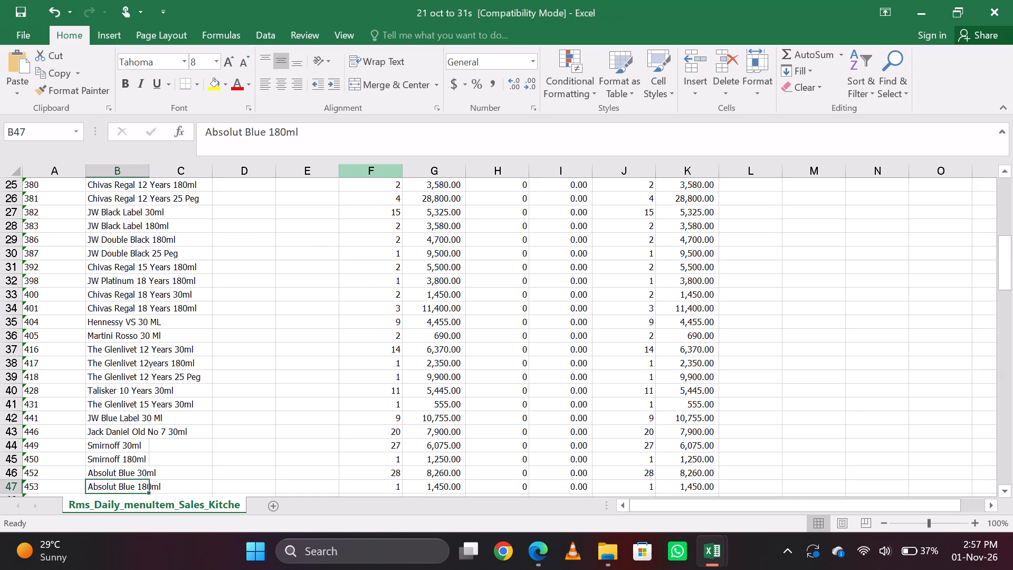
pyautogui.press('Down')
pyautogui.press('Down')
pyautogui.press('Up')
pyautogui.hotkey('ctrl', 'c')
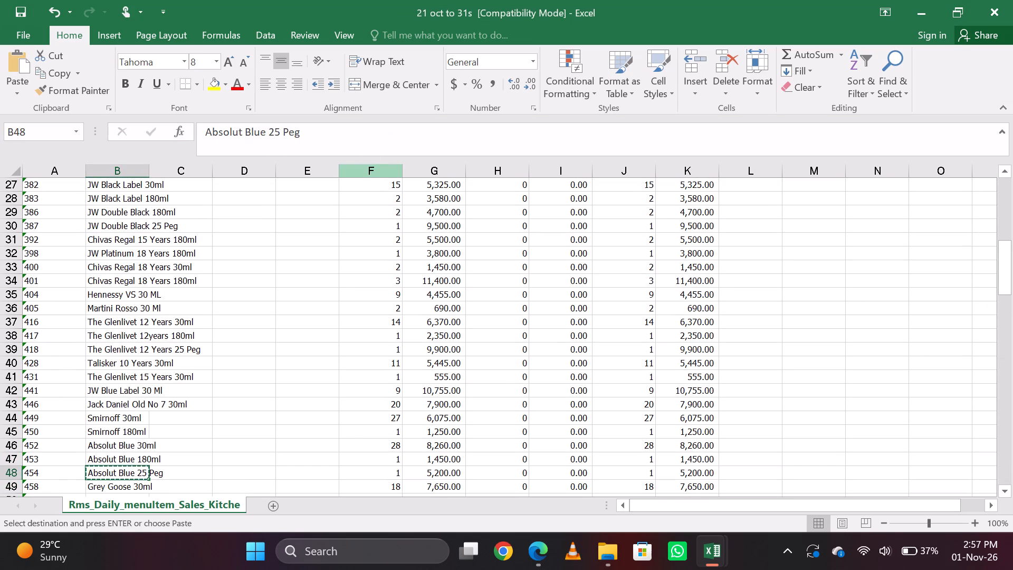
pyautogui.hotkey('alt', 'Tab')
pyautogui.press('Up')
pyautogui.press('Down')
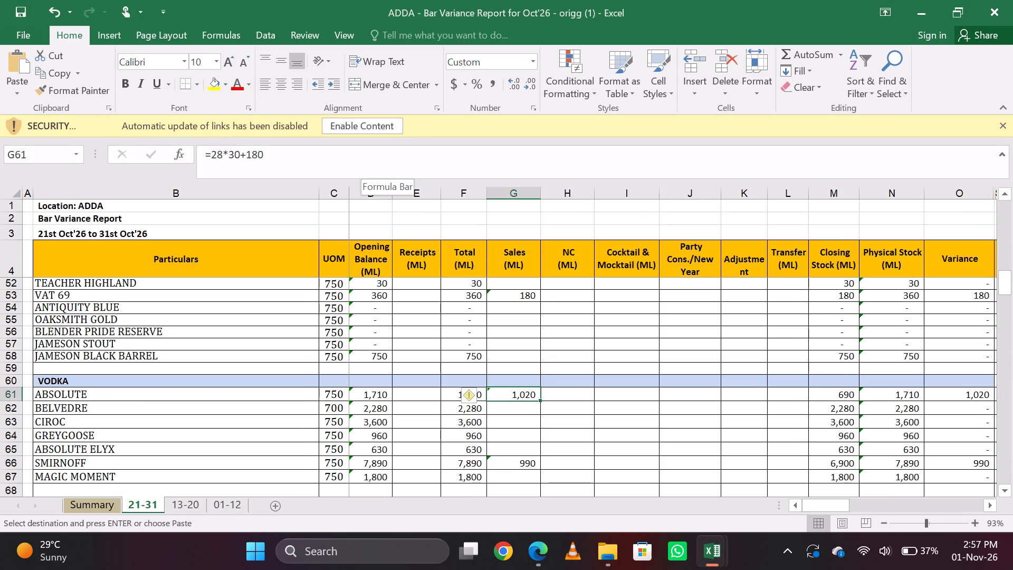
pyautogui.hotkey('alt', 'Tab')
pyautogui.press('Down')
pyautogui.press('Up')
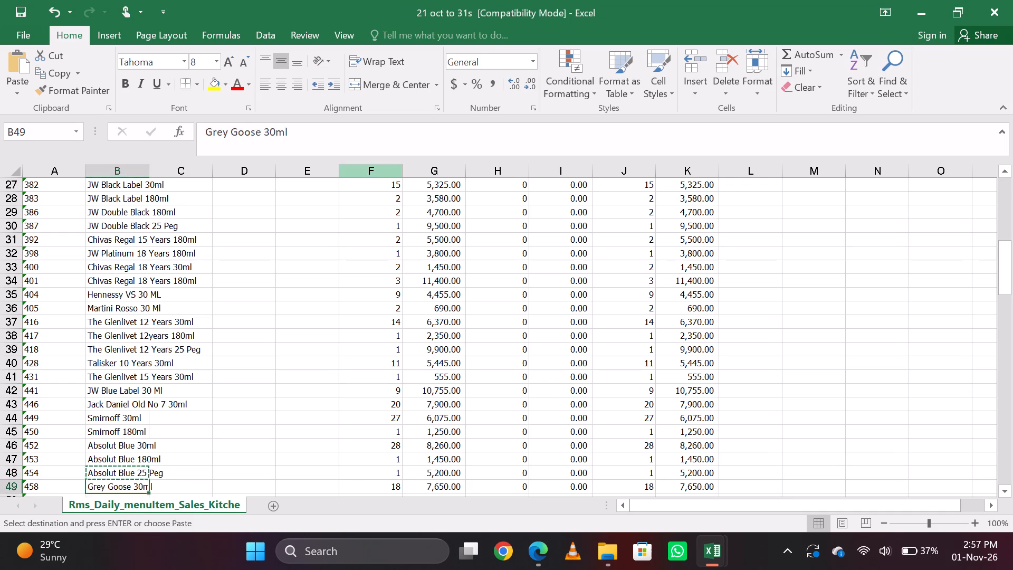
pyautogui.hotkey('alt', 'Tab')
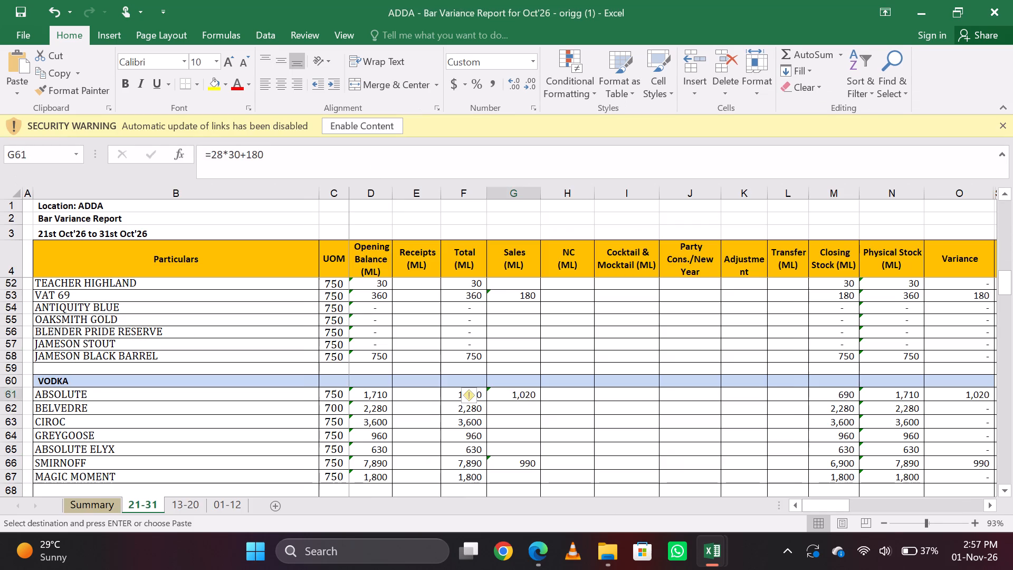
pyautogui.press('Down')
pyautogui.press('Up')
pyautogui.click(369, 165)
pyautogui.write('+750')
pyautogui.press('Return')
pyautogui.press('Up')
# Look up Grey Goose 30ml in the sales workbook and enter =18*30 as the Sales of GREYGOOSE under Vodka.
pyautogui.hotkey('alt', 'Tab')
pyautogui.press('Down')
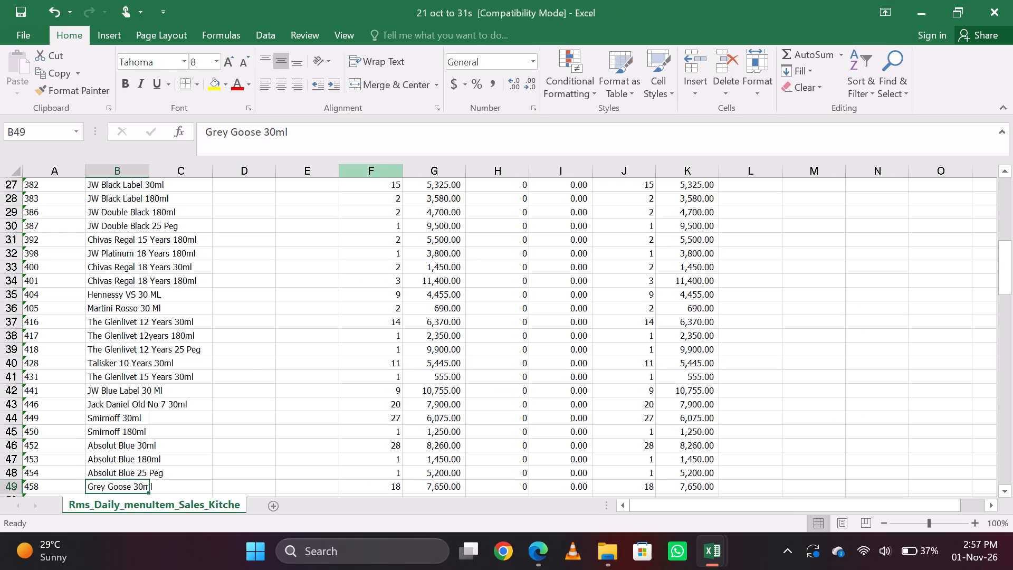
pyautogui.hotkey('ctrl', 'c')
pyautogui.hotkey('alt', 'Tab')
pyautogui.press('Down')
pyautogui.press('Down')
pyautogui.press('Down')
pyautogui.press('Down')
pyautogui.press('Down')
pyautogui.press('Up')
pyautogui.press('Up')
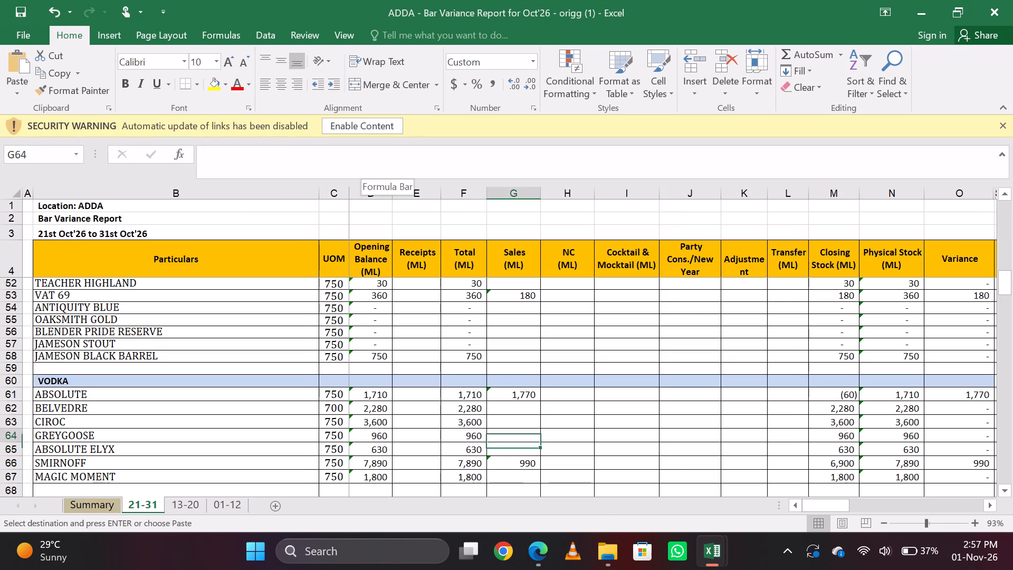
pyautogui.write('=18*30')
pyautogui.press('Return')
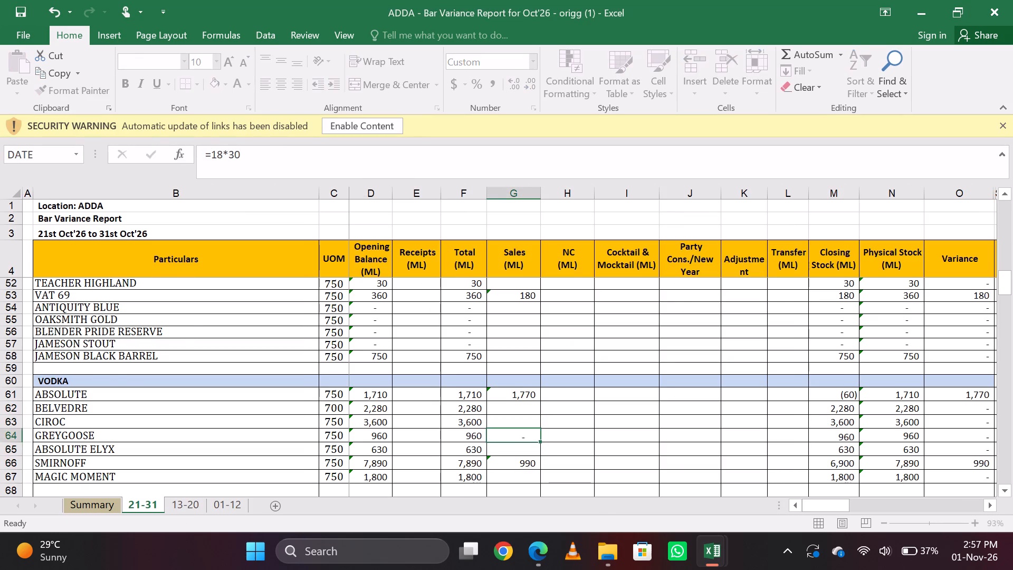
pyautogui.press('Up')
# Look up Old Monk 30ml in the sales workbook and enter =90 as the Sales of OLD MONK under Rum.
pyautogui.hotkey('alt', 'Tab')
pyautogui.press('Down')
pyautogui.hotkey('ctrl', 'c')
pyautogui.hotkey('alt', 'Tab')
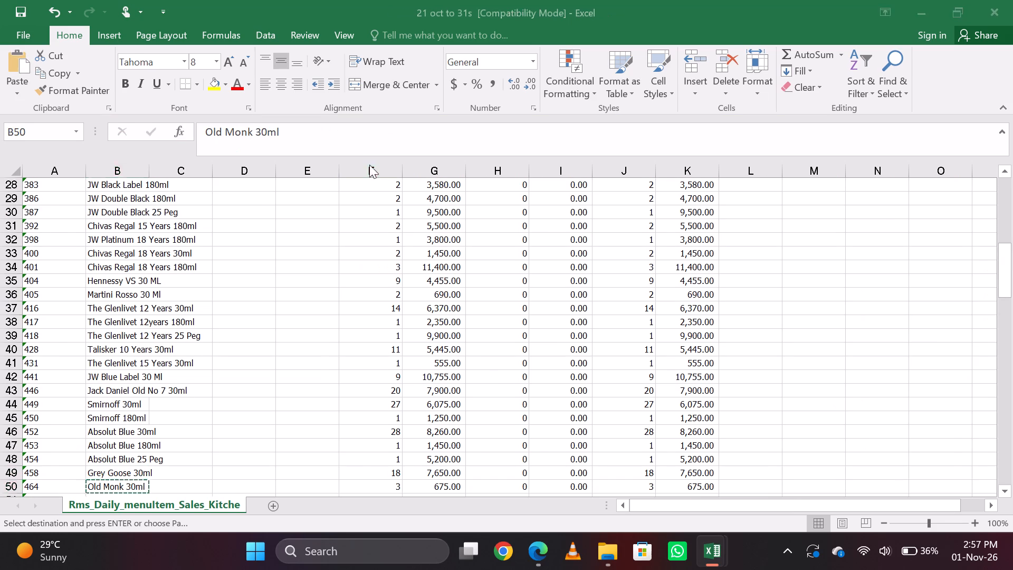
pyautogui.press('Down')
pyautogui.press('pagedown')
pyautogui.press('Down')
pyautogui.press('Down')
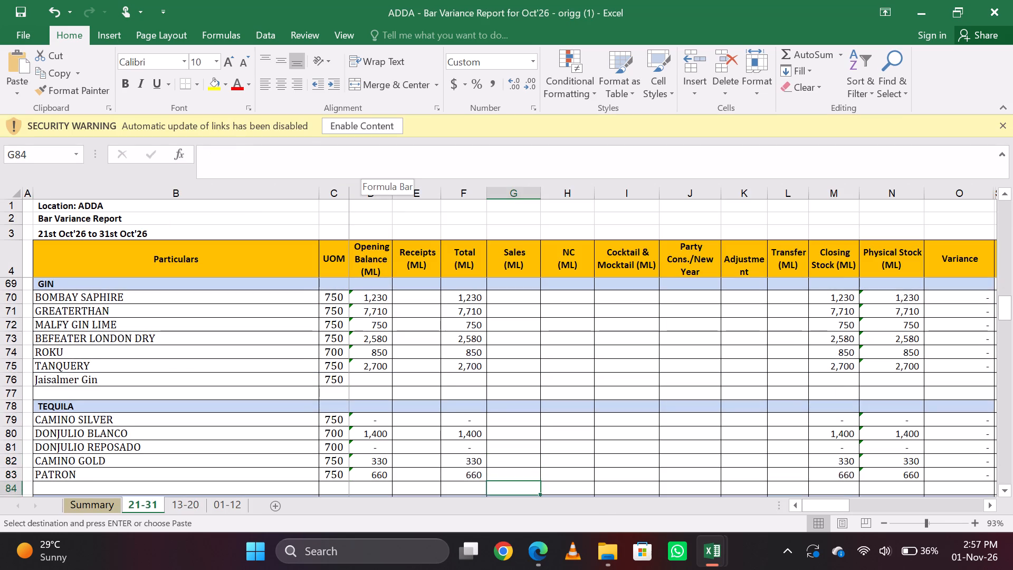
pyautogui.press('pagedown')
pyautogui.press('Down')
pyautogui.press('Up')
pyautogui.press('Up')
pyautogui.press('Up')
pyautogui.press('Up')
pyautogui.press('Up')
pyautogui.press('Up')
pyautogui.press('Up')
pyautogui.press('Up')
pyautogui.press('Up')
pyautogui.press('Up')
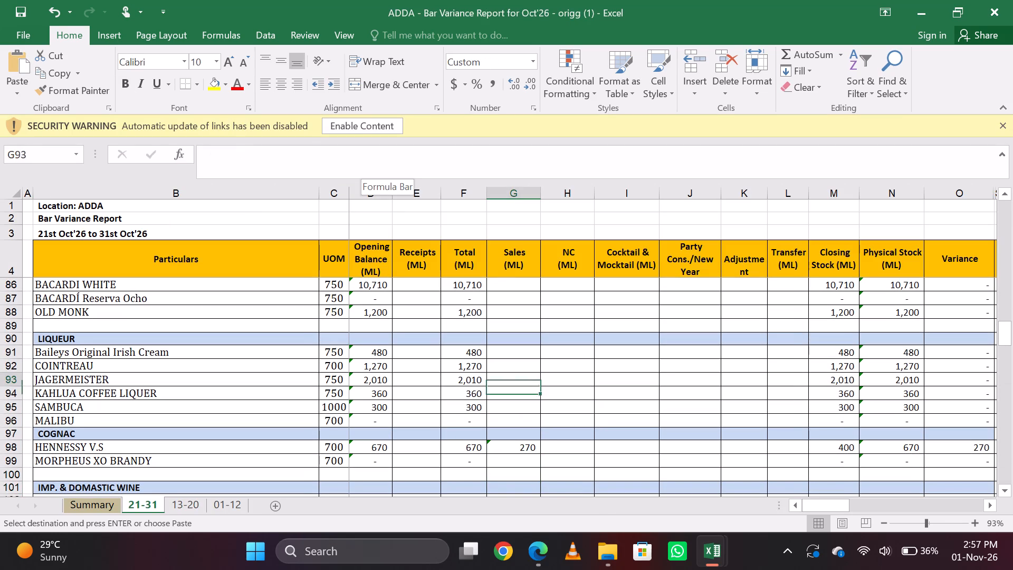
pyautogui.press('Up')
pyautogui.press('Up')
pyautogui.press('Up')
pyautogui.write('=90')
pyautogui.press('Return')
pyautogui.press('Up')
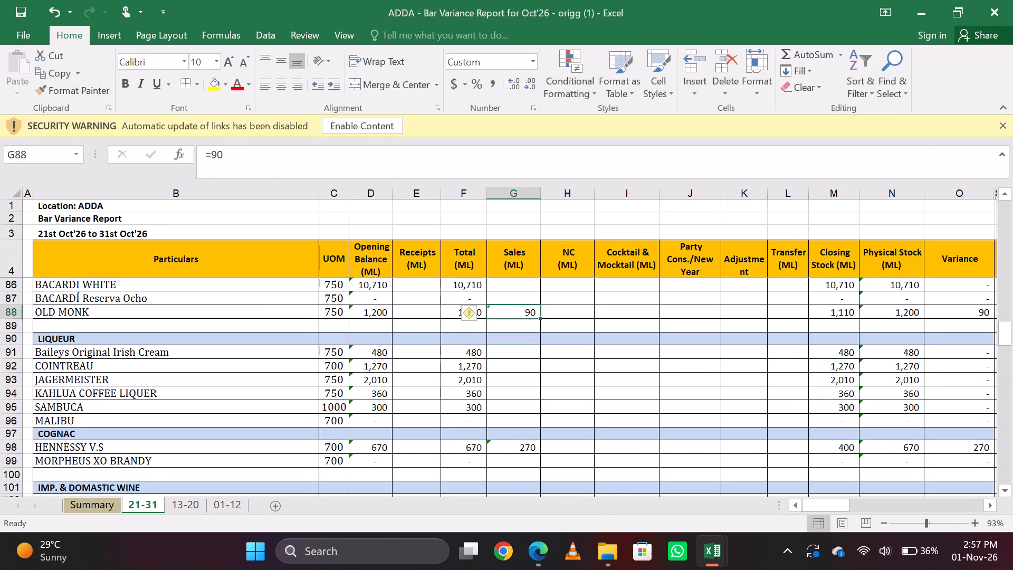
# Look up Old Monk 180ml in the sales workbook and extend the OLD MONK Sales formula to =90+180.
pyautogui.hotkey('alt', 'Tab')
pyautogui.press('Down')
pyautogui.hotkey('ctrl', 'c')
pyautogui.hotkey('alt', 'Tab')
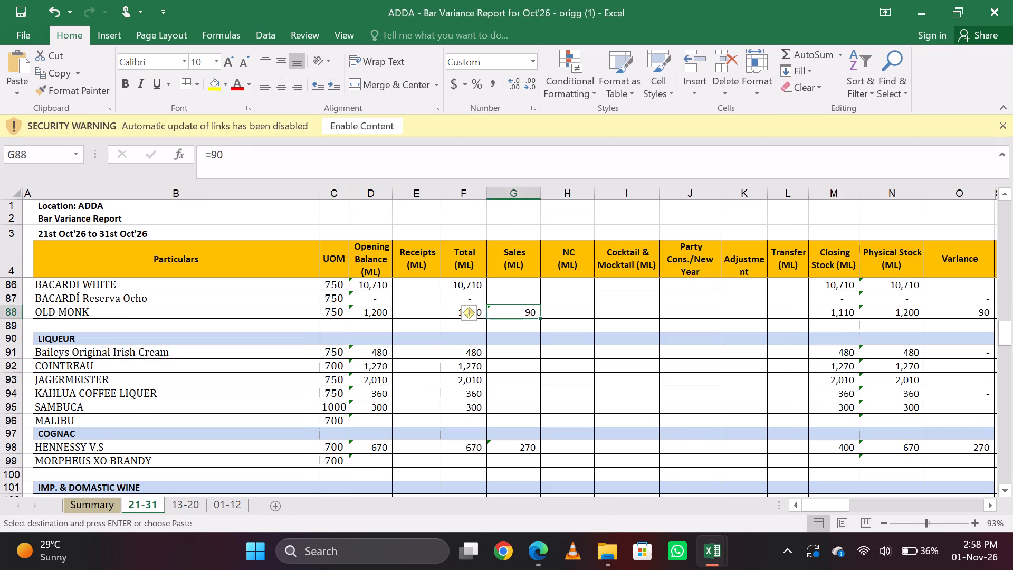
pyautogui.hotkey('alt', 'Tab')
pyautogui.press('Down')
pyautogui.press('Up')
pyautogui.hotkey('alt', 'Tab')
pyautogui.press('Down')
pyautogui.press('Up')
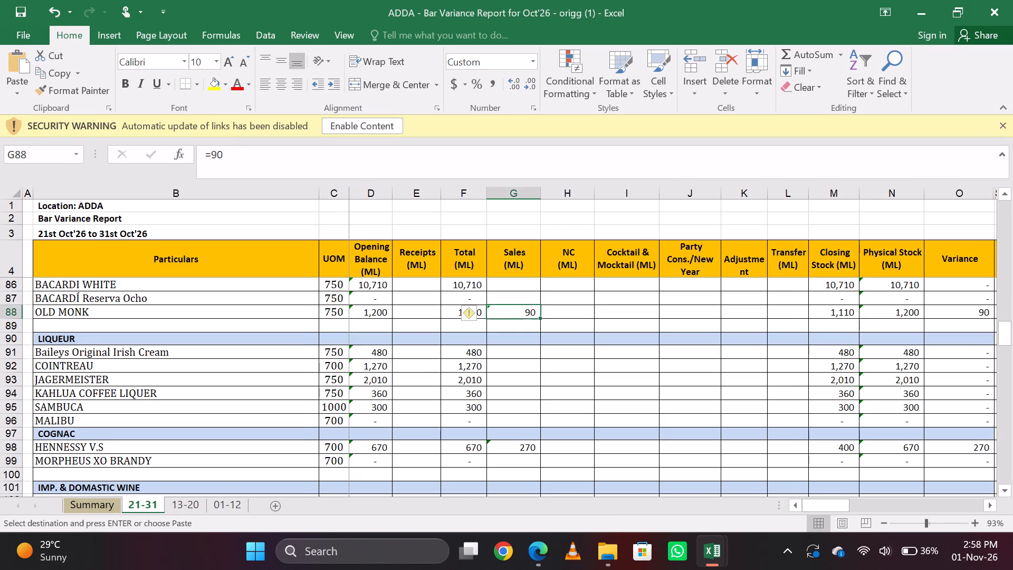
pyautogui.click(369, 165)
pyautogui.write('+180')
pyautogui.press('Return')
pyautogui.press('Up')
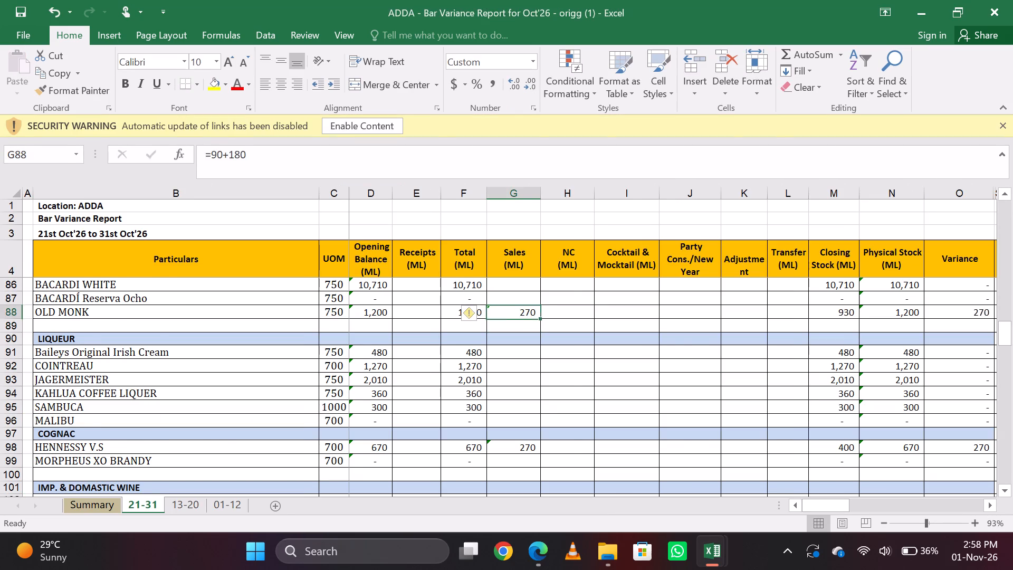
# Look up Bacardi White 30ml in the sales workbook and enter =60 as the Sales of BACARDI WHITE under Rum.
pyautogui.hotkey('alt', 'Tab')
pyautogui.press('Down')
pyautogui.hotkey('ctrl', 'c')
pyautogui.hotkey('alt', 'Tab')
pyautogui.press('Down')
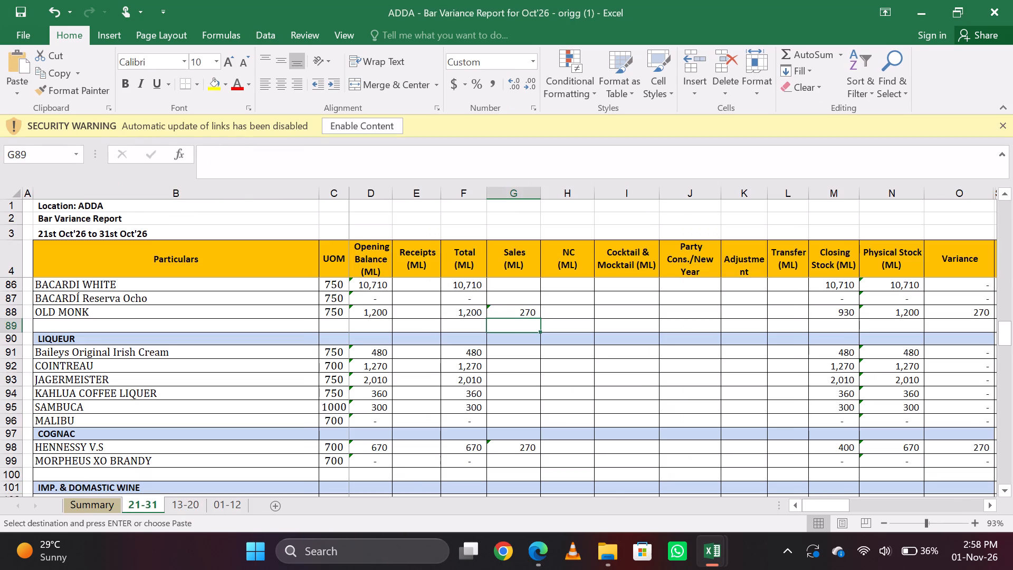
pyautogui.press('Up')
pyautogui.press('Down')
pyautogui.press('Down')
pyautogui.press('Down')
pyautogui.press('Down')
pyautogui.press('Up')
pyautogui.press('Up')
pyautogui.press('pageup')
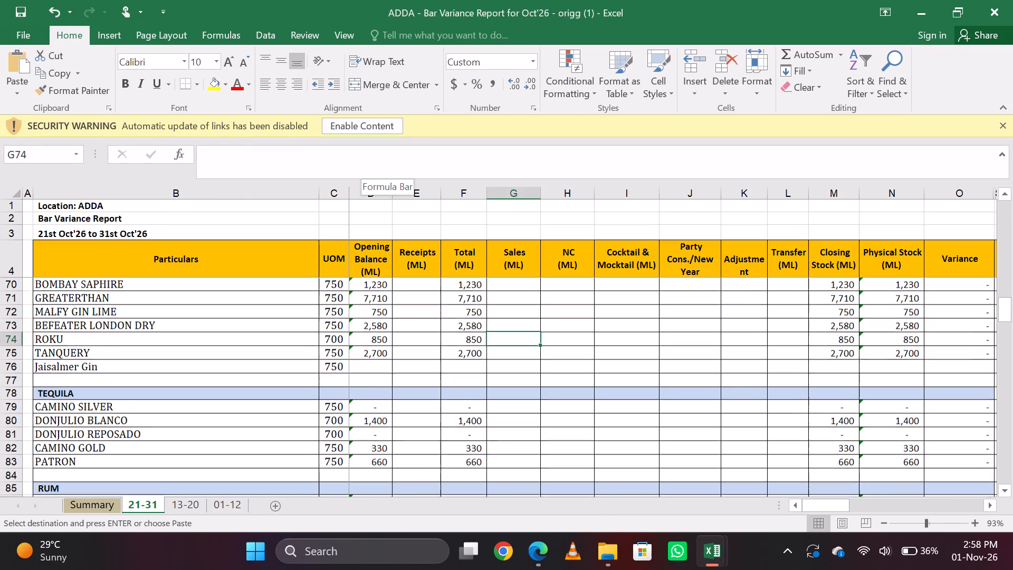
pyautogui.press('Down')
pyautogui.press('Down')
pyautogui.press('Down')
pyautogui.press('Down')
pyautogui.press('Down')
pyautogui.press('Down')
pyautogui.press('Down')
pyautogui.press('Down')
pyautogui.press('Down')
pyautogui.press('Down')
pyautogui.press('Down')
pyautogui.press('Up')
pyautogui.press('Up')
pyautogui.press('Down')
pyautogui.press('Down')
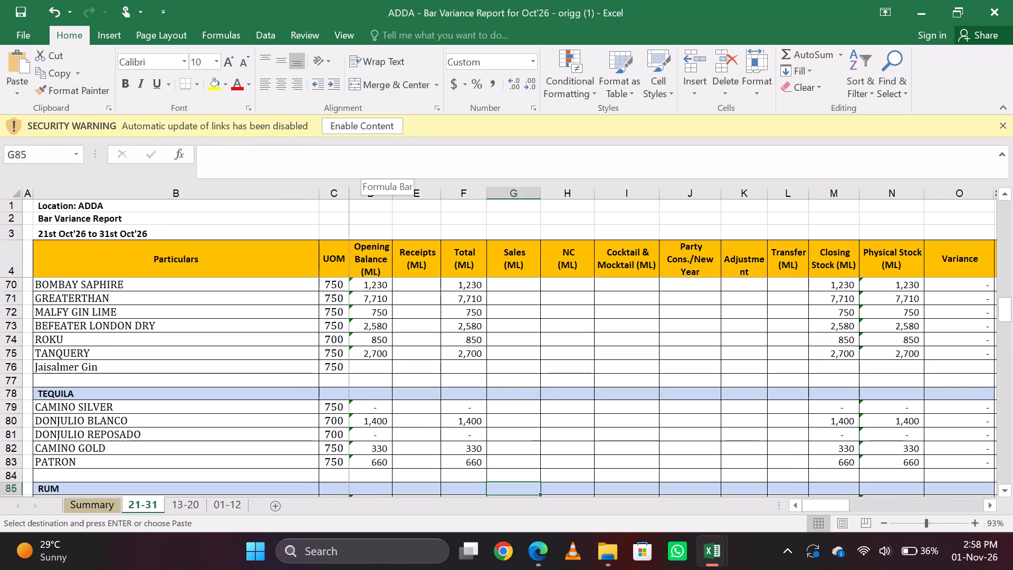
pyautogui.press('Down')
pyautogui.hotkey('alt', 'Tab')
pyautogui.hotkey('alt', 'Tab')
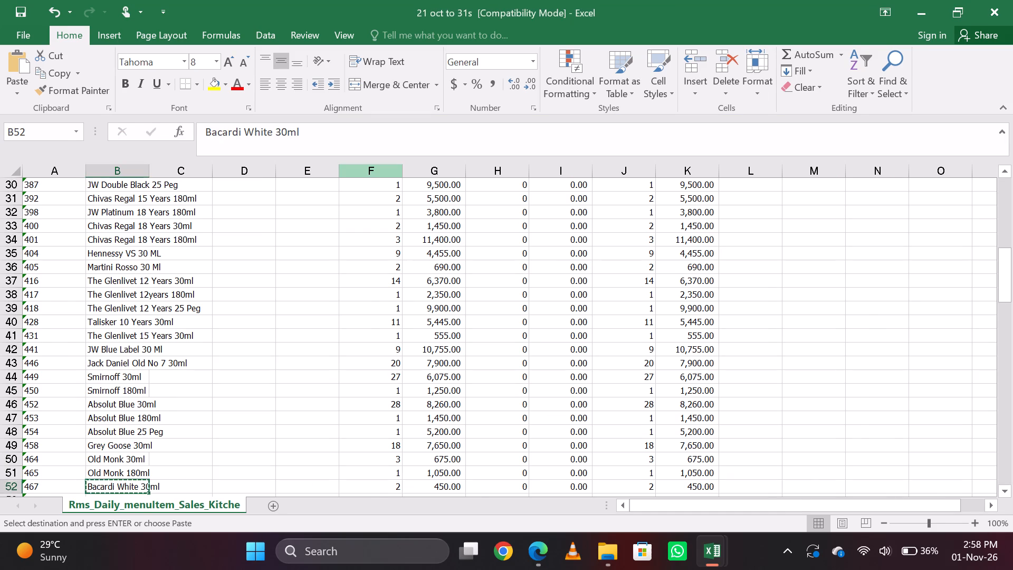
pyautogui.write('=60')
pyautogui.press('Return')
pyautogui.press('Up')
# Look up Bacardi White 180ml in the sales workbook and extend the BACARDI WHITE Sales formula to =60+180.
pyautogui.hotkey('alt', 'Tab')
pyautogui.press('Down')
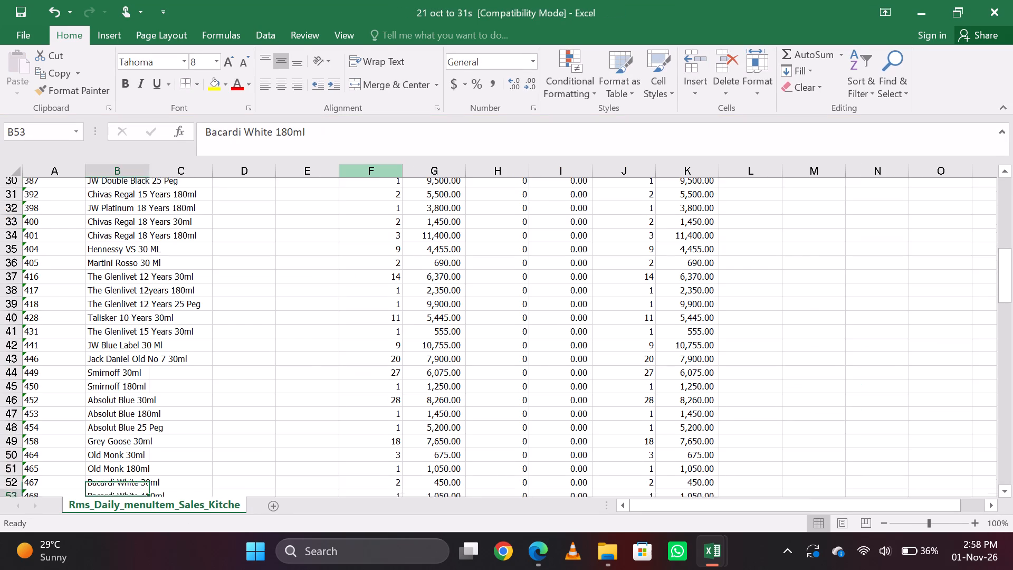
pyautogui.hotkey('ctrl', 'c')
pyautogui.hotkey('alt', 'Tab')
pyautogui.press('Down')
pyautogui.press('Up')
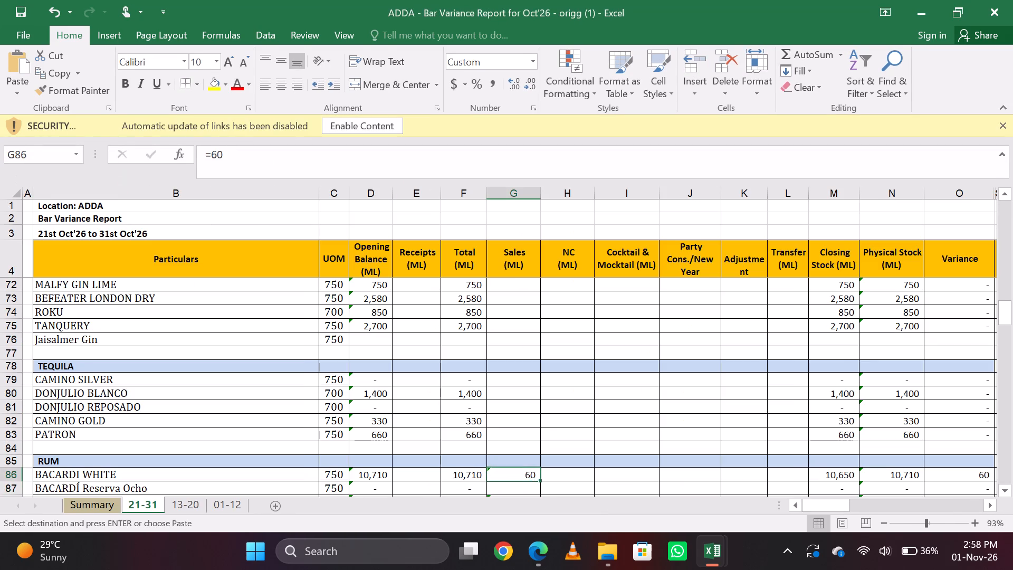
pyautogui.click(369, 165)
pyautogui.write('+180')
pyautogui.press('Return')
pyautogui.press('Up')
# Look up Beefeater 30ml in the sales workbook and enter =60 as the Sales of BEFEATER LONDON DRY under Gin.
pyautogui.hotkey('alt', 'Tab')
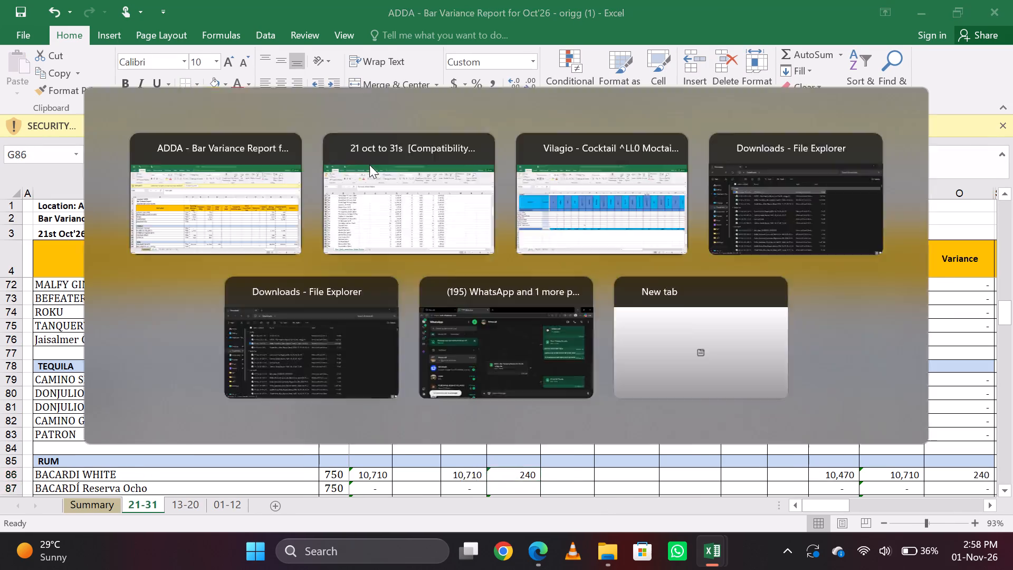
pyautogui.press('Down')
pyautogui.hotkey('ctrl', 'c')
pyautogui.hotkey('alt', 'Tab')
pyautogui.press('Up')
pyautogui.press('Up')
pyautogui.press('Up')
pyautogui.press('Up')
pyautogui.press('Up')
pyautogui.press('Up')
pyautogui.press('Up')
pyautogui.press('Up')
pyautogui.press('Up')
pyautogui.press('Up')
pyautogui.press('Up')
pyautogui.press('Up')
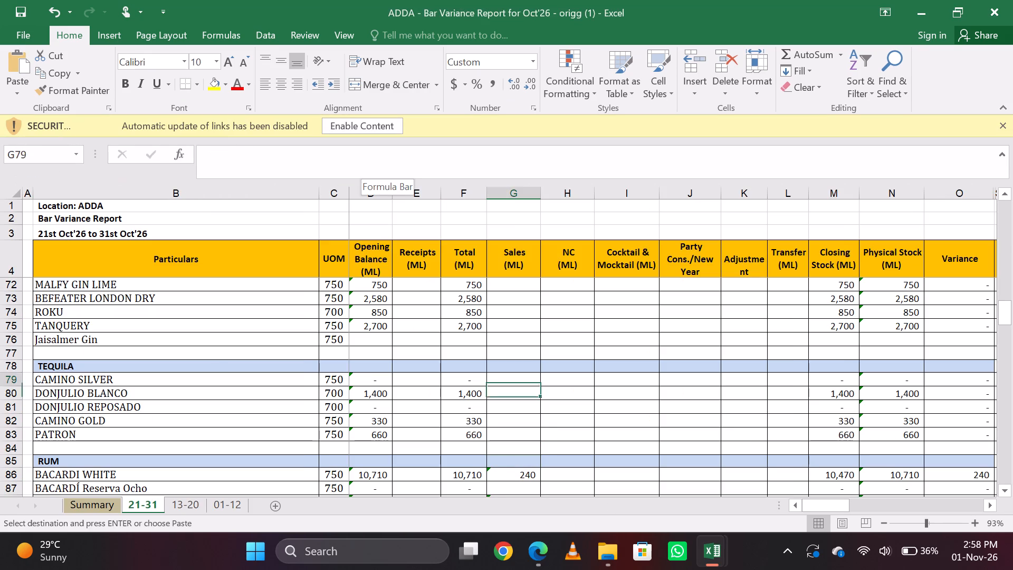
pyautogui.press('Up')
pyautogui.write('=60')
pyautogui.press('Return')
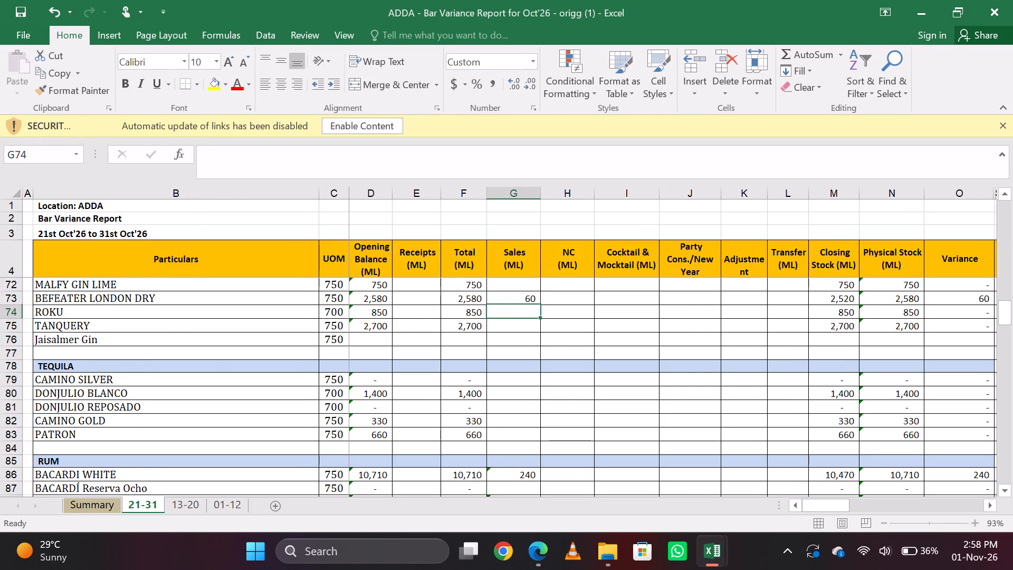
pyautogui.press('Up')
# Look up Bombay Sapphire 30ml in the sales workbook and enter =32*30 as the Sales of BOMBAY SAPHIRE under Gin.
pyautogui.hotkey('alt', 'Tab')
pyautogui.press('Down')
pyautogui.hotkey('ctrl', 'c')
pyautogui.hotkey('alt', 'Tab')
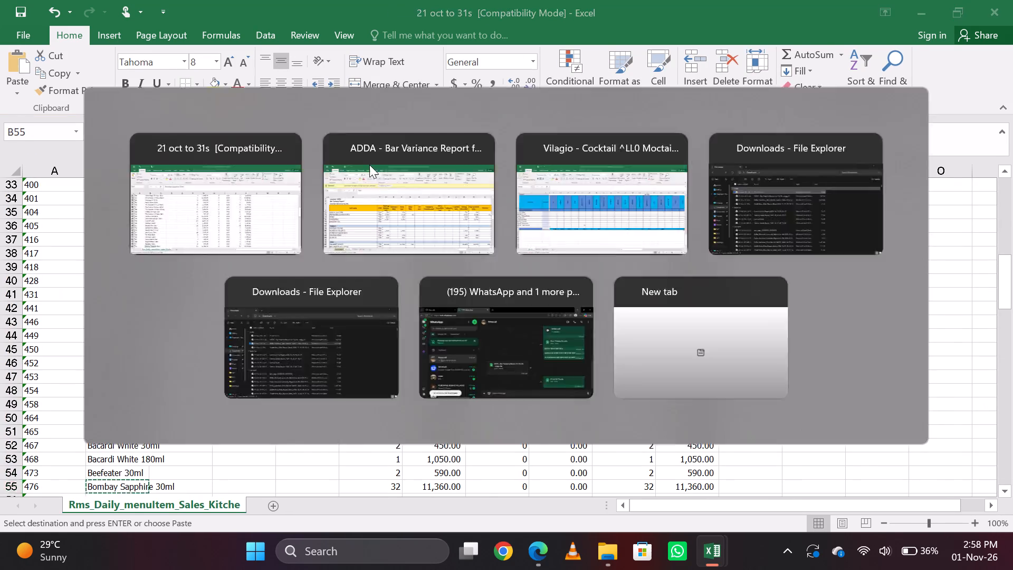
pyautogui.press('Down')
pyautogui.press('Down')
pyautogui.press('Down')
pyautogui.press('Down')
pyautogui.press('Down')
pyautogui.press('Down')
pyautogui.press('Down')
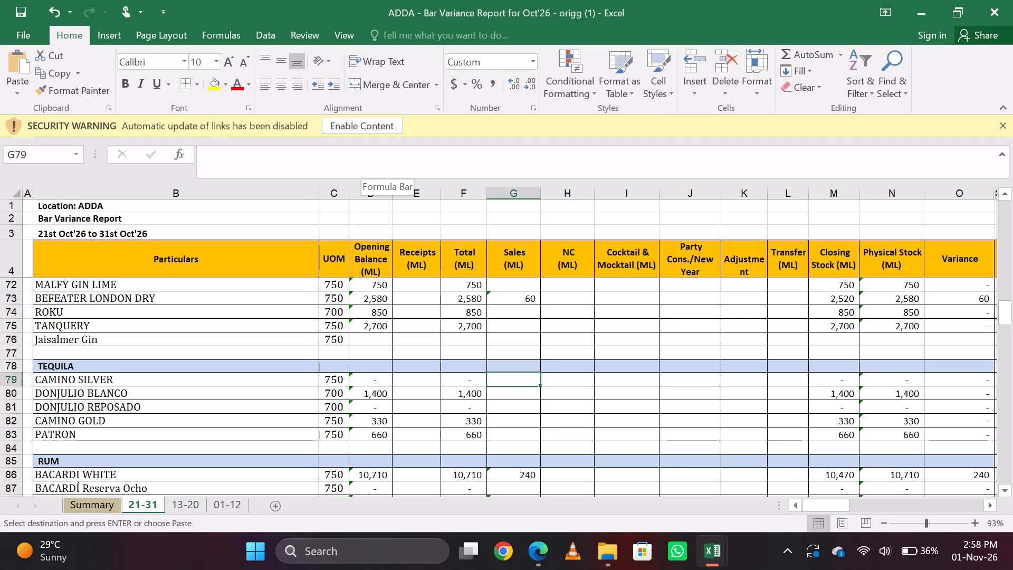
pyautogui.press('Down')
pyautogui.press('Down')
pyautogui.press('Down')
pyautogui.press('Down')
pyautogui.press('Down')
pyautogui.press('Down')
pyautogui.press('Down')
pyautogui.press('Down')
pyautogui.press('Down')
pyautogui.press('Down')
pyautogui.press('Down')
pyautogui.press('Down')
pyautogui.press('Down')
pyautogui.press('Down')
pyautogui.press('Down')
pyautogui.press('pageup')
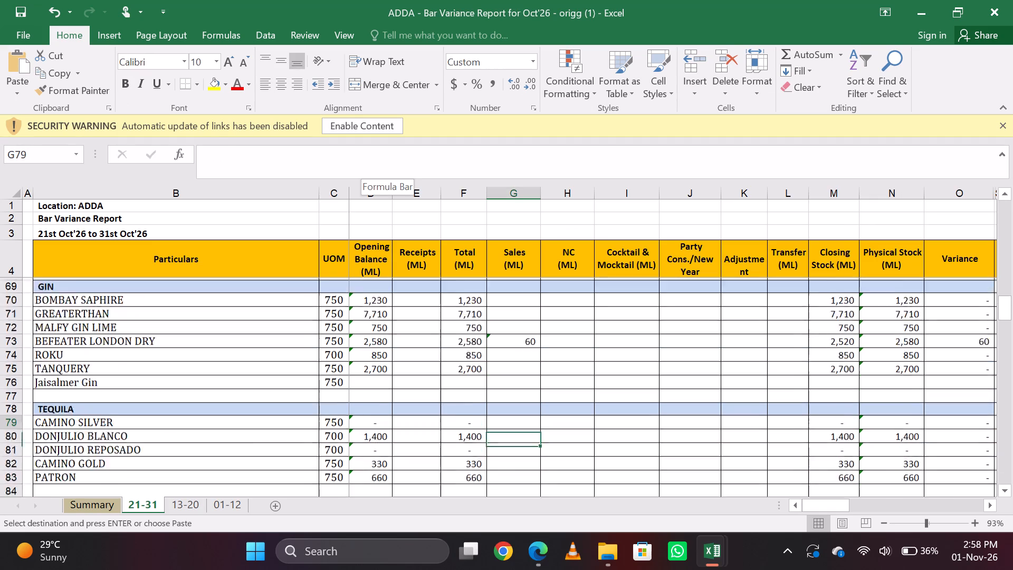
pyautogui.press('Up')
pyautogui.press('Up')
pyautogui.press('Up')
pyautogui.press('Up')
pyautogui.press('Up')
pyautogui.press('Up')
pyautogui.press('Up')
pyautogui.press('Up')
pyautogui.press('Up')
pyautogui.press('Up')
pyautogui.press('Down')
pyautogui.hotkey('alt', 'Tab')
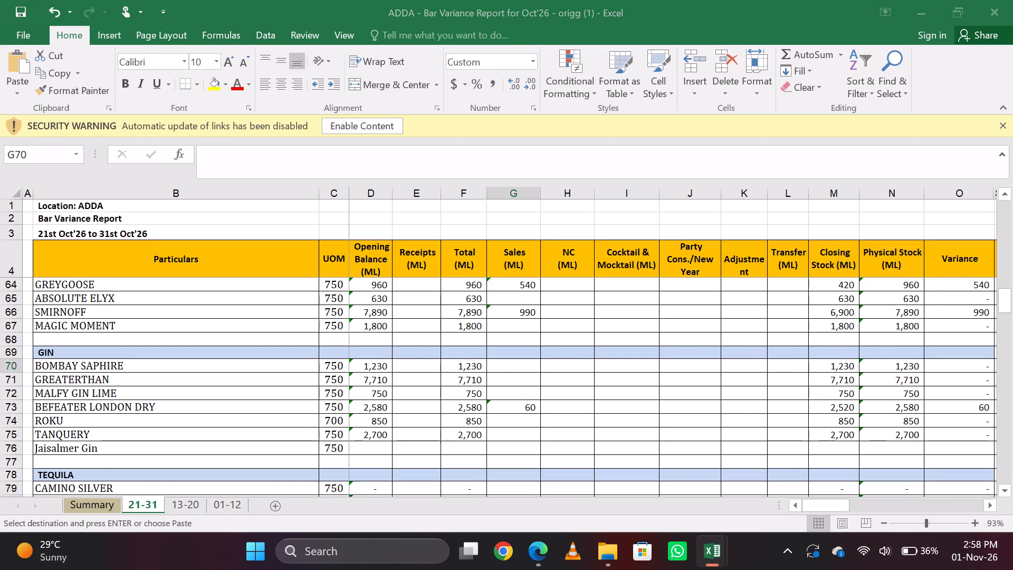
pyautogui.hotkey('alt', 'Tab')
pyautogui.press('Down')
pyautogui.press('Up')
pyautogui.write('=32*30')
pyautogui.press('Return')
pyautogui.press('Up')
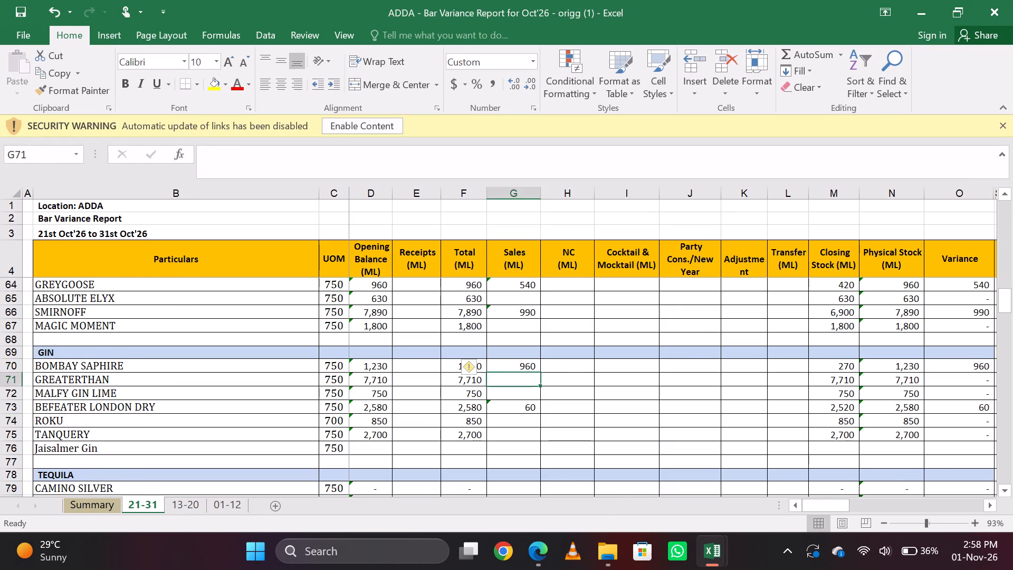
# Look up Bombay Sapphire 180ml in the sales workbook and extend the BOMBAY SAPHIRE Sales formula to =32*30+6*180.
pyautogui.hotkey('alt', 'Tab')
pyautogui.press('Down')
pyautogui.hotkey('ctrl', 'c')
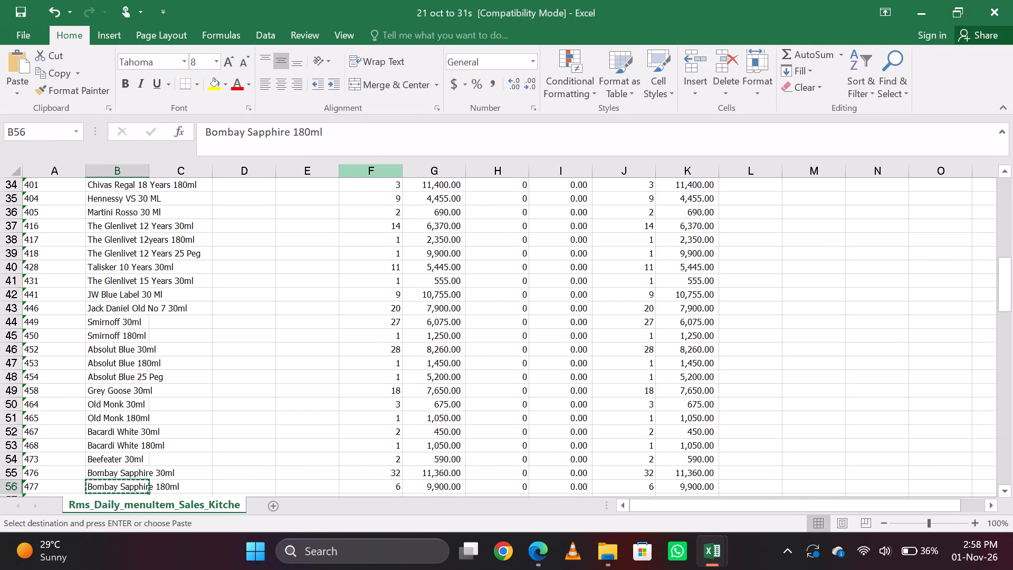
pyautogui.hotkey('alt', 'Tab')
pyautogui.hotkey('alt', 'Tab')
pyautogui.press('Down')
pyautogui.press('Up')
pyautogui.hotkey('alt', 'Tab')
pyautogui.press('Down')
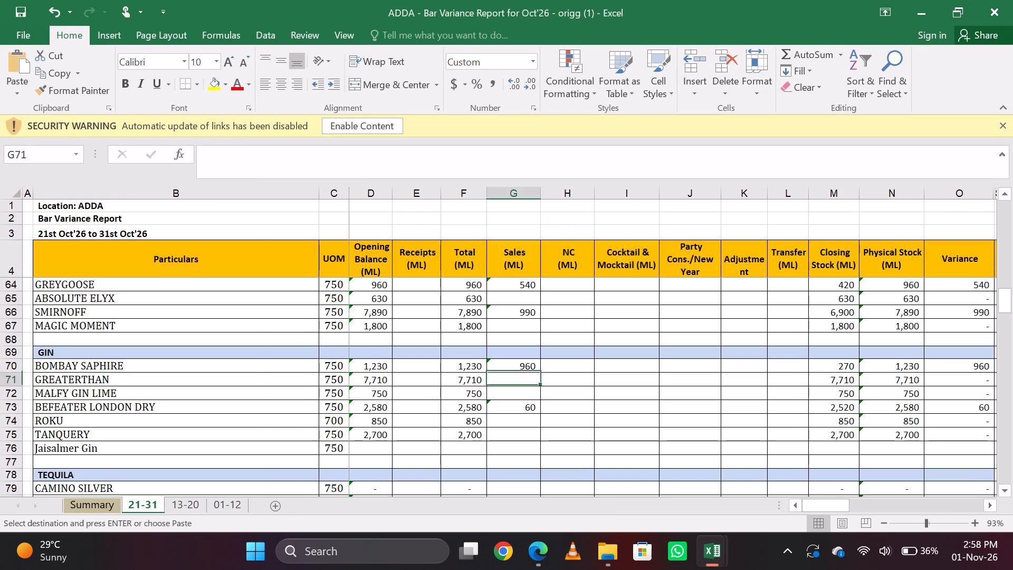
pyautogui.press('Up')
pyautogui.click(370, 166)
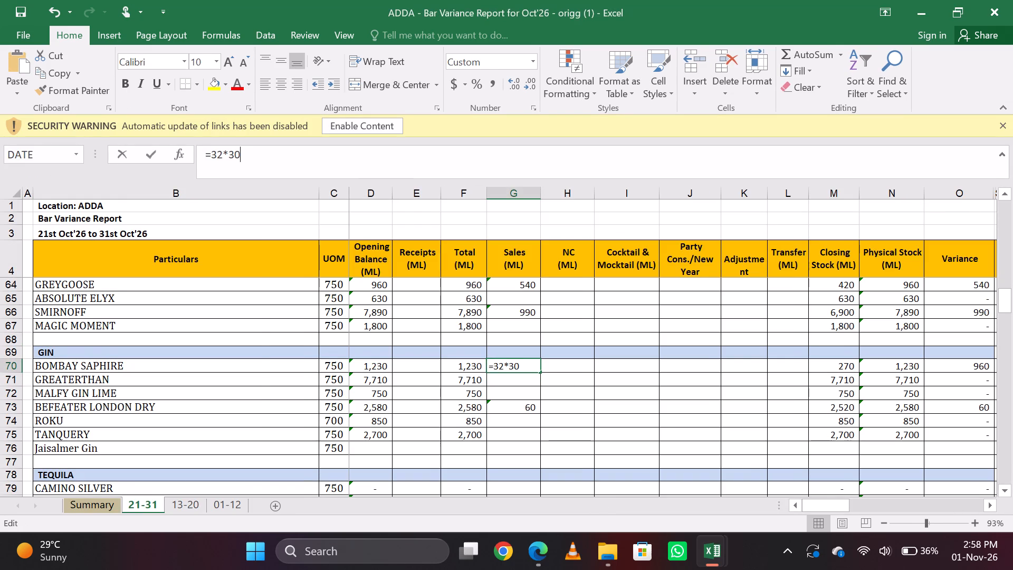
pyautogui.write('+6*')
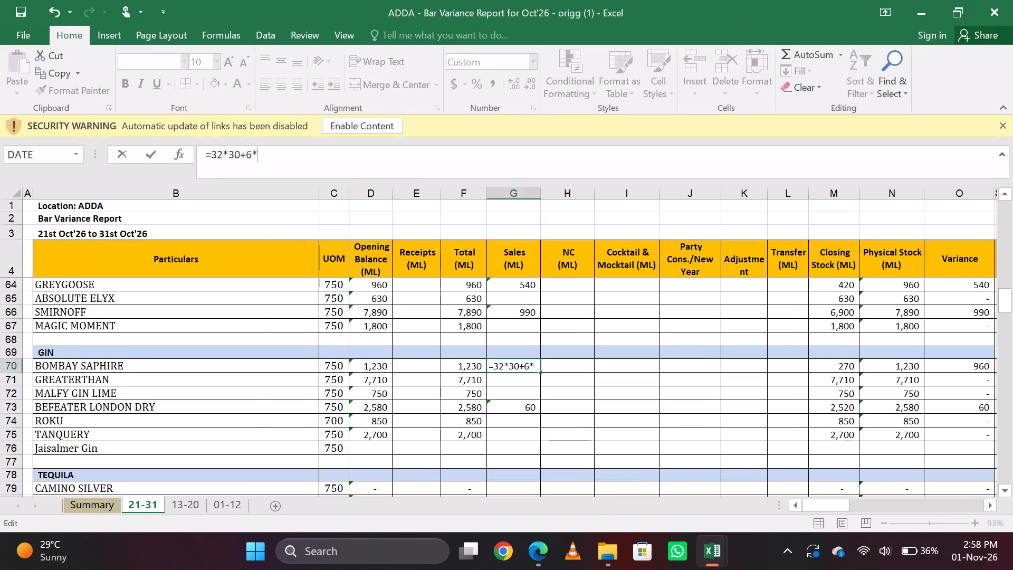
pyautogui.press('1')
pyautogui.write('80')
pyautogui.press('Return')
pyautogui.press('Up')
pyautogui.click(370, 166)
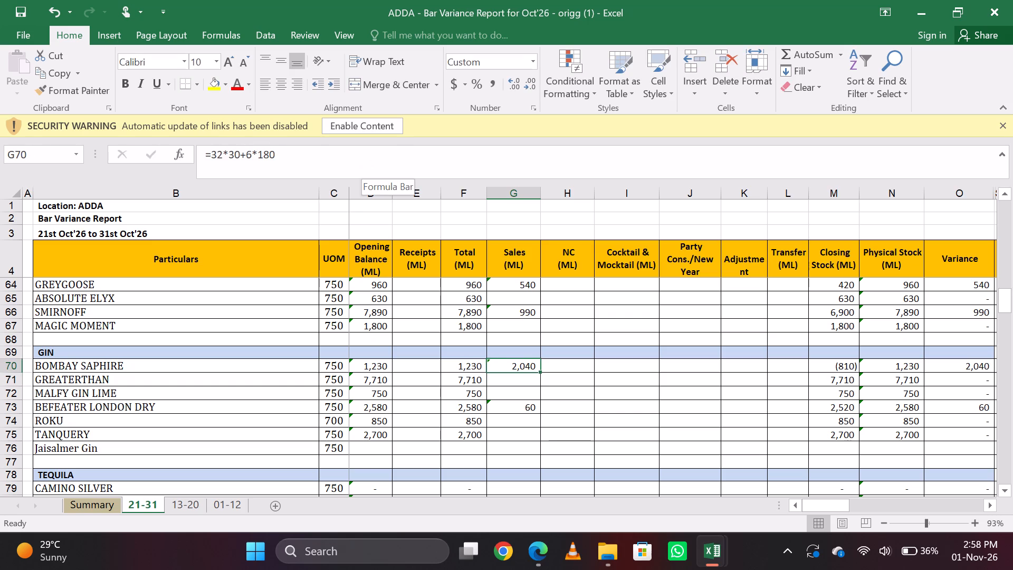
pyautogui.press('Return')
pyautogui.press('Up')
# Look up Tanqueray 30ml in the sales workbook and enter =7*30 as the Sales of TANQUERY under Gin.
pyautogui.hotkey('alt', 'Tab')
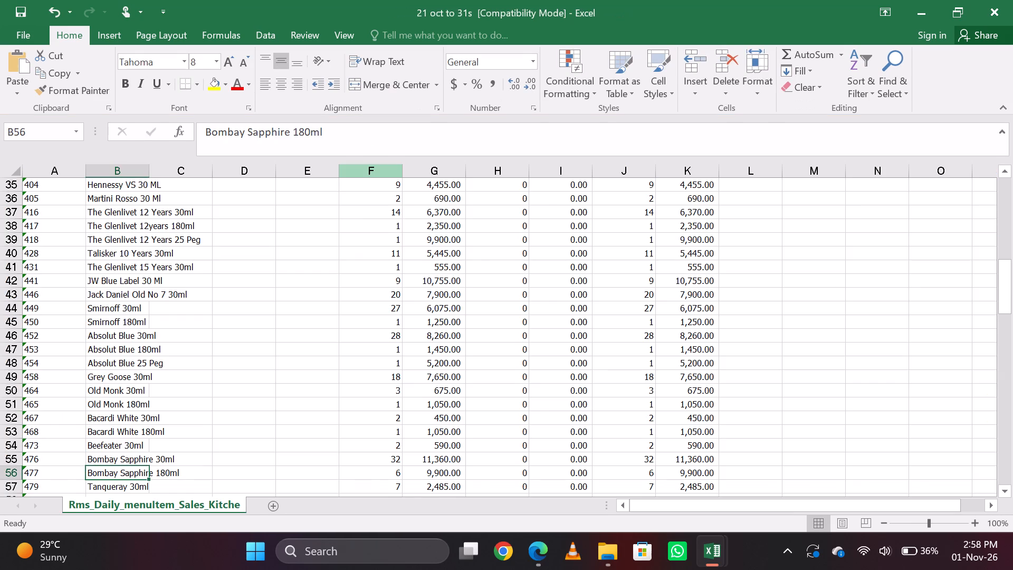
pyautogui.press('Down')
pyautogui.press('Up')
pyautogui.press('Down')
pyautogui.hotkey('ctrl', 'c')
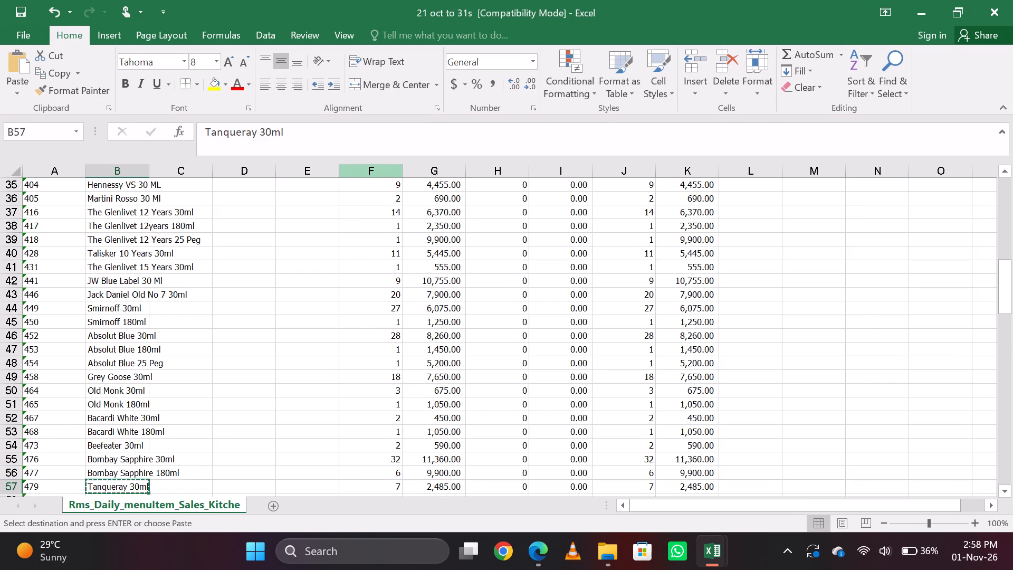
pyautogui.hotkey('alt', 'Tab')
pyautogui.press('Down')
pyautogui.press('Down')
pyautogui.press('Down')
pyautogui.press('Down')
pyautogui.press('Down')
pyautogui.hotkey('alt', 'Tab')
pyautogui.hotkey('alt', 'Tab')
pyautogui.write('=7*30')
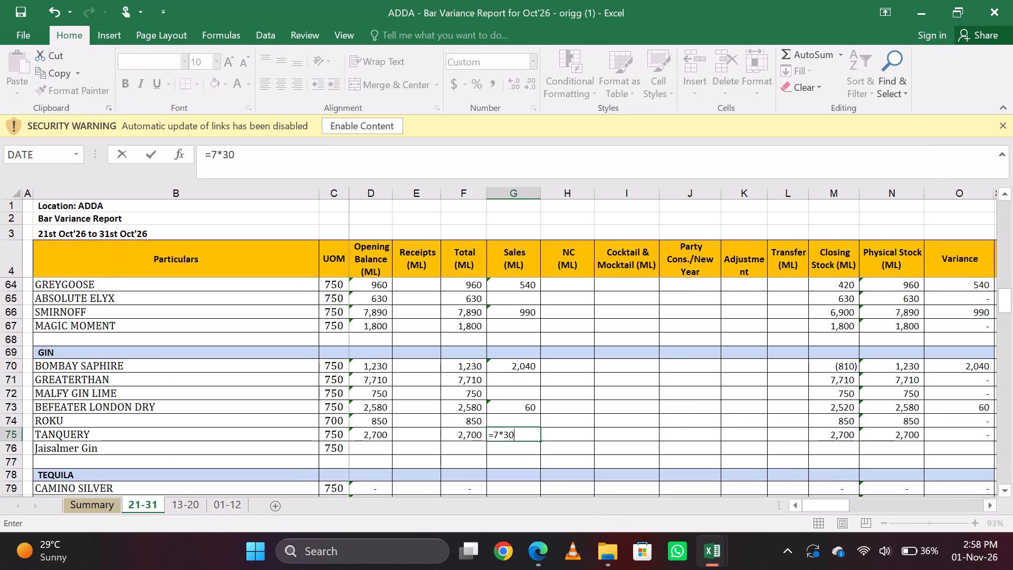
pyautogui.press('Return')
pyautogui.press('Up')
# Look up Roku Japnese 30ml in the sales workbook and enter =4*30 as the Sales of ROKU under Gin.
pyautogui.hotkey('alt', 'Tab')
pyautogui.press('Down')
pyautogui.hotkey('ctrl', 'c')
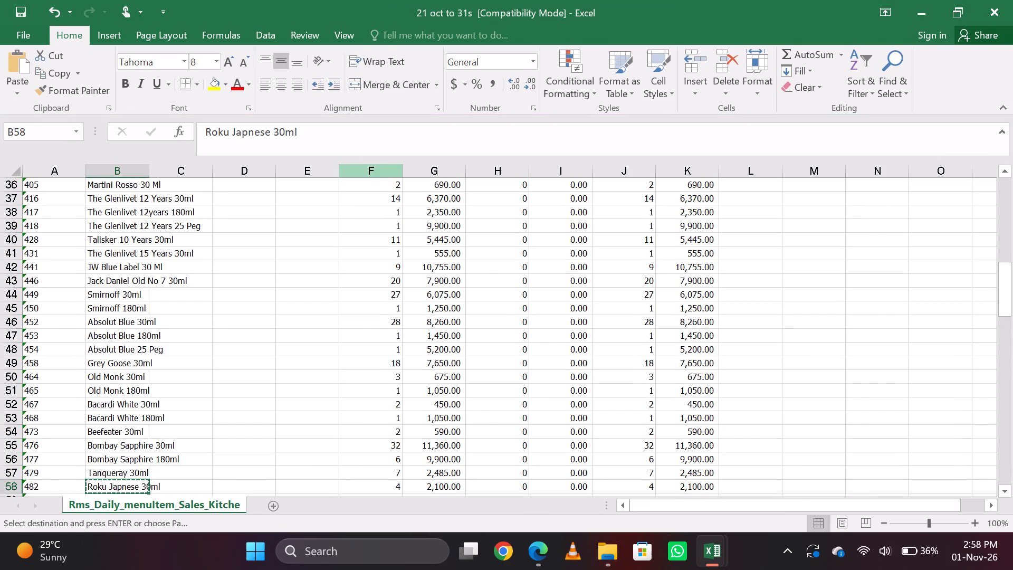
pyautogui.hotkey('alt', 'Tab')
pyautogui.press('Up')
pyautogui.press('Down')
pyautogui.press('Up')
pyautogui.hotkey('alt', 'Tab')
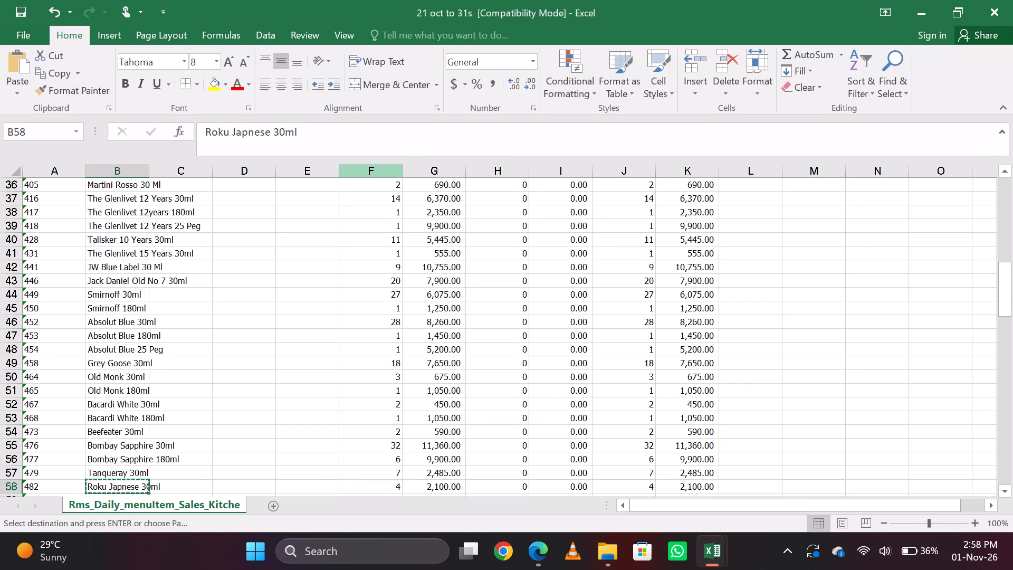
pyautogui.hotkey('alt', 'Tab')
pyautogui.press('Down')
pyautogui.press('Up')
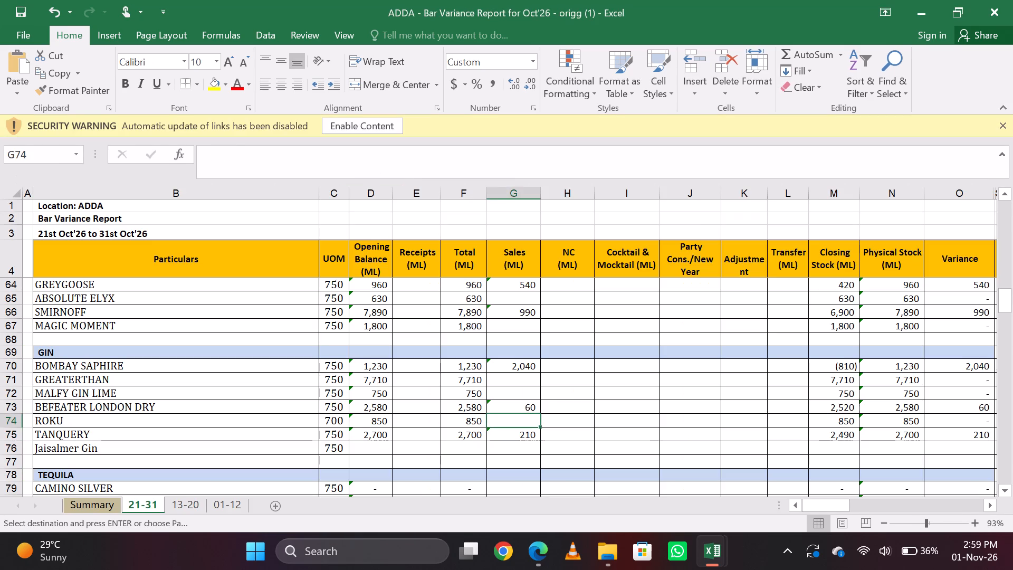
pyautogui.write('=4*30')
pyautogui.press('Return')
pyautogui.press('Up')
# Look up Roku Japnese 25 Peg in the sales workbook and extend the ROKU Sales formula to =4*30+700.
pyautogui.hotkey('alt', 'Tab')
pyautogui.press('Down')
pyautogui.hotkey('ctrl', 'c')
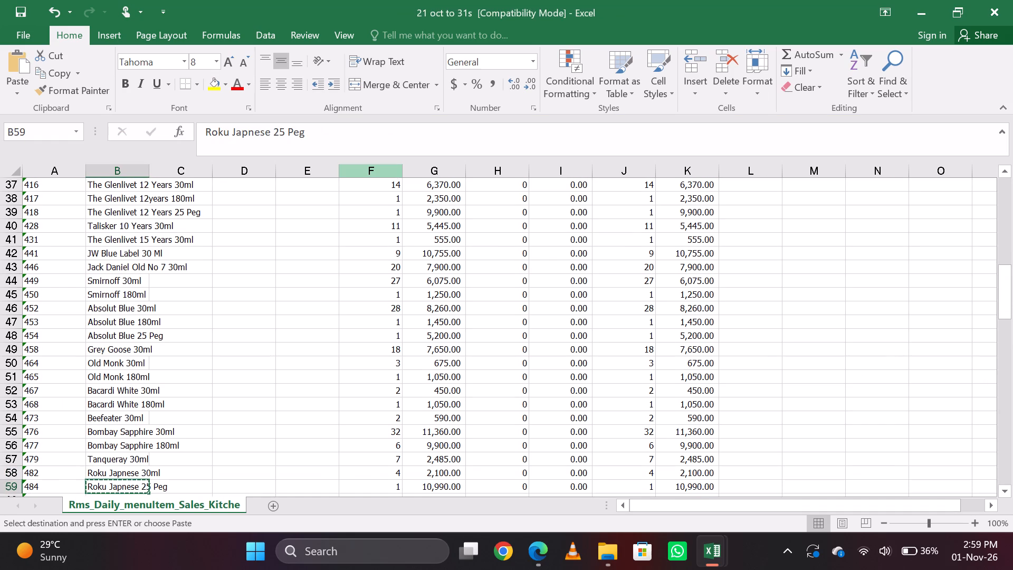
pyautogui.hotkey('alt', 'Tab')
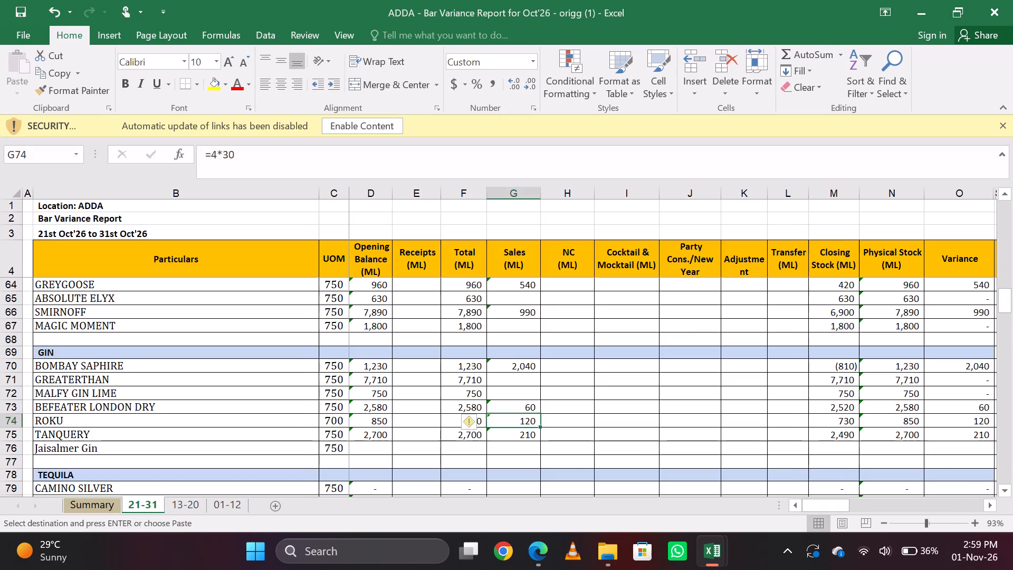
pyautogui.press('Down')
pyautogui.press('Up')
pyautogui.hotkey('alt', 'Tab')
pyautogui.press('Down')
pyautogui.press('Up')
pyautogui.hotkey('alt', 'Tab')
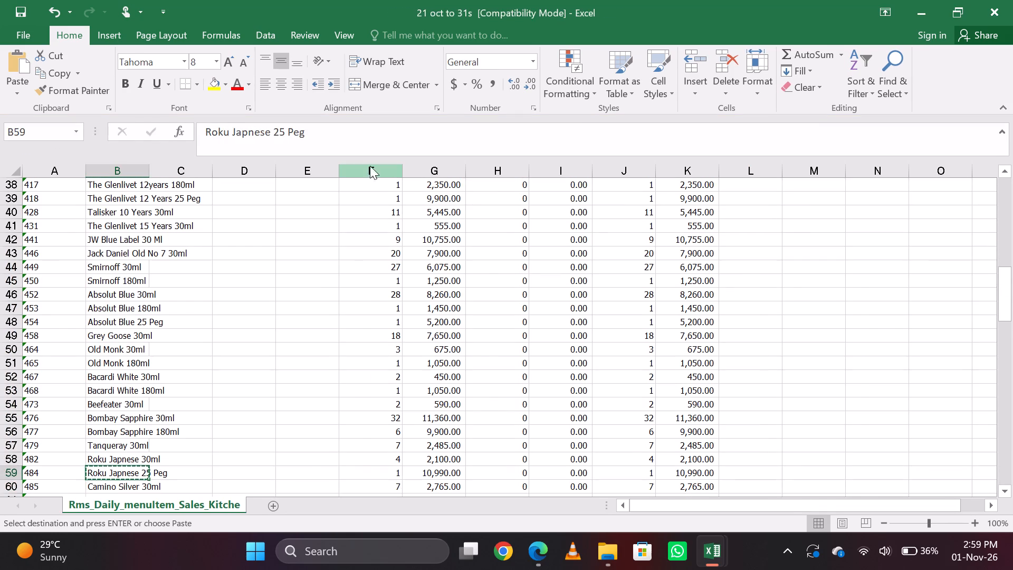
pyautogui.press('Down')
pyautogui.press('Up')
pyautogui.click(370, 166)
pyautogui.hotkey('shift', '+')
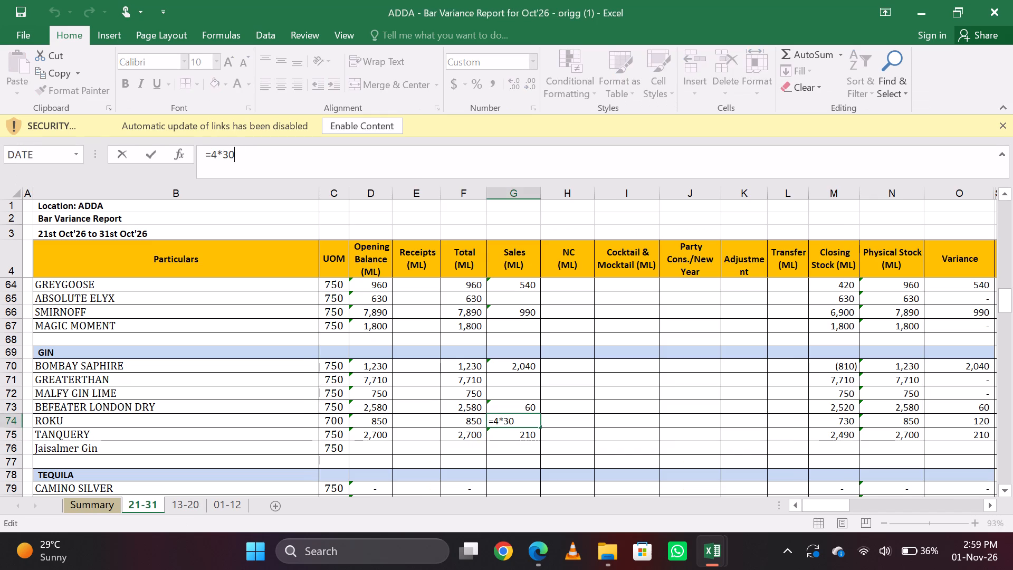
pyautogui.write('700')
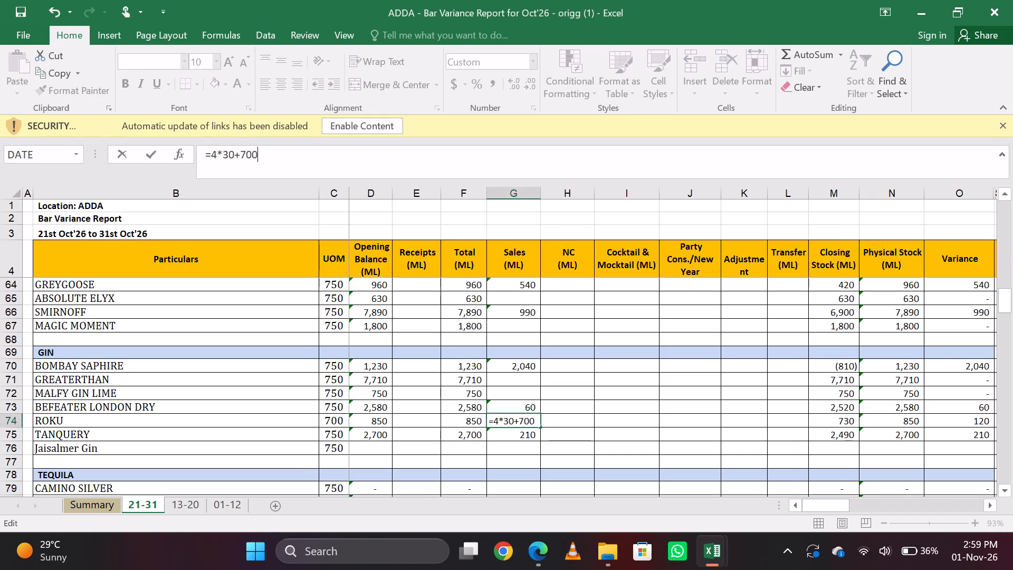
pyautogui.press('Return')
pyautogui.press('Up')
# Look up Camino Silver 30ml in the sales workbook and enter =7*30 as the Sales of CAMINO GOLD under Tequila.
pyautogui.hotkey('alt', 'Tab')
pyautogui.press('Down')
pyautogui.hotkey('ctrl', 'c')
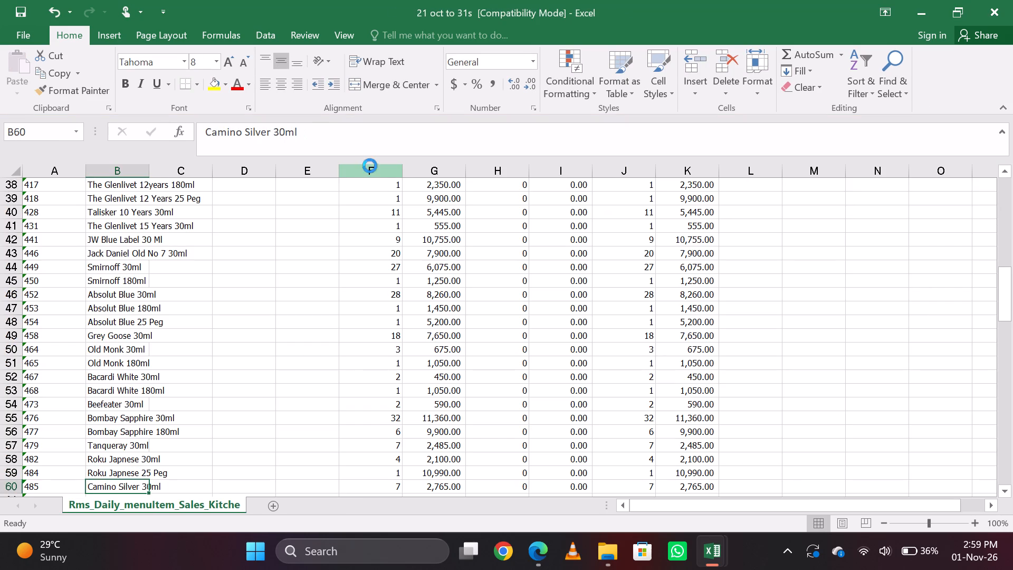
pyautogui.hotkey('alt', 'Tab')
pyautogui.press('Down')
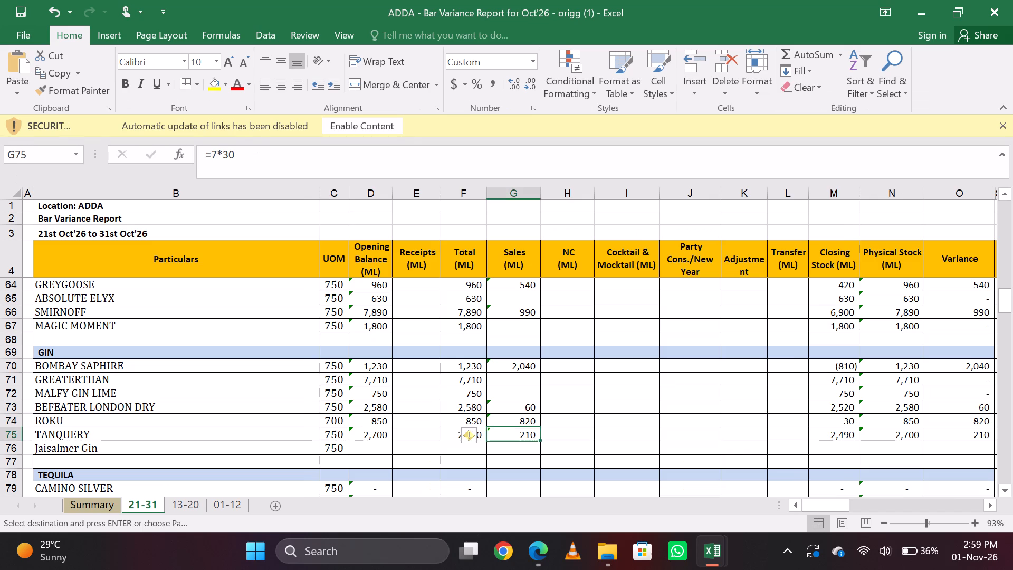
pyautogui.press('Down')
pyautogui.press('Down')
pyautogui.press('Down')
pyautogui.press('Down')
pyautogui.press('Down')
pyautogui.press('Down')
pyautogui.press('Down')
pyautogui.press('Down')
pyautogui.press('Up')
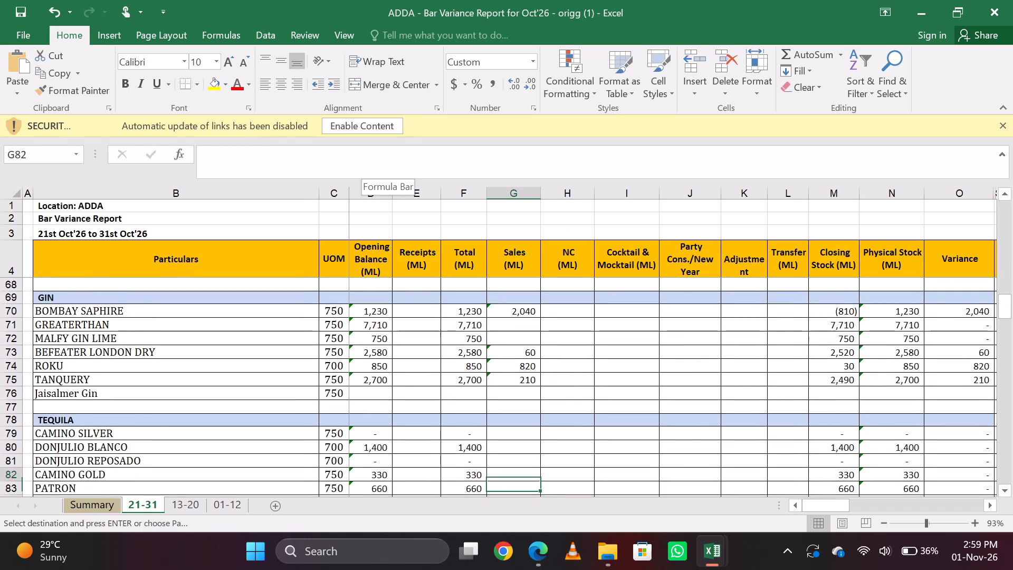
pyautogui.hotkey('alt', 'Tab')
pyautogui.hotkey('alt', 'Tab')
pyautogui.write('=7*30')
pyautogui.press('Return')
pyautogui.press('Up')
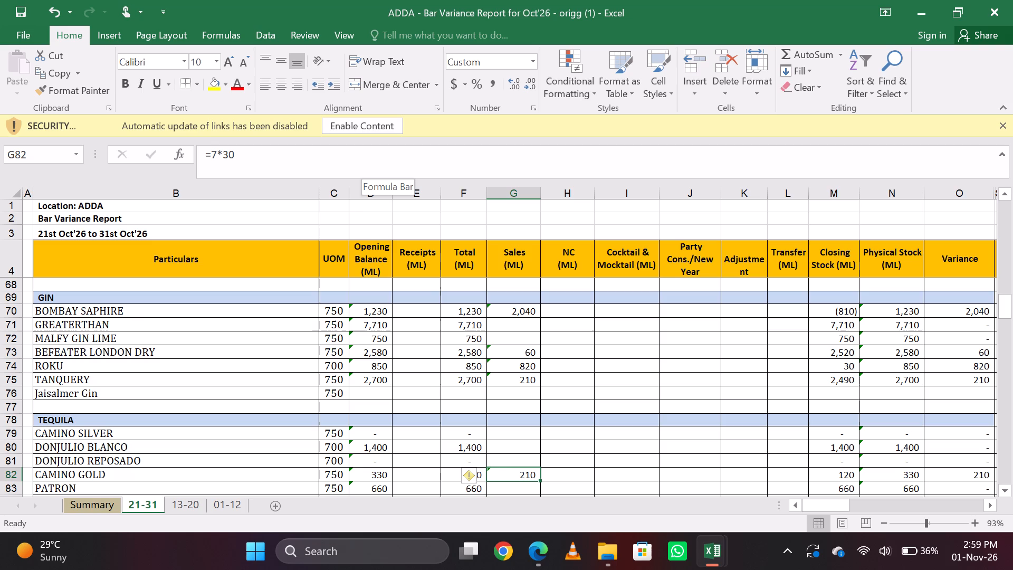
pyautogui.press('Down')
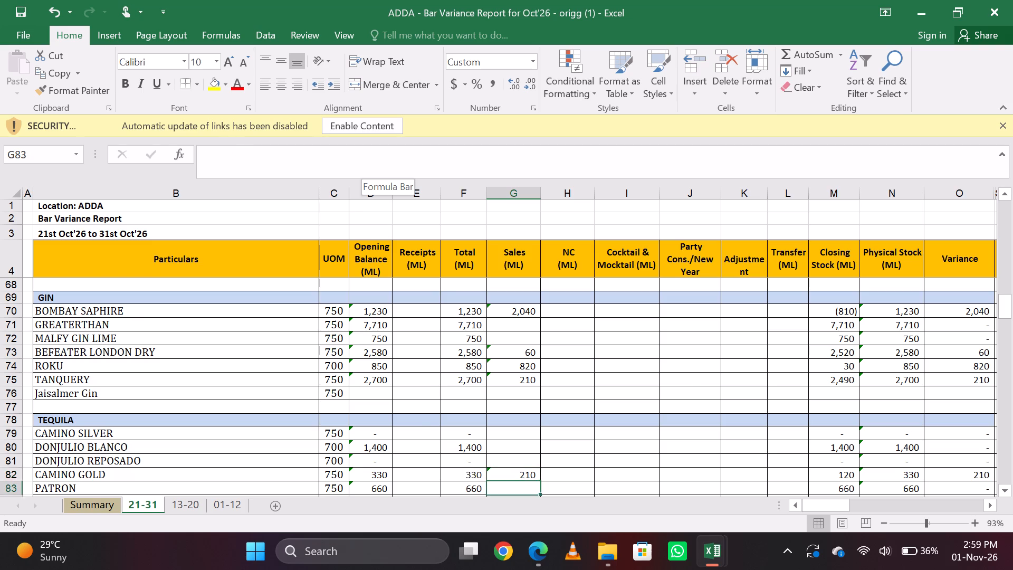
pyautogui.press('Up')
# Look up Camino Silver 5 Shot in the sales workbook and extend the CAMINO GOLD Sales formula to =7*30+10*30.
pyautogui.hotkey('alt', 'Tab')
pyautogui.press('Down')
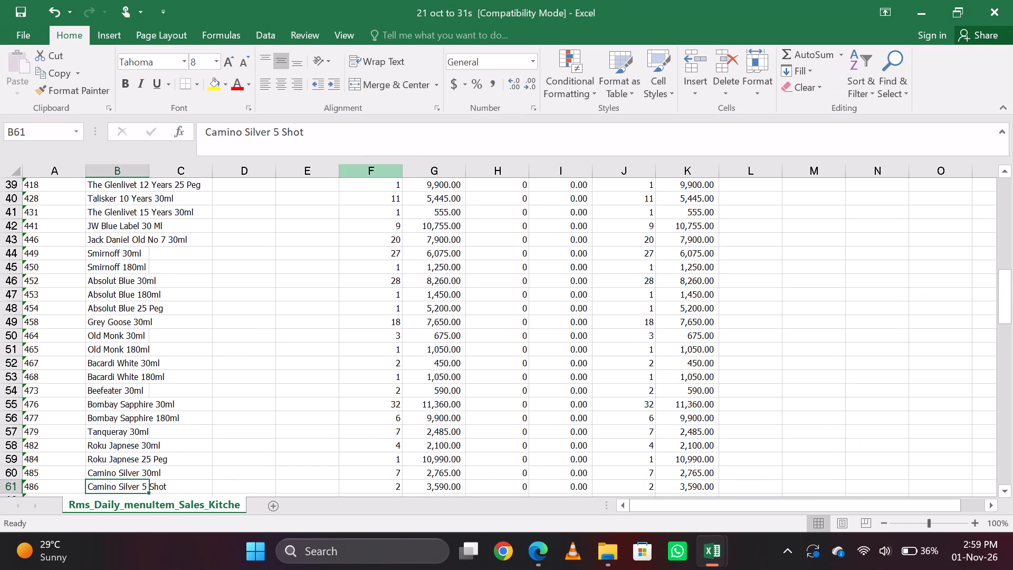
pyautogui.press('Down')
pyautogui.press('Up')
pyautogui.hotkey('alt', 'Tab')
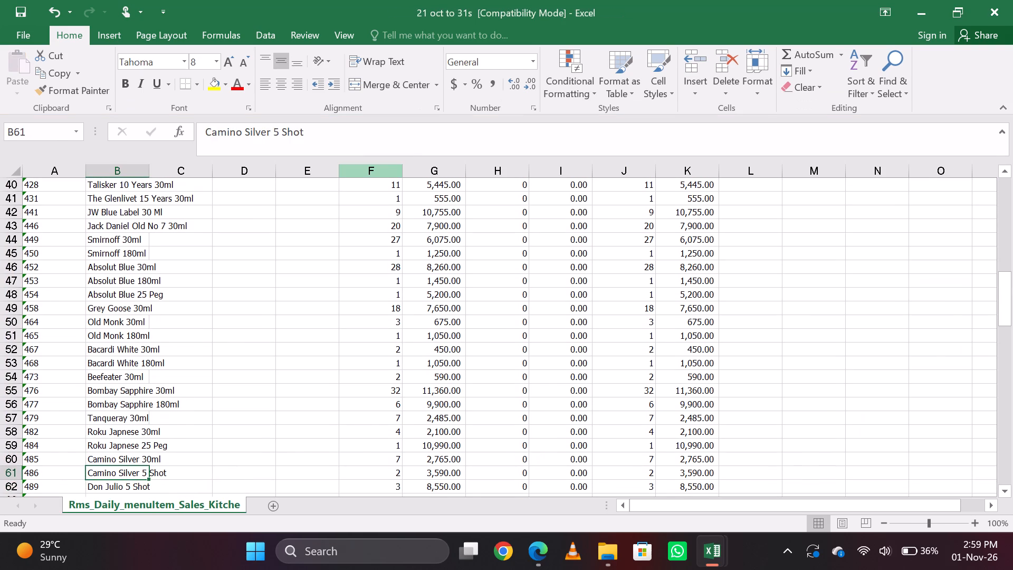
pyautogui.press('Down')
pyautogui.press('Up')
pyautogui.click(370, 166)
pyautogui.write('+10*30')
pyautogui.press('Return')
pyautogui.press('Up')
# Look up Don Julio 5 Shot in the sales workbook and enter =15*30 as the Sales of DONJULIO BLANCO under Tequila.
pyautogui.hotkey('alt', 'Tab')
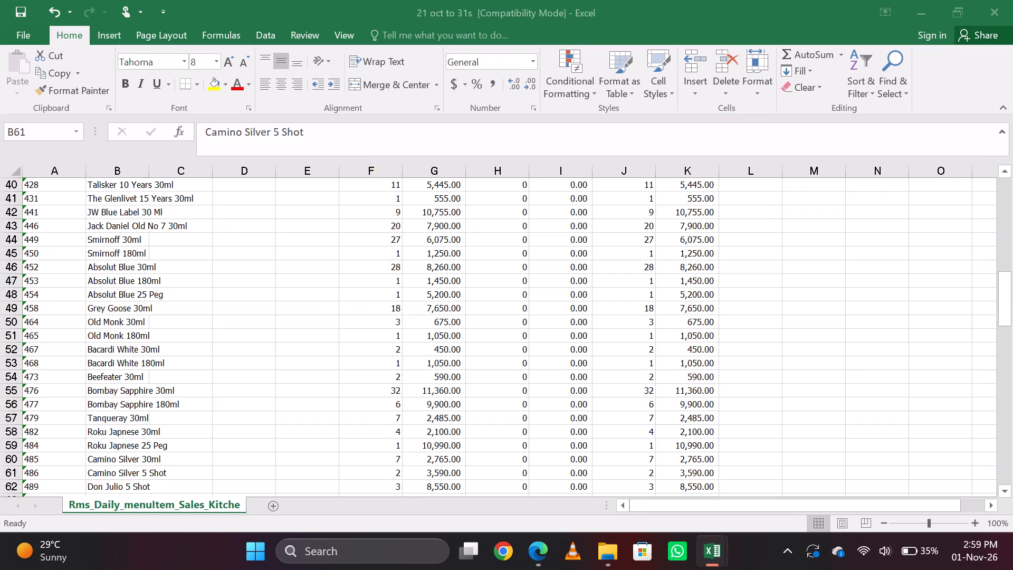
pyautogui.press('Down')
pyautogui.press('Up')
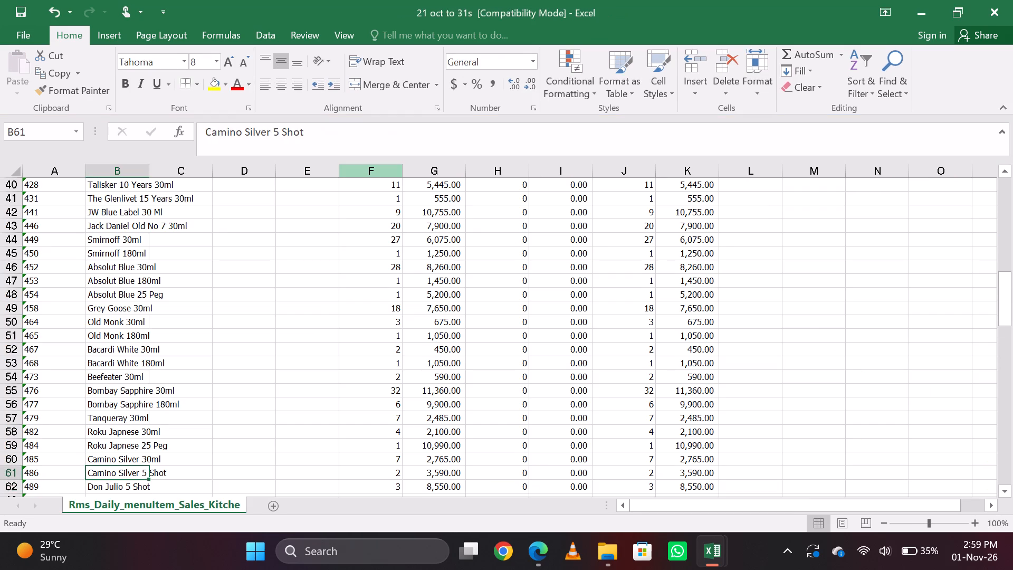
pyautogui.press('Down')
pyautogui.press('Down')
pyautogui.press('Up')
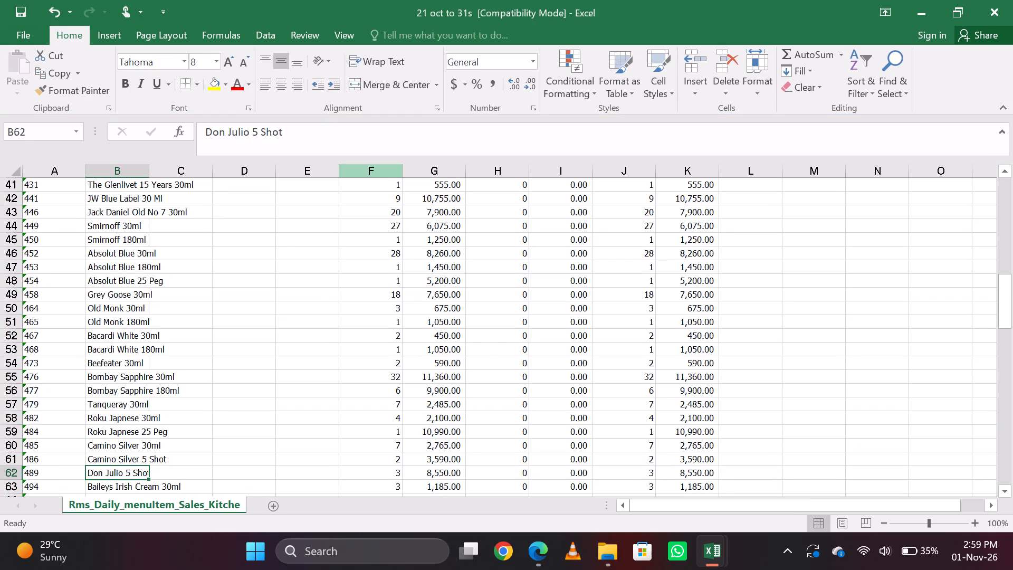
pyautogui.press('Up')
pyautogui.hotkey('alt', 'Tab')
pyautogui.hotkey('alt', 'Tab')
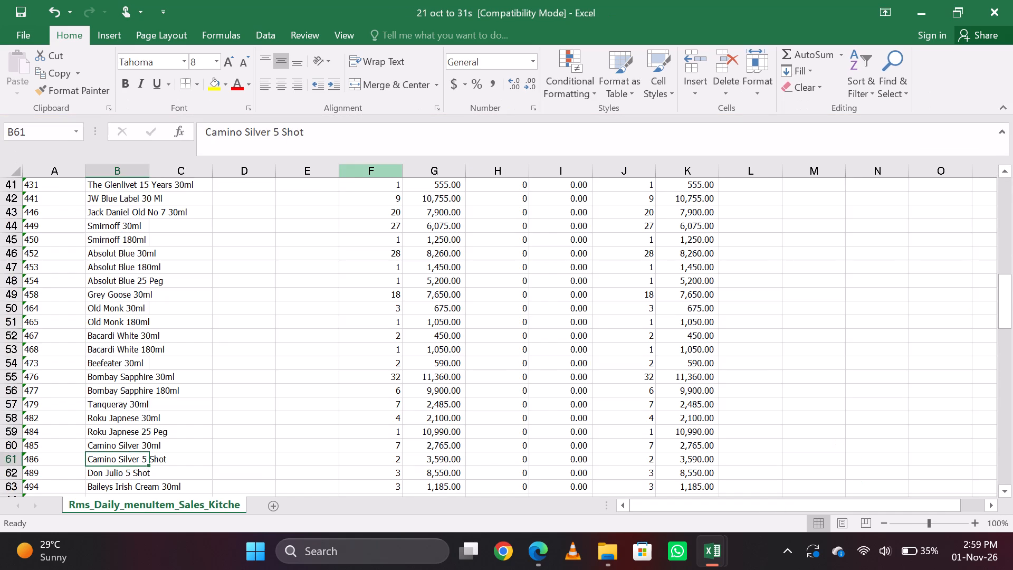
pyautogui.press('Down')
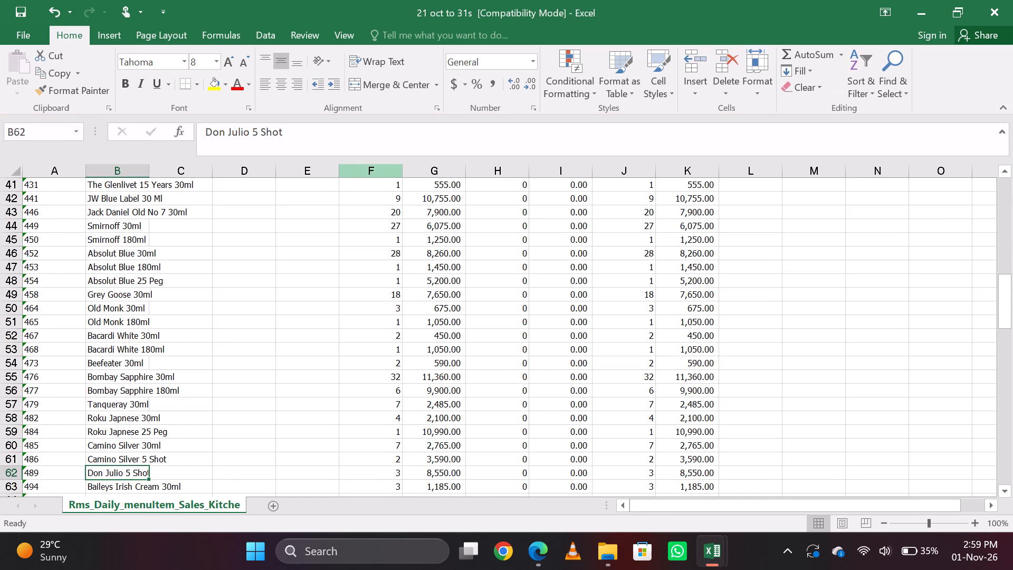
pyautogui.hotkey('alt', 'Tab')
pyautogui.press('Down')
pyautogui.press('Down')
pyautogui.press('Down')
pyautogui.press('Down')
pyautogui.press('Down')
pyautogui.press('Down')
pyautogui.press('Down')
pyautogui.press('Down')
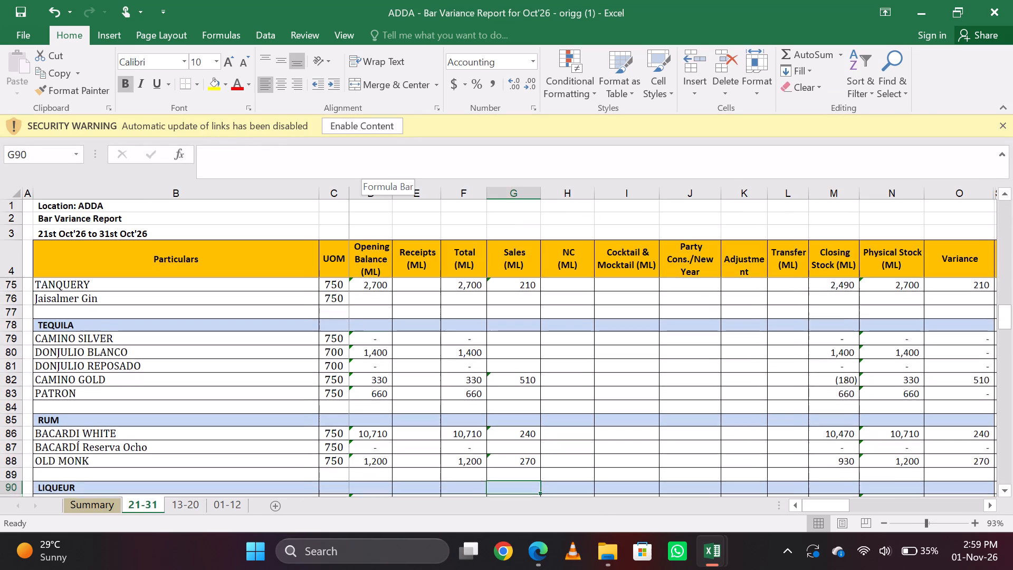
pyautogui.press('Up')
pyautogui.press('Up')
pyautogui.press('Up')
pyautogui.press('Up')
pyautogui.press('pageup')
pyautogui.press('pageup')
pyautogui.press('Down')
pyautogui.press('pagedown')
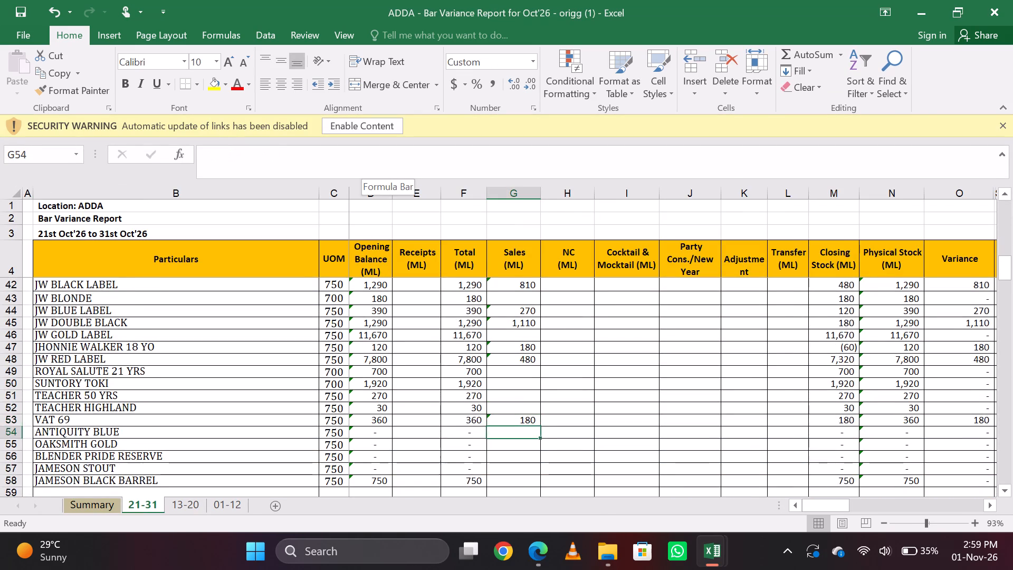
pyautogui.press('Down')
pyautogui.press('Up')
pyautogui.press('Down')
pyautogui.press('Down')
pyautogui.press('pagedown')
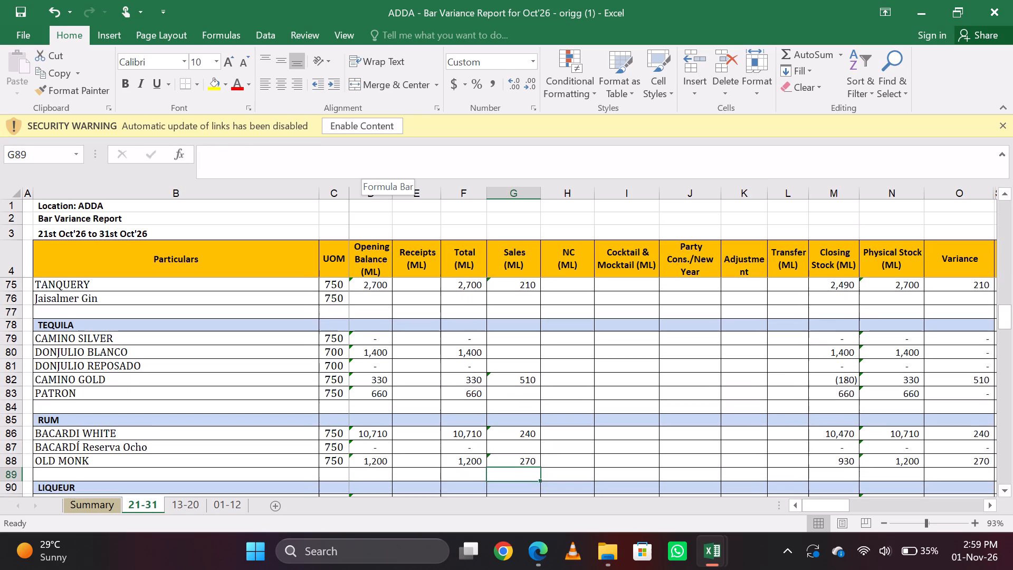
pyautogui.press('Up')
pyautogui.press('Up')
pyautogui.press('Up')
pyautogui.press('Up')
pyautogui.press('Up')
pyautogui.press('Up')
pyautogui.press('Up')
pyautogui.press('Up')
pyautogui.press('Down')
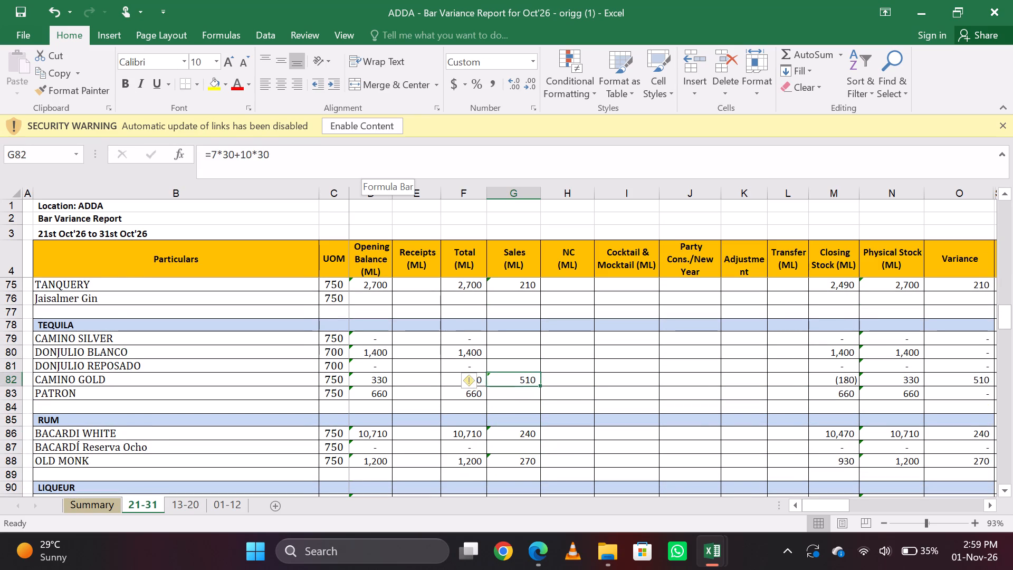
pyautogui.press('Up')
pyautogui.press('Up')
pyautogui.hotkey('alt', 'Tab')
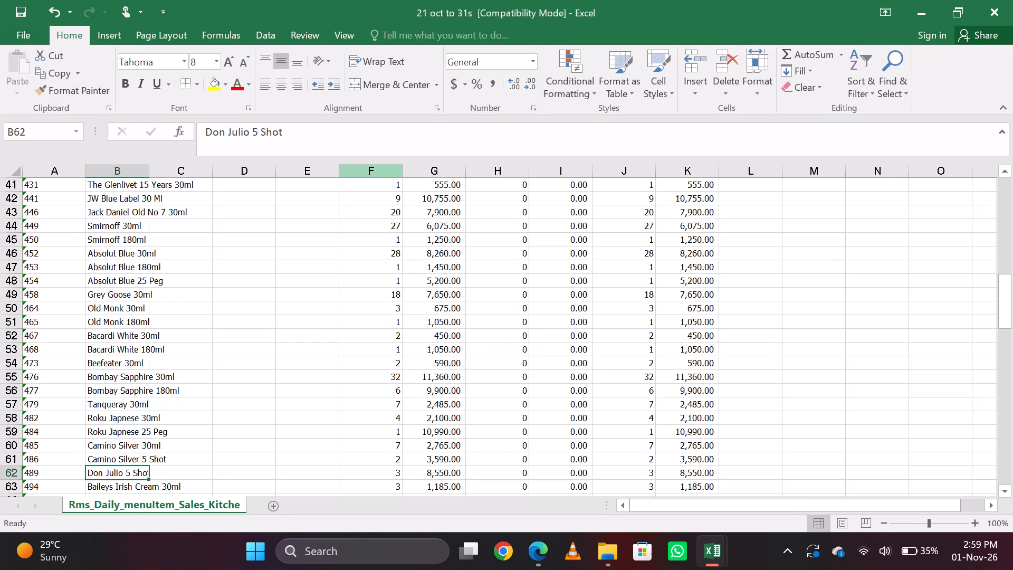
pyautogui.hotkey('alt', 'Tab')
pyautogui.write('=15*30')
pyautogui.press('Return')
pyautogui.press('Up')
# Look up Baileys Irish Cream 30ml in the sales workbook and enter =90 as the Sales of Baileys Original Irish Cream under Liqueur.
pyautogui.hotkey('alt', 'Tab')
pyautogui.press('Down')
pyautogui.hotkey('ctrl', 'c')
pyautogui.hotkey('alt', 'Tab')
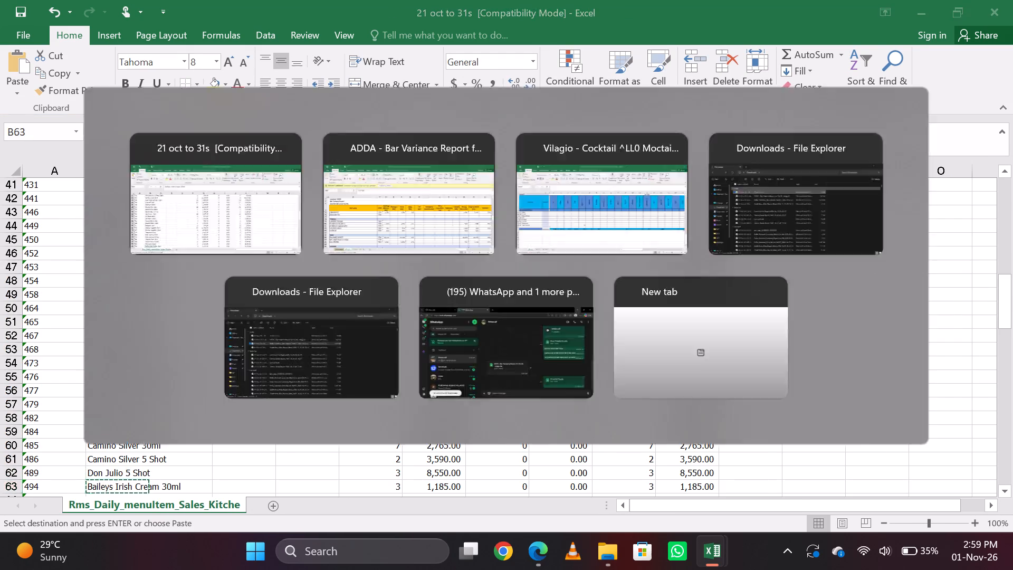
pyautogui.press('Down')
pyautogui.press('Up')
pyautogui.press('pageup')
pyautogui.press('Down')
pyautogui.press('Down')
pyautogui.press('Down')
pyautogui.press('Down')
pyautogui.press('Down')
pyautogui.press('Down')
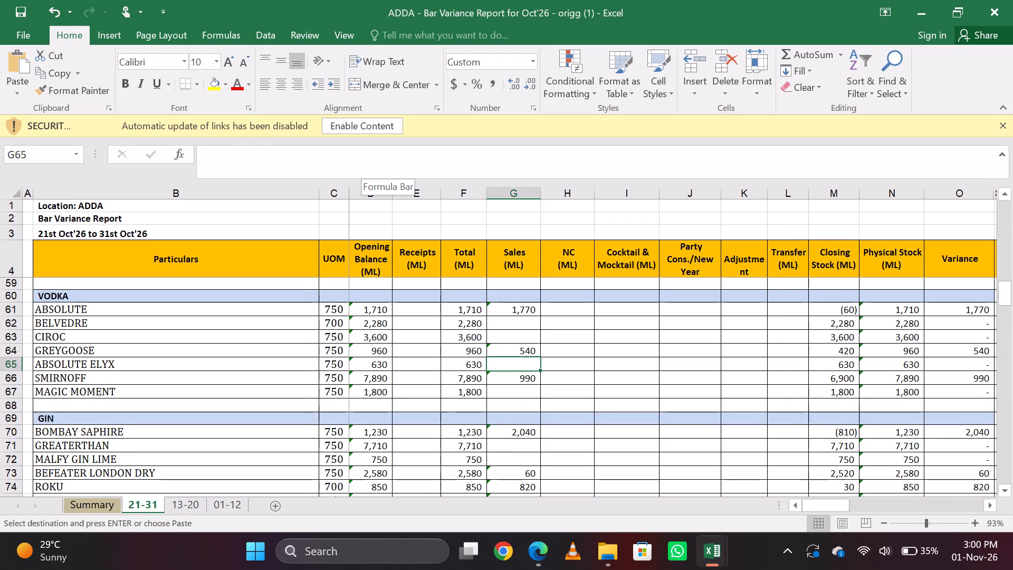
pyautogui.press('Down')
pyautogui.press('Down')
pyautogui.press('Up')
pyautogui.press('Down')
pyautogui.press('Down')
pyautogui.press('Down')
pyautogui.press('Down')
pyautogui.press('Down')
pyautogui.press('Down')
pyautogui.press('Down')
pyautogui.press('Down')
pyautogui.press('Down')
pyautogui.press('Down')
pyautogui.press('Down')
pyautogui.press('Down')
pyautogui.press('Down')
pyautogui.press('Down')
pyautogui.press('Down')
pyautogui.press('Down')
pyautogui.press('Down')
pyautogui.press('Down')
pyautogui.press('Down')
pyautogui.press('Down')
pyautogui.press('Down')
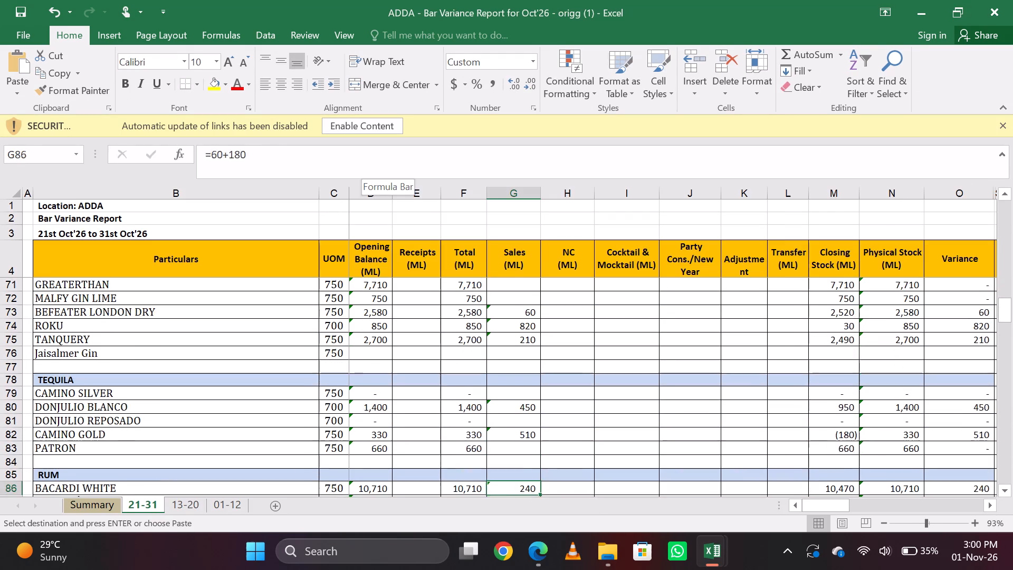
pyautogui.press('Up')
pyautogui.press('Up')
pyautogui.press('Down')
pyautogui.press('Down')
pyautogui.press('Up')
pyautogui.hotkey('alt', 'Tab')
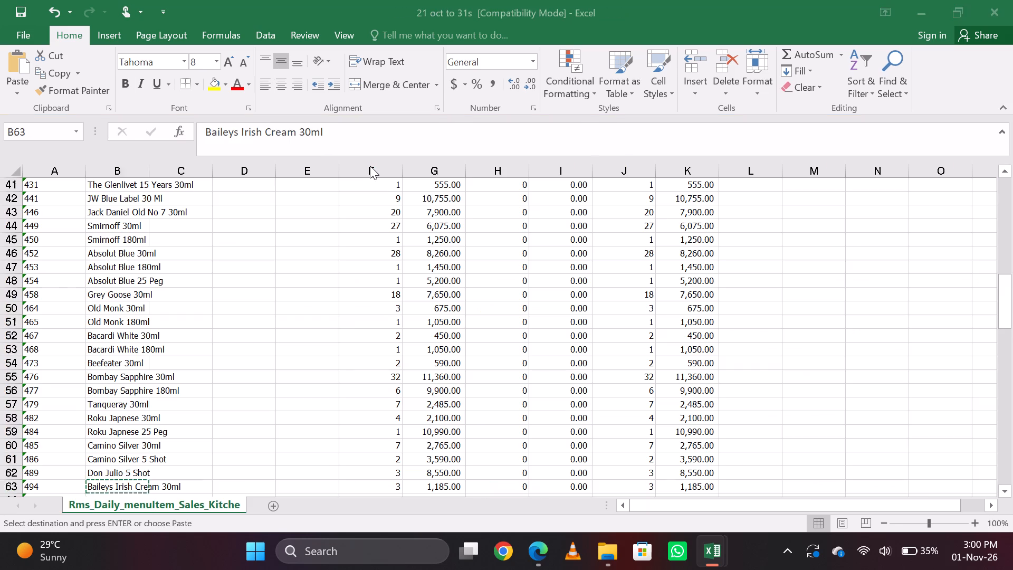
pyautogui.hotkey('alt', 'Tab')
pyautogui.write('=90')
pyautogui.press('Return')
pyautogui.press('Up')
# Look up Jagermiester 30ml in the sales workbook and enter =15*30 as the Sales of JAGERMEISTER under Liqueur.
pyautogui.hotkey('alt', 'Tab')
pyautogui.press('Down')
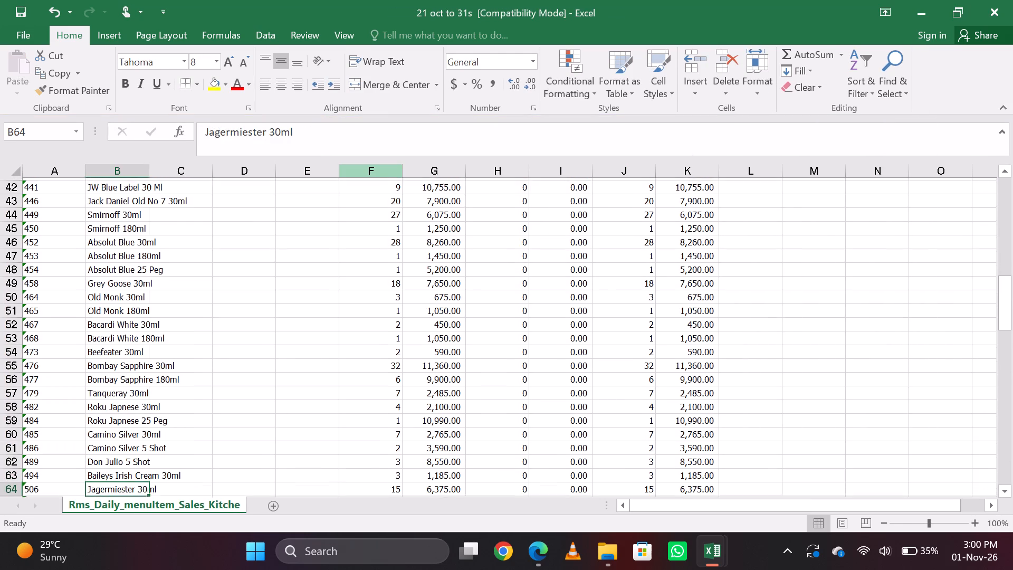
pyautogui.hotkey('ctrl', 'c')
pyautogui.hotkey('alt', 'Tab')
pyautogui.press('pageup')
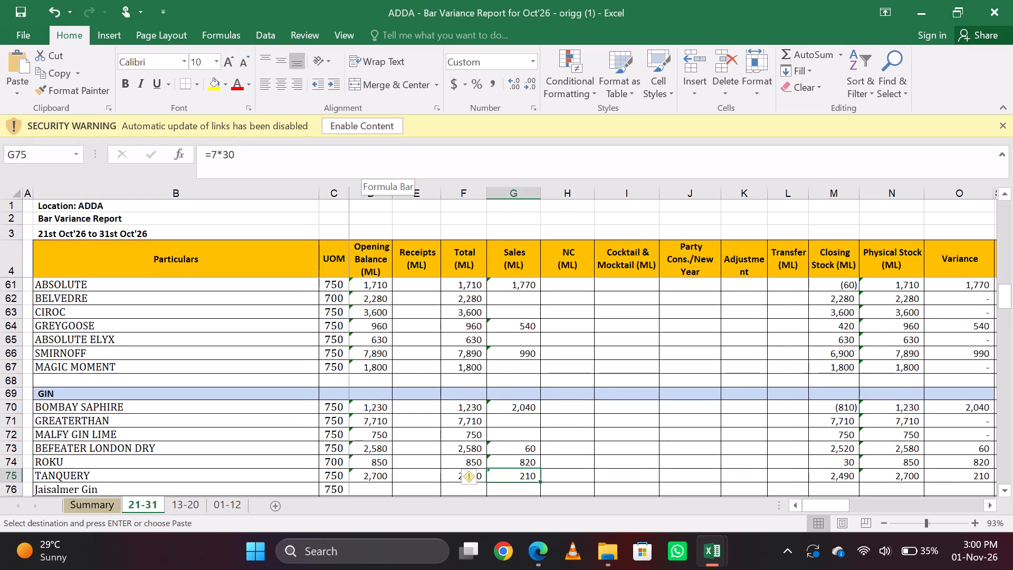
pyautogui.press('Down')
pyautogui.press('Down')
pyautogui.press('Down')
pyautogui.press('Down')
pyautogui.press('Down')
pyautogui.press('Down')
pyautogui.press('Down')
pyautogui.press('Down')
pyautogui.press('Down')
pyautogui.press('Down')
pyautogui.press('Down')
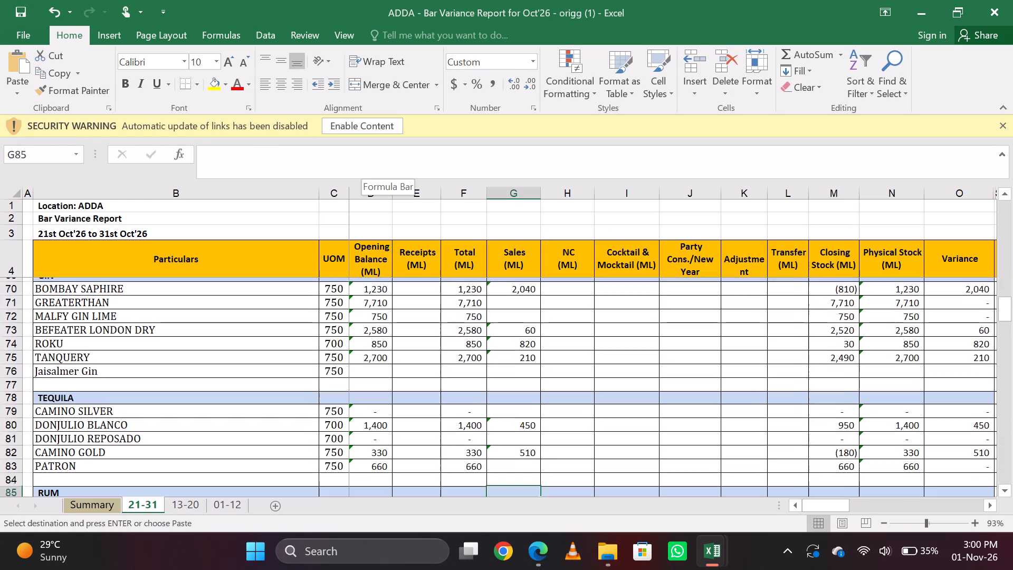
pyautogui.press('Down')
pyautogui.press('Down')
pyautogui.press('Down')
pyautogui.press('Down')
pyautogui.press('Down')
pyautogui.press('Down')
pyautogui.press('Down')
pyautogui.press('Down')
pyautogui.press('Down')
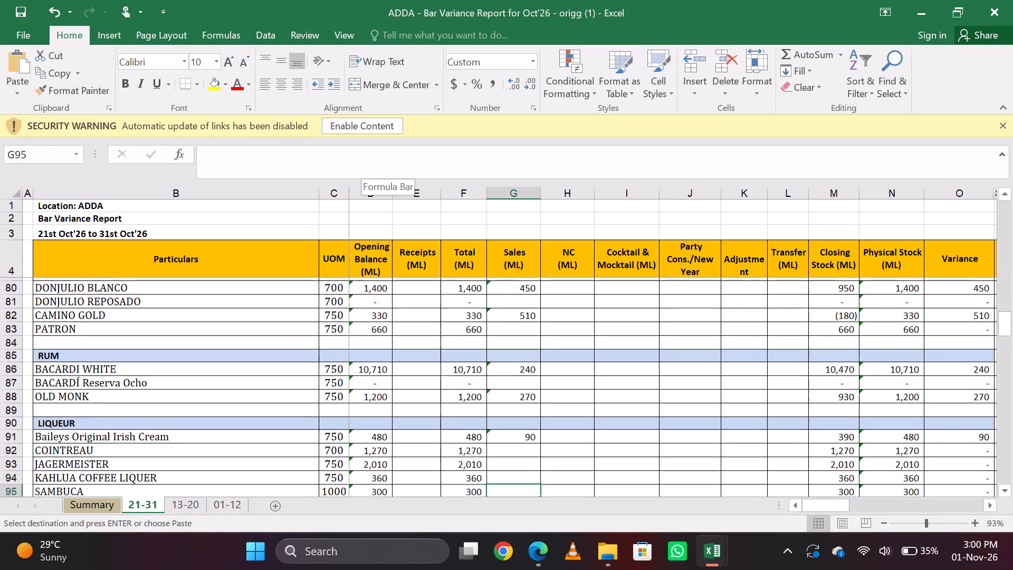
pyautogui.press('Down')
pyautogui.press('Down')
pyautogui.press('Down')
pyautogui.press('Down')
pyautogui.press('Down')
pyautogui.press('Up')
pyautogui.press('Up')
pyautogui.press('Up')
pyautogui.press('Up')
pyautogui.press('Up')
pyautogui.press('Up')
pyautogui.press('Up')
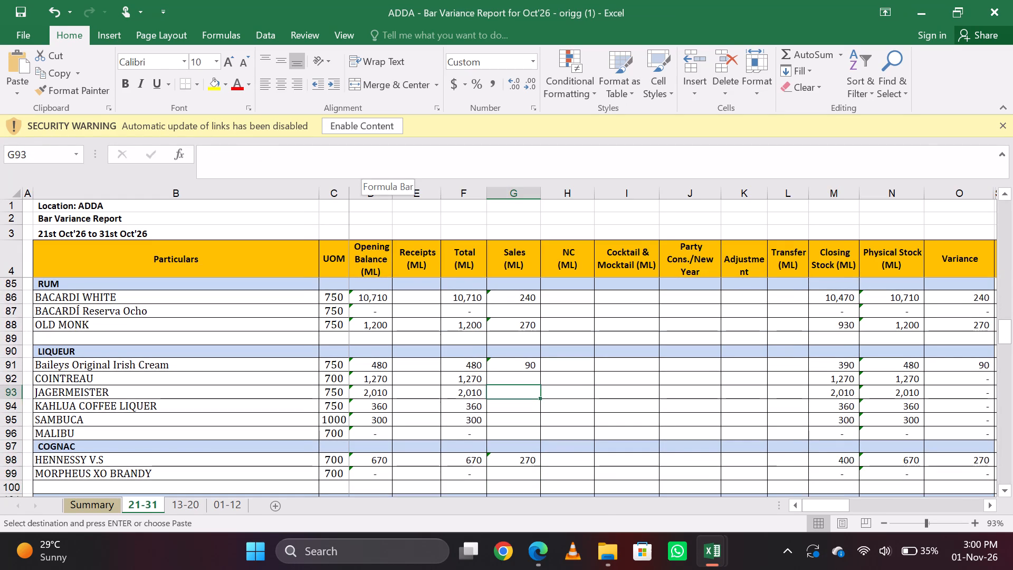
pyautogui.hotkey('alt', 'Tab')
pyautogui.hotkey('alt', 'Tab')
pyautogui.write('=15(')
pyautogui.press('BackSpace')
pyautogui.write('*30')
pyautogui.press('Return')
pyautogui.press('Up')
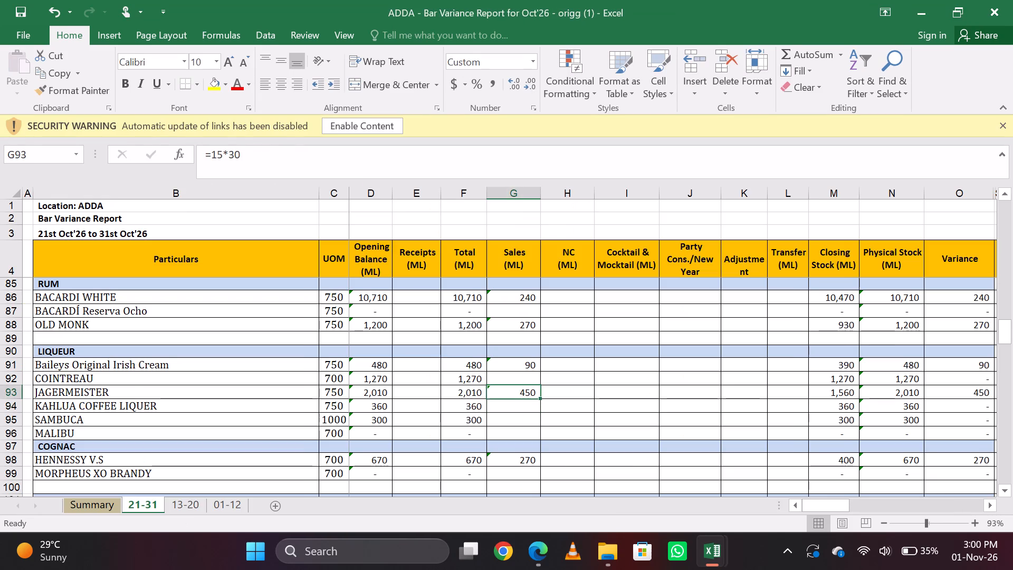
# Look up the next sold item, Classic Liit Glass, in the sales workbook and copy its name.
pyautogui.hotkey('alt', 'Tab')
pyautogui.press('Down')
pyautogui.hotkey('ctrl', 'c')
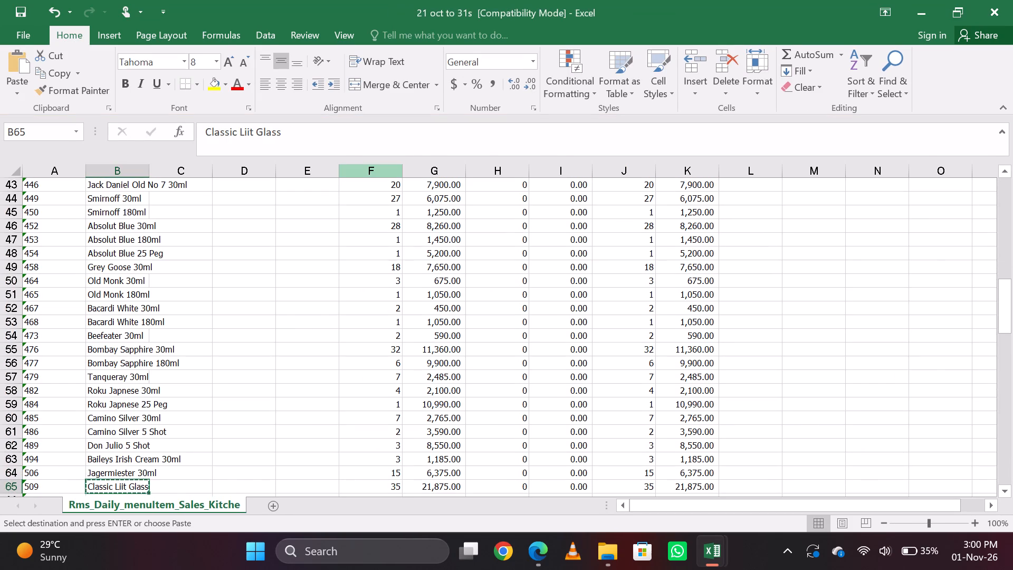
# Switch to the Vilagio - Cocktail ^LL0 Moctail workbook and close it, saving its changes.
pyautogui.hotkey('alt', 'Tab')
pyautogui.hotkey('alt', 'Tab')
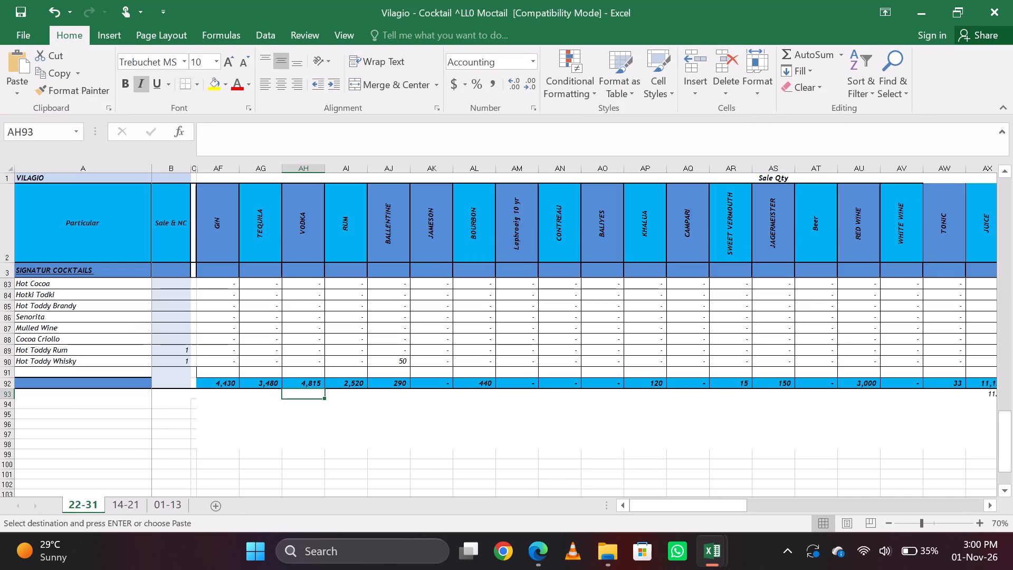
pyautogui.click(1012, 0)
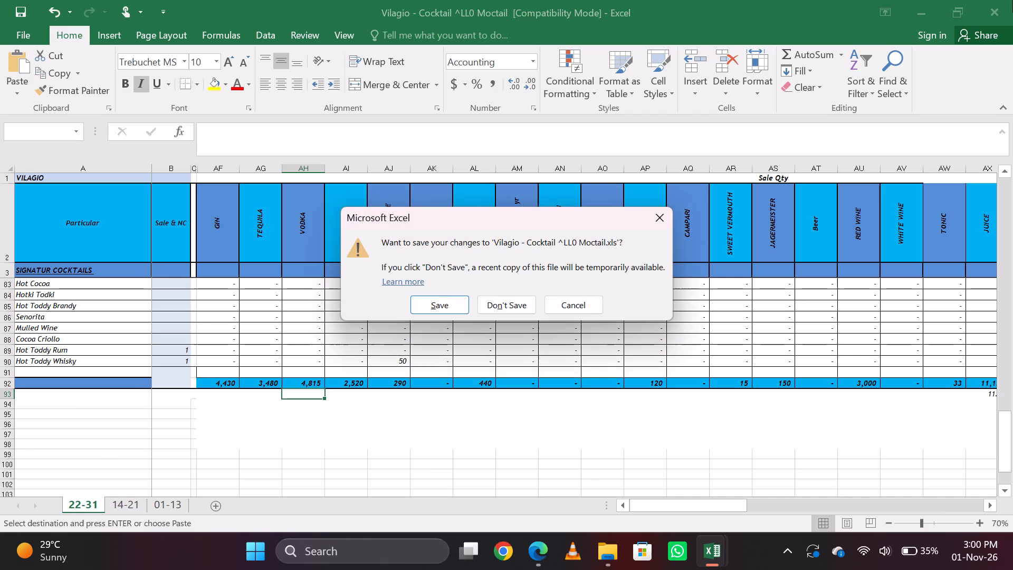
pyautogui.click(462, 300)
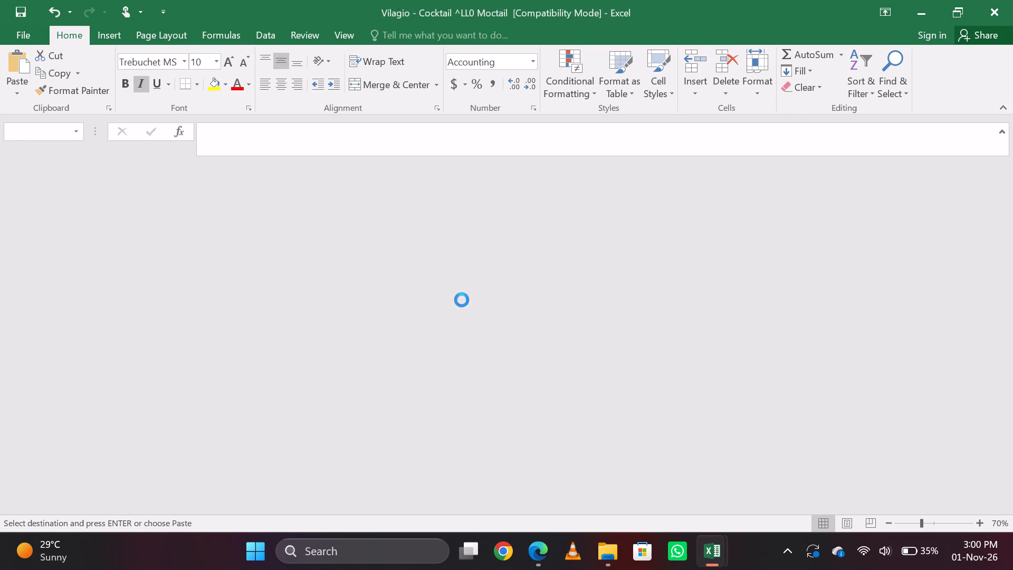
# Open the ADDA - Cocktail & Moctail new workbook from the OCT folder inside the ADDA folder on the Desktop.
pyautogui.hotkey('alt', 'Tab')
pyautogui.hotkey('alt', 'Tab')
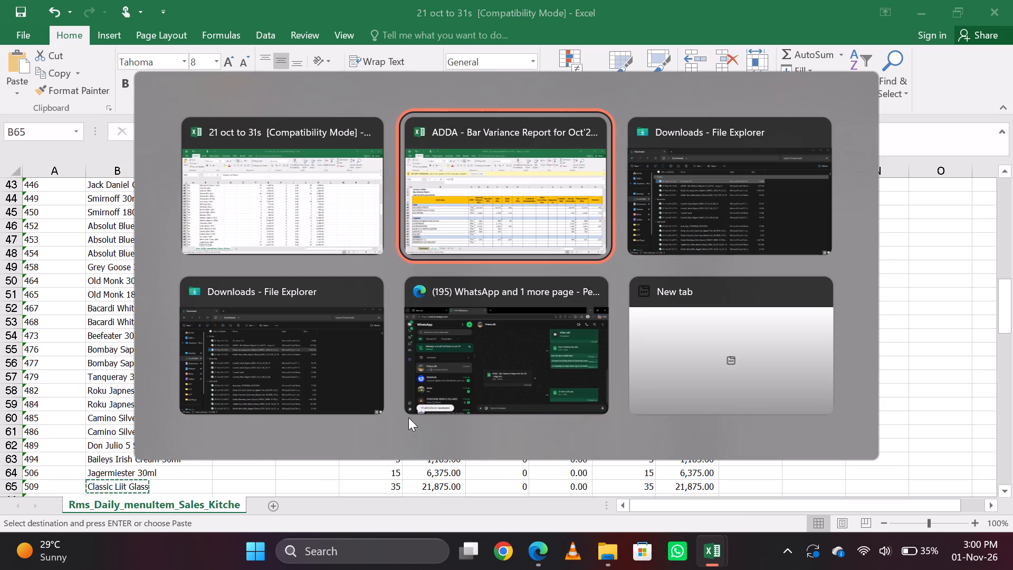
pyautogui.click(88, 218)
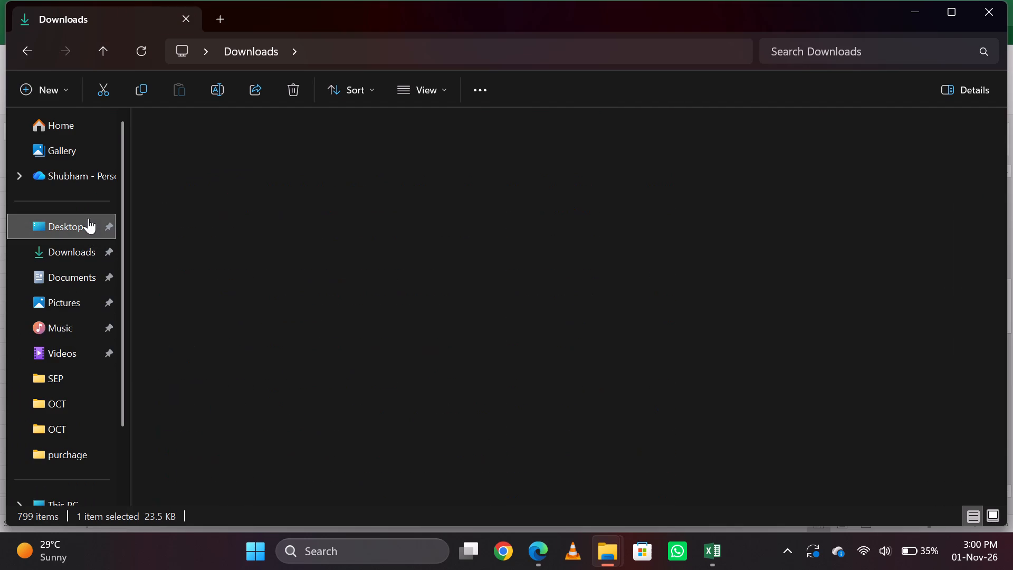
pyautogui.moveTo(239, 160); pyautogui.dragTo(257, 131)
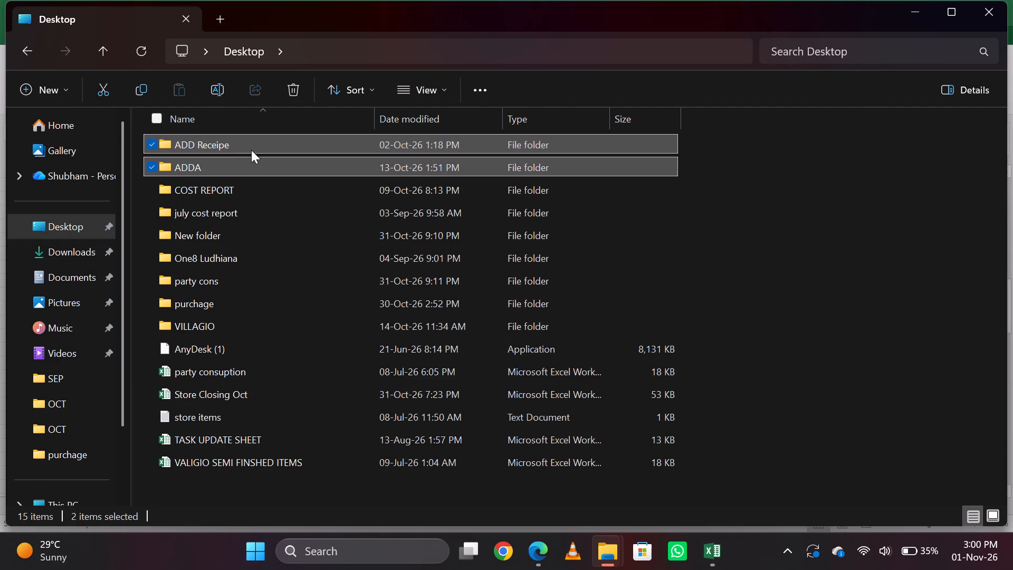
pyautogui.doubleClick(247, 160)
pyautogui.doubleClick(256, 204)
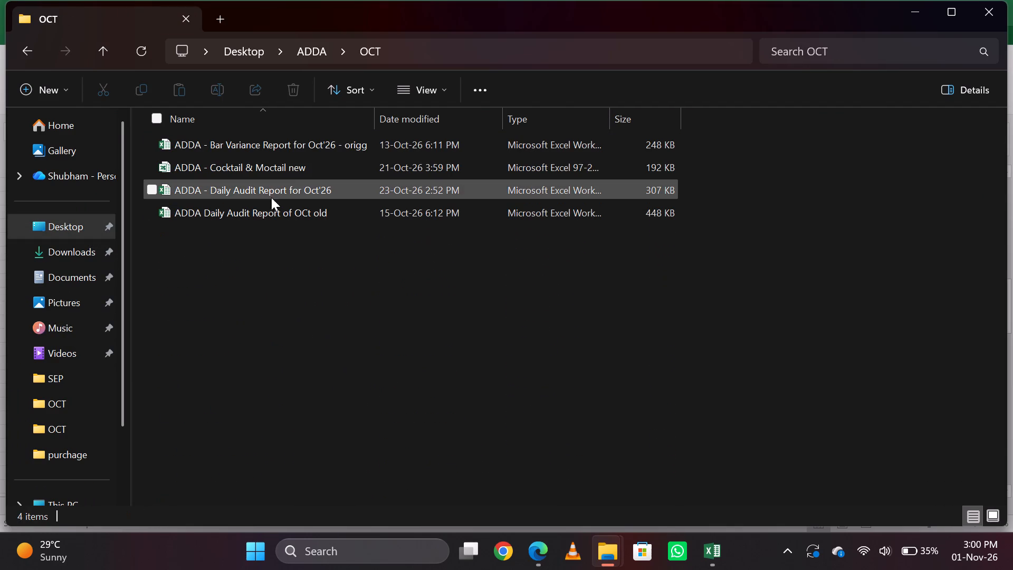
pyautogui.doubleClick(311, 164)
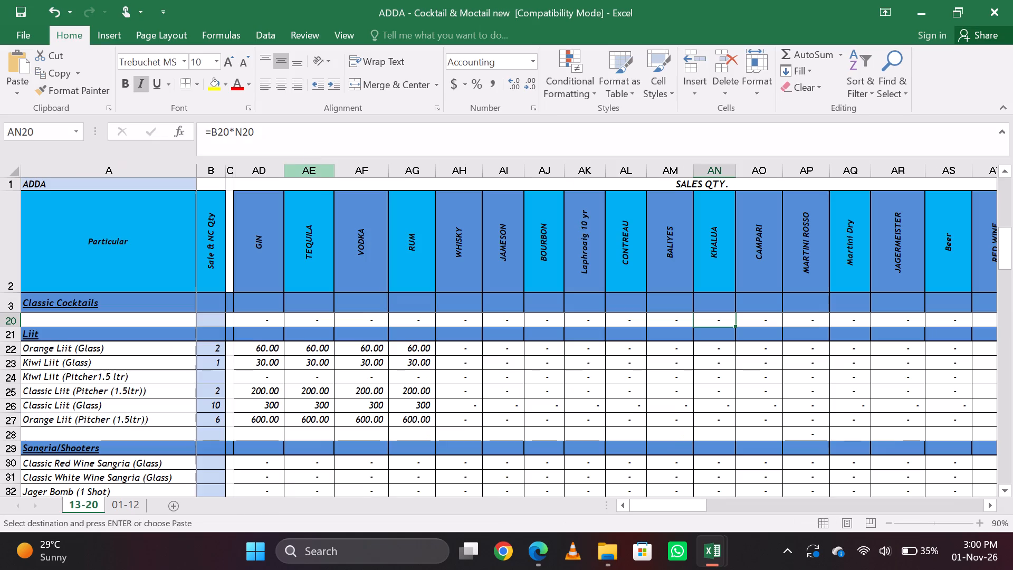
# Create a copy of the 13-20 sheet, placed before the original, in the ADDA cocktail workbook.
pyautogui.rightClick(87, 503)
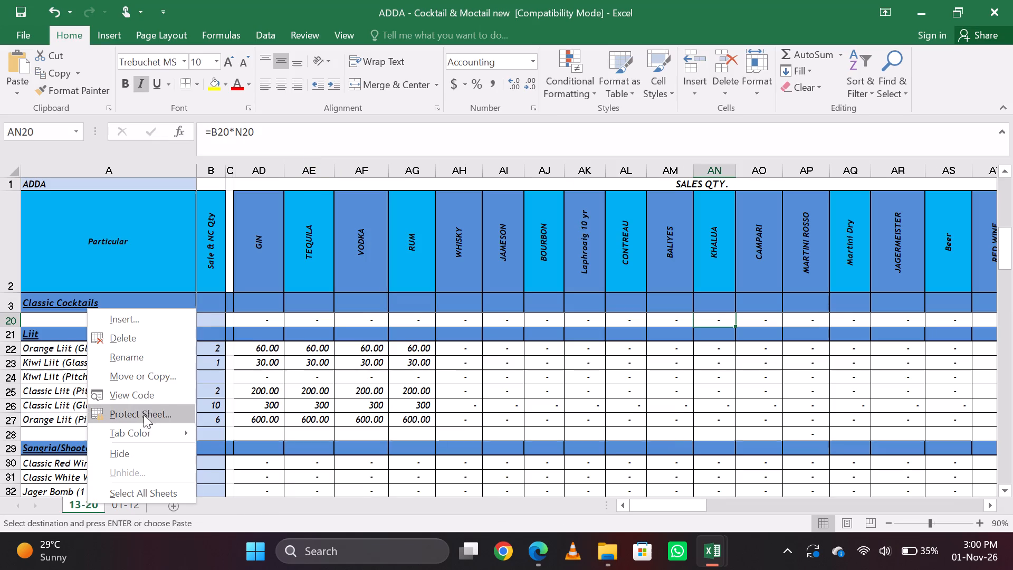
pyautogui.click(150, 367)
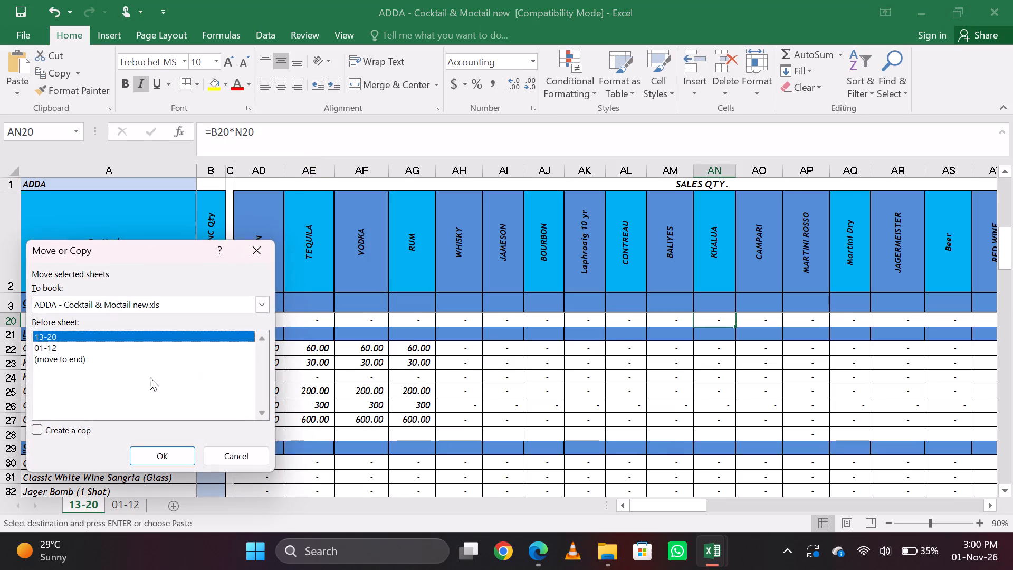
pyautogui.click(74, 426)
pyautogui.click(154, 452)
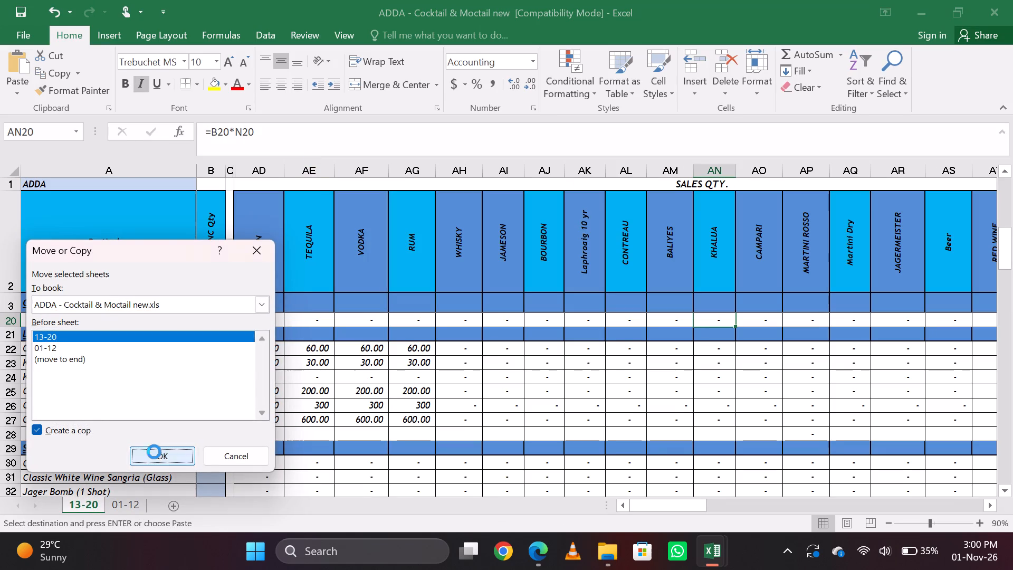
pyautogui.press('Down')
pyautogui.press('Up')
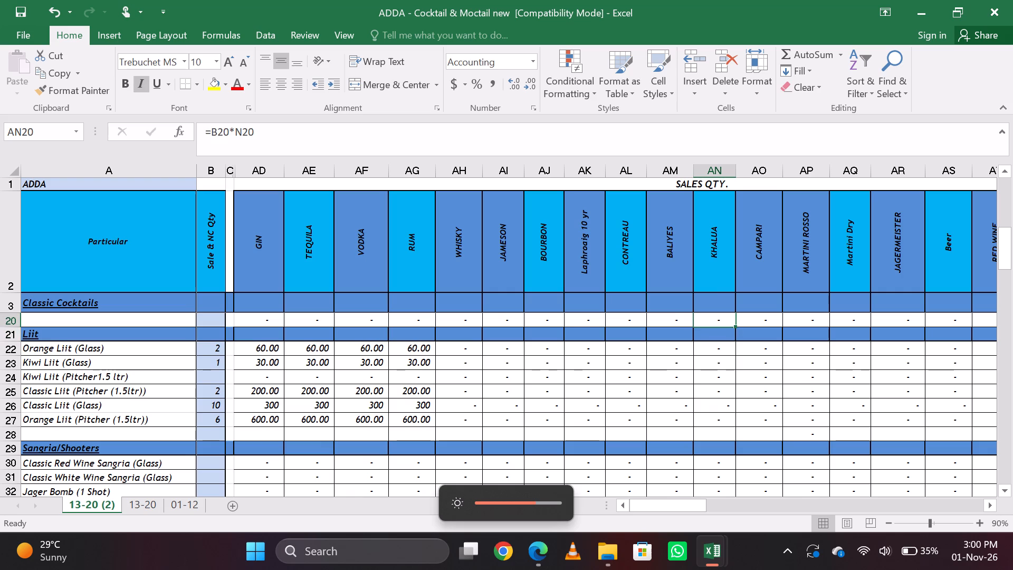
# Rename the copied sheet as 21-31.
pyautogui.doubleClick(100, 495)
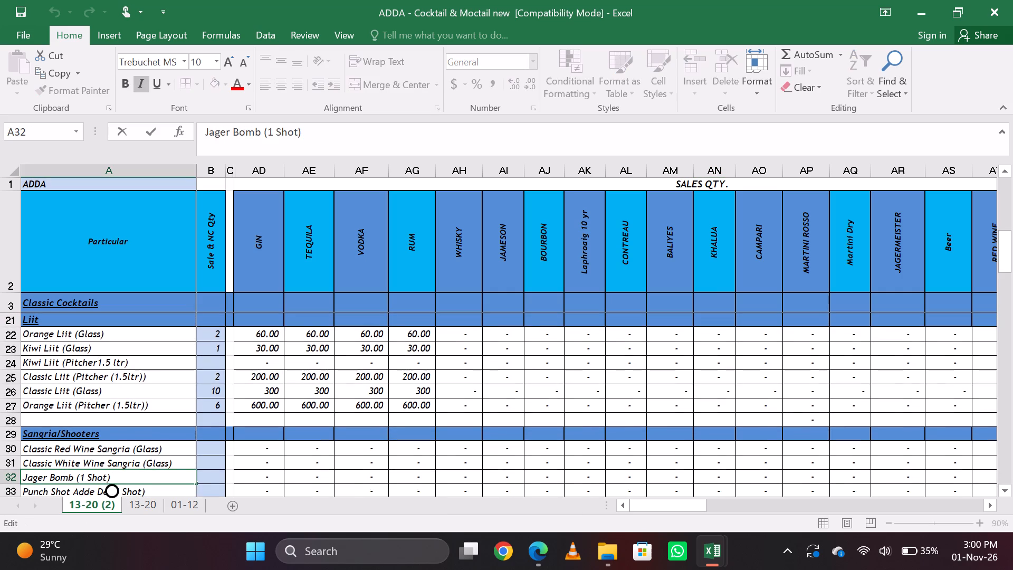
pyautogui.doubleClick(101, 507)
pyautogui.doubleClick(101, 507)
pyautogui.write('21-31')
pyautogui.press('Return')
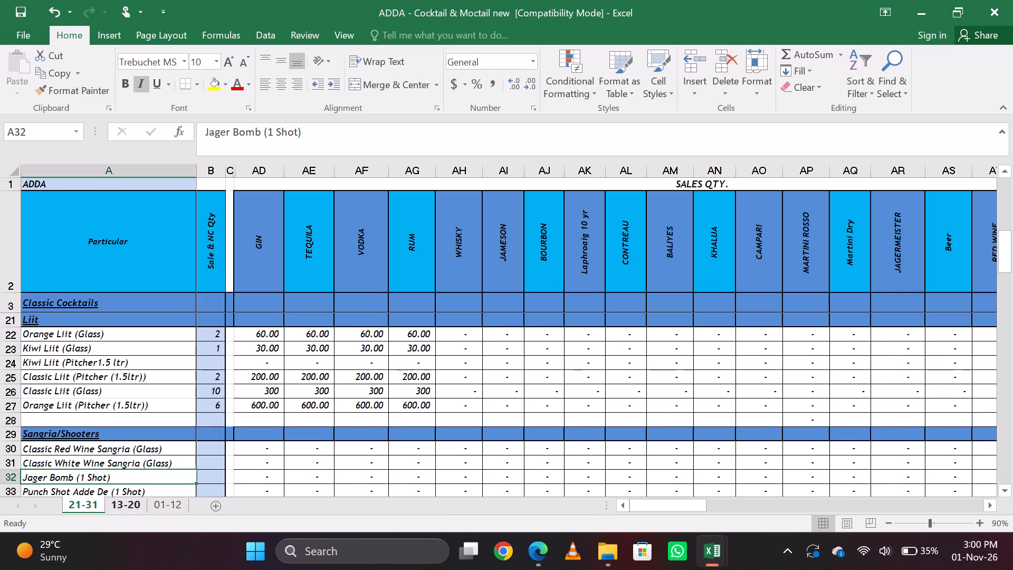
# Clear all quantities in the Sale & NC Qty column of the 21-31 sheet, from Bloody Marry downwards.
pyautogui.scroll(10, 227, 422)
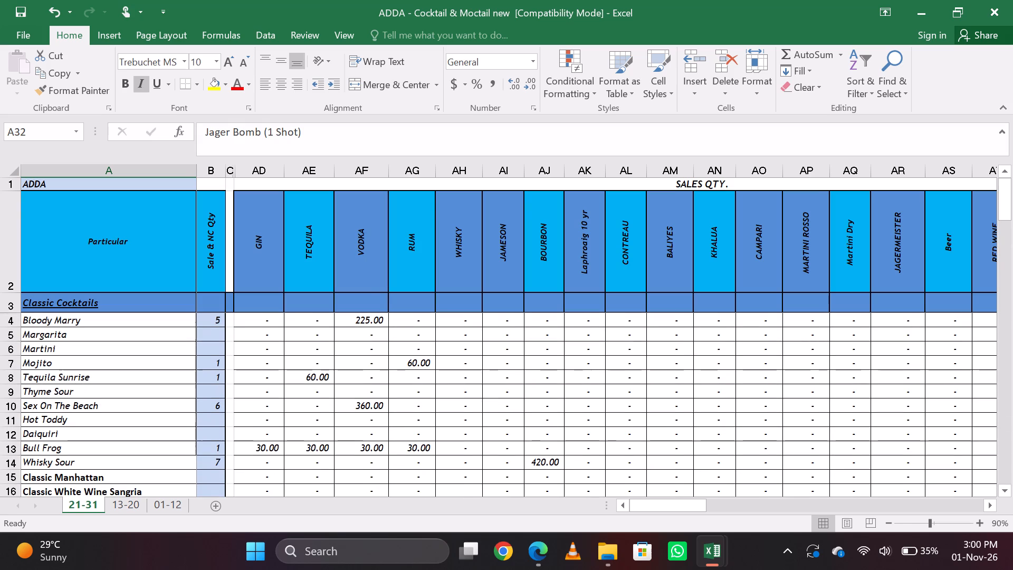
pyautogui.click(215, 316)
pyautogui.hotkey('ctrl', 'shift', 'Down')
pyautogui.hotkey('ctrl', 'shift', 'Down')
pyautogui.hotkey('ctrl', 'shift', 'Down')
pyautogui.hotkey('ctrl', 'shift', 'Down')
pyautogui.hotkey('ctrl', 'shift', 'Down')
pyautogui.hotkey('ctrl', 'shift', 'Down')
pyautogui.hotkey('ctrl', 'shift', 'Down')
pyautogui.hotkey('ctrl', 'shift', 'Down')
pyautogui.hotkey('ctrl', 'shift', 'Down')
pyautogui.hotkey('ctrl', 'shift', 'Down')
pyautogui.hotkey('ctrl', 'shift', 'Down')
pyautogui.hotkey('ctrl', 'shift', 'Down')
pyautogui.hotkey('ctrl', 'shift', 'Down')
pyautogui.hotkey('ctrl', 'shift', 'Down')
pyautogui.hotkey('ctrl', 'shift', 'Down')
pyautogui.hotkey('ctrl', 'shift', 'Down')
pyautogui.hotkey('ctrl', 'shift', 'Down')
pyautogui.hotkey('ctrl', 'shift', 'Down')
pyautogui.hotkey('ctrl', 'shift', 'Down')
pyautogui.hotkey('ctrl', 'shift', 'Down')
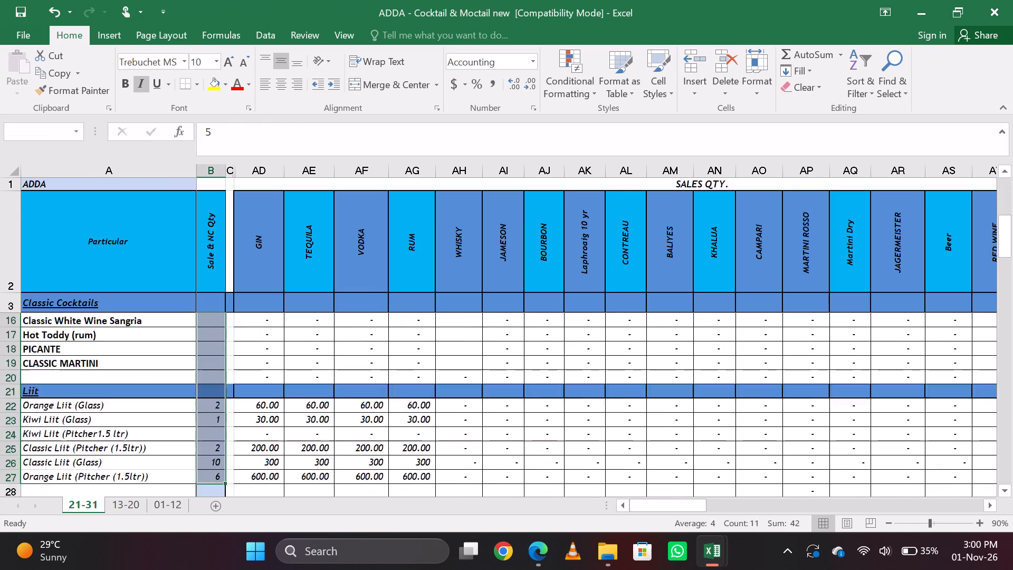
pyautogui.press('Delete')
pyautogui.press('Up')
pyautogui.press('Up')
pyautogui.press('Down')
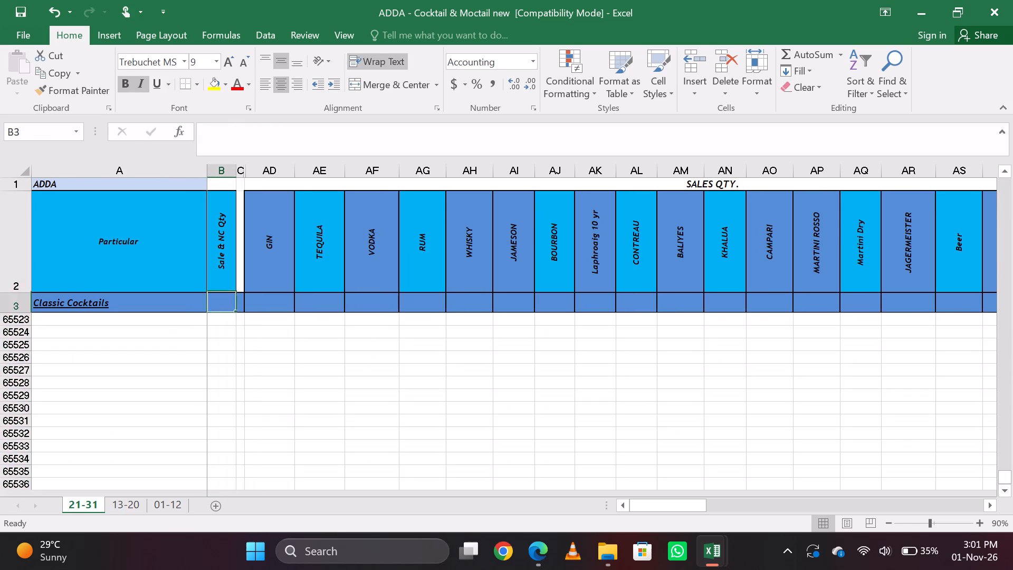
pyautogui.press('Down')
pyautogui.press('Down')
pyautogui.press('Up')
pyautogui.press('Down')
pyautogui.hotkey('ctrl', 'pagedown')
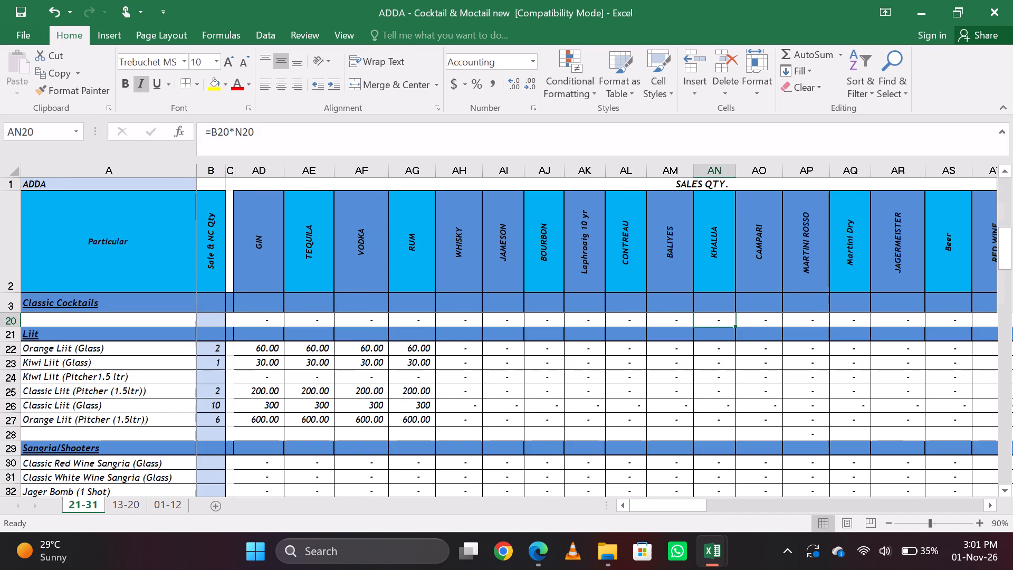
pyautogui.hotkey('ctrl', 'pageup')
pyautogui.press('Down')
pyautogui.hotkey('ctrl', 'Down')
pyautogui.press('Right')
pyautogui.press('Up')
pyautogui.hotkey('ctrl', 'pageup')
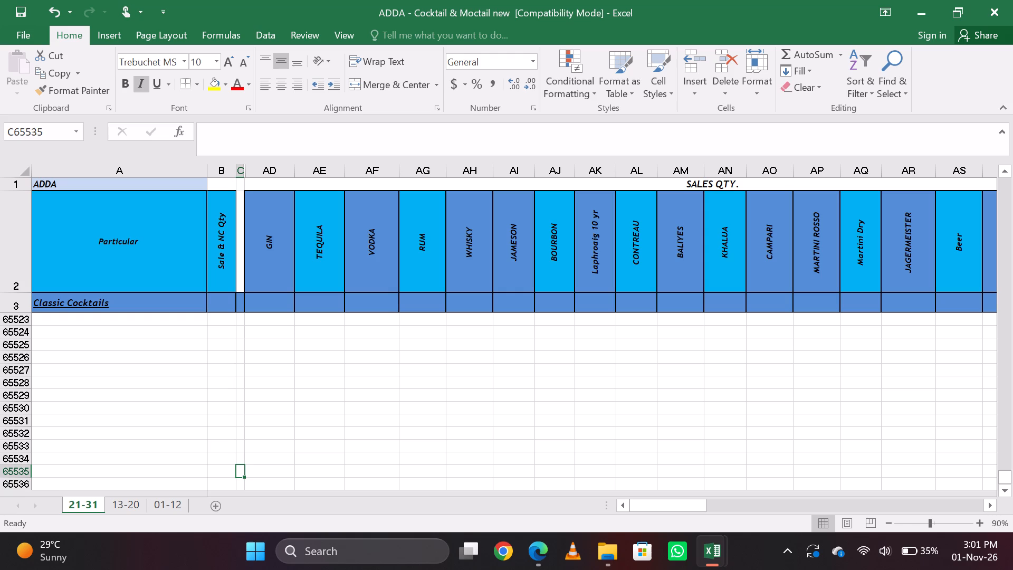
# Check the Sale & NC Qty column of the 21-31 sheet from the Classic Cocktails down to the totals rows.
pyautogui.press('Up')
pyautogui.hotkey('ctrl', 'pageup')
pyautogui.press('pageup')
pyautogui.press('pageup')
pyautogui.press('pageup')
pyautogui.hotkey('ctrl', 'pageup')
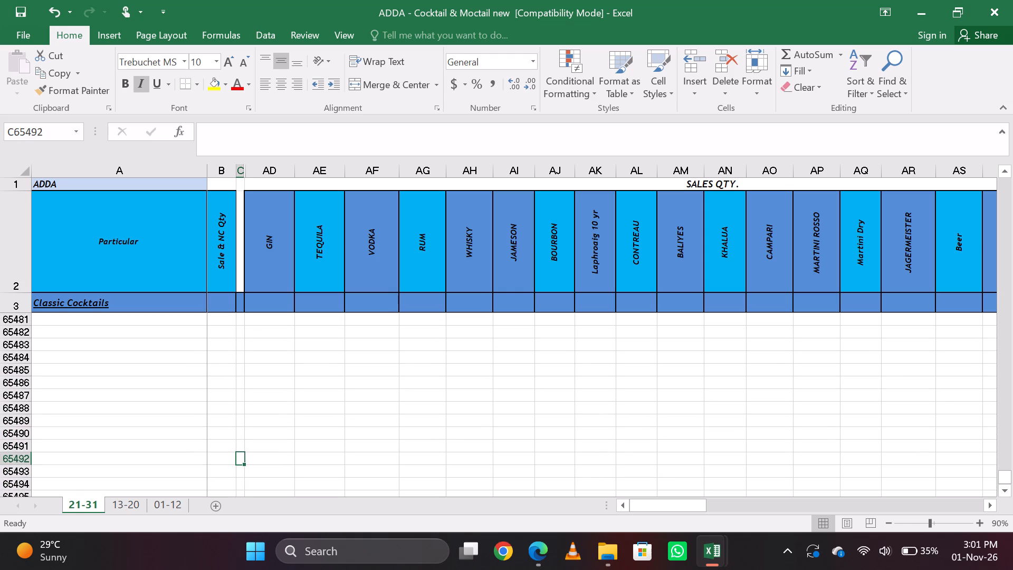
pyautogui.hotkey('ctrl', 'pageup')
pyautogui.hotkey('ctrl', 'pageup')
pyautogui.press('Left')
pyautogui.hotkey('ctrl', 'pageup')
pyautogui.hotkey('ctrl', 'pageup')
pyautogui.press('Down')
pyautogui.press('Up')
pyautogui.press('Up')
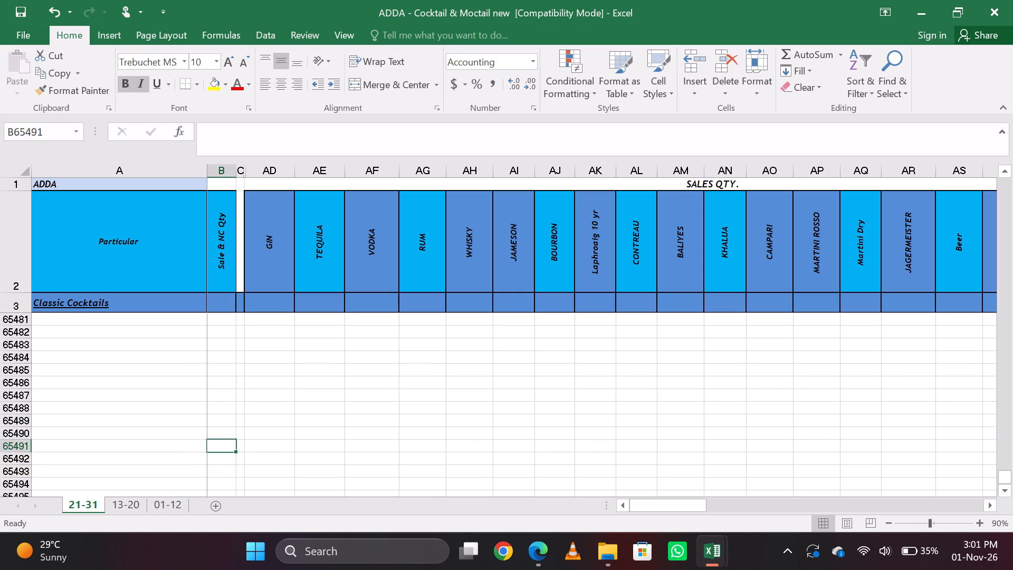
pyautogui.moveTo(1009, 479); pyautogui.dragTo(1012, 315)
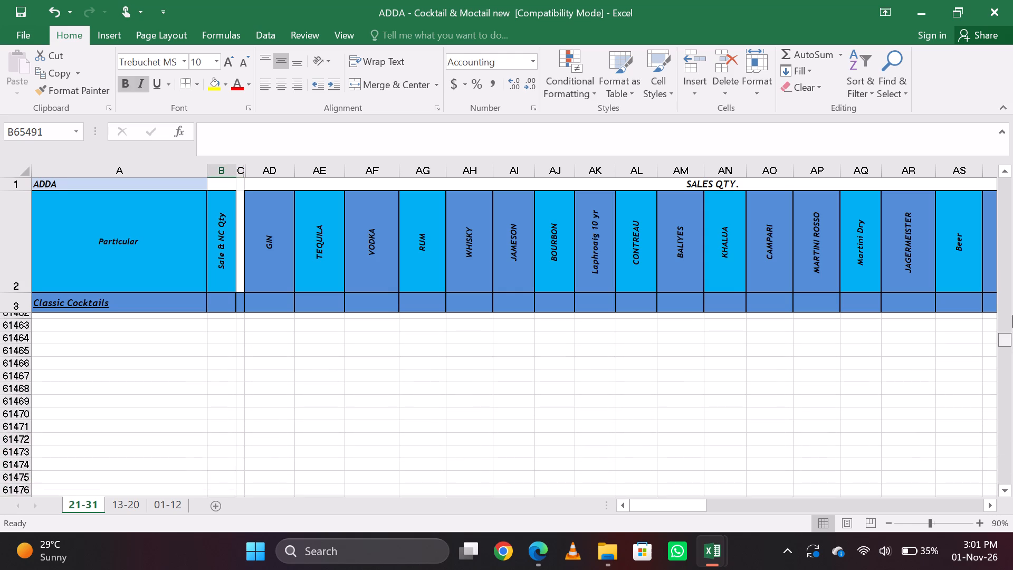
pyautogui.moveTo(1012, 315); pyautogui.dragTo(1008, 208)
pyautogui.scroll(4, 344, 346)
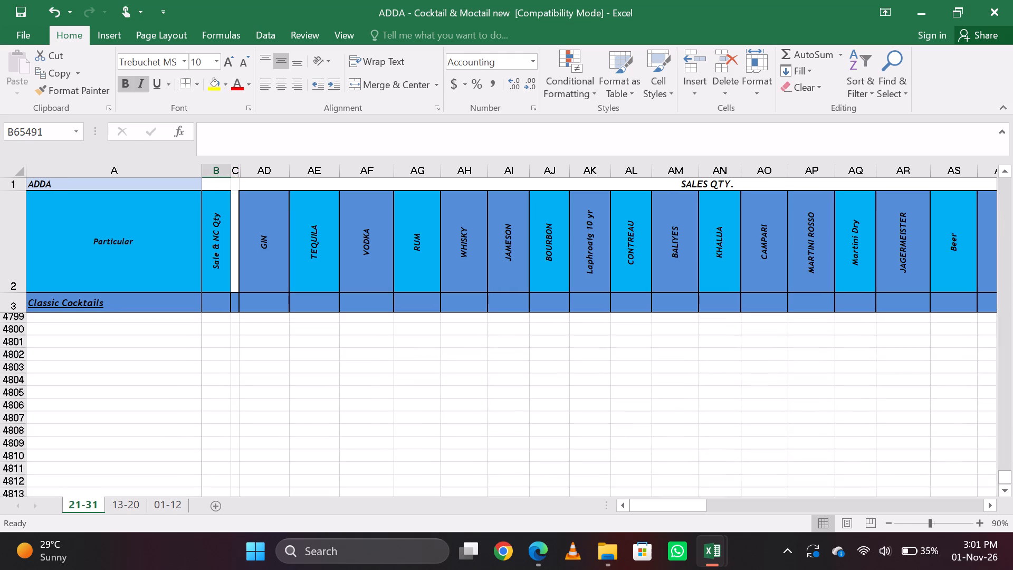
pyautogui.moveTo(1006, 474); pyautogui.dragTo(1012, 244)
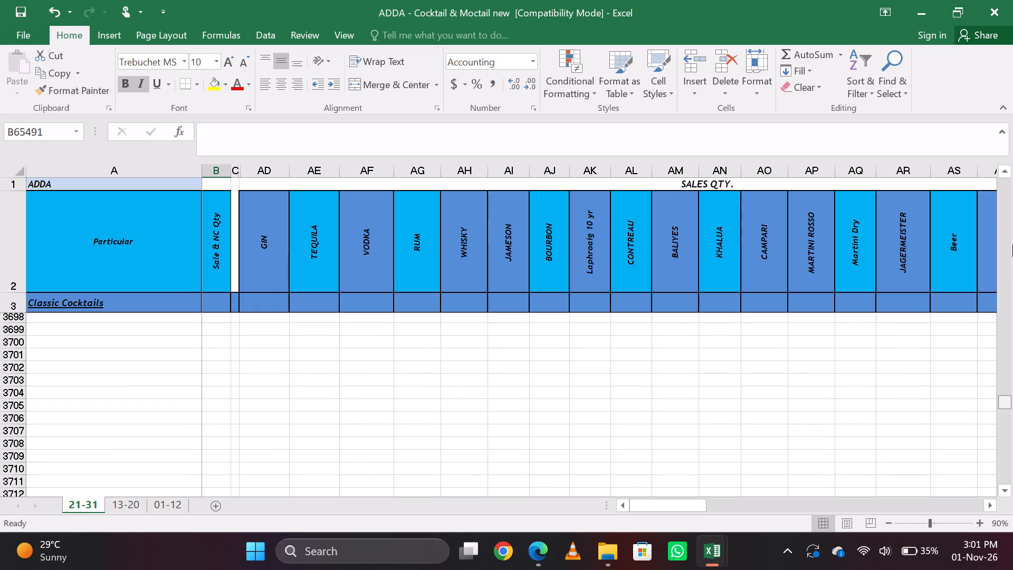
pyautogui.moveTo(1012, 244); pyautogui.dragTo(1002, 145)
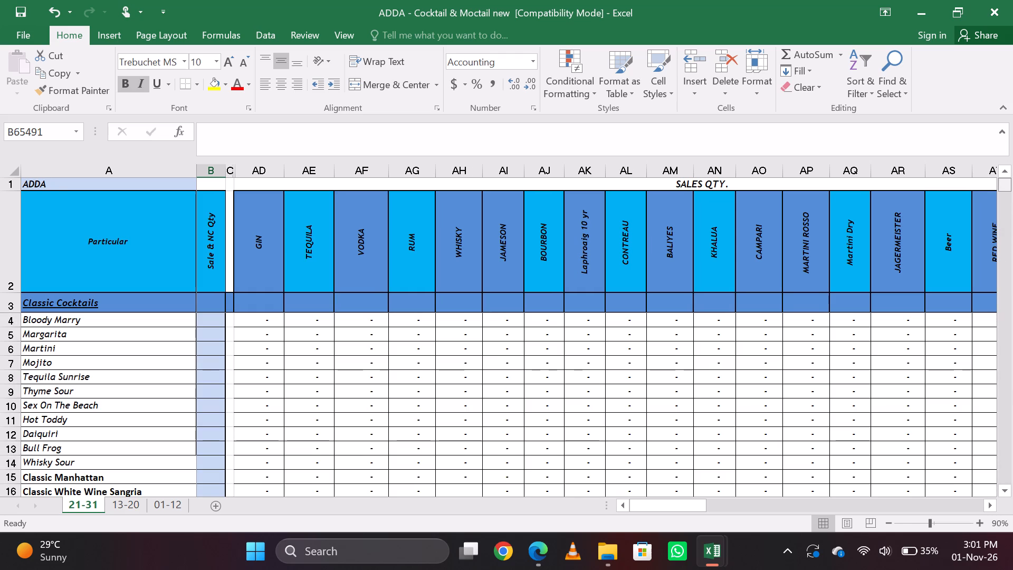
pyautogui.click(229, 390)
pyautogui.press('Left')
pyautogui.press('Down')
pyautogui.hotkey('ctrl', 'Down')
pyautogui.hotkey('ctrl', 'Up')
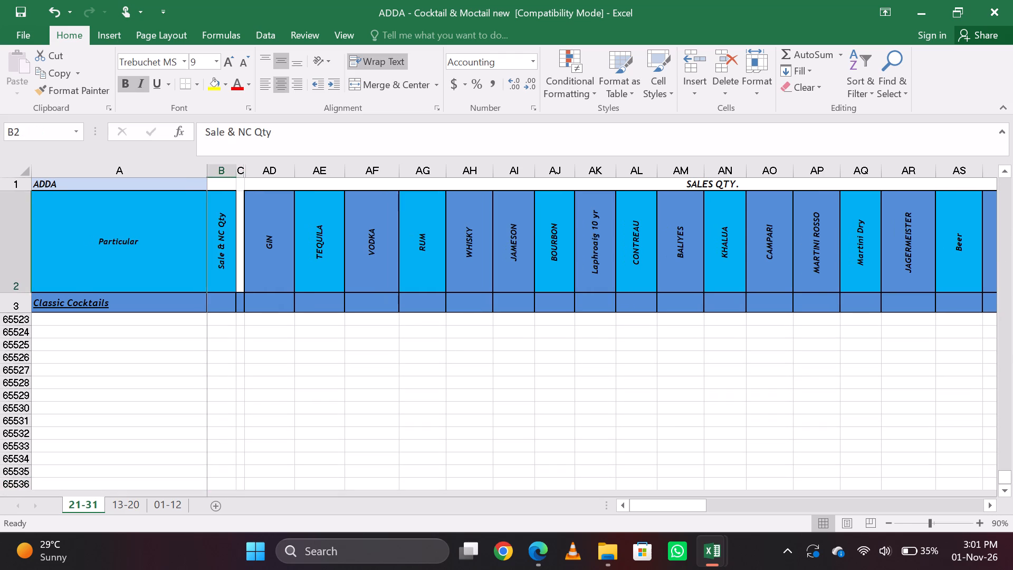
pyautogui.hotkey('ctrl', 'Down')
pyautogui.press('Down')
pyautogui.press('Down')
pyautogui.press('Down')
pyautogui.press('Down')
pyautogui.press('Up')
pyautogui.press('Up')
pyautogui.press('Up')
pyautogui.hotkey('ctrl', 'Up')
pyautogui.hotkey('ctrl', 'Up')
pyautogui.press('Down')
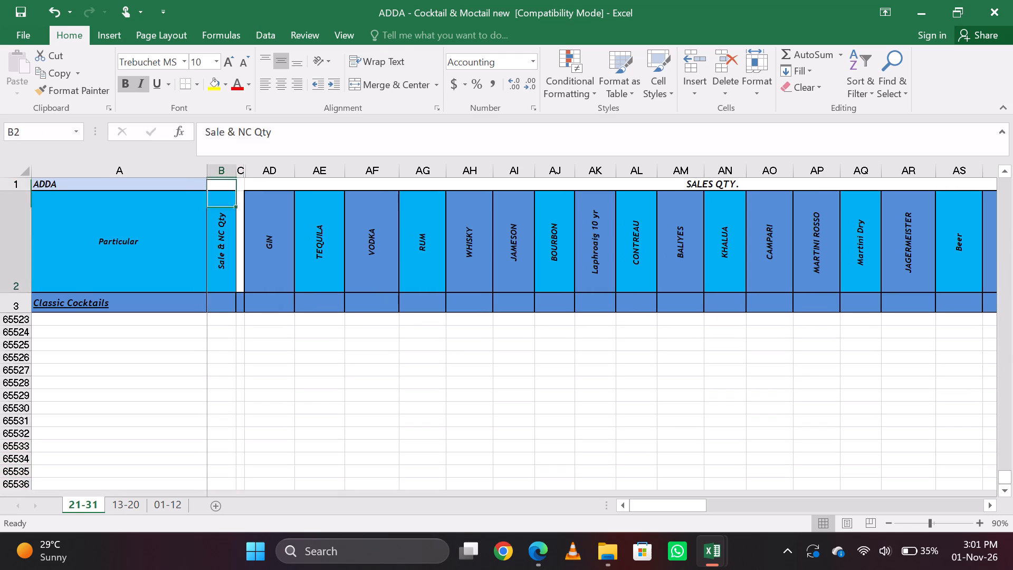
pyautogui.press('Down')
pyautogui.press('Down')
pyautogui.press('Down')
pyautogui.press('Down')
pyautogui.press('Down')
pyautogui.press('pagedown')
pyautogui.press('pagedown')
pyautogui.press('pagedown')
pyautogui.press('pagedown')
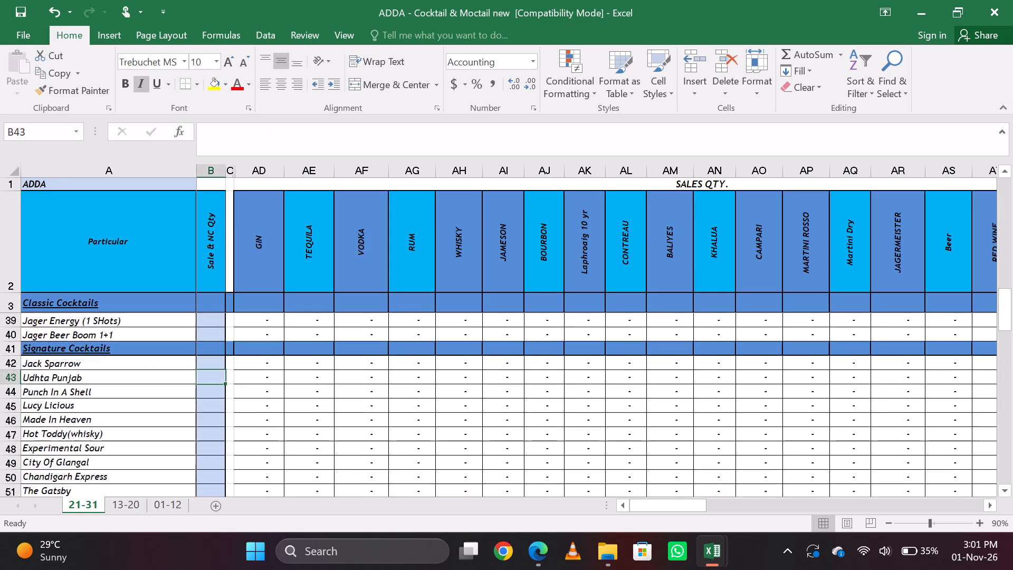
pyautogui.press('pagedown')
pyautogui.press('pagedown')
pyautogui.press('pagedown')
pyautogui.press('pagedown')
pyautogui.press('pageup')
# Clear the leftover value directly beneath the Soda column's total in the 21-31 sheet.
pyautogui.press('Right')
pyautogui.press('Right')
pyautogui.press('Right')
pyautogui.press('Right')
pyautogui.press('Right')
pyautogui.press('Right')
pyautogui.press('Right')
pyautogui.press('Right')
pyautogui.press('Right')
pyautogui.press('Right')
pyautogui.press('Right')
pyautogui.press('Right')
pyautogui.press('Right')
pyautogui.press('Right')
pyautogui.press('Right')
pyautogui.press('Right')
pyautogui.press('Right')
pyautogui.press('Right')
pyautogui.press('Right')
pyautogui.press('Right')
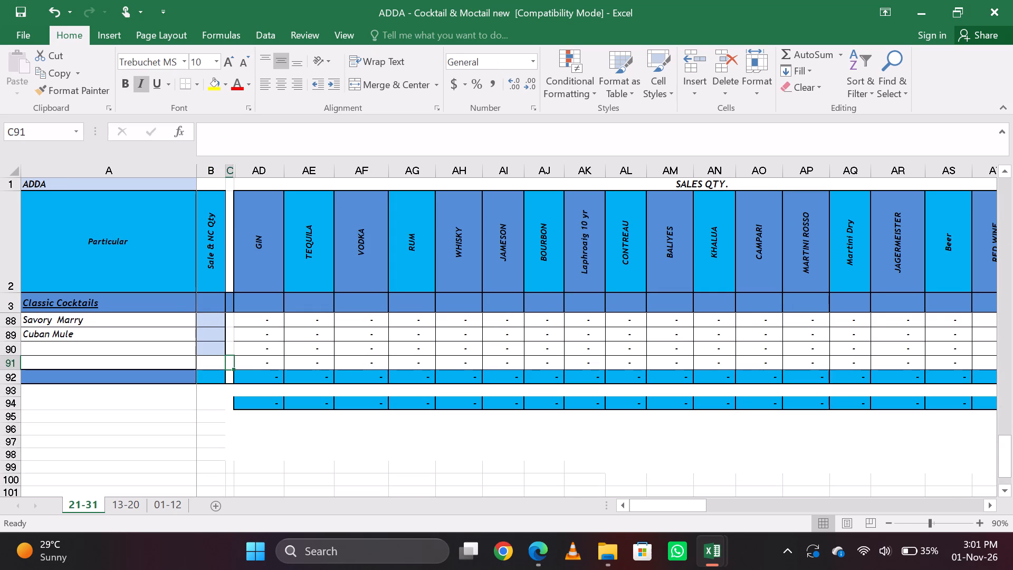
pyautogui.press('Left')
pyautogui.press('Left')
pyautogui.press('Left')
pyautogui.press('Down')
pyautogui.press('Left')
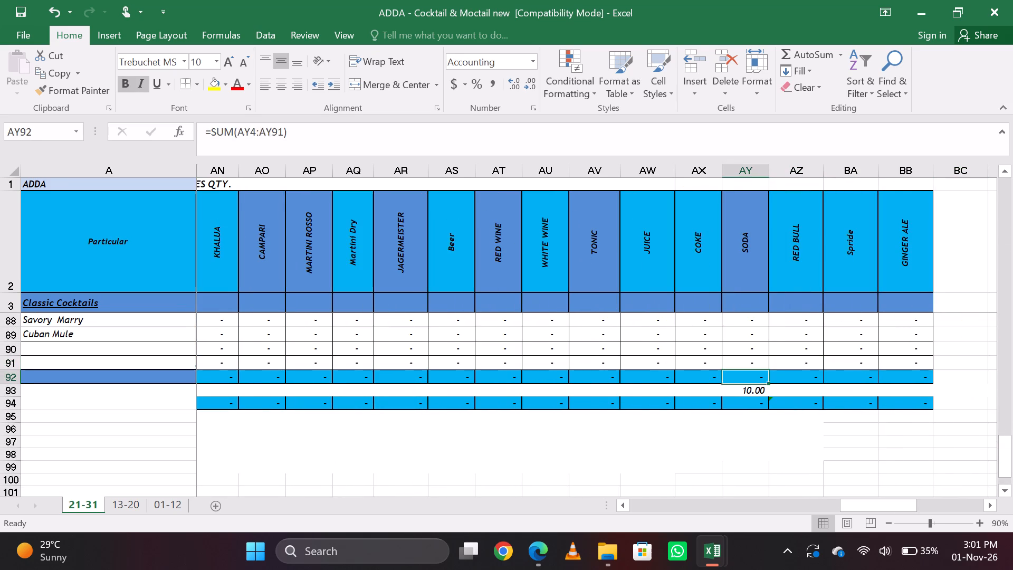
pyautogui.press('Down')
pyautogui.press('BackSpace')
pyautogui.press('Down')
pyautogui.press('Up')
pyautogui.press('Left')
# Search the 21-31 cocktail sheet for Classic Liit, using the item name copied from the 21 oct to 31s sales report.
pyautogui.hotkey('alt', 'Tab')
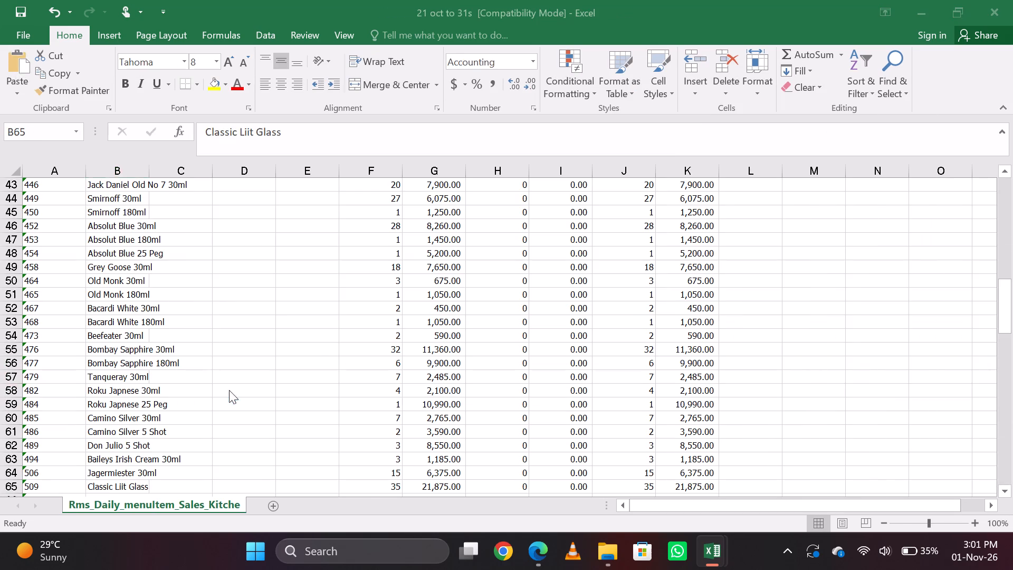
pyautogui.press('Left')
pyautogui.press('Right')
pyautogui.hotkey('ctrl', 'c')
pyautogui.hotkey('alt', 'Tab')
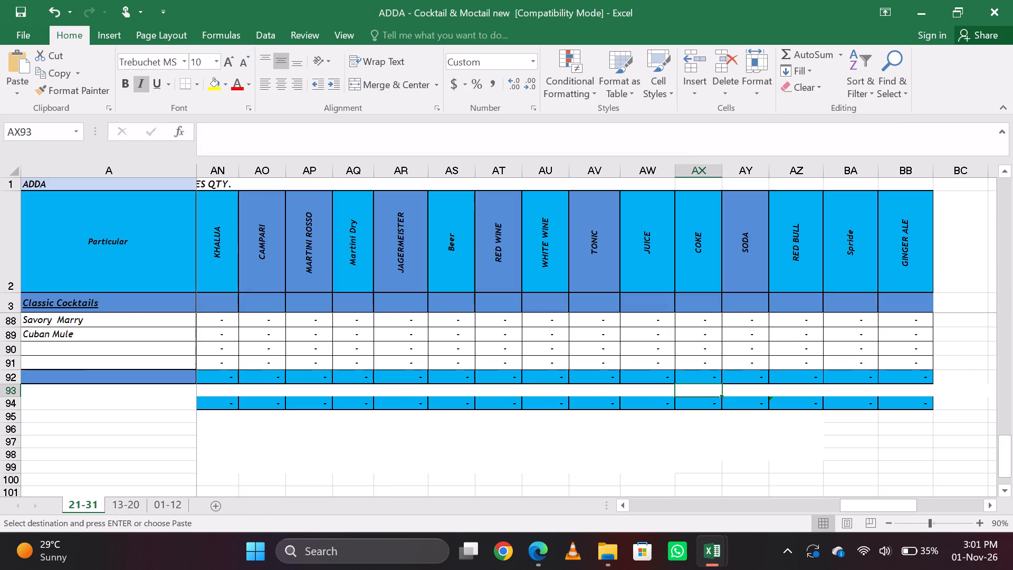
pyautogui.hotkey('ctrl', 'f')
pyautogui.hotkey('ctrl', 'v')
pyautogui.press('Return')
pyautogui.press('Escape')
pyautogui.press('Return')
pyautogui.press('Return')
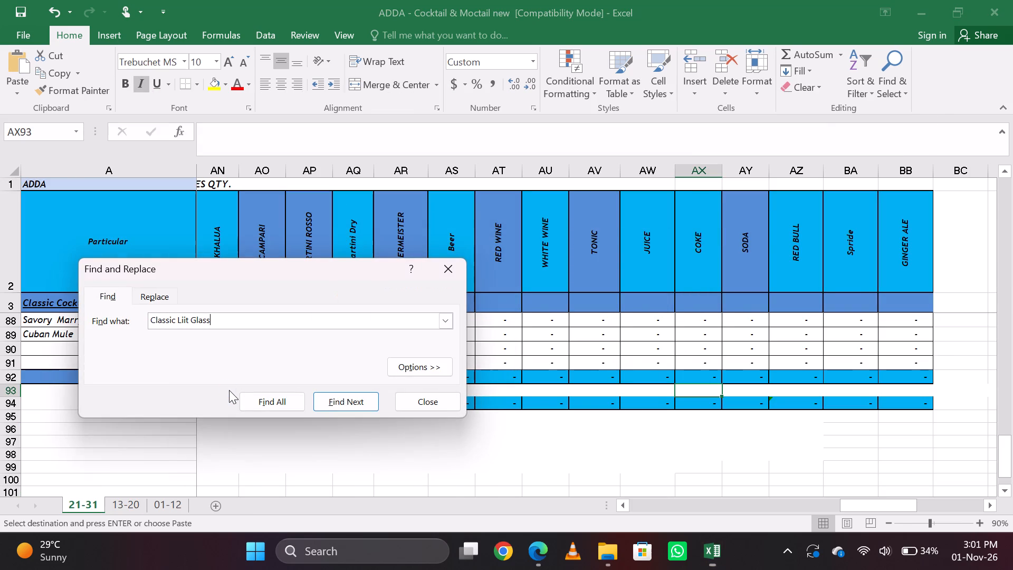
pyautogui.press('BackSpace')
pyautogui.press('BackSpace')
pyautogui.press('BackSpace')
pyautogui.press('BackSpace')
pyautogui.press('Return')
pyautogui.press('Return')
pyautogui.press('BackSpace')
pyautogui.press('BackSpace')
pyautogui.press('Return')
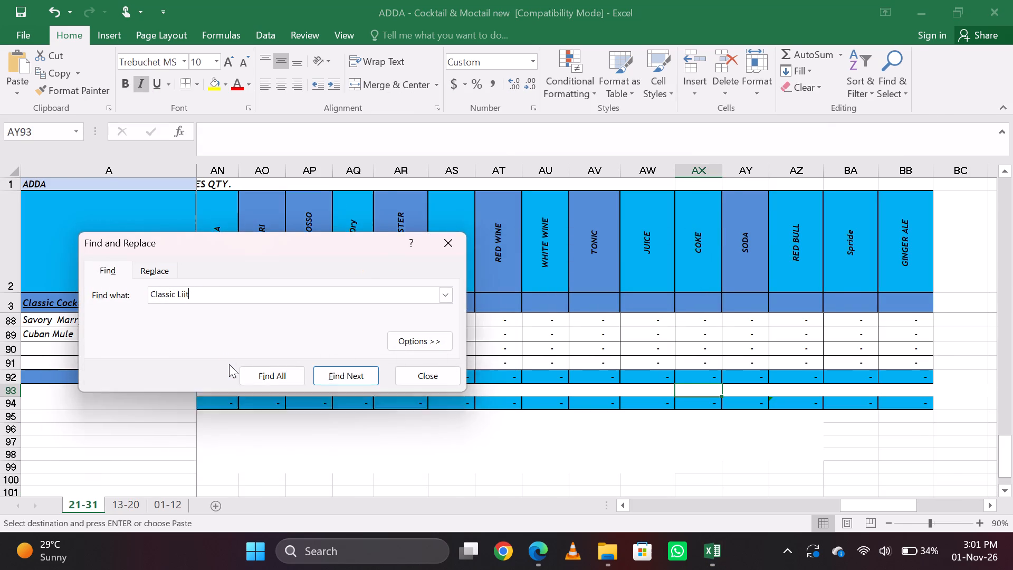
pyautogui.press('Escape')
# Set the Sale & NC Qty for Classic Liit (Glass) to 35, matching the sales report.
pyautogui.press('Right')
pyautogui.press('Right')
pyautogui.press('Left')
pyautogui.press('Down')
pyautogui.hotkey('alt', 'Tab')
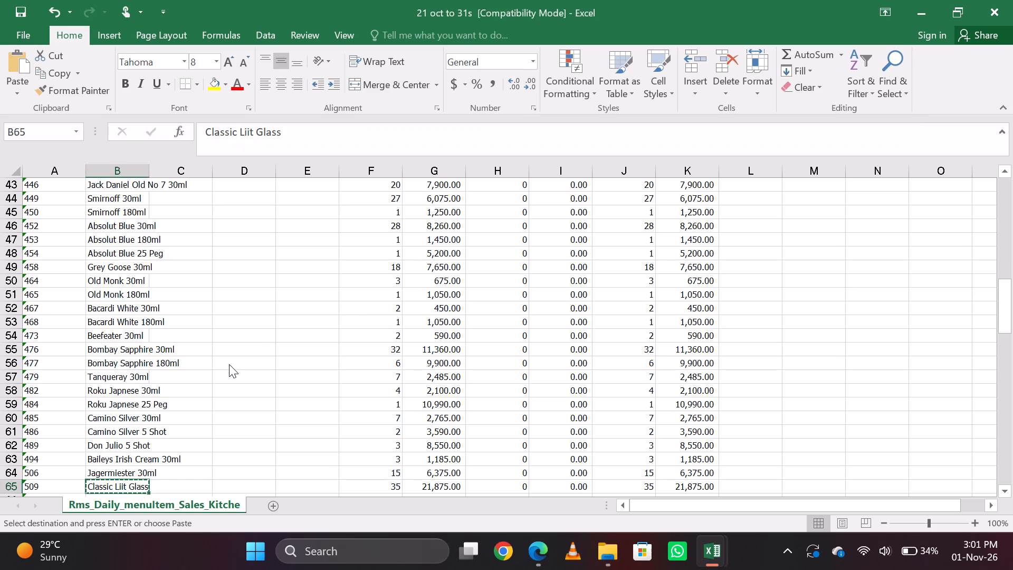
pyautogui.hotkey('alt', 'Tab')
pyautogui.write('32')
pyautogui.press('Right')
pyautogui.press('Left')
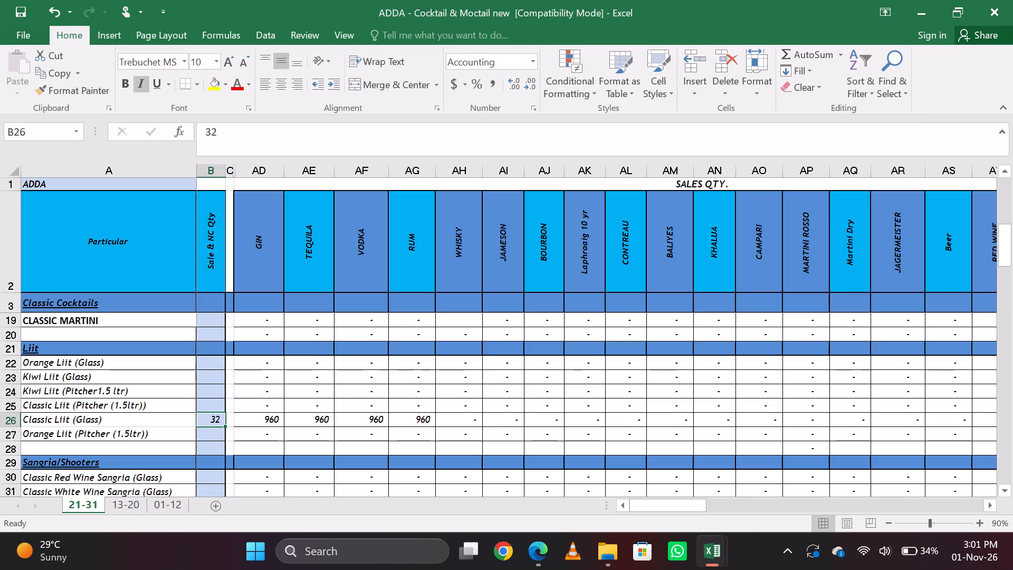
pyautogui.write('35')
pyautogui.press('Right')
pyautogui.press('Left')
# Enter the Classic Liit Pitcher sales quantity of 4 in the Orange Liit (Pitcher (1.5ltr)) row of the 21-31 sheet.
pyautogui.hotkey('alt', 'Tab')
pyautogui.press('Down')
pyautogui.hotkey('ctrl', 'c')
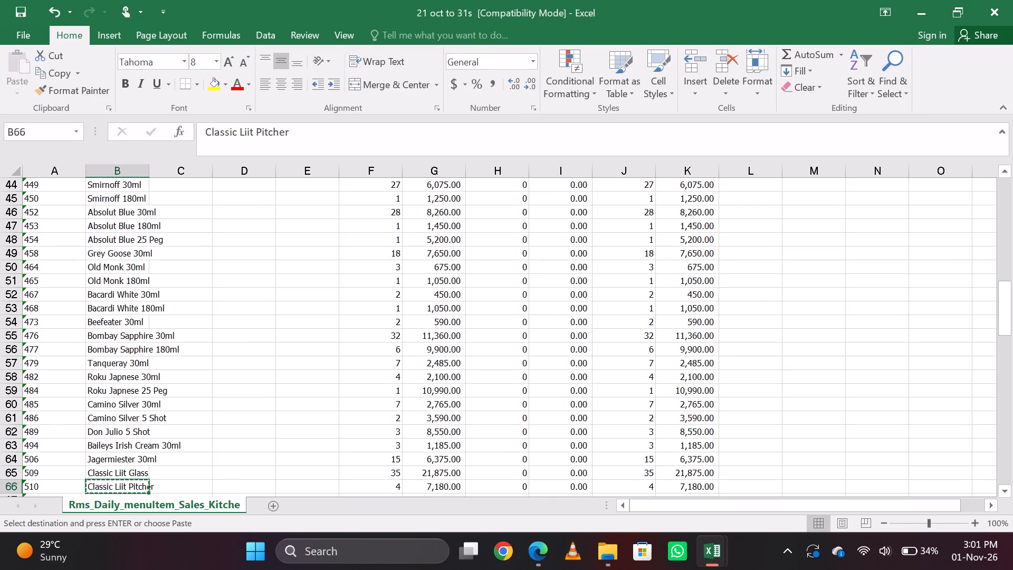
pyautogui.hotkey('alt', 'Tab')
pyautogui.press('Down')
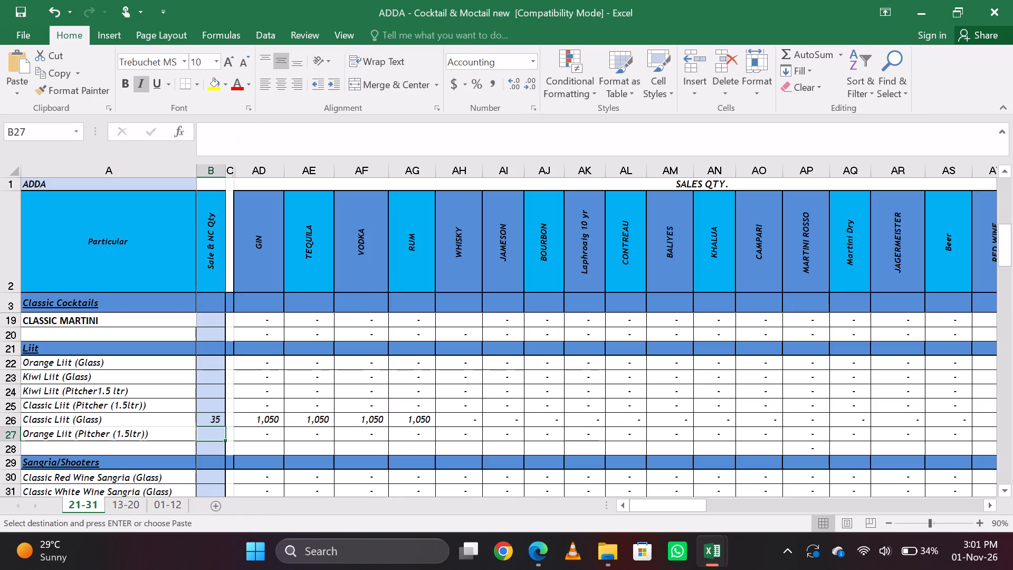
pyautogui.press('4')
pyautogui.press('Right')
pyautogui.press('Left')
# Enter the sales report's Orange Liit Glass quantity of 10 for Orange Liit (Glass) in the 21-31 sheet.
pyautogui.hotkey('alt', 'Tab')
pyautogui.press('Down')
pyautogui.hotkey('ctrl', 'c')
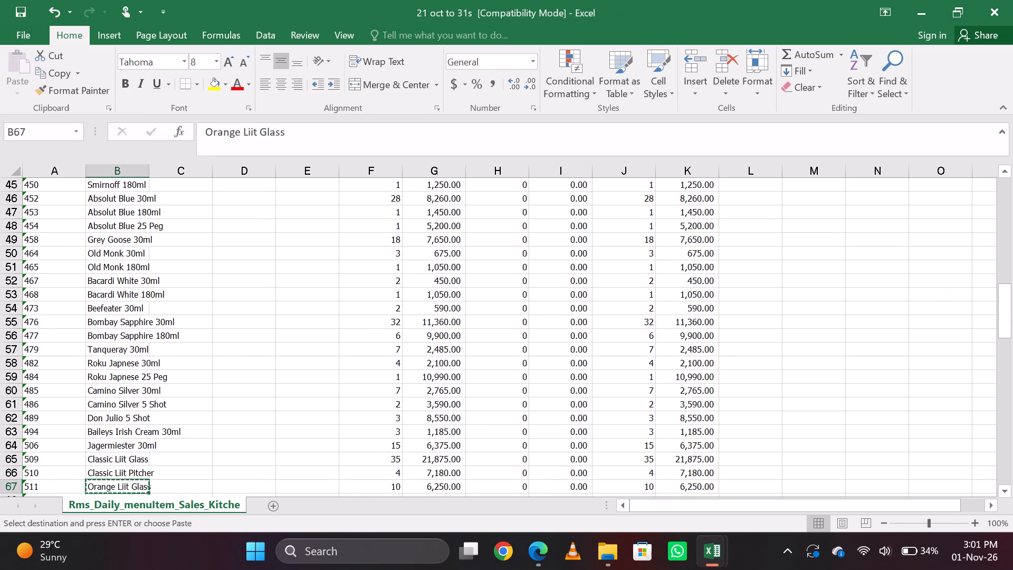
pyautogui.hotkey('alt', 'Tab')
pyautogui.press('Up')
pyautogui.press('Up')
pyautogui.press('Up')
pyautogui.press('Up')
pyautogui.press('Up')
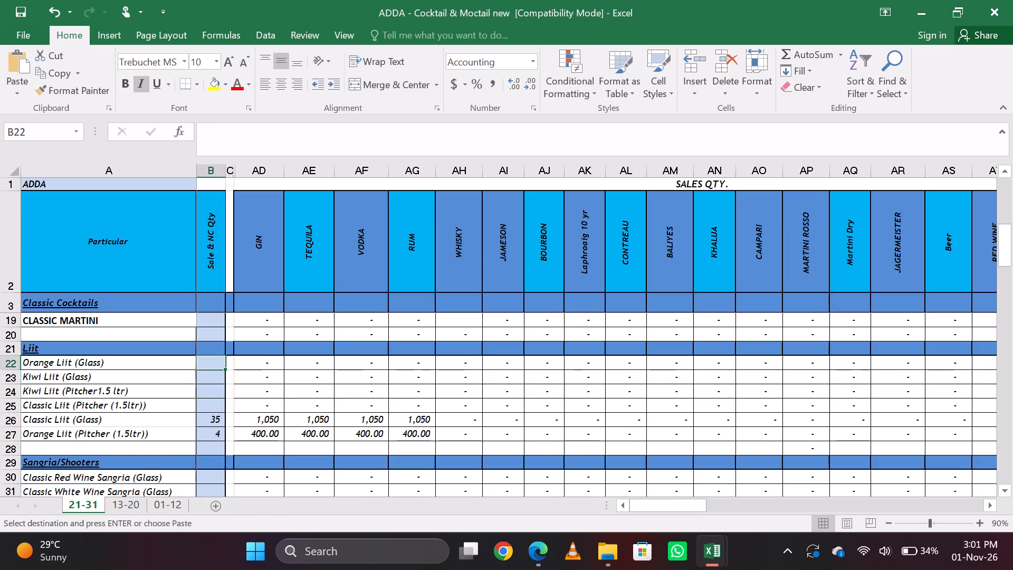
pyautogui.hotkey('alt', 'Tab')
pyautogui.hotkey('alt', 'Tab')
pyautogui.write('10')
pyautogui.press('Return')
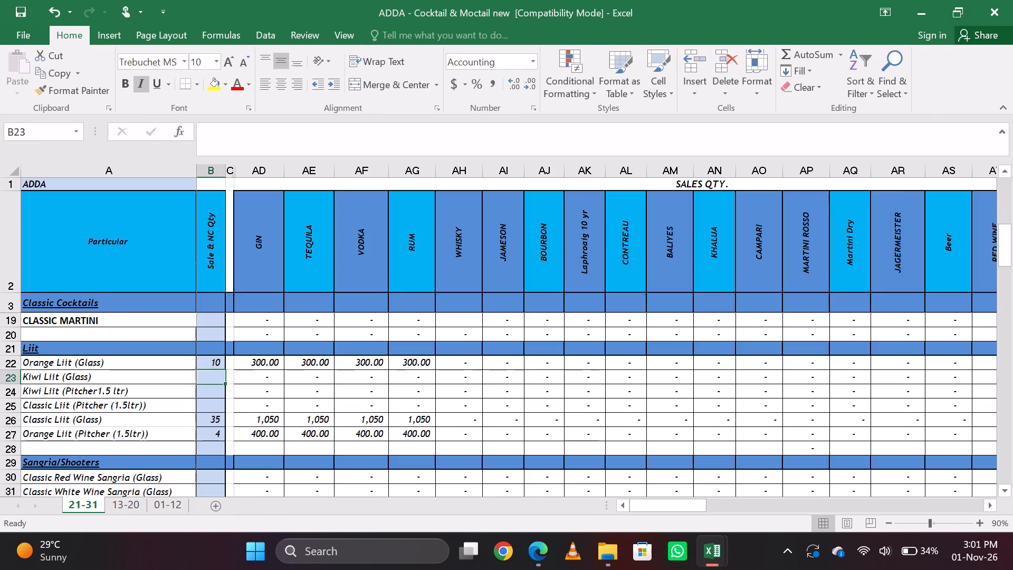
# Enter the sales report's Kiwi Liit Glass quantity of 8 for Kiwi Liit (Glass) in the 21-31 sheet.
pyautogui.hotkey('alt', 'Tab')
pyautogui.press('Down')
pyautogui.hotkey('alt', 'Tab')
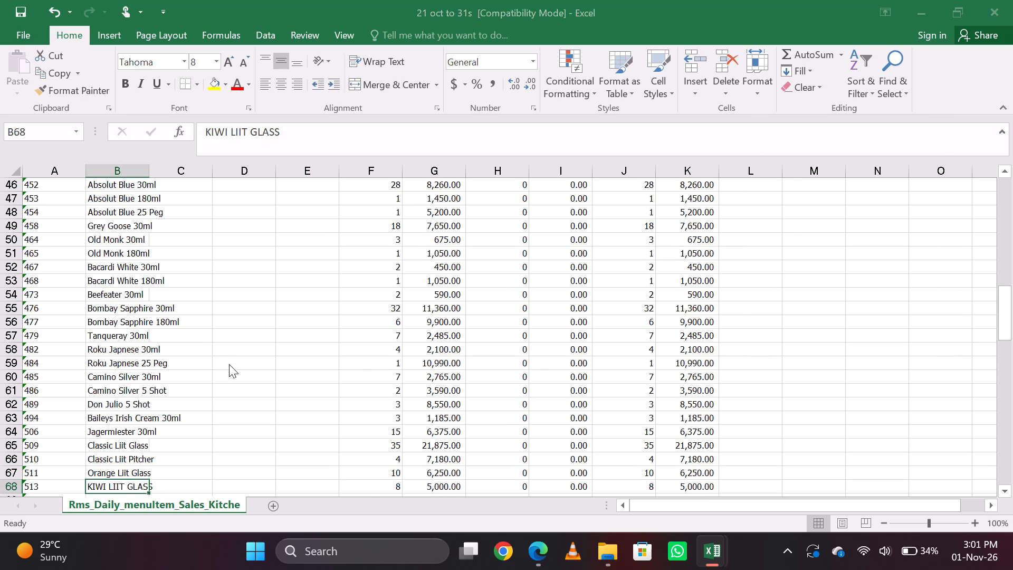
pyautogui.press('Down')
pyautogui.press('Up')
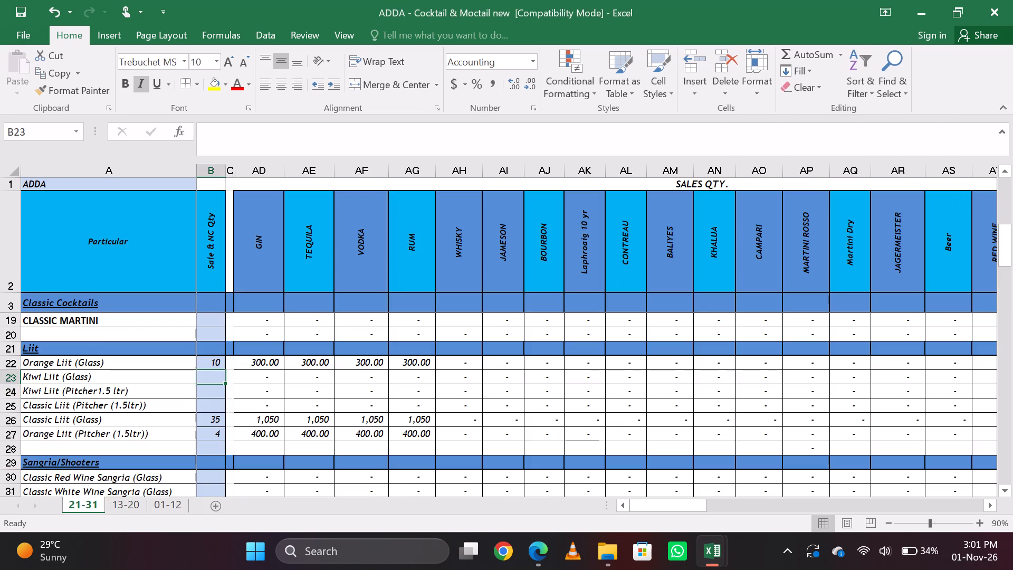
pyautogui.press('8')
pyautogui.press('Return')
pyautogui.press('Up')
# Enter the sales report's Kiwi Liit Pitcher quantity of 1 for Kiwi Liit (Pitcher1.5 ltr) in the 21-31 sheet.
pyautogui.hotkey('alt', 'Tab')
pyautogui.press('Down')
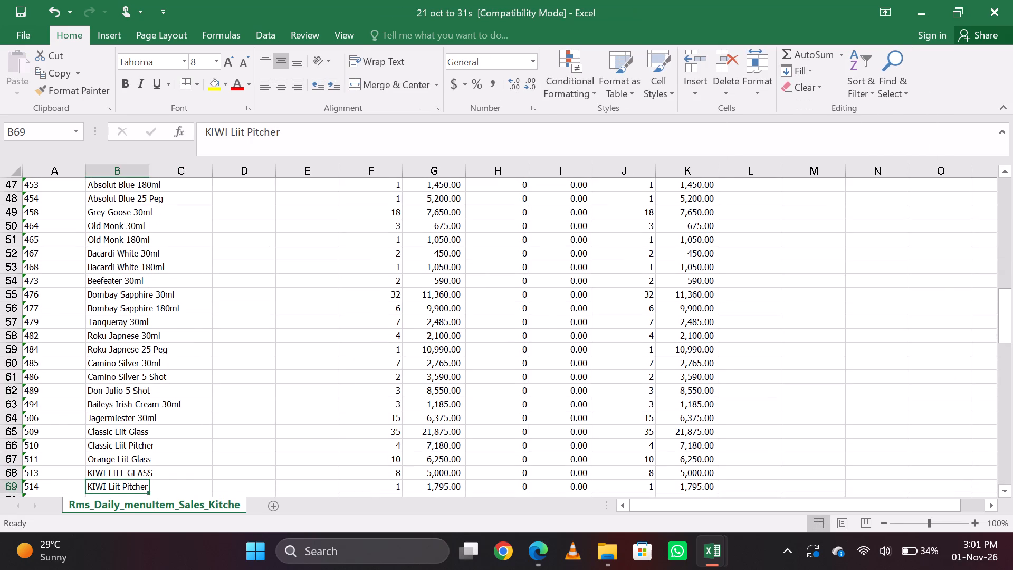
pyautogui.hotkey('alt', 'Tab')
pyautogui.press('Down')
pyautogui.hotkey('alt', 'Tab')
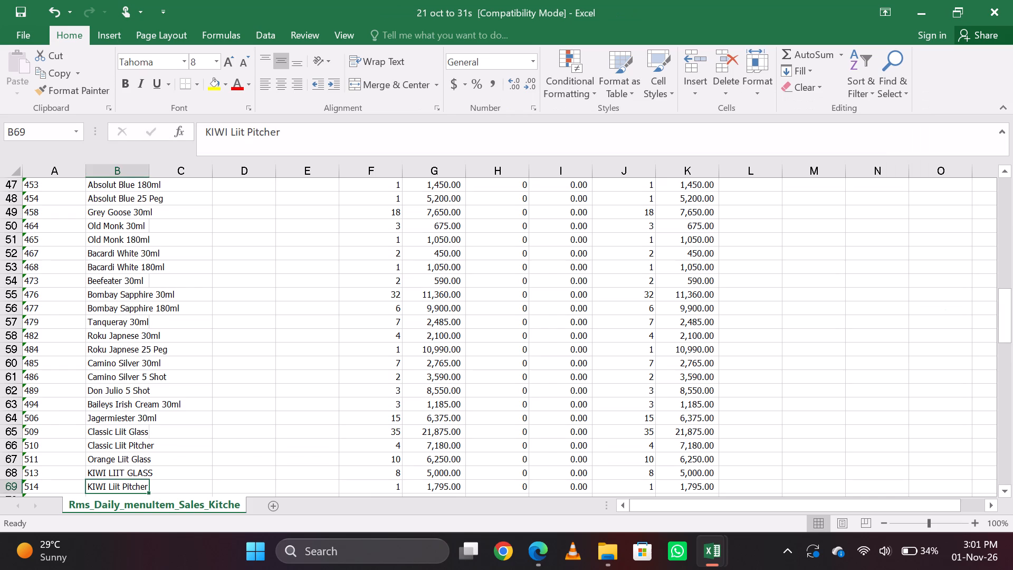
pyautogui.hotkey('alt', 'Tab')
pyautogui.press('1')
pyautogui.press('Right')
pyautogui.press('Left')
# Enter the Impoted Wine White Bottle sale as =750 in the variance report's Sales (ML) for JACOB'S CREEK CHARDONNAY.
pyautogui.hotkey('alt', 'Tab')
pyautogui.press('Down')
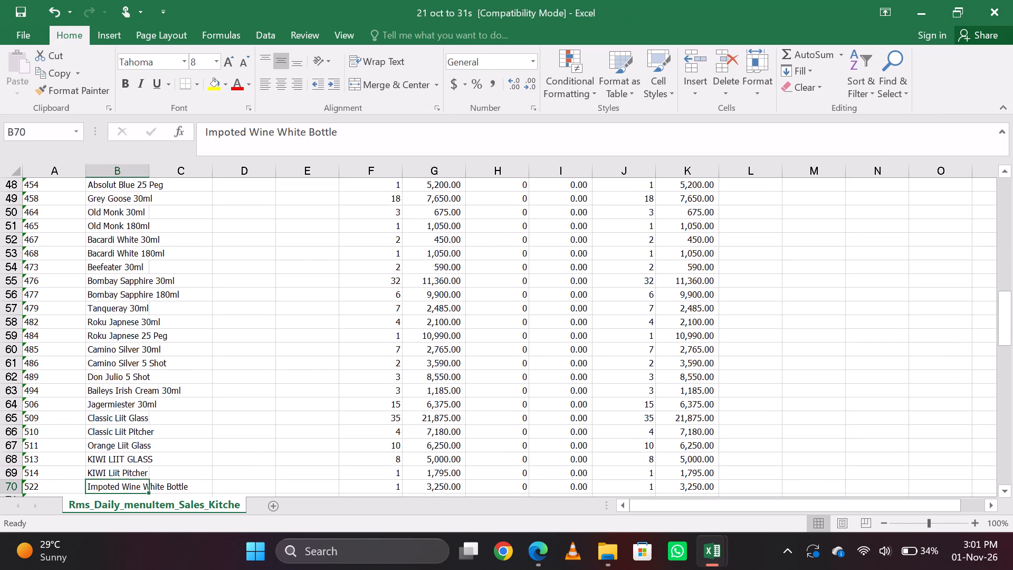
pyautogui.hotkey('ctrl', 'c')
pyautogui.hotkey('alt', 'Tab')
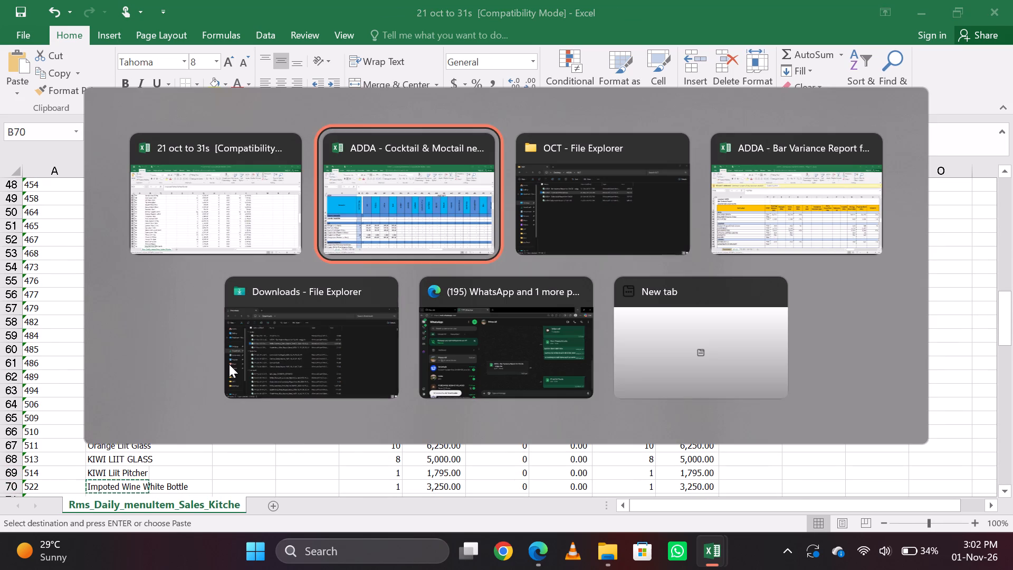
pyautogui.hotkey('alt', 'Tab')
pyautogui.hotkey('alt', 'Tab')
pyautogui.press('Down')
pyautogui.press('Down')
pyautogui.hotkey('ctrl', 'Down')
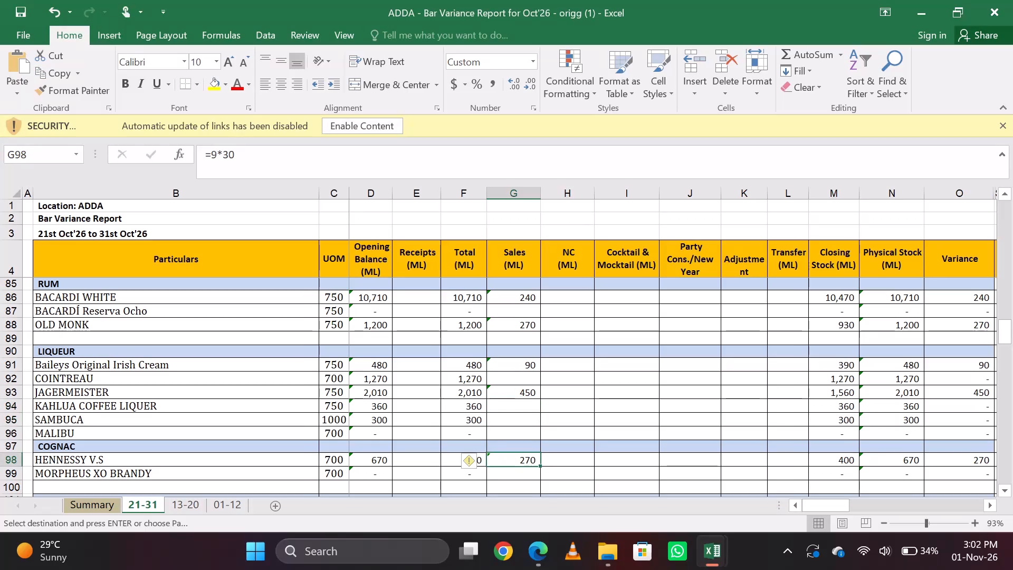
pyautogui.press('Up')
pyautogui.press('Down')
pyautogui.press('Down')
pyautogui.press('Down')
pyautogui.press('Down')
pyautogui.press('Down')
pyautogui.press('Down')
pyautogui.press('Down')
pyautogui.press('Down')
pyautogui.press('Down')
pyautogui.press('Down')
pyautogui.press('Down')
pyautogui.press('Down')
pyautogui.press('Down')
pyautogui.press('Down')
pyautogui.press('Down')
pyautogui.press('Down')
pyautogui.press('Down')
pyautogui.press('Down')
pyautogui.press('Down')
pyautogui.press('Up')
pyautogui.press('Up')
pyautogui.press('Up')
pyautogui.press('Up')
pyautogui.press('Up')
pyautogui.press('Up')
pyautogui.press('Up')
pyautogui.press('Up')
pyautogui.press('Up')
pyautogui.press('Up')
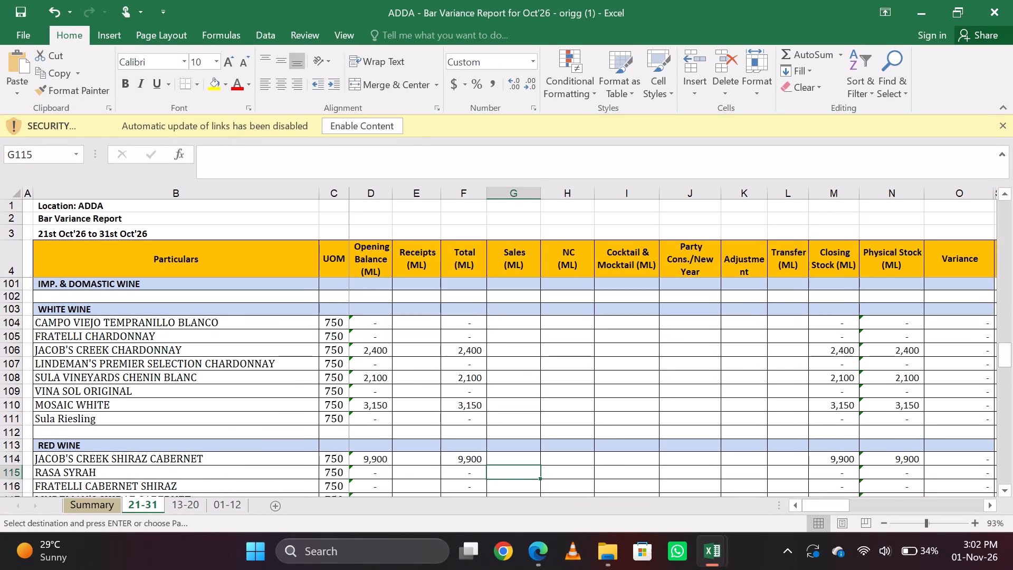
pyautogui.press('Down')
pyautogui.press('Up')
pyautogui.hotkey('alt', 'Tab')
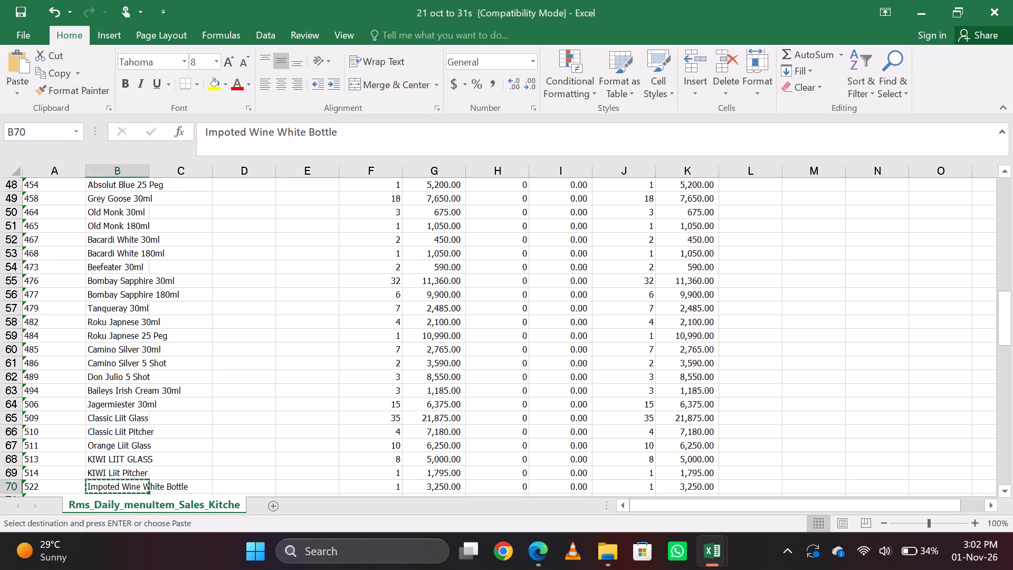
pyautogui.hotkey('alt', 'Tab')
pyautogui.press('Down')
pyautogui.press('Up')
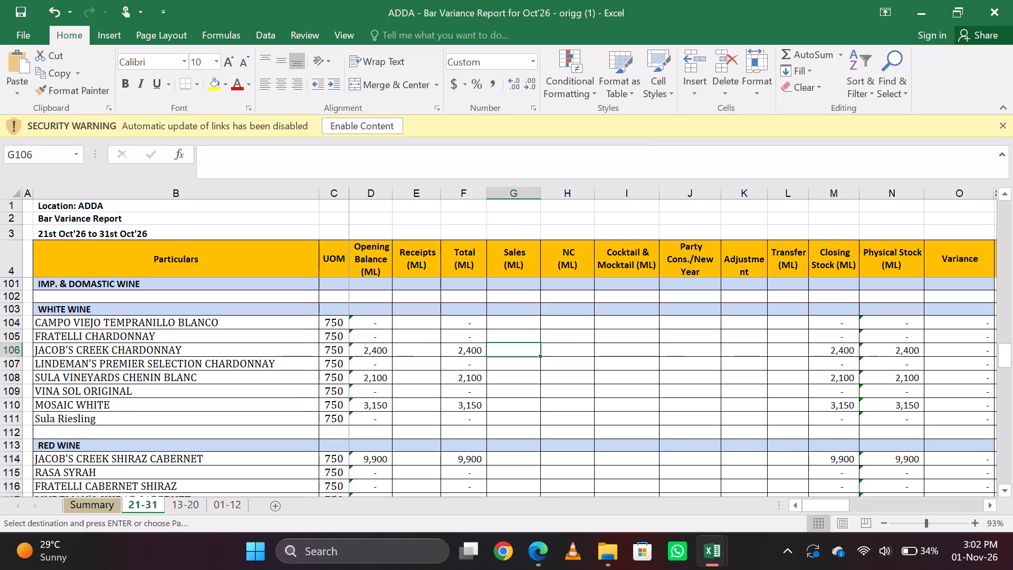
pyautogui.write('=750')
pyautogui.press('Return')
pyautogui.press('Up')
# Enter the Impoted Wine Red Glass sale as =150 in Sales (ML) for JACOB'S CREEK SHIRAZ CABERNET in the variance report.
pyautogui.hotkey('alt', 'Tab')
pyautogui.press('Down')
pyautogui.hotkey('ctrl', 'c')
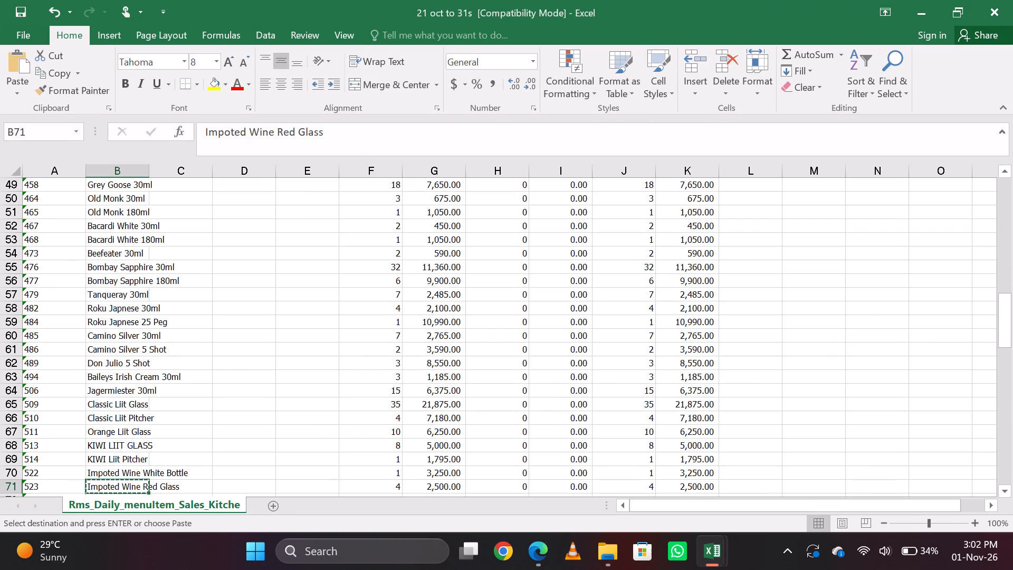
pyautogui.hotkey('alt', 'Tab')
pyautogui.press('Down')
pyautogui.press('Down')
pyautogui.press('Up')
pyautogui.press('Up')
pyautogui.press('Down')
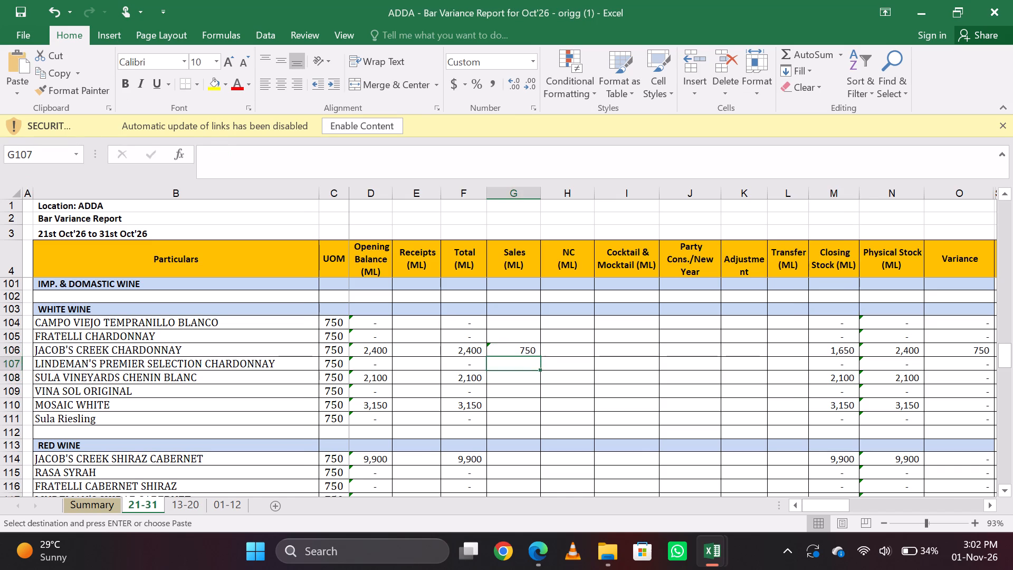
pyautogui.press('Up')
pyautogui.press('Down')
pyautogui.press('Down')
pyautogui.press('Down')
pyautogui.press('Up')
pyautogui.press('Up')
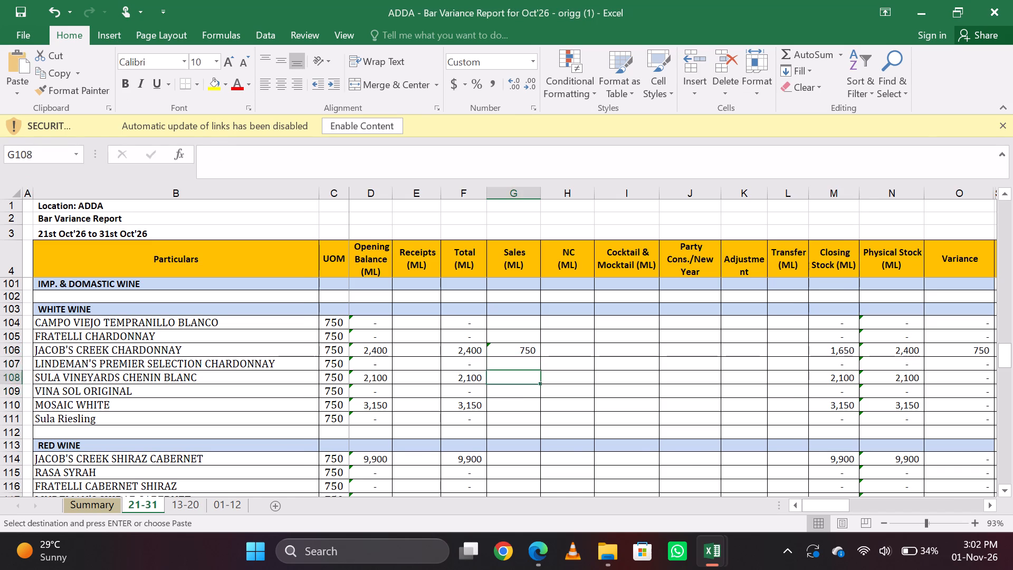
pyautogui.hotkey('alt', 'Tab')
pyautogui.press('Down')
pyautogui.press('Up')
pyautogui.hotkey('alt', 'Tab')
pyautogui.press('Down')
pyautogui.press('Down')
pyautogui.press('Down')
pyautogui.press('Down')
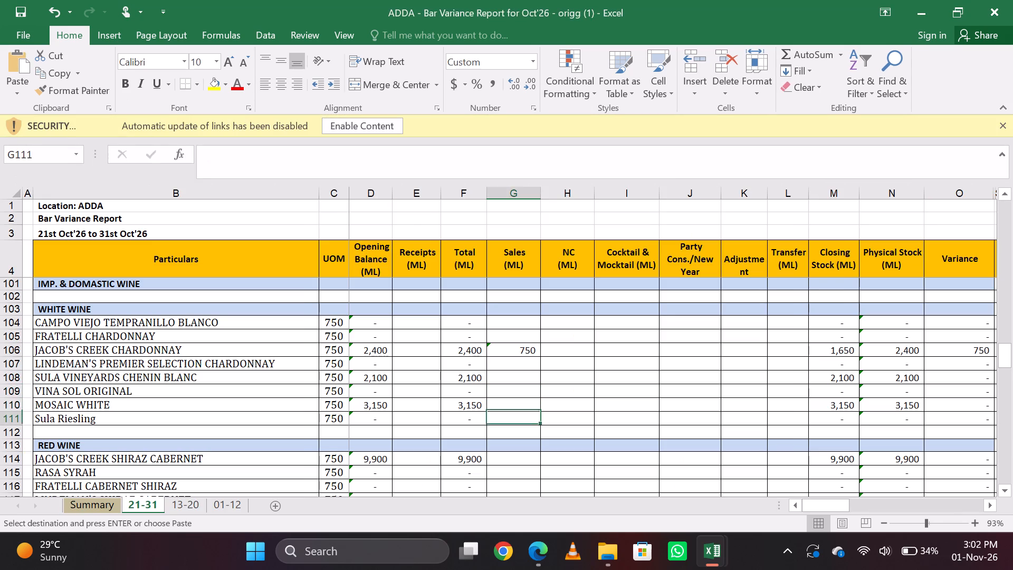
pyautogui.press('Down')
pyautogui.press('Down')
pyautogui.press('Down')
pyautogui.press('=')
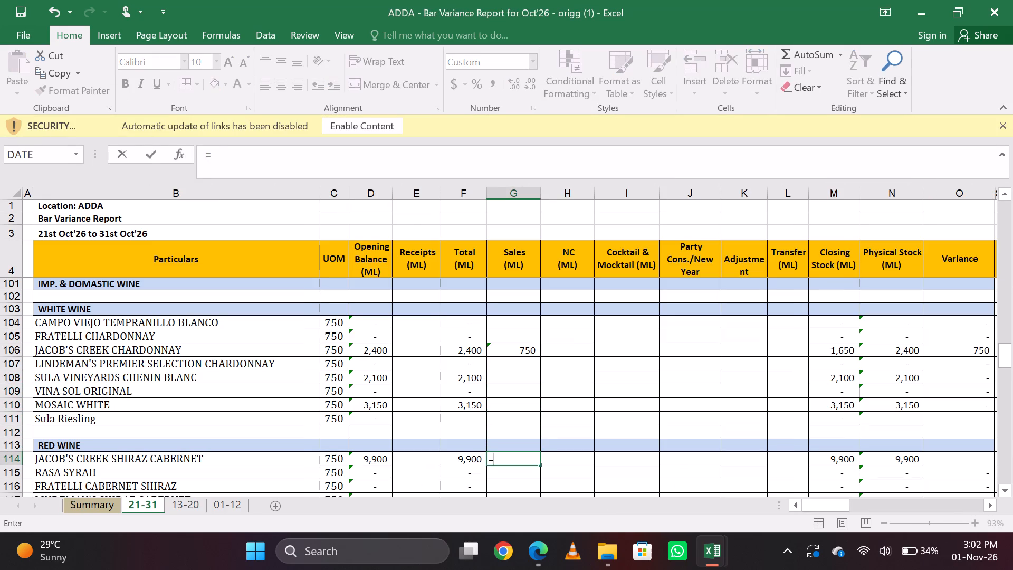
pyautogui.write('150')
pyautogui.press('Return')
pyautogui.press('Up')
# Check the Impoted Wine Red Glass quantity and set Sales (ML) for JACOB'S CREEK SHIRAZ CABERNET to =600.
pyautogui.hotkey('alt', 'Tab')
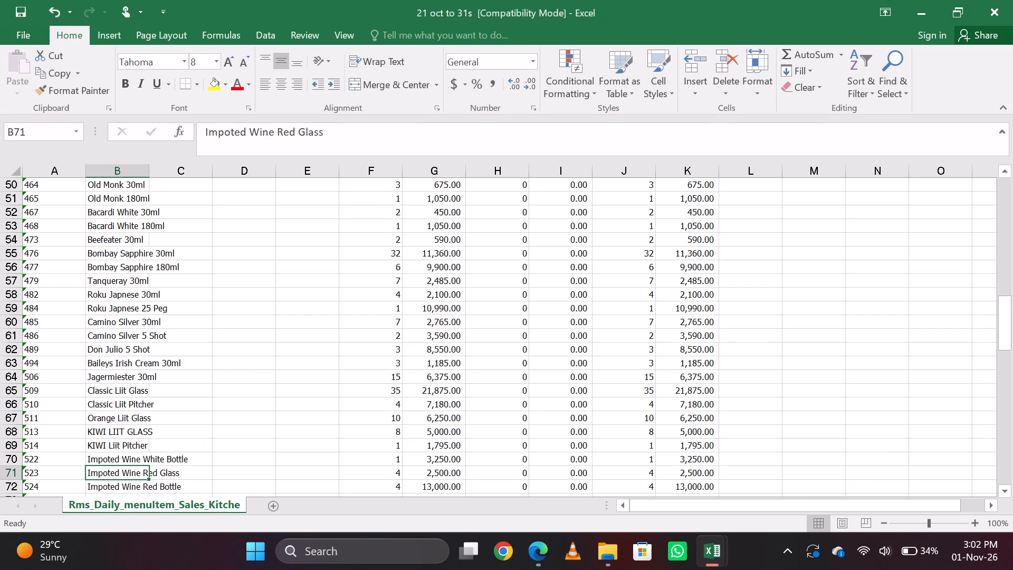
pyautogui.press('Right')
pyautogui.press('Right')
pyautogui.press('Left')
pyautogui.press('Left')
pyautogui.hotkey('alt', 'Tab')
pyautogui.press('Right')
pyautogui.press('Left')
pyautogui.press('=')
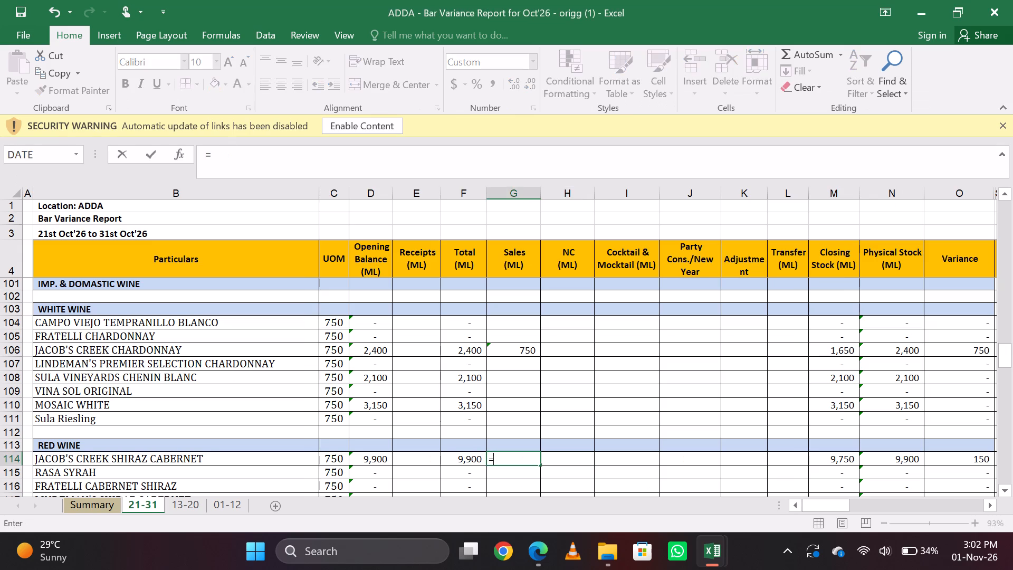
pyautogui.write('600')
pyautogui.press('Return')
pyautogui.press('Up')
# Add the Impoted Wine Red Bottle sales as +750*4 to the JACOB'S CREEK SHIRAZ CABERNET Sales (ML) formula.
pyautogui.hotkey('alt', 'Tab')
pyautogui.press('Down')
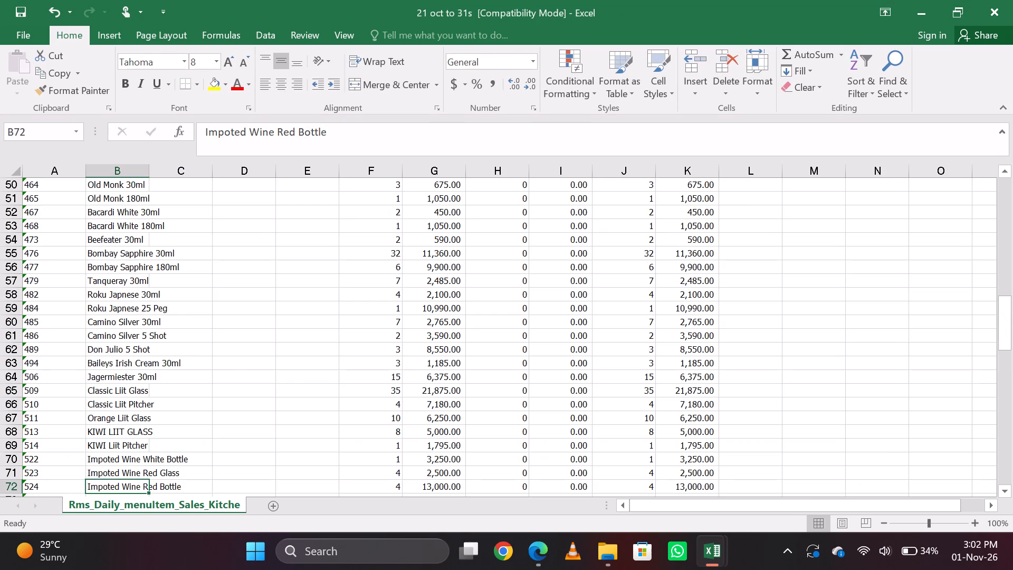
pyautogui.hotkey('ctrl', 'c')
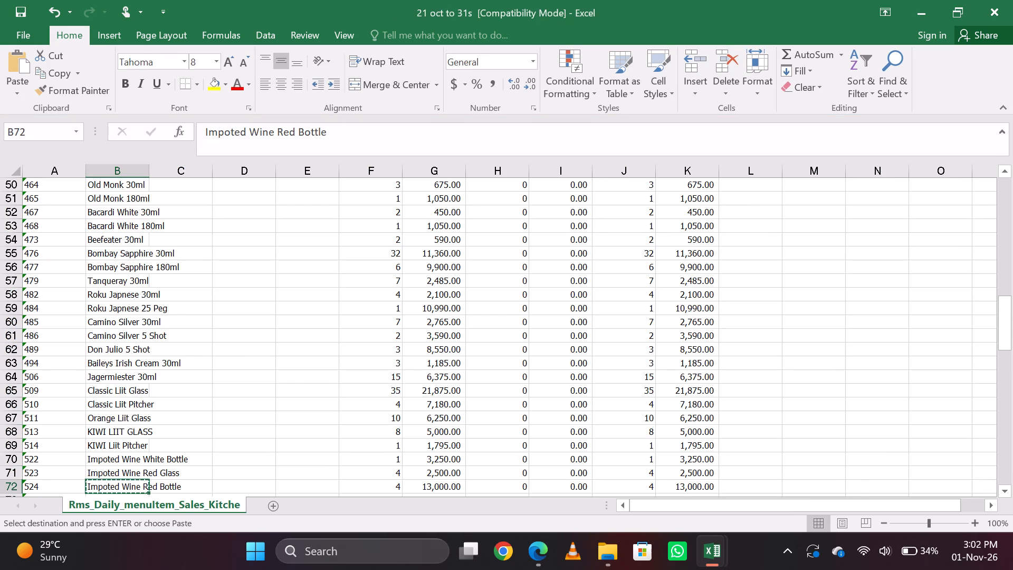
pyautogui.hotkey('alt', 'Tab')
pyautogui.press('Up')
pyautogui.press('Down')
pyautogui.hotkey('alt', 'Tab')
pyautogui.press('Up')
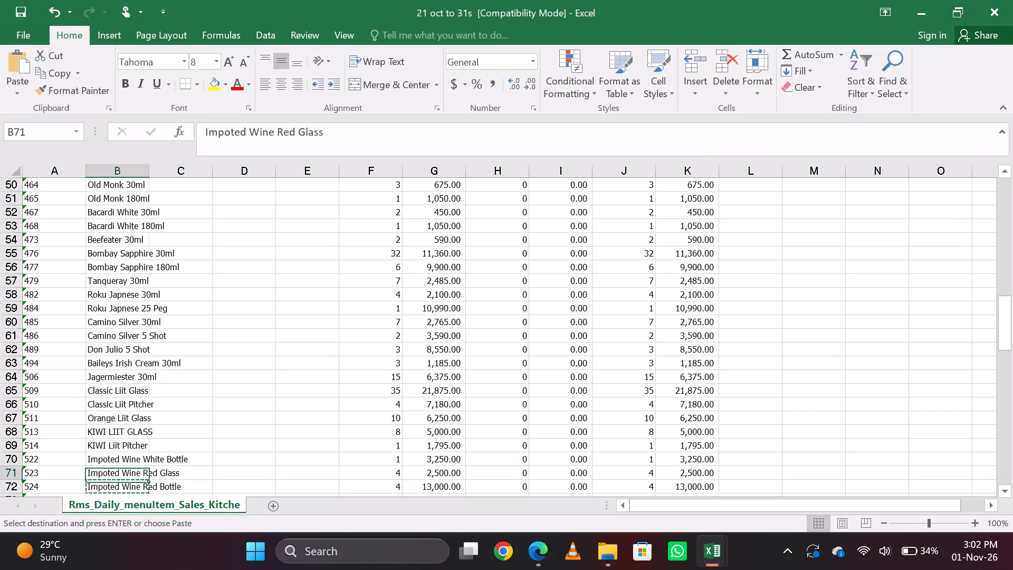
pyautogui.press('Down')
pyautogui.hotkey('alt', 'Tab')
pyautogui.press('Right')
pyautogui.press('Left')
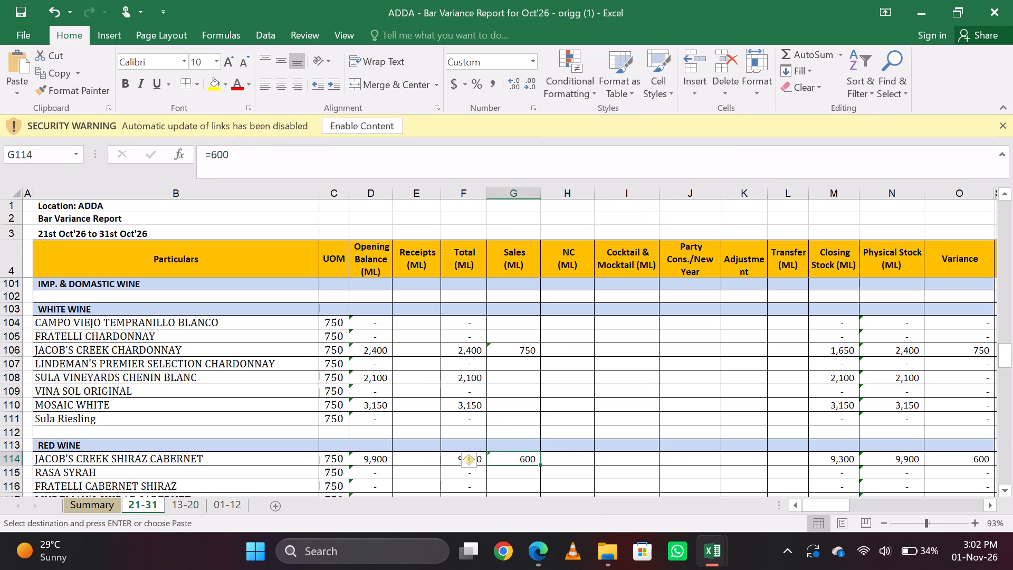
pyautogui.click(254, 168)
pyautogui.write('+750*4')
pyautogui.press('Return')
pyautogui.press('Up')
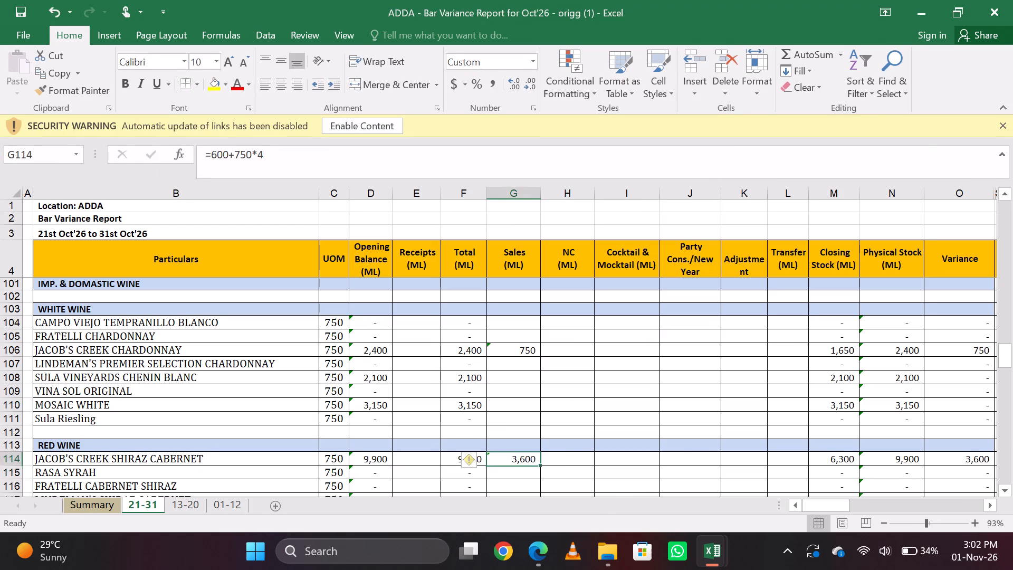
# Enter the sales report's B 52 5 Shots quantity of 1 for B 52 in the 21-31 cocktail sheet.
pyautogui.hotkey('alt', 'Tab')
pyautogui.press('Down')
pyautogui.hotkey('ctrl', 'c')
pyautogui.hotkey('alt', 'Tab')
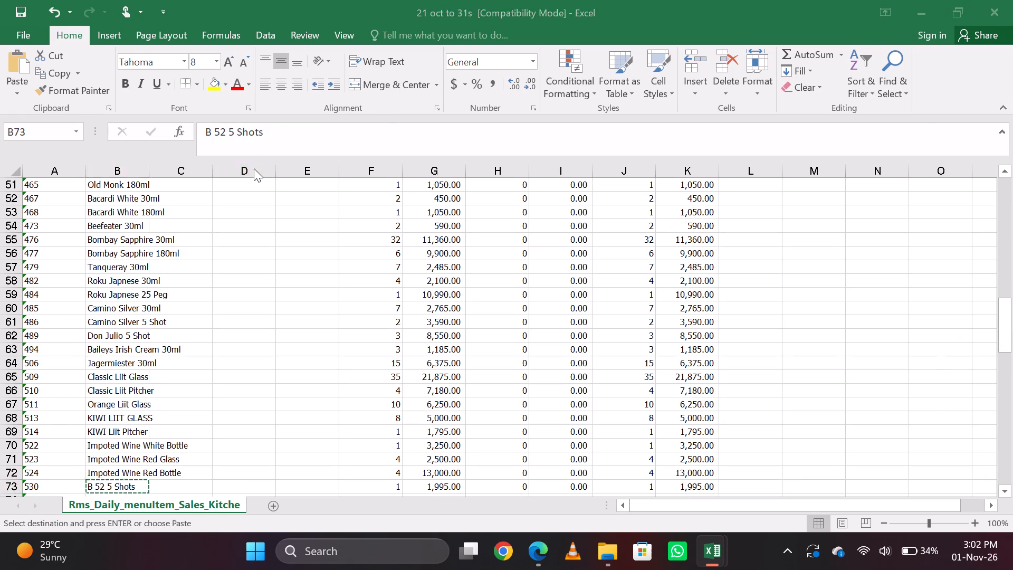
pyautogui.hotkey('alt', 'Tab')
pyautogui.hotkey('ctrl', 'f')
pyautogui.hotkey('ctrl', 'v')
pyautogui.press('Return')
pyautogui.press('Return')
pyautogui.press('BackSpace')
pyautogui.press('BackSpace')
pyautogui.press('BackSpace')
pyautogui.press('BackSpace')
pyautogui.press('BackSpace')
pyautogui.press('BackSpace')
pyautogui.press('BackSpace')
pyautogui.press('BackSpace')
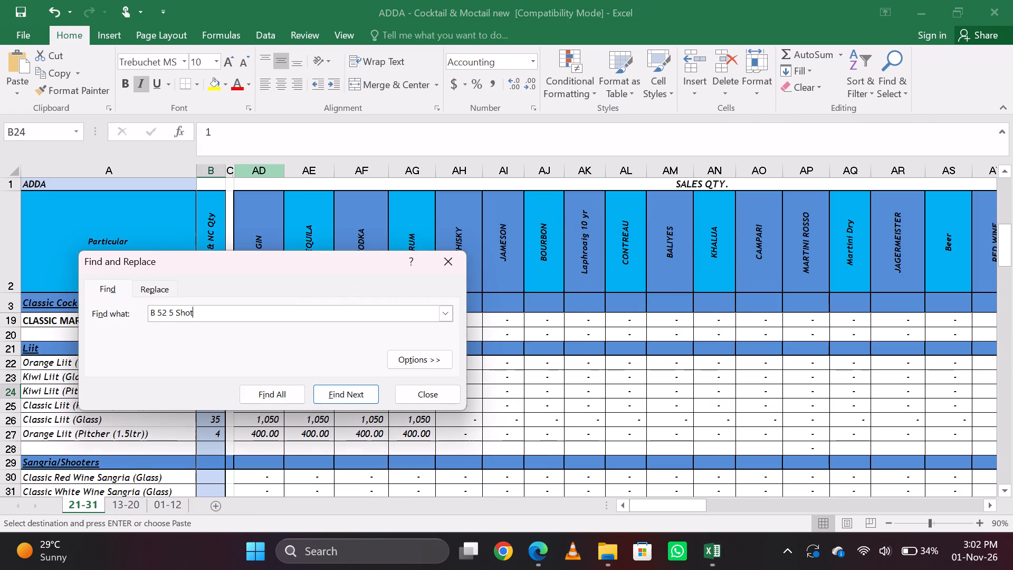
pyautogui.press('Return')
pyautogui.press('Escape')
pyautogui.press('Right')
pyautogui.hotkey('alt', 'Tab')
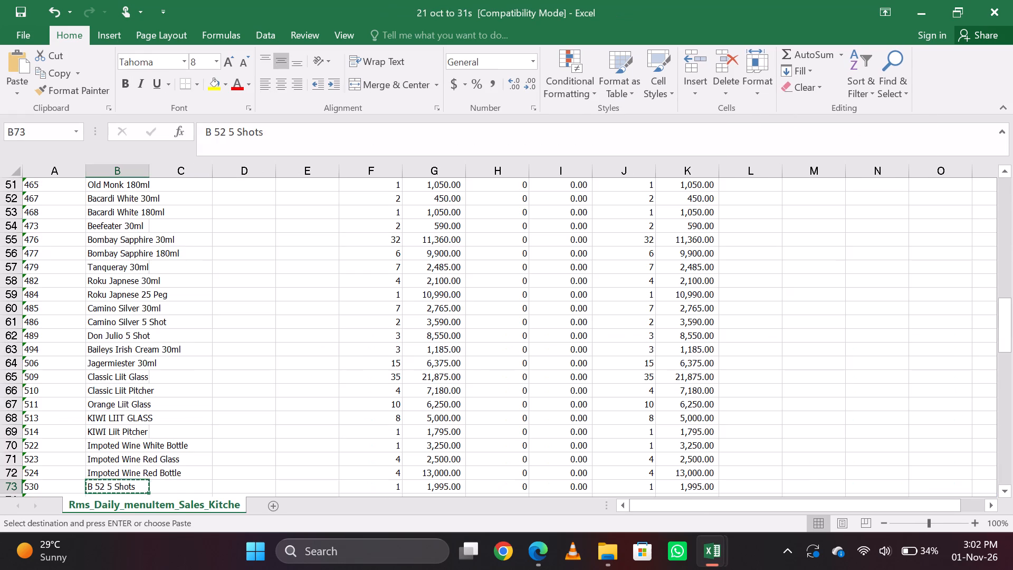
pyautogui.hotkey('alt', 'Tab')
pyautogui.press('1')
pyautogui.press('Right')
pyautogui.press('Left')
# Enter the sales report's Adda Ka Punch Shot 1 Shot quantity of 2 for Adda Ka Punch Shot in the 21-31 cocktail sheet.
pyautogui.hotkey('alt', 'Tab')
pyautogui.press('Down')
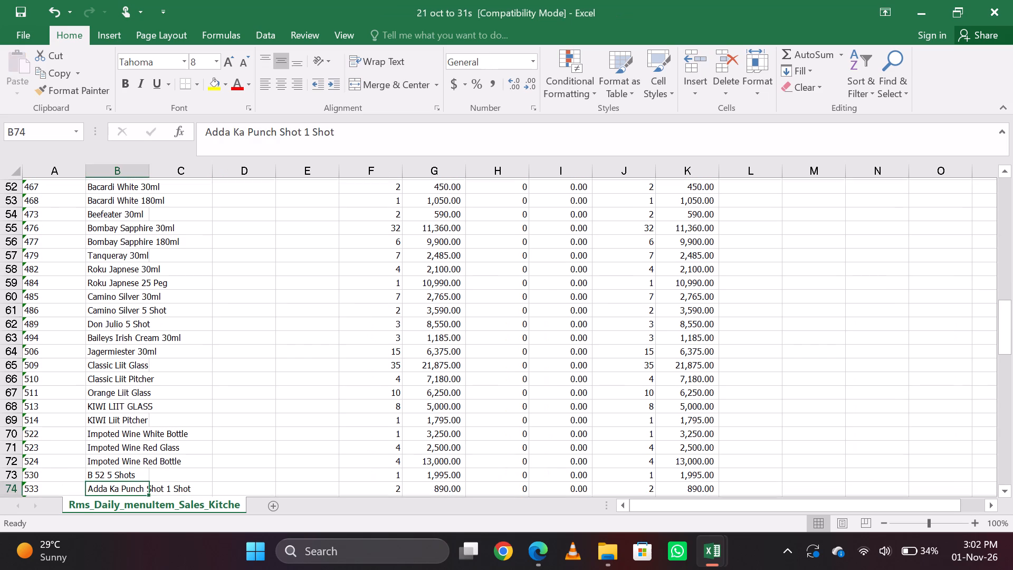
pyautogui.hotkey('ctrl', 'c')
pyautogui.hotkey('alt', 'Tab')
pyautogui.hotkey('ctrl', 'f')
pyautogui.hotkey('ctrl', 'v')
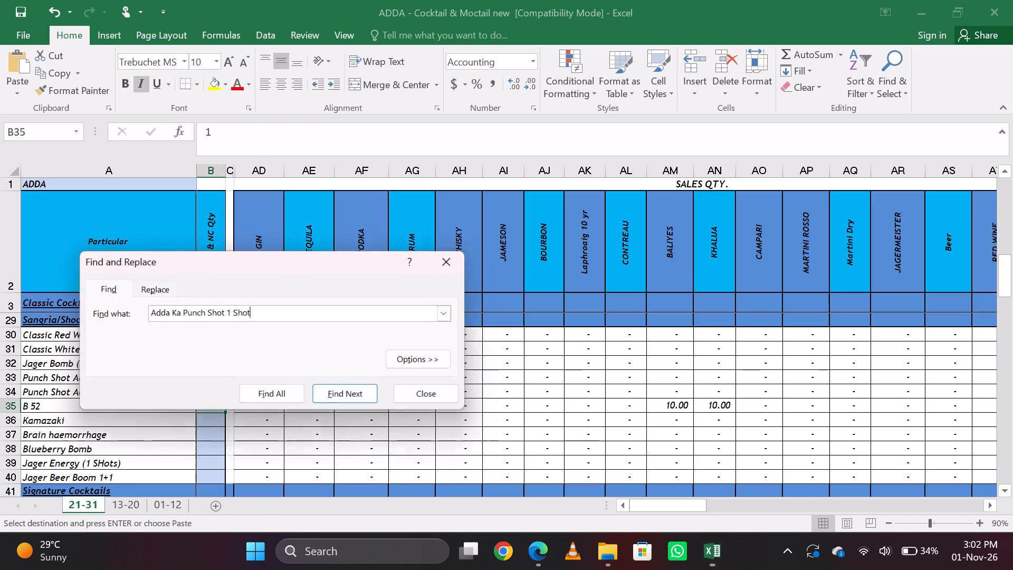
pyautogui.press('Return')
pyautogui.press('Return')
pyautogui.press('BackSpace')
pyautogui.press('BackSpace')
pyautogui.press('BackSpace')
pyautogui.press('BackSpace')
pyautogui.press('BackSpace')
pyautogui.press('BackSpace')
pyautogui.press('BackSpace')
pyautogui.press('BackSpace')
pyautogui.press('BackSpace')
pyautogui.press('BackSpace')
pyautogui.press('BackSpace')
pyautogui.press('BackSpace')
pyautogui.press('Return')
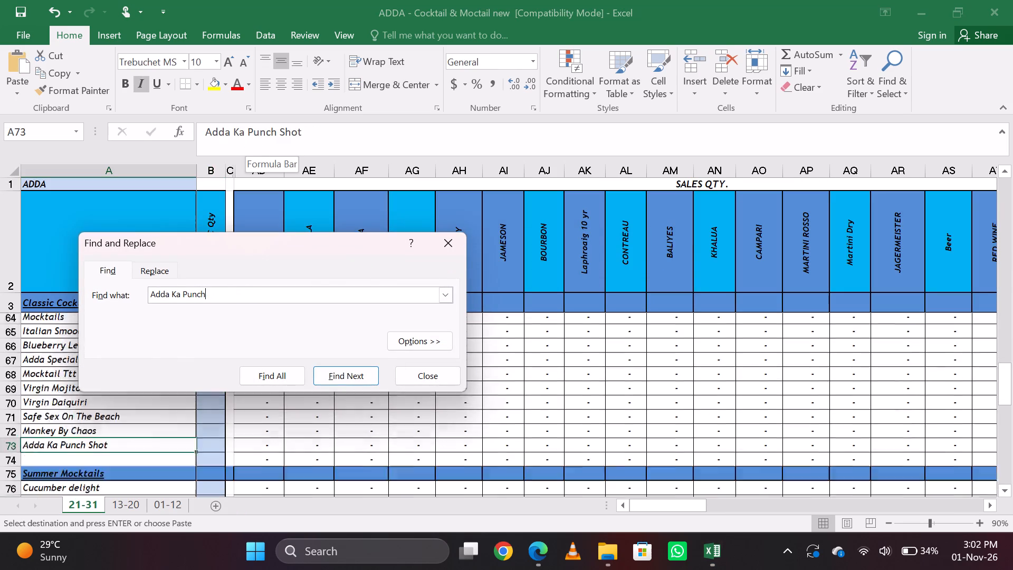
pyautogui.press('Escape')
pyautogui.press('Right')
pyautogui.hotkey('alt', 'Tab')
pyautogui.hotkey('alt', 'Tab')
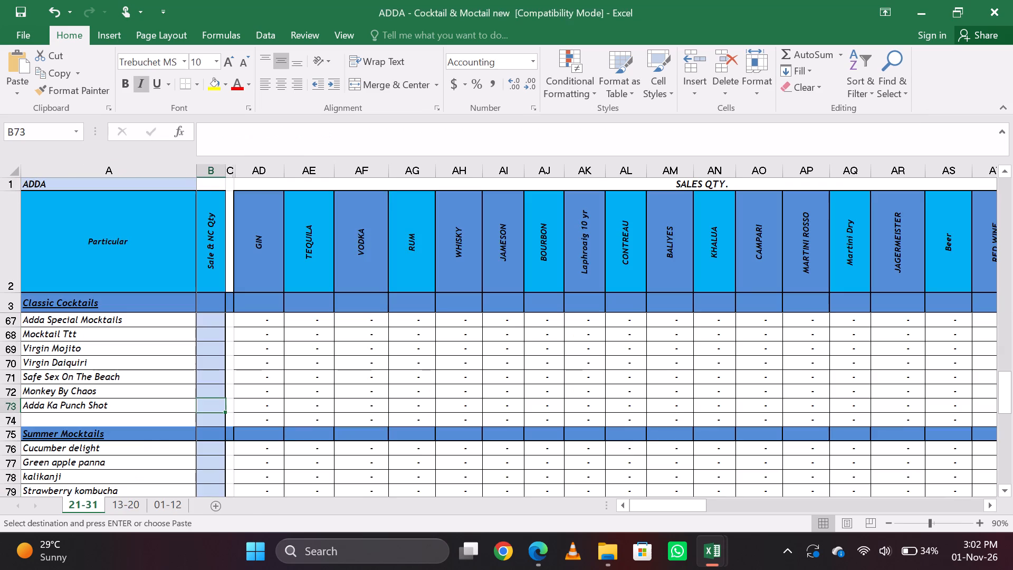
pyautogui.press('2')
pyautogui.press('Right')
pyautogui.press('Left')
# Enter the sales report's Jagerbomb 1 Shot quantity of 6 for Jager Bomb (1 Shot) in the 21-31 cocktail sheet.
pyautogui.hotkey('alt', 'Tab')
pyautogui.press('Down')
pyautogui.hotkey('ctrl', 'c')
pyautogui.hotkey('alt', 'Tab')
pyautogui.hotkey('ctrl', 'f')
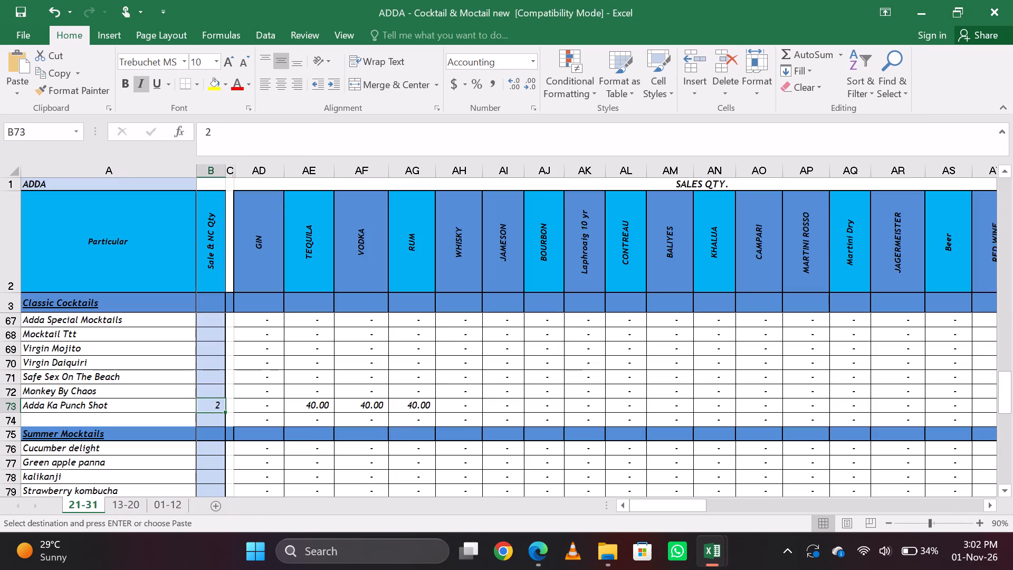
pyautogui.hotkey('ctrl', 'v')
pyautogui.press('Return')
pyautogui.press('Return')
pyautogui.press('BackSpace')
pyautogui.press('BackSpace')
pyautogui.press('BackSpace')
pyautogui.press('BackSpace')
pyautogui.press('BackSpace')
pyautogui.press('BackSpace')
pyautogui.press('BackSpace')
pyautogui.press('BackSpace')
pyautogui.press('BackSpace')
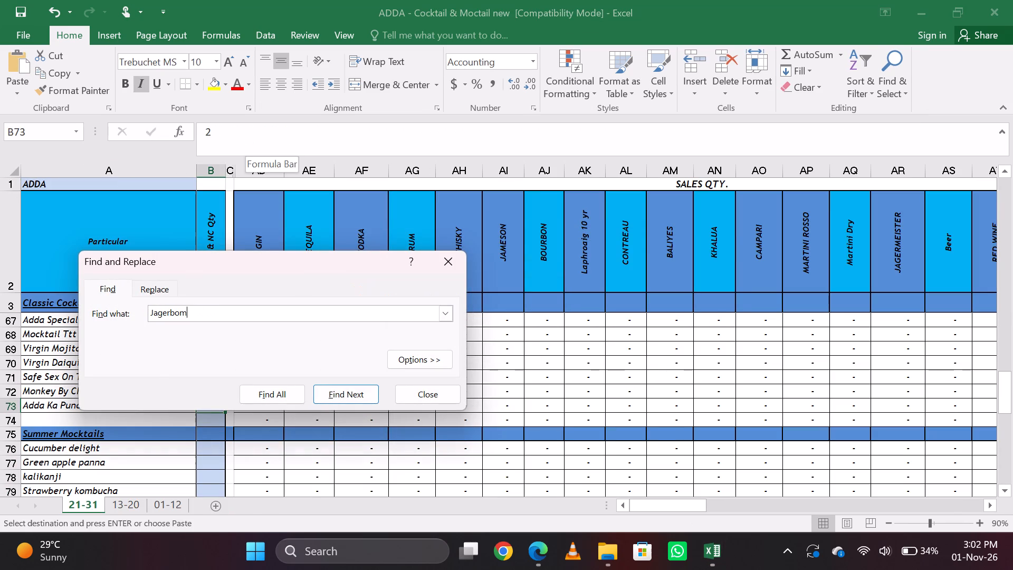
pyautogui.press('Return')
pyautogui.press('Escape')
pyautogui.press('Return')
pyautogui.press('Return')
pyautogui.press('BackSpace')
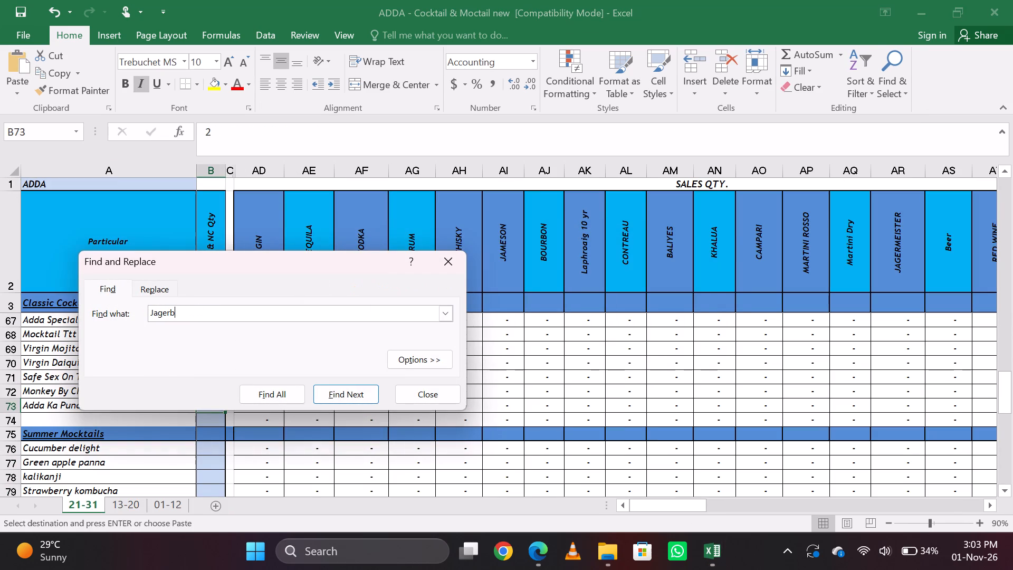
pyautogui.press('Return')
pyautogui.press('Return')
pyautogui.press('BackSpace')
pyautogui.press('BackSpace')
pyautogui.press('Return')
pyautogui.press('Escape')
pyautogui.press('Right')
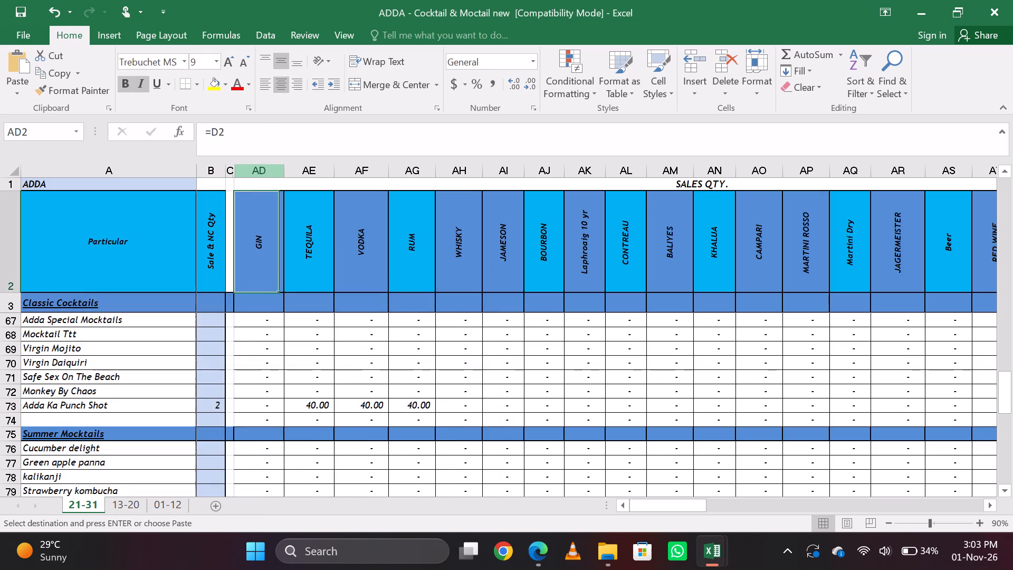
pyautogui.press('Left')
pyautogui.press('Down')
pyautogui.press('Up')
pyautogui.hotkey('ctrl', 'f')
pyautogui.press('Return')
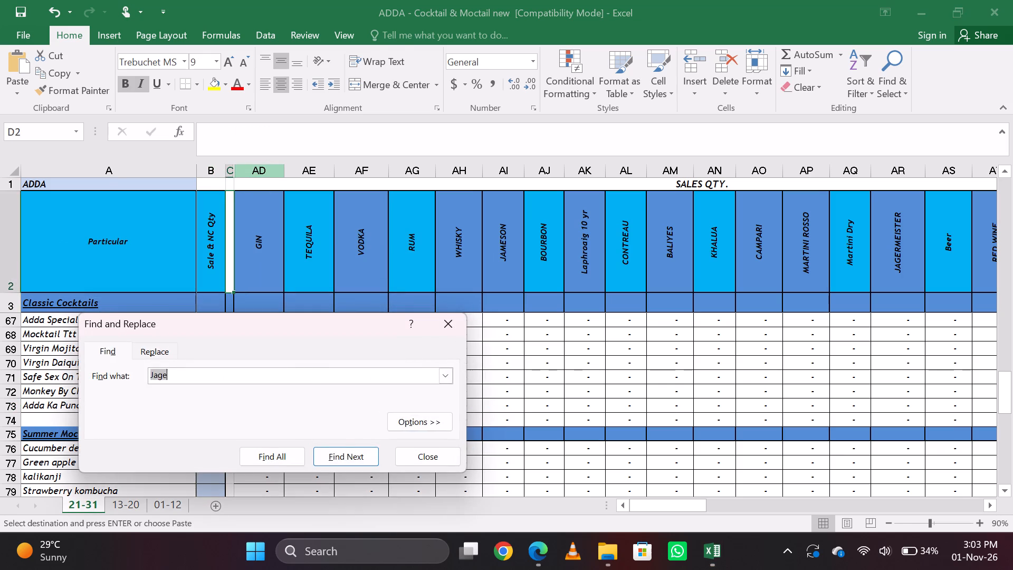
pyautogui.press('Return')
pyautogui.press('Return')
pyautogui.press('Return')
pyautogui.press('Return')
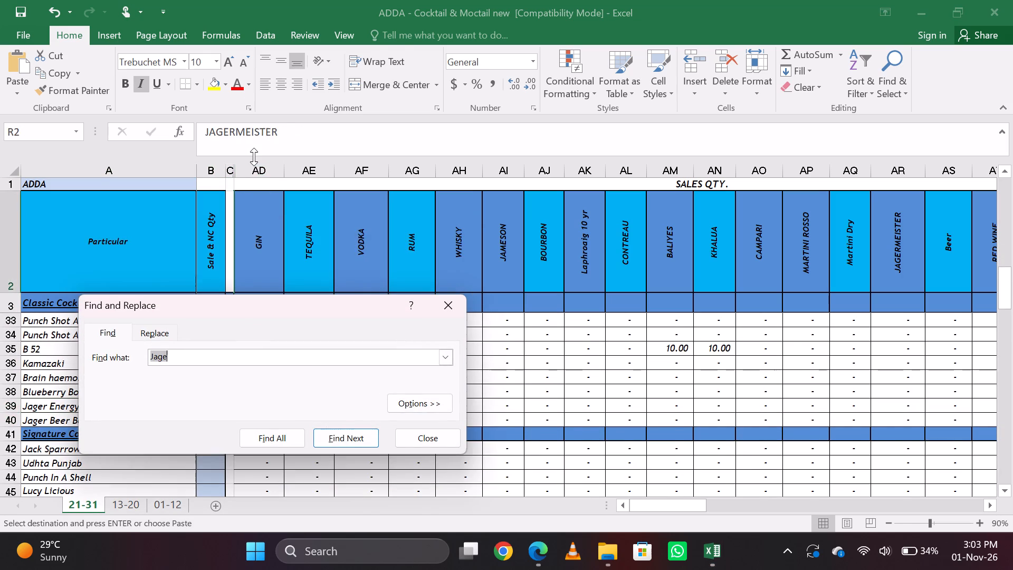
pyautogui.press('Return')
pyautogui.press('Escape')
pyautogui.press('Right')
pyautogui.press('Right')
pyautogui.press('Left')
pyautogui.hotkey('alt', 'Tab')
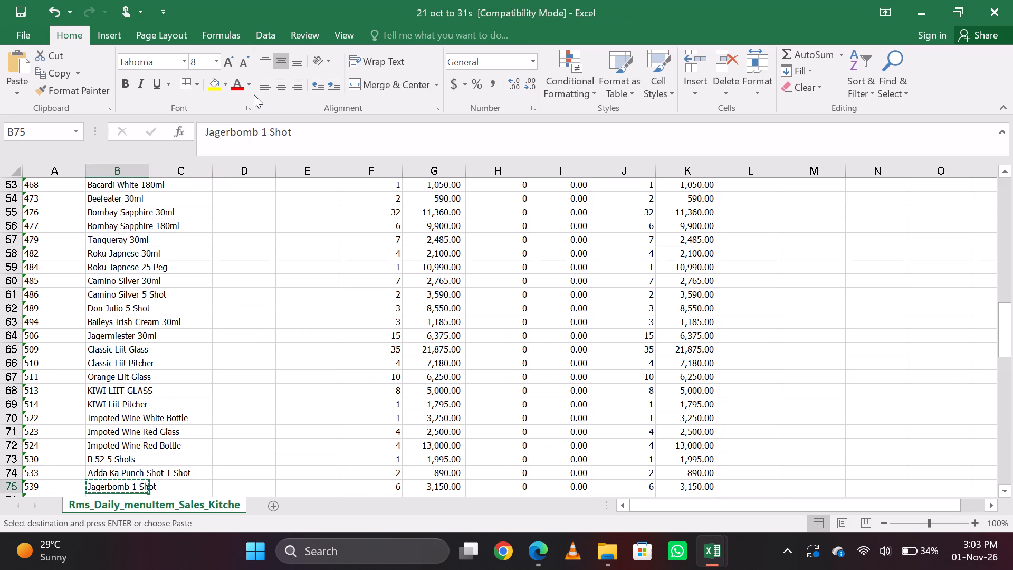
pyautogui.hotkey('alt', 'Tab')
pyautogui.press('6')
pyautogui.press('Right')
pyautogui.press('Left')
# Search the 21-31 cocktail sheet for a row matching the sales report's Jagerbomb 5 Shots item.
pyautogui.hotkey('alt', 'Tab')
pyautogui.press('Down')
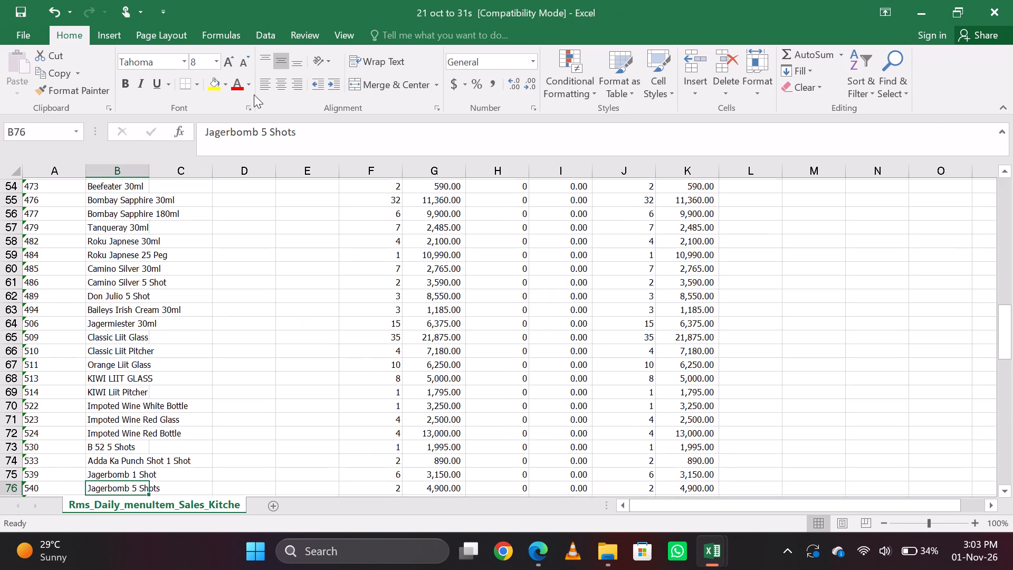
pyautogui.hotkey('ctrl', 'c')
pyautogui.hotkey('alt', 'Tab')
pyautogui.press('Down')
pyautogui.press('Up')
pyautogui.hotkey('alt', 'Tab')
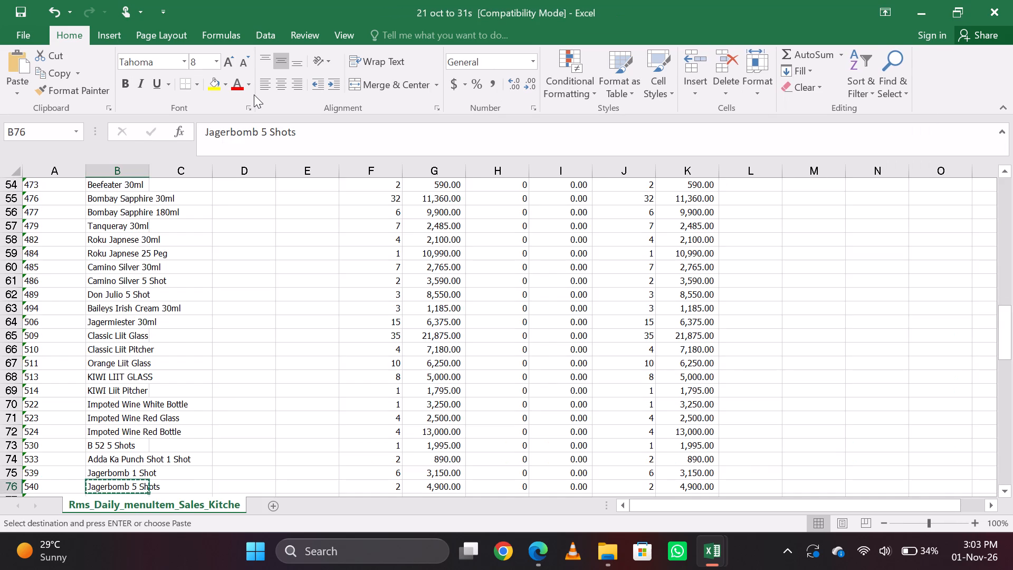
pyautogui.press('Down')
pyautogui.press('Up')
pyautogui.hotkey('alt', 'Tab')
pyautogui.press('Down')
pyautogui.press('Up')
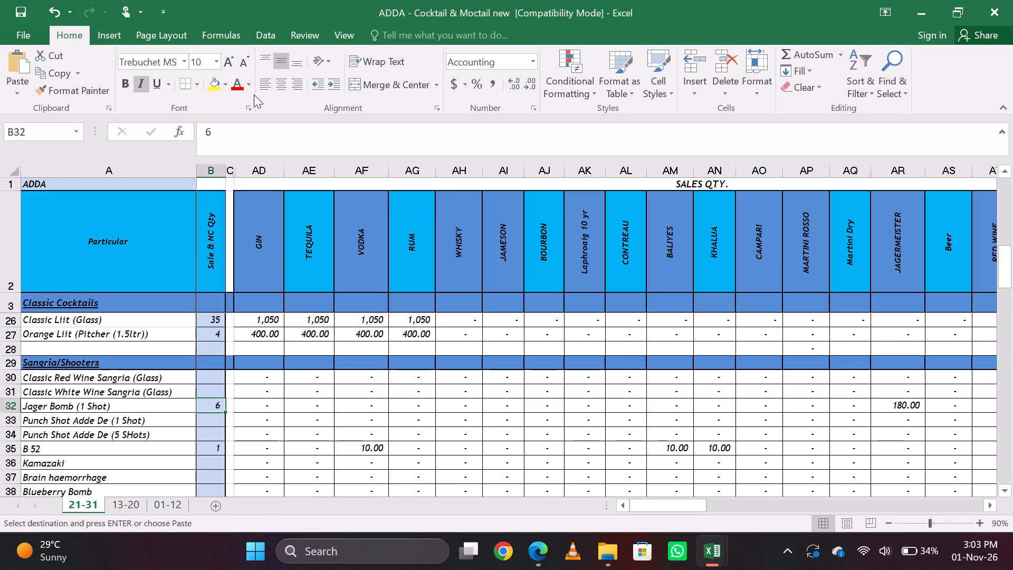
pyautogui.hotkey('ctrl', 'f')
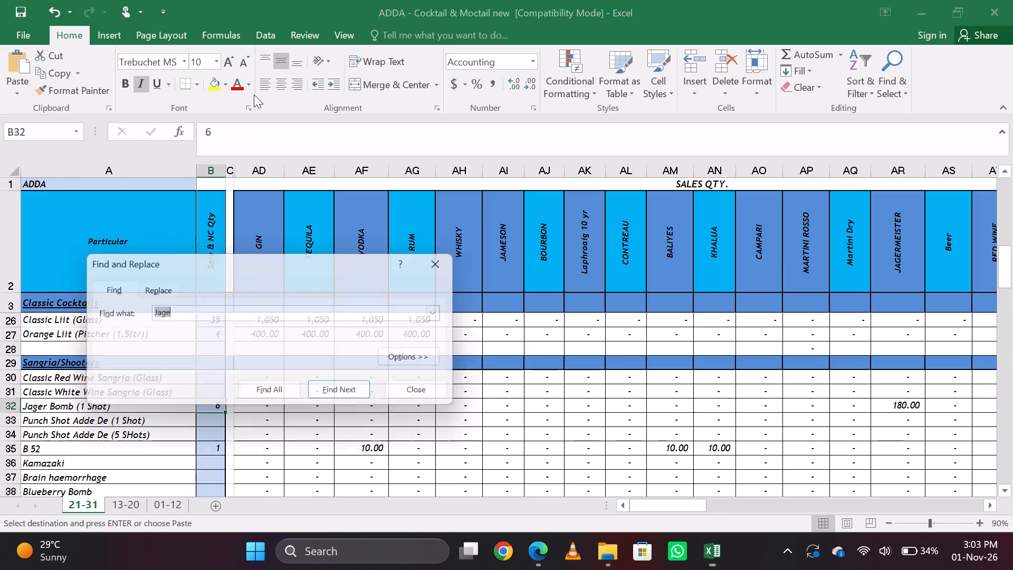
pyautogui.press('Return')
pyautogui.press('Return')
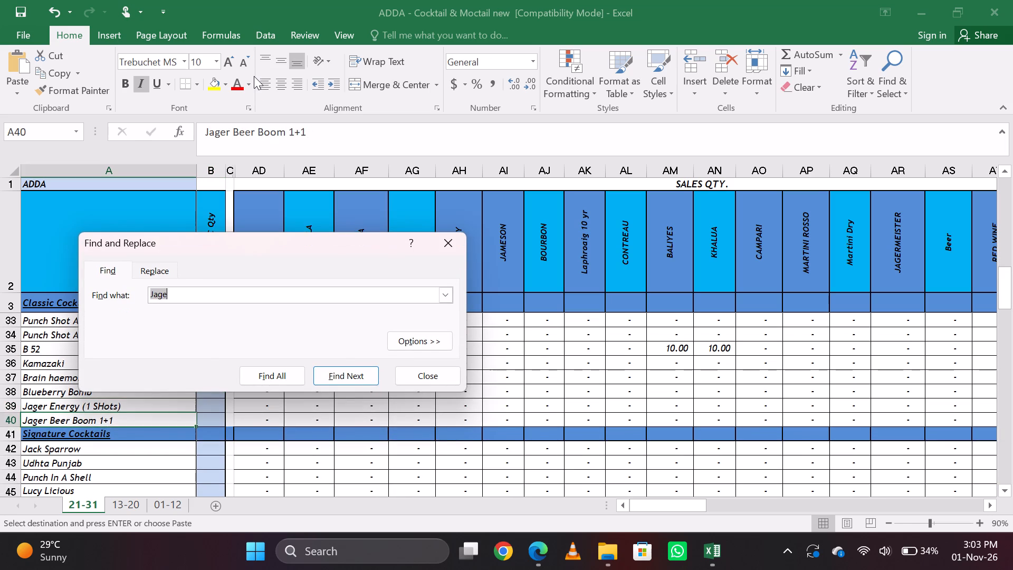
pyautogui.press('Return')
pyautogui.press('Return')
pyautogui.hotkey('alt', 'Tab')
pyautogui.press('Right')
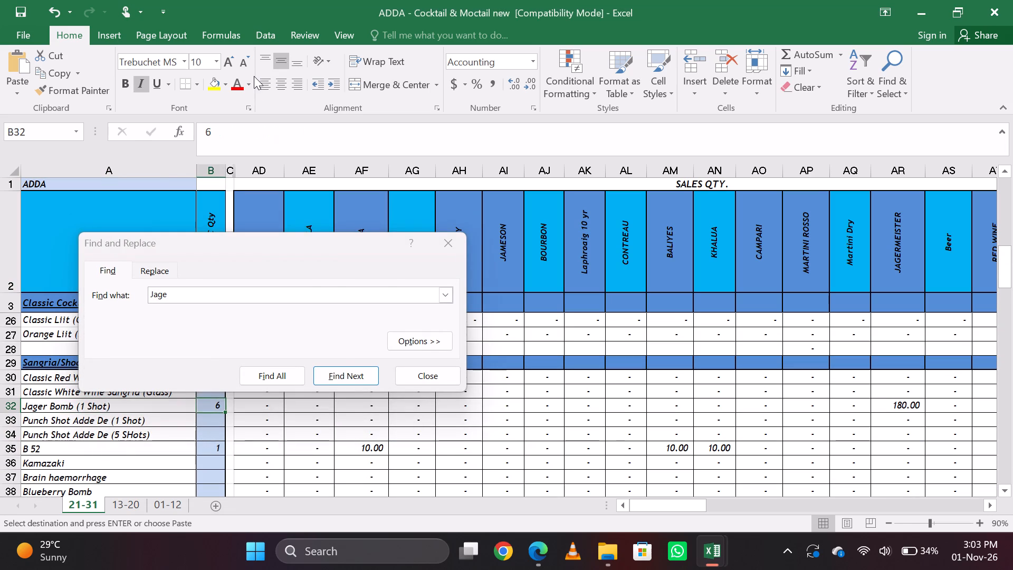
pyautogui.press('Escape')
pyautogui.press('Right')
pyautogui.press('Left')
pyautogui.hotkey('alt', 'Tab')
pyautogui.press('Escape')
pyautogui.press('Escape')
pyautogui.press('Right')
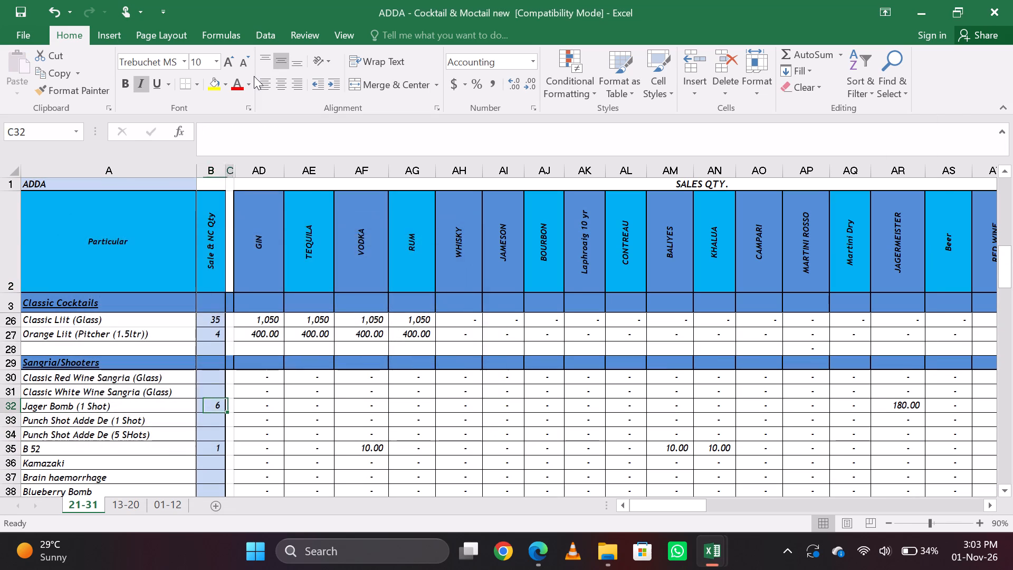
pyautogui.press('Left')
# Set the Jager Bomb (1 Shot) quantity to 16 to include the sales report's Jagerbomb 5 Shots sales.
pyautogui.hotkey('alt', 'Tab')
pyautogui.hotkey('alt', 'Tab')
pyautogui.press('Right')
pyautogui.press('Up')
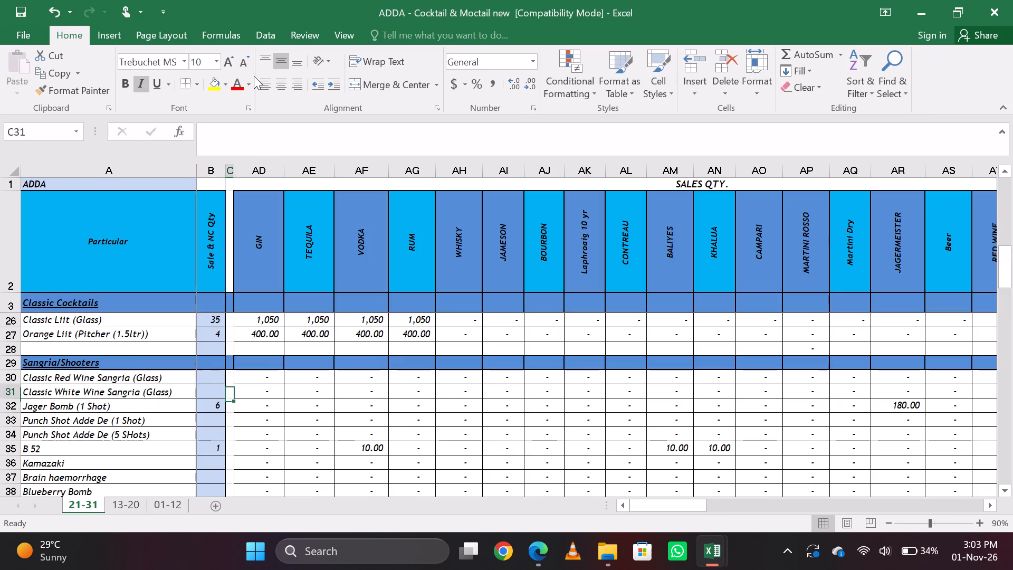
pyautogui.press('Left')
pyautogui.press('Down')
pyautogui.write('15')
pyautogui.press('BackSpace')
pyautogui.press('6')
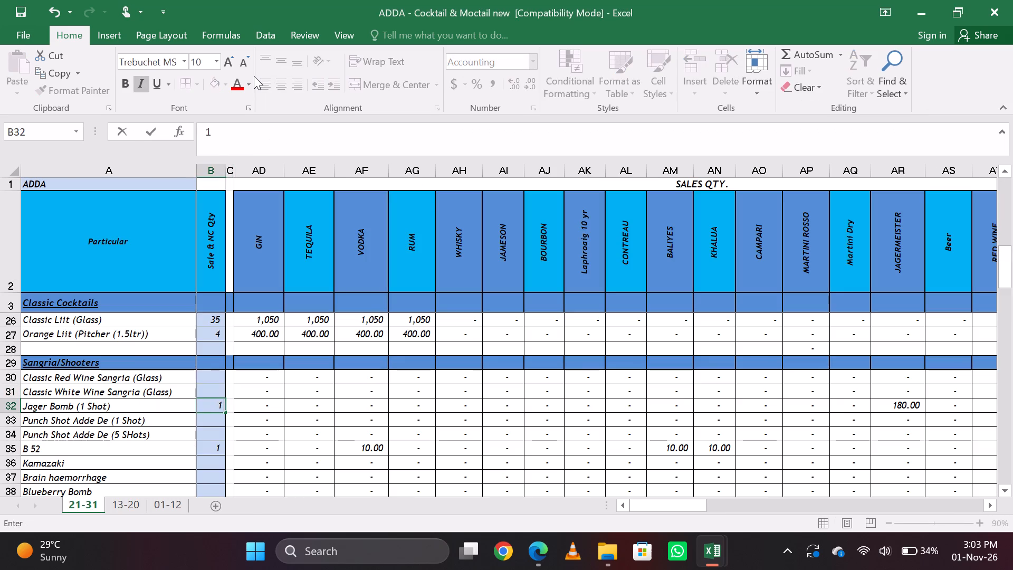
pyautogui.press('Return')
pyautogui.press('Up')
# Enter the sales report's Margarita quantity of 9 for Margarita in the 21-31 cocktail sheet.
pyautogui.hotkey('alt', 'Tab')
pyautogui.press('Down')
pyautogui.hotkey('ctrl', 'c')
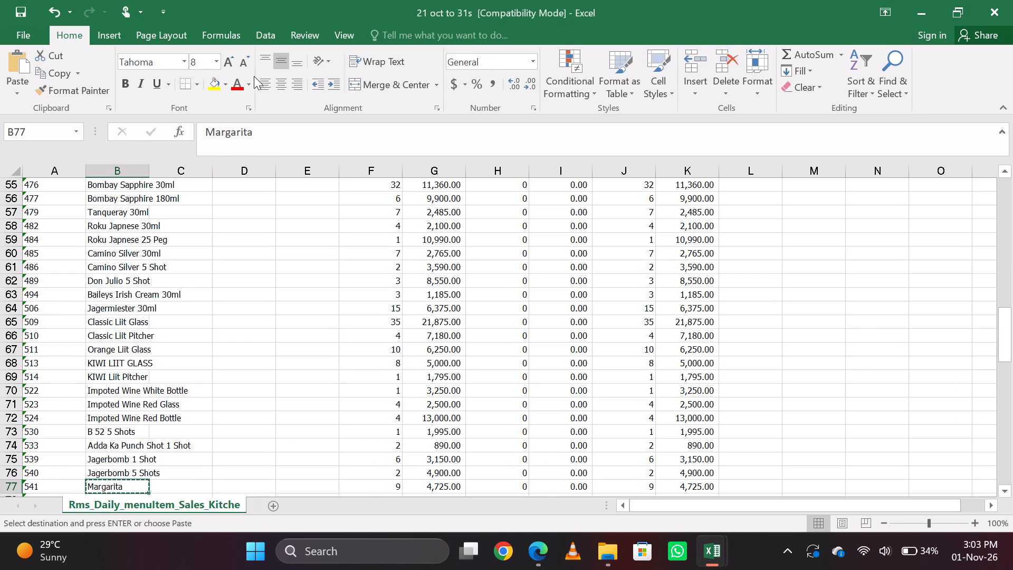
pyautogui.hotkey('alt', 'Tab')
pyautogui.hotkey('ctrl', 'f')
pyautogui.hotkey('ctrl', 'v')
pyautogui.press('Return')
pyautogui.press('Escape')
pyautogui.press('Right')
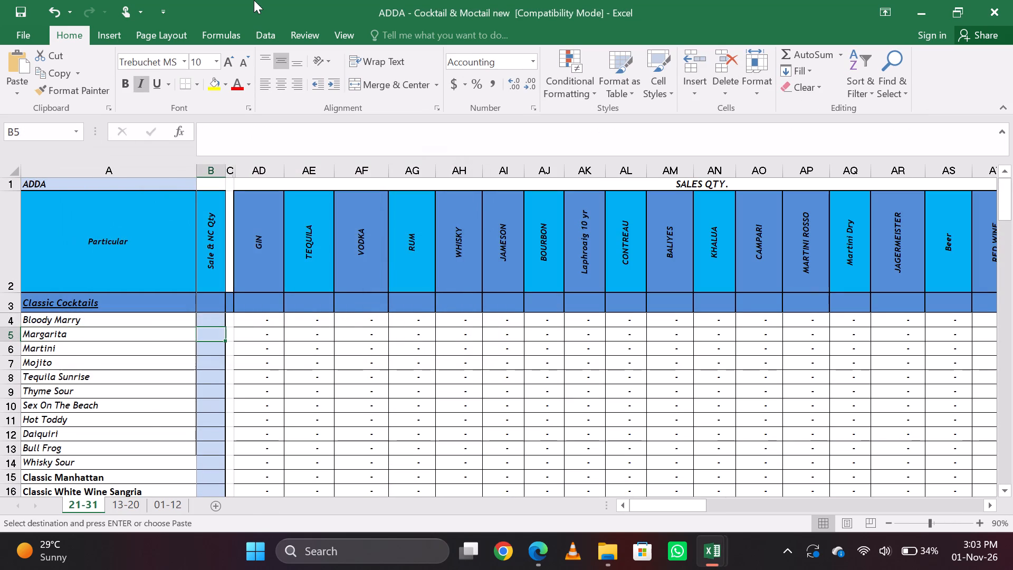
pyautogui.press('9')
pyautogui.press('Return')
pyautogui.press('Down')
pyautogui.press('Up')
pyautogui.press('Up')
# Find the sales report's Tequilla Sunrise item using the shortened term Tequil and enter its quantity of 4 for Tequila Sunrise in the 21-31 cocktail sheet.
pyautogui.hotkey('alt', 'Tab')
pyautogui.press('Down')
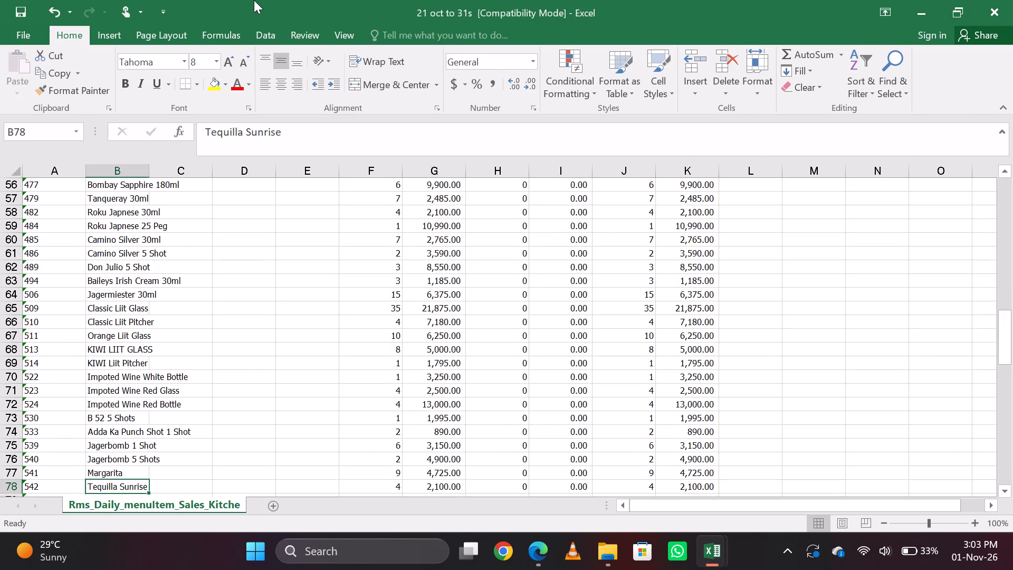
pyautogui.hotkey('ctrl', 'c')
pyautogui.hotkey('alt', 'Tab')
pyautogui.hotkey('ctrl', 'f')
pyautogui.hotkey('ctrl', 'v')
pyautogui.press('Return')
pyautogui.press('Escape')
pyautogui.press('Right')
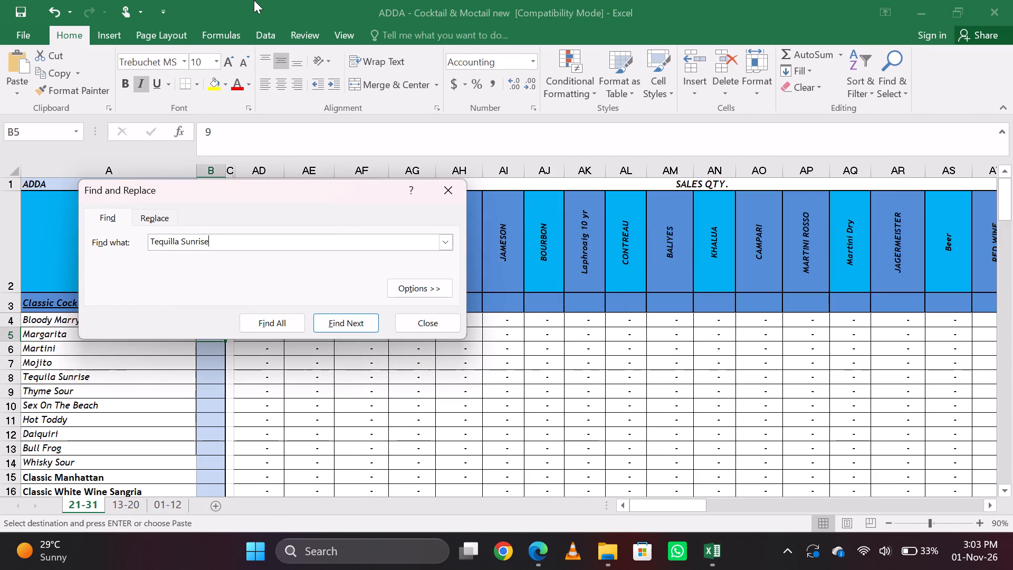
pyautogui.press('BackSpace')
pyautogui.press('BackSpace')
pyautogui.press('BackSpace')
pyautogui.press('BackSpace')
pyautogui.press('BackSpace')
pyautogui.press('BackSpace')
pyautogui.press('BackSpace')
pyautogui.press('BackSpace')
pyautogui.press('Return')
pyautogui.press('Return')
pyautogui.press('BackSpace')
pyautogui.press('BackSpace')
pyautogui.press('Return')
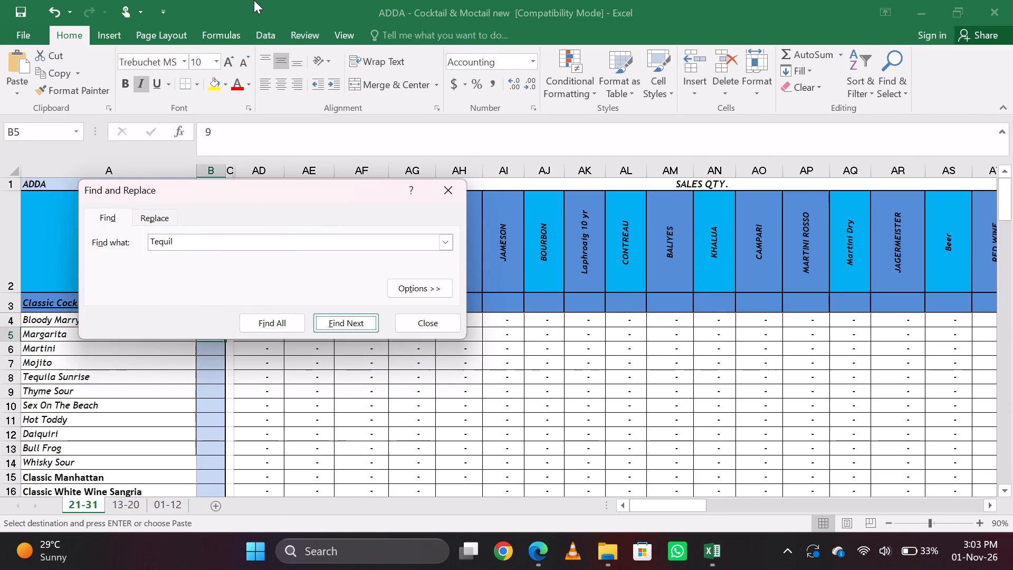
pyautogui.press('Return')
pyautogui.press('Return')
pyautogui.press('Escape')
pyautogui.press('Right')
pyautogui.hotkey('alt', 'Tab')
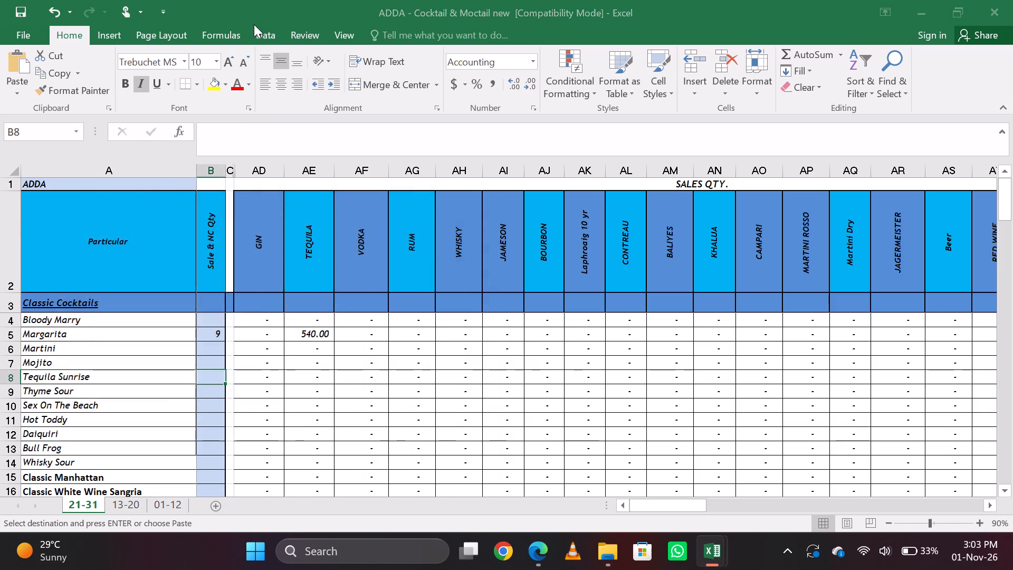
pyautogui.hotkey('alt', 'Tab')
pyautogui.press('4')
pyautogui.press('Right')
pyautogui.press('Left')
# Enter the sales report's Bloody Marry quantity of 11 for Bloody Marry in the 21-31 cocktail sheet.
pyautogui.hotkey('alt', 'Tab')
pyautogui.press('Down')
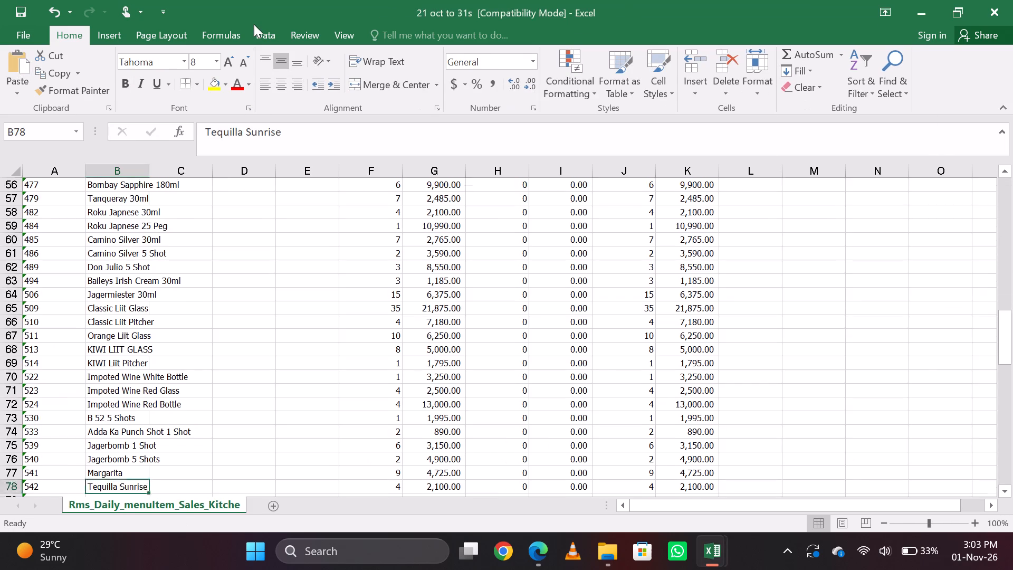
pyautogui.hotkey('ctrl', 'c')
pyautogui.hotkey('alt', 'Tab')
pyautogui.hotkey('ctrl', 'f')
pyautogui.hotkey('ctrl', 'v')
pyautogui.press('Return')
pyautogui.press('Escape')
pyautogui.press('Right')
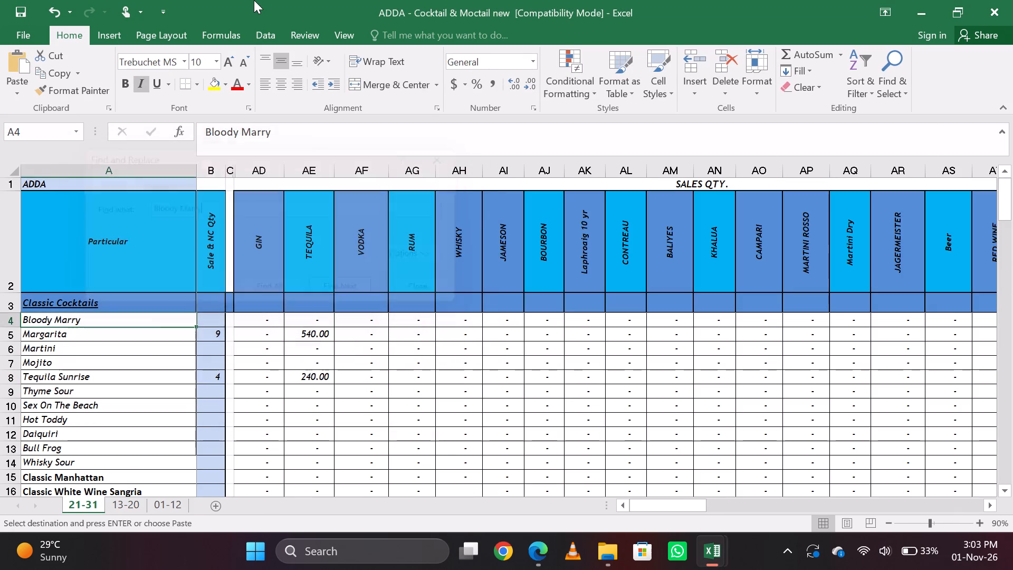
pyautogui.write('11')
pyautogui.press('Right')
pyautogui.press('Left')
# Enter the sales report's Mojito quantity of 13 for Mojito in the 21-31 cocktail sheet.
pyautogui.hotkey('alt', 'Tab')
pyautogui.press('Down')
pyautogui.hotkey('ctrl', 'c')
pyautogui.hotkey('alt', 'Tab')
pyautogui.hotkey('ctrl', 'f')
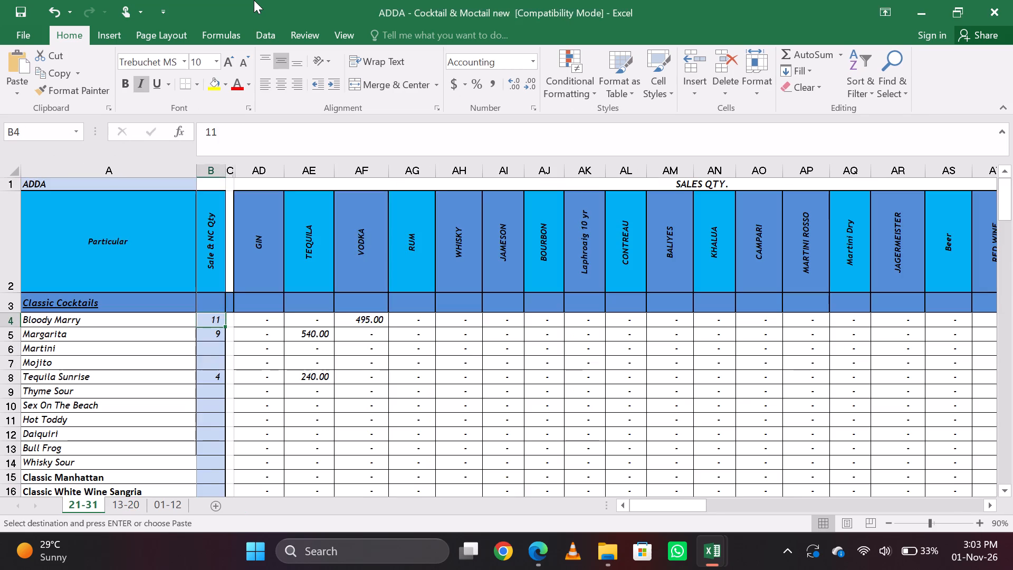
pyautogui.hotkey('ctrl', 'v')
pyautogui.press('Return')
pyautogui.press('Escape')
pyautogui.press('Right')
pyautogui.write('13')
pyautogui.press('Right')
pyautogui.press('Left')
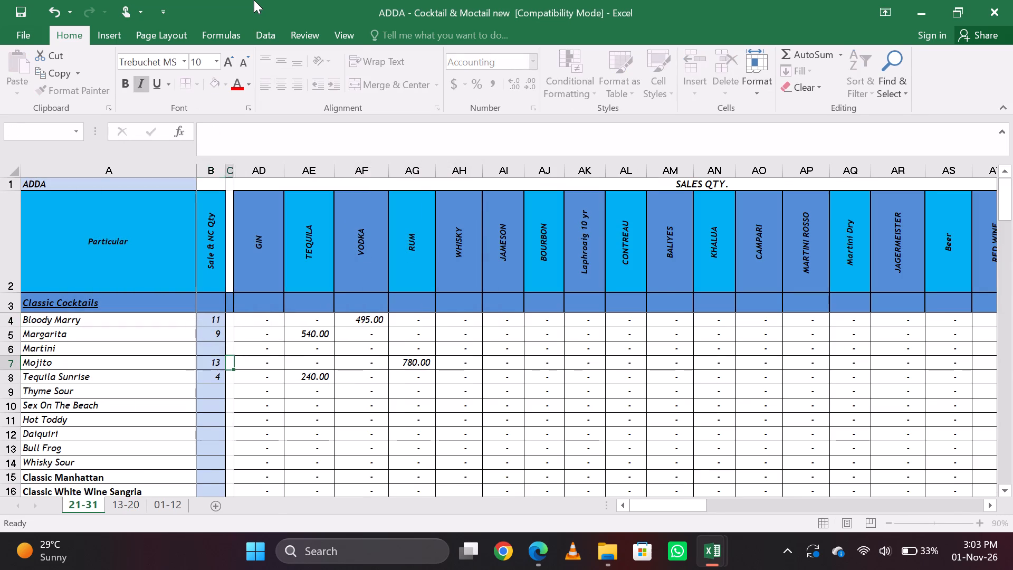
# Enter the sales report's Bull Frog quantity of 4 for Bull Frog in the 21-31 cocktail sheet.
pyautogui.hotkey('alt', 'Tab')
pyautogui.press('Down')
pyautogui.hotkey('ctrl', 'c')
pyautogui.hotkey('alt', 'Tab')
pyautogui.hotkey('ctrl', 'f')
pyautogui.hotkey('ctrl', 'v')
pyautogui.press('Return')
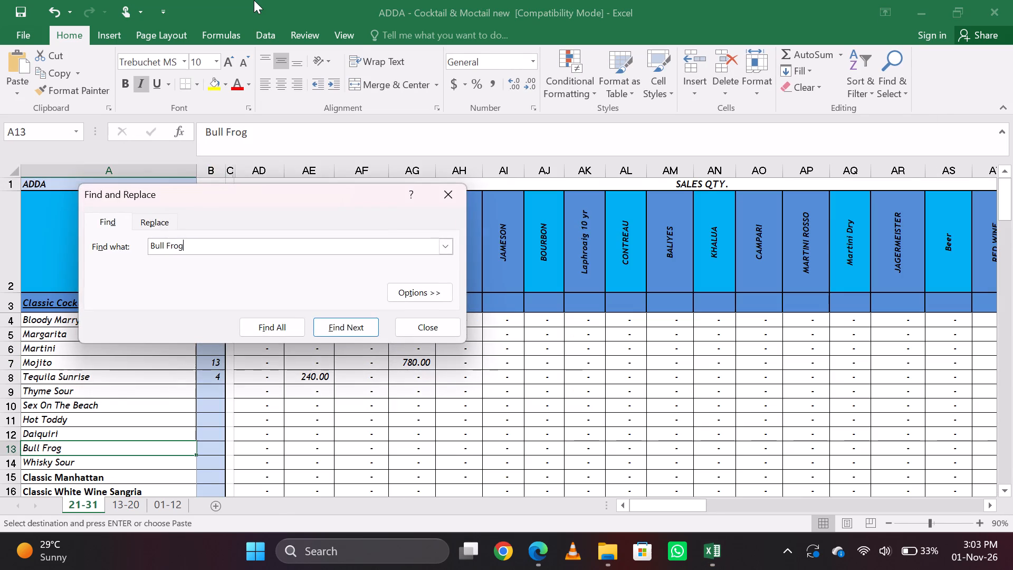
pyautogui.press('Escape')
pyautogui.press('Right')
pyautogui.press('4')
pyautogui.press('Right')
pyautogui.press('Left')
# Enter the sales report's Sex On The Beach quantity of 31 in the classic Sex On The Beach row of the 21-31 cocktail sheet.
pyautogui.hotkey('alt', 'Tab')
pyautogui.press('Down')
pyautogui.hotkey('ctrl', 'c')
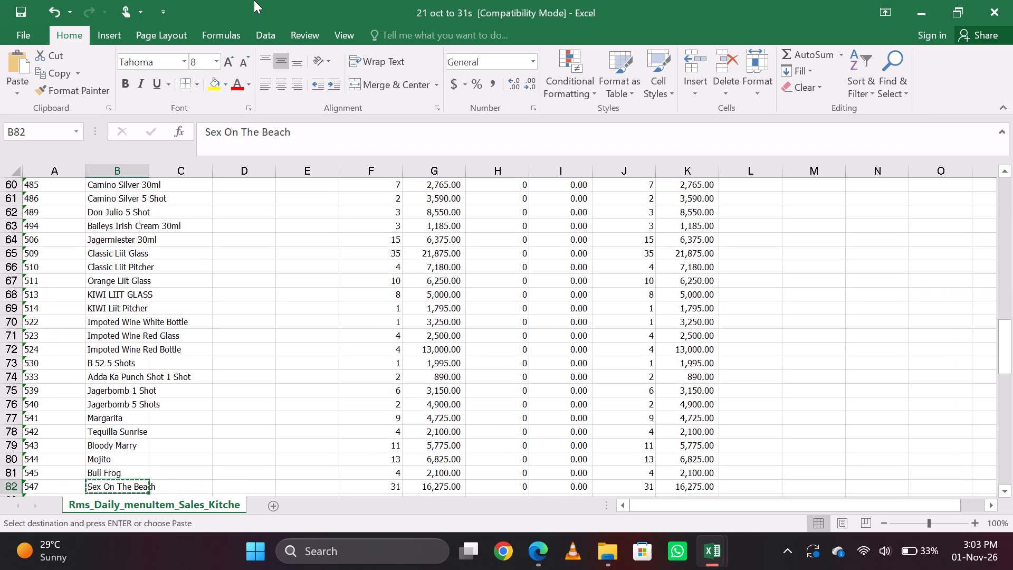
pyautogui.hotkey('alt', 'Tab')
pyautogui.hotkey('ctrl', 'f')
pyautogui.hotkey('ctrl', 'v')
pyautogui.press('Return')
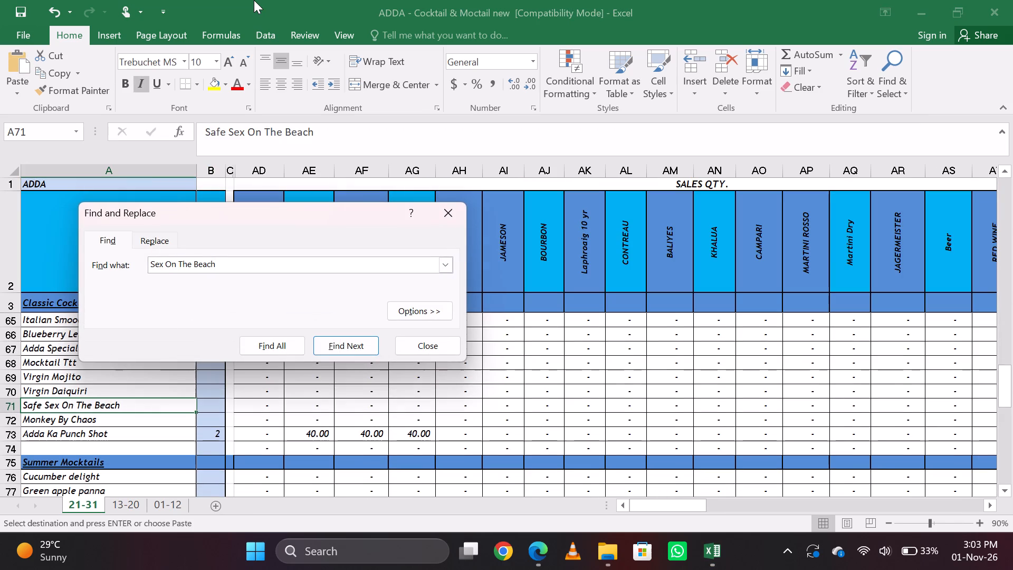
pyautogui.press('Return')
pyautogui.press('Escape')
pyautogui.press('Right')
pyautogui.hotkey('alt', 'Tab')
pyautogui.hotkey('alt', 'Tab')
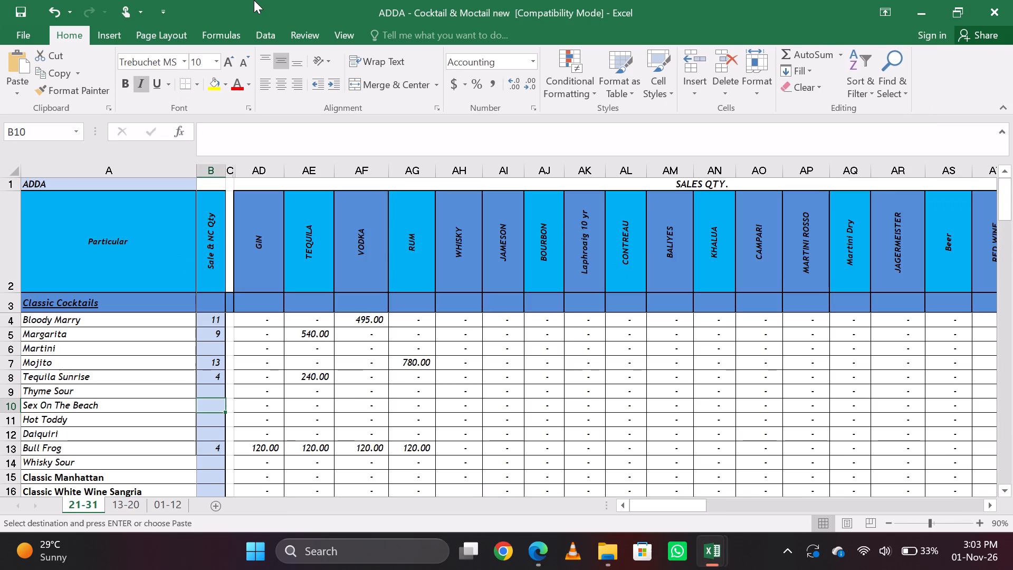
pyautogui.write('31')
pyautogui.press('Right')
pyautogui.press('Left')
# Enter the sales report's Whisky Sour quantity of 2 for Whisky Sour in the 21-31 cocktail sheet.
pyautogui.hotkey('alt', 'Tab')
pyautogui.press('Down')
pyautogui.hotkey('ctrl', 'c')
pyautogui.hotkey('alt', 'Tab')
pyautogui.hotkey('ctrl', 'v')
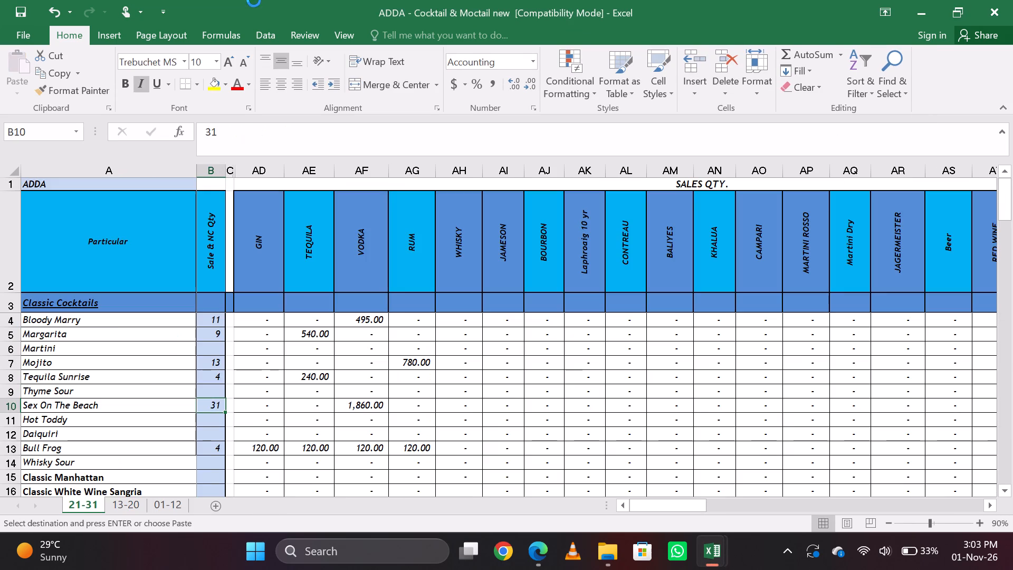
pyautogui.hotkey('ctrl', 'z')
pyautogui.hotkey('alt', 'Tab')
pyautogui.press('Right')
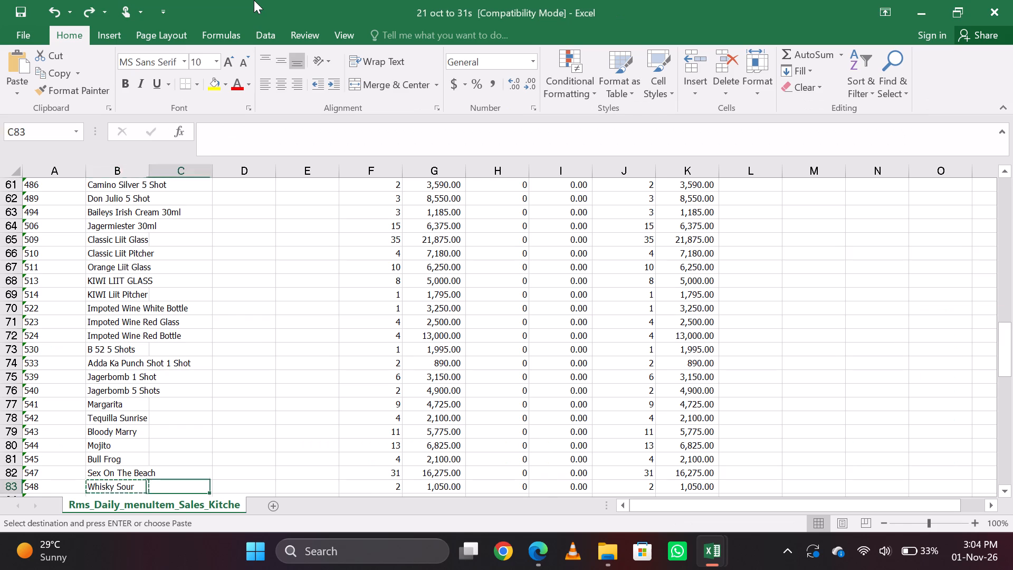
pyautogui.press('Left')
pyautogui.hotkey('alt', 'Tab')
pyautogui.hotkey('ctrl', 'f')
pyautogui.hotkey('ctrl', 'v')
pyautogui.press('Return')
pyautogui.press('Escape')
pyautogui.press('Right')
pyautogui.press('1')
pyautogui.press('Right')
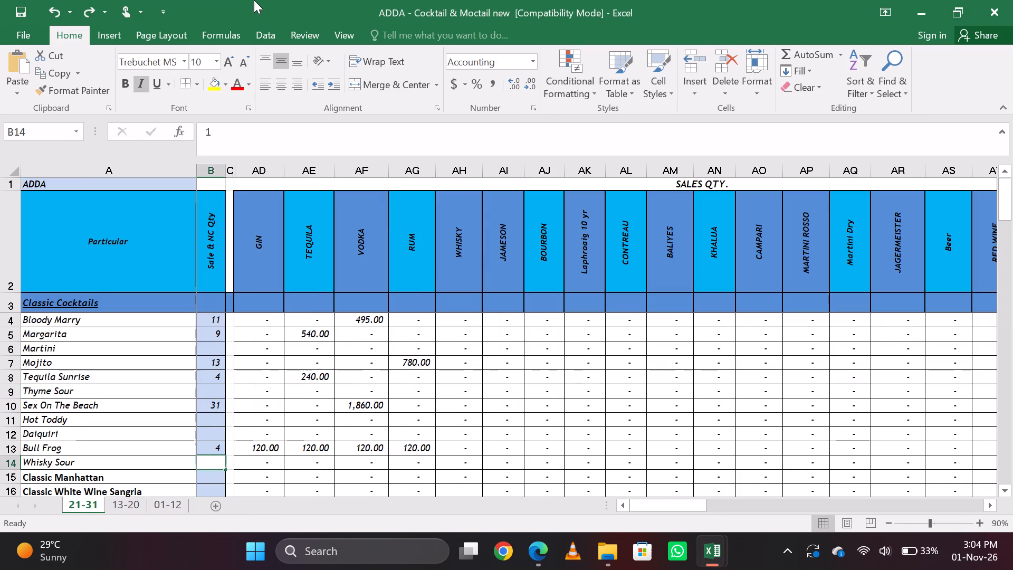
pyautogui.press('Left')
pyautogui.press('2')
pyautogui.press('Right')
pyautogui.press('Left')
# Enter the sales report's Punchless Colada quantity of 7 for Punchless Colada in the 21-31 cocktail sheet.
pyautogui.hotkey('alt', 'Tab')
pyautogui.press('Down')
pyautogui.hotkey('ctrl', 'c')
pyautogui.hotkey('alt', 'Tab')
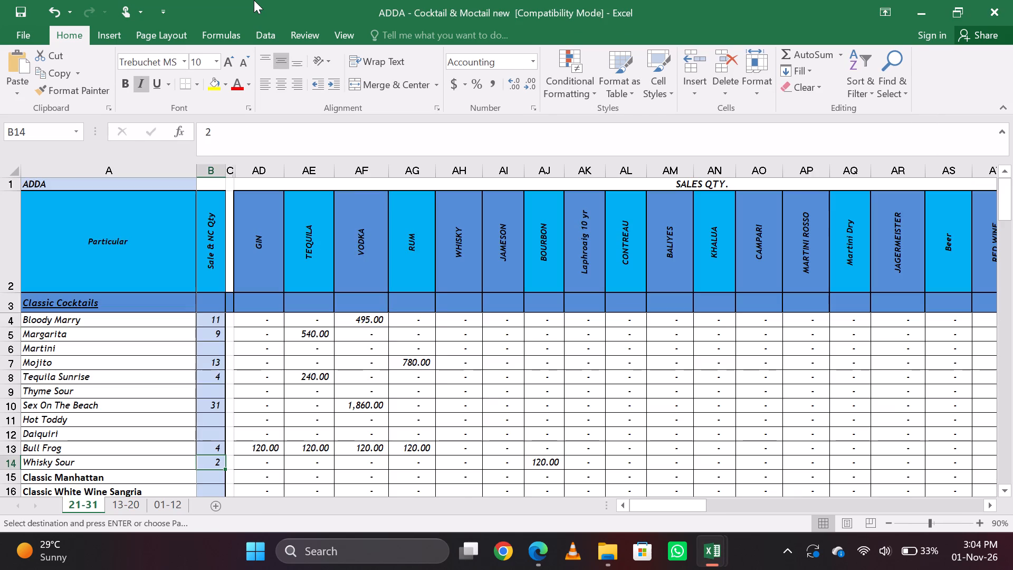
pyautogui.hotkey('ctrl', 'f')
pyautogui.hotkey('ctrl', 'v')
pyautogui.press('Return')
pyautogui.press('Escape')
pyautogui.press('Right')
pyautogui.press('7')
pyautogui.press('Right')
pyautogui.press('Left')
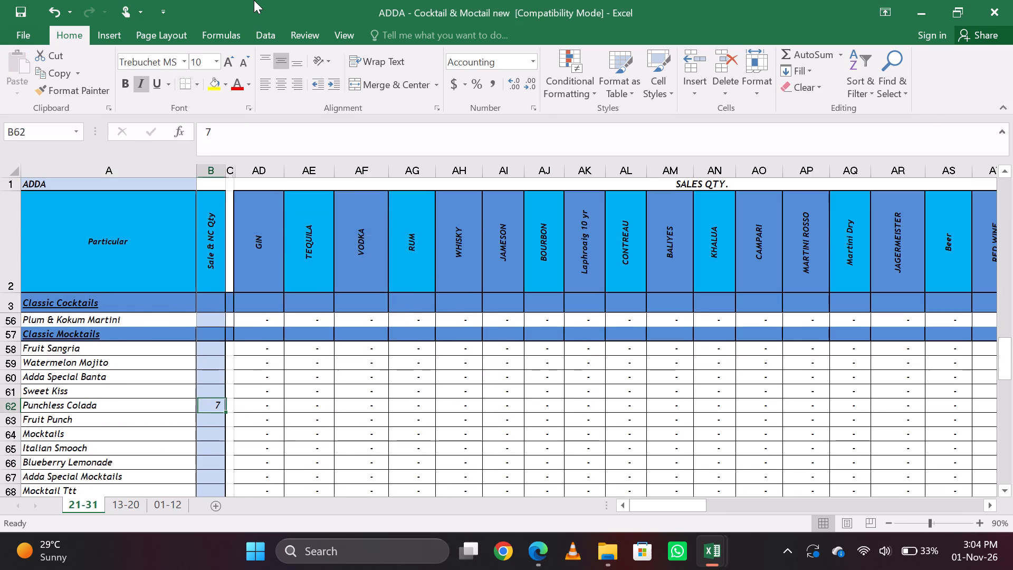
# Enter the sales report's Virgin Mojito quantity of 68 for Virgin Mojito in the 21-31 cocktail sheet.
pyautogui.hotkey('alt', 'Tab')
pyautogui.press('Down')
pyautogui.hotkey('ctrl', 'c')
pyautogui.hotkey('alt', 'Tab')
pyautogui.hotkey('ctrl', 'f')
pyautogui.hotkey('ctrl', 'v')
pyautogui.press('Return')
pyautogui.press('Escape')
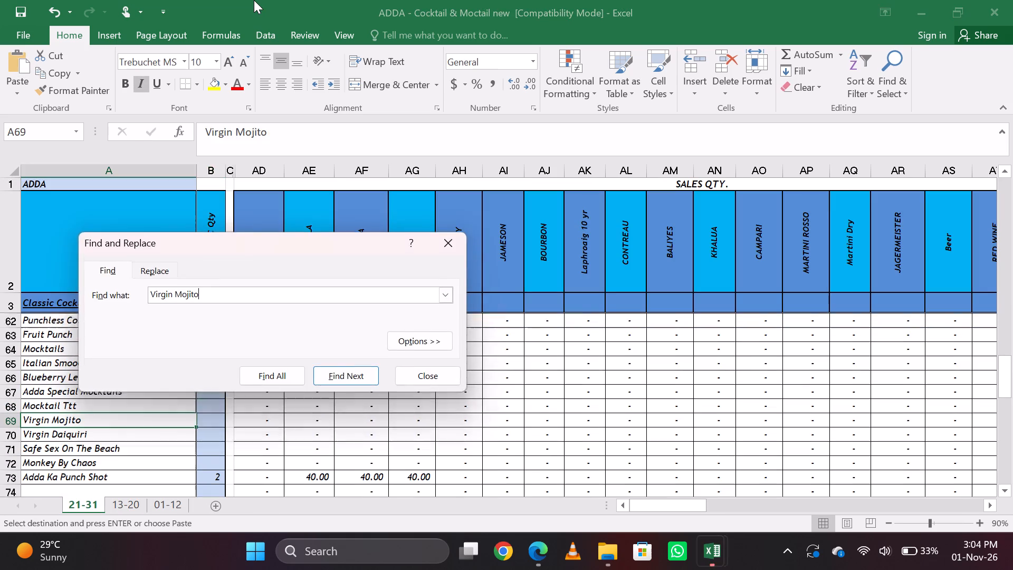
pyautogui.press('Right')
pyautogui.press('6')
pyautogui.press('Right')
pyautogui.press('Left')
pyautogui.hotkey('alt', 'Tab')
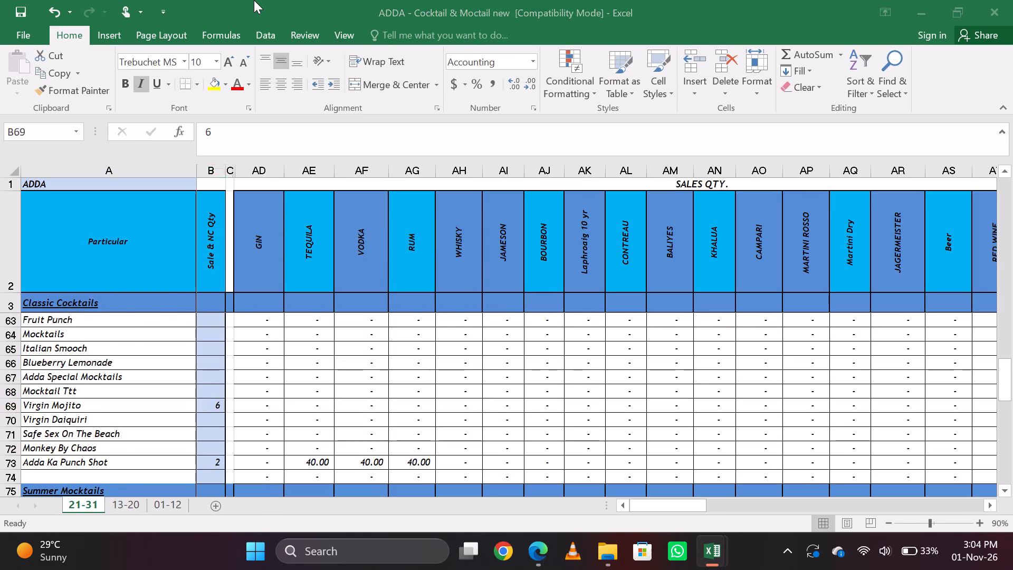
pyautogui.press('Down')
pyautogui.hotkey('alt', 'Tab')
pyautogui.write('68')
pyautogui.press('Return')
pyautogui.press('Up')
# Enter the sales report's Virgin Daiquiri quantity of 6 for Virgin Daiquiri in the 21-31 cocktail sheet.
pyautogui.hotkey('alt', 'Tab')
pyautogui.press('Down')
pyautogui.hotkey('ctrl', 'c')
pyautogui.hotkey('alt', 'Tab')
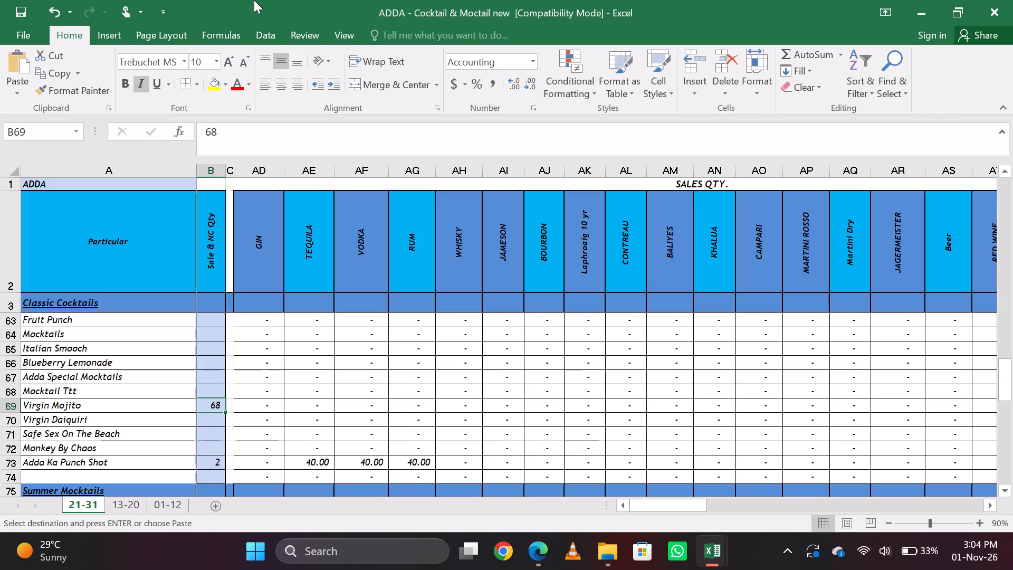
pyautogui.hotkey('ctrl', 'f')
pyautogui.hotkey('ctrl', 'v')
pyautogui.press('Return')
pyautogui.press('Escape')
pyautogui.press('Right')
pyautogui.press('6')
pyautogui.press('Right')
pyautogui.press('Left')
# Enter the sales report's Italian Smooch quantity of 8 for Italian Smooch in the 21-31 cocktail sheet.
pyautogui.hotkey('alt', 'Tab')
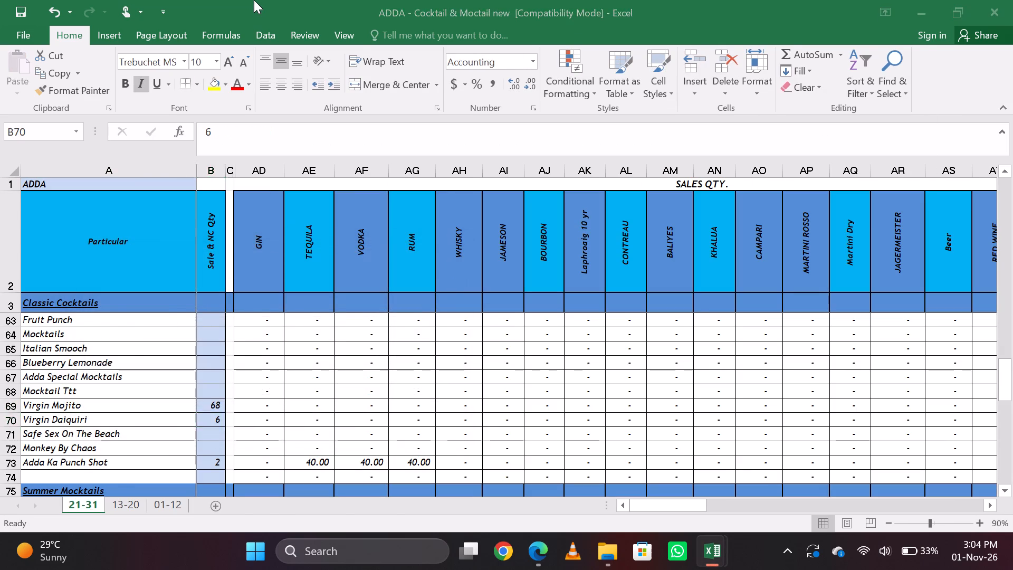
pyautogui.press('Down')
pyautogui.hotkey('ctrl', 'c')
pyautogui.hotkey('alt', 'Tab')
pyautogui.hotkey('alt', 'Tab')
pyautogui.press('Down')
pyautogui.hotkey('ctrl', 'c')
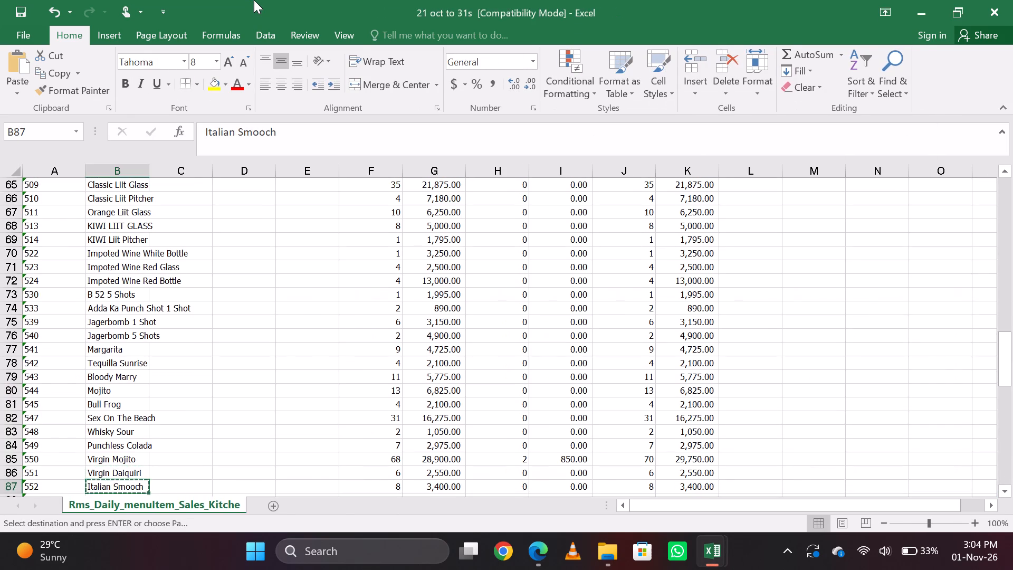
pyautogui.hotkey('alt', 'Tab')
pyautogui.hotkey('ctrl', 'f')
pyautogui.hotkey('ctrl', 'v')
pyautogui.press('Return')
pyautogui.press('Right')
pyautogui.press('Escape')
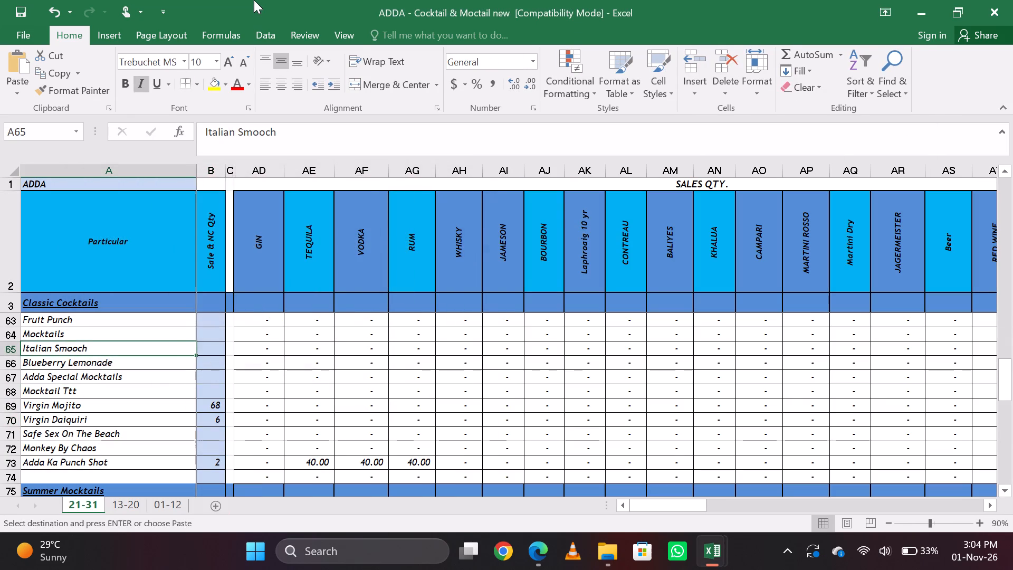
pyautogui.press('Right')
pyautogui.press('8')
pyautogui.press('Right')
pyautogui.press('Left')
# Enter the sales report's Fruit Punch quantity of 32 for Fruit Punch in the 21-31 cocktail sheet.
pyautogui.hotkey('alt', 'Tab')
pyautogui.press('Down')
pyautogui.hotkey('ctrl', 'c')
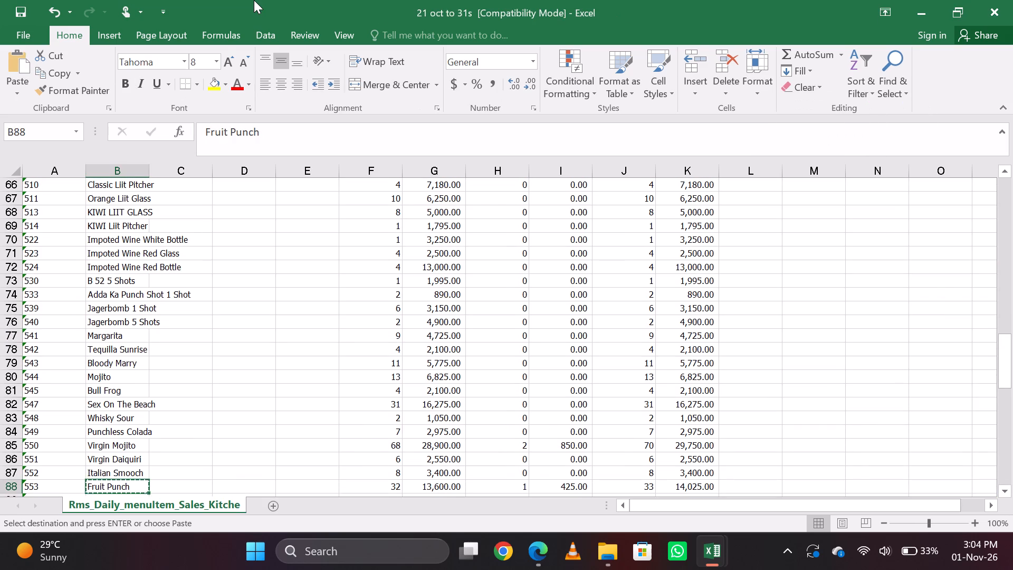
pyautogui.hotkey('alt', 'Tab')
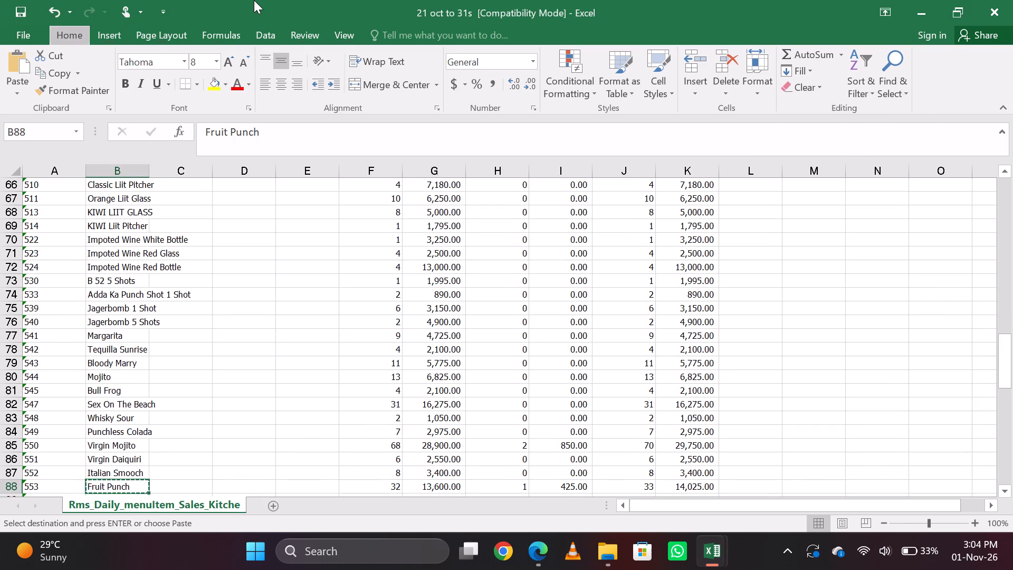
pyautogui.hotkey('ctrl', 'f')
pyautogui.hotkey('ctrl', 'v')
pyautogui.hotkey('ctrl', 'space')
pyautogui.press('Return')
pyautogui.press('Escape')
pyautogui.press('BackSpace')
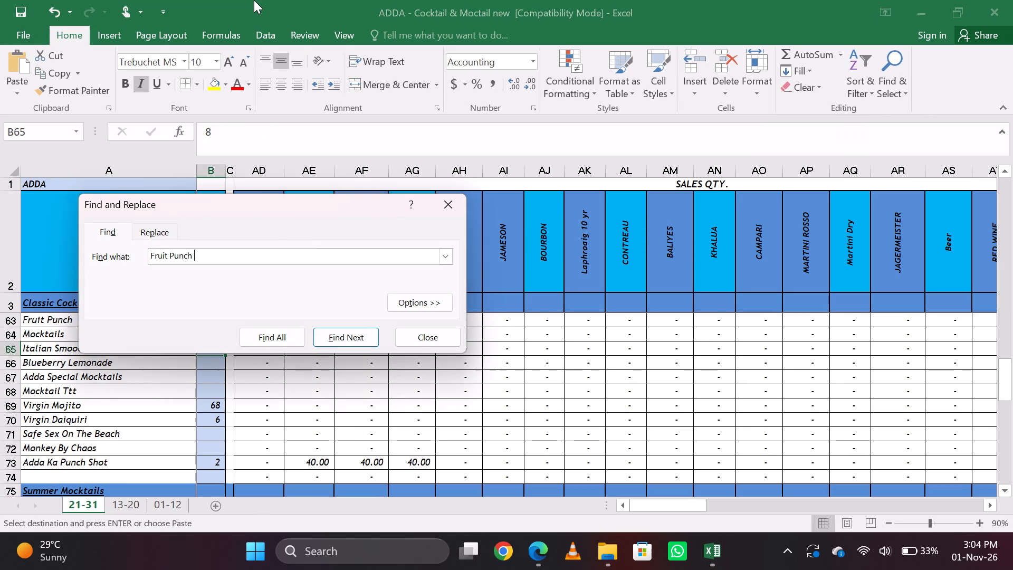
pyautogui.press('Return')
pyautogui.press('Escape')
pyautogui.press('Right')
pyautogui.write('32')
pyautogui.press('Right')
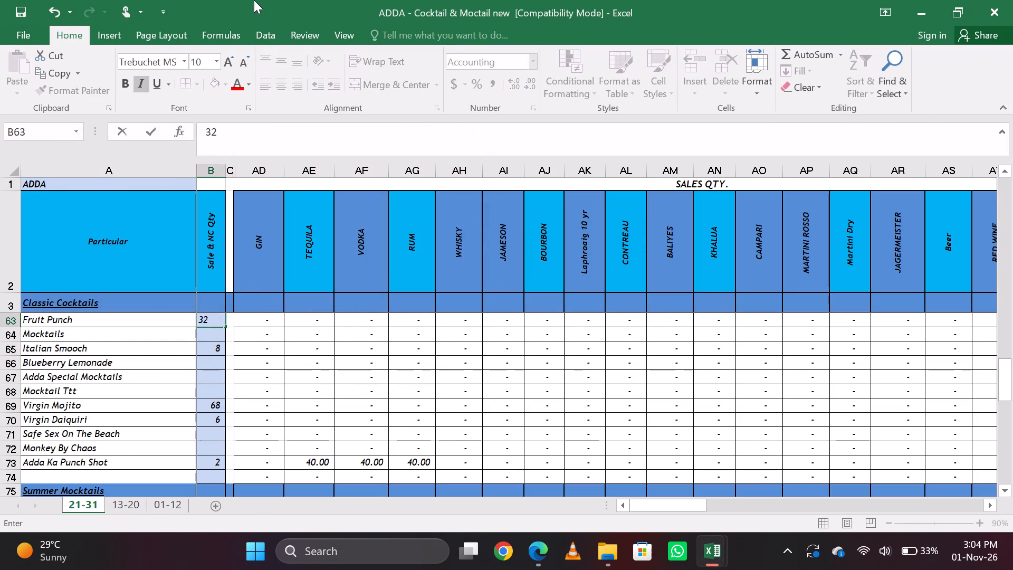
pyautogui.press('Left')
# Enter the sales report's Adda Banta quantity of 21 for Adda Special Banta in the 21-31 cocktail sheet.
pyautogui.hotkey('alt', 'Tab')
pyautogui.press('Down')
pyautogui.hotkey('ctrl', 'c')
pyautogui.press('Down')
pyautogui.hotkey('ctrl', 'c')
pyautogui.hotkey('alt', 'Tab')
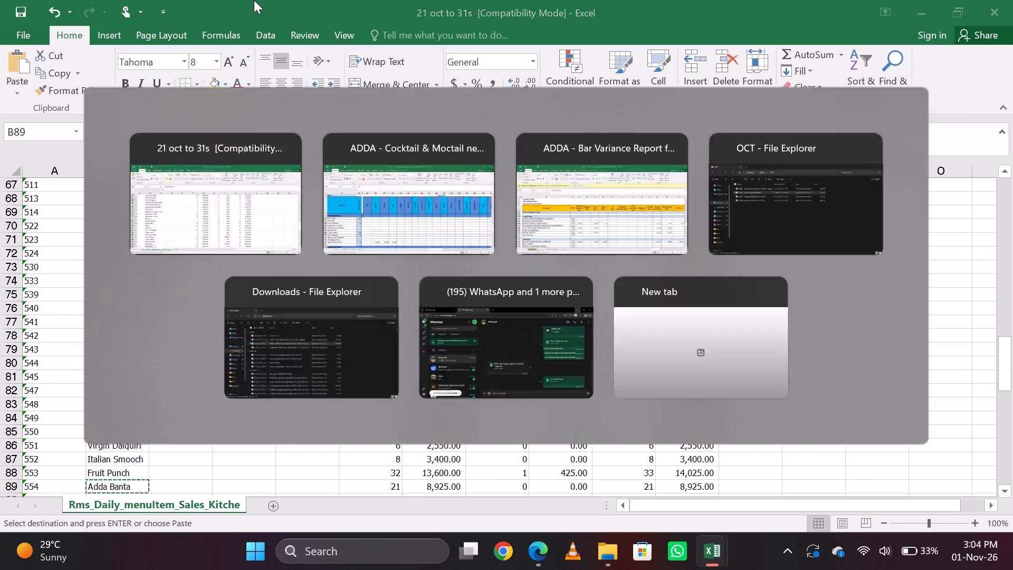
pyautogui.hotkey('ctrl', 'f')
pyautogui.hotkey('ctrl', 'v')
pyautogui.press('Return')
pyautogui.press('Escape')
pyautogui.press('Right')
pyautogui.press('Left')
pyautogui.press('BackSpace')
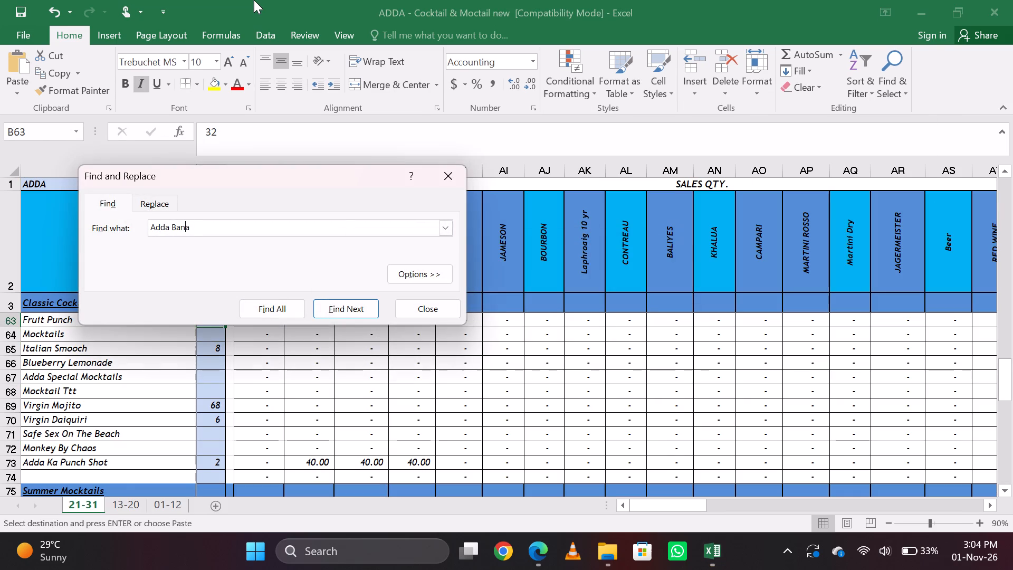
pyautogui.press('BackSpace')
pyautogui.press('BackSpace')
pyautogui.press('BackSpace')
pyautogui.press('pagedown')
pyautogui.press('Right')
pyautogui.press('BackSpace')
pyautogui.press('BackSpace')
pyautogui.press('Return')
pyautogui.press('Return')
pyautogui.press('Return')
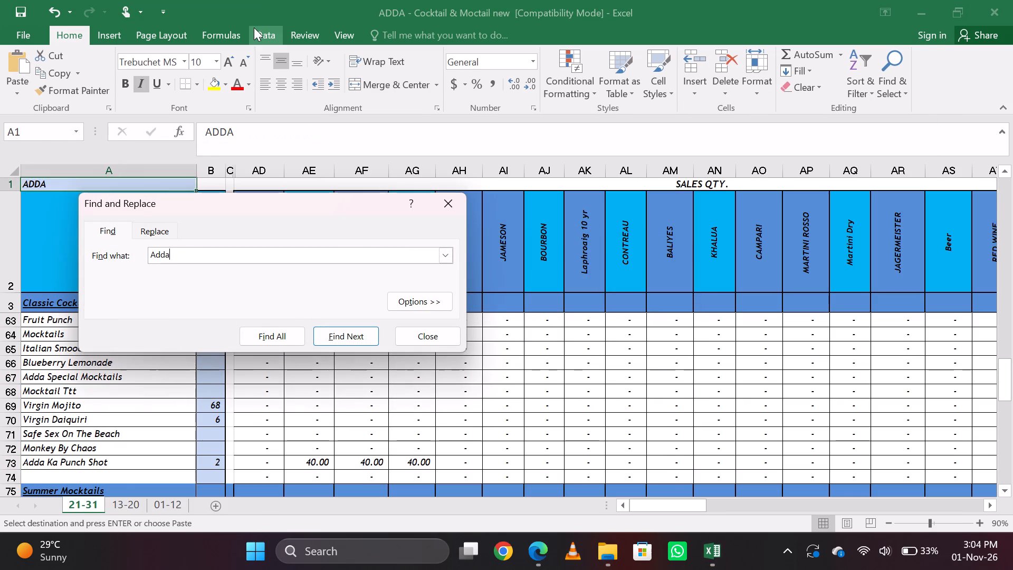
pyautogui.press('Return')
pyautogui.press('Escape')
pyautogui.press('Right')
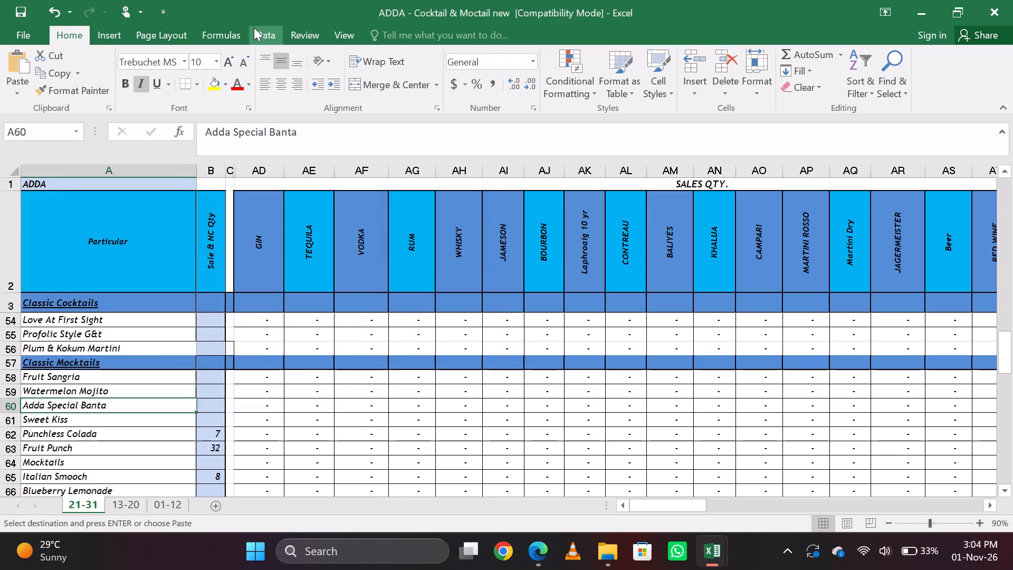
pyautogui.hotkey('alt', 'Tab')
pyautogui.hotkey('alt', 'Tab')
pyautogui.write('21')
pyautogui.press('Right')
# Enter the sales report's Adda Special Mocktails quantity of 5 for Adda Special Mocktails in the 21-31 cocktail sheet.
pyautogui.hotkey('alt', 'Tab')
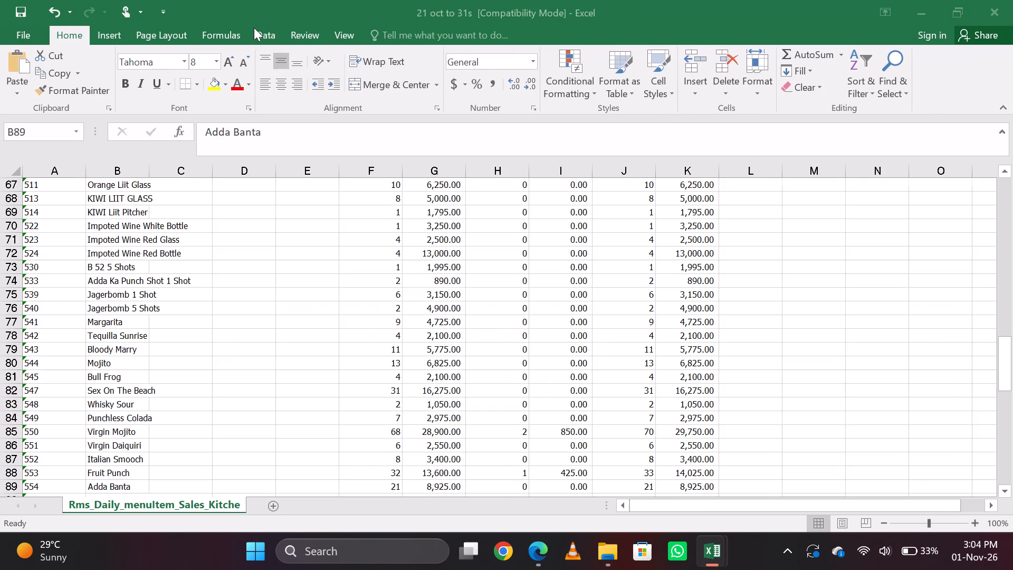
pyautogui.press('Down')
pyautogui.hotkey('ctrl', 'c')
pyautogui.hotkey('alt', 'Tab')
pyautogui.hotkey('ctrl', 'f')
pyautogui.hotkey('ctrl', 'v')
pyautogui.press('Return')
pyautogui.press('Escape')
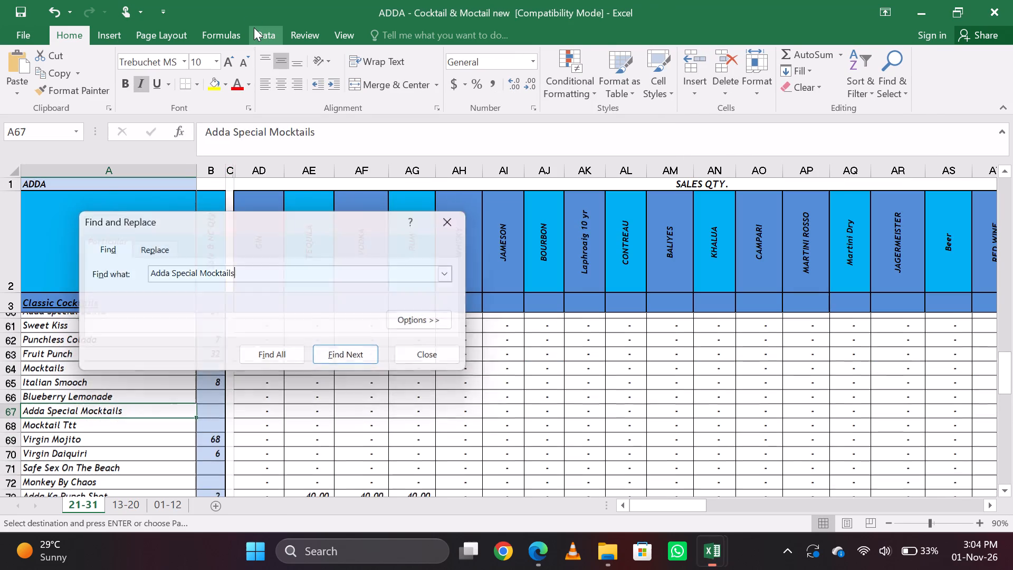
pyautogui.press('Right')
pyautogui.press('5')
pyautogui.press('Right')
pyautogui.press('Left')
# Enter the sales report's Safe Sex On The Beach quantity of 29 for that mocktail in the 21-31 cocktail sheet.
pyautogui.hotkey('alt', 'Tab')
pyautogui.press('Down')
pyautogui.hotkey('ctrl', 'c')
pyautogui.hotkey('alt', 'Tab')
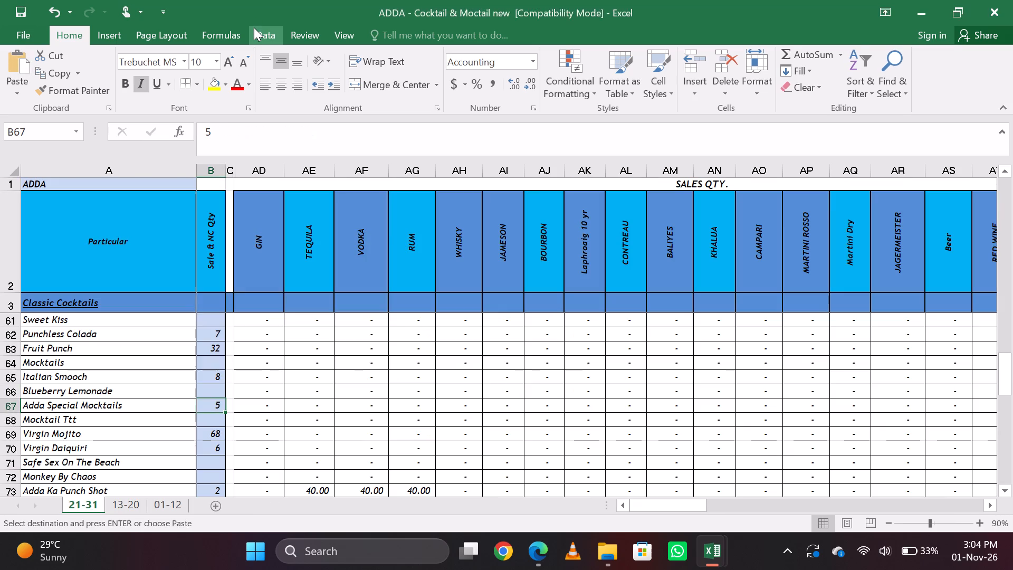
pyautogui.hotkey('ctrl', 'f')
pyautogui.hotkey('ctrl', 'v')
pyautogui.press('Return')
pyautogui.press('Escape')
pyautogui.press('Right')
pyautogui.hotkey('alt', 'Tab')
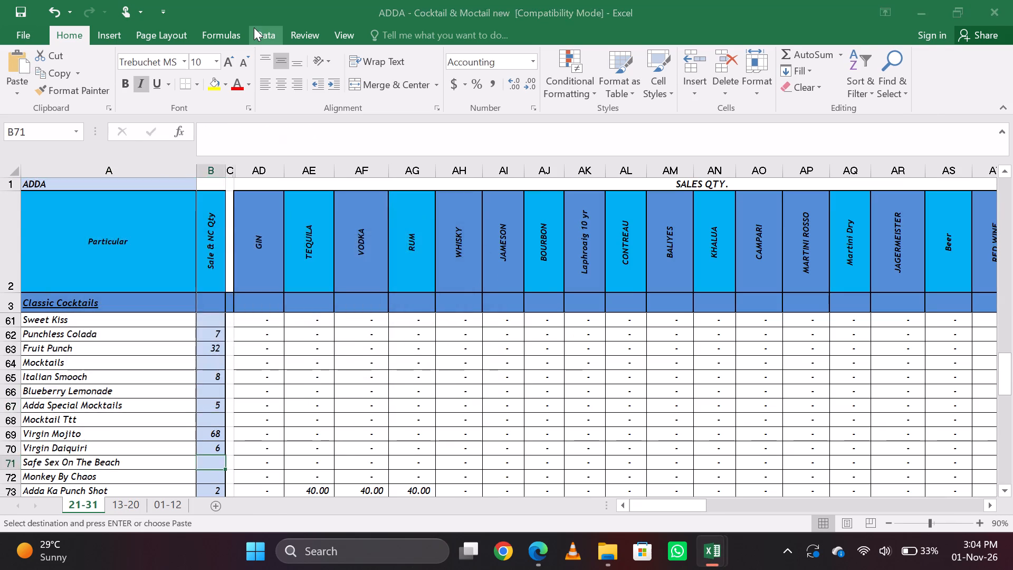
pyautogui.hotkey('alt', 'Tab')
pyautogui.write('28')
pyautogui.press('BackSpace')
pyautogui.press('9')
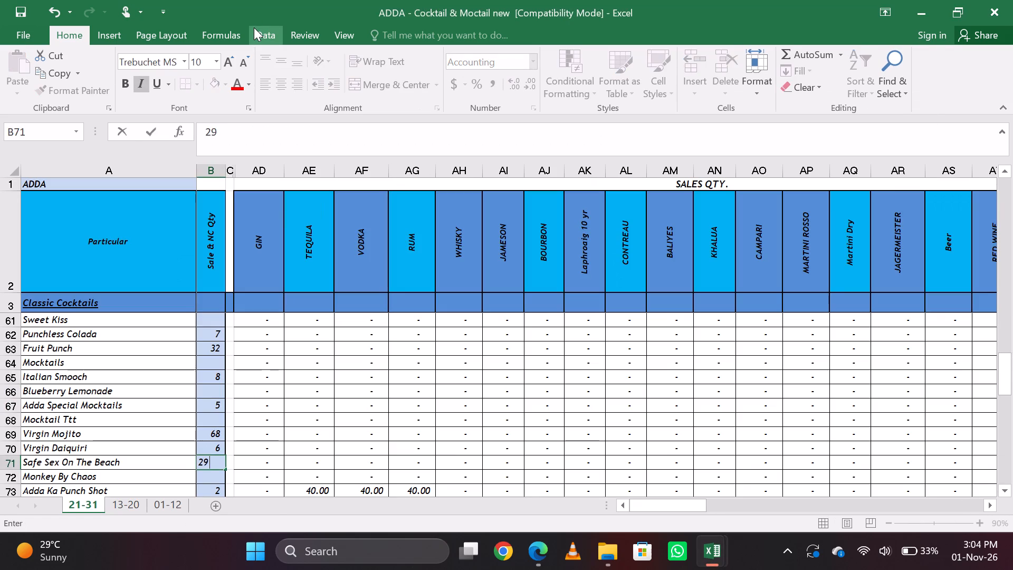
pyautogui.press('Return')
# Delete the shake and cold coffee rows from Vanilla Shake through Hazenut Coffee Shake in the sales report.
pyautogui.hotkey('alt', 'Tab')
pyautogui.press('Down')
pyautogui.hotkey('ctrl', 'c')
pyautogui.press('Down')
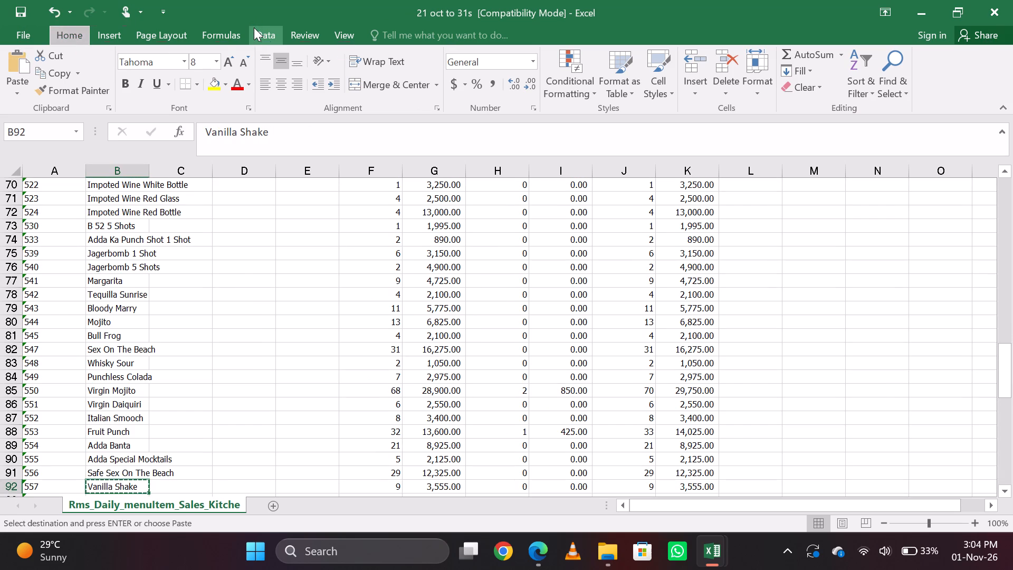
pyautogui.press('Escape')
pyautogui.press('Down')
pyautogui.press('Up')
pyautogui.hotkey('shift', 'space')
pyautogui.hotkey('shift', 'Down')
pyautogui.hotkey('shift', 'Down')
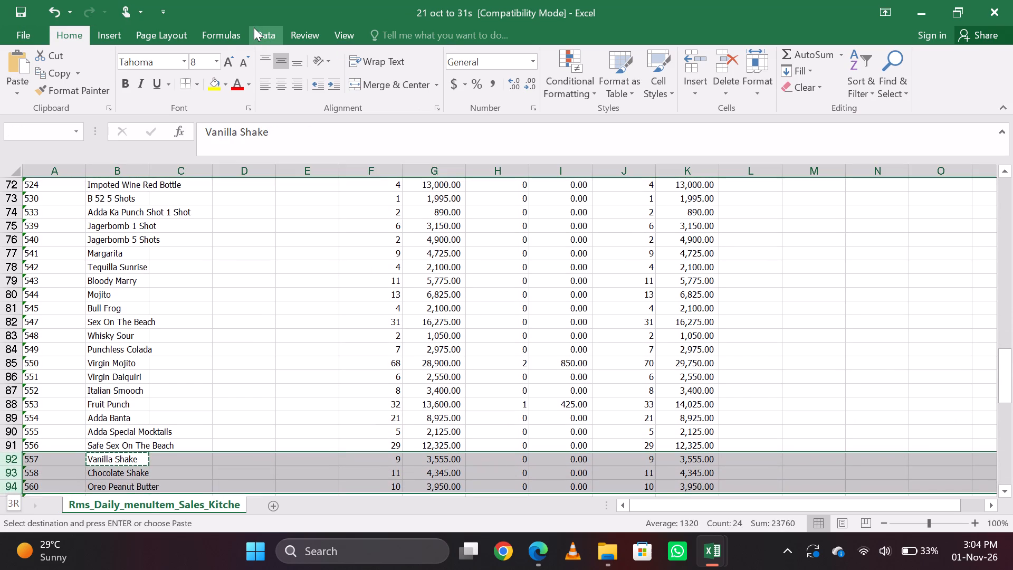
pyautogui.hotkey('shift', 'Down')
pyautogui.hotkey('shift', 'Down')
pyautogui.hotkey('shift', 'Down')
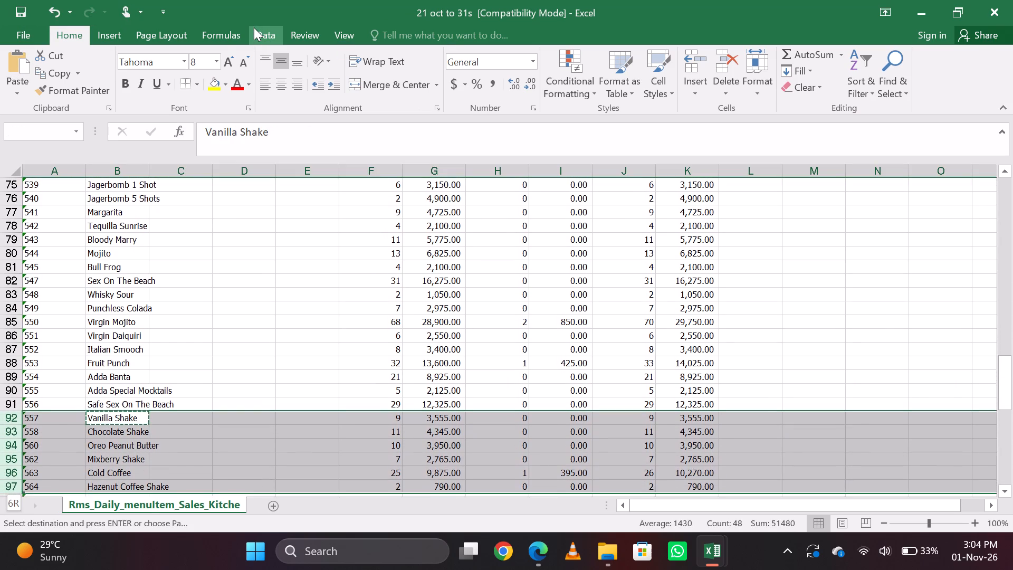
pyautogui.hotkey('shift', 'Down')
pyautogui.hotkey('shift', 'Down')
pyautogui.hotkey('shift', 'Up')
pyautogui.hotkey('shift', 'Up')
pyautogui.hotkey('ctrl', '-')
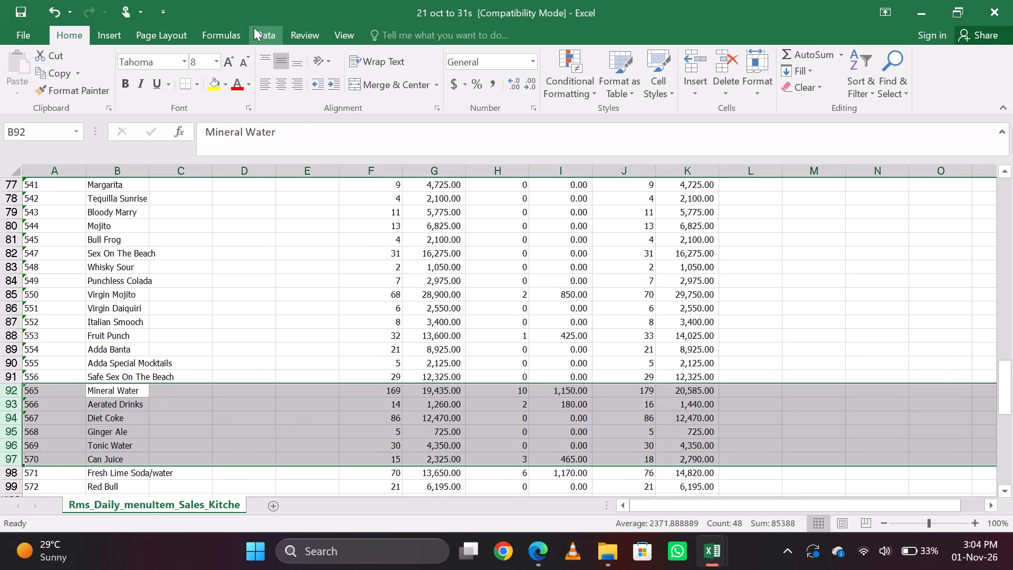
# Enter the sales report's Mineral Water quantity of 169 as Himalaya Water 1 Ltr sales in the bar variance report's 21-31 sheet.
pyautogui.press('Down')
pyautogui.press('Up')
pyautogui.hotkey('ctrl', 'c')
pyautogui.hotkey('alt', 'Tab')
pyautogui.hotkey('alt', 'Tab')
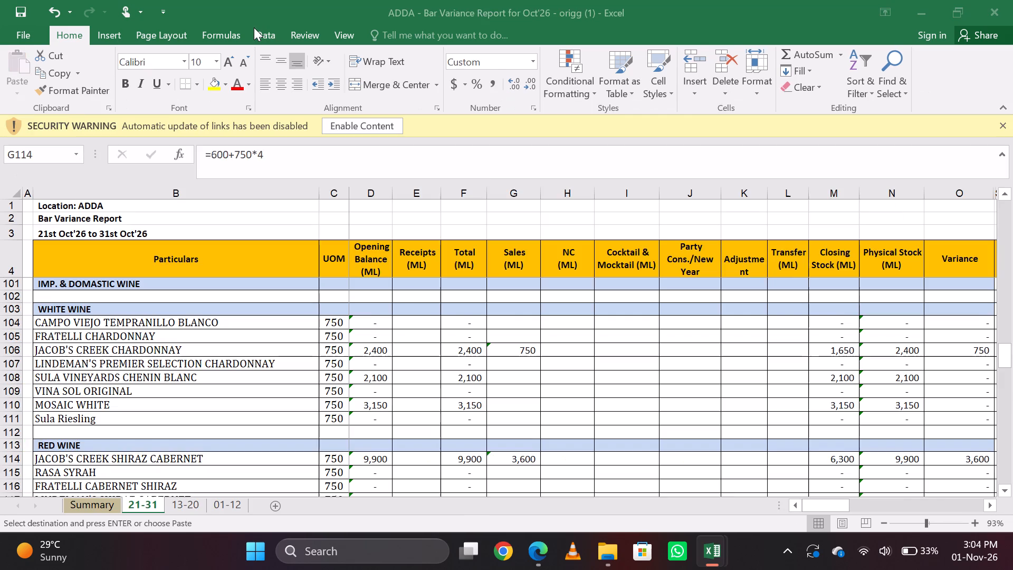
pyautogui.press('Down')
pyautogui.press('pagedown')
pyautogui.press('pagedown')
pyautogui.press('pagedown')
pyautogui.press('pagedown')
pyautogui.press('pageup')
pyautogui.press('pageup')
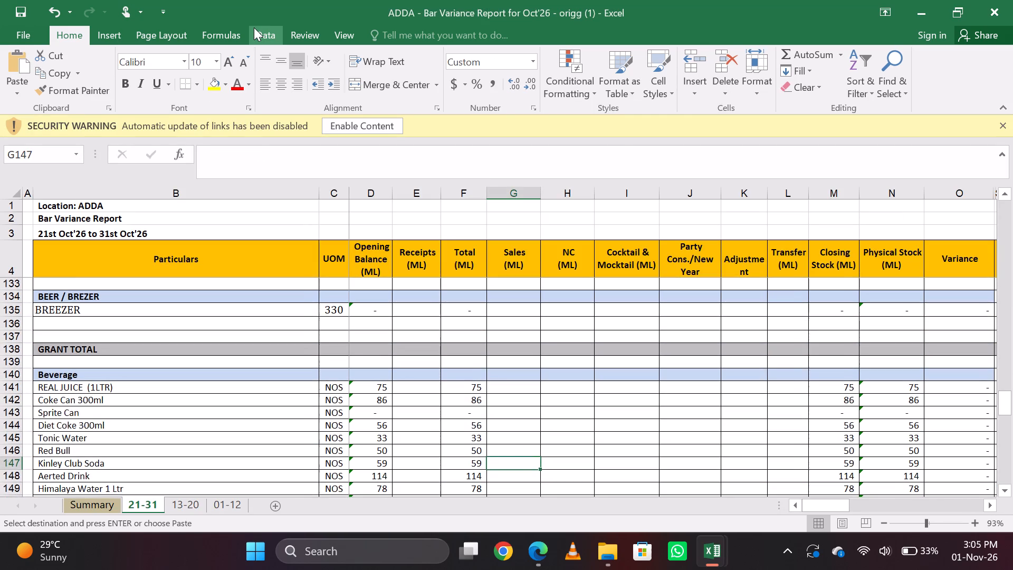
pyautogui.press('Down')
pyautogui.press('Down')
pyautogui.press('Down')
pyautogui.press('Down')
pyautogui.press('Up')
pyautogui.press('Up')
pyautogui.write('169')
pyautogui.press('Return')
pyautogui.press('Up')
# Enter the sales report's Aerated Drinks quantity of 14 as Aerted Drink sales in the bar variance report's 21-31 sheet.
pyautogui.hotkey('alt', 'Tab')
pyautogui.press('Down')
pyautogui.hotkey('ctrl', 'c')
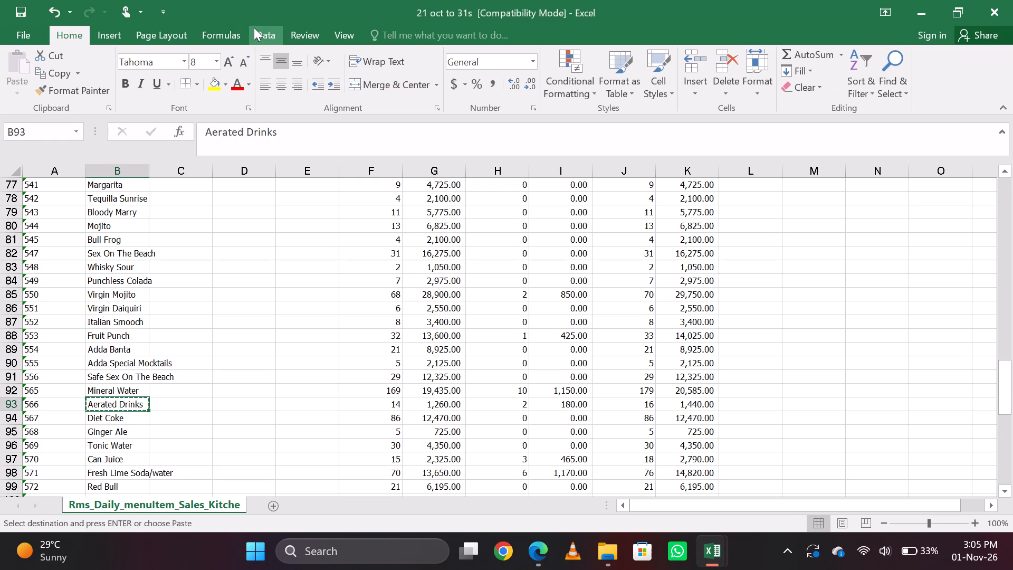
pyautogui.press('Up')
pyautogui.press('Down')
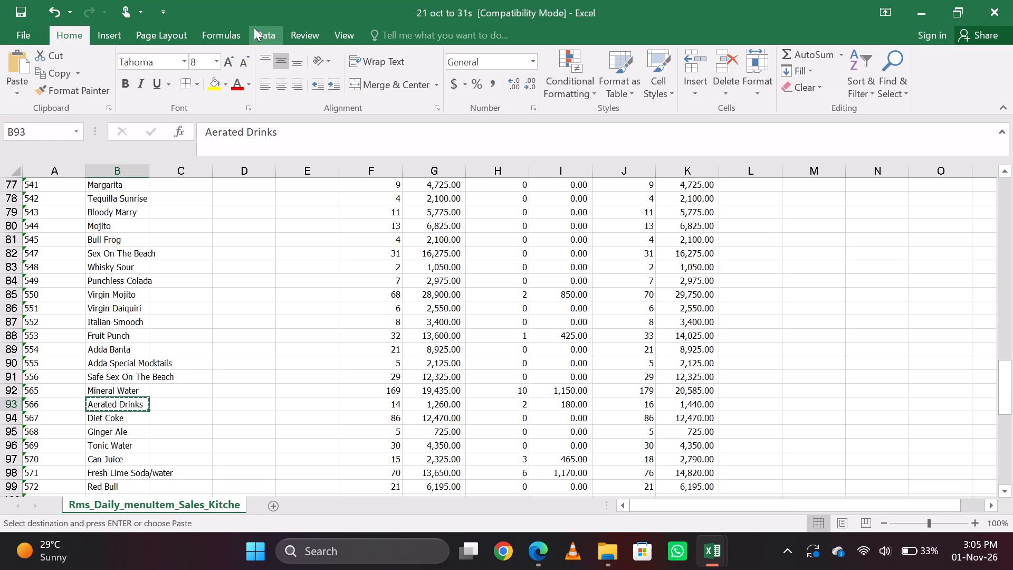
pyautogui.press('Up')
pyautogui.press('Down')
pyautogui.hotkey('alt', 'Tab')
pyautogui.press('Up')
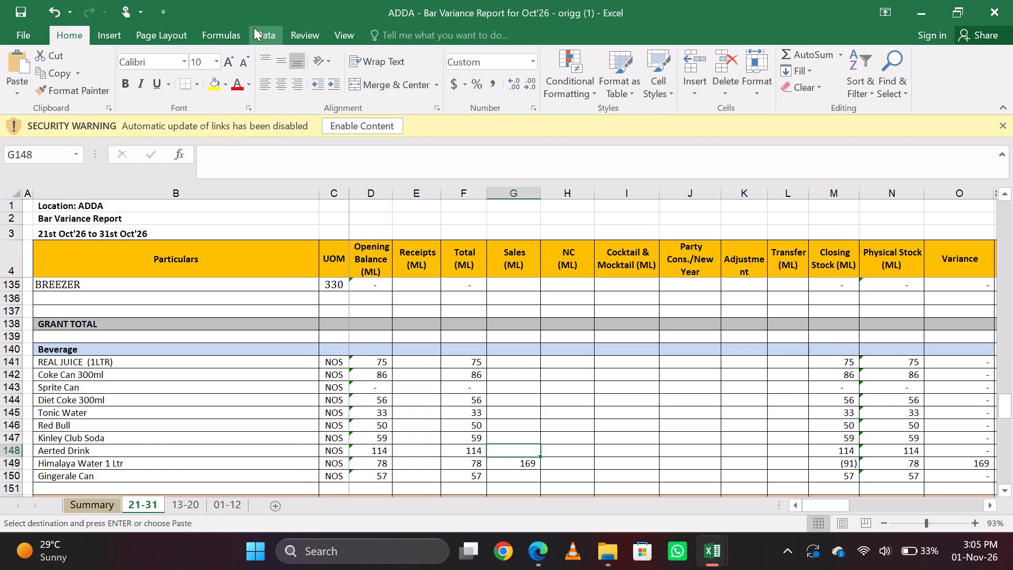
pyautogui.press('Up')
pyautogui.press('Down')
pyautogui.press('Down')
pyautogui.press('Up')
pyautogui.press('Up')
pyautogui.press('Down')
pyautogui.write('14')
pyautogui.press('Right')
pyautogui.press('Left')
# Enter the sales report's Diet Coke quantity of 86 as Diet Coke 300ml sales in the bar variance report's 21-31 sheet.
pyautogui.hotkey('alt', 'Tab')
pyautogui.press('Down')
pyautogui.hotkey('ctrl', 'c')
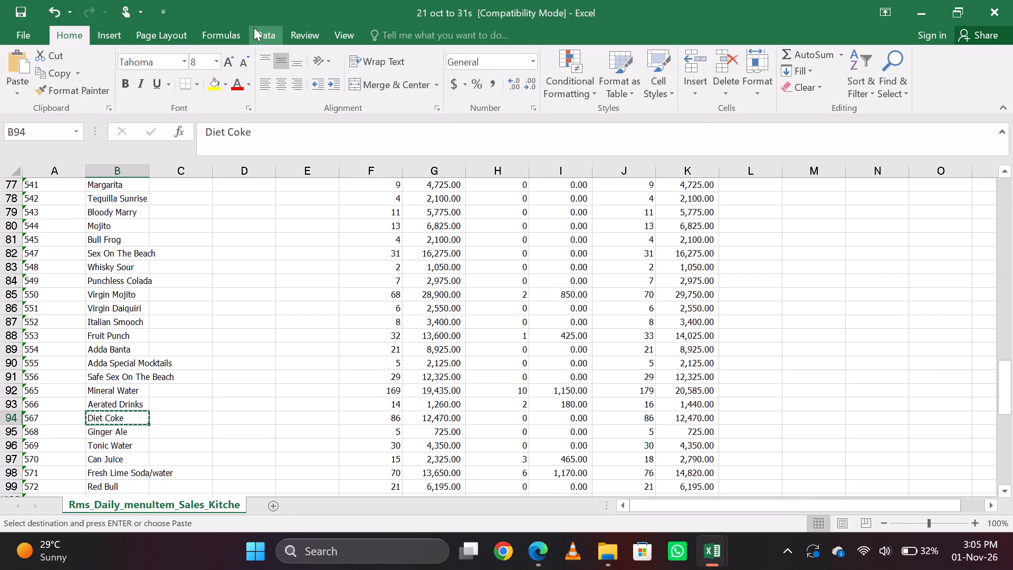
pyautogui.hotkey('alt', 'Tab')
pyautogui.press('Up')
pyautogui.press('Up')
pyautogui.press('Up')
pyautogui.press('Up')
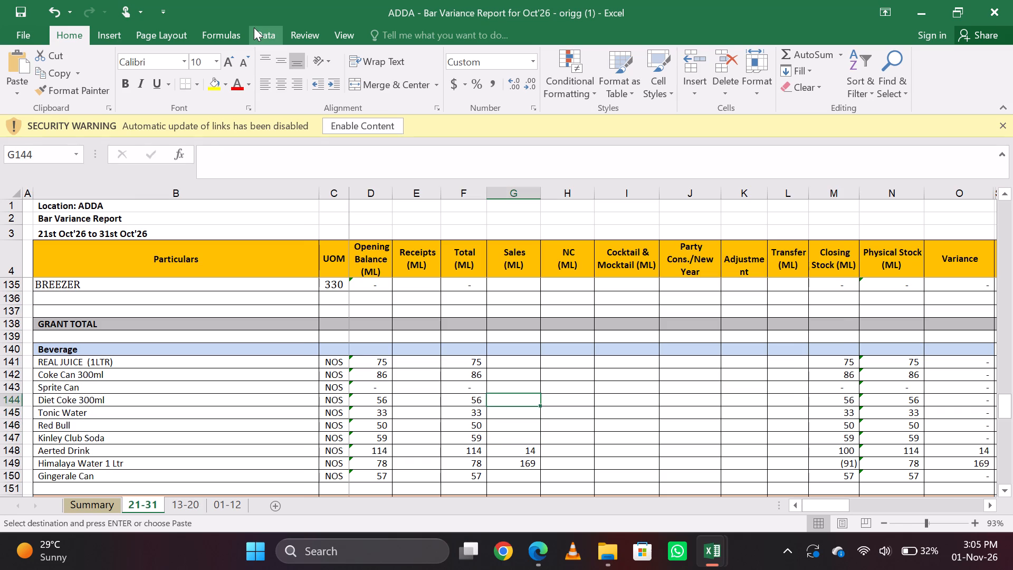
pyautogui.press('5')
pyautogui.press('BackSpace')
pyautogui.write('86')
pyautogui.press('Return')
pyautogui.press('Up')
# Enter the sales report's Ginger Ale quantity of 5 as Gingerale Can sales in the bar variance report's 21-31 sheet.
pyautogui.hotkey('alt', 'Tab')
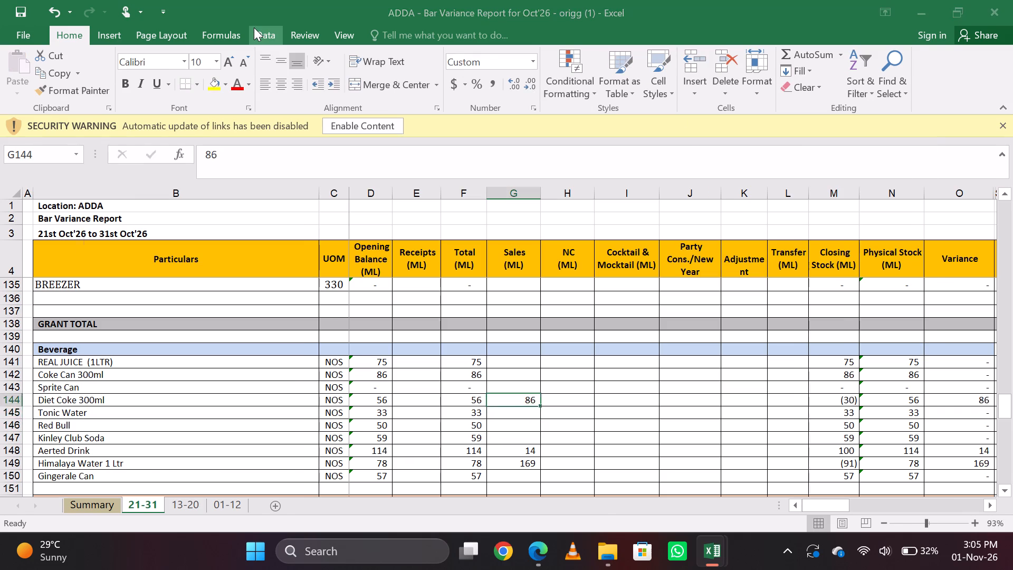
pyautogui.press('Down')
pyautogui.hotkey('ctrl', 'c')
pyautogui.hotkey('alt', 'Tab')
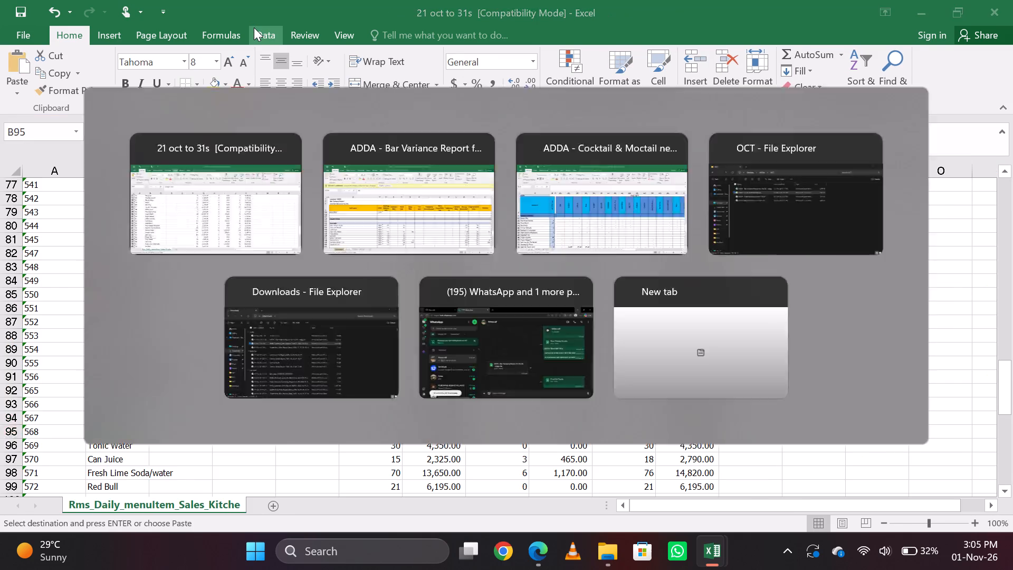
pyautogui.press('Down')
pyautogui.press('Down')
pyautogui.press('Down')
pyautogui.press('Down')
pyautogui.press('Down')
pyautogui.press('Down')
pyautogui.press('5')
pyautogui.press('Right')
pyautogui.press('Left')
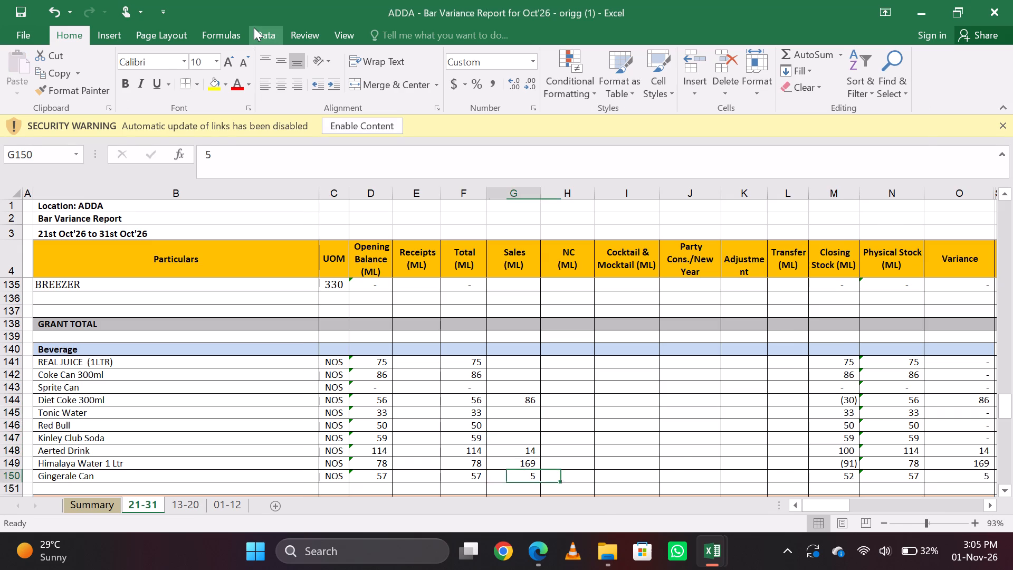
# Enter the sales report's Tonic Water quantity of 30 as Tonic Water sales in the bar variance report's 21-31 sheet.
pyautogui.hotkey('alt', 'Tab')
pyautogui.press('Down')
pyautogui.hotkey('alt', 'Tab')
pyautogui.press('Up')
pyautogui.press('Up')
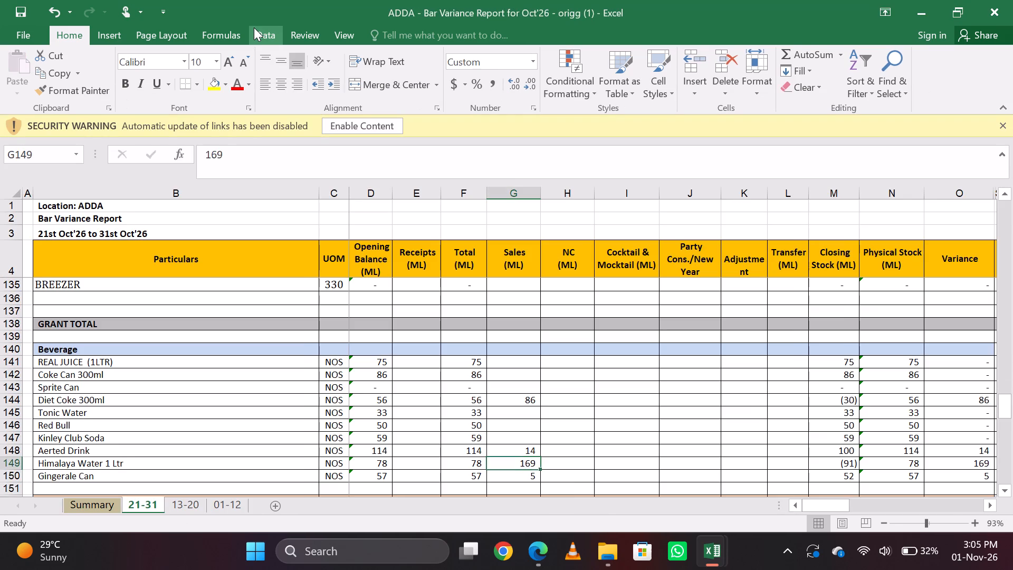
pyautogui.press('Up')
pyautogui.press('Up')
pyautogui.press('Up')
pyautogui.hotkey('alt', 'Tab')
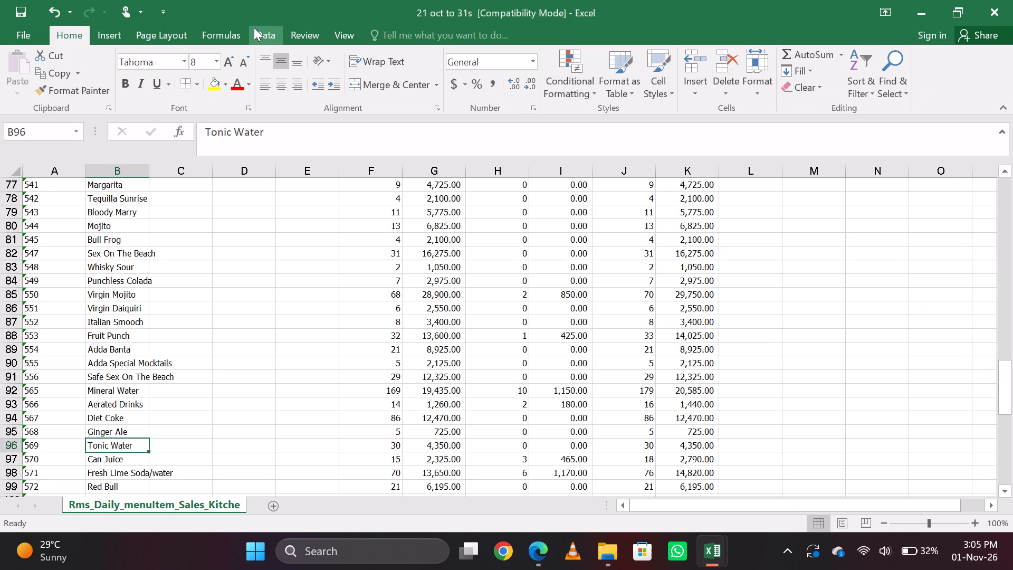
pyautogui.hotkey('alt', 'Tab')
pyautogui.write('30')
pyautogui.press('Return')
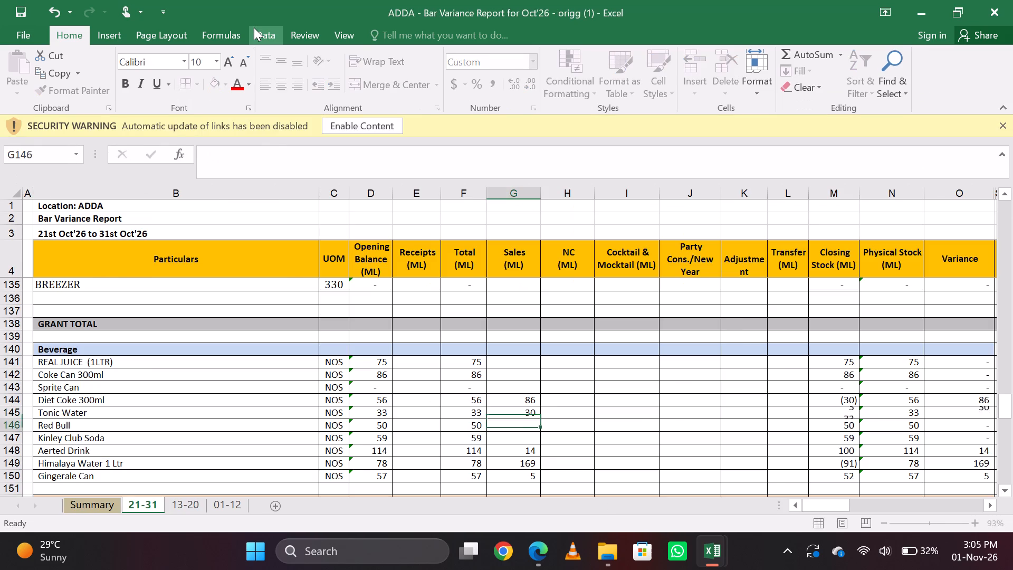
pyautogui.press('Up')
# Enter the sales report's Can Juice quantity of 15 as REAL JUICE (1LTR) sales in the bar variance report's 21-31 sheet.
pyautogui.hotkey('alt', 'Tab')
pyautogui.press('Down')
pyautogui.hotkey('ctrl', 'c')
pyautogui.hotkey('alt', 'Tab')
pyautogui.press('Up')
pyautogui.press('Up')
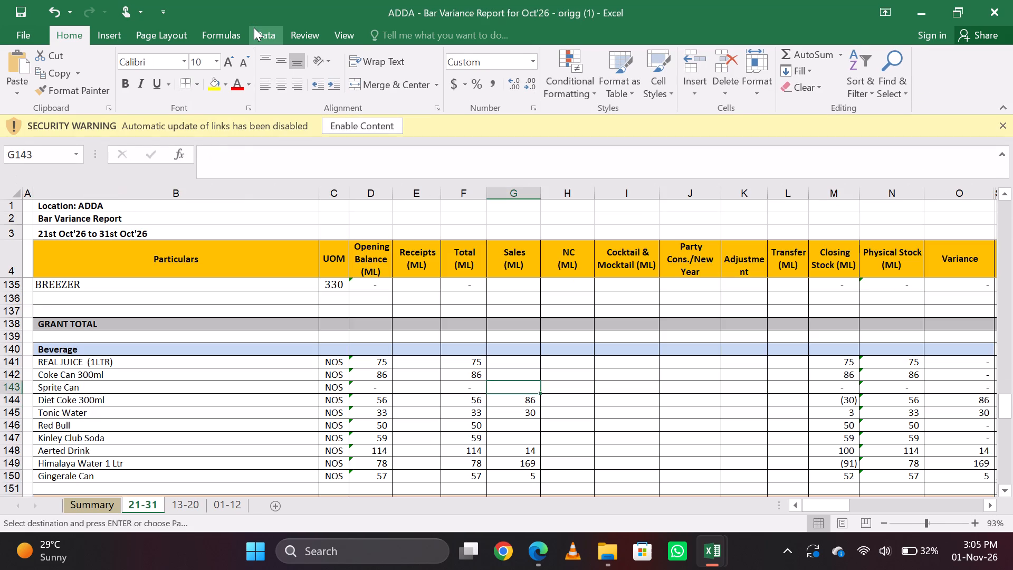
pyautogui.press('Up')
pyautogui.press('Up')
pyautogui.press('Down')
pyautogui.press('Up')
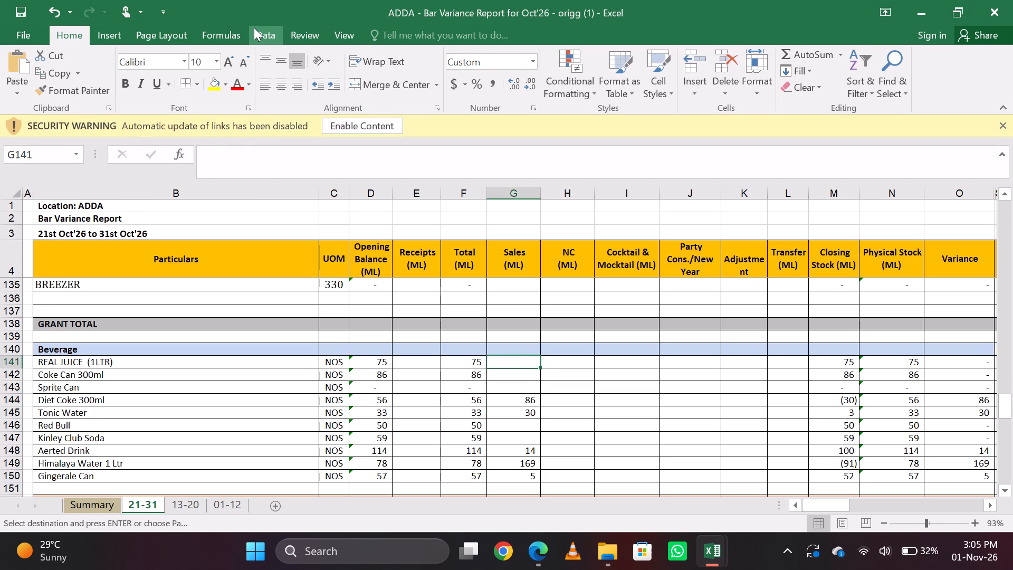
pyautogui.write('15')
pyautogui.press('Right')
pyautogui.press('Left')
# Search the cocktail workbook's 21-31 sheet for the sales report item Fresh Lime Soda/water, also using a shortened form of the name.
pyautogui.hotkey('alt', 'Tab')
pyautogui.press('Down')
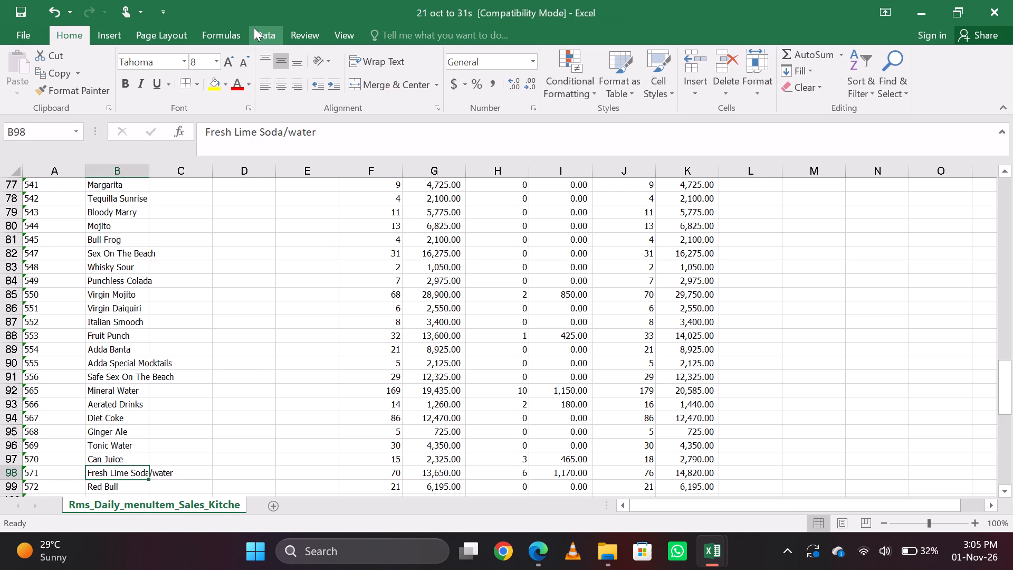
pyautogui.hotkey('ctrl', 'c')
pyautogui.hotkey('alt', 'Tab')
pyautogui.hotkey('alt', 'Tab')
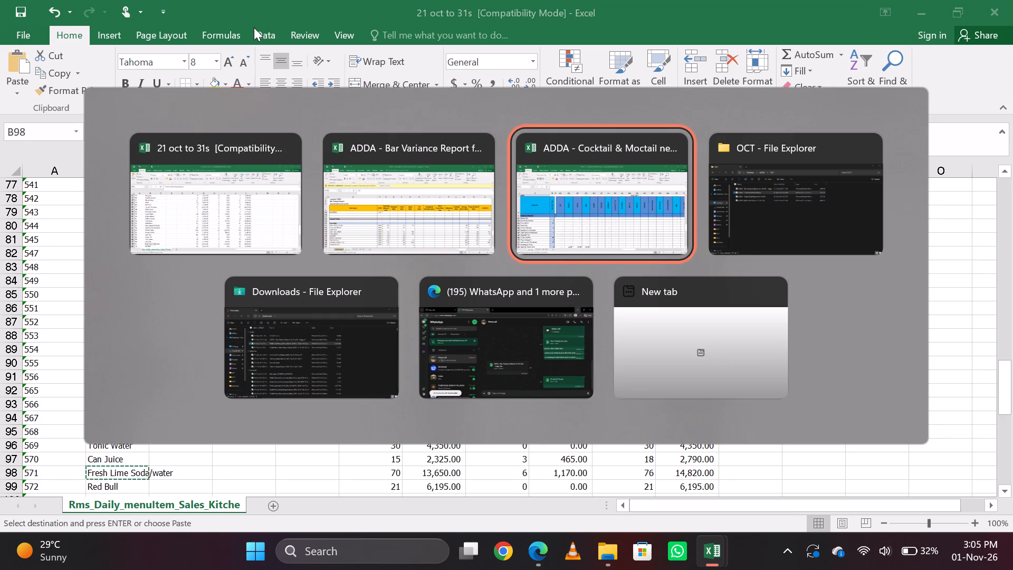
pyautogui.hotkey('ctrl', 'f')
pyautogui.hotkey('ctrl', 'v')
pyautogui.press('Return')
pyautogui.press('Return')
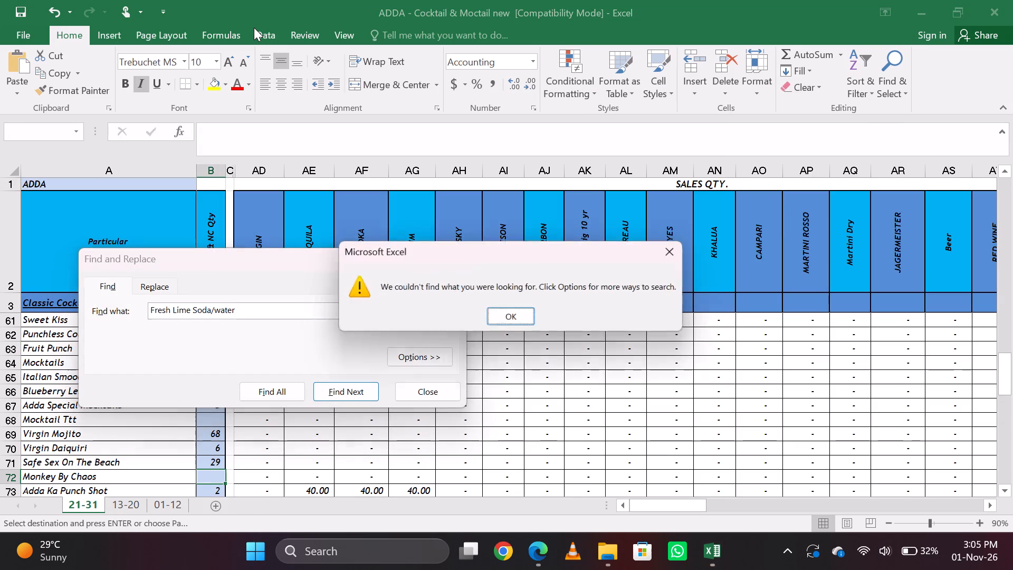
pyautogui.press('BackSpace')
pyautogui.press('BackSpace')
pyautogui.press('BackSpace')
pyautogui.press('BackSpace')
pyautogui.press('BackSpace')
pyautogui.press('BackSpace')
pyautogui.press('BackSpace')
pyautogui.press('Return')
pyautogui.press('Return')
pyautogui.press('BackSpace')
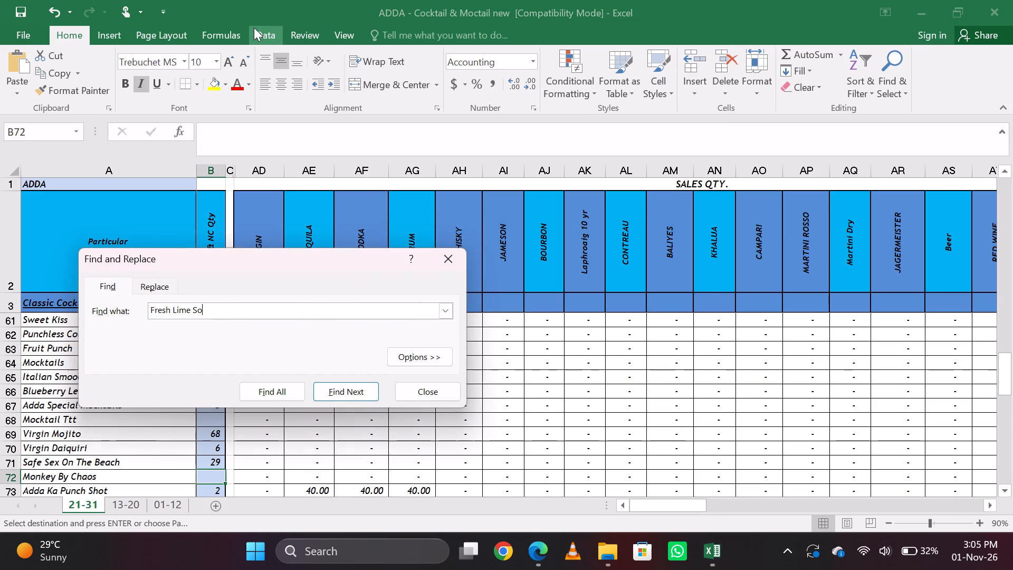
pyautogui.press('Escape')
# Enter 35 in the SODA column between the two total rows at the bottom of the 21-31 cocktail sheet.
pyautogui.press('Right')
pyautogui.press('Left')
pyautogui.press('Down')
pyautogui.press('Down')
pyautogui.press('Down')
pyautogui.press('Down')
pyautogui.press('Down')
pyautogui.press('Down')
pyautogui.press('Down')
pyautogui.press('Down')
pyautogui.press('Down')
pyautogui.press('Down')
pyautogui.press('Down')
pyautogui.press('Down')
pyautogui.press('Down')
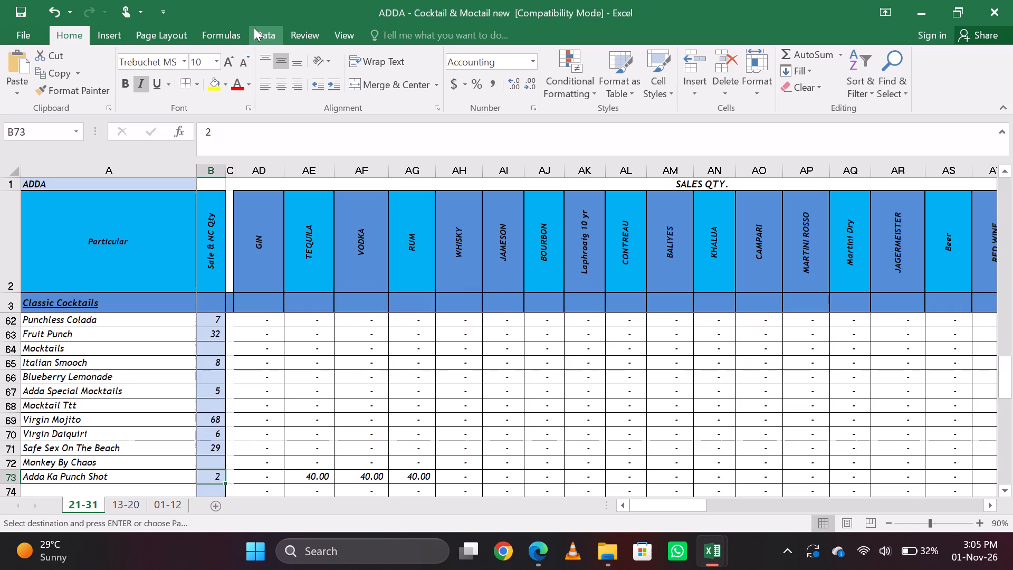
pyautogui.press('pagedown')
pyautogui.press('pagedown')
pyautogui.press('pageup')
pyautogui.press('pageup')
pyautogui.press('pageup')
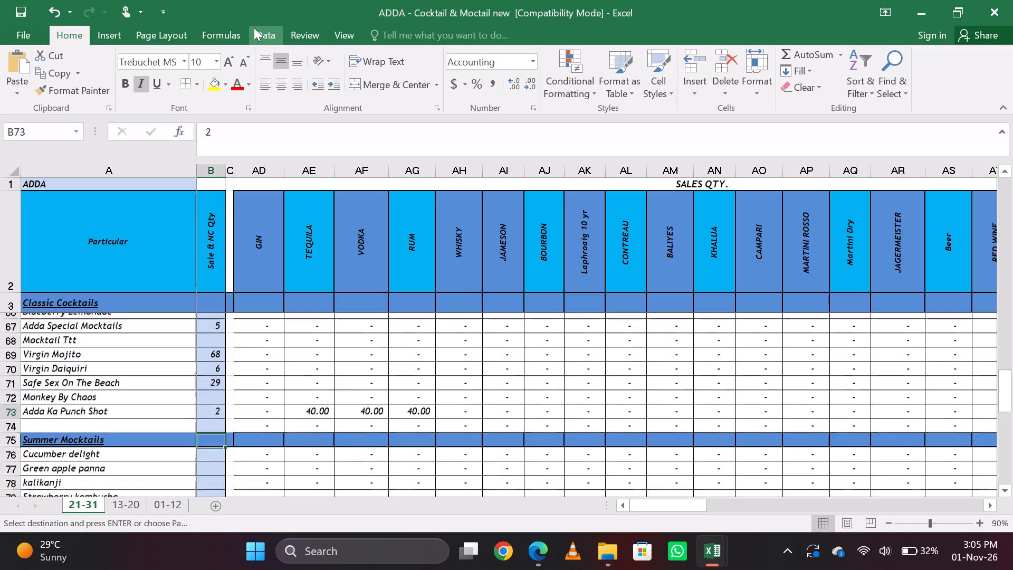
pyautogui.press('pagedown')
pyautogui.press('pagedown')
pyautogui.press('Up')
pyautogui.press('Up')
pyautogui.press('Up')
pyautogui.press('Up')
pyautogui.press('Up')
pyautogui.press('Right')
pyautogui.press('Right')
pyautogui.press('Right')
pyautogui.press('Right')
pyautogui.press('Right')
pyautogui.press('Right')
pyautogui.press('Right')
pyautogui.press('Right')
pyautogui.press('Right')
pyautogui.press('Right')
pyautogui.press('Right')
pyautogui.press('Right')
pyautogui.press('Right')
pyautogui.press('Right')
pyautogui.press('Right')
pyautogui.press('Right')
pyautogui.press('Right')
pyautogui.press('Right')
pyautogui.press('Right')
pyautogui.press('Right')
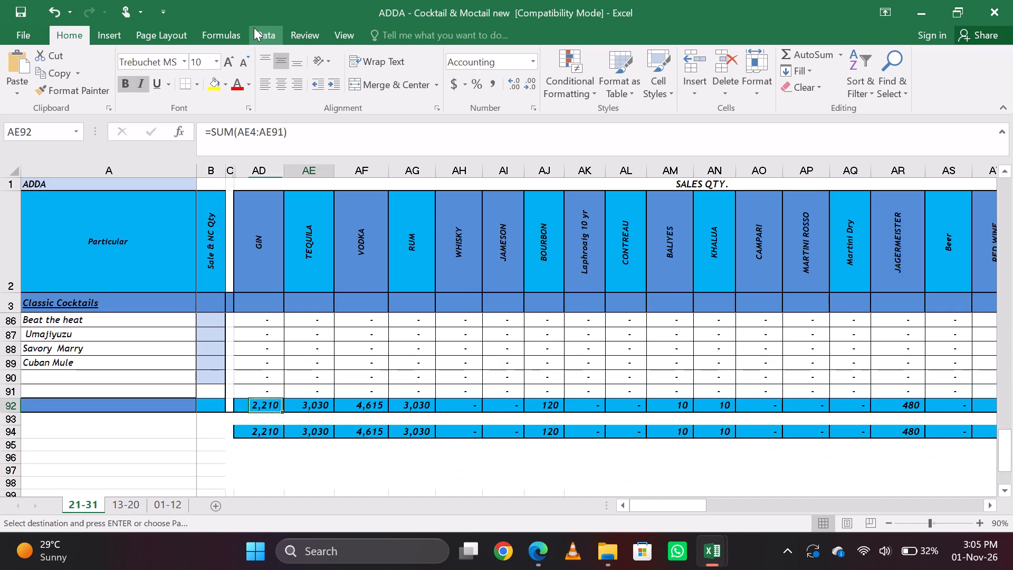
pyautogui.press('Right')
pyautogui.press('Right')
pyautogui.press('Right')
pyautogui.press('Right')
pyautogui.press('Left')
pyautogui.press('Left')
pyautogui.press('Left')
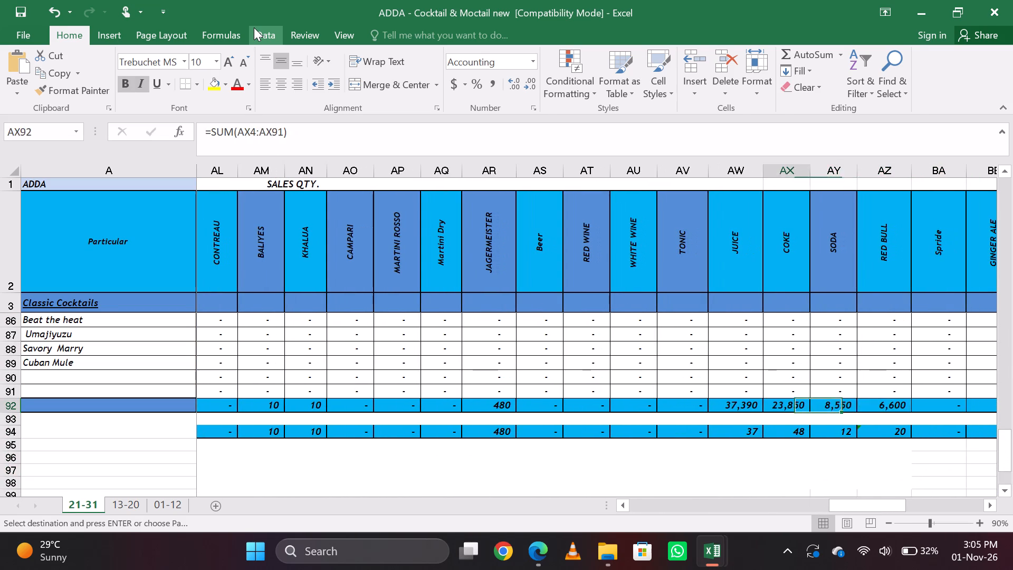
pyautogui.press('Right')
pyautogui.press('Right')
pyautogui.press('Right')
pyautogui.press('Right')
pyautogui.press('Right')
pyautogui.press('Left')
pyautogui.press('Left')
pyautogui.press('Left')
pyautogui.press('Left')
pyautogui.press('Left')
pyautogui.press('Right')
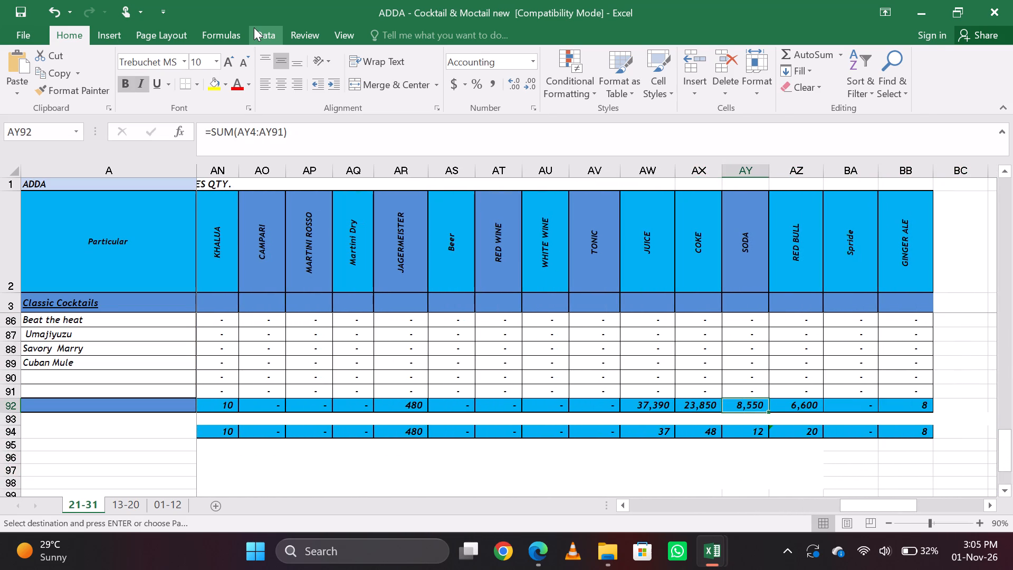
pyautogui.press('Down')
pyautogui.press('Left')
pyautogui.press('Right')
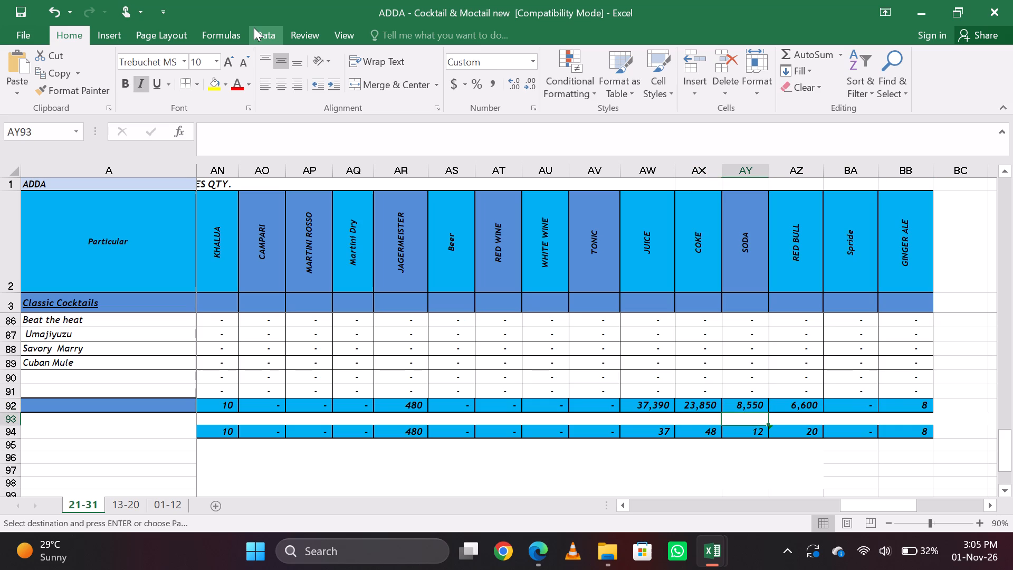
pyautogui.write('35')
pyautogui.press('Return')
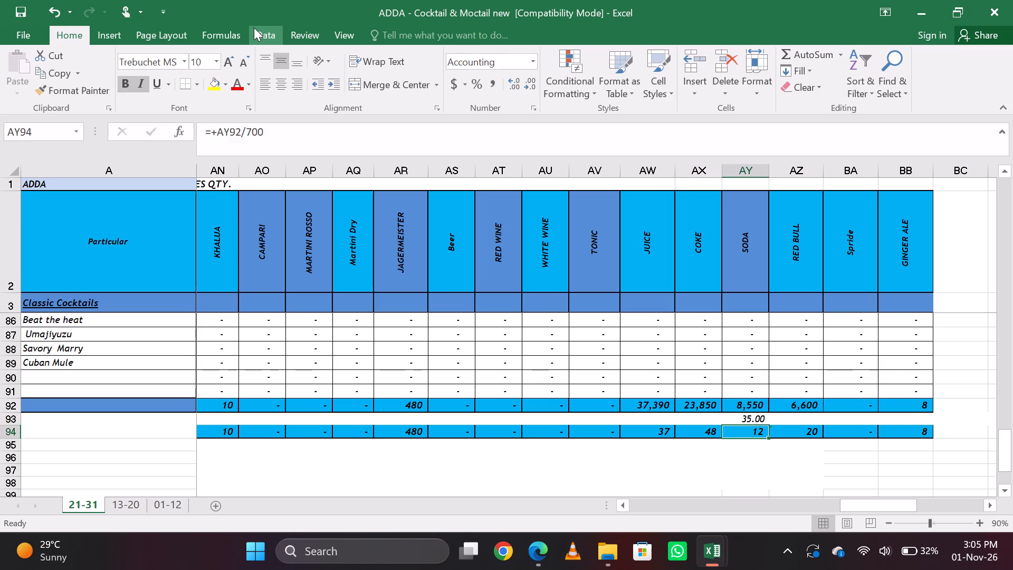
pyautogui.press('Up')
pyautogui.press('Left')
# Enter the sales report's Red Bull quantity of 21 as Red Bull sales in the bar variance report's 21-31 sheet.
pyautogui.hotkey('alt', 'Tab')
pyautogui.press('Down')
pyautogui.hotkey('ctrl', 'c')
pyautogui.hotkey('alt', 'Tab')
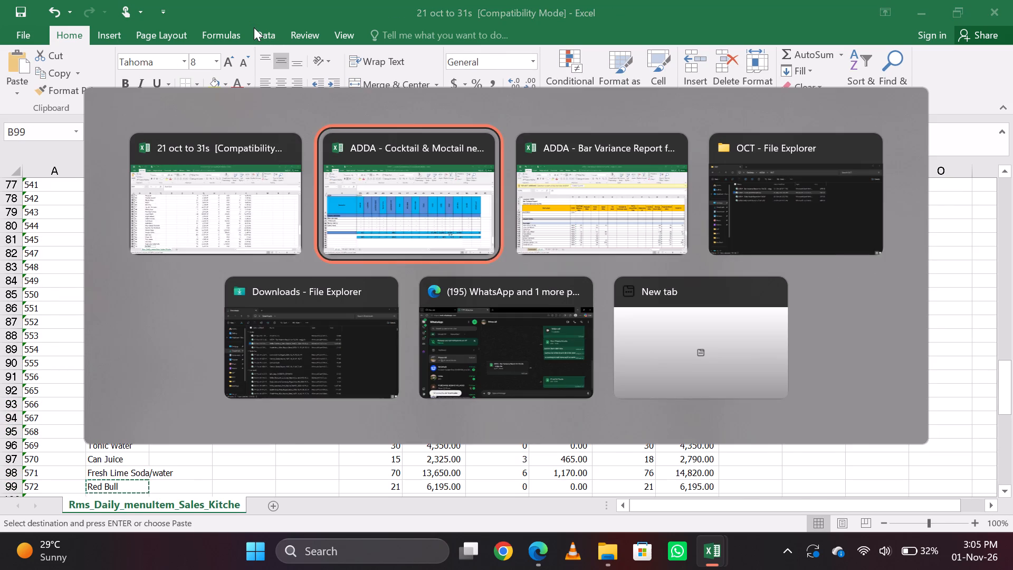
pyautogui.hotkey('alt', 'Tab')
pyautogui.press('Down')
pyautogui.press('Down')
pyautogui.press('Down')
pyautogui.press('Down')
pyautogui.press('Down')
pyautogui.write('21')
pyautogui.press('Right')
pyautogui.press('Left')
# Delete the Lemon Ice Tea and Peach Ice Tea rows from the 21 oct to 31s sales report.
pyautogui.hotkey('alt', 'Tab')
pyautogui.press('Down')
pyautogui.hotkey('ctrl', 'c')
pyautogui.press('Down')
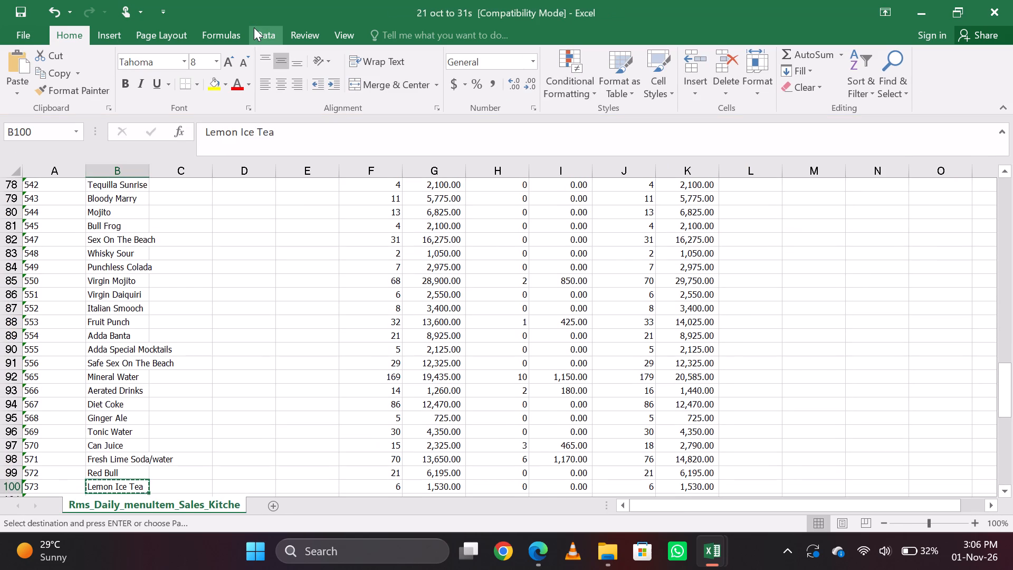
pyautogui.press('Up')
pyautogui.press('Down')
pyautogui.press('Up')
pyautogui.press('Down')
pyautogui.press('Up')
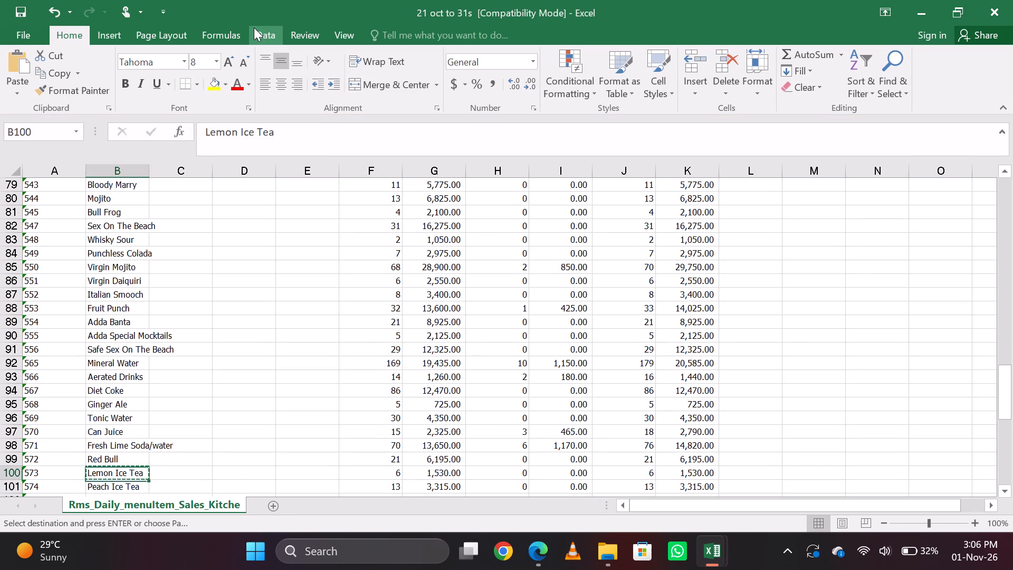
pyautogui.press('Down')
pyautogui.press('Down')
pyautogui.press('Down')
pyautogui.press('Up')
pyautogui.press('Up')
pyautogui.press('Up')
pyautogui.hotkey('shift', 'space')
pyautogui.hotkey('shift', 'Down')
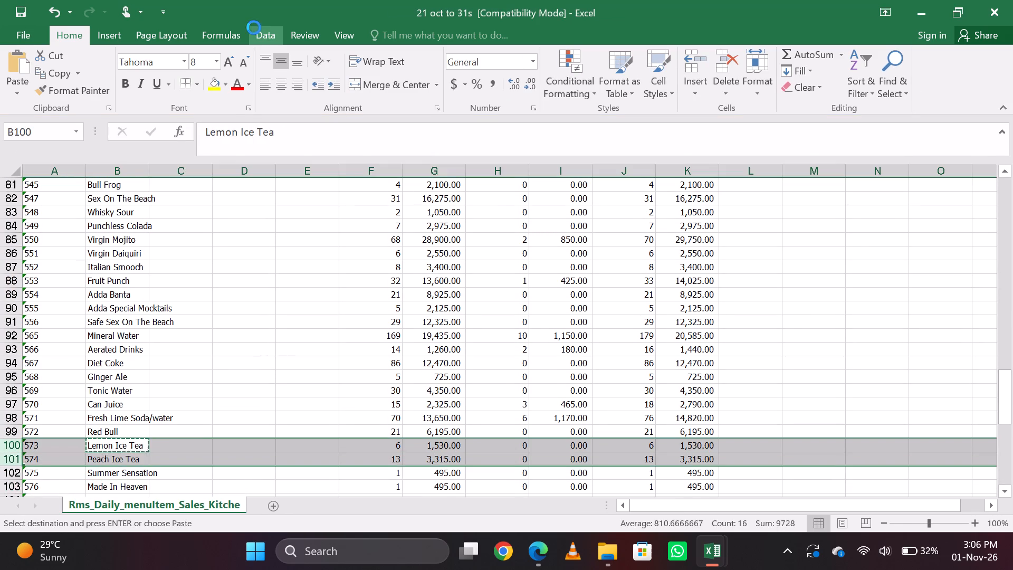
pyautogui.hotkey('ctrl', '-')
pyautogui.press('Down')
pyautogui.press('Up')
# Find Summer Sensation in the cocktail workbook's 21-31 sheet and enter the sales report's quantity of 1 under Sale & NC Qty.
pyautogui.hotkey('ctrl', 'c')
pyautogui.hotkey('alt', 'Tab')
pyautogui.hotkey('alt', 'Tab')
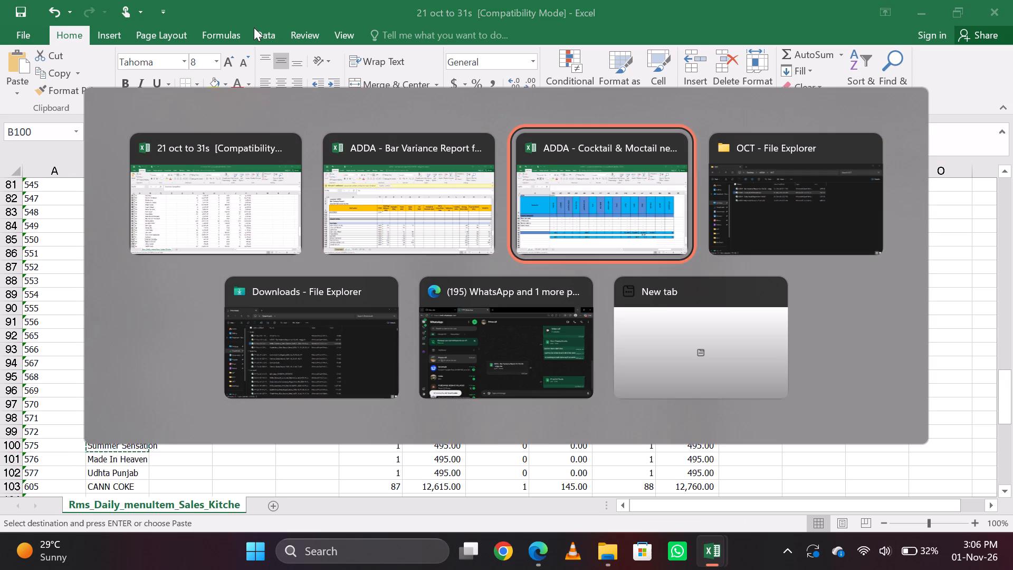
pyautogui.hotkey('ctrl', 'f')
pyautogui.hotkey('ctrl', 'v')
pyautogui.press('Return')
pyautogui.press('Escape')
pyautogui.press('Right')
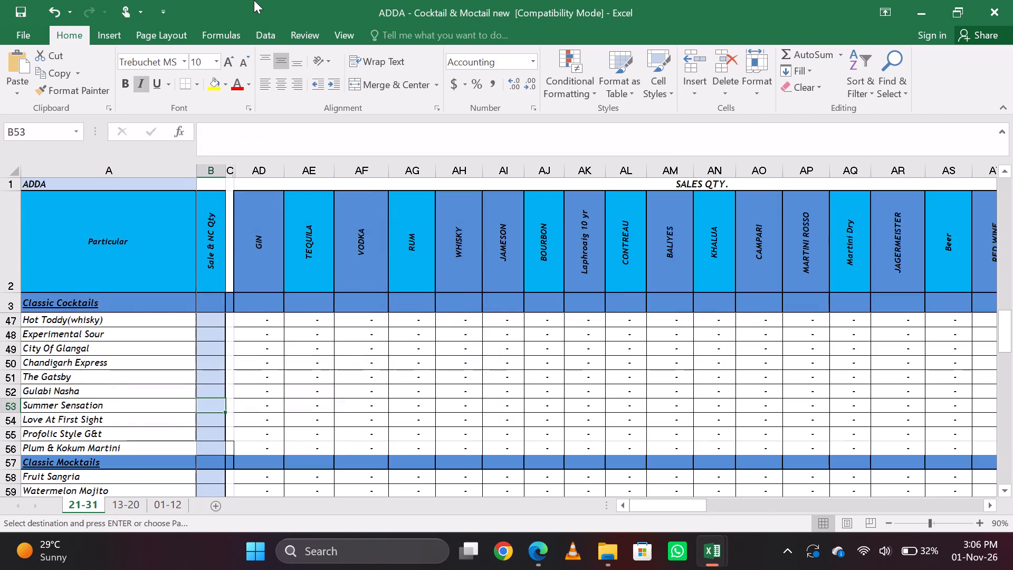
pyautogui.press('1')
pyautogui.press('Right')
pyautogui.press('Left')
# Find Made In Heaven in the 21-31 cocktail sheet and enter the sales report's quantity of 1 under Sale & NC Qty.
pyautogui.hotkey('alt', 'Tab')
pyautogui.press('Down')
pyautogui.hotkey('ctrl', 'c')
pyautogui.hotkey('alt', 'Tab')
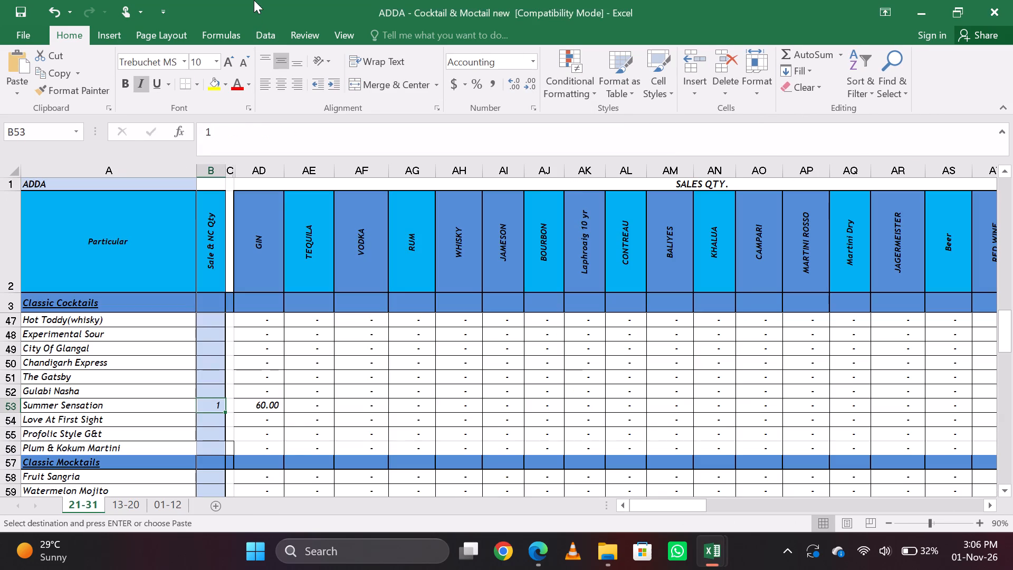
pyautogui.hotkey('ctrl', 'f')
pyautogui.hotkey('ctrl', 'v')
pyautogui.press('Return')
pyautogui.press('Escape')
pyautogui.press('Right')
pyautogui.press('1')
pyautogui.press('Right')
pyautogui.press('Left')
# Find Udhta Punjab in the 21-31 cocktail sheet and enter the sales report's quantity of 1 under Sale & NC Qty.
pyautogui.hotkey('alt', 'Tab')
pyautogui.press('Down')
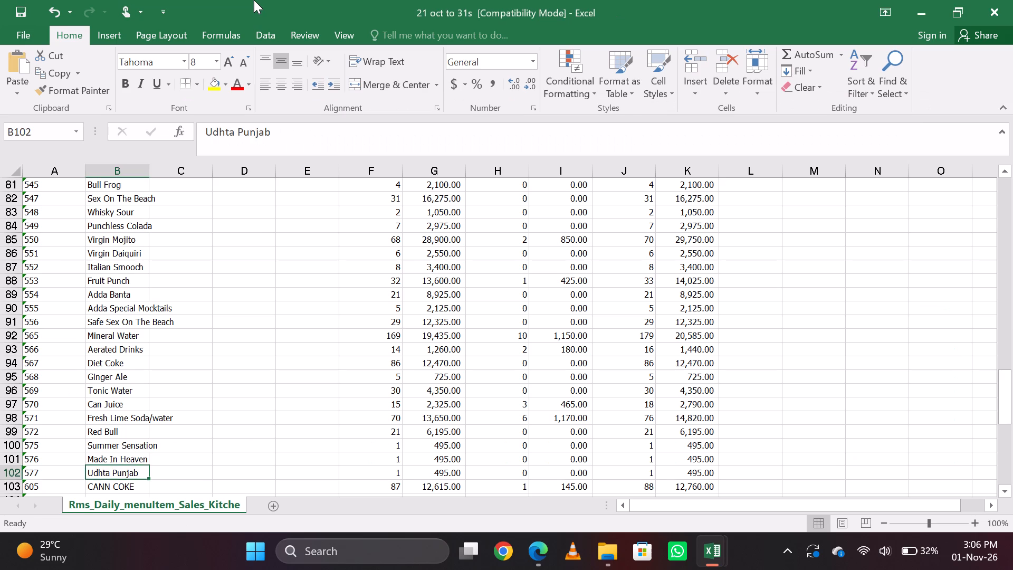
pyautogui.hotkey('ctrl', 'c')
pyautogui.hotkey('alt', 'Tab')
pyautogui.hotkey('ctrl', 'f')
pyautogui.hotkey('ctrl', 'v')
pyautogui.press('Return')
pyautogui.press('Escape')
pyautogui.press('Right')
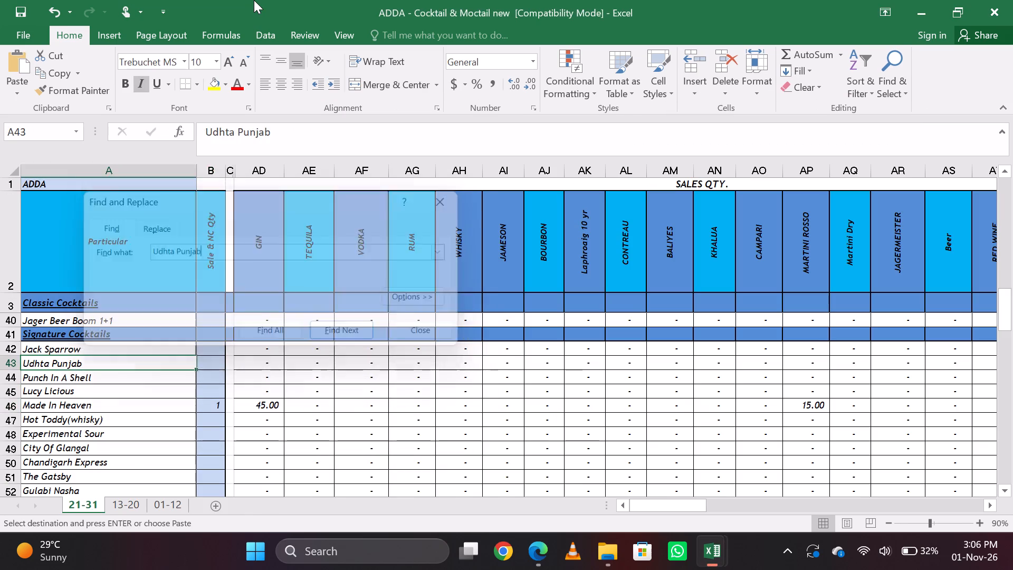
pyautogui.press('1')
pyautogui.press('Right')
pyautogui.press('Left')
# Enter the sales report's CANN COKE quantity of 87 as Coke Can 300ml sales in the bar variance report's 21-31 sheet.
pyautogui.hotkey('alt', 'Tab')
pyautogui.press('Down')
pyautogui.hotkey('ctrl', 'c')
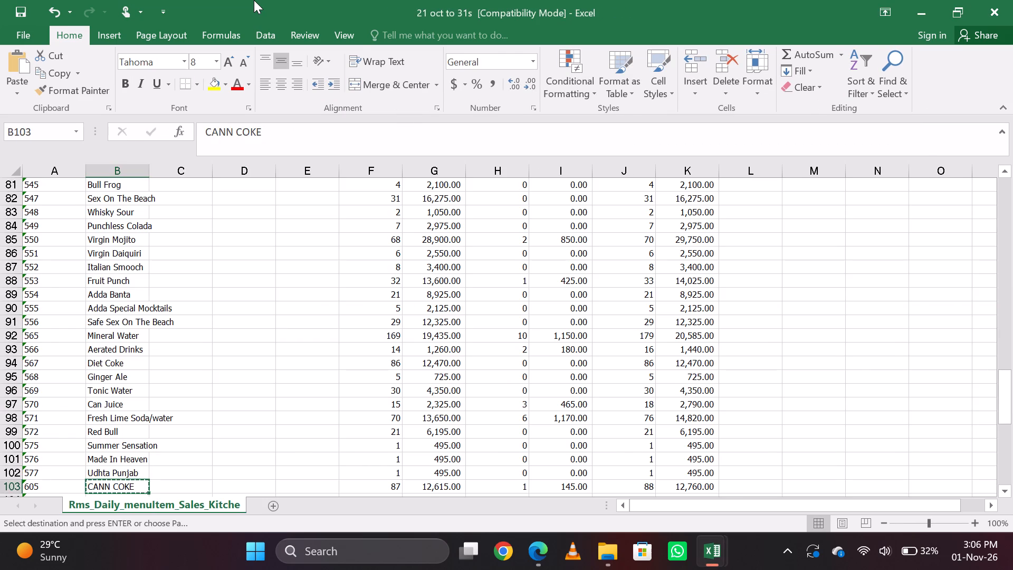
pyautogui.hotkey('alt', 'Tab')
pyautogui.hotkey('alt', 'Tab')
pyautogui.press('Down')
pyautogui.press('Up')
pyautogui.press('Up')
pyautogui.press('Up')
pyautogui.press('Up')
pyautogui.press('Up')
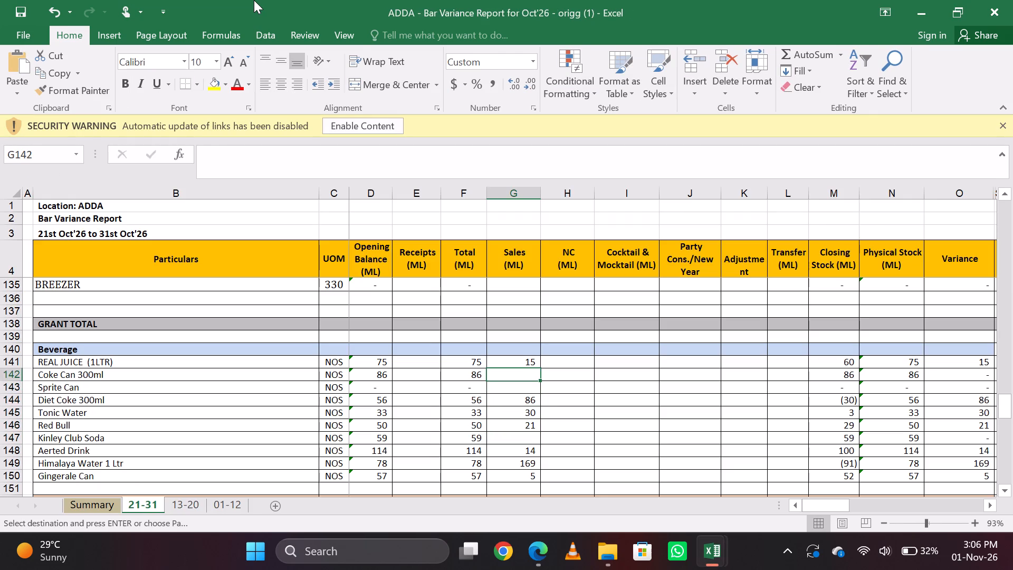
pyautogui.write('87')
pyautogui.press('Down')
pyautogui.press('Up')
# Enter the sales report's TOBACCO quantity of 17 as Tobaco sales in the bar variance report's 21-31 sheet.
pyautogui.hotkey('alt', 'Tab')
pyautogui.press('Down')
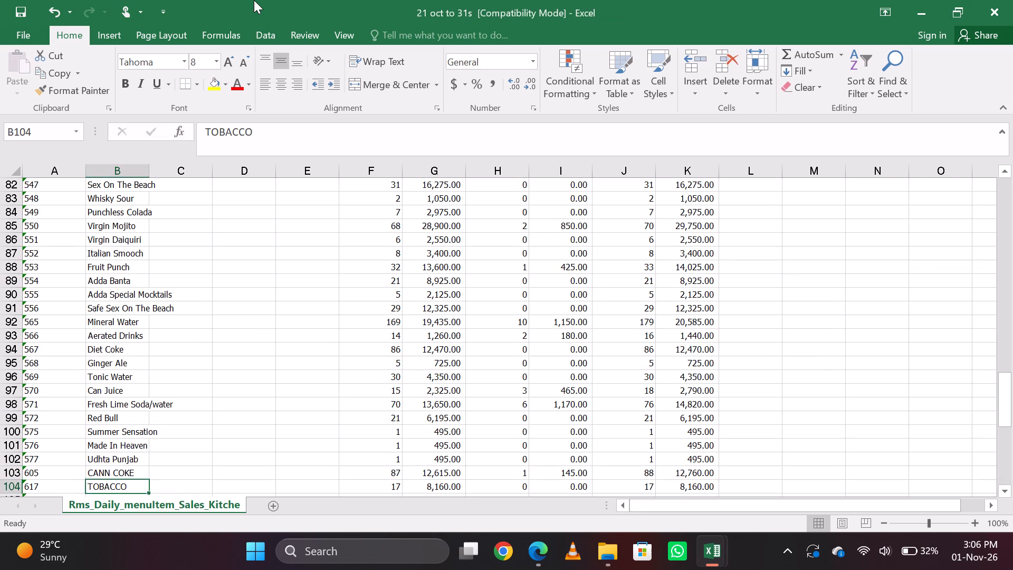
pyautogui.hotkey('ctrl', 'c')
pyautogui.hotkey('alt', 'Tab')
pyautogui.press('Down')
pyautogui.press('Down')
pyautogui.press('Down')
pyautogui.press('Down')
pyautogui.press('Down')
pyautogui.press('Down')
pyautogui.press('Down')
pyautogui.press('Down')
pyautogui.press('Down')
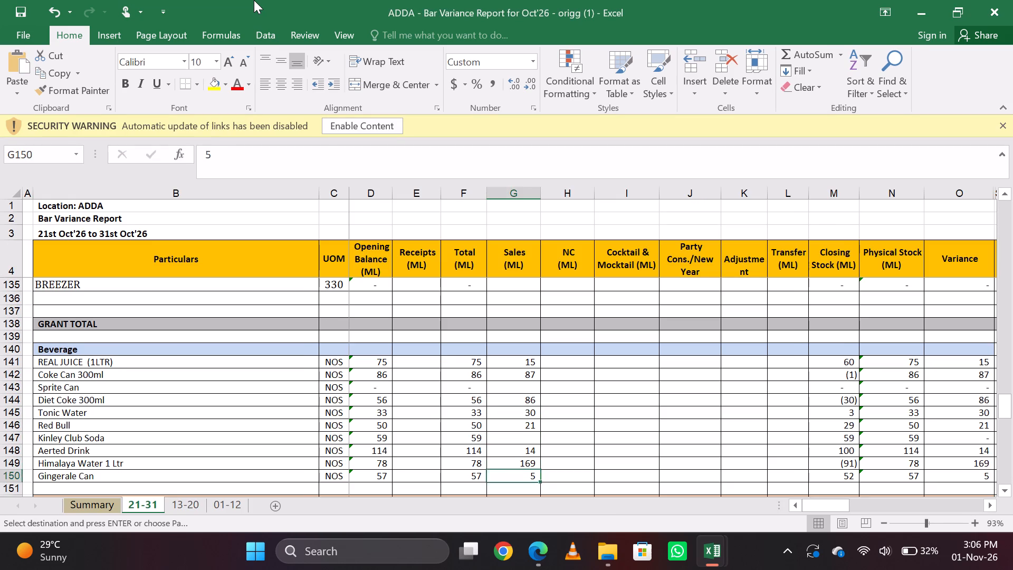
pyautogui.press('Down')
pyautogui.press('Down')
pyautogui.press('Down')
pyautogui.press('Up')
pyautogui.write('17')
pyautogui.press('Right')
pyautogui.press('Left')
# Enter the sales report's SODA ZERO quantity of 123 as Kinley Club Soda sales in the bar variance report's 21-31 sheet.
pyautogui.hotkey('alt', 'Tab')
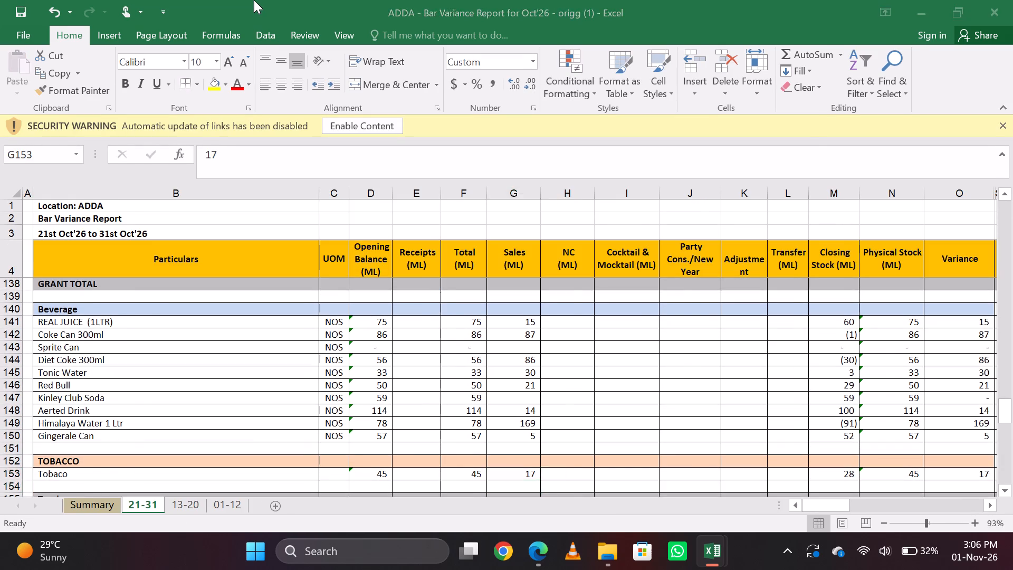
pyautogui.press('Down')
pyautogui.press('Down')
pyautogui.press('Up')
pyautogui.hotkey('ctrl', 'c')
pyautogui.hotkey('alt', 'Tab')
pyautogui.press('Up')
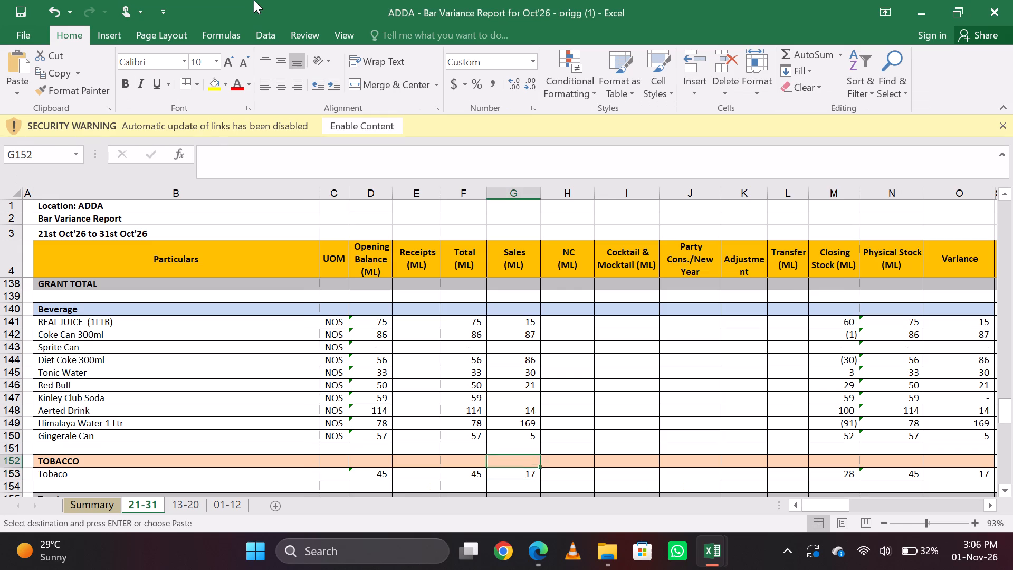
pyautogui.press('Up')
pyautogui.press('Up')
pyautogui.press('Up')
pyautogui.press('Up')
pyautogui.press('Up')
pyautogui.write('123')
pyautogui.press('Right')
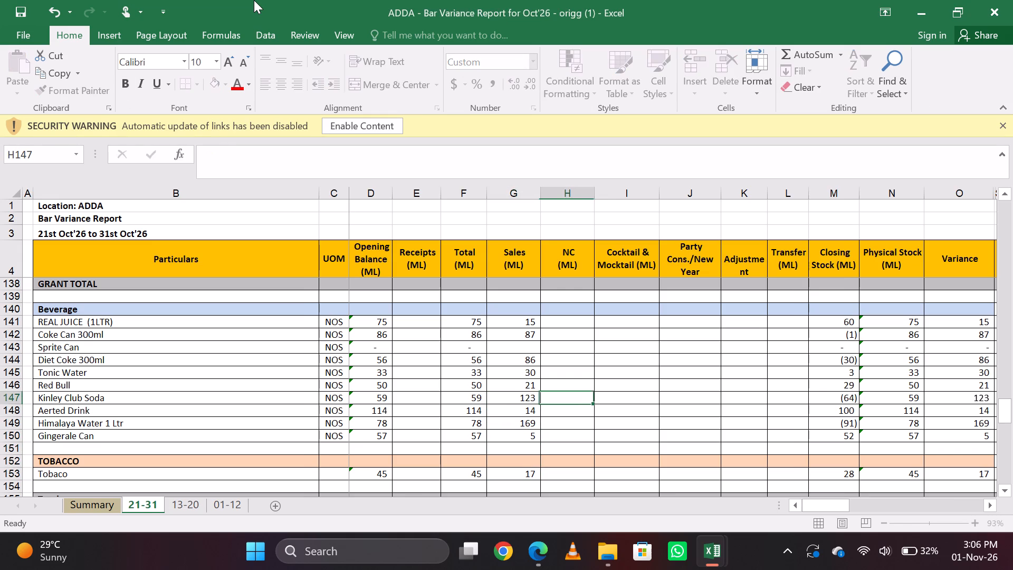
pyautogui.press('Left')
# Enter the sales report's Glenfiddich 12 Years 30 ml quantity as =5*30 in GLENFIDDICH 12 YRS sales in the bar variance report.
pyautogui.hotkey('alt', 'Tab')
pyautogui.press('Down')
pyautogui.hotkey('ctrl', 'c')
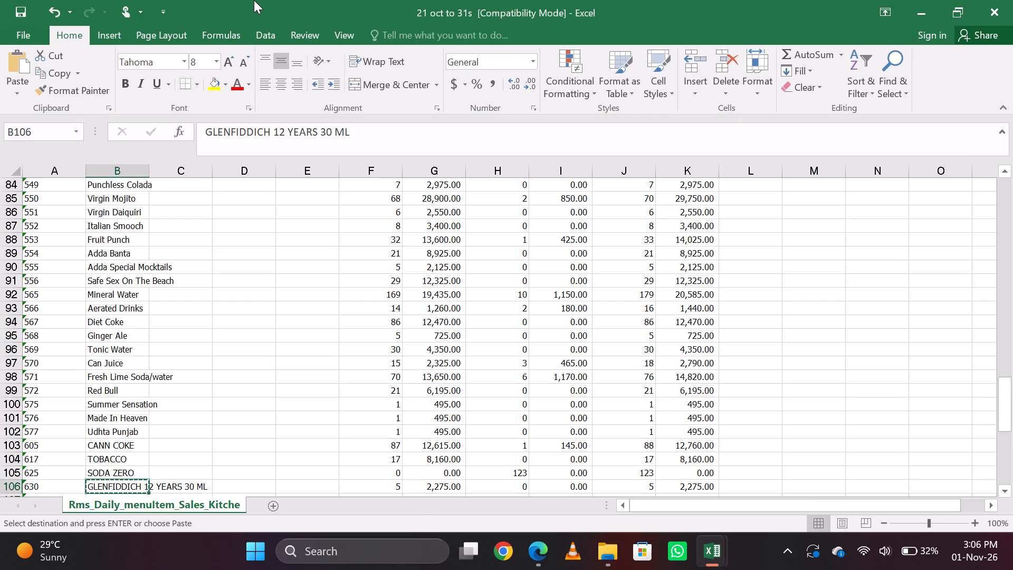
pyautogui.press('Down')
pyautogui.press('Up')
pyautogui.hotkey('alt', 'Tab')
pyautogui.press('pageup')
pyautogui.press('pageup')
pyautogui.press('pageup')
pyautogui.press('pageup')
pyautogui.press('pageup')
pyautogui.press('pageup')
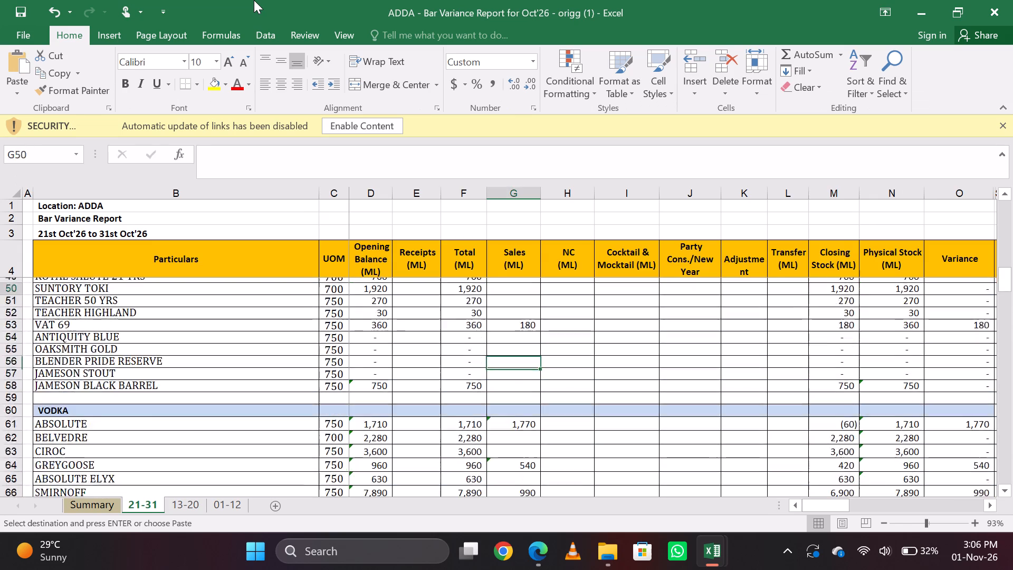
pyautogui.press('pageup')
pyautogui.press('pageup')
pyautogui.press('pageup')
pyautogui.press('pageup')
pyautogui.press('Down')
pyautogui.press('Down')
pyautogui.press('Up')
pyautogui.press('Up')
pyautogui.press('Up')
pyautogui.press('Up')
pyautogui.press('Up')
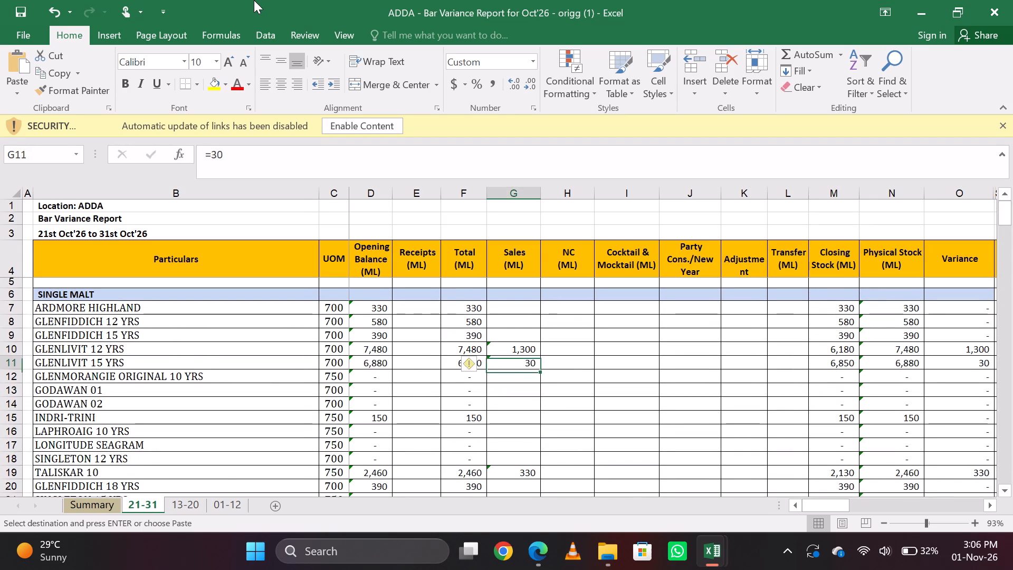
pyautogui.press('Up')
pyautogui.press('Up')
pyautogui.press('Up')
pyautogui.write('=5*30')
pyautogui.press('Return')
pyautogui.press('Up')
# Enter the sales report's BLACK DOG 14YEAR 30ML quantity as =6*30 in BLACK DOG 14 YRS sales in the bar variance report.
pyautogui.hotkey('alt', 'Tab')
pyautogui.press('Down')
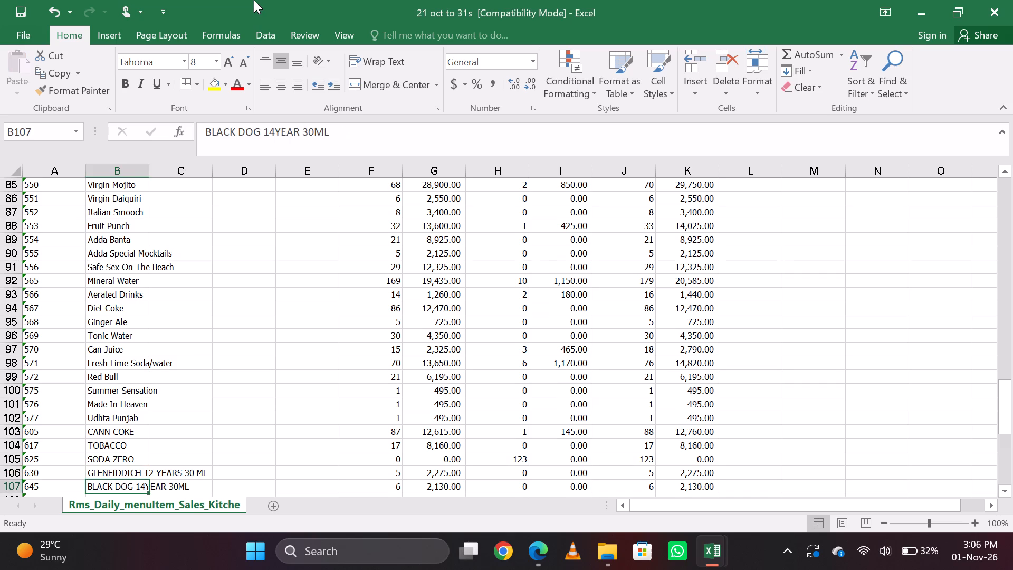
pyautogui.press('Down')
pyautogui.press('Up')
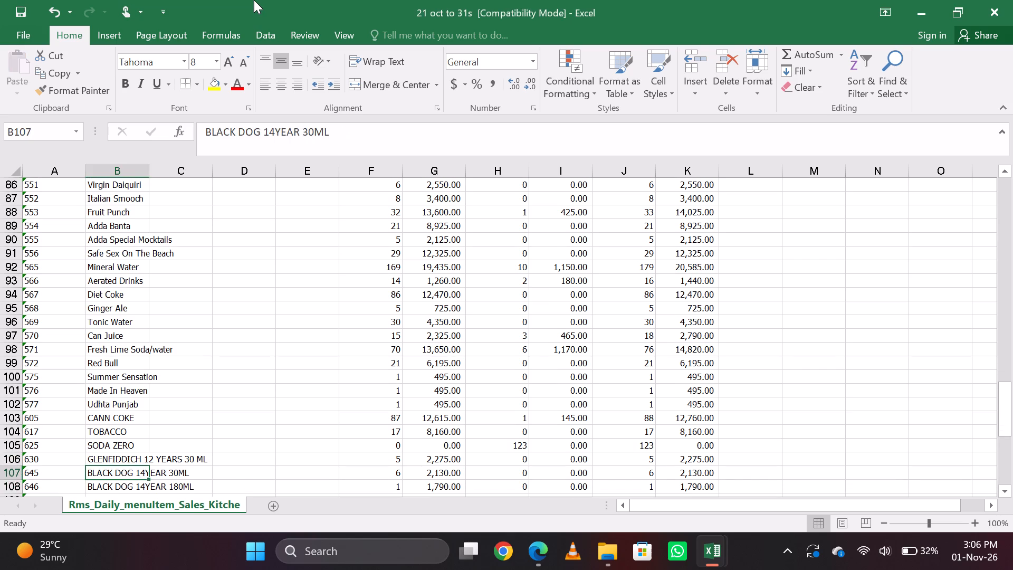
pyautogui.hotkey('alt', 'Tab')
pyautogui.press('pagedown')
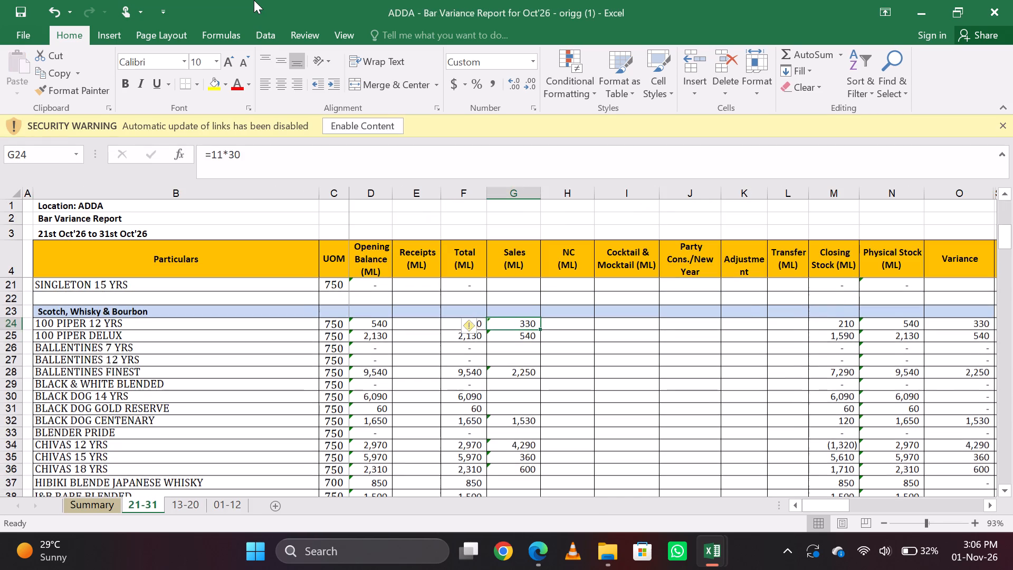
pyautogui.press('Down')
pyautogui.press('Down')
pyautogui.press('Down')
pyautogui.press('Down')
pyautogui.press('Down')
pyautogui.press('Down')
pyautogui.press('Down')
pyautogui.press('Up')
pyautogui.press('Down')
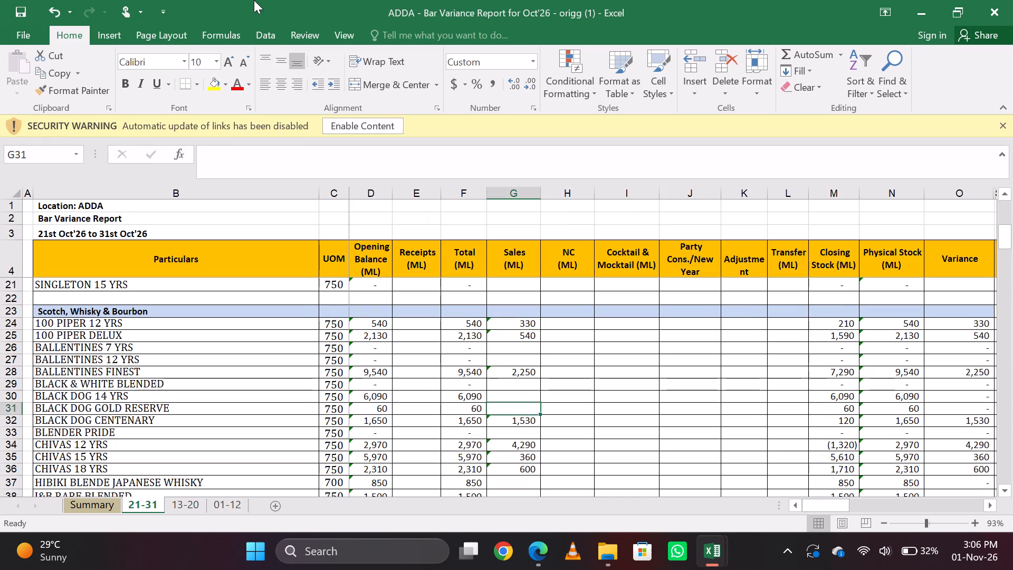
pyautogui.press('Up')
pyautogui.hotkey('alt', 'Tab')
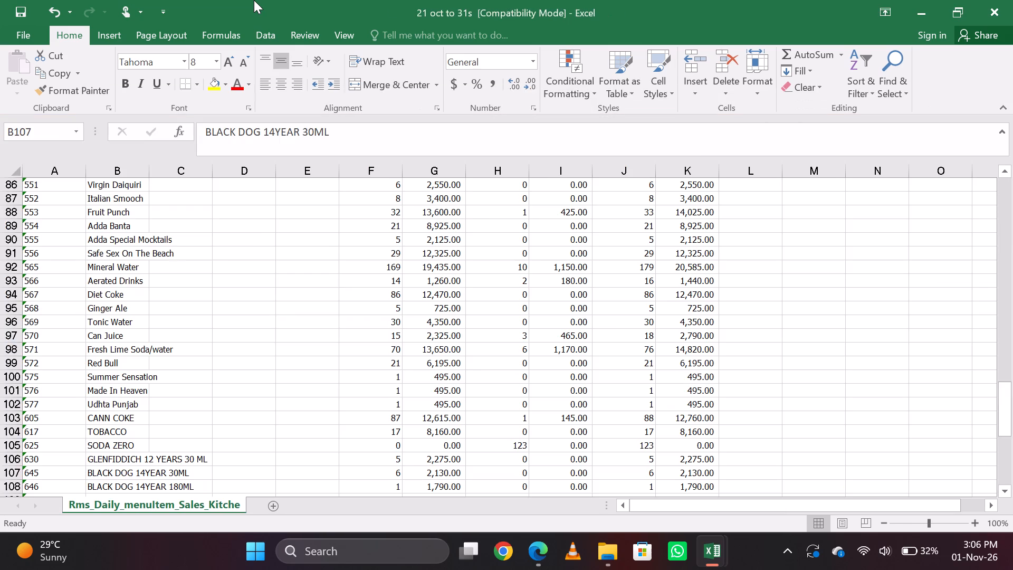
pyautogui.press('Down')
pyautogui.press('Up')
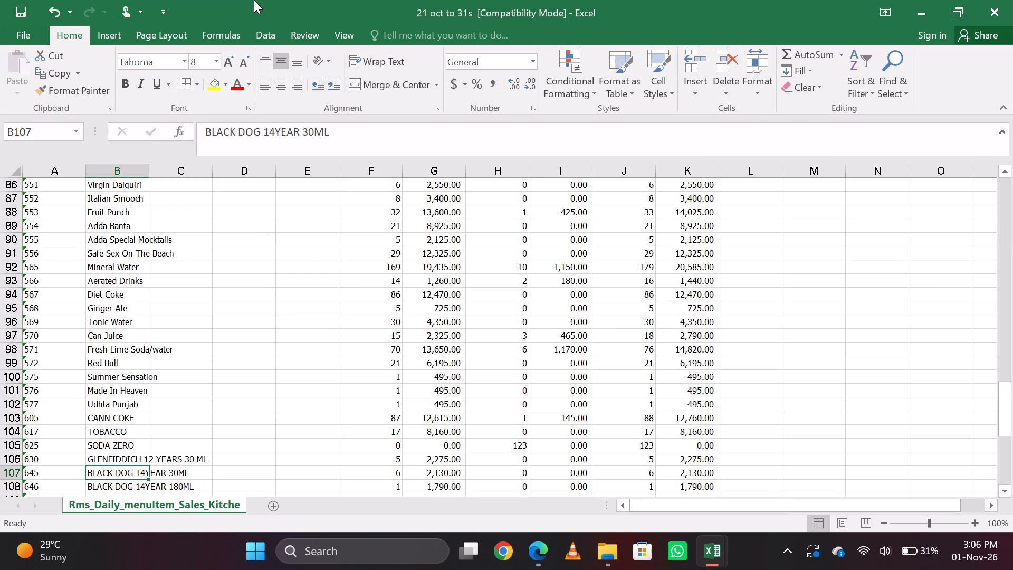
pyautogui.hotkey('alt', 'Tab')
pyautogui.press('Down')
pyautogui.press('Up')
pyautogui.write('=6*30')
pyautogui.press('Return')
pyautogui.press('Up')
# Append +180 to the BLACK DOG 14 YRS sales formula for the sales report's BLACK DOG 14YEAR 180ML item.
pyautogui.hotkey('alt', 'Tab')
pyautogui.press('Down')
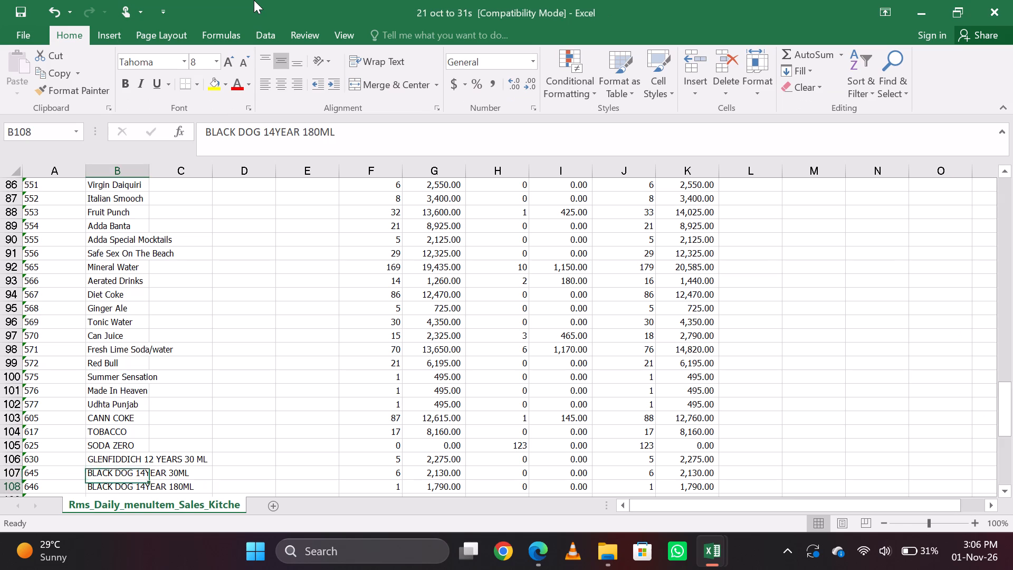
pyautogui.hotkey('ctrl', 'c')
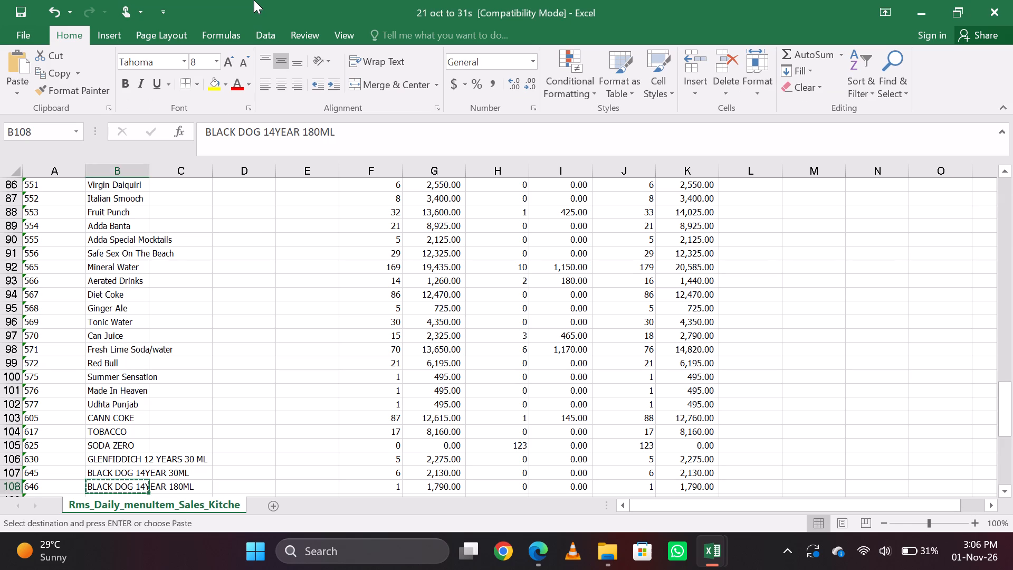
pyautogui.press('Down')
pyautogui.press('Up')
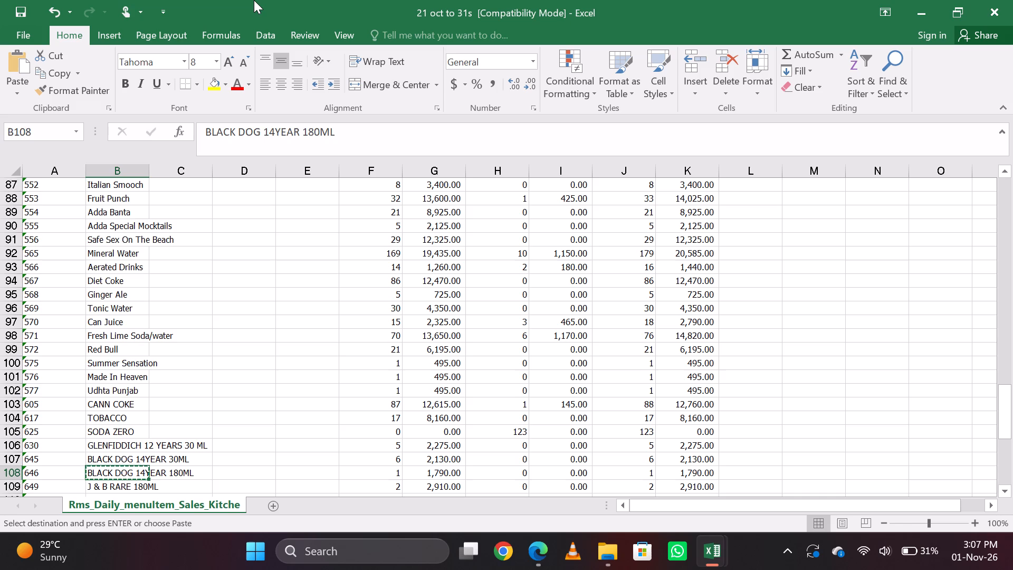
pyautogui.press('Up')
pyautogui.press('Down')
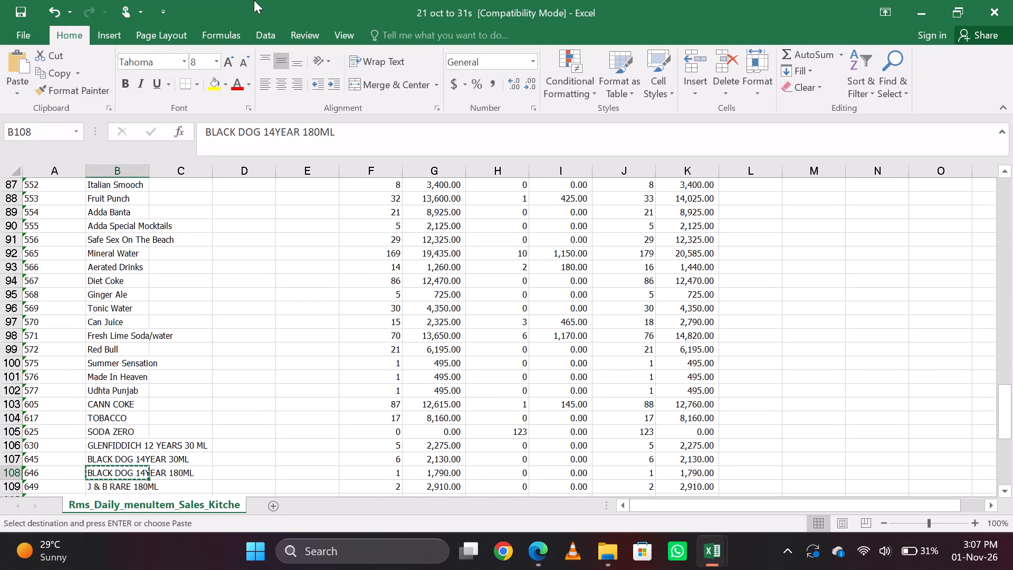
pyautogui.hotkey('alt', 'Tab')
pyautogui.press('Down')
pyautogui.press('Up')
pyautogui.hotkey('alt', 'Tab')
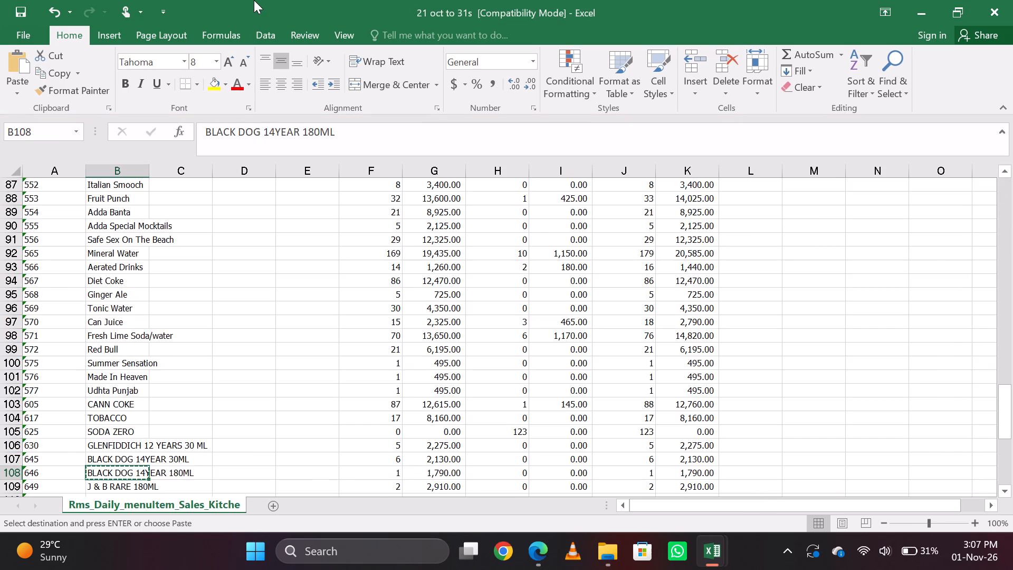
pyautogui.hotkey('alt', 'Tab')
pyautogui.press('Down')
pyautogui.press('Up')
pyautogui.hotkey('alt', 'Tab')
pyautogui.hotkey('alt', 'Tab')
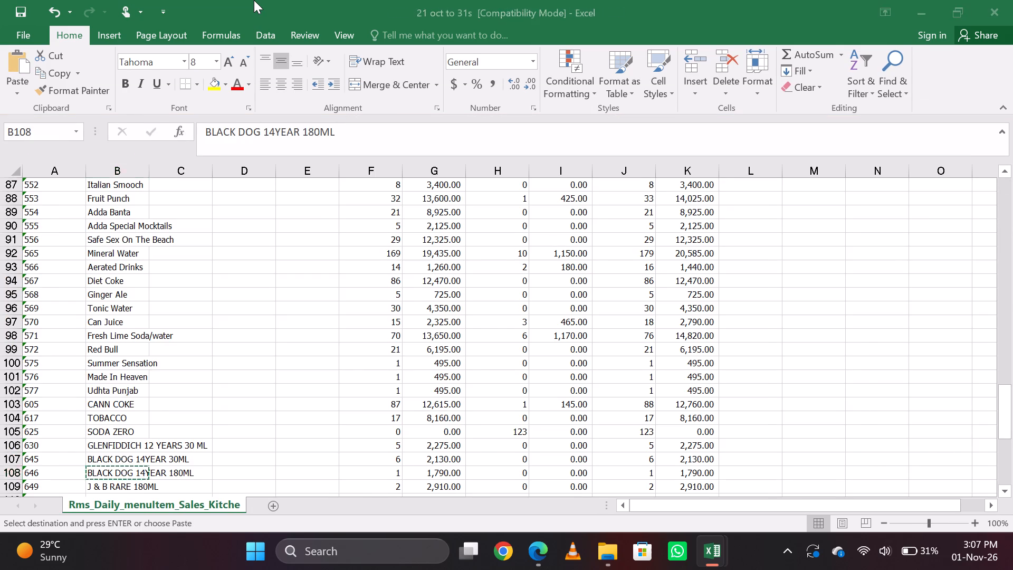
pyautogui.press('Down')
pyautogui.press('Up')
pyautogui.click(254, 0)
pyautogui.click(303, 149)
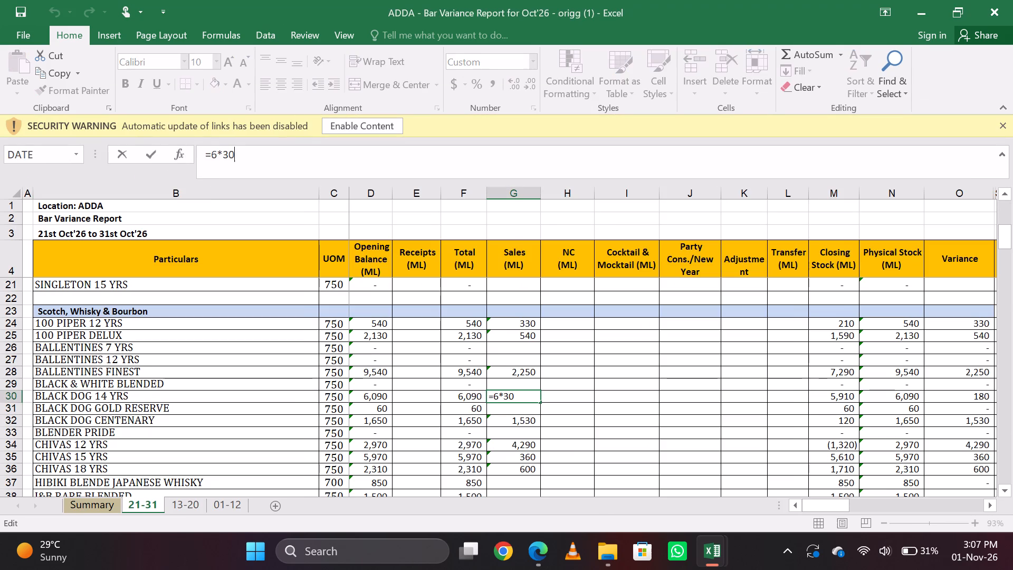
pyautogui.write('+180')
pyautogui.press('Return')
pyautogui.press('Up')
# Enter the sales report's J & B RARE 180ML quantity as =180*2 in J&B RARE BLENDED sales in the bar variance report.
pyautogui.hotkey('alt', 'Tab')
pyautogui.press('Down')
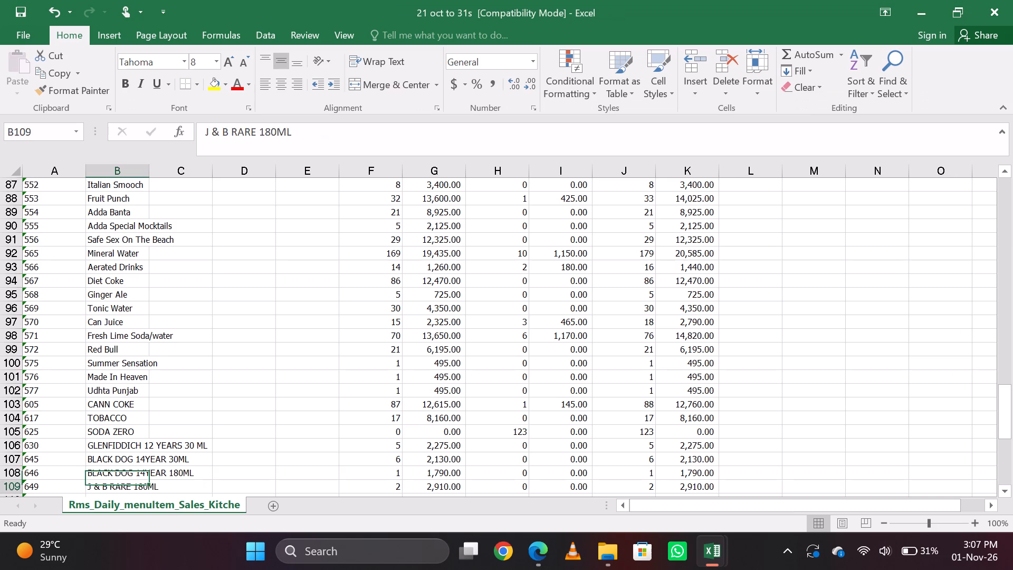
pyautogui.hotkey('ctrl', 'c')
pyautogui.hotkey('alt', 'Tab')
pyautogui.press('Down')
pyautogui.press('Down')
pyautogui.press('Down')
pyautogui.press('Down')
pyautogui.press('Down')
pyautogui.press('Down')
pyautogui.press('Down')
pyautogui.press('Down')
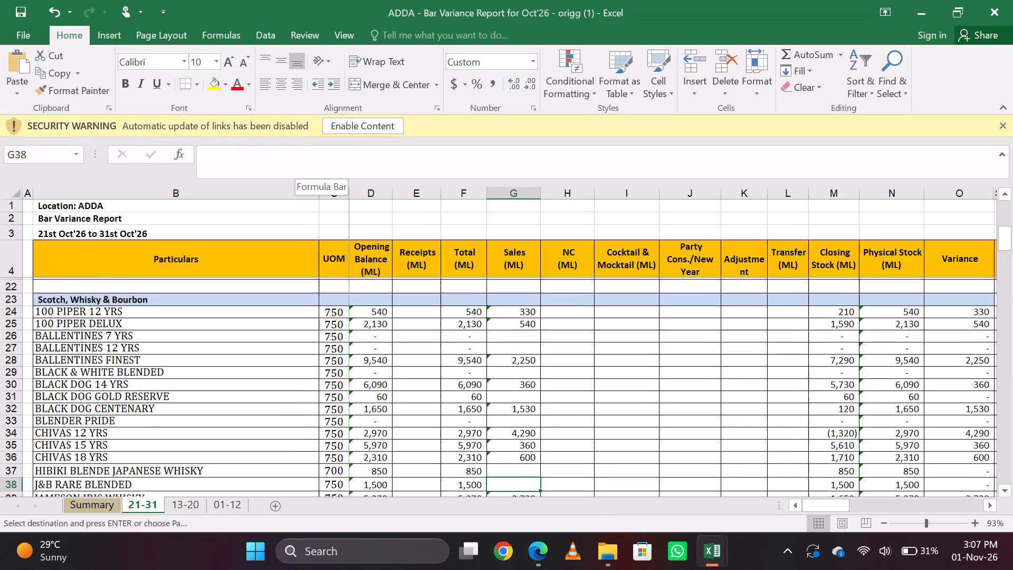
pyautogui.write('=180*2')
pyautogui.press('Return')
# Append +750 to the J&B RARE BLENDED sales formula for the sales report's J & B RARE 25PEG item.
pyautogui.hotkey('alt', 'Tab')
pyautogui.press('Down')
pyautogui.hotkey('ctrl', 'c')
pyautogui.hotkey('alt', 'Tab')
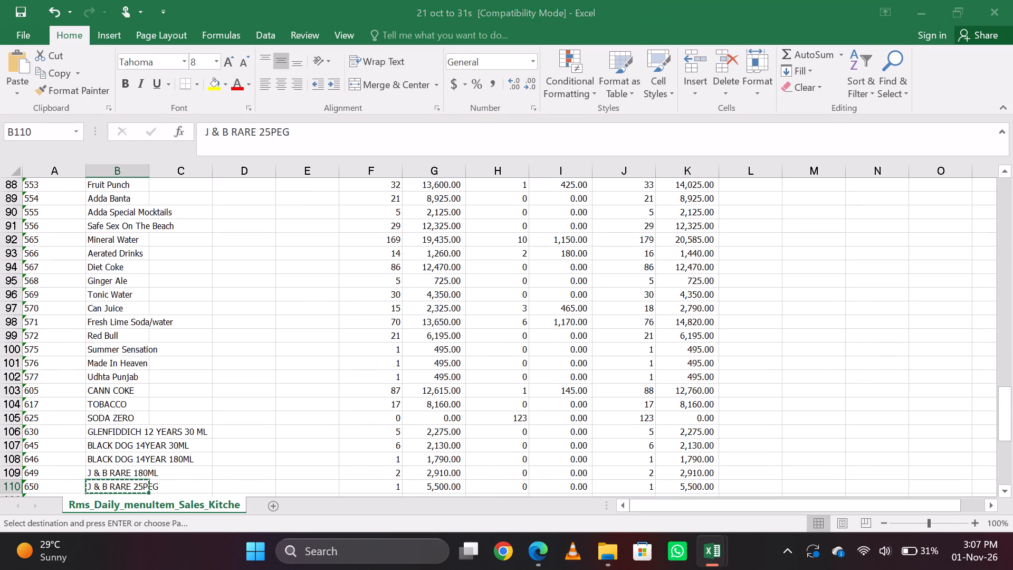
pyautogui.press('Up')
pyautogui.press('Down')
pyautogui.hotkey('alt', 'Tab')
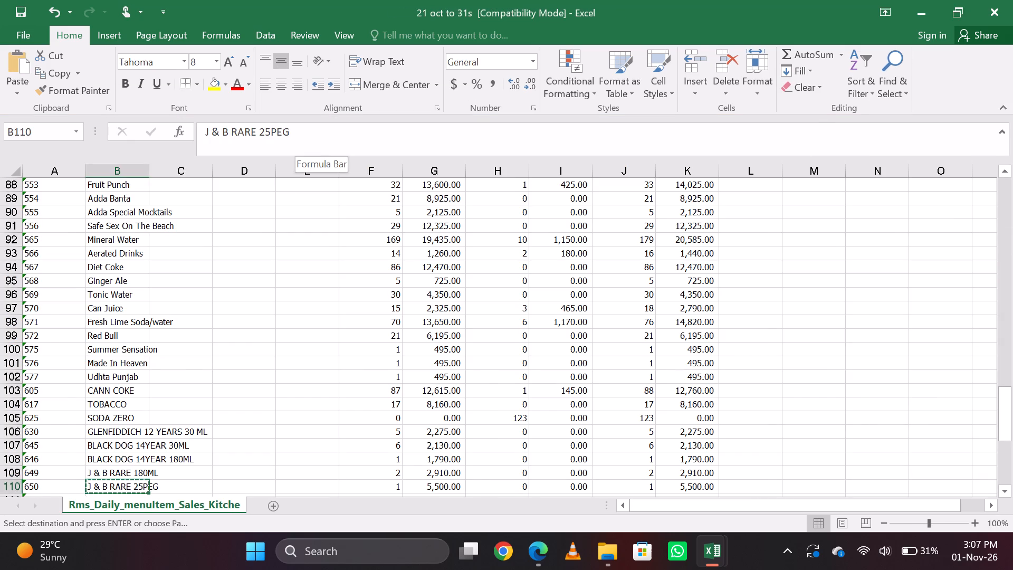
pyautogui.hotkey('alt', 'Tab')
pyautogui.press('Up')
pyautogui.click(303, 149)
pyautogui.write('+750')
pyautogui.press('Return')
# Enter the sales report's CLASSIC MARTINI quantity of 1 as its Sale & NC Qty in the cocktail workbook's 21-31 sheet.
pyautogui.hotkey('alt', 'Tab')
pyautogui.press('Down')
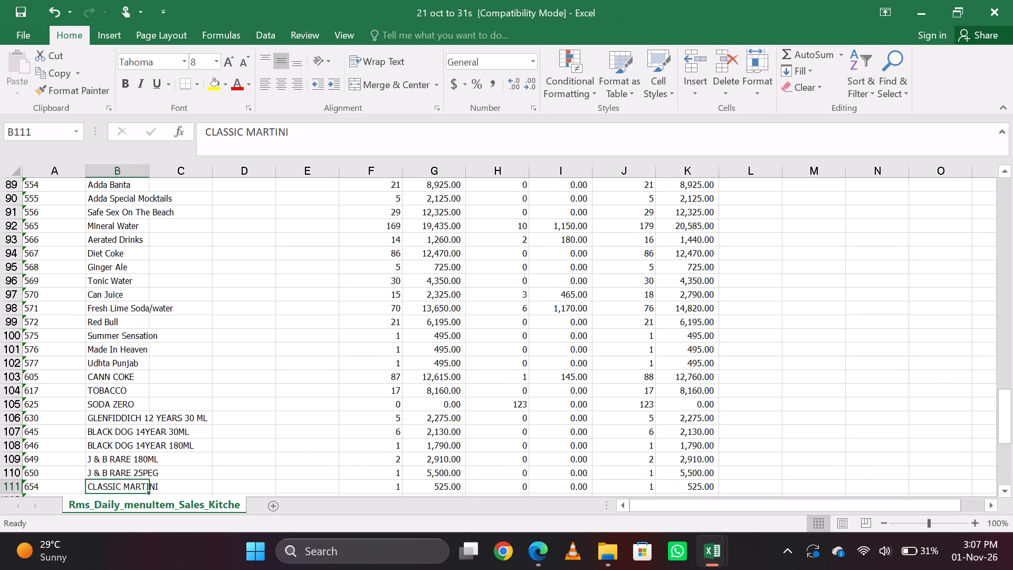
pyautogui.hotkey('ctrl', 'c')
pyautogui.hotkey('alt', 'Tab')
pyautogui.hotkey('alt', 'Tab')
pyautogui.hotkey('alt', 'Tab')
pyautogui.hotkey('ctrl', 'f')
pyautogui.hotkey('ctrl', 'v')
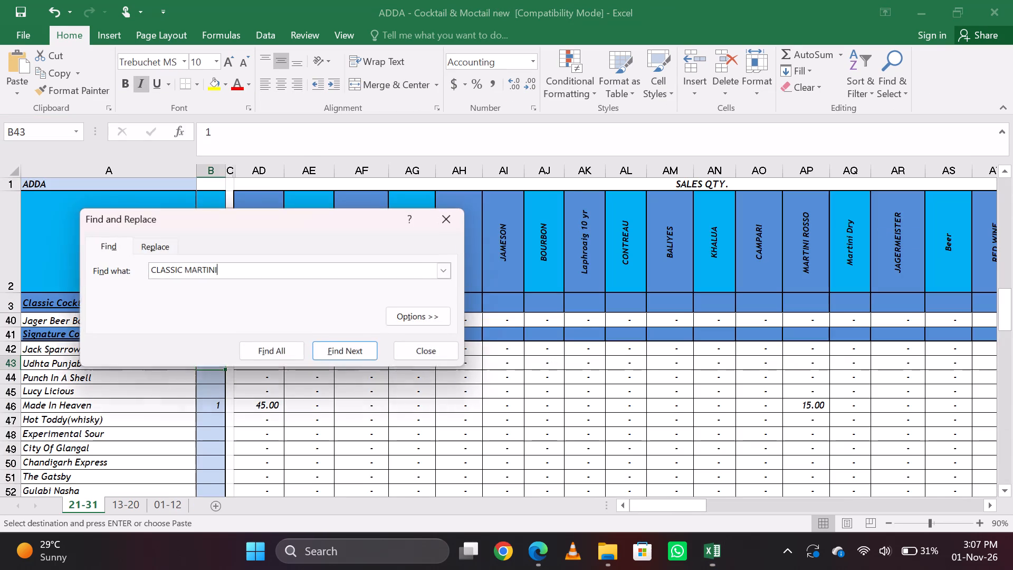
pyautogui.press('Return')
pyautogui.press('Escape')
pyautogui.press('Right')
pyautogui.press('1')
pyautogui.press('Right')
pyautogui.press('Left')
# Enter the sales report's HOT TODDY quantity of 8 in the plain Hot Toddy row under Classic Cocktails in the cocktail workbook.
pyautogui.hotkey('alt', 'Tab')
pyautogui.press('Down')
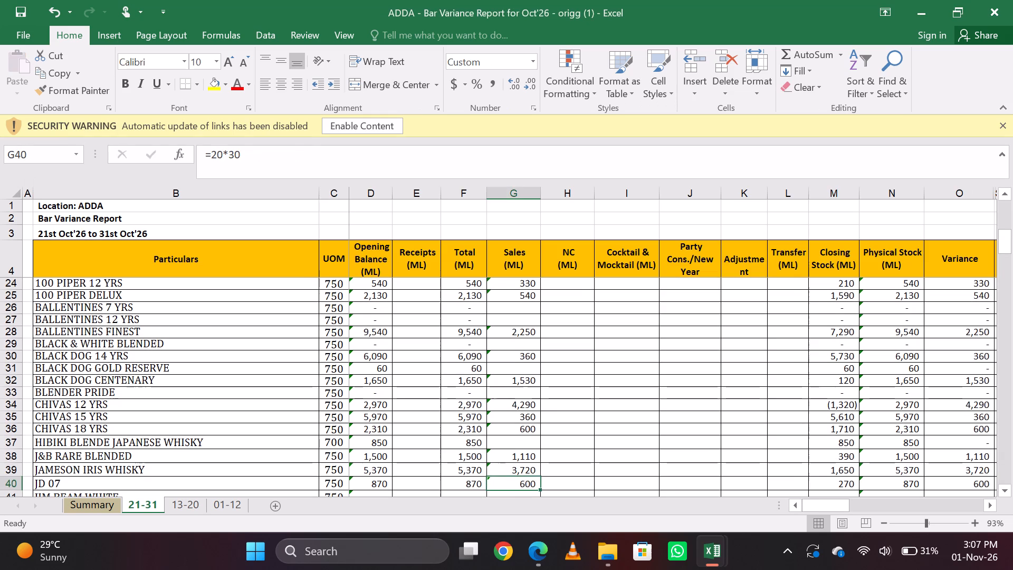
pyautogui.hotkey('ctrl', 'c')
pyautogui.hotkey('alt', 'Tab')
pyautogui.hotkey('alt', 'Tab')
pyautogui.press('Down')
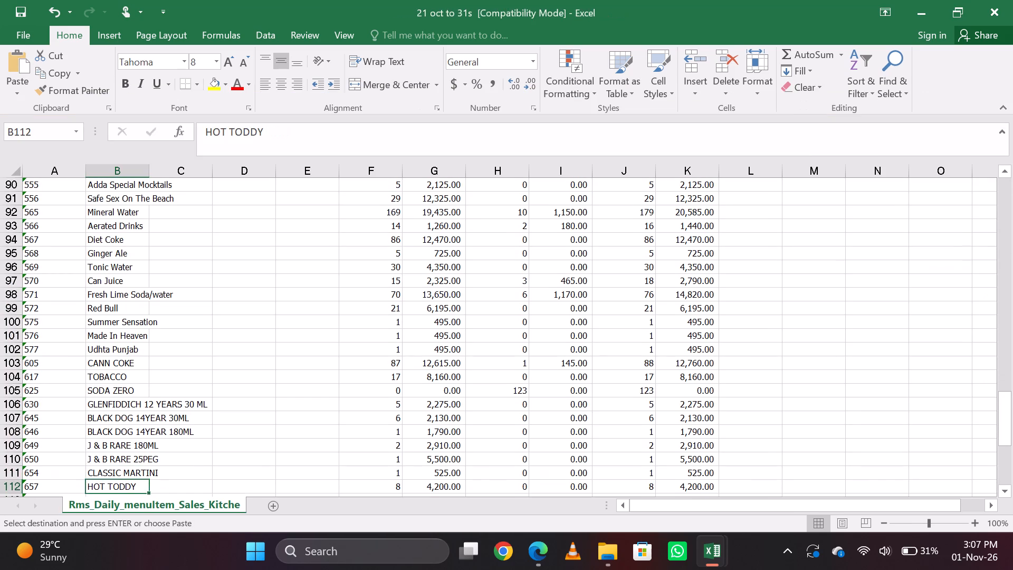
pyautogui.hotkey('ctrl', 'c')
pyautogui.hotkey('alt', 'Tab')
pyautogui.hotkey('alt', 'Tab')
pyautogui.hotkey('ctrl', 'f')
pyautogui.hotkey('ctrl', 'v')
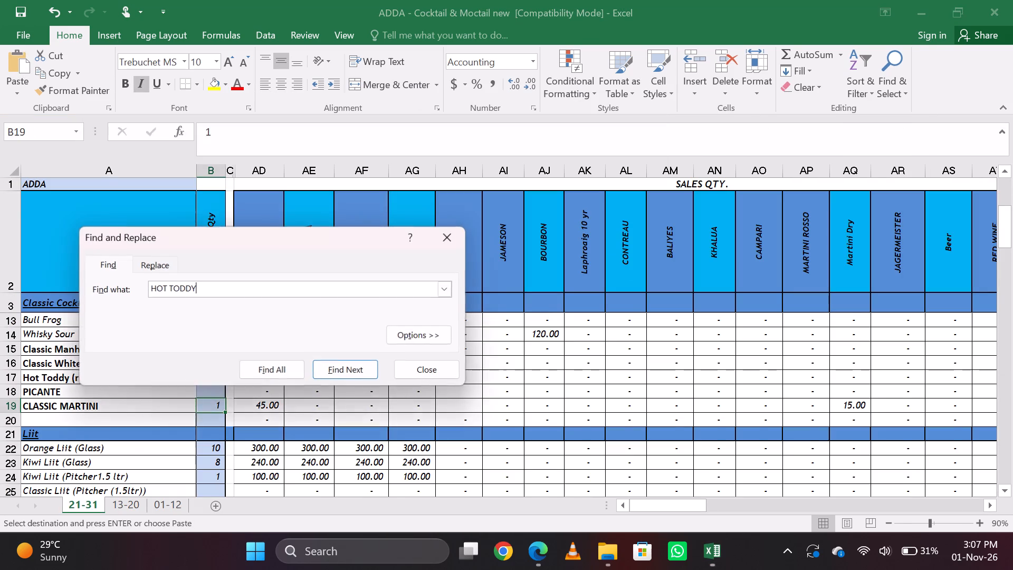
pyautogui.press('Return')
pyautogui.press('Escape')
pyautogui.press('Right')
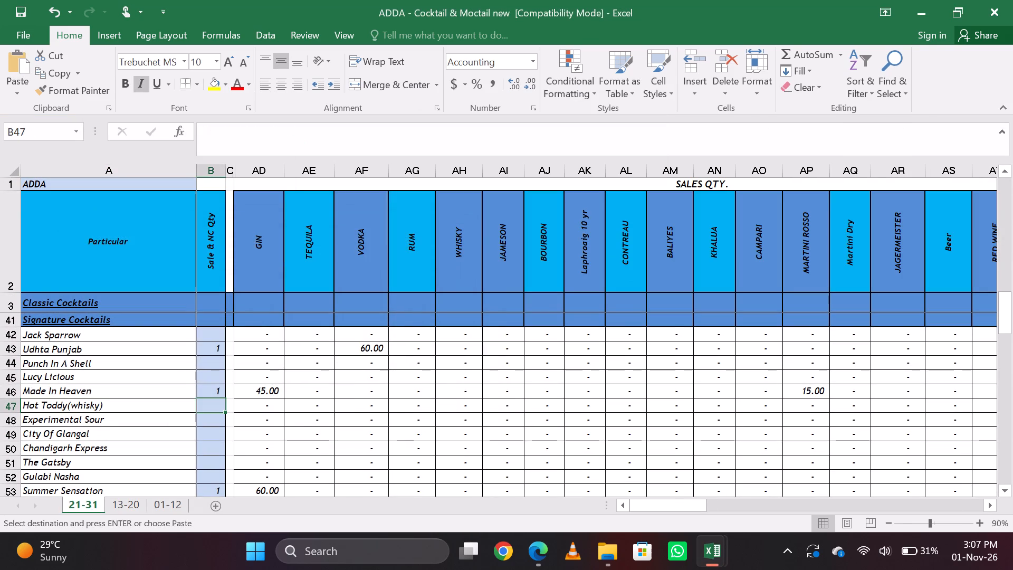
pyautogui.hotkey('alt', 'Tab')
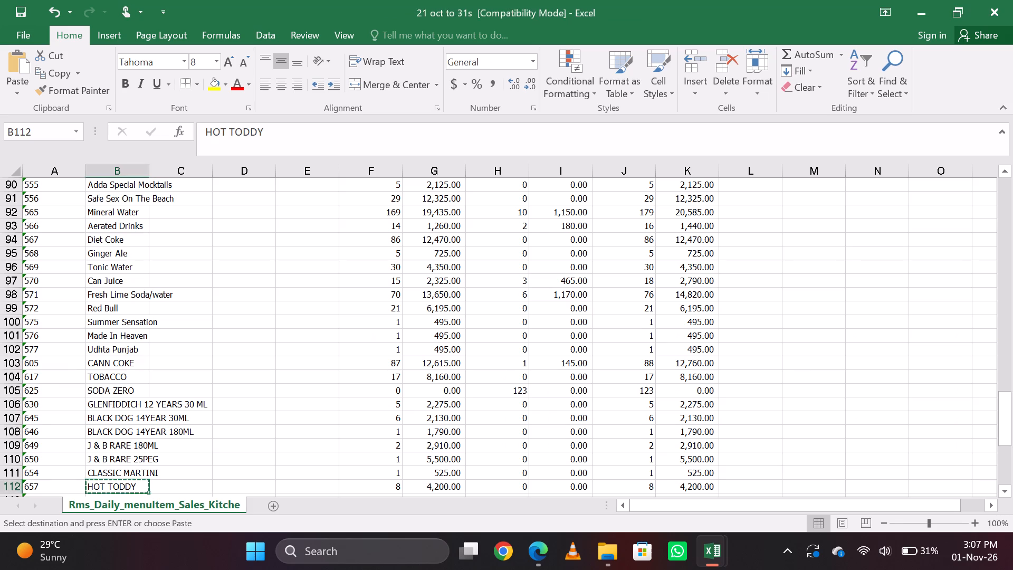
pyautogui.hotkey('alt', 'Tab')
pyautogui.hotkey('ctrl', 'f')
pyautogui.press('Return')
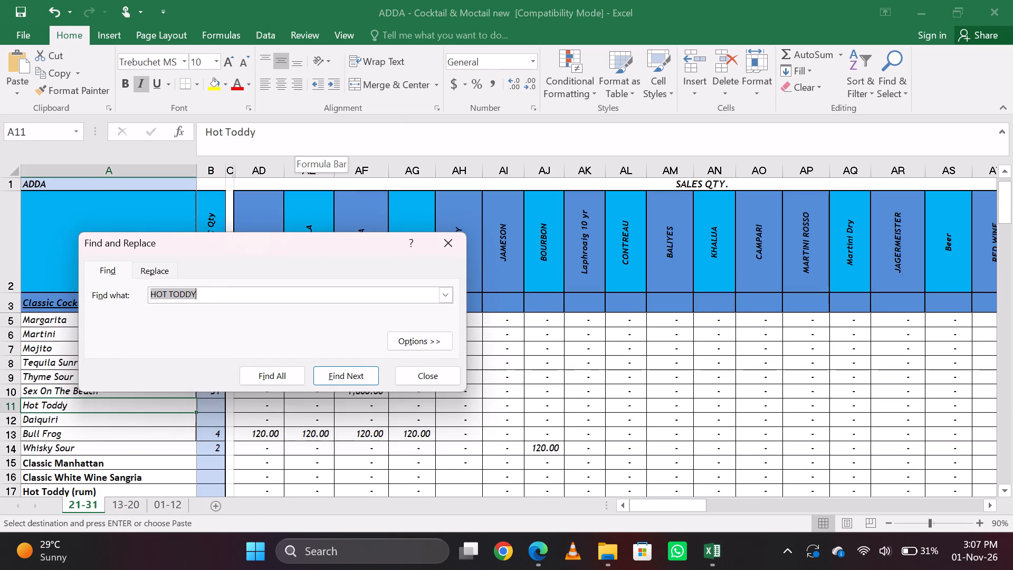
pyautogui.press('Escape')
pyautogui.press('Right')
pyautogui.hotkey('alt', 'Tab')
pyautogui.hotkey('alt', 'Tab')
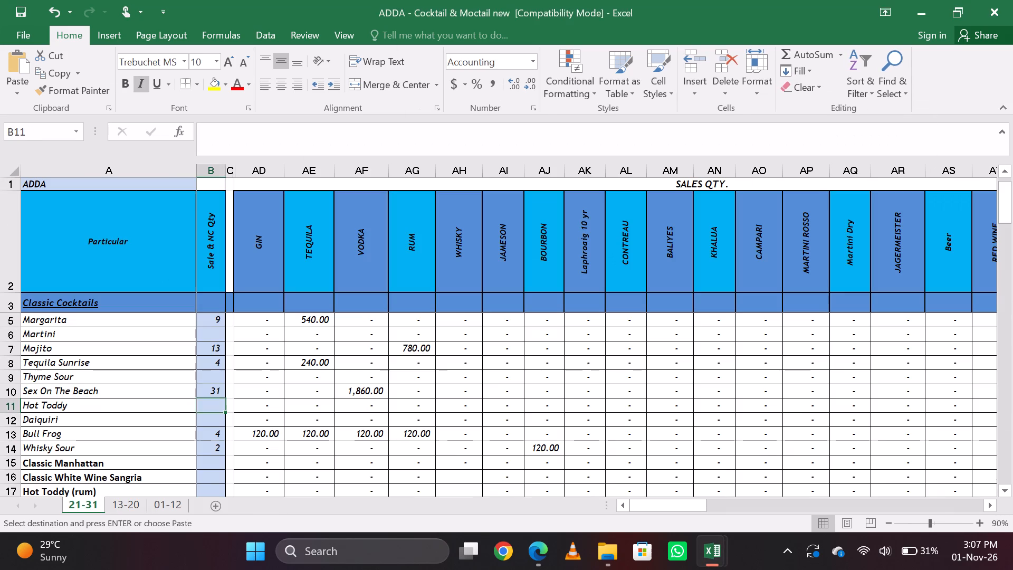
pyautogui.press('8')
pyautogui.press('Right')
pyautogui.press('Left')
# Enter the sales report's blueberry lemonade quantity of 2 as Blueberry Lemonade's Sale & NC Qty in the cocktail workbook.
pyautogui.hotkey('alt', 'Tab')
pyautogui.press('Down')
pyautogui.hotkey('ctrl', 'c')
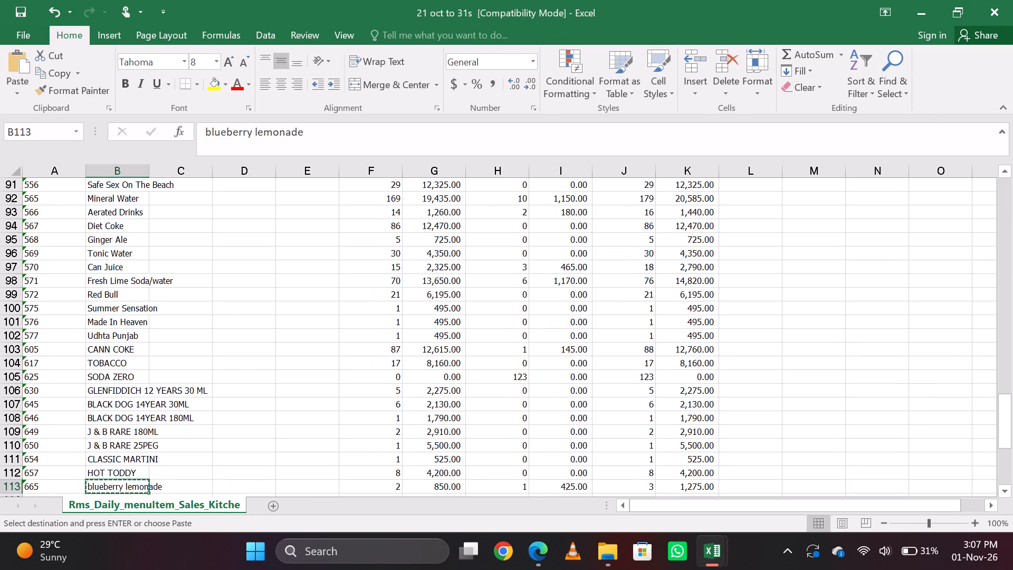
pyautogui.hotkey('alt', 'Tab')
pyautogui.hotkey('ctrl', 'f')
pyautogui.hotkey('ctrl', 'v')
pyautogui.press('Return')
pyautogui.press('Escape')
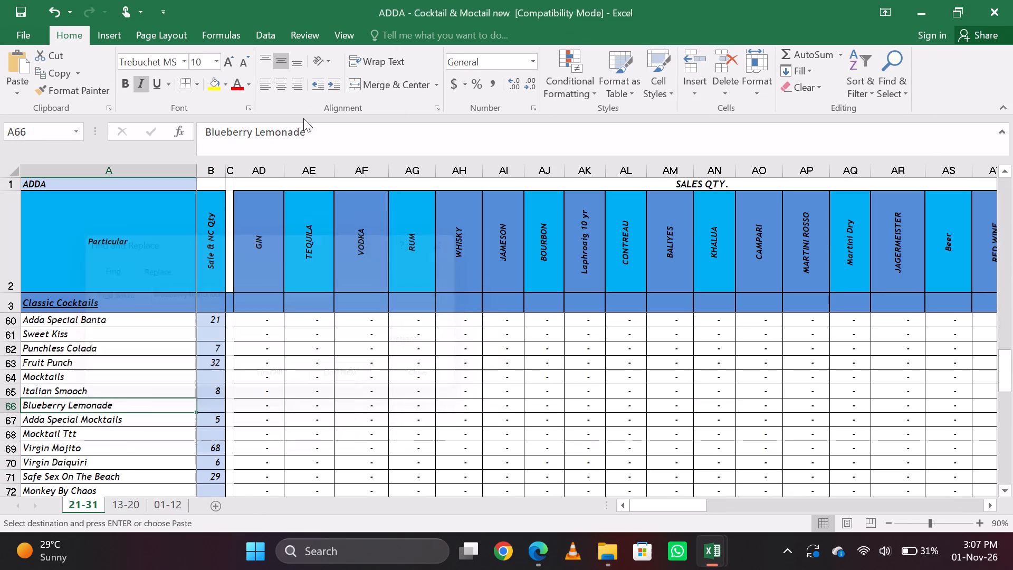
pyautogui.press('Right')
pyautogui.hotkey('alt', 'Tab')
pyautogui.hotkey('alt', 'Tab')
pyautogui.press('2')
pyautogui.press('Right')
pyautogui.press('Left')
# Set Blueberry Lemonade's Sale & NC Qty in the cocktail workbook to the sales report's combined quantity of 3.
pyautogui.hotkey('alt', 'Tab')
pyautogui.press('Down')
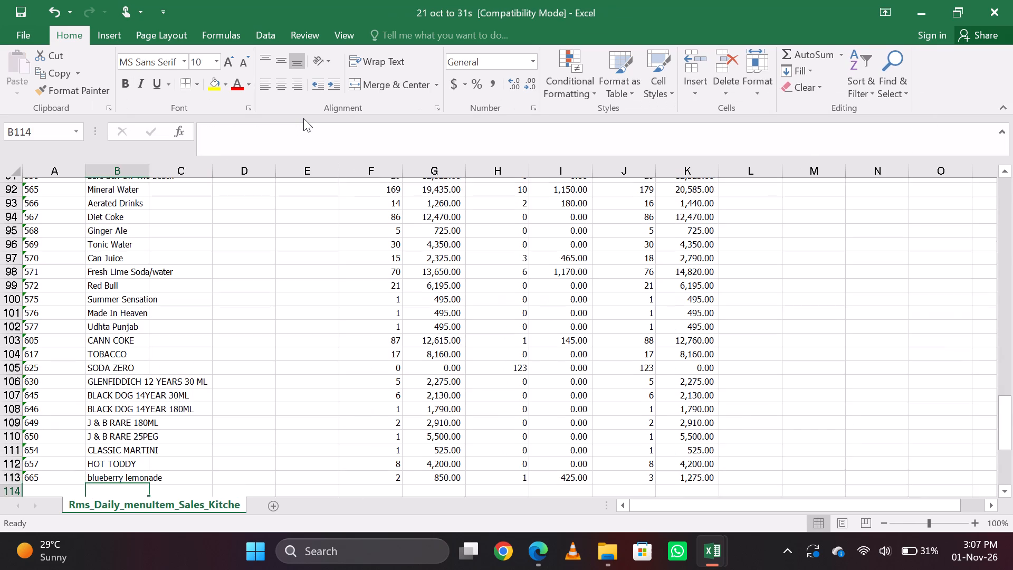
pyautogui.press('Up')
pyautogui.press('Right')
pyautogui.press('Right')
pyautogui.press('Right')
pyautogui.press('Right')
pyautogui.press('Right')
pyautogui.press('Right')
pyautogui.hotkey('alt', 'Tab')
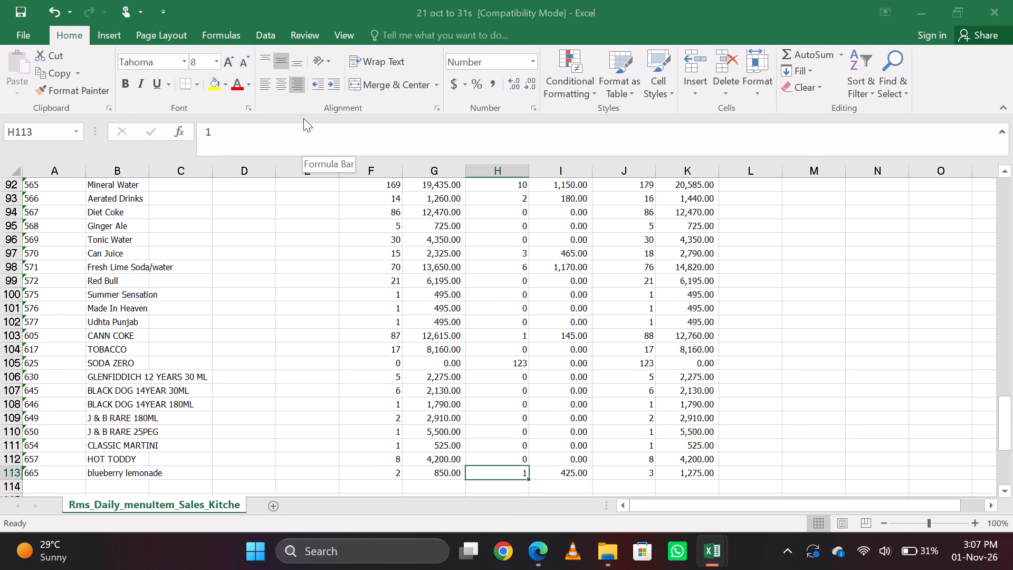
pyautogui.press('Right')
pyautogui.press('Left')
pyautogui.press('3')
pyautogui.press('Right')
pyautogui.press('Left')
# Enter the sales report's Mineral Water NC quantity of 10 in Himalaya Water 1 Ltr's NC column in the bar variance report's 21-31 sheet.
pyautogui.hotkey('alt', 'Tab')
pyautogui.press('Up')
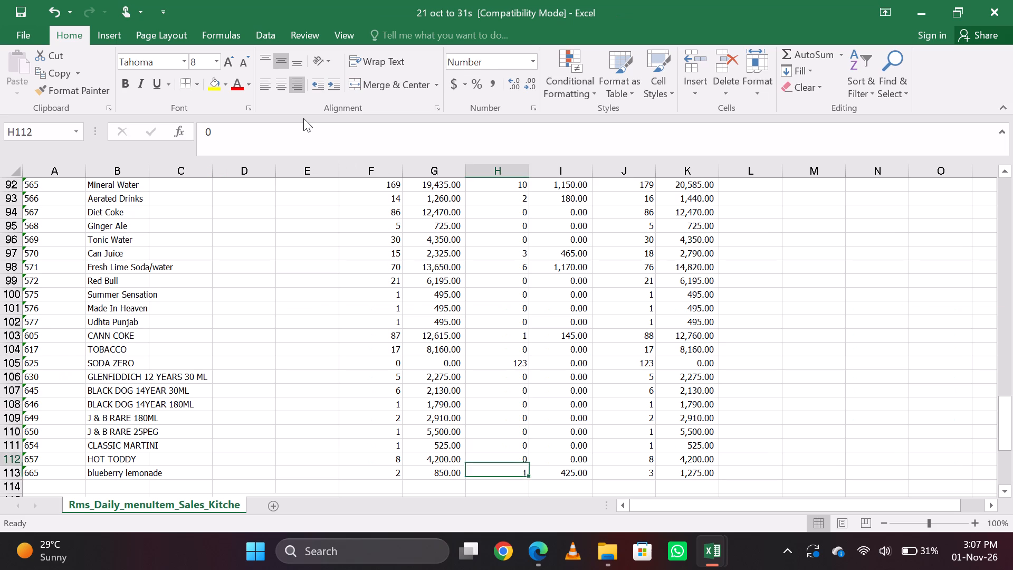
pyautogui.press('Up')
pyautogui.press('Up')
pyautogui.press('Up')
pyautogui.press('Up')
pyautogui.press('Up')
pyautogui.press('Up')
pyautogui.press('Up')
pyautogui.press('Up')
pyautogui.press('Up')
pyautogui.press('Up')
pyautogui.press('Up')
pyautogui.press('Up')
pyautogui.press('Up')
pyautogui.press('Up')
pyautogui.press('Up')
pyautogui.press('Up')
pyautogui.press('Up')
pyautogui.press('Up')
pyautogui.press('Up')
pyautogui.press('Up')
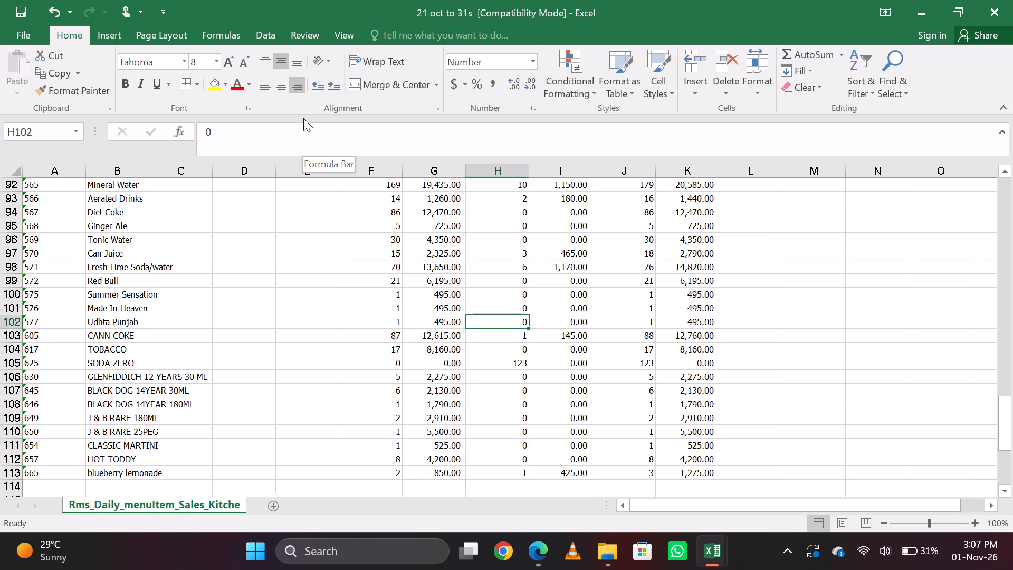
pyautogui.press('Up')
pyautogui.press('Down')
pyautogui.hotkey('alt', 'Tab')
pyautogui.hotkey('alt', 'Tab')
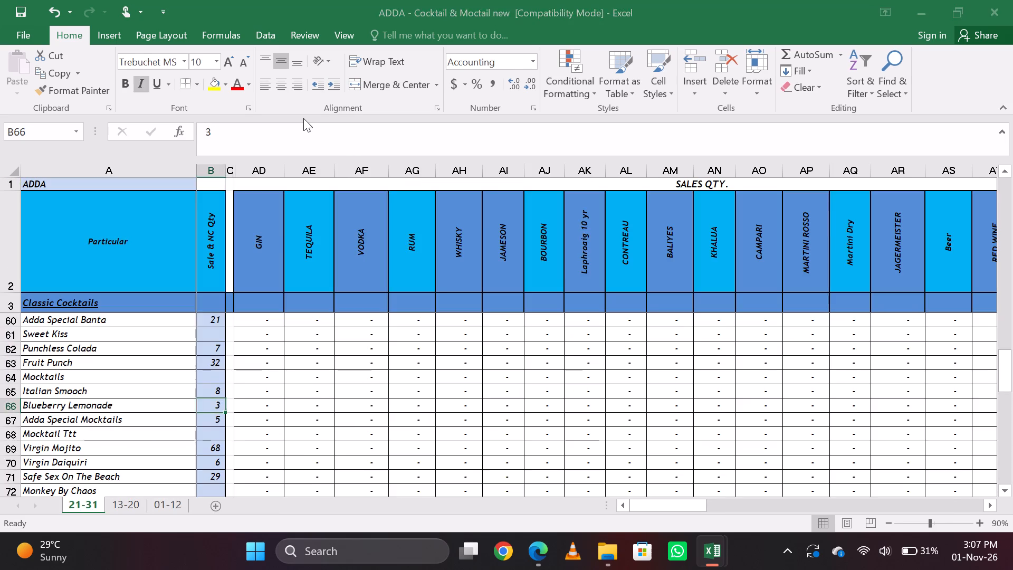
pyautogui.hotkey('alt', 'Tab')
pyautogui.press('Down')
pyautogui.press('pagedown')
pyautogui.press('pagedown')
pyautogui.press('pagedown')
pyautogui.press('pagedown')
pyautogui.press('pagedown')
pyautogui.press('pagedown')
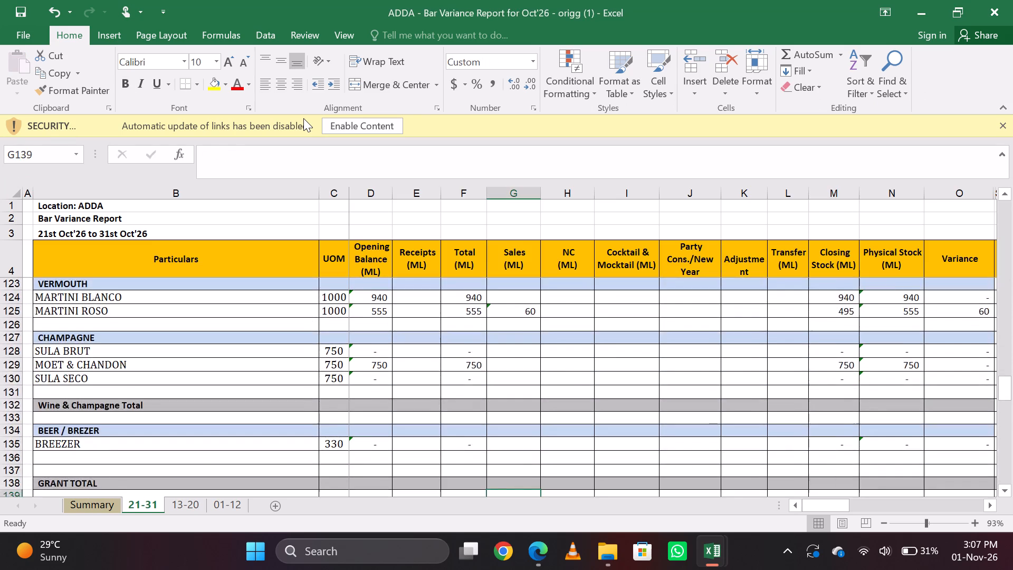
pyautogui.press('pagedown')
pyautogui.press('Up')
pyautogui.press('Up')
pyautogui.press('Up')
pyautogui.press('Up')
pyautogui.press('Up')
pyautogui.press('Up')
pyautogui.press('Up')
pyautogui.press('Right')
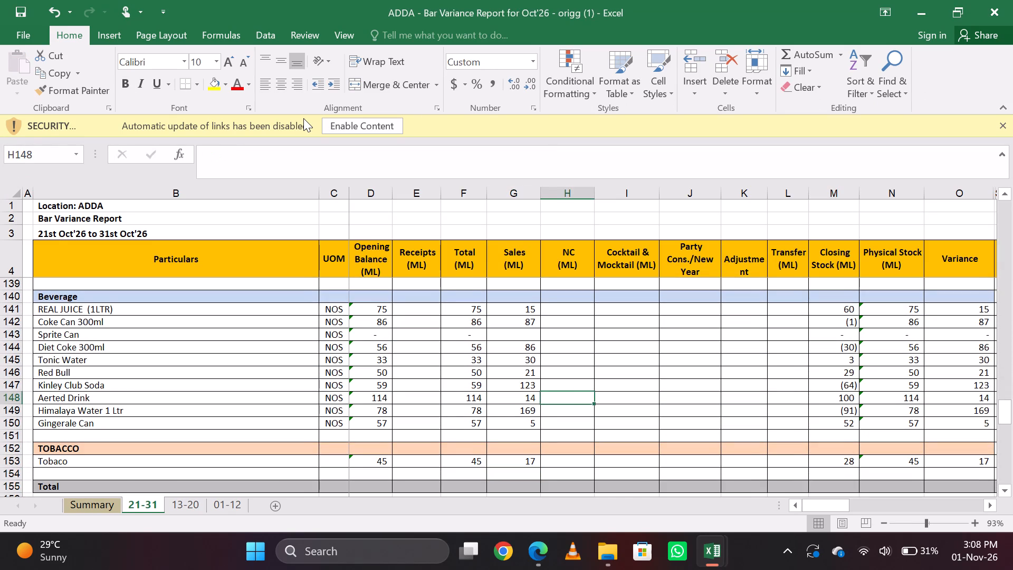
pyautogui.press('Down')
pyautogui.write('10')
pyautogui.press('Return')
pyautogui.press('Up')
# Enter the sales report's Aerated Drinks NC quantity of 2 in Aerted Drink's NC column in the bar variance report.
pyautogui.hotkey('alt', 'Tab')
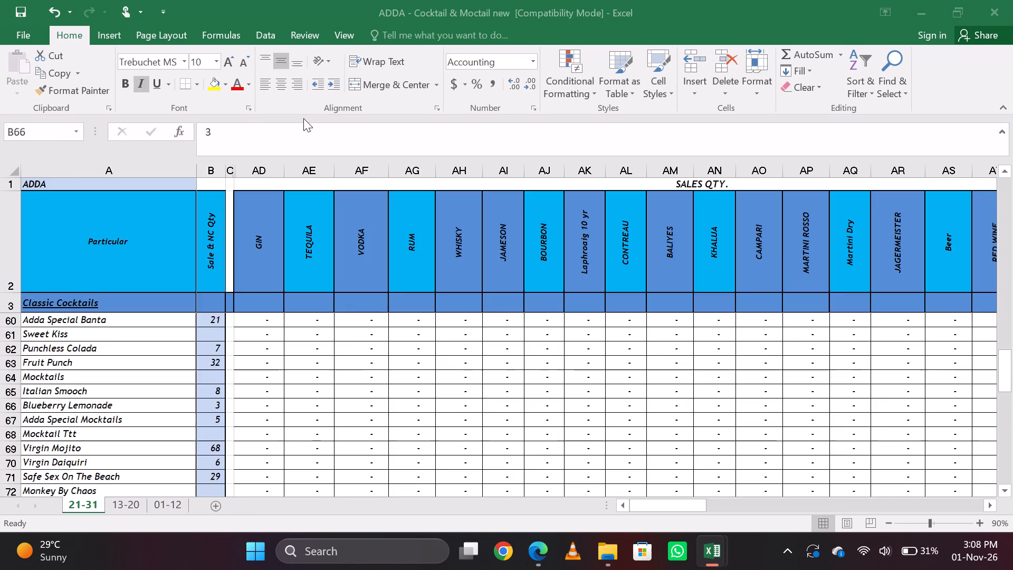
pyautogui.press('Up')
pyautogui.hotkey('alt', 'Tab')
pyautogui.hotkey('alt', 'Tab')
pyautogui.press('Up')
pyautogui.press('Up')
pyautogui.press('Up')
pyautogui.press('Up')
pyautogui.press('Up')
pyautogui.press('Up')
pyautogui.press('Up')
pyautogui.press('Up')
pyautogui.press('Up')
pyautogui.press('Up')
pyautogui.press('Up')
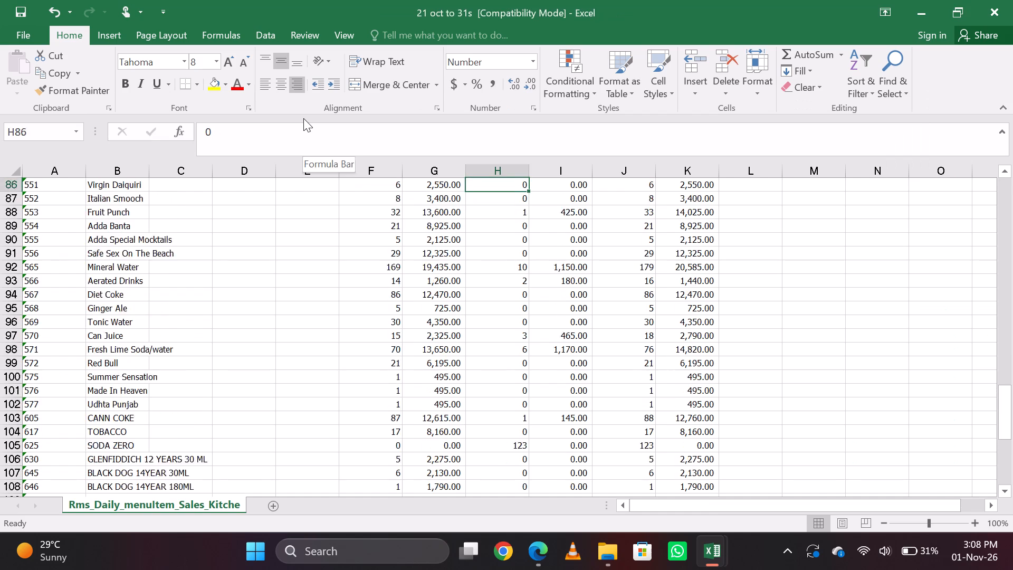
pyautogui.press('Up')
pyautogui.press('Up')
pyautogui.press('Up')
pyautogui.press('Up')
pyautogui.press('Down')
pyautogui.press('Down')
pyautogui.press('Down')
pyautogui.press('Down')
pyautogui.press('Down')
pyautogui.press('Down')
pyautogui.press('Down')
pyautogui.press('Down')
pyautogui.press('Down')
pyautogui.press('Down')
pyautogui.press('Down')
pyautogui.press('Down')
pyautogui.press('Down')
pyautogui.press('Down')
pyautogui.press('Down')
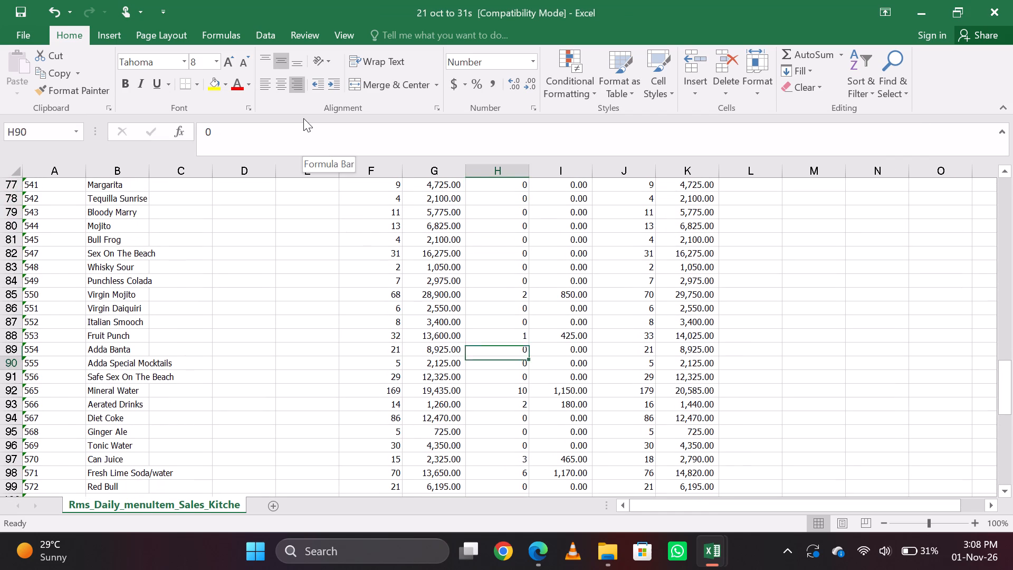
pyautogui.press('Down')
pyautogui.hotkey('alt', 'Tab')
pyautogui.press('Up')
pyautogui.press('Up')
pyautogui.hotkey('alt', 'Tab')
pyautogui.hotkey('alt', 'Tab')
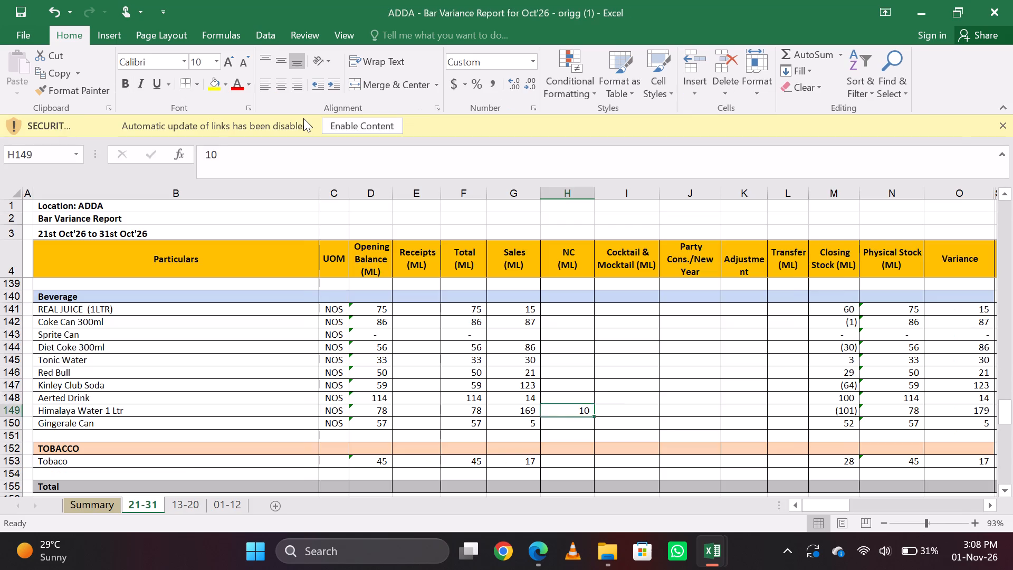
pyautogui.press('Up')
pyautogui.press('Up')
pyautogui.press('Down')
pyautogui.press('2')
pyautogui.press('Right')
pyautogui.press('Left')
# Find Virgin Mojito in the cocktail workbook and set its Sale & NC Qty to the sales report's combined quantity of 70.
pyautogui.hotkey('alt', 'Tab')
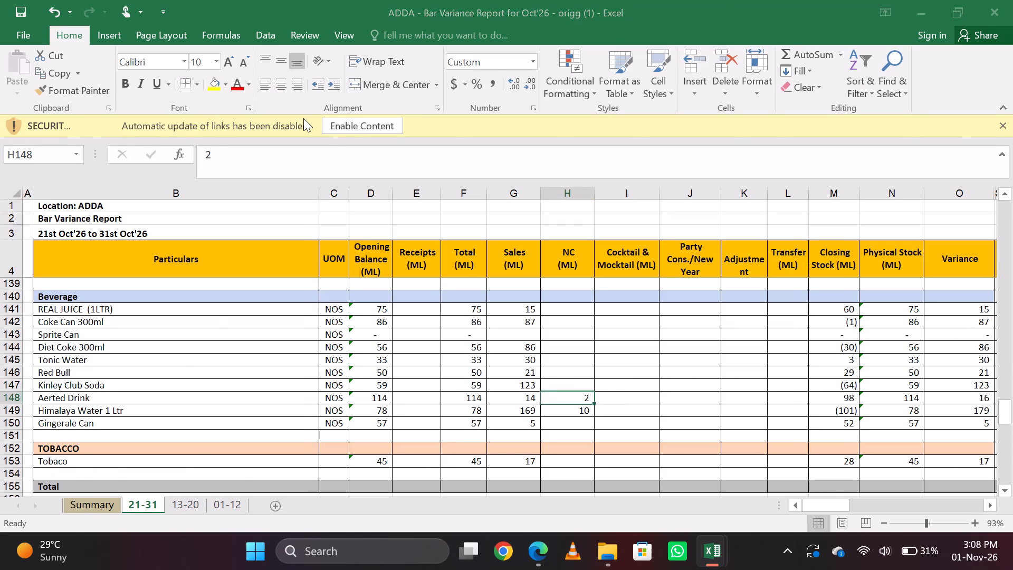
pyautogui.press('Up')
pyautogui.hotkey('alt', 'Tab')
pyautogui.hotkey('alt', 'Tab')
pyautogui.press('Up')
pyautogui.press('Up')
pyautogui.press('Up')
pyautogui.press('Up')
pyautogui.press('Up')
pyautogui.press('Up')
pyautogui.press('Up')
pyautogui.press('Up')
pyautogui.press('Up')
pyautogui.press('Up')
pyautogui.press('Up')
pyautogui.press('Up')
pyautogui.press('Up')
pyautogui.press('Up')
pyautogui.press('Up')
pyautogui.press('Down')
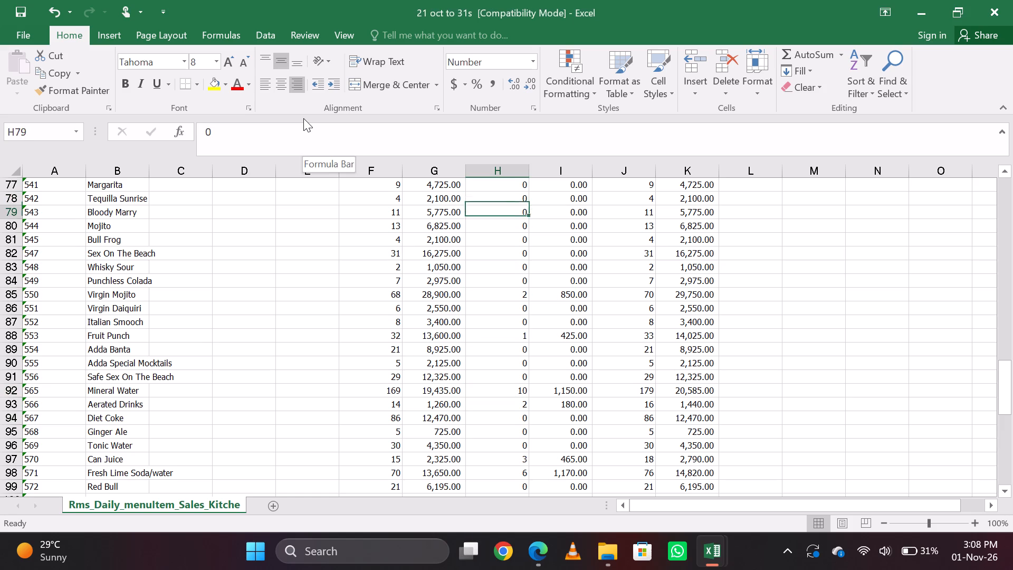
pyautogui.press('Down')
pyautogui.press('Down')
pyautogui.press('Down')
pyautogui.press('Down')
pyautogui.press('Down')
pyautogui.press('Down')
pyautogui.hotkey('alt', 'Tab')
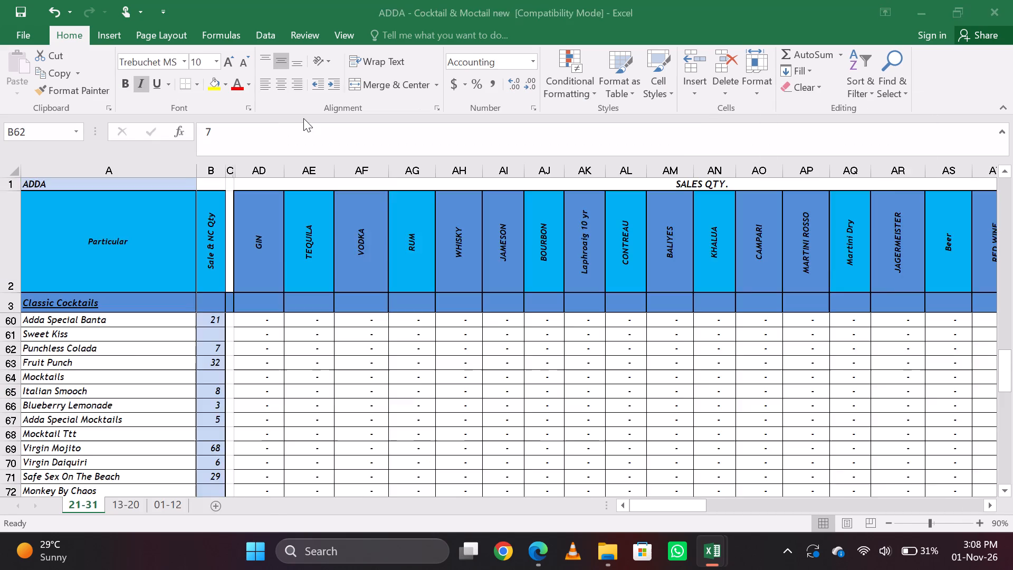
pyautogui.hotkey('alt', 'Tab')
pyautogui.press('Left')
pyautogui.press('Left')
pyautogui.press('Left')
pyautogui.press('Left')
pyautogui.press('Left')
pyautogui.press('Left')
pyautogui.hotkey('ctrl', 'c')
pyautogui.hotkey('alt', 'Tab')
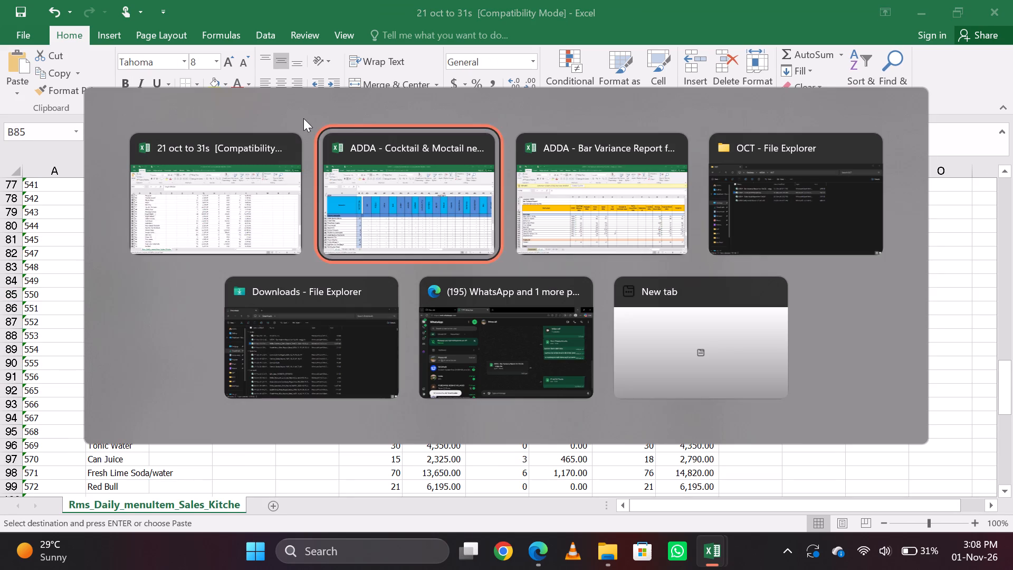
pyautogui.hotkey('alt', 'Tab')
pyautogui.hotkey('alt', 'Tab')
pyautogui.hotkey('alt', 'Tab')
pyautogui.hotkey('alt', 'Tab')
pyautogui.hotkey('alt', 'Tab')
pyautogui.hotkey('alt', 'Tab')
pyautogui.hotkey('alt', 'Tab')
pyautogui.hotkey('ctrl', 'f')
pyautogui.hotkey('ctrl', 'v')
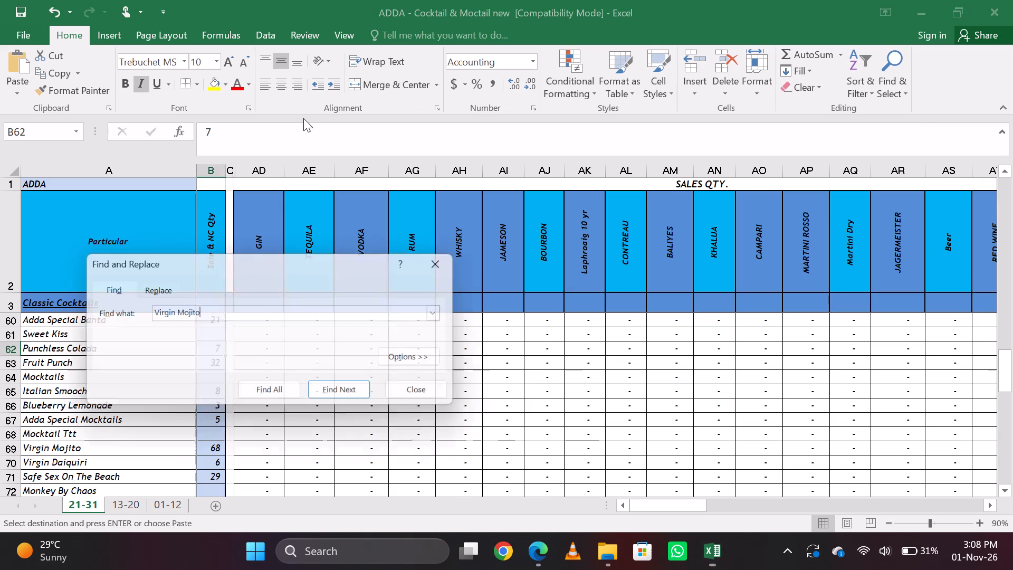
pyautogui.press('Return')
pyautogui.press('Escape')
pyautogui.press('Right')
pyautogui.write('77')
pyautogui.press('BackSpace')
pyautogui.press('0')
pyautogui.press('Return')
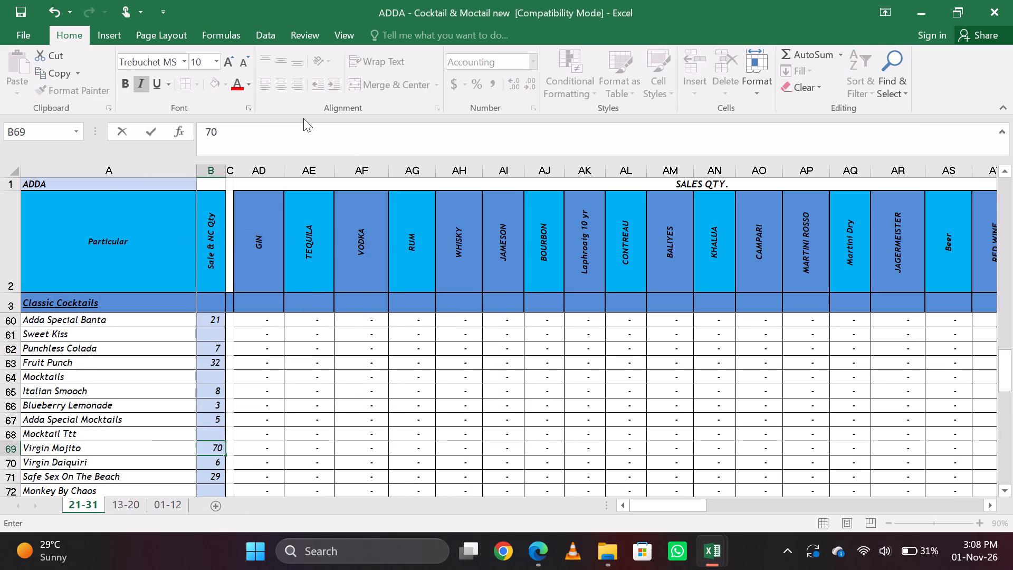
pyautogui.press('Up')
# Check the sales report's liquor, cocktail and beverage rows for NC quantities still to transfer.
pyautogui.hotkey('alt', 'Tab')
pyautogui.press('Up')
pyautogui.press('Up')
pyautogui.press('Up')
pyautogui.press('Up')
pyautogui.press('Up')
pyautogui.press('Up')
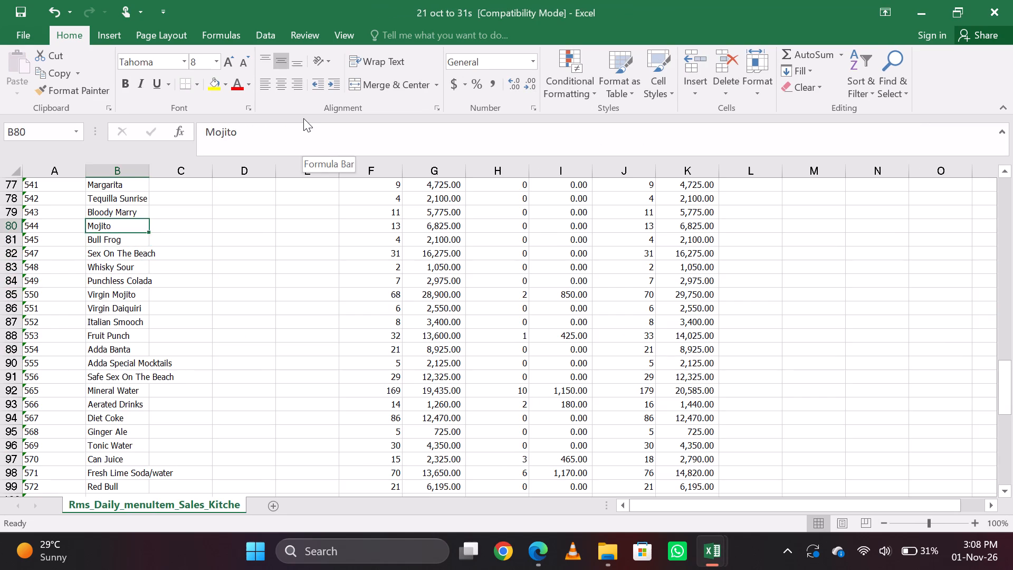
pyautogui.press('Up')
pyautogui.press('Up')
pyautogui.press('Up')
pyautogui.press('Up')
pyautogui.press('Up')
pyautogui.press('Up')
pyautogui.press('Up')
pyautogui.press('Up')
pyautogui.press('Up')
pyautogui.press('Up')
pyautogui.press('Up')
pyautogui.press('Up')
pyautogui.press('Up')
pyautogui.press('Up')
pyautogui.press('Up')
pyautogui.press('Up')
pyautogui.press('Up')
pyautogui.press('Up')
pyautogui.press('Up')
pyautogui.press('Up')
pyautogui.press('Up')
pyautogui.press('Up')
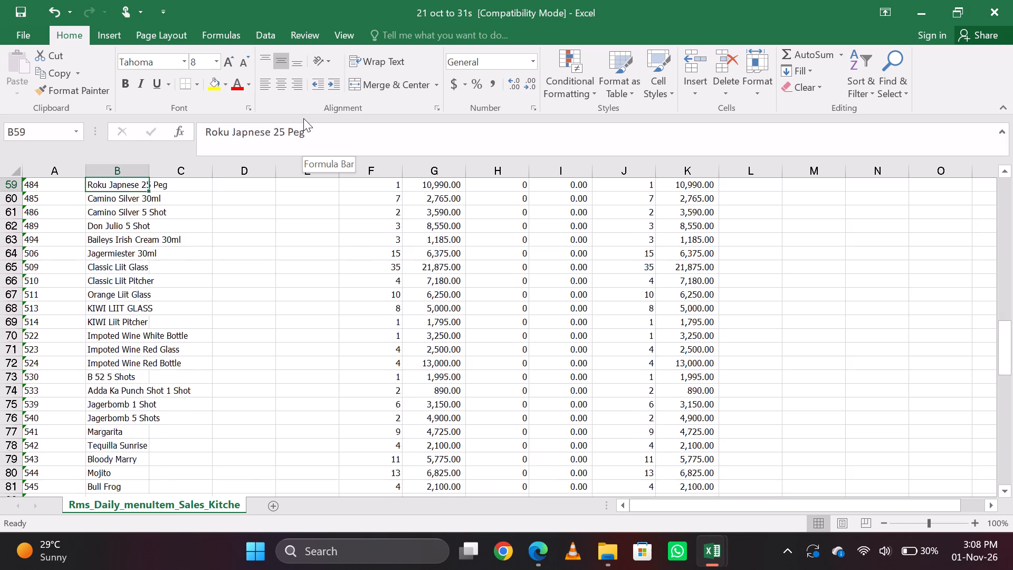
pyautogui.press('Up')
pyautogui.press('Up')
pyautogui.press('Up')
pyautogui.press('Up')
pyautogui.press('Up')
pyautogui.press('Up')
pyautogui.press('Up')
pyautogui.press('Up')
pyautogui.press('Up')
pyautogui.press('Up')
pyautogui.press('Up')
pyautogui.press('Up')
pyautogui.press('Up')
pyautogui.press('Up')
pyautogui.press('Up')
pyautogui.press('Up')
pyautogui.press('Up')
pyautogui.press('Up')
pyautogui.press('Up')
pyautogui.press('Up')
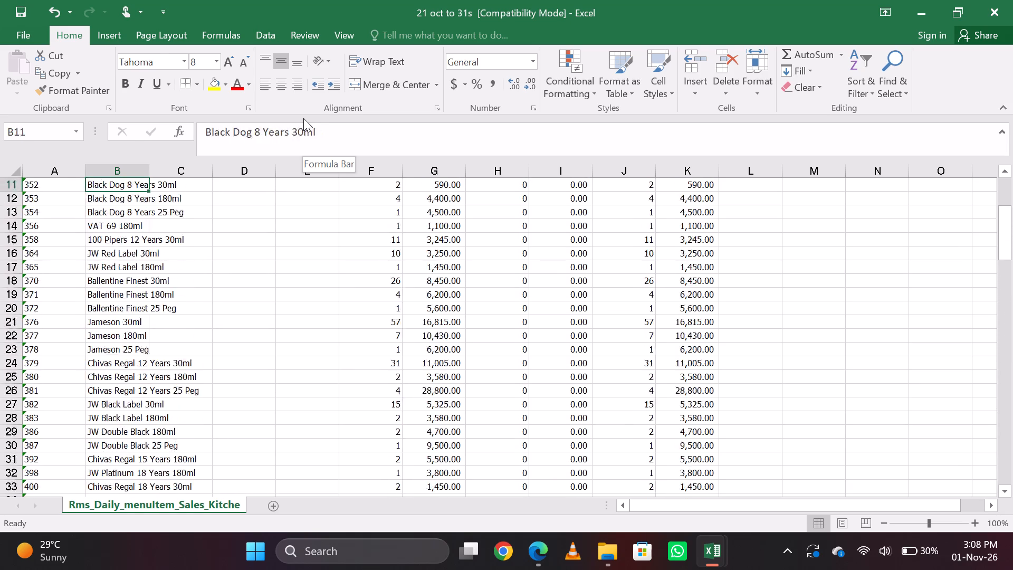
pyautogui.press('Up')
pyautogui.press('Up')
pyautogui.press('Up')
pyautogui.press('Down')
pyautogui.press('Down')
pyautogui.press('Down')
pyautogui.press('Down')
pyautogui.press('Down')
pyautogui.press('Down')
pyautogui.press('Down')
pyautogui.press('Down')
pyautogui.press('Down')
pyautogui.press('Down')
pyautogui.press('Down')
pyautogui.press('Down')
pyautogui.press('Down')
pyautogui.press('Down')
pyautogui.press('Down')
pyautogui.press('Down')
pyautogui.press('Down')
pyautogui.press('Down')
pyautogui.press('Down')
pyautogui.press('Down')
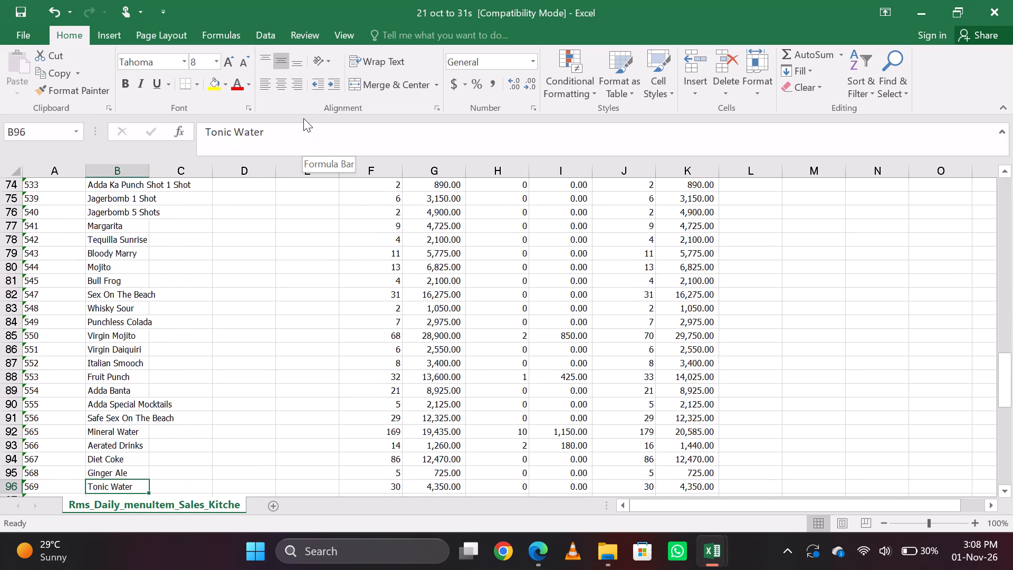
# Close the 21 oct to 31s sales report and save its changes.
pyautogui.click(1007, 0)
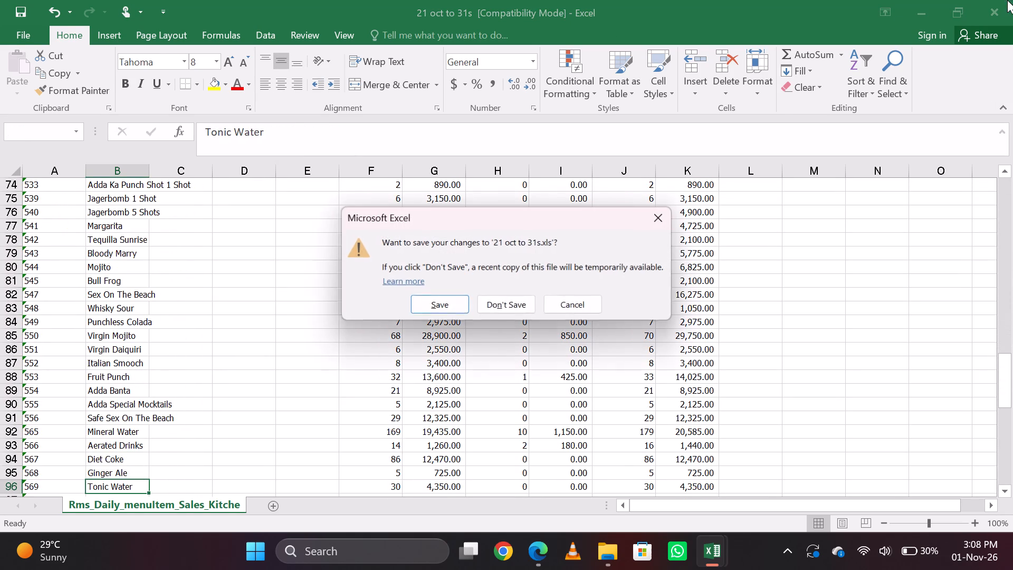
pyautogui.click(436, 306)
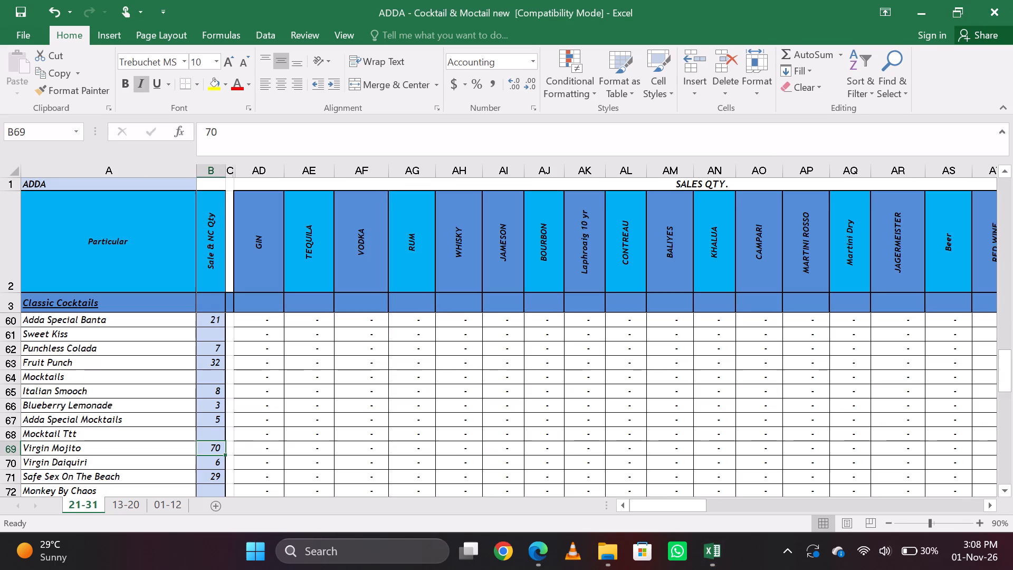
# Save the cocktail workbook with its updated quantities.
pyautogui.click(256, 379)
pyautogui.hotkey('ctrl', 's')
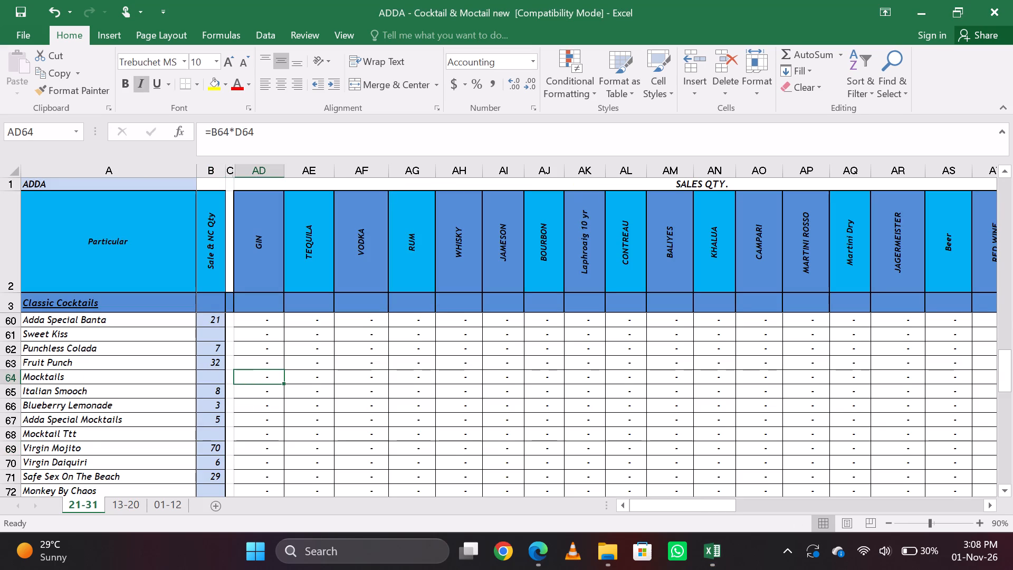
# Copy the cocktail workbook's Gin total of 2,360 as a value into Greaterthan's Cocktail & Mocktail column in the bar variance report's 21-31 sheet.
pyautogui.scroll(-8, 321, 483)
pyautogui.scroll(1, 321, 483)
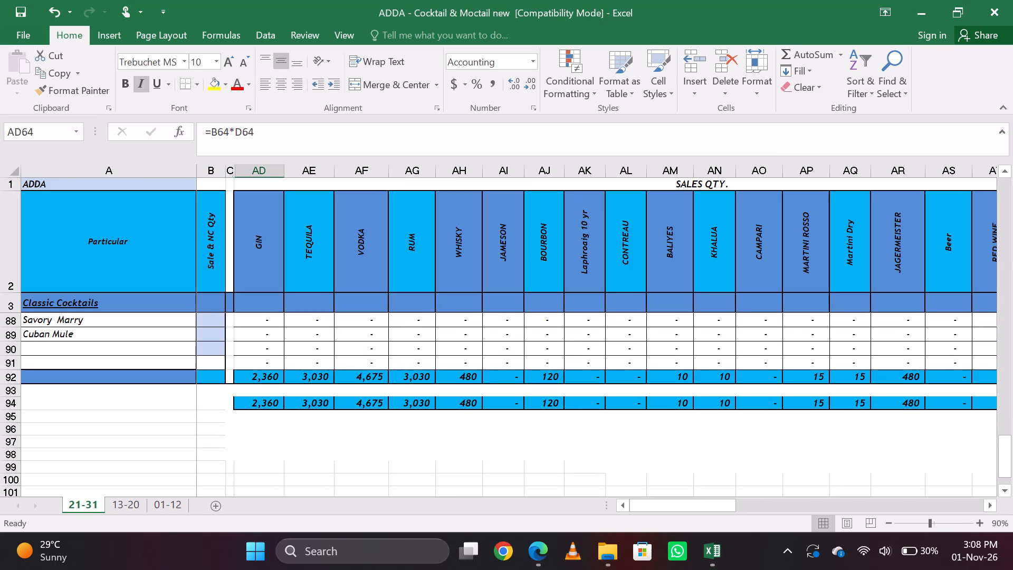
pyautogui.click(263, 401)
pyautogui.hotkey('ctrl', 'c')
pyautogui.hotkey('alt', 'Tab')
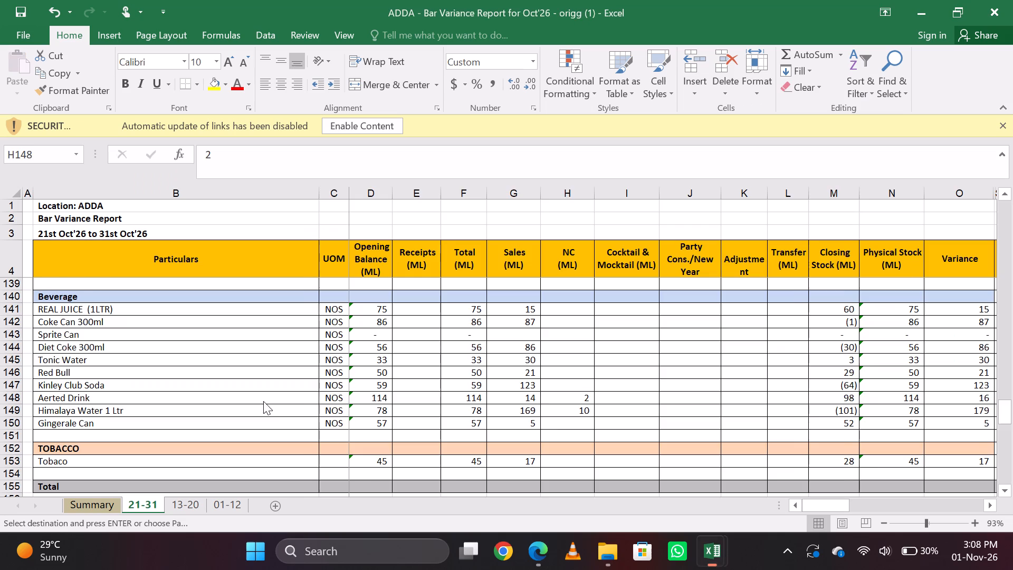
pyautogui.press('pageup')
pyautogui.press('pageup')
pyautogui.press('pageup')
pyautogui.press('pageup')
pyautogui.press('pageup')
pyautogui.press('pageup')
pyautogui.press('pageup')
pyautogui.press('pagedown')
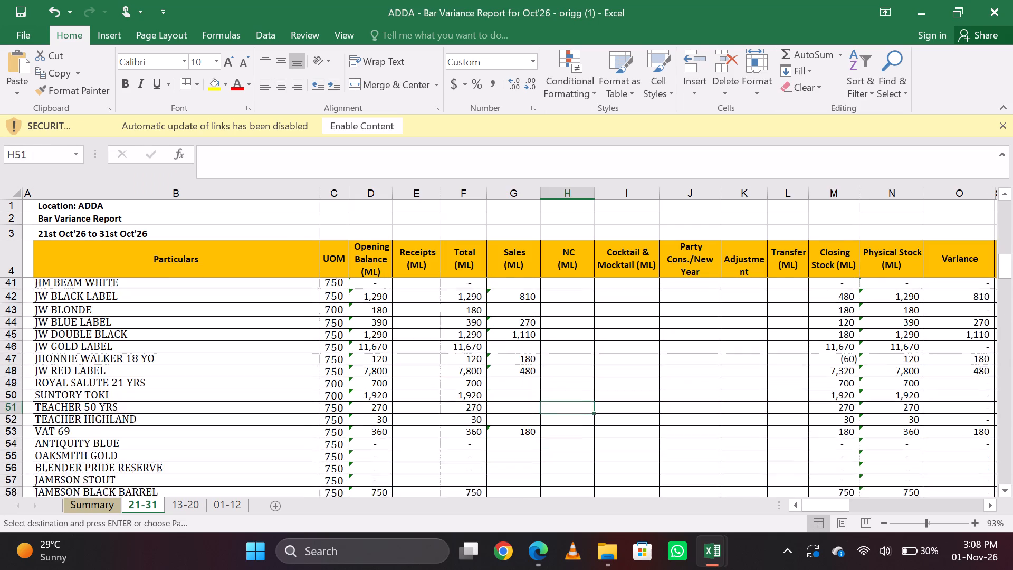
pyautogui.press('pageup')
pyautogui.press('pageup')
pyautogui.press('pageup')
pyautogui.press('pagedown')
pyautogui.press('Down')
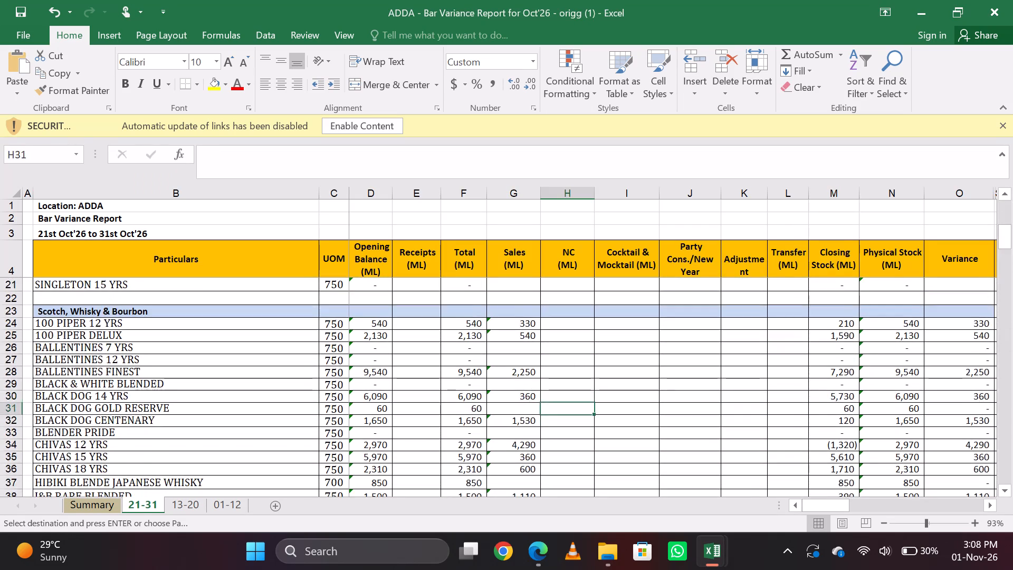
pyautogui.press('pagedown')
pyautogui.press('Down')
pyautogui.press('Down')
pyautogui.press('pagedown')
pyautogui.press('Down')
pyautogui.press('Up')
pyautogui.press('Right')
pyautogui.press('Down')
pyautogui.press('Down')
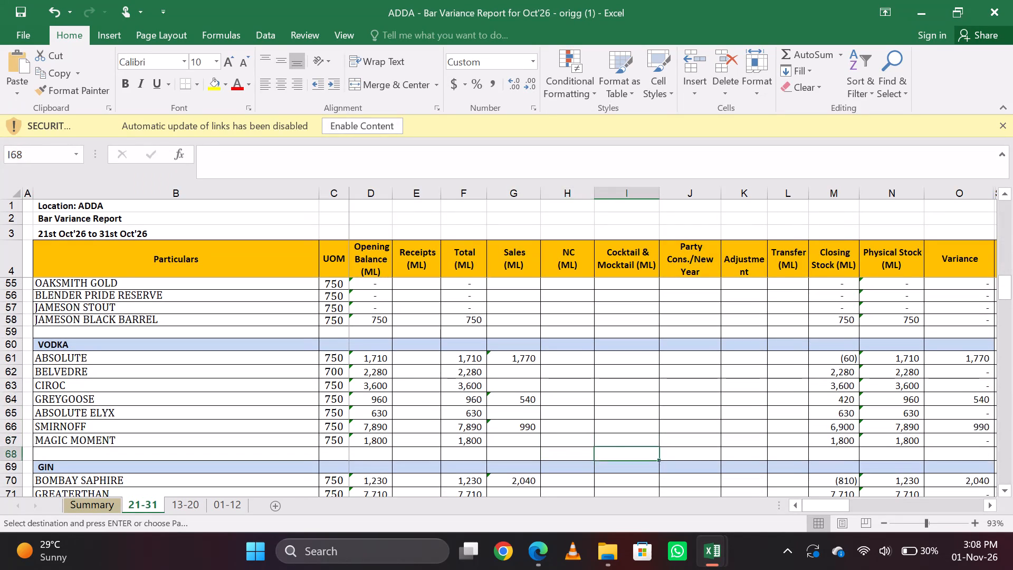
pyautogui.press('Down')
pyautogui.press('Down')
pyautogui.press('Down')
pyautogui.press('Down')
pyautogui.press('Down')
pyautogui.press('Up')
pyautogui.press('Up')
pyautogui.press('Up')
pyautogui.write('esv')
pyautogui.press('Return')
# Copy the cocktail workbook's Tequila total of 3,030 as a value into the Tequila section's Cocktail & Mocktail column in the bar variance report.
pyautogui.hotkey('alt', 'Tab')
pyautogui.press('Right')
pyautogui.hotkey('ctrl', 'c')
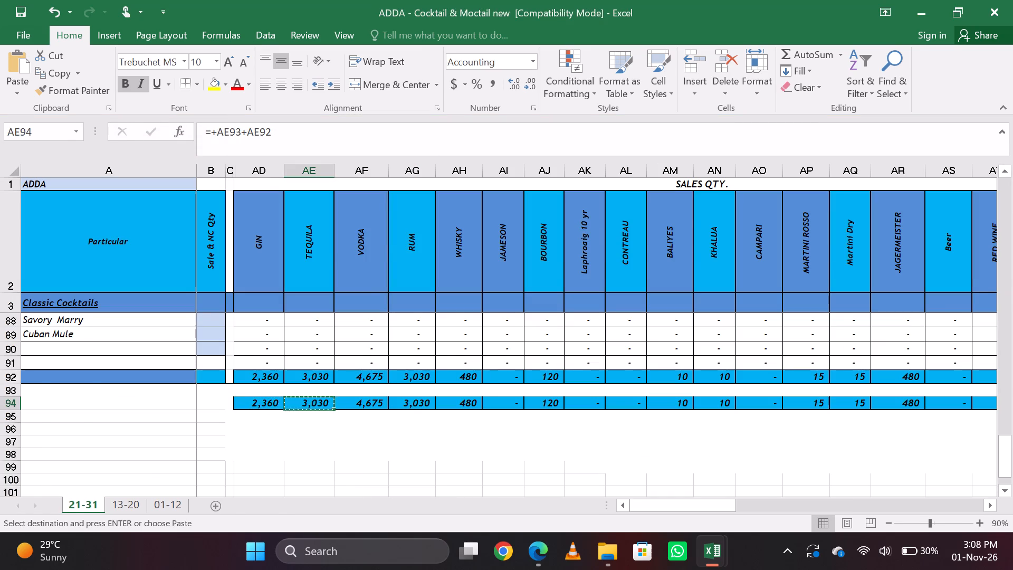
pyautogui.hotkey('alt', 'Tab')
pyautogui.press('Down')
pyautogui.press('Down')
pyautogui.press('Down')
pyautogui.press('Down')
pyautogui.press('Down')
pyautogui.press('Down')
pyautogui.press('Down')
pyautogui.press('Down')
pyautogui.press('Down')
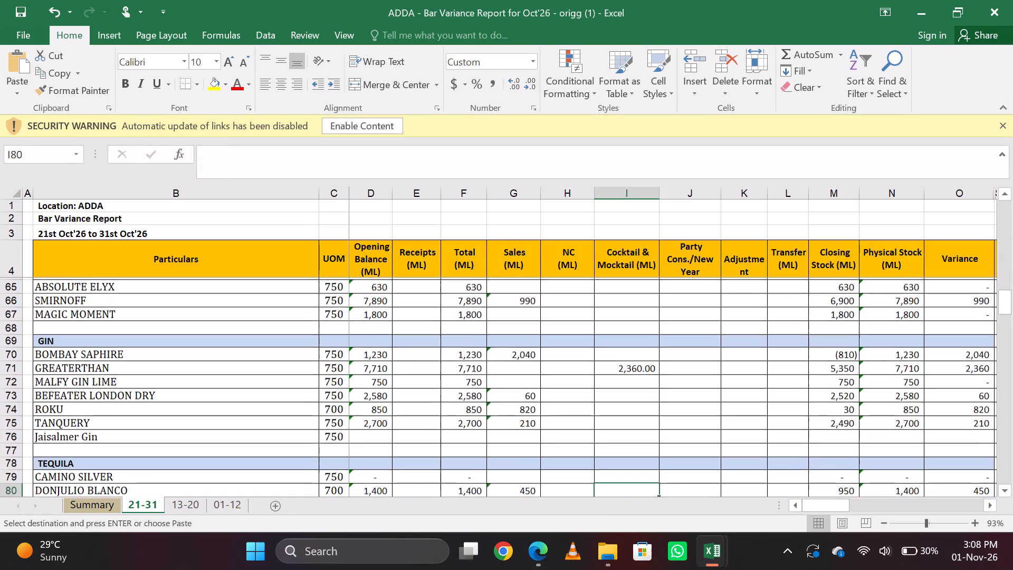
pyautogui.press('Up')
pyautogui.press('Down')
pyautogui.press('Down')
pyautogui.press('Down')
pyautogui.write('esv')
pyautogui.press('Return')
# Copy the cocktail workbook's Vodka total of 4,675 as a value into Magic Moment's Cocktail & Mocktail column in the bar variance report.
pyautogui.hotkey('alt', 'Tab')
pyautogui.press('Right')
pyautogui.press('Left')
pyautogui.press('Right')
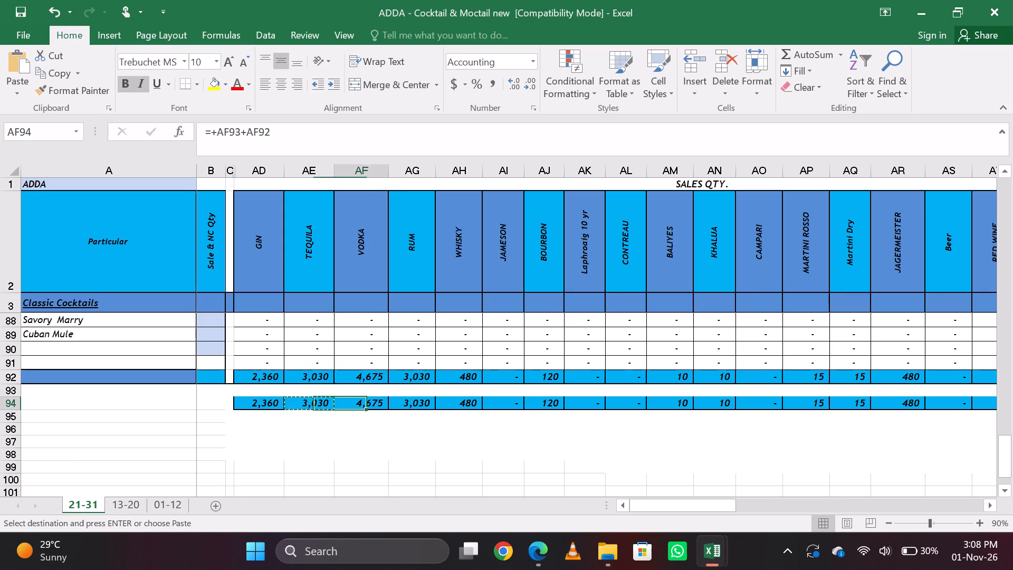
pyautogui.hotkey('ctrl', 'c')
pyautogui.hotkey('alt', 'Tab')
pyautogui.press('Up')
pyautogui.press('Up')
pyautogui.press('Up')
pyautogui.press('Up')
pyautogui.press('Up')
pyautogui.press('Up')
pyautogui.press('Up')
pyautogui.press('Up')
pyautogui.press('Up')
pyautogui.press('Up')
pyautogui.press('Up')
pyautogui.press('Up')
pyautogui.press('Up')
pyautogui.press('Up')
pyautogui.press('Up')
pyautogui.press('Up')
pyautogui.press('Up')
pyautogui.press('Up')
pyautogui.press('Up')
pyautogui.press('Up')
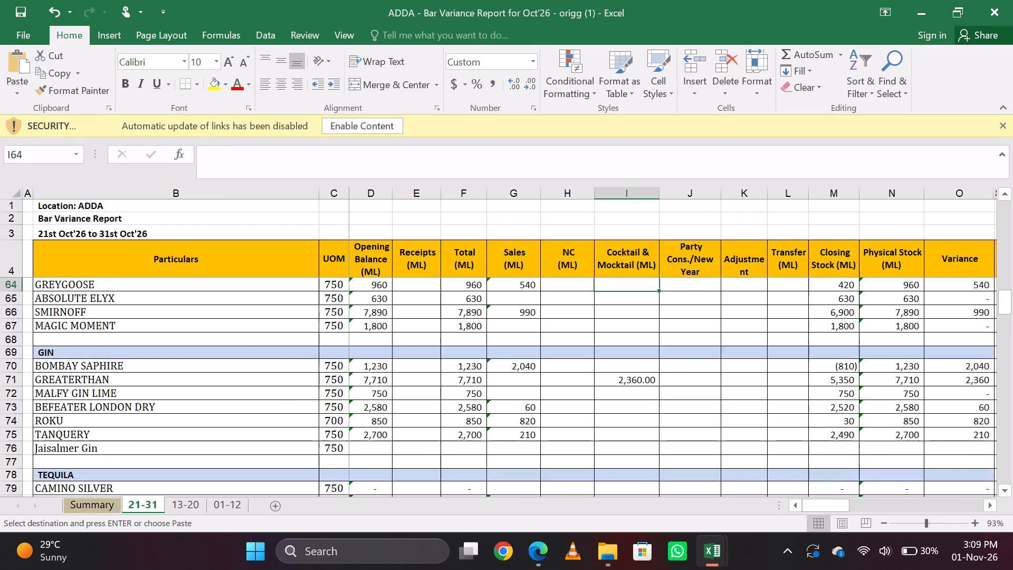
pyautogui.press('Up')
pyautogui.press('Up')
pyautogui.press('Up')
pyautogui.press('Down')
pyautogui.press('Down')
pyautogui.press('Down')
pyautogui.press('Down')
pyautogui.press('Down')
pyautogui.press('Down')
pyautogui.press('Down')
pyautogui.press('Down')
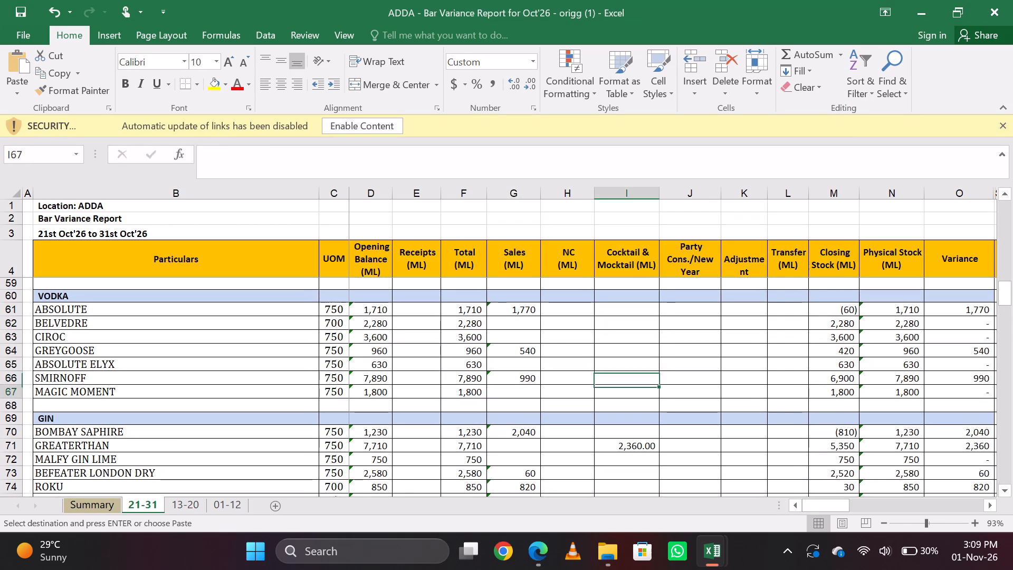
pyautogui.press('Up')
pyautogui.press('Down')
pyautogui.write('esv')
pyautogui.press('Return')
# Copy the cocktail workbook's Rum total of 3,030 as a value into Bacardi White's Cocktail & Mocktail column in the bar variance report.
pyautogui.hotkey('alt', 'Tab')
pyautogui.press('Right')
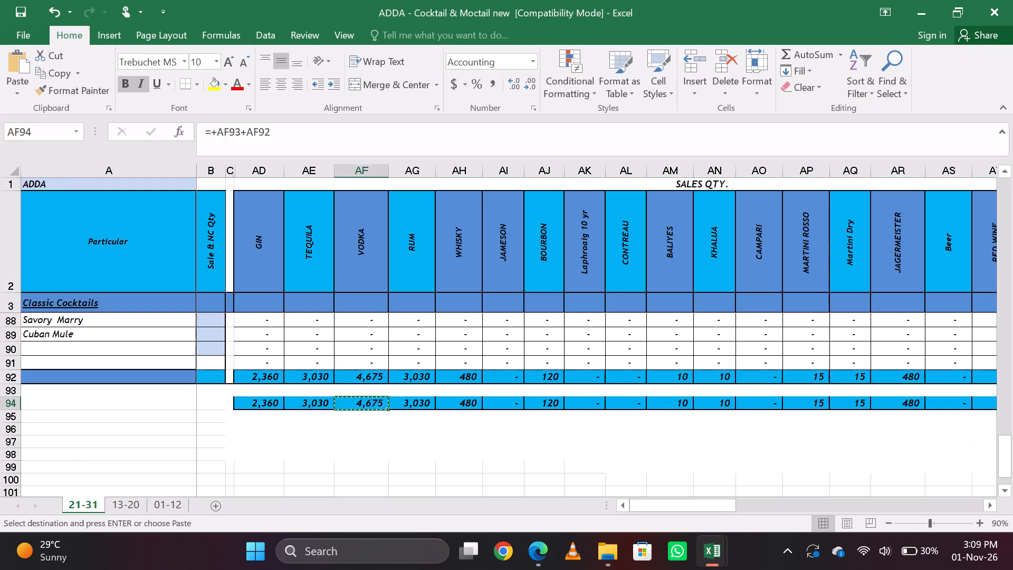
pyautogui.hotkey('ctrl', 'c')
pyautogui.hotkey('alt', 'Tab')
pyautogui.press('Up')
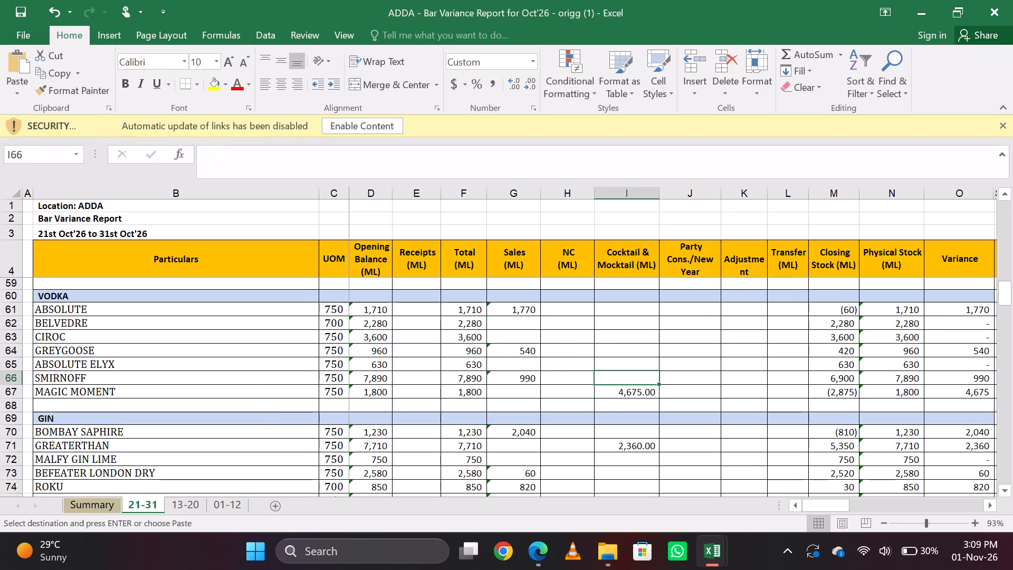
pyautogui.press('Down')
pyautogui.press('Down')
pyautogui.press('Down')
pyautogui.press('Down')
pyautogui.press('Down')
pyautogui.press('Down')
pyautogui.press('Down')
pyautogui.press('Down')
pyautogui.press('Down')
pyautogui.press('Down')
pyautogui.press('Down')
pyautogui.press('Down')
pyautogui.press('Down')
pyautogui.press('Down')
pyautogui.press('Down')
pyautogui.press('Down')
pyautogui.press('Down')
pyautogui.press('Up')
pyautogui.press('Up')
pyautogui.press('Down')
pyautogui.press('Down')
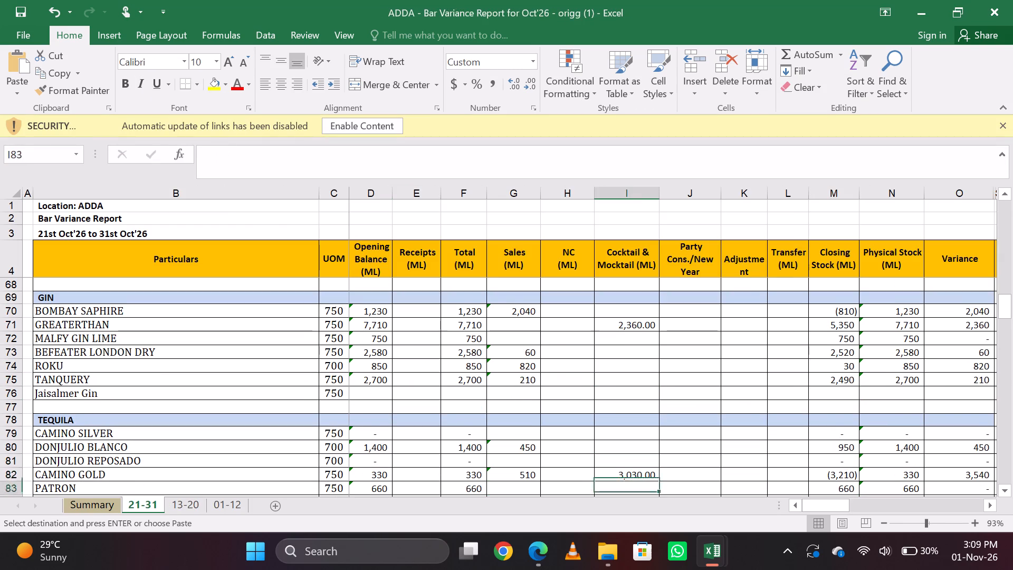
pyautogui.press('Down')
pyautogui.press('Down')
pyautogui.press('Down')
pyautogui.press('Down')
pyautogui.press('Down')
pyautogui.press('Up')
pyautogui.press('Up')
pyautogui.write('esv')
pyautogui.press('Return')
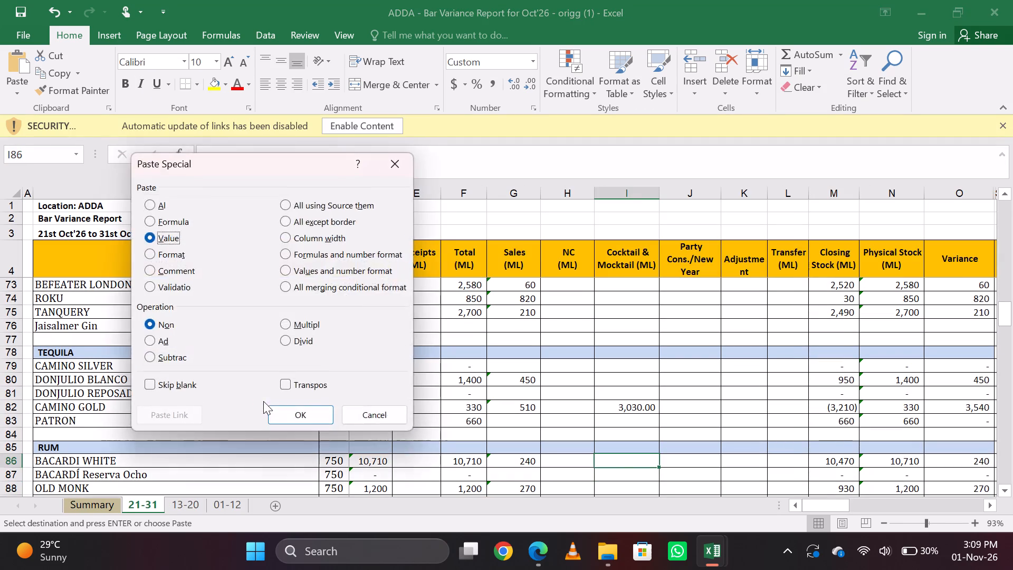
# Copy the cocktail workbook's Whisky total of 480 as a value into Jim Beam White's Cocktail & Mocktail column in the bar variance report.
pyautogui.hotkey('alt', 'Tab')
pyautogui.press('Right')
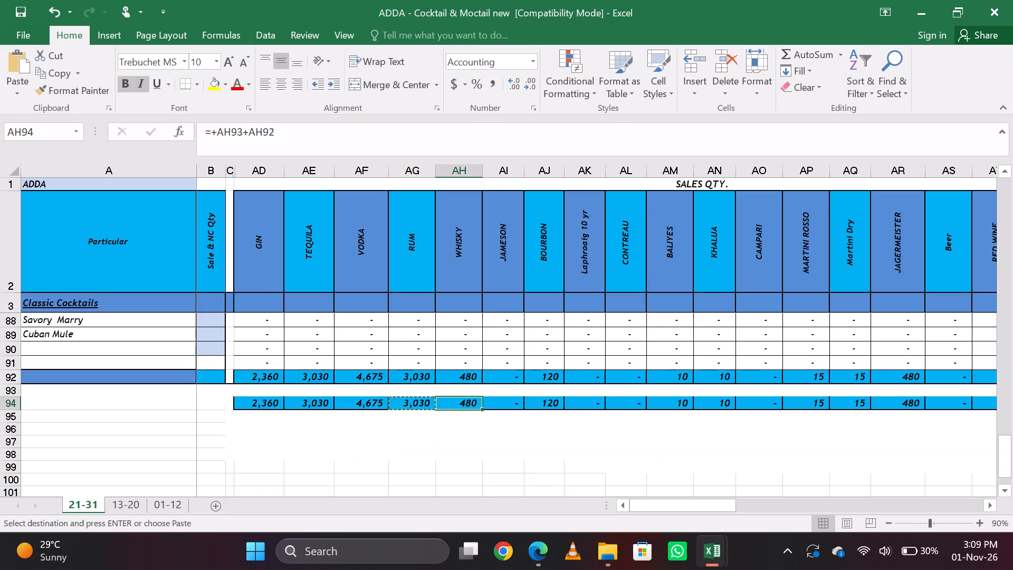
pyautogui.hotkey('ctrl', 'c')
pyautogui.hotkey('alt', 'Tab')
pyautogui.press('pageup')
pyautogui.press('pageup')
pyautogui.press('pageup')
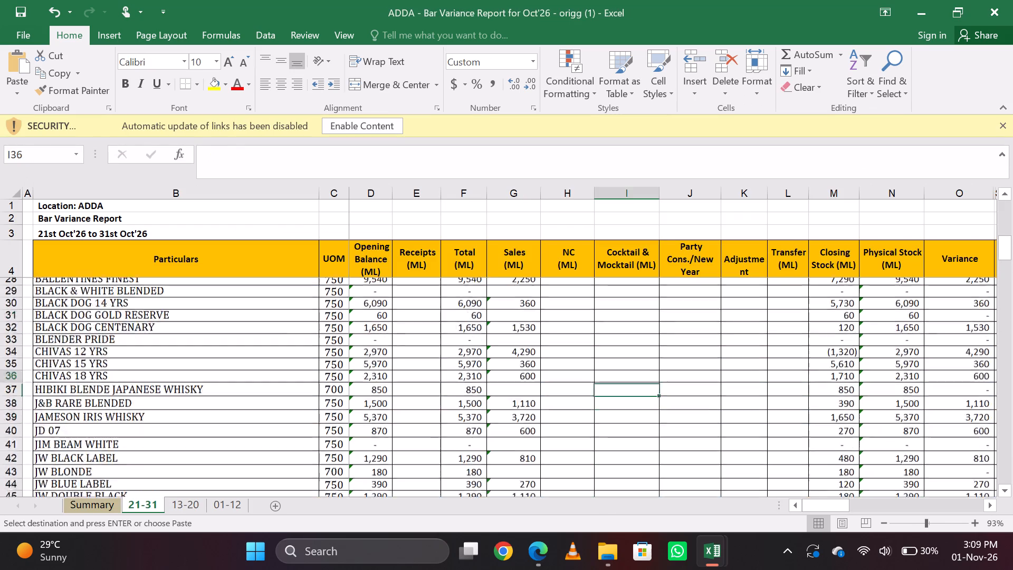
pyautogui.press('pagedown')
pyautogui.press('pagedown')
pyautogui.press('Up')
pyautogui.press('pageup')
pyautogui.press('Up')
pyautogui.press('Up')
pyautogui.press('Up')
pyautogui.press('Up')
pyautogui.press('Up')
pyautogui.press('Up')
pyautogui.press('Up')
pyautogui.press('Up')
pyautogui.press('Up')
pyautogui.press('Up')
pyautogui.press('Up')
pyautogui.press('Up')
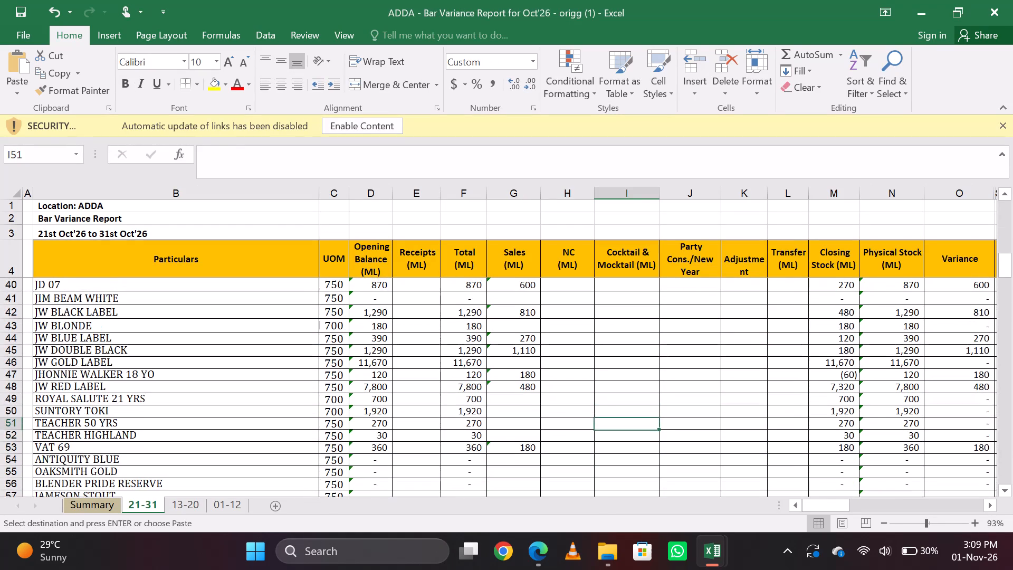
pyautogui.press('Up')
pyautogui.press('Up')
pyautogui.press('Down')
pyautogui.press('Down')
pyautogui.press('Up')
pyautogui.press('Up')
pyautogui.press('Up')
pyautogui.press('Up')
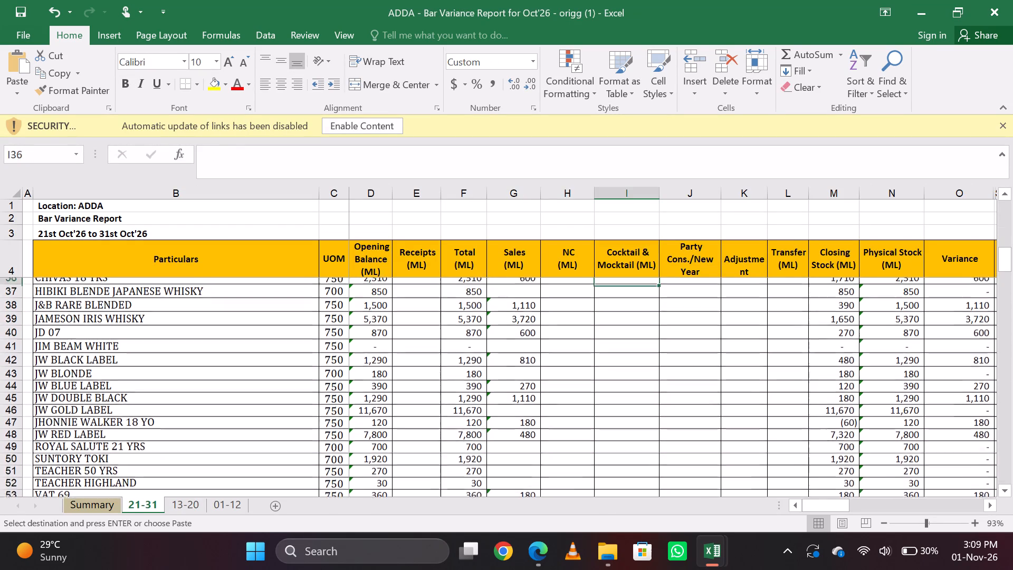
pyautogui.press('Up')
pyautogui.press('Up')
pyautogui.press('Up')
pyautogui.press('Up')
pyautogui.press('Up')
pyautogui.press('Up')
pyautogui.press('Down')
pyautogui.press('Down')
pyautogui.press('Down')
pyautogui.press('Down')
pyautogui.press('Down')
pyautogui.press('Down')
pyautogui.press('Down')
pyautogui.press('Down')
pyautogui.press('Down')
pyautogui.press('Down')
pyautogui.press('Down')
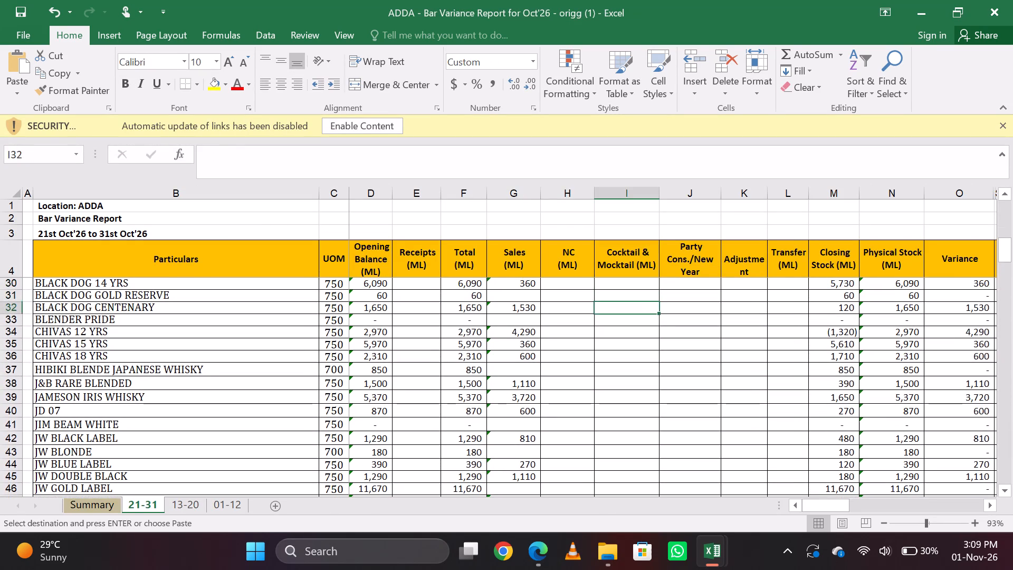
pyautogui.write('esv')
pyautogui.press('Return')
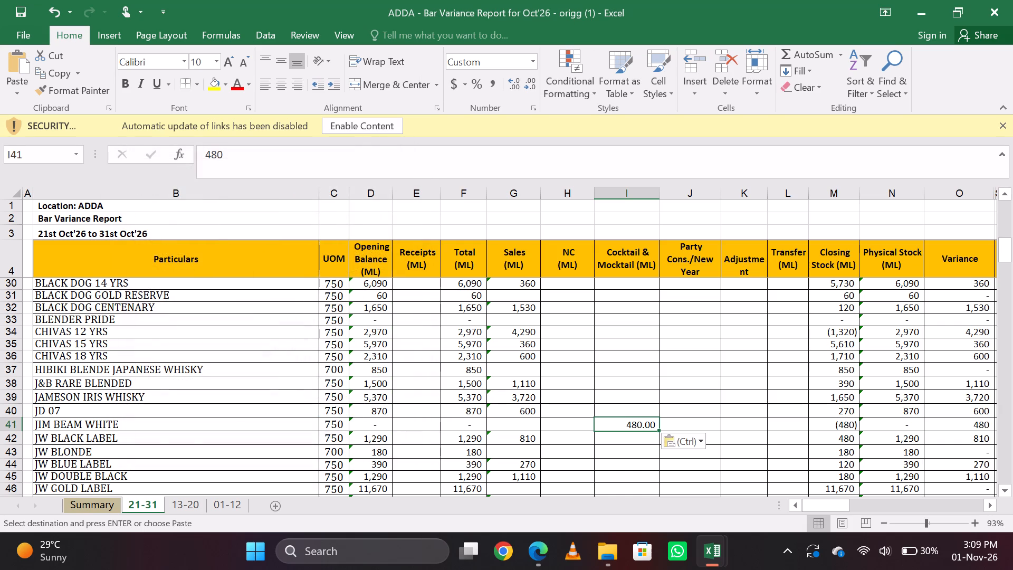
# Look through the whisky rows around Jim Beam White in the bar variance report's Cocktail & Mocktail column.
pyautogui.press('Up')
pyautogui.press('Up')
pyautogui.press('Up')
pyautogui.press('Up')
pyautogui.press('Up')
pyautogui.press('Up')
pyautogui.press('Up')
pyautogui.press('Up')
pyautogui.press('Up')
pyautogui.press('Up')
pyautogui.press('Up')
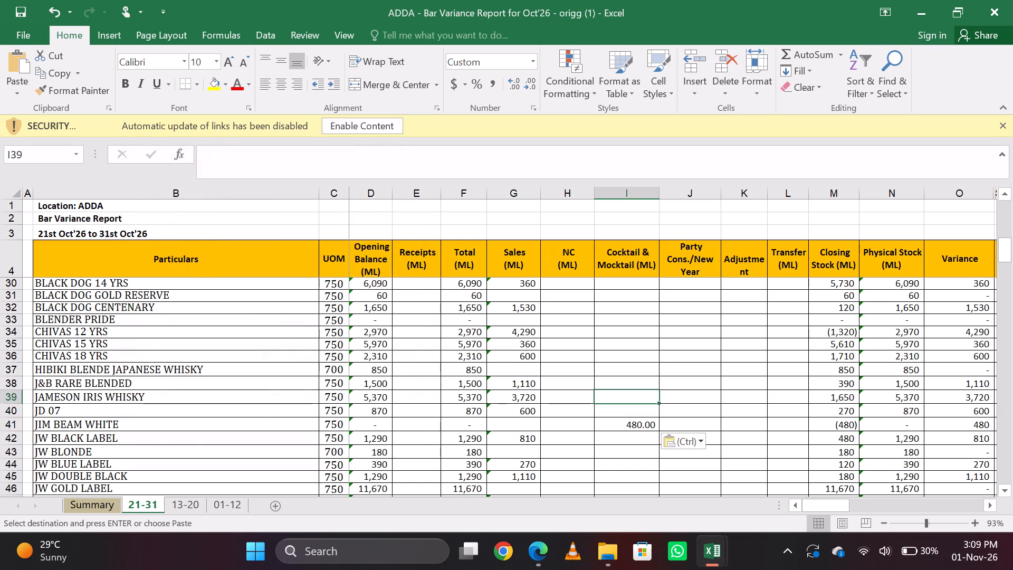
pyautogui.press('Up')
pyautogui.press('Up')
pyautogui.press('Up')
pyautogui.press('Down')
pyautogui.press('Down')
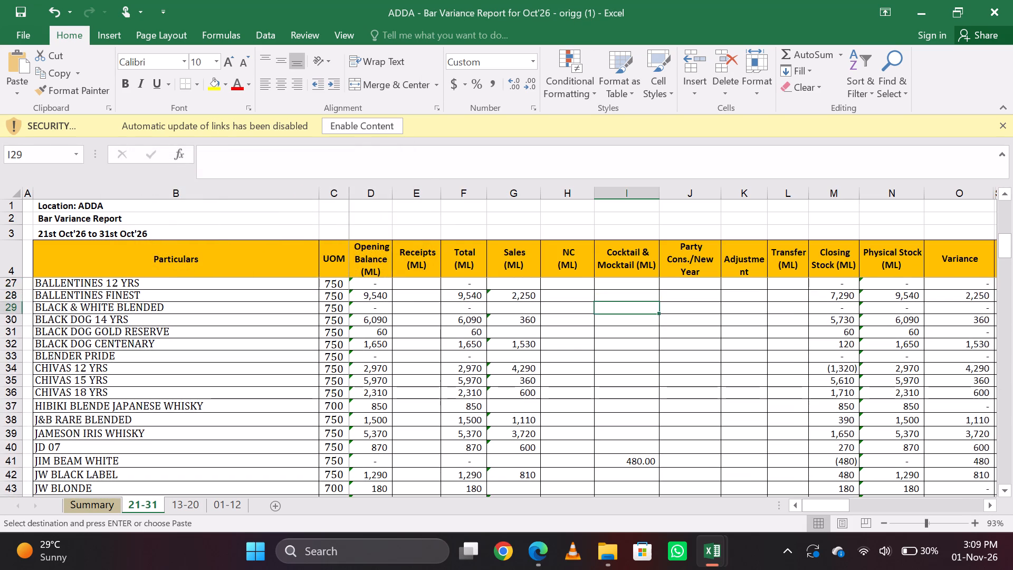
pyautogui.press('Up')
pyautogui.press('Down')
pyautogui.press('Down')
pyautogui.press('Down')
pyautogui.press('Down')
pyautogui.press('Down')
pyautogui.press('Down')
pyautogui.press('Down')
pyautogui.press('Down')
pyautogui.press('Down')
pyautogui.press('Down')
pyautogui.press('Down')
pyautogui.press('Down')
pyautogui.press('Down')
pyautogui.press('Down')
pyautogui.press('Down')
pyautogui.press('Down')
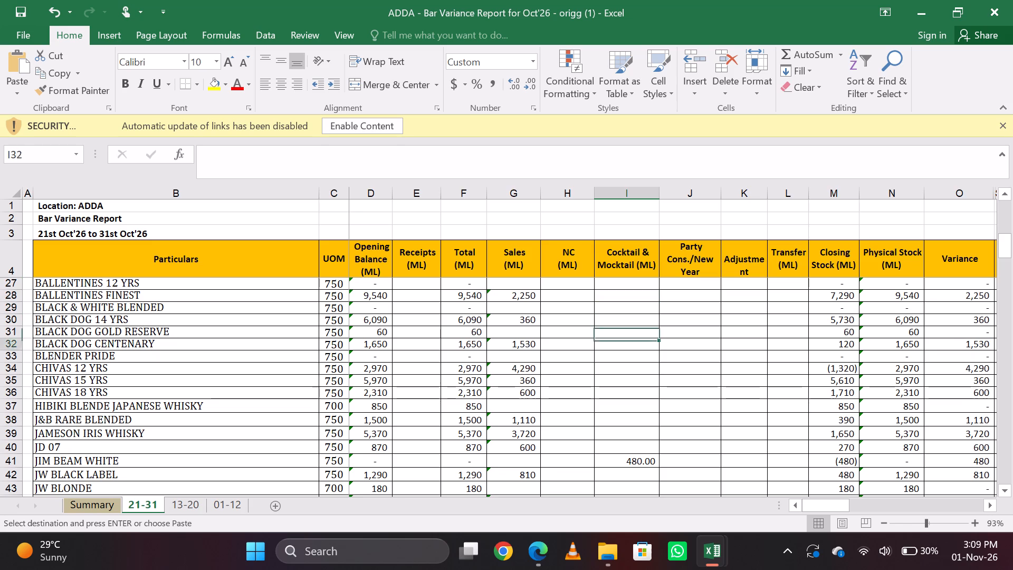
pyautogui.press('Up')
pyautogui.press('Up')
# Copy the cocktail workbook's Bourbon total of 120 as a value into Black & White Blended's Cocktail & Mocktail column in the bar variance report.
pyautogui.hotkey('alt', 'Tab')
pyautogui.press('Right')
pyautogui.press('Right')
pyautogui.press('Left')
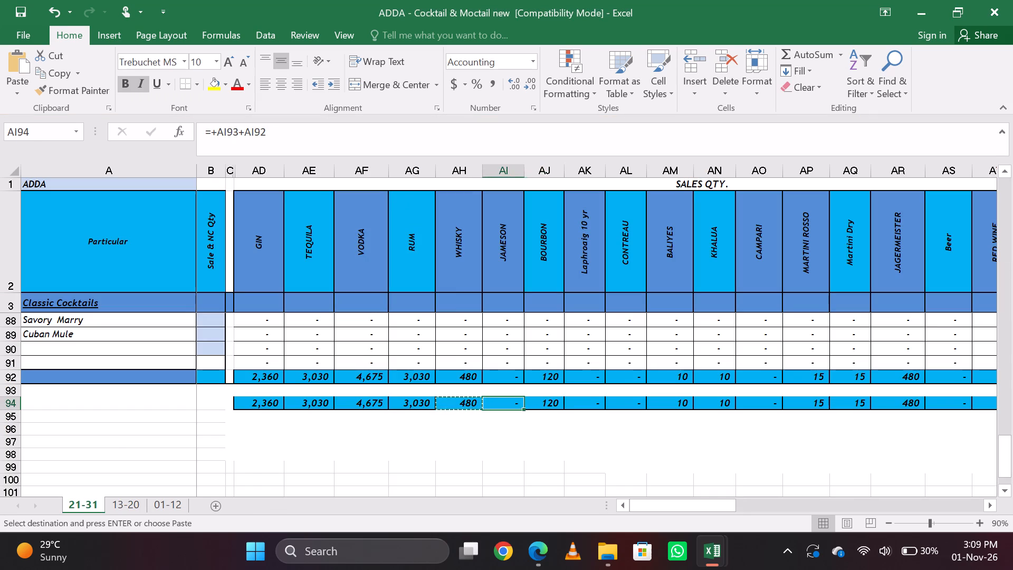
pyautogui.press('Right')
pyautogui.hotkey('ctrl', 'c')
pyautogui.hotkey('alt', 'Tab')
pyautogui.press('Up')
pyautogui.press('Up')
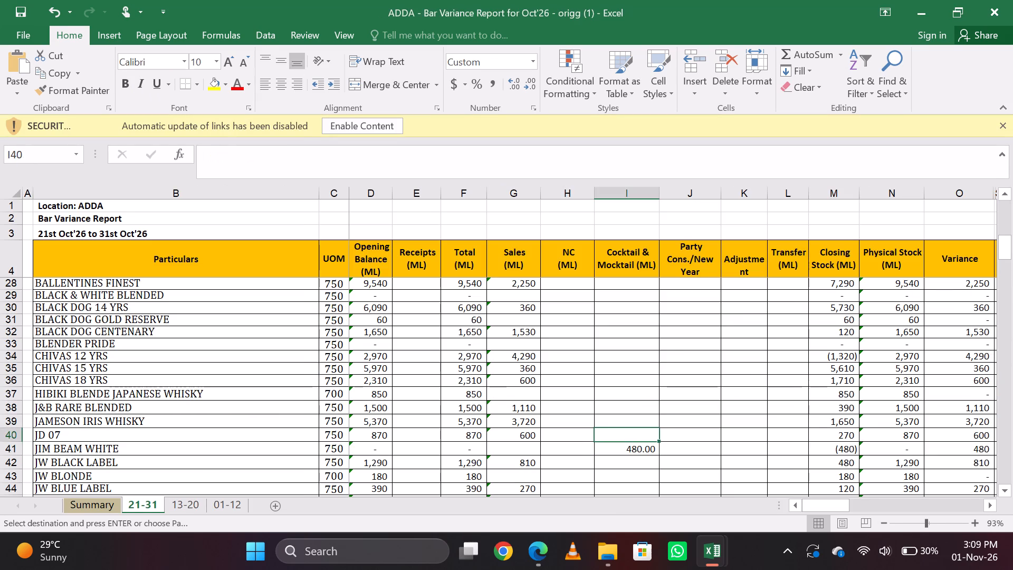
pyautogui.press('Up')
pyautogui.press('Up')
pyautogui.press('Up')
pyautogui.press('Up')
pyautogui.press('Up')
pyautogui.press('Up')
pyautogui.press('Up')
pyautogui.press('Up')
pyautogui.press('Down')
pyautogui.press('Up')
pyautogui.press('Up')
pyautogui.press('Up')
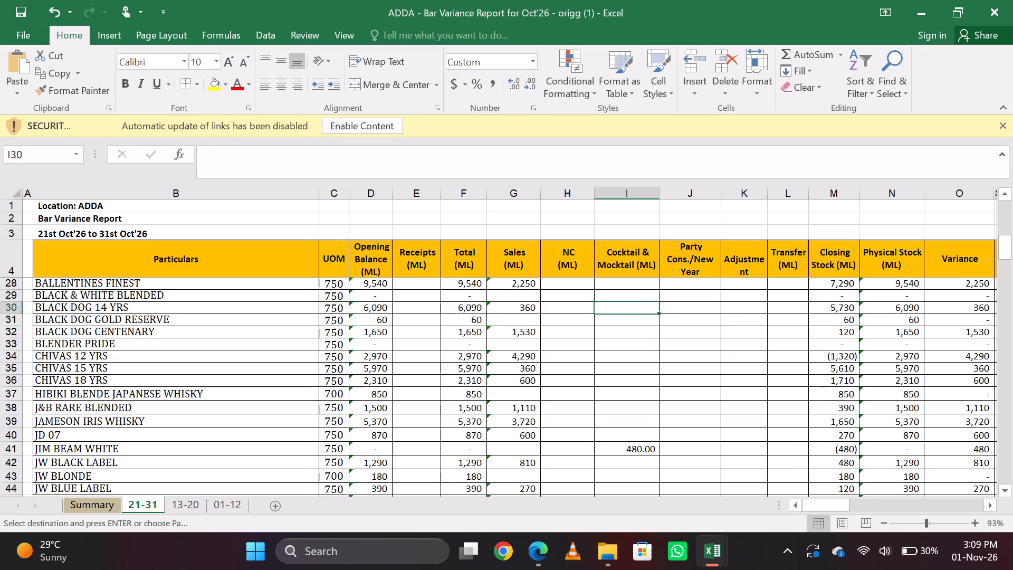
pyautogui.press('Escape')
pyautogui.press('Up')
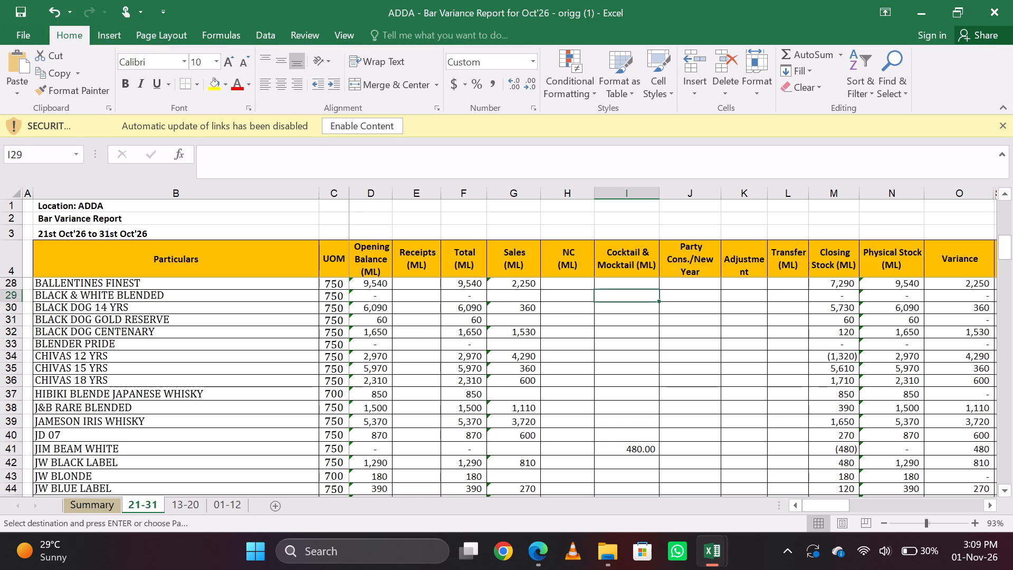
pyautogui.write('esv')
pyautogui.press('Return')
# Enter the cocktail workbook's Baliyes total of 10 in Baileys Original Irish Cream's Cocktail & Mocktail column in the bar variance report.
pyautogui.hotkey('alt', 'Tab')
pyautogui.press('Right')
pyautogui.press('Right')
pyautogui.press('Right')
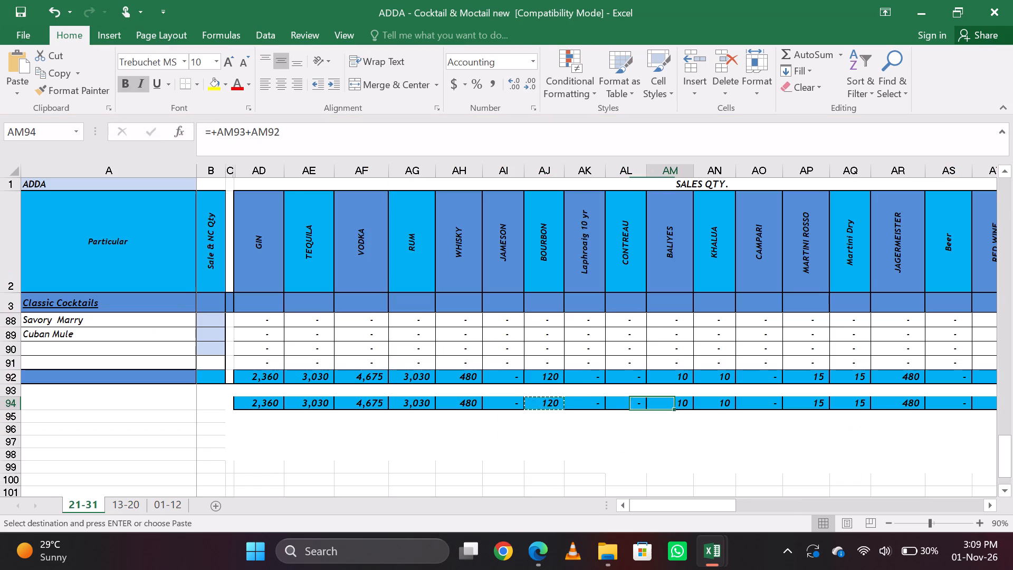
pyautogui.hotkey('ctrl', 'c')
pyautogui.hotkey('alt', 'Tab')
pyautogui.press('Down')
pyautogui.press('pagedown')
pyautogui.press('pagedown')
pyautogui.press('pagedown')
pyautogui.press('pagedown')
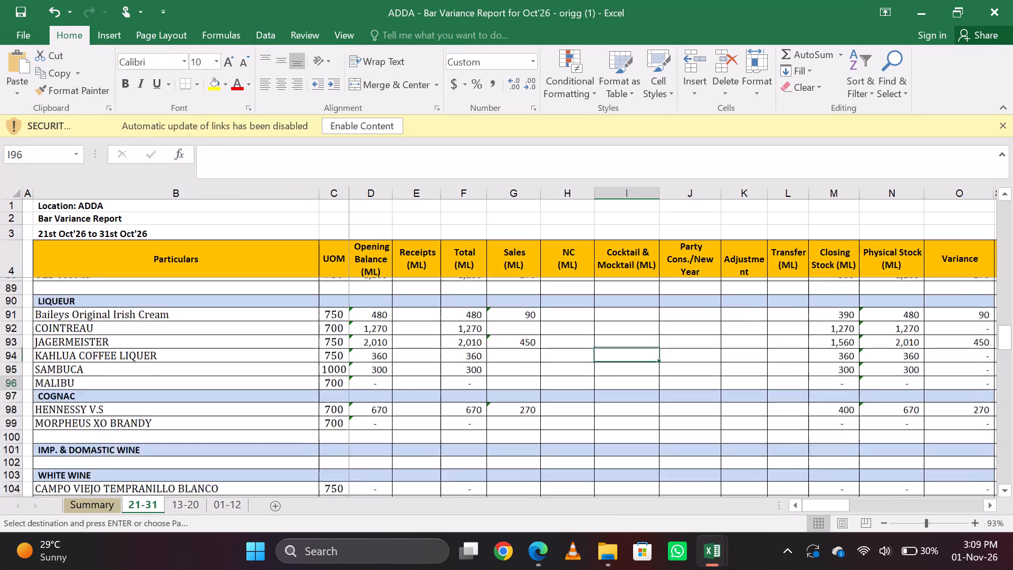
pyautogui.press('Up')
pyautogui.press('pageup')
pyautogui.press('Up')
pyautogui.press('Up')
pyautogui.press('pageup')
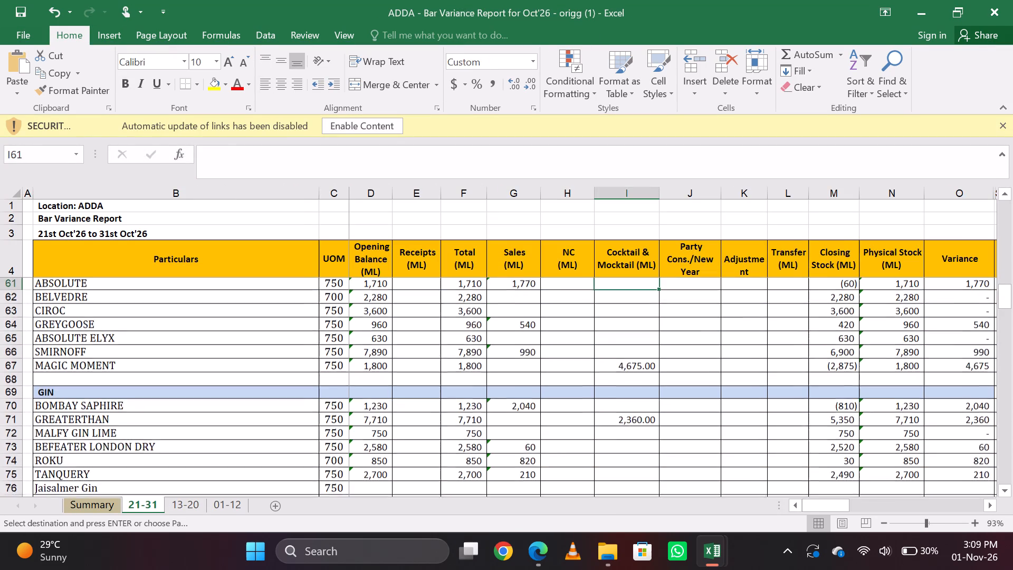
pyautogui.press('Up')
pyautogui.press('Up')
pyautogui.press('Down')
pyautogui.press('Up')
pyautogui.press('Up')
pyautogui.press('Up')
pyautogui.press('pageup')
pyautogui.press('Down')
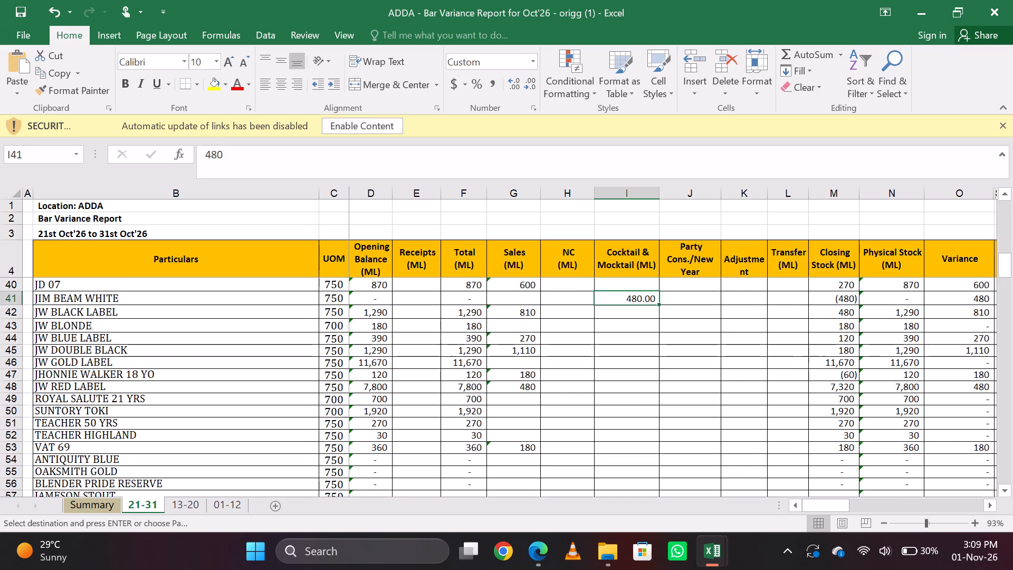
pyautogui.press('pagedown')
pyautogui.press('pagedown')
pyautogui.press('pagedown')
pyautogui.press('pagedown')
pyautogui.press('Up')
pyautogui.press('Up')
pyautogui.press('Up')
pyautogui.press('Up')
pyautogui.press('Up')
pyautogui.press('Up')
pyautogui.press('Up')
pyautogui.press('Up')
pyautogui.press('Up')
pyautogui.press('Up')
pyautogui.press('Up')
pyautogui.press('Up')
pyautogui.press('Up')
pyautogui.press('Up')
pyautogui.press('Up')
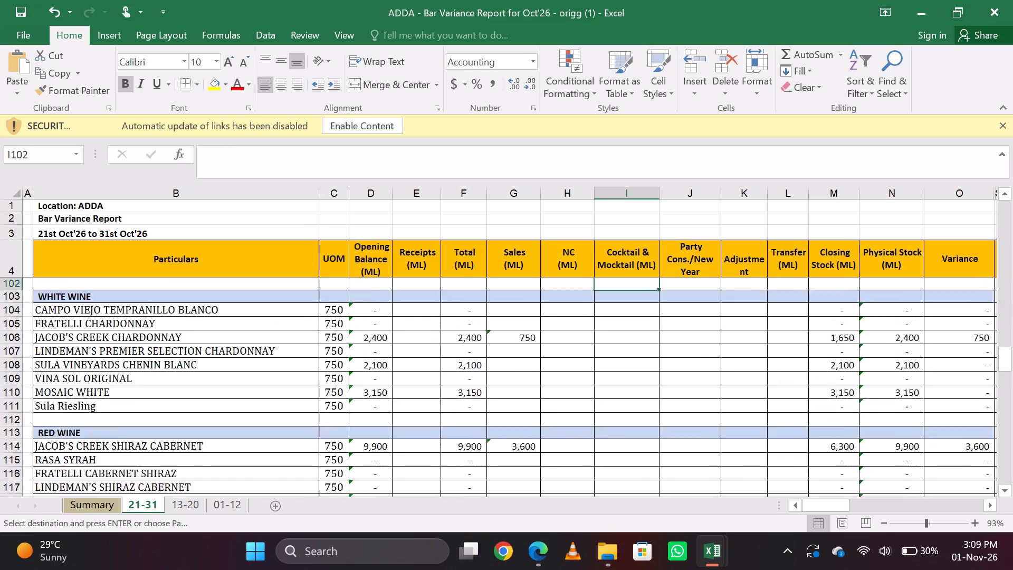
pyautogui.press('Down')
pyautogui.press('Down')
pyautogui.press('Up')
pyautogui.press('Up')
pyautogui.write('10')
pyautogui.press('Return')
pyautogui.press('Up')
# Enter the cocktail workbook's Khalua total of 10 in Kahlua Coffee Liquer's Cocktail & Mocktail column in the bar variance report.
pyautogui.hotkey('alt', 'Tab')
pyautogui.press('Right')
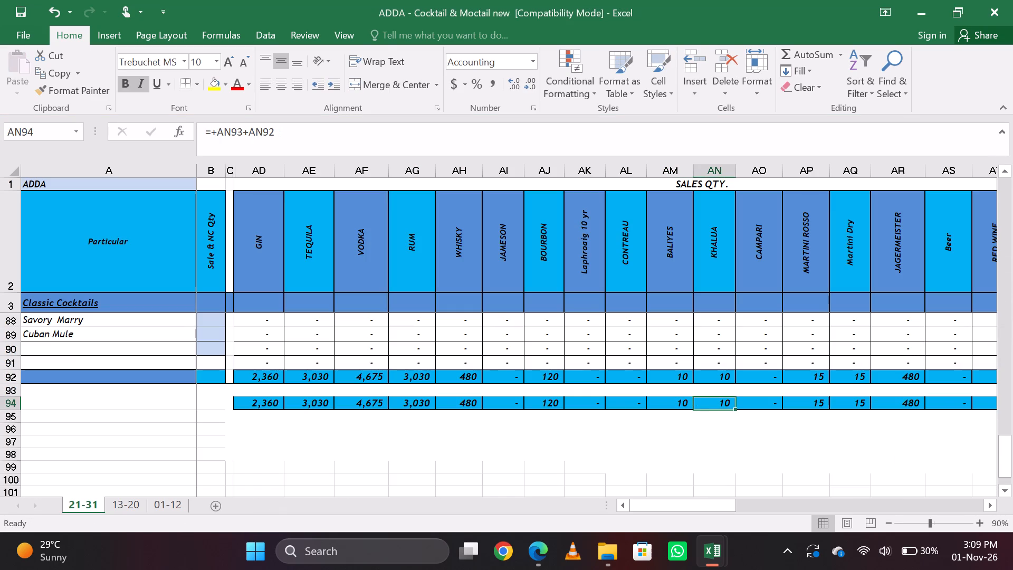
pyautogui.hotkey('ctrl', 'c')
pyautogui.hotkey('alt', 'Tab')
pyautogui.press('Down')
pyautogui.press('Down')
pyautogui.press('Down')
pyautogui.press('Down')
pyautogui.press('Up')
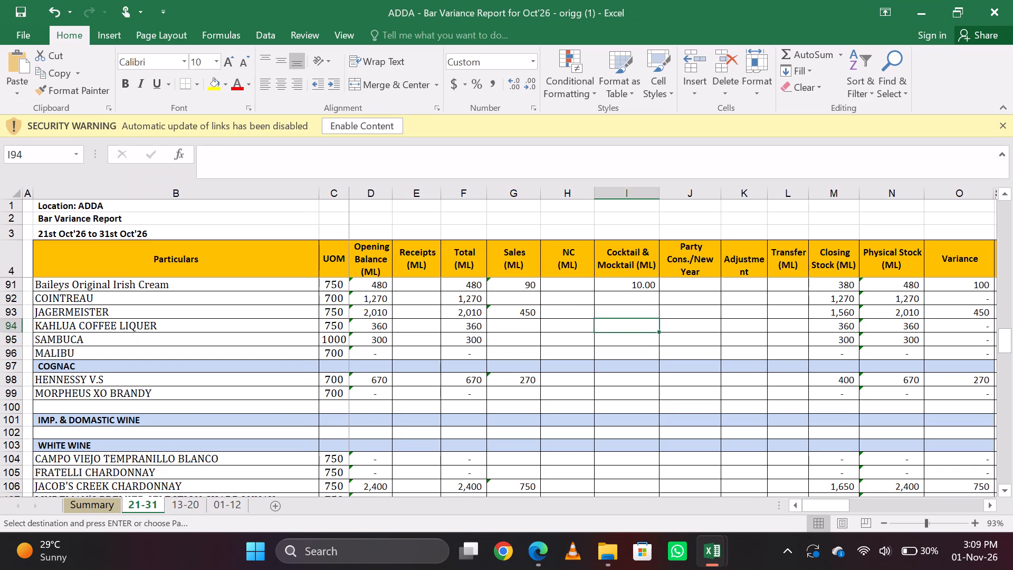
pyautogui.write('10')
pyautogui.press('Return')
pyautogui.press('Up')
# Enter the cocktail workbook's Martini Rosso total of 15 in Martini Roso's Cocktail & Mocktail column in the bar variance report.
pyautogui.hotkey('alt', 'Tab')
pyautogui.press('Right')
pyautogui.press('Right')
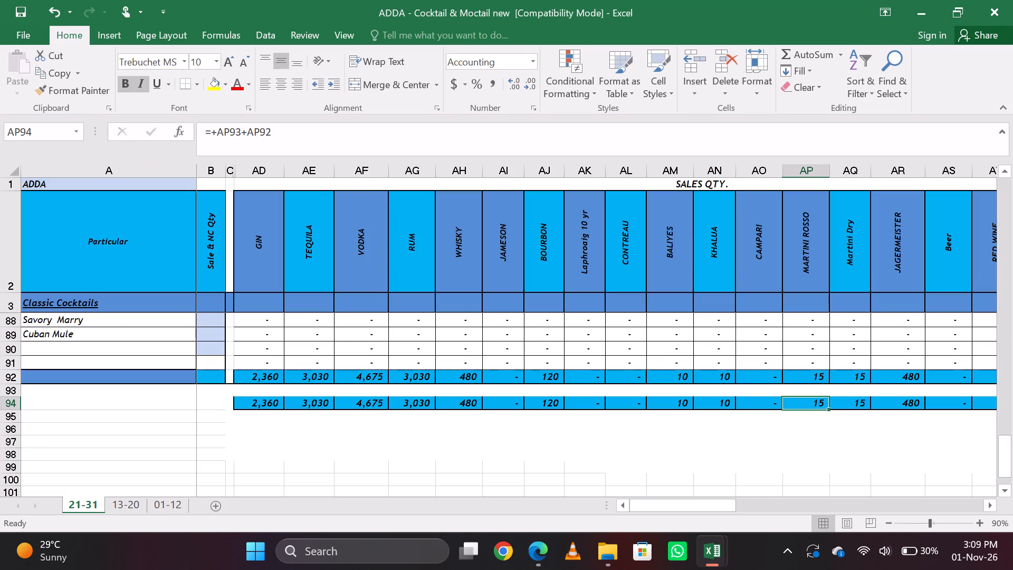
pyautogui.hotkey('ctrl', 'c')
pyautogui.hotkey('alt', 'Tab')
pyautogui.press('Down')
pyautogui.press('Down')
pyautogui.press('Down')
pyautogui.press('Down')
pyautogui.press('Down')
pyautogui.press('Down')
pyautogui.press('Down')
pyautogui.press('Down')
pyautogui.press('Down')
pyautogui.press('Down')
pyautogui.press('Down')
pyautogui.press('Down')
pyautogui.press('Down')
pyautogui.press('Down')
pyautogui.press('Down')
pyautogui.press('Down')
pyautogui.press('Down')
pyautogui.press('Down')
pyautogui.press('Down')
pyautogui.press('Down')
pyautogui.press('Down')
pyautogui.press('Down')
pyautogui.press('Down')
pyautogui.press('Down')
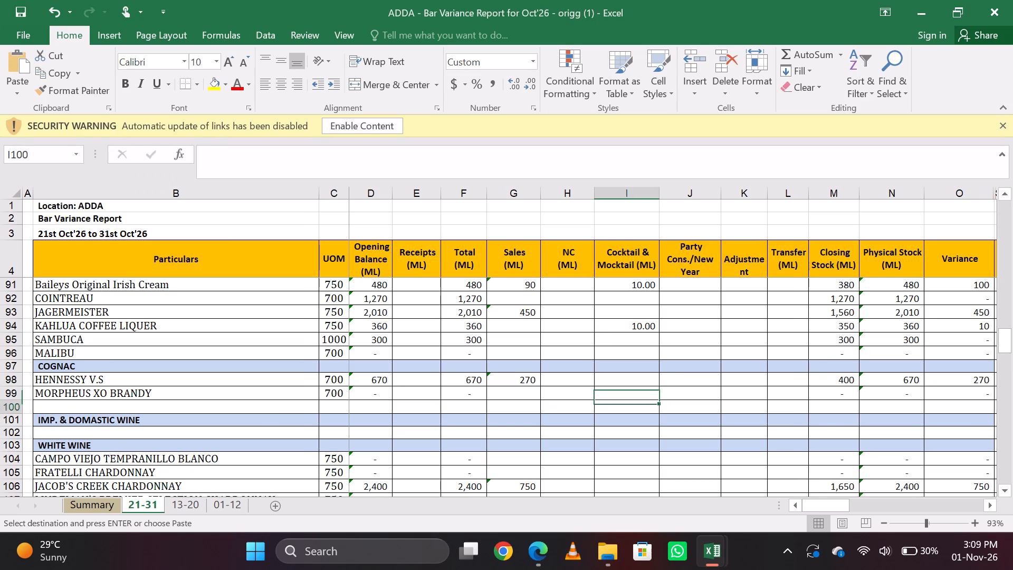
pyautogui.press('Down')
pyautogui.press('Down')
pyautogui.press('Down')
pyautogui.press('Down')
pyautogui.press('Up')
pyautogui.press('Up')
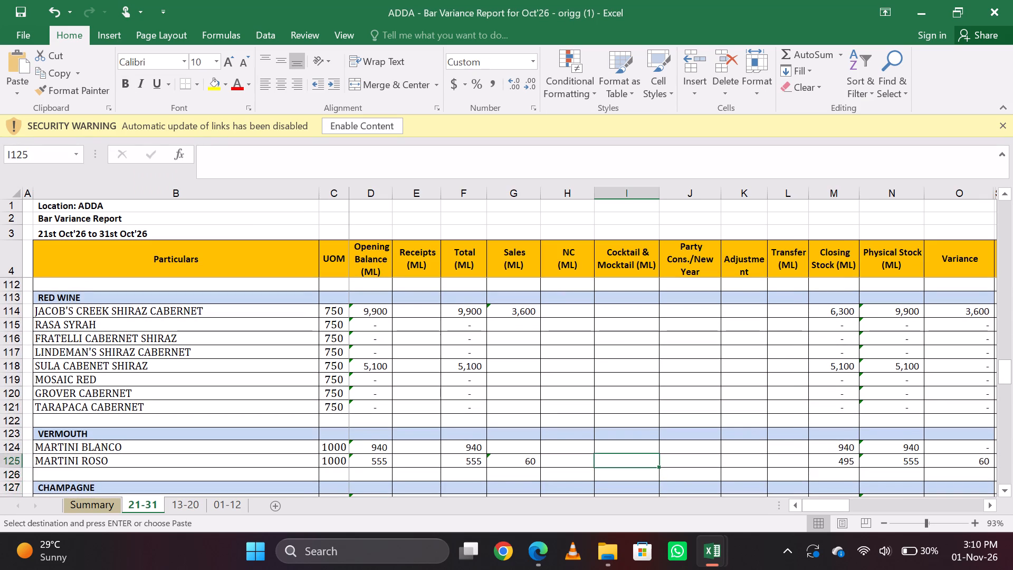
pyautogui.hotkey('alt', 'Tab')
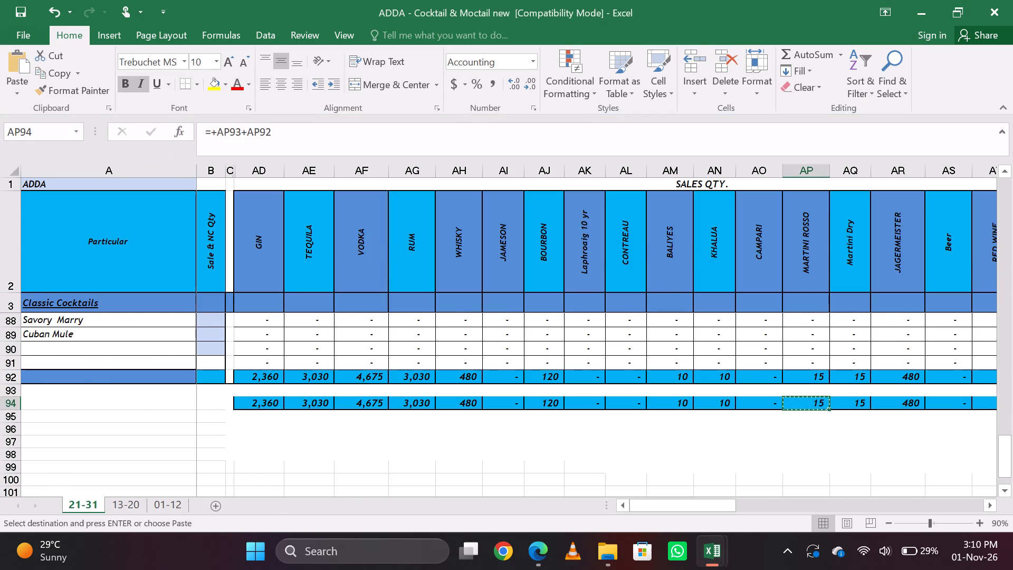
pyautogui.hotkey('alt', 'Tab')
pyautogui.press('Down')
pyautogui.press('Up')
pyautogui.write('15')
pyautogui.press('Right')
pyautogui.press('Left')
# Enter the cocktail workbook's Martini Dry total of 15 in Martini Blanco's Cocktail & Mocktail column in the bar variance report.
pyautogui.hotkey('alt', 'Tab')
pyautogui.press('Right')
pyautogui.hotkey('alt', 'Tab')
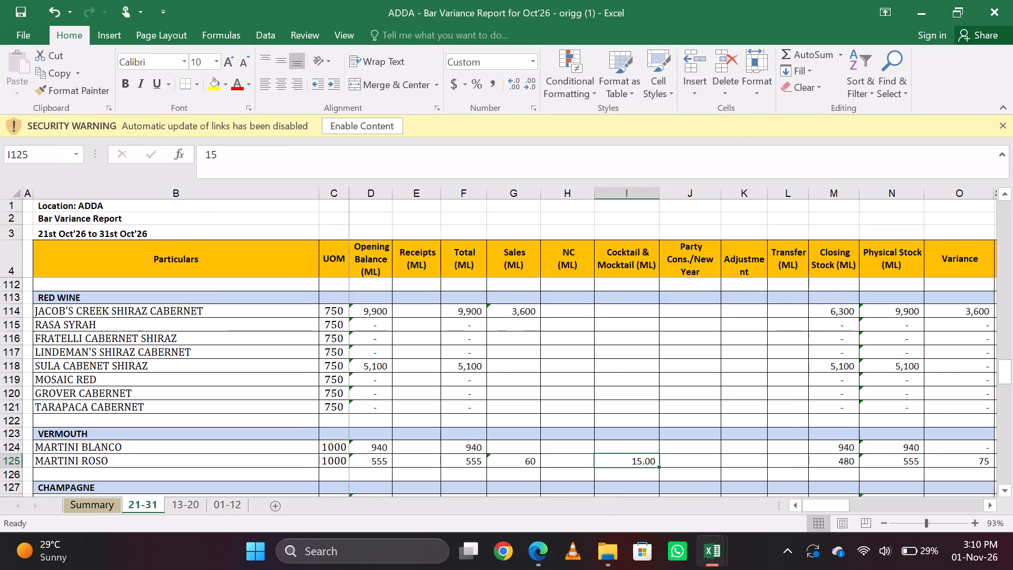
pyautogui.hotkey('alt', 'Tab')
pyautogui.hotkey('alt', 'Tab')
pyautogui.press('Up')
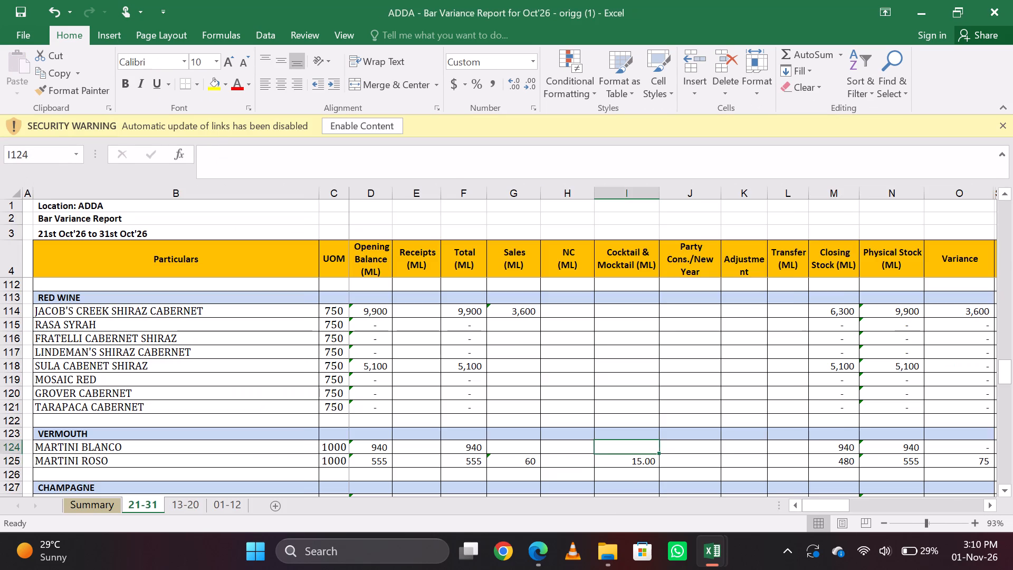
pyautogui.write('15')
pyautogui.press('Right')
pyautogui.press('Left')
# Enter the cocktail workbook's Jagermeister total of 480 in Jagermeister's Cocktail & Mocktail column in the bar variance report.
pyautogui.hotkey('alt', 'Tab')
pyautogui.press('Right')
pyautogui.press('Right')
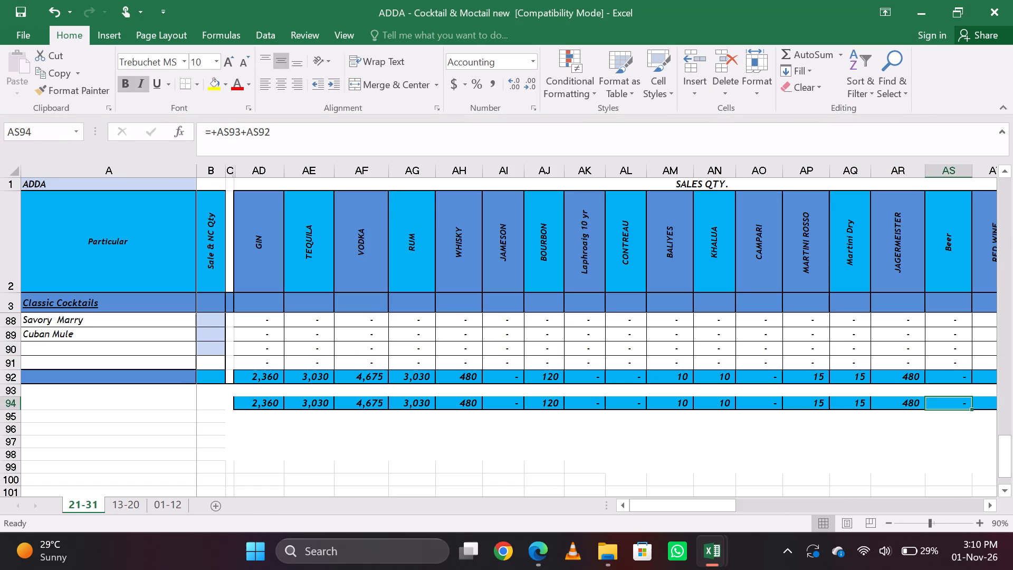
pyautogui.press('Left')
pyautogui.hotkey('alt', 'Tab')
pyautogui.press('Up')
pyautogui.press('Up')
pyautogui.press('Up')
pyautogui.press('Up')
pyautogui.press('Up')
pyautogui.press('Up')
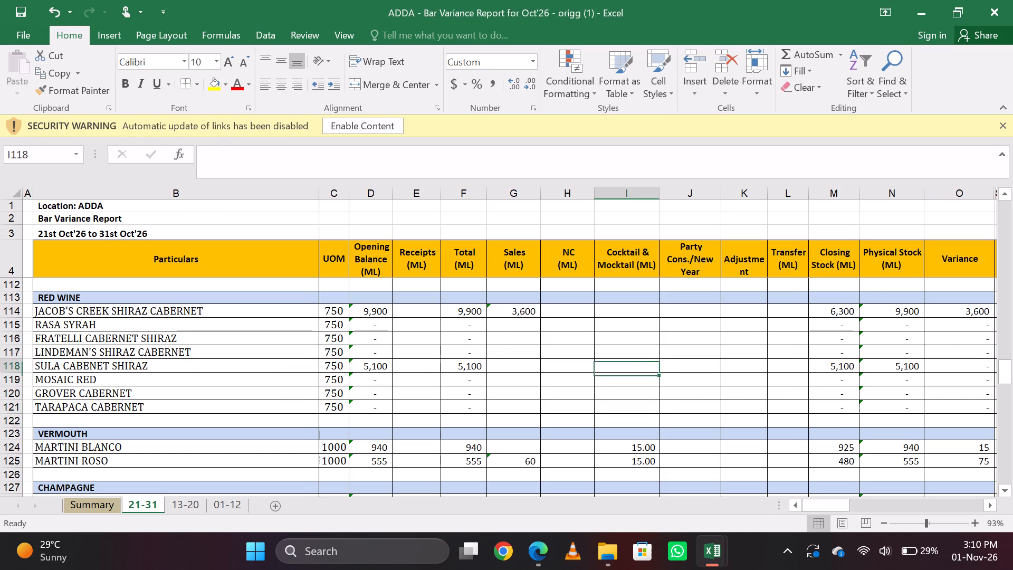
pyautogui.press('Up')
pyautogui.press('Up')
pyautogui.press('Up')
pyautogui.press('Up')
pyautogui.press('Up')
pyautogui.press('Up')
pyautogui.press('Up')
pyautogui.press('Up')
pyautogui.press('Up')
pyautogui.press('Up')
pyautogui.press('Up')
pyautogui.press('Up')
pyautogui.press('Up')
pyautogui.press('Up')
pyautogui.press('Up')
pyautogui.press('Up')
pyautogui.press('Up')
pyautogui.press('Up')
pyautogui.press('Up')
pyautogui.press('Up')
pyautogui.press('Up')
pyautogui.press('Up')
pyautogui.press('Up')
pyautogui.press('Up')
pyautogui.press('Up')
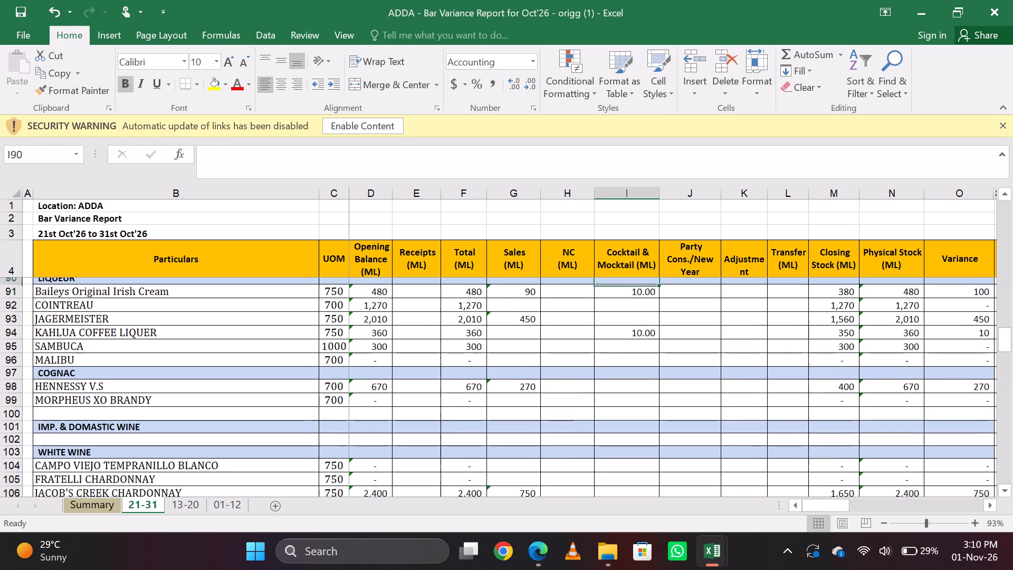
pyautogui.press('Down')
pyautogui.press('Down')
pyautogui.press('Down')
pyautogui.write('480')
pyautogui.press('Return')
# Enter the cocktail workbook's Juice total of 37 in Real Juice (1LTR)'s Cocktail & Mocktail column in the bar variance report.
pyautogui.hotkey('alt', 'Tab')
pyautogui.press('Right')
pyautogui.press('Right')
pyautogui.press('Right')
pyautogui.press('Right')
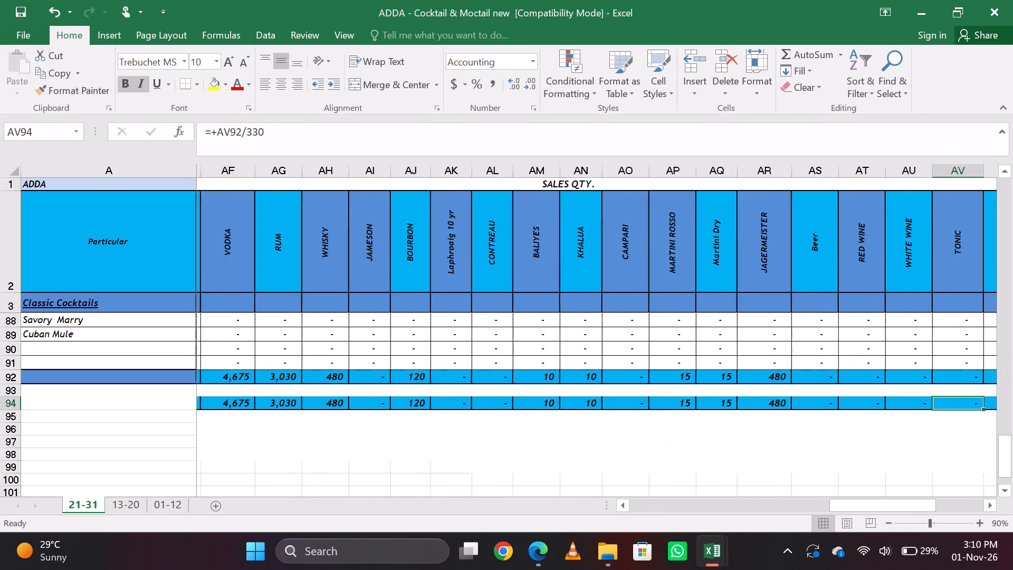
pyautogui.press('Right')
pyautogui.press('Right')
pyautogui.press('Left')
pyautogui.hotkey('ctrl', 'c')
pyautogui.hotkey('alt', 'Tab')
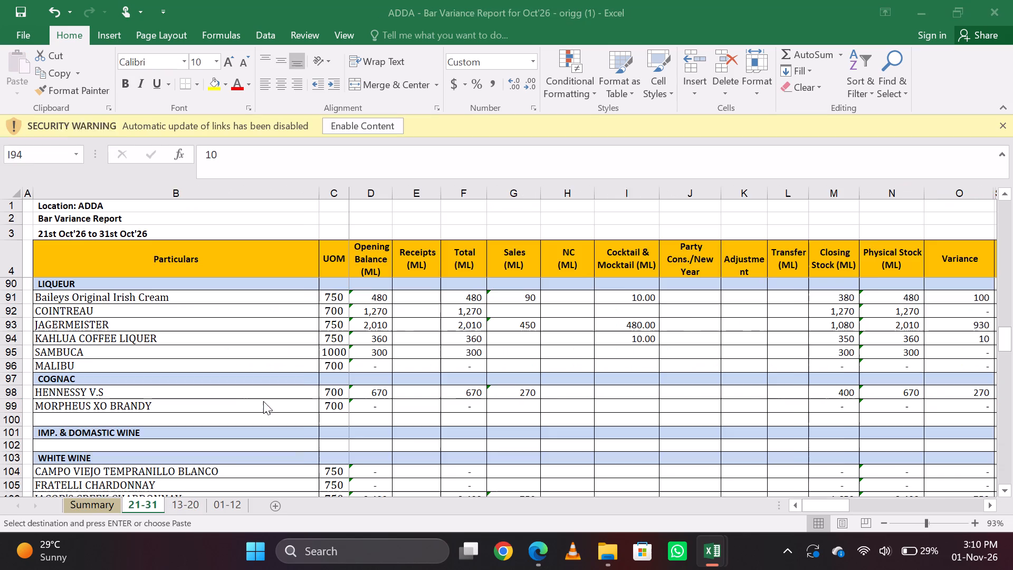
pyautogui.hotkey('alt', 'Tab')
pyautogui.hotkey('alt', 'Tab')
pyautogui.press('pagedown')
pyautogui.press('pagedown')
pyautogui.press('pagedown')
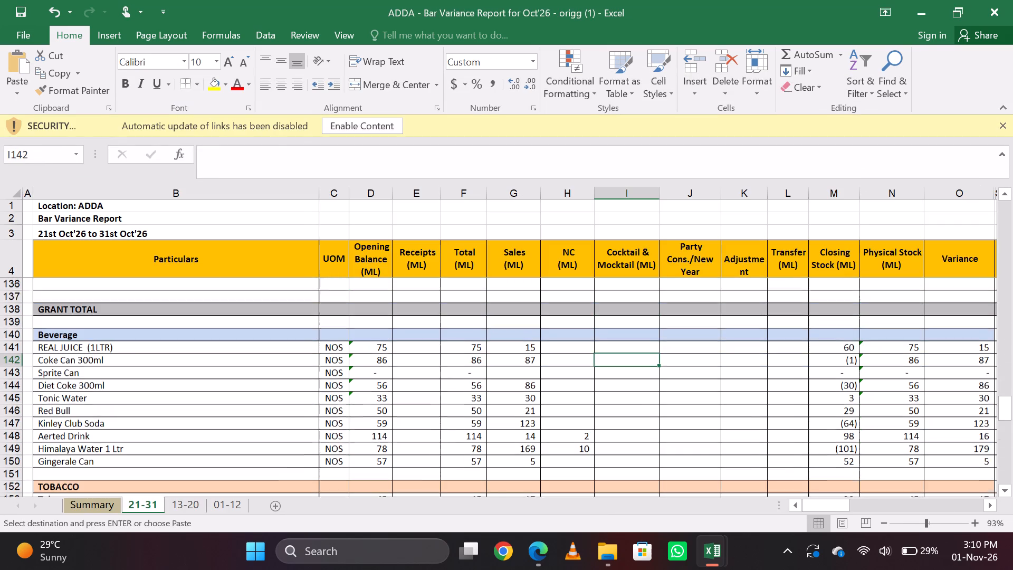
pyautogui.press('Up')
pyautogui.write('37')
pyautogui.press('Right')
pyautogui.press('Left')
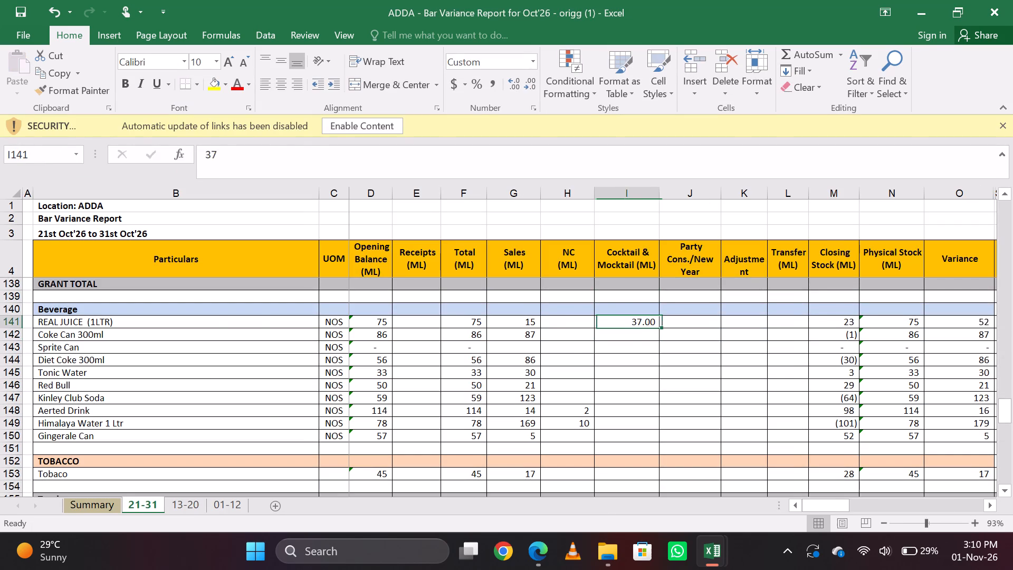
# Enter the cocktail workbook's Coke total of 50 in Aerted Drink's Cocktail & Mocktail column in the bar variance report.
pyautogui.hotkey('alt', 'Tab')
pyautogui.press('Right')
pyautogui.hotkey('alt', 'Tab')
pyautogui.press('Down')
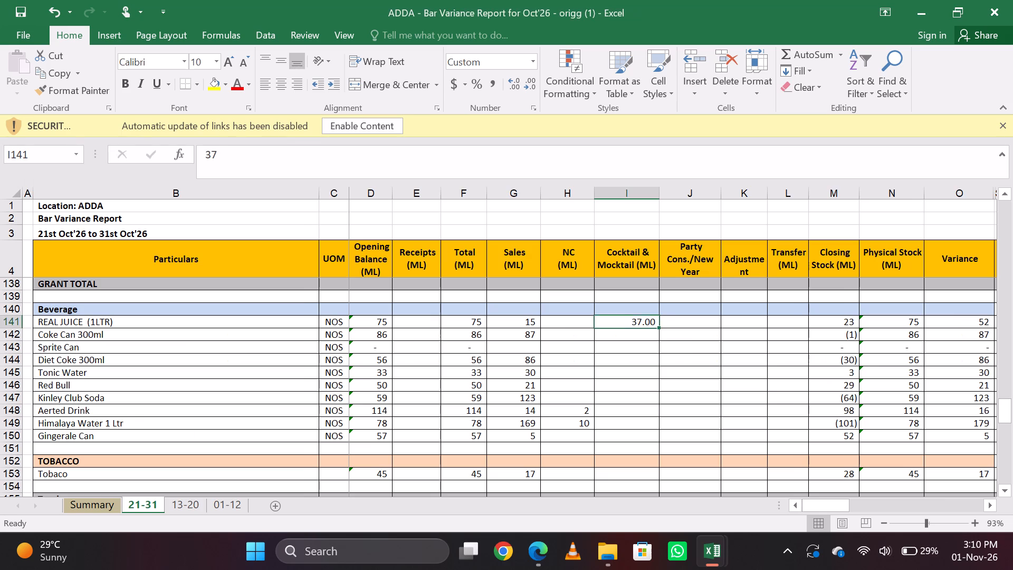
pyautogui.press('Down')
pyautogui.press('Down')
pyautogui.press('Down')
pyautogui.press('Down')
pyautogui.press('Down')
pyautogui.press('Down')
pyautogui.write('50')
pyautogui.press('Return')
pyautogui.press('Up')
# Add the cocktail workbook's two bottom Soda figures and enter 48 in Kinley Club Soda's Cocktail & Mocktail column in the bar variance report.
pyautogui.hotkey('alt', 'Tab')
pyautogui.press('Right')
pyautogui.press('Right')
pyautogui.press('Left')
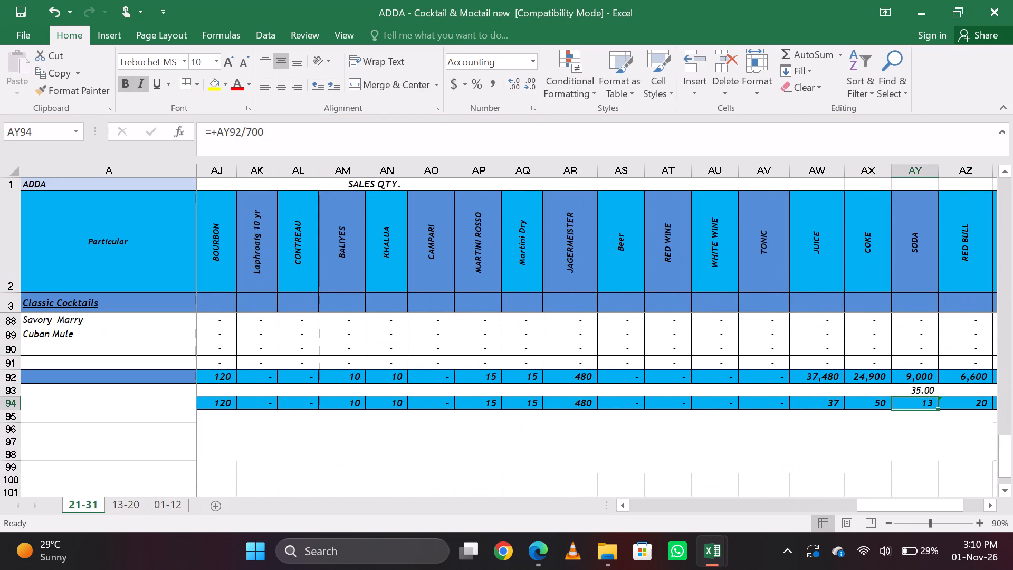
pyautogui.hotkey('alt', 'Tab')
pyautogui.hotkey('alt', 'Tab')
pyautogui.hotkey('shift', 'Up')
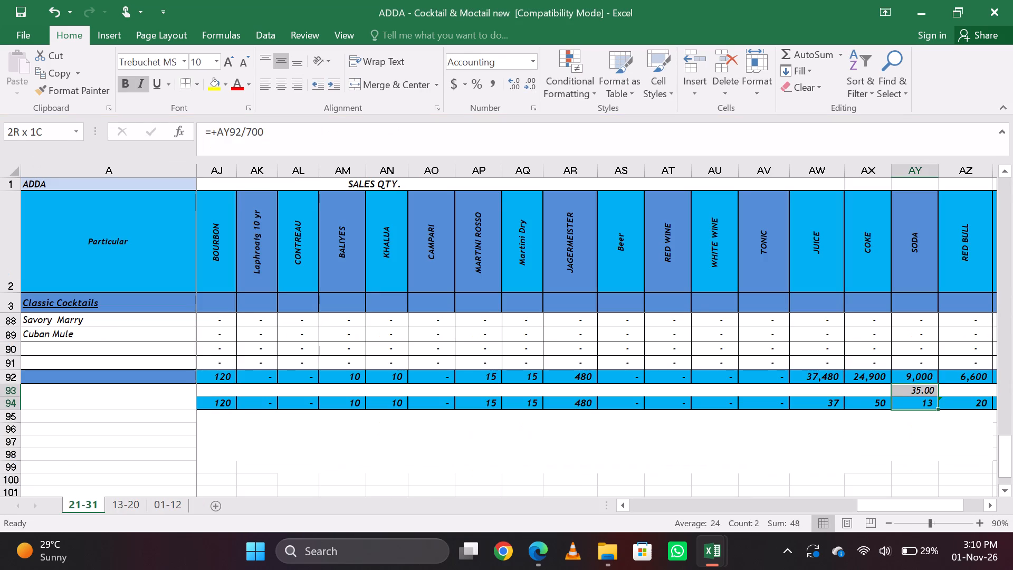
pyautogui.hotkey('alt', 'Tab')
pyautogui.press('Up')
pyautogui.press('Up')
pyautogui.press('Up')
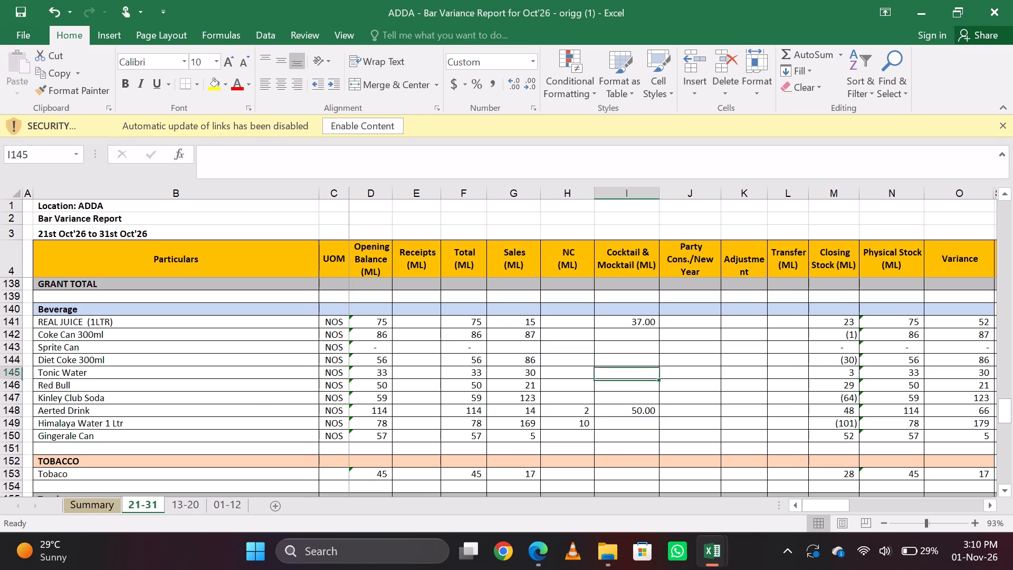
pyautogui.press('Up')
pyautogui.press('Down')
pyautogui.press('Down')
pyautogui.press('Down')
pyautogui.write('48')
pyautogui.press('Return')
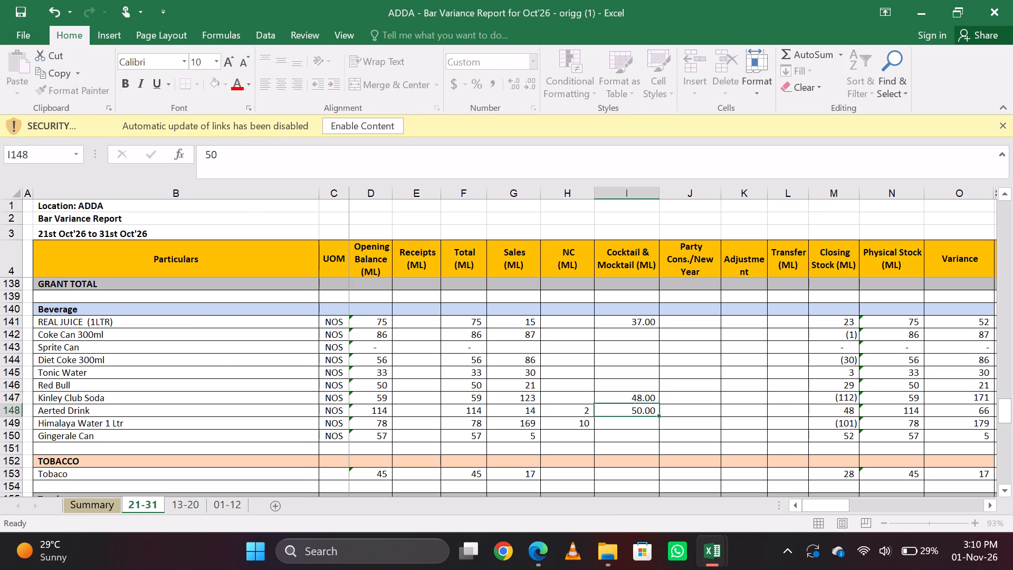
pyautogui.press('Up')
# Enter the cocktail workbook's Red Bull total of 20 in Red Bull's Cocktail & Mocktail column in the bar variance report.
pyautogui.hotkey('alt', 'Tab')
pyautogui.press('Right')
pyautogui.press('Right')
pyautogui.press('Left')
pyautogui.hotkey('alt', 'Tab')
pyautogui.press('Up')
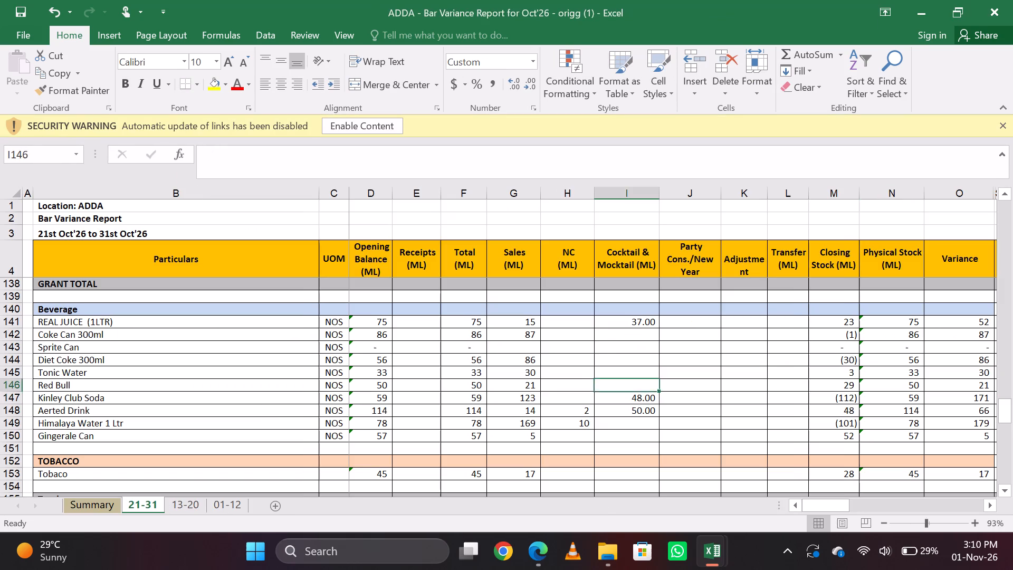
pyautogui.press('Up')
pyautogui.press('Up')
pyautogui.press('Up')
pyautogui.press('Down')
pyautogui.press('Down')
pyautogui.press('Down')
pyautogui.write('20')
pyautogui.press('Return')
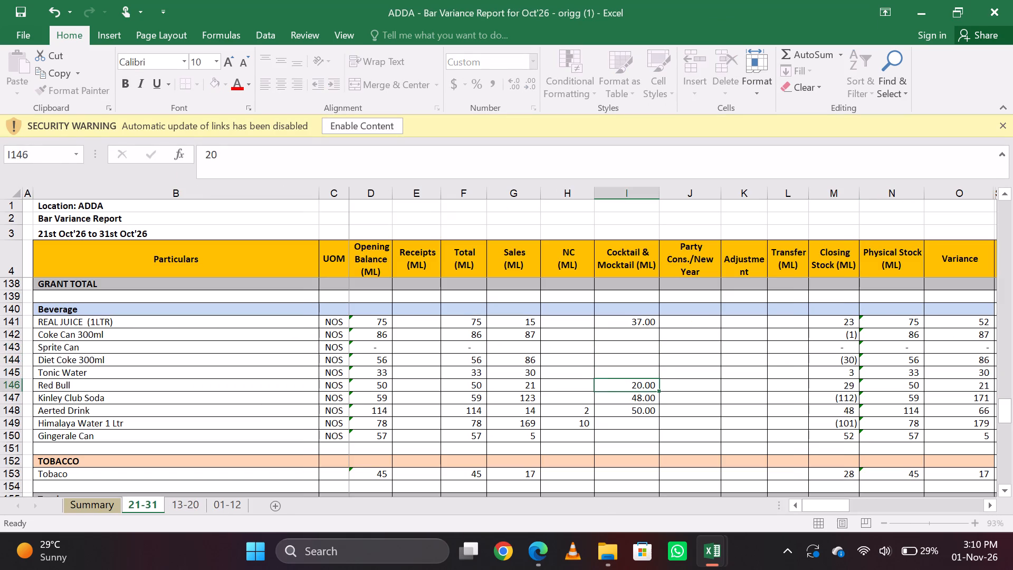
# Enter the cocktail workbook's Ginger Ale total of 8 in Gingerale Can's Cocktail & Mocktail column and save the bar variance report.
pyautogui.press('Up')
pyautogui.hotkey('alt', 'Tab')
pyautogui.press('Right')
pyautogui.press('Right')
pyautogui.press('Right')
pyautogui.press('Left')
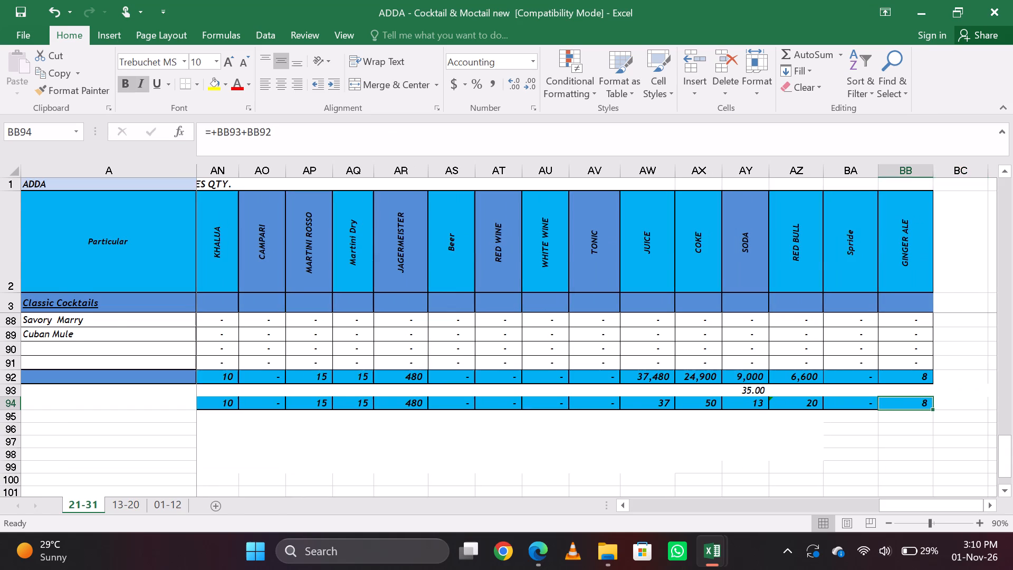
pyautogui.hotkey('alt', 'Tab')
pyautogui.hotkey('alt', 'Tab')
pyautogui.hotkey('alt', 'Tab')
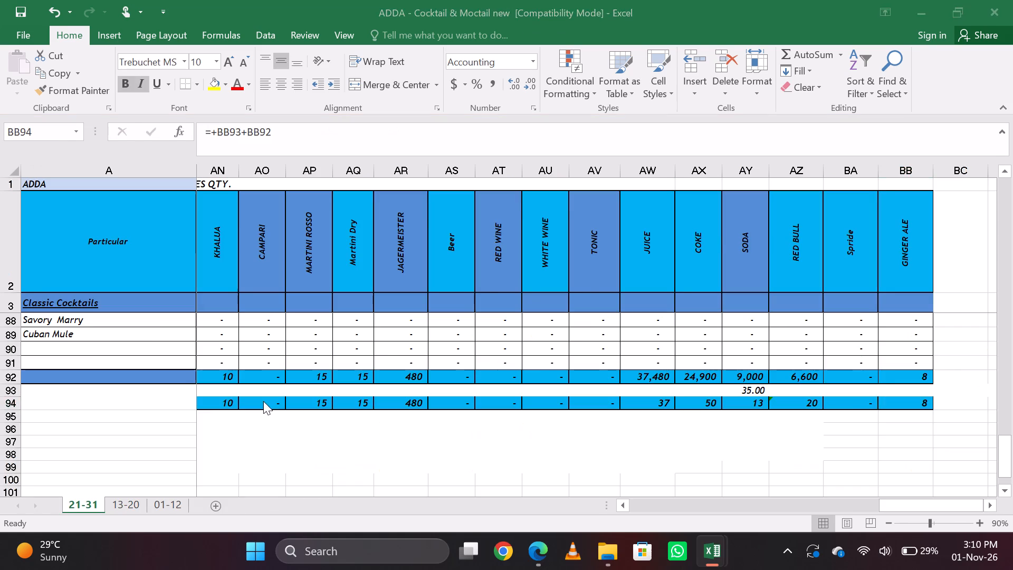
pyautogui.hotkey('alt', 'Tab')
pyautogui.hotkey('alt', 'Tab')
pyautogui.hotkey('alt', 'Tab')
pyautogui.press('Down')
pyautogui.press('Down')
pyautogui.press('Down')
pyautogui.press('Down')
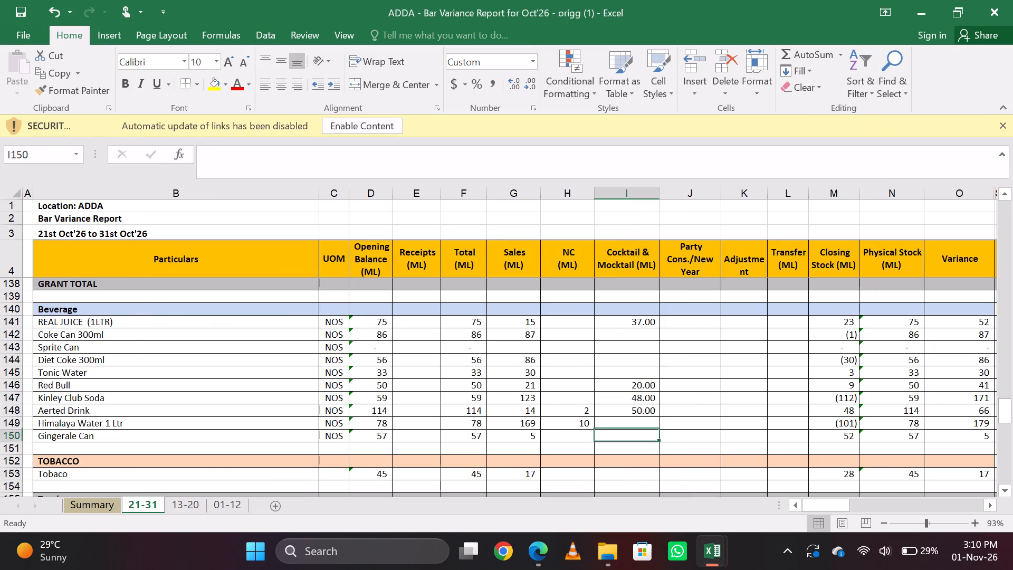
pyautogui.press('8')
pyautogui.press('Right')
pyautogui.press('Left')
pyautogui.hotkey('ctrl', 's')
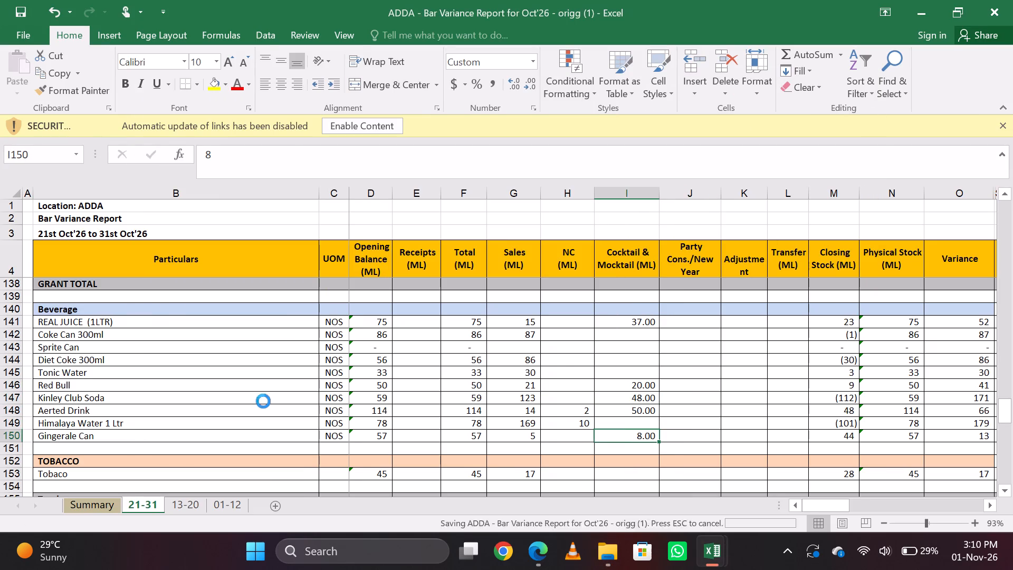
# Enter the formula =750*2 in Magic Moment's Receipts (ML) column in the Vodka section.
pyautogui.press('Down')
pyautogui.press('Down')
pyautogui.press('Down')
pyautogui.press('Down')
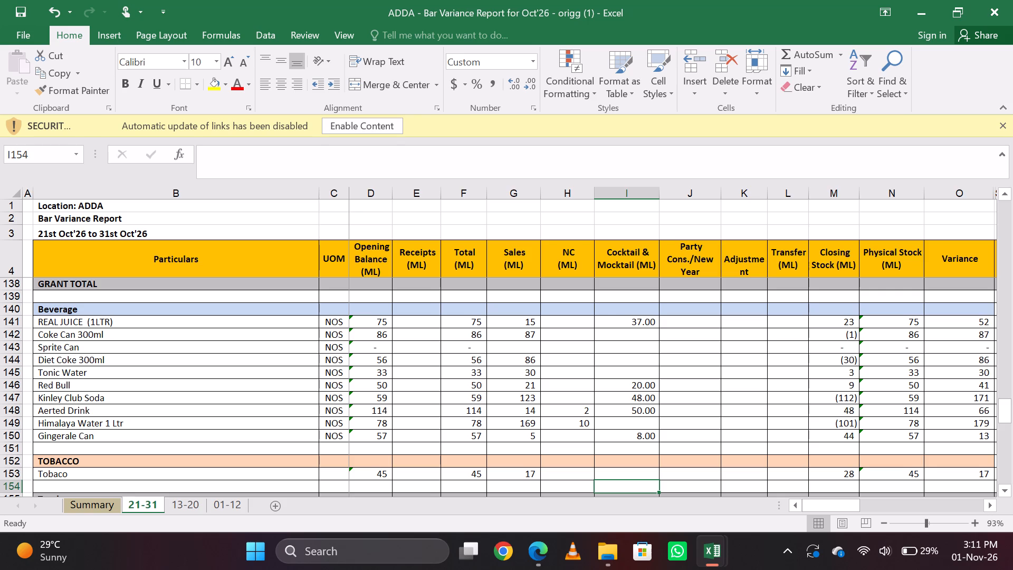
pyautogui.press('pageup')
pyautogui.press('pageup')
pyautogui.press('pageup')
pyautogui.press('pageup')
pyautogui.press('pageup')
pyautogui.press('pageup')
pyautogui.press('pageup')
pyautogui.press('pageup')
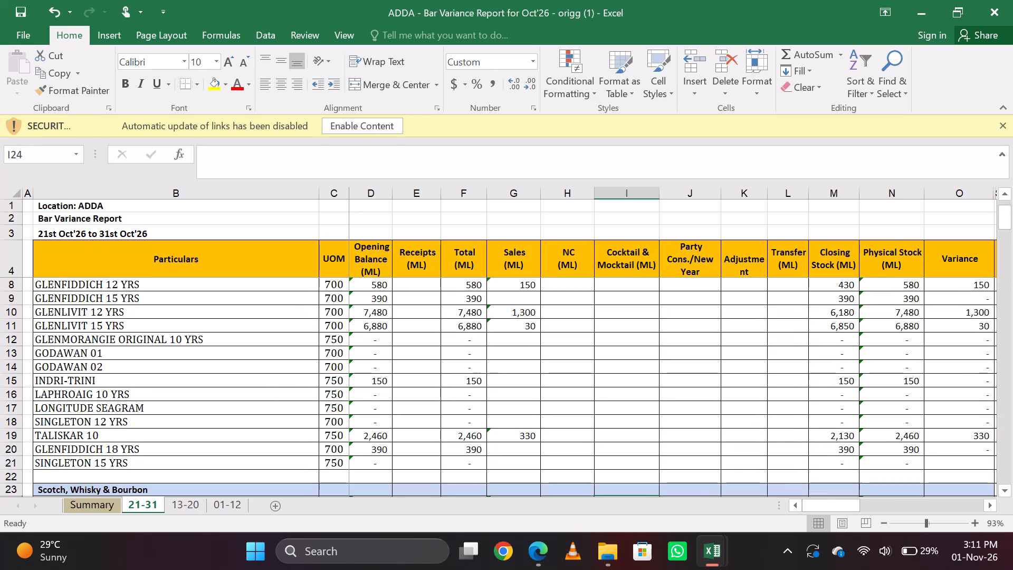
pyautogui.press('Down')
pyautogui.press('Down')
pyautogui.press('Down')
pyautogui.press('Down')
pyautogui.press('Down')
pyautogui.press('Down')
pyautogui.press('Down')
pyautogui.press('Down')
pyautogui.press('Down')
pyautogui.press('Down')
pyautogui.press('Down')
pyautogui.press('Down')
pyautogui.press('Down')
pyautogui.press('Down')
pyautogui.press('Down')
pyautogui.press('Down')
pyautogui.press('Down')
pyautogui.press('Down')
pyautogui.press('Down')
pyautogui.press('Down')
pyautogui.press('Down')
pyautogui.press('Down')
pyautogui.press('Down')
pyautogui.press('Down')
pyautogui.press('Down')
pyautogui.press('Down')
pyautogui.press('Down')
pyautogui.press('Down')
pyautogui.press('Down')
pyautogui.press('Down')
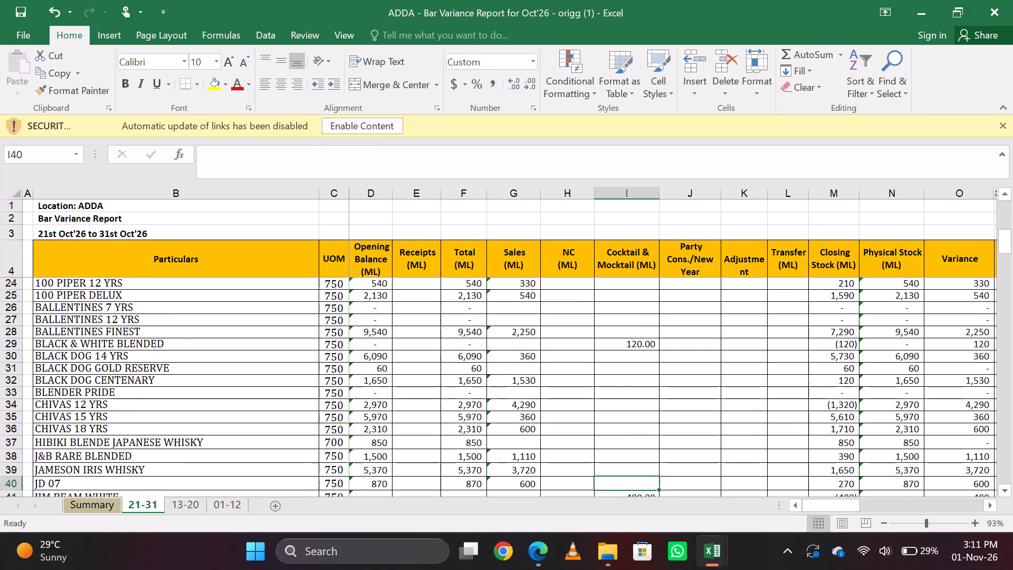
pyautogui.press('Down')
pyautogui.press('Down')
pyautogui.press('Down')
pyautogui.press('Down')
pyautogui.press('Down')
pyautogui.press('Down')
pyautogui.press('Down')
pyautogui.press('Down')
pyautogui.press('Down')
pyautogui.press('Down')
pyautogui.press('Down')
pyautogui.press('Down')
pyautogui.press('Down')
pyautogui.press('Down')
pyautogui.press('Down')
pyautogui.press('Down')
pyautogui.press('Down')
pyautogui.press('Down')
pyautogui.press('Up')
pyautogui.press('Up')
pyautogui.press('Up')
pyautogui.press('Up')
pyautogui.press('Up')
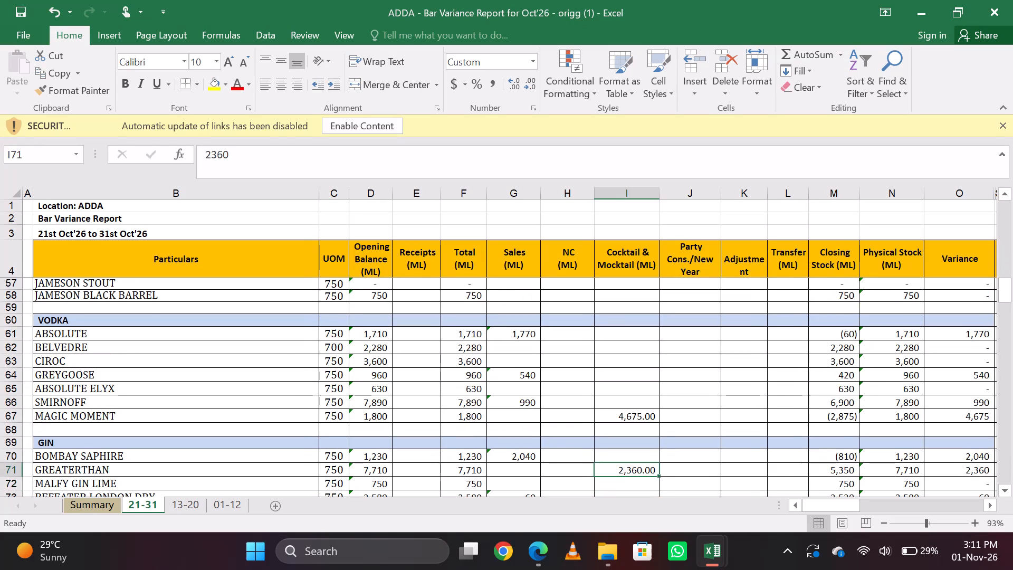
pyautogui.press('Left')
pyautogui.press('Left')
pyautogui.press('Left')
pyautogui.press('Left')
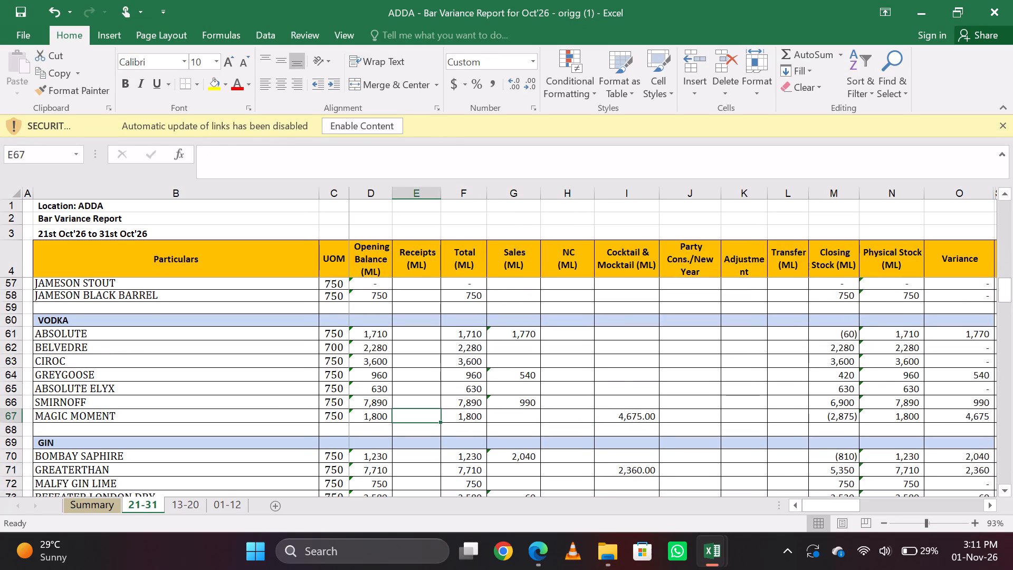
pyautogui.press('Right')
pyautogui.press('Right')
pyautogui.press('Right')
pyautogui.press('Left')
pyautogui.press('Left')
pyautogui.press('Left')
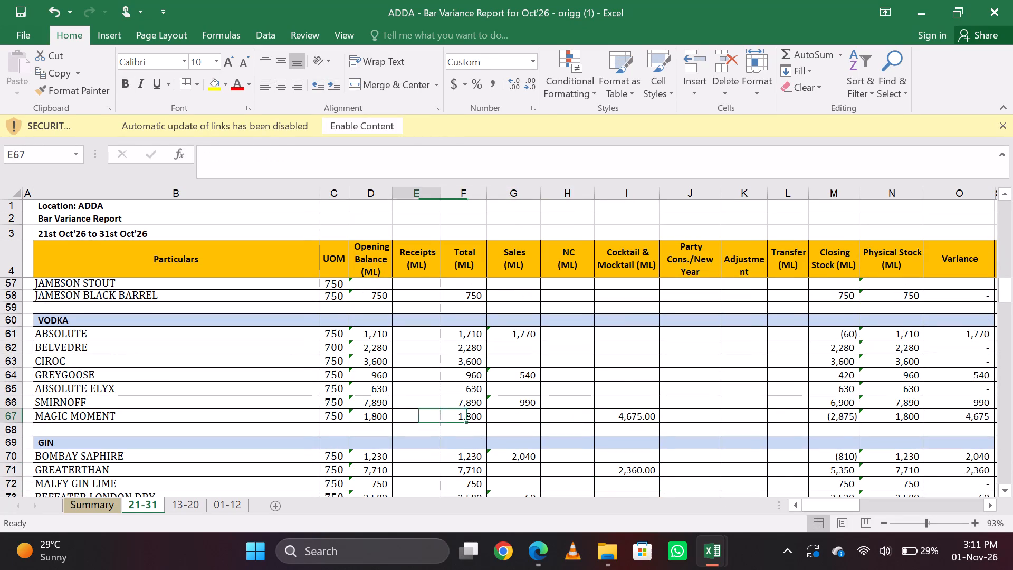
pyautogui.press('=')
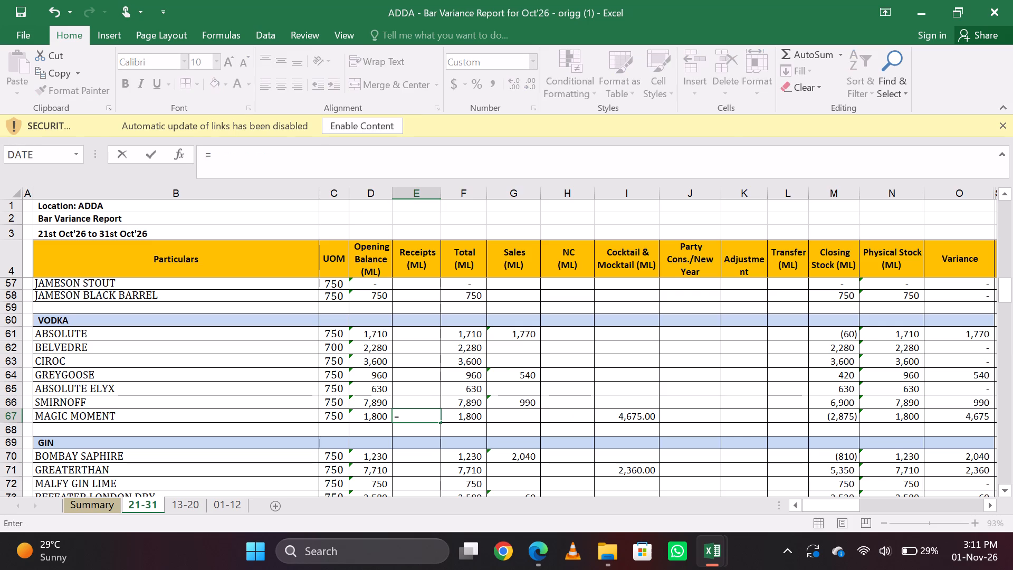
pyautogui.write('75')
pyautogui.write('0*2')
pyautogui.press('Return')
pyautogui.press('Up')
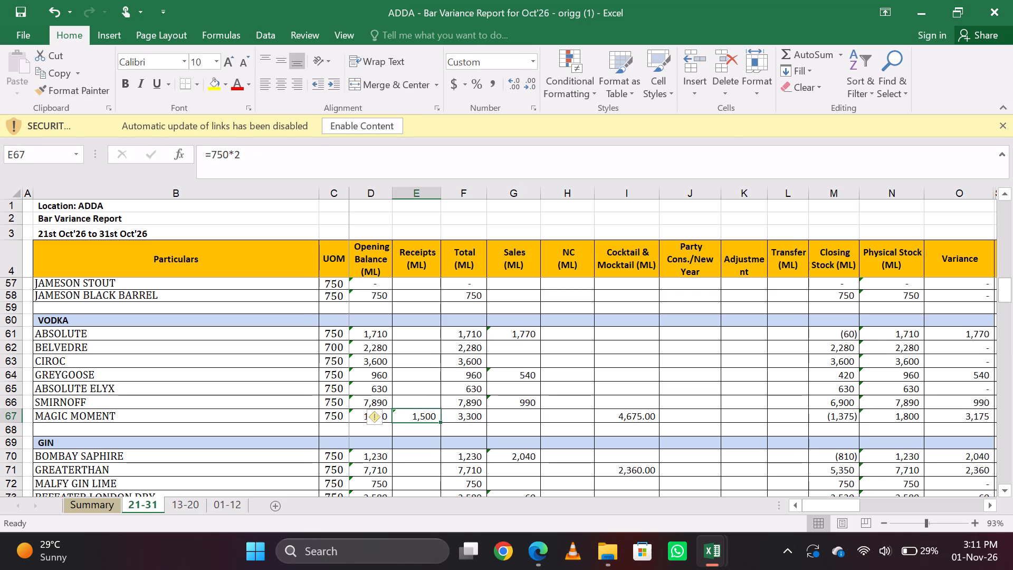
# Enter the formula =750*2 in Camino Gold's Transfer (ML) column in the Tequila section.
pyautogui.press('Down')
pyautogui.press('Down')
pyautogui.press('Down')
pyautogui.press('Down')
pyautogui.press('Down')
pyautogui.press('Down')
pyautogui.press('Down')
pyautogui.press('Down')
pyautogui.press('Down')
pyautogui.press('Down')
pyautogui.press('Down')
pyautogui.press('Down')
pyautogui.press('Down')
pyautogui.press('Up')
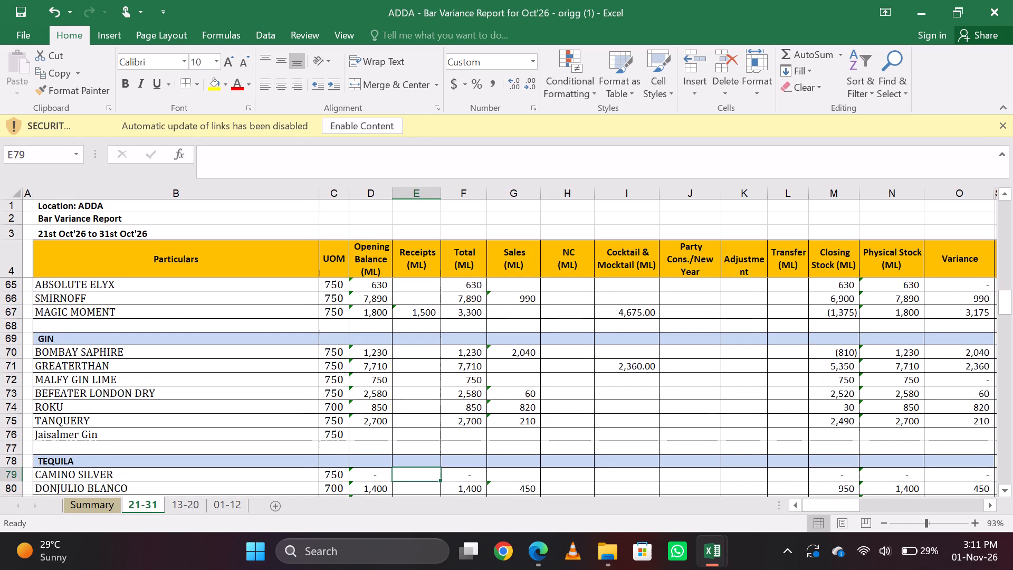
pyautogui.press('Down')
pyautogui.press('Down')
pyautogui.press('Down')
pyautogui.press('Down')
pyautogui.press('Right')
pyautogui.press('Right')
pyautogui.press('Right')
pyautogui.press('Right')
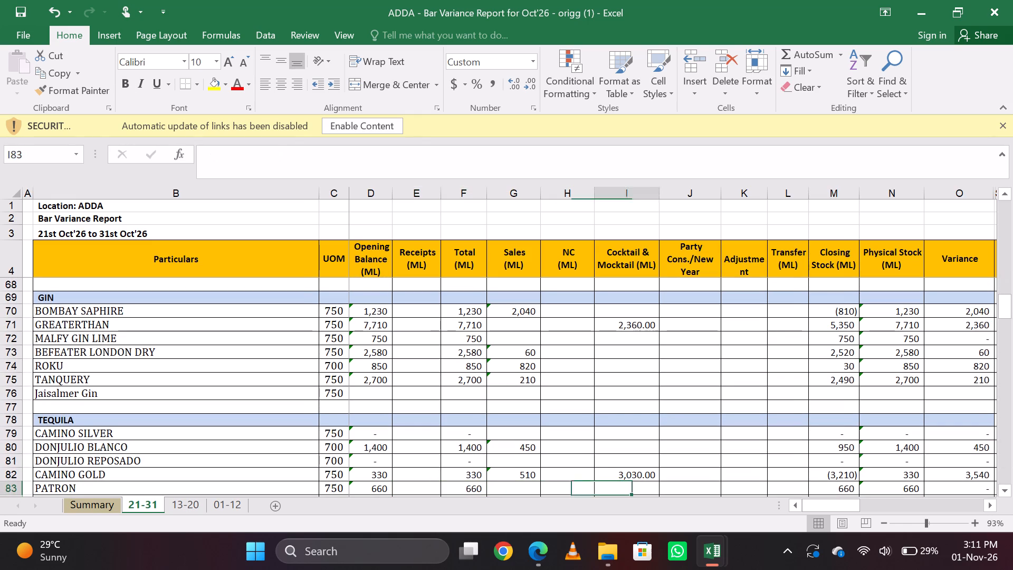
pyautogui.press('Right')
pyautogui.press('Right')
pyautogui.press('Up')
pyautogui.press('Right')
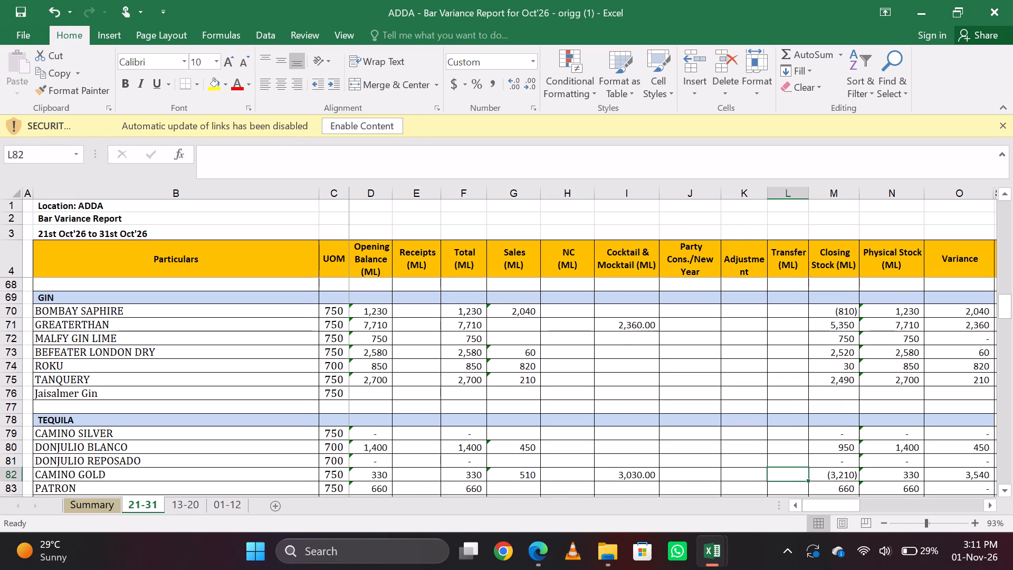
pyautogui.press('=')
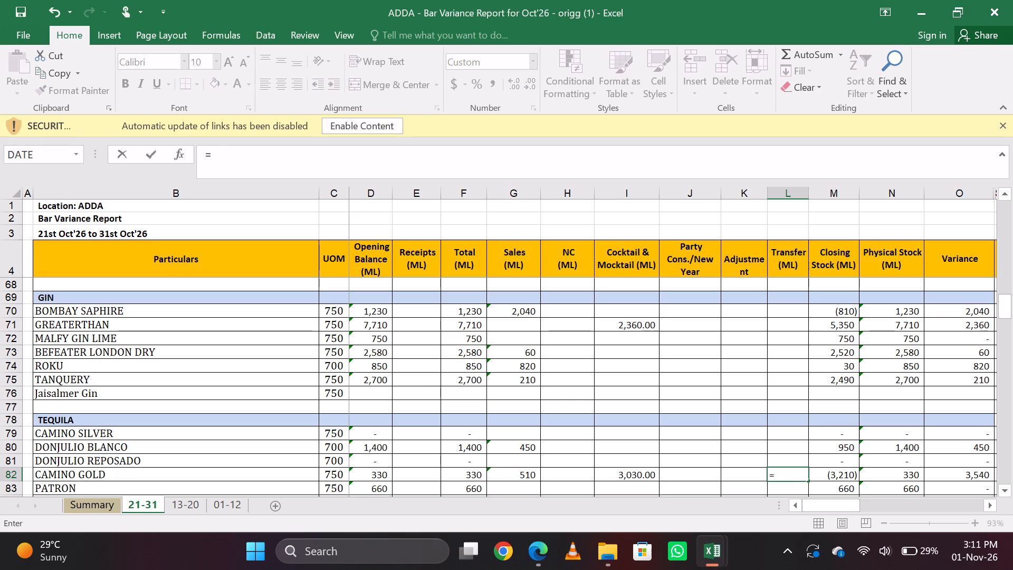
pyautogui.write('76')
pyautogui.press('BackSpace')
pyautogui.write('50')
pyautogui.write('*2')
pyautogui.press('Return')
pyautogui.press('Up')
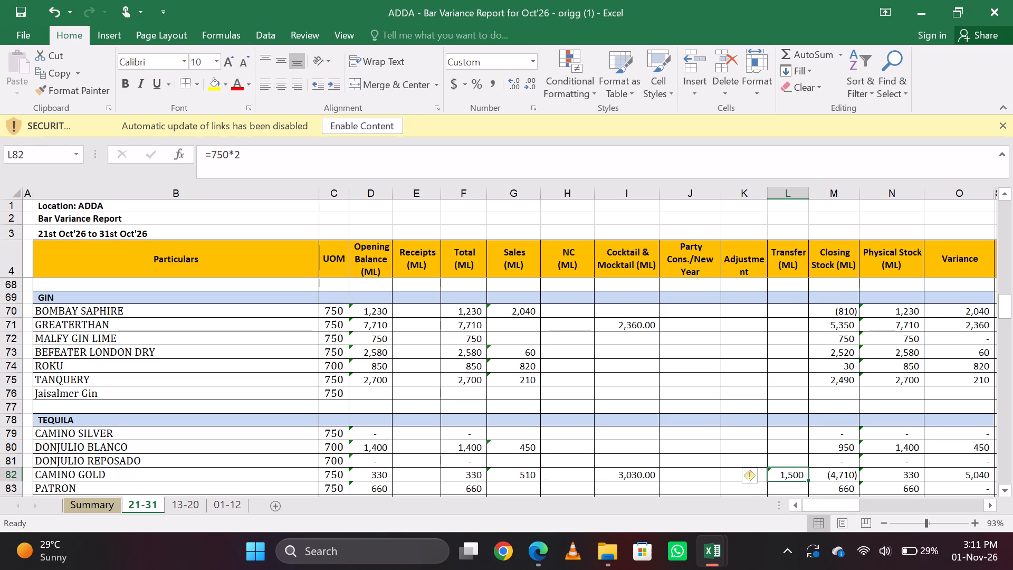
# Enter the formula =750*6 in Camino Gold's Receipts (ML) column.
pyautogui.press('Left')
pyautogui.press('Left')
pyautogui.press('Left')
pyautogui.press('Left')
pyautogui.press('Left')
pyautogui.press('Left')
pyautogui.press('Left')
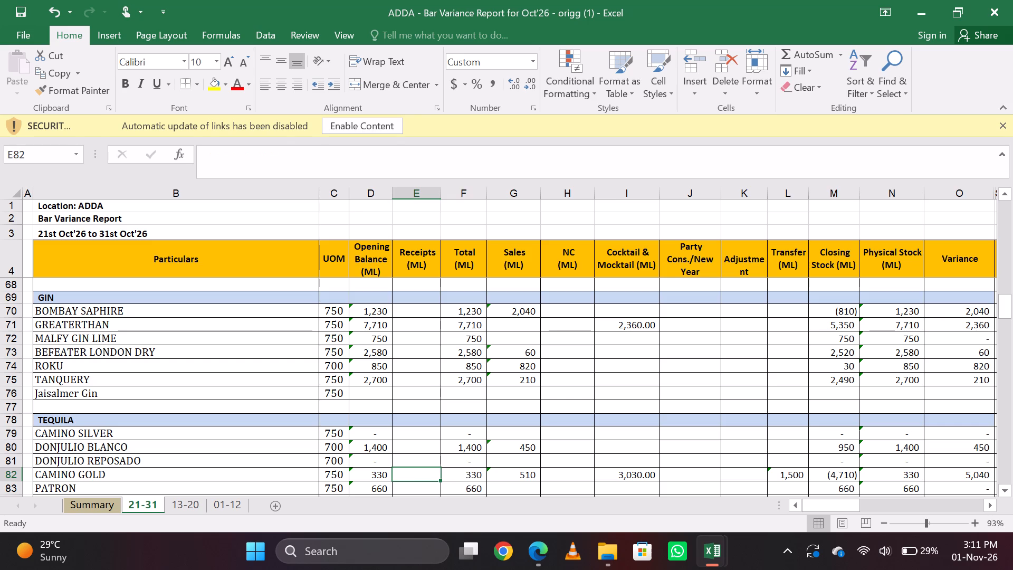
pyautogui.write('=750*6')
pyautogui.press('Return')
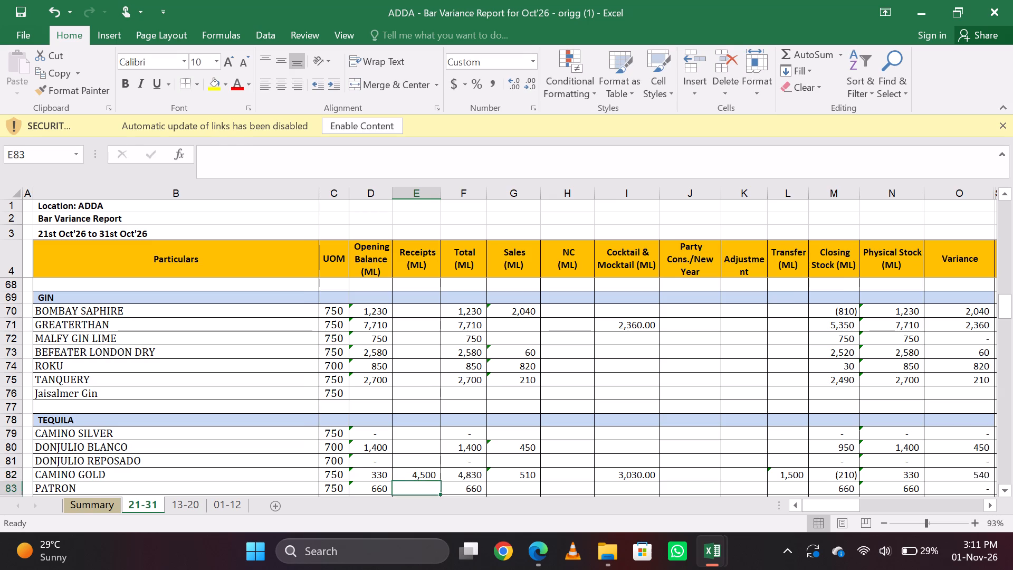
# Enter the formula =750*2 in Greaterthan's Transfer (ML) column in the Gin section.
pyautogui.press('Up')
pyautogui.press('Up')
pyautogui.press('Up')
pyautogui.press('Up')
pyautogui.press('Up')
pyautogui.press('Up')
pyautogui.press('Up')
pyautogui.press('Up')
pyautogui.press('Up')
pyautogui.press('Up')
pyautogui.press('Up')
pyautogui.press('Up')
pyautogui.press('Up')
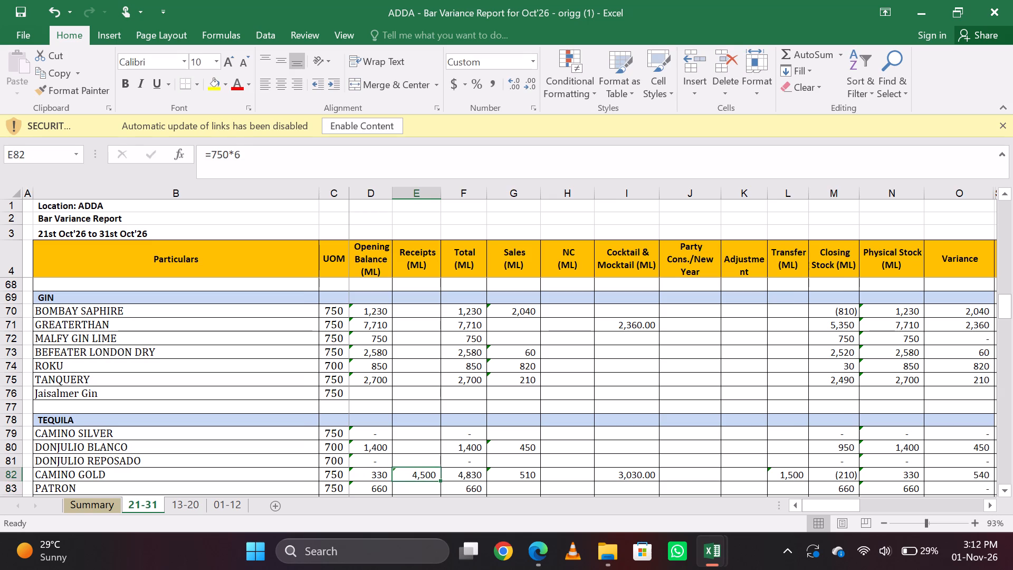
pyautogui.press('Up')
pyautogui.press('Down')
pyautogui.press('Down')
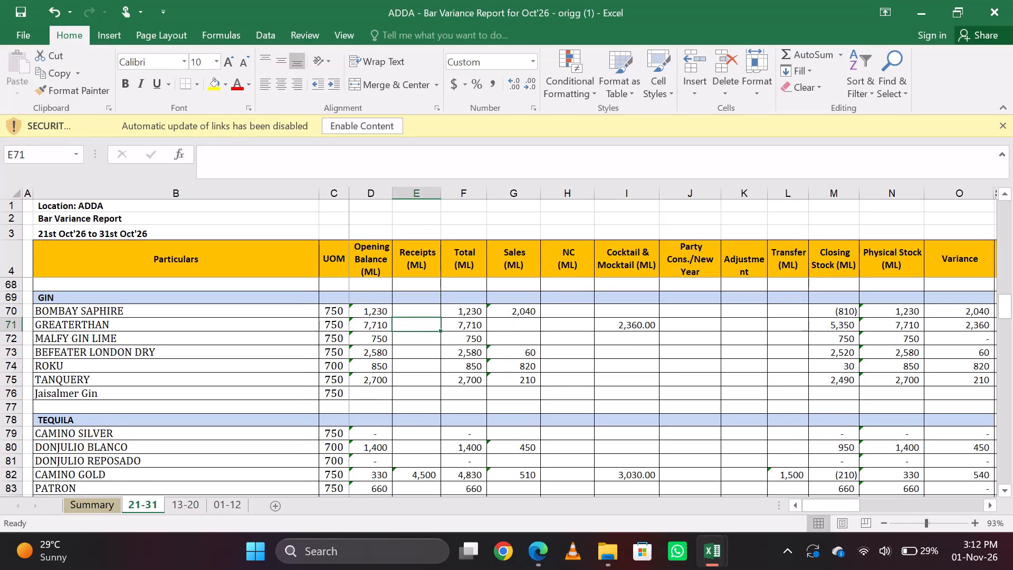
pyautogui.press('Right')
pyautogui.press('Right')
pyautogui.press('Right')
pyautogui.press('Right')
pyautogui.press('Right')
pyautogui.press('Right')
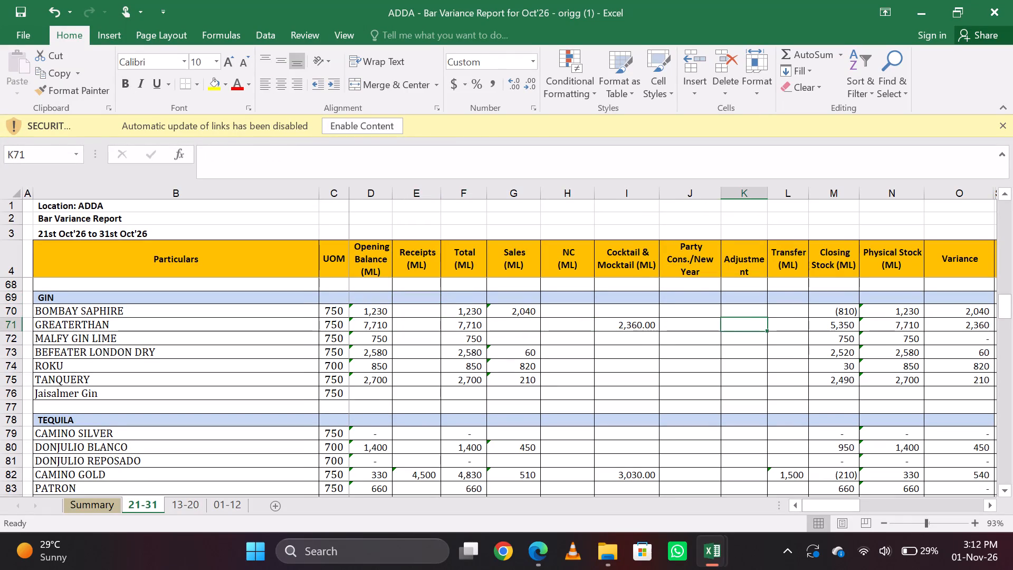
pyautogui.press('Right')
pyautogui.press('Left')
pyautogui.press('Right')
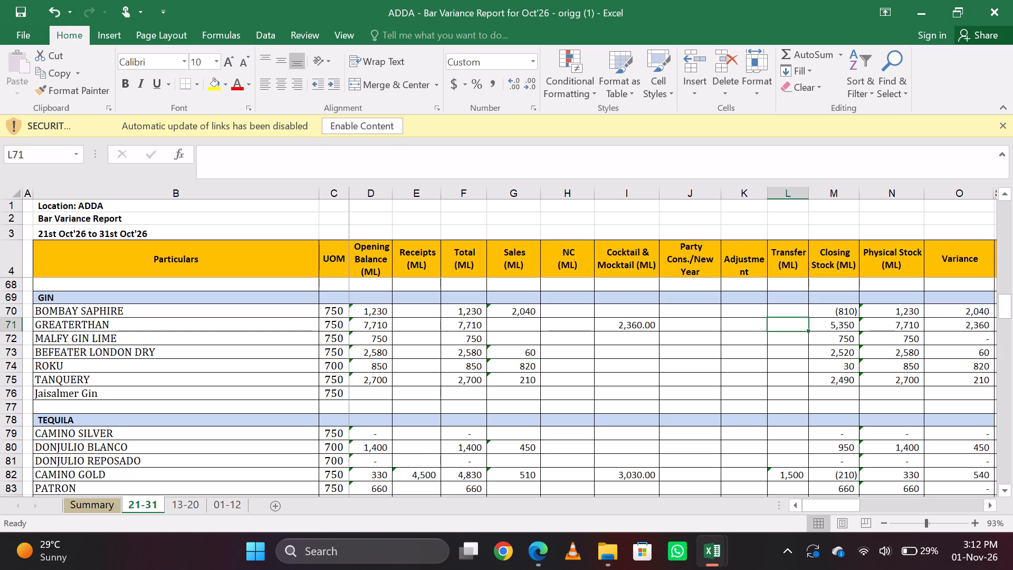
pyautogui.press('=')
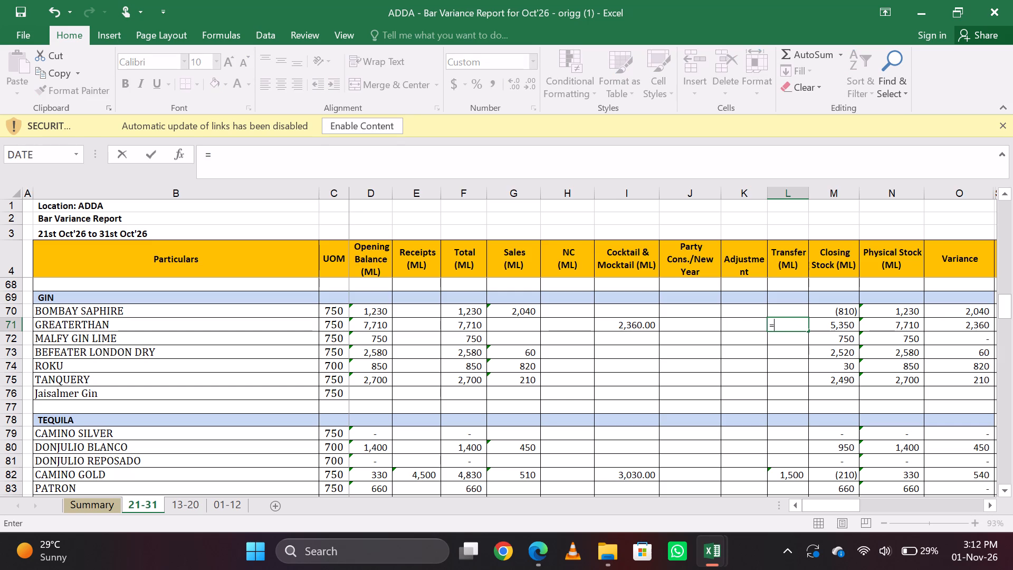
pyautogui.write('750*2')
pyautogui.press('Return')
pyautogui.press('Up')
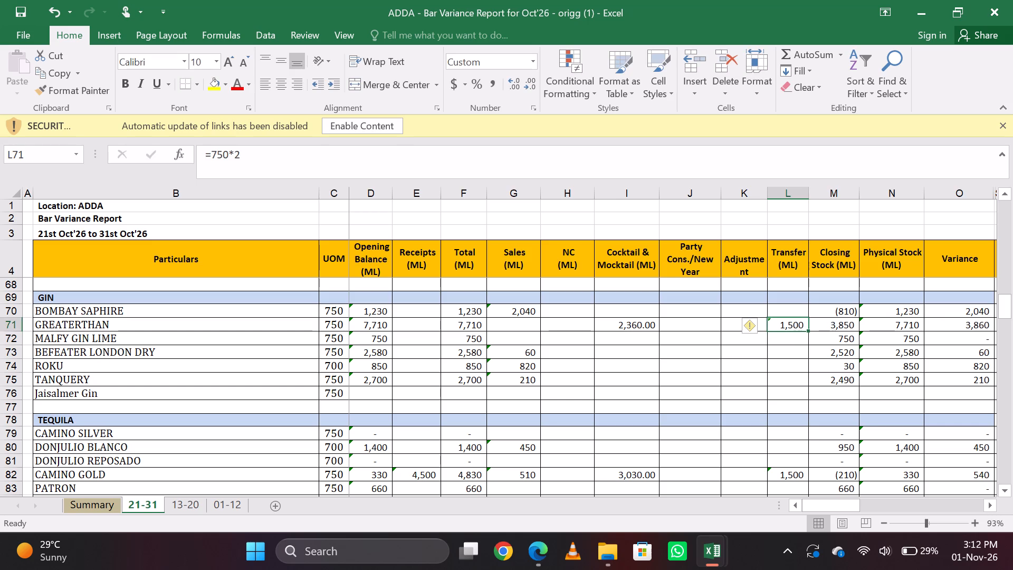
# Enter the formula =750 in Jameson Iris Whisky's Transfer (ML) column.
pyautogui.press('Down')
pyautogui.press('Up')
pyautogui.press('pageup')
pyautogui.press('Up')
pyautogui.press('Up')
pyautogui.press('Up')
pyautogui.press('Up')
pyautogui.press('Up')
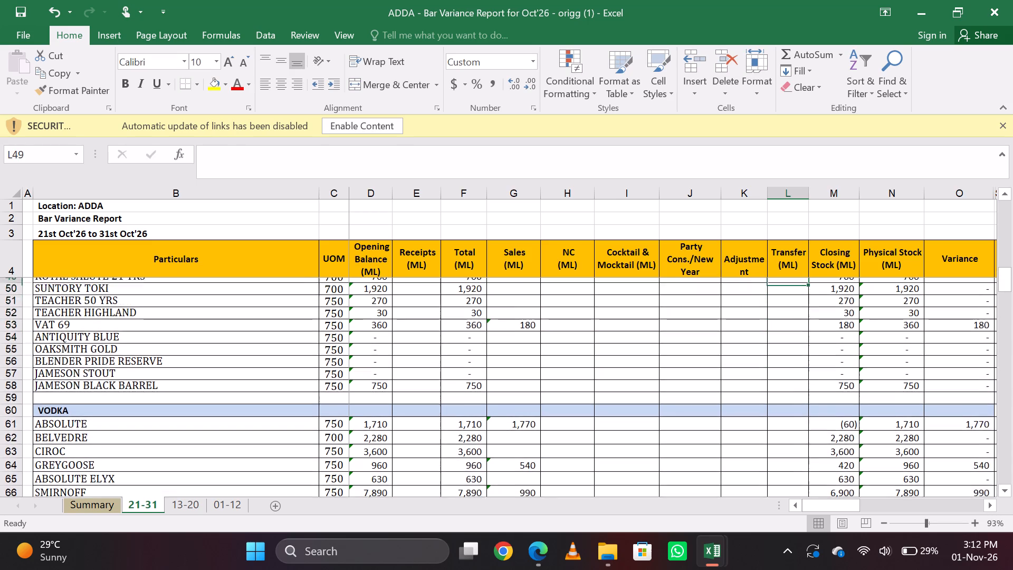
pyautogui.press('pageup')
pyautogui.press('Down')
pyautogui.press('Down')
pyautogui.press('Down')
pyautogui.press('Down')
pyautogui.press('Down')
pyautogui.press('Down')
pyautogui.press('Down')
pyautogui.press('Down')
pyautogui.press('Down')
pyautogui.press('Down')
pyautogui.press('Down')
pyautogui.press('Down')
pyautogui.press('Down')
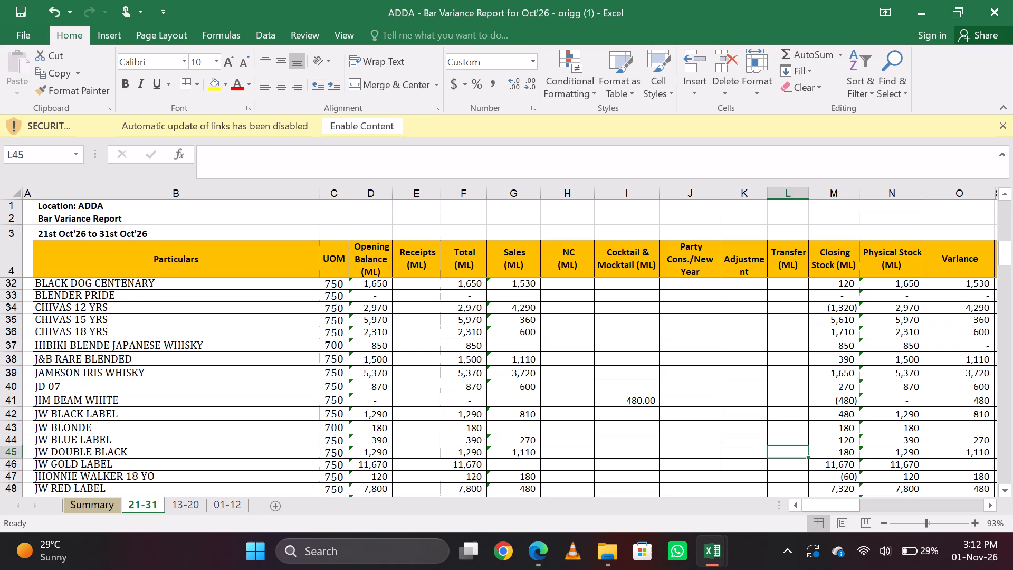
pyautogui.press('Down')
pyautogui.press('Up')
pyautogui.press('Up')
pyautogui.press('Up')
pyautogui.press('Up')
pyautogui.press('Up')
pyautogui.press('Up')
pyautogui.press('Up')
pyautogui.press('Up')
pyautogui.press('Up')
pyautogui.press('Down')
pyautogui.press('Down')
pyautogui.press('Down')
pyautogui.press('Up')
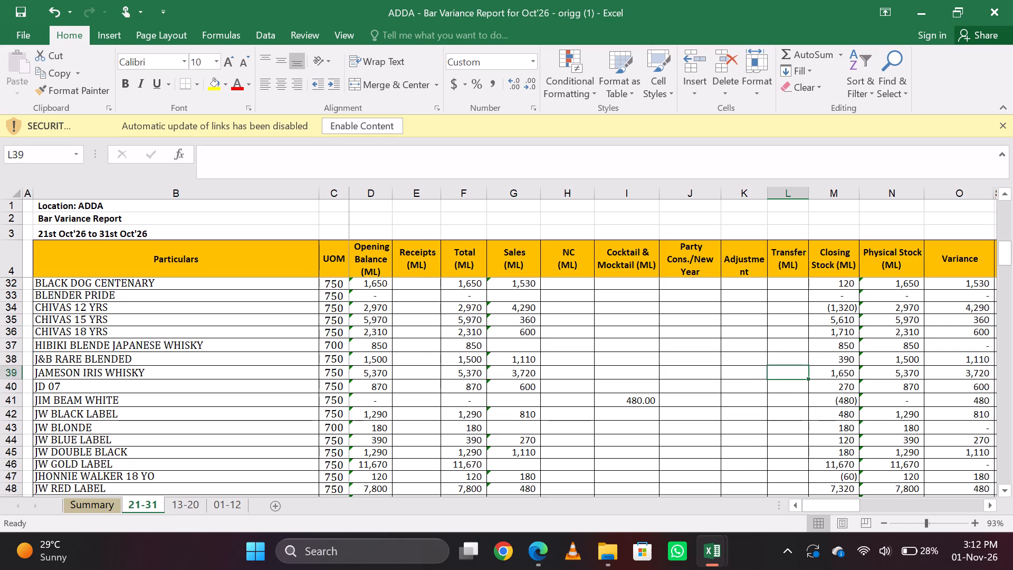
pyautogui.press('Left')
pyautogui.press('Right')
pyautogui.write('=750')
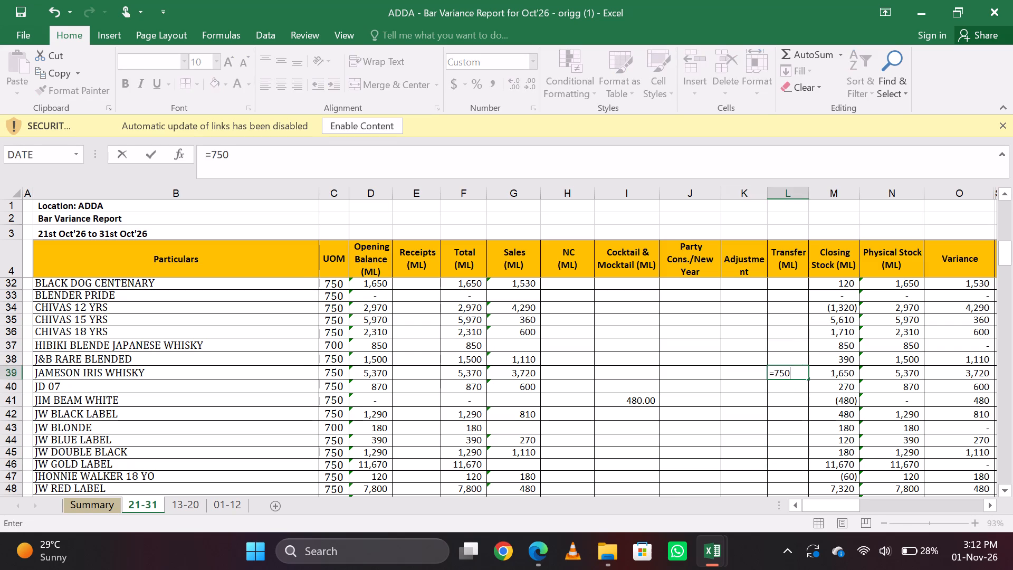
pyautogui.press('Return')
pyautogui.press('Up')
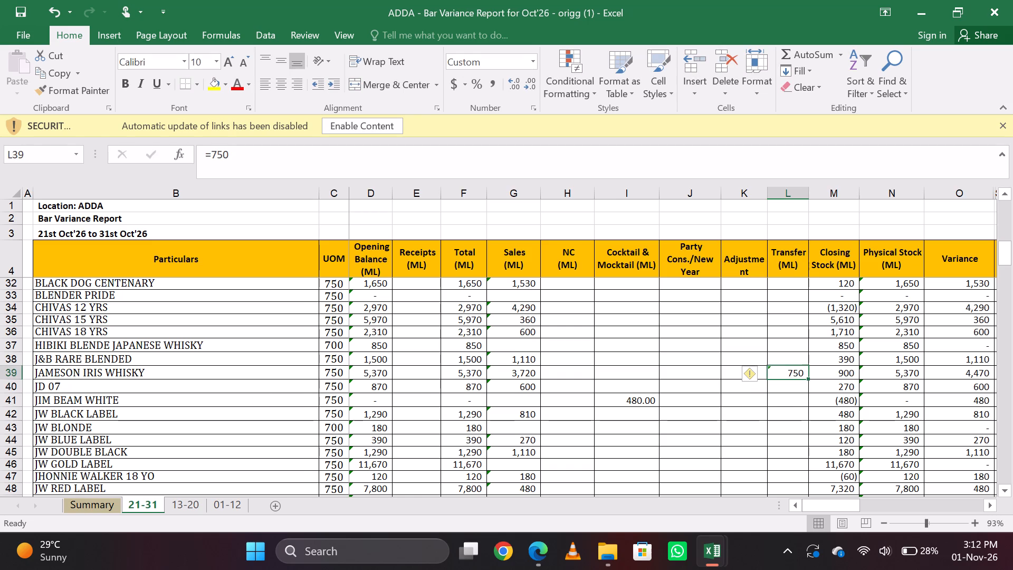
# Enter 660 in Patron's Transfer (ML) column in the Tequila section.
pyautogui.press('Left')
pyautogui.press('Left')
pyautogui.press('Left')
pyautogui.press('Left')
pyautogui.press('Left')
pyautogui.press('Left')
pyautogui.press('Left')
pyautogui.press('Left')
pyautogui.press('pagedown')
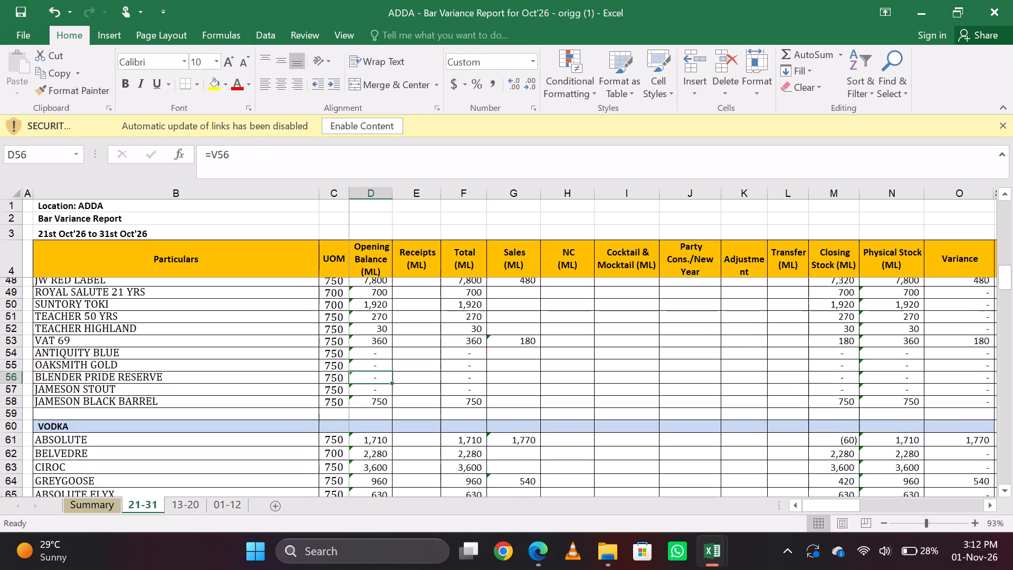
pyautogui.press('pagedown')
pyautogui.press('Down')
pyautogui.press('Down')
pyautogui.press('Down')
pyautogui.press('Down')
pyautogui.press('Down')
pyautogui.press('Down')
pyautogui.press('Down')
pyautogui.press('Down')
pyautogui.press('Down')
pyautogui.press('Down')
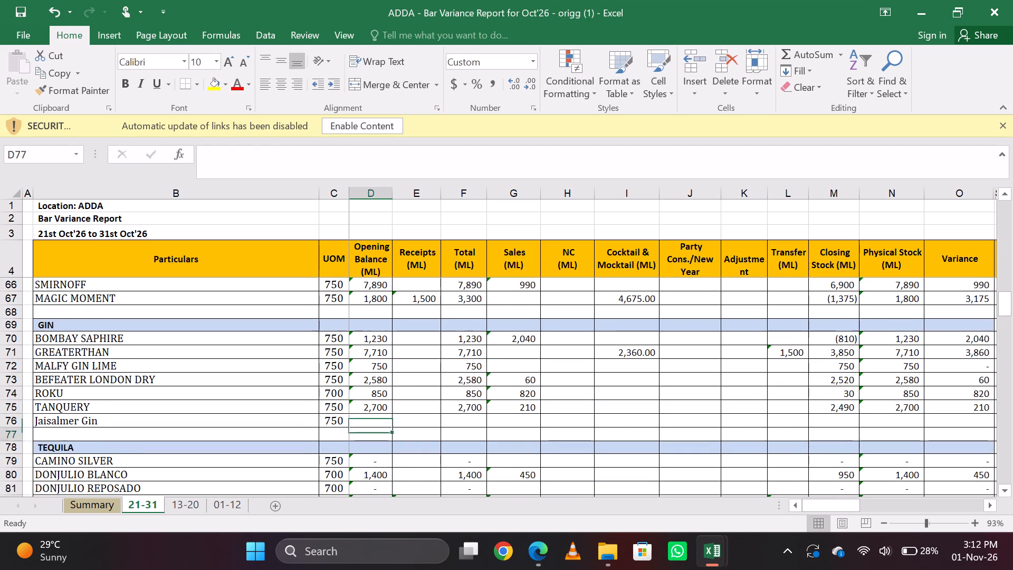
pyautogui.press('Right')
pyautogui.press('Down')
pyautogui.press('Down')
pyautogui.press('Up')
pyautogui.press('Up')
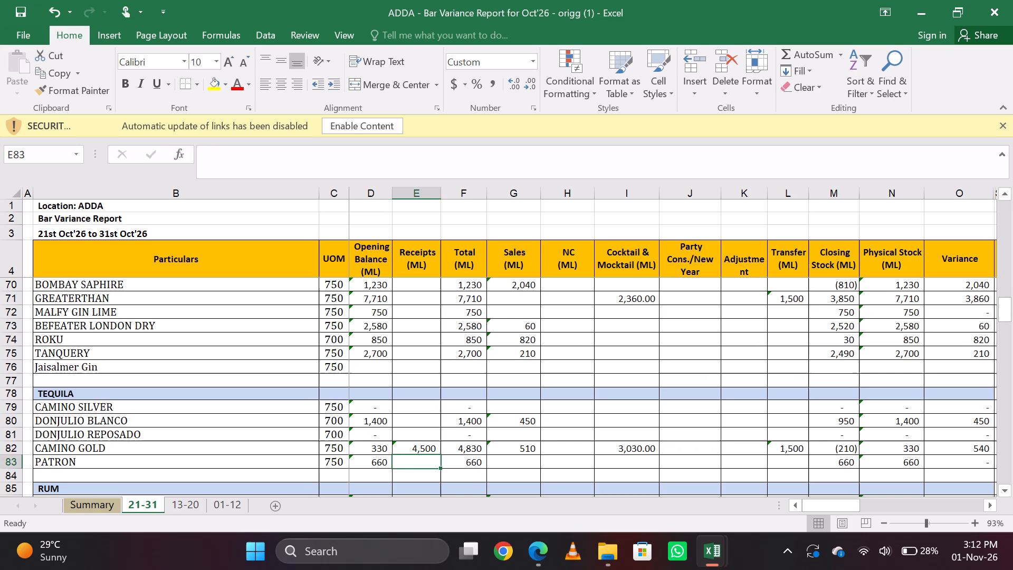
pyautogui.press('Right')
pyautogui.press('Left')
pyautogui.press('Up')
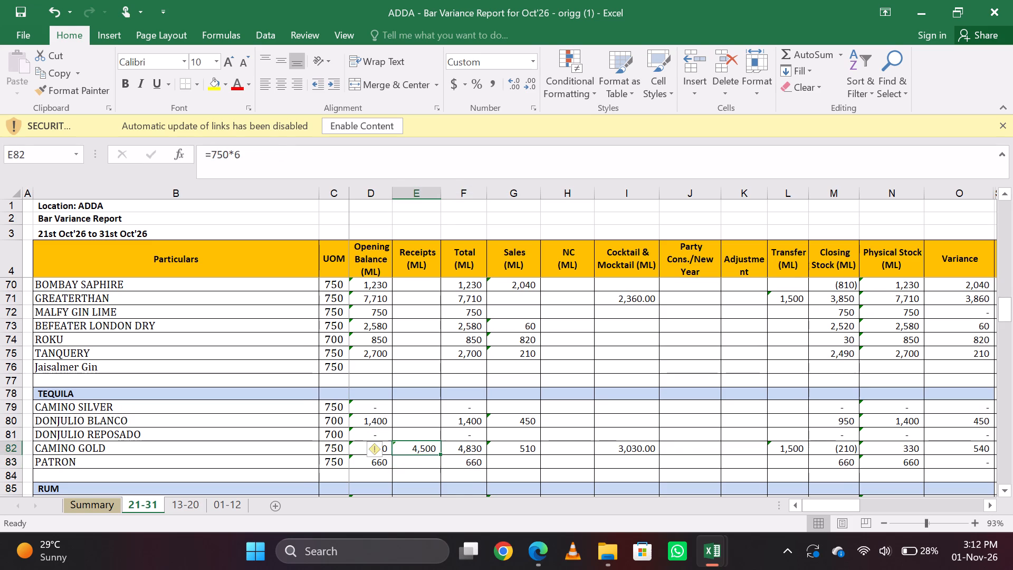
pyautogui.press('Down')
pyautogui.press('Right')
pyautogui.press('Left')
pyautogui.press('Right')
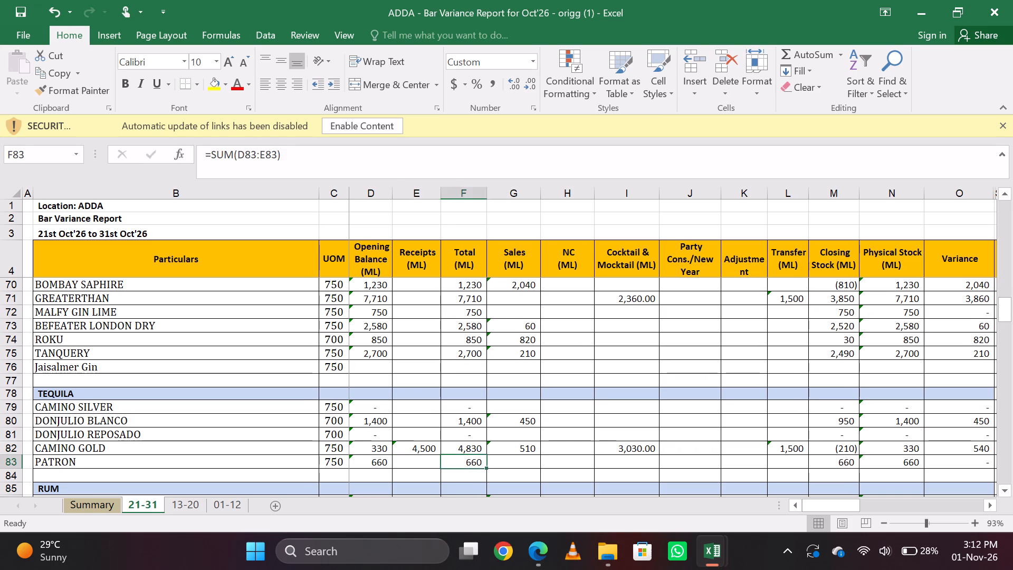
pyautogui.press('Right')
pyautogui.press('Right')
pyautogui.press('Right')
pyautogui.press('Right')
pyautogui.press('Right')
pyautogui.press('Right')
pyautogui.write('660')
pyautogui.press('Return')
pyautogui.press('Up')
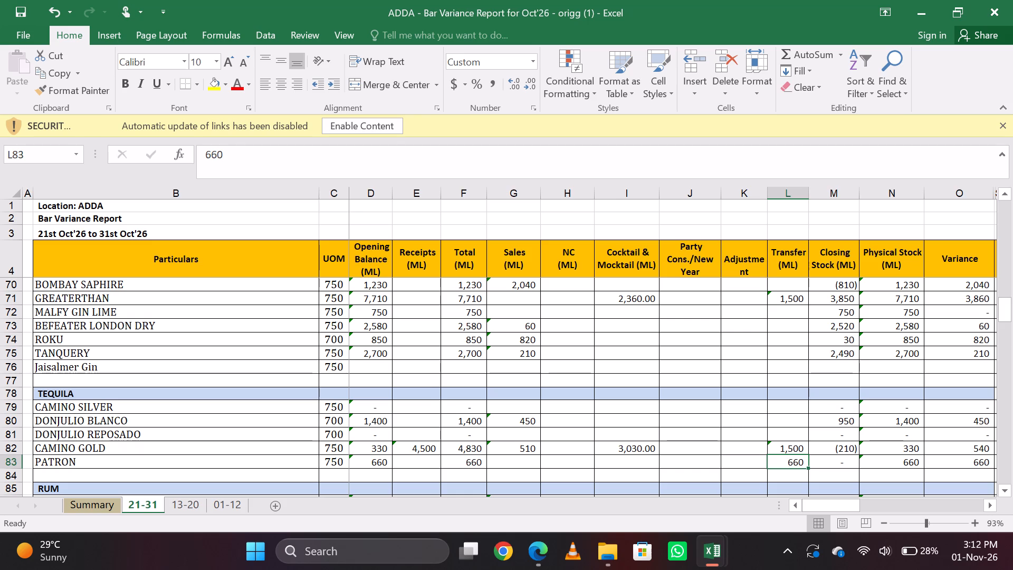
# Enter 750 in Bombay Saphire's Receipts (ML) column in the Gin section.
pyautogui.press('Up')
pyautogui.press('Up')
pyautogui.press('Up')
pyautogui.press('Up')
pyautogui.press('Up')
pyautogui.press('Up')
pyautogui.press('Up')
pyautogui.press('Up')
pyautogui.press('Up')
pyautogui.press('Up')
pyautogui.press('Up')
pyautogui.press('Up')
pyautogui.press('Up')
pyautogui.press('Up')
pyautogui.press('Up')
pyautogui.press('Up')
pyautogui.press('Up')
pyautogui.press('Up')
pyautogui.press('Up')
pyautogui.press('Up')
pyautogui.press('Down')
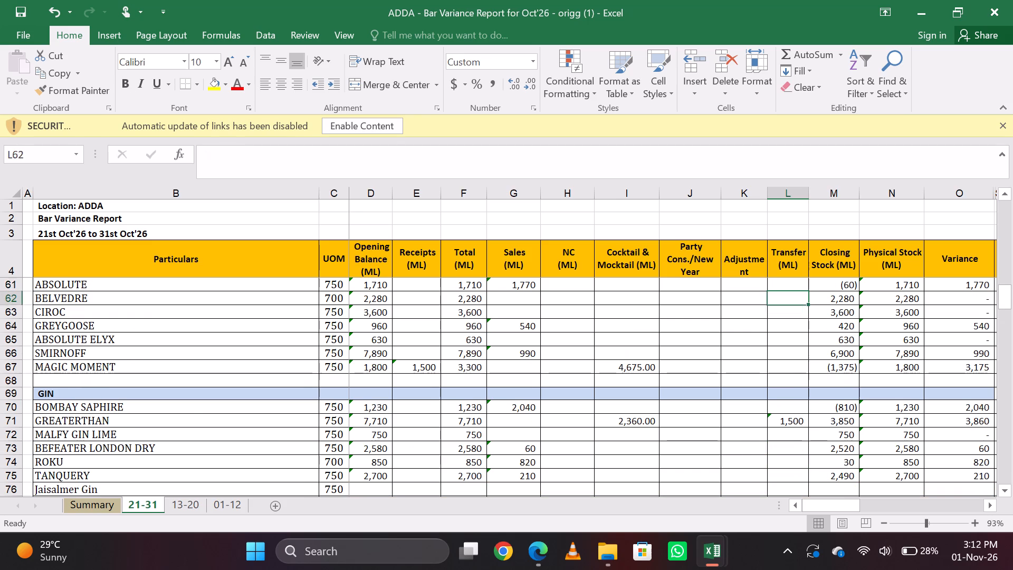
pyautogui.press('Down')
pyautogui.press('Down')
pyautogui.press('Down')
pyautogui.press('Down')
pyautogui.press('Down')
pyautogui.press('Down')
pyautogui.press('Down')
pyautogui.press('Down')
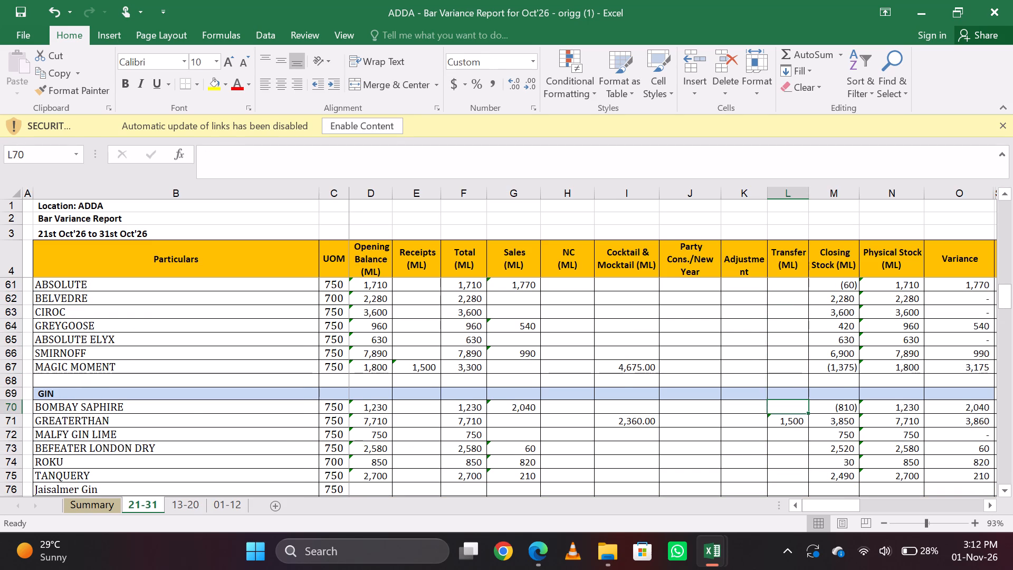
pyautogui.press('Left')
pyautogui.press('Left')
pyautogui.press('Left')
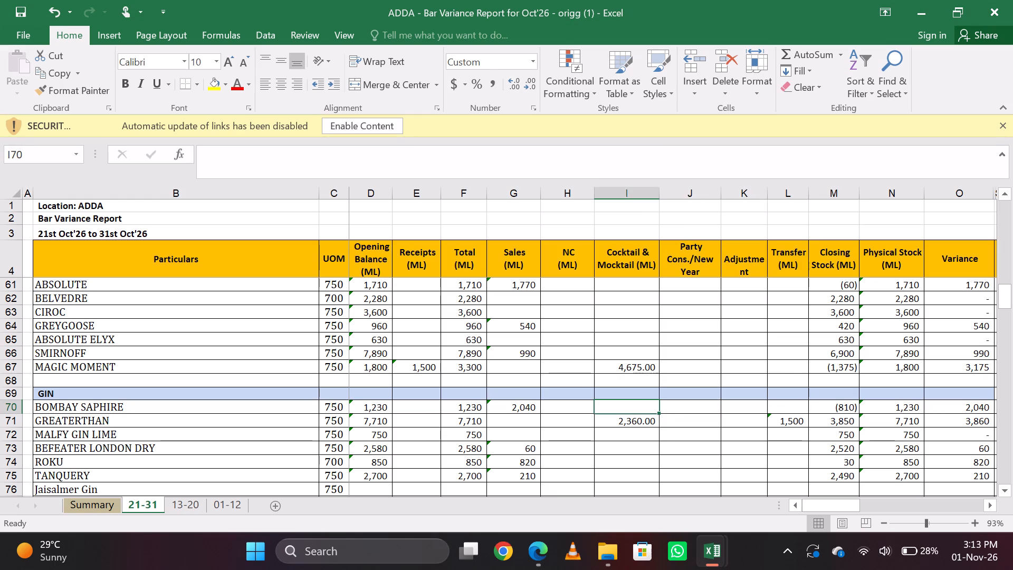
pyautogui.press('Left')
pyautogui.press('Left')
pyautogui.press('Left')
pyautogui.press('Left')
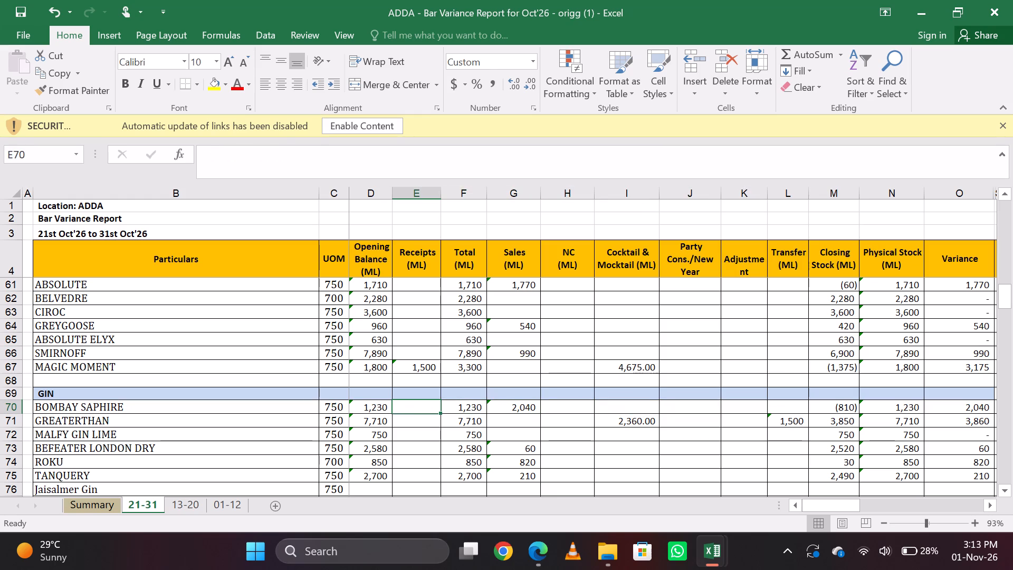
pyautogui.write('750')
pyautogui.press('Return')
pyautogui.press('Up')
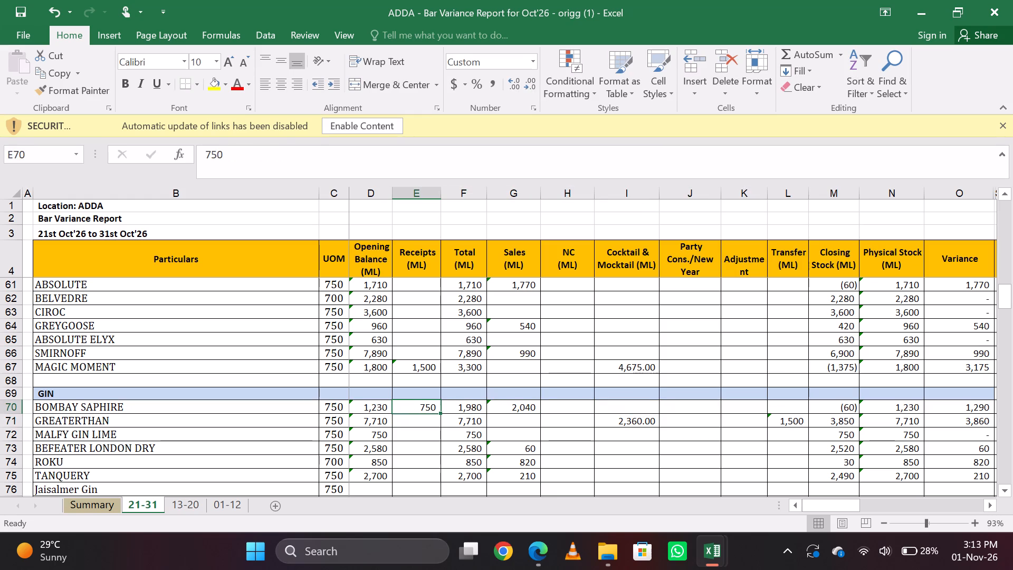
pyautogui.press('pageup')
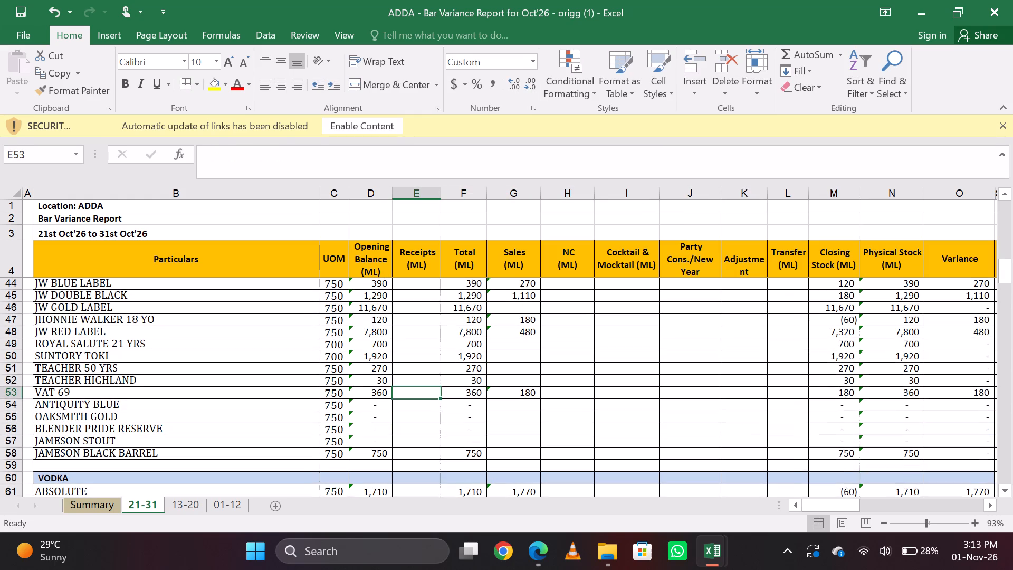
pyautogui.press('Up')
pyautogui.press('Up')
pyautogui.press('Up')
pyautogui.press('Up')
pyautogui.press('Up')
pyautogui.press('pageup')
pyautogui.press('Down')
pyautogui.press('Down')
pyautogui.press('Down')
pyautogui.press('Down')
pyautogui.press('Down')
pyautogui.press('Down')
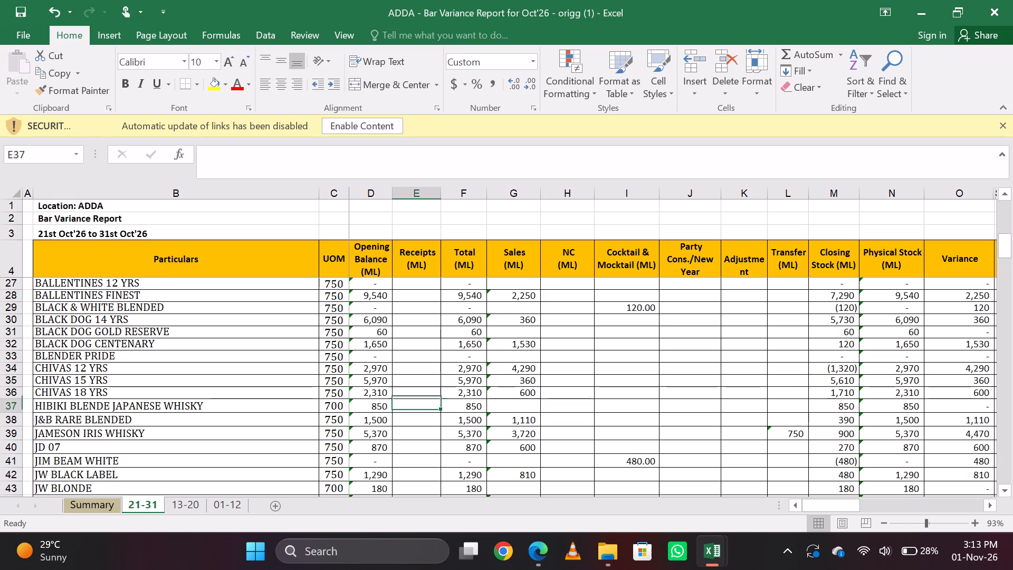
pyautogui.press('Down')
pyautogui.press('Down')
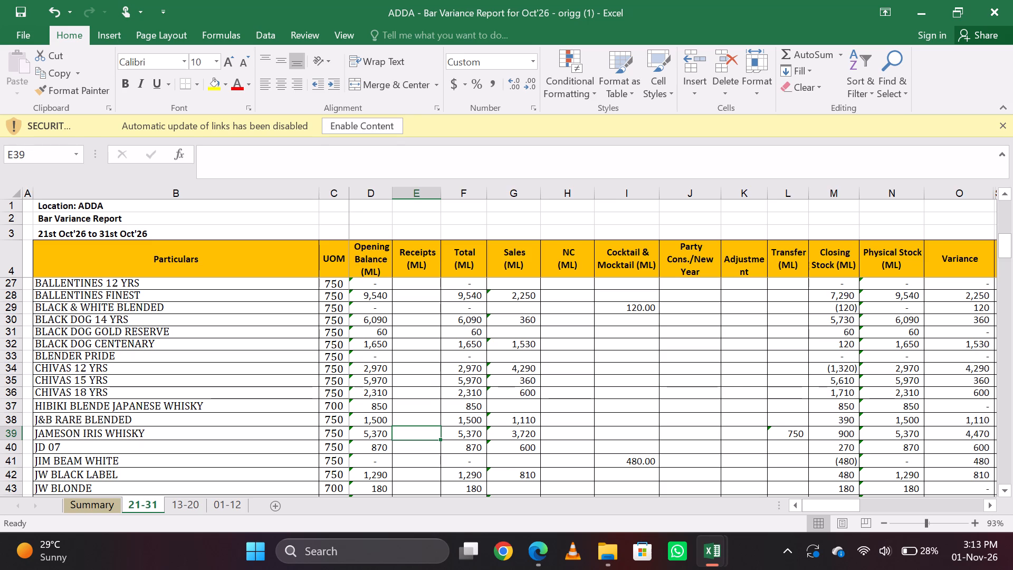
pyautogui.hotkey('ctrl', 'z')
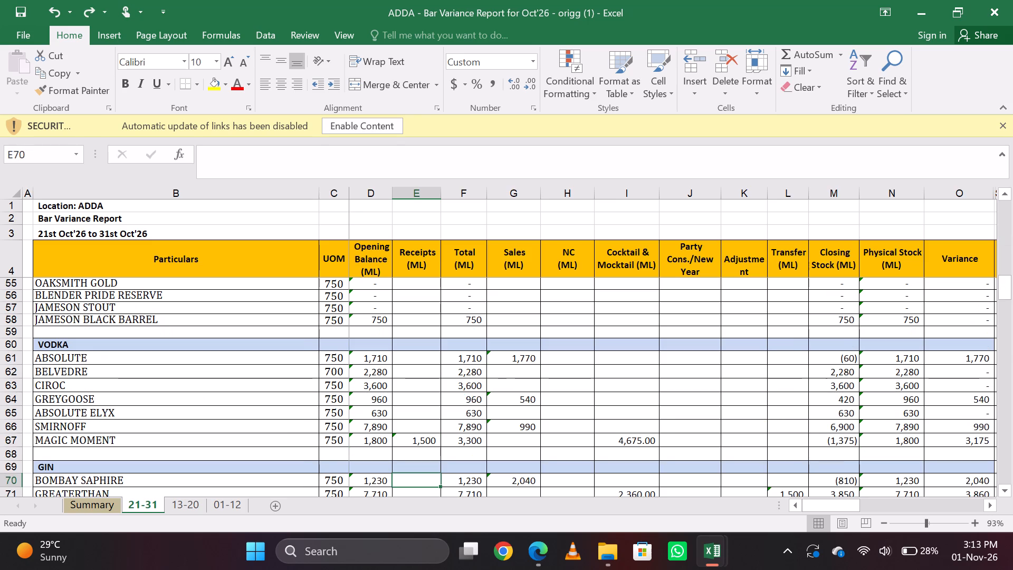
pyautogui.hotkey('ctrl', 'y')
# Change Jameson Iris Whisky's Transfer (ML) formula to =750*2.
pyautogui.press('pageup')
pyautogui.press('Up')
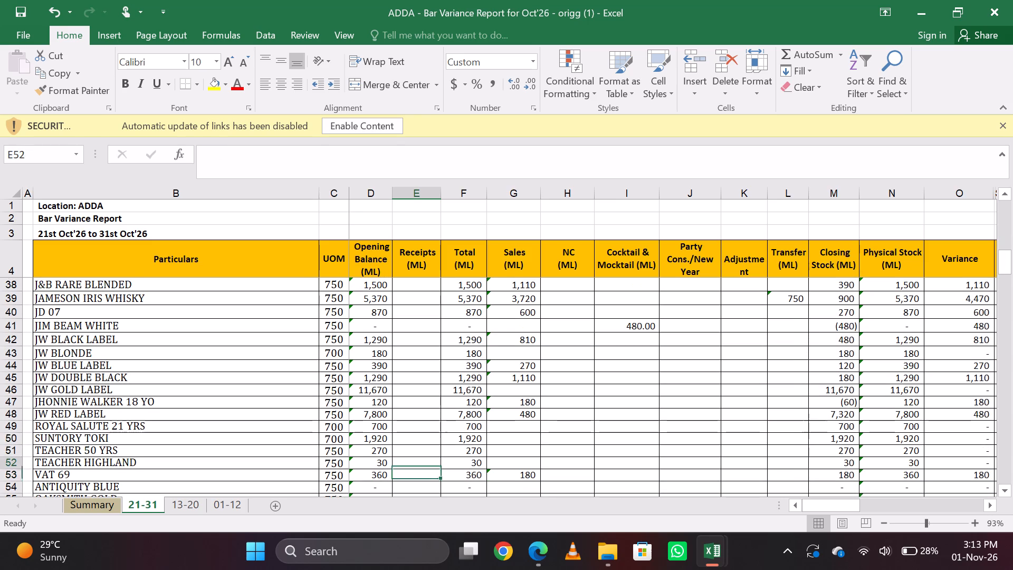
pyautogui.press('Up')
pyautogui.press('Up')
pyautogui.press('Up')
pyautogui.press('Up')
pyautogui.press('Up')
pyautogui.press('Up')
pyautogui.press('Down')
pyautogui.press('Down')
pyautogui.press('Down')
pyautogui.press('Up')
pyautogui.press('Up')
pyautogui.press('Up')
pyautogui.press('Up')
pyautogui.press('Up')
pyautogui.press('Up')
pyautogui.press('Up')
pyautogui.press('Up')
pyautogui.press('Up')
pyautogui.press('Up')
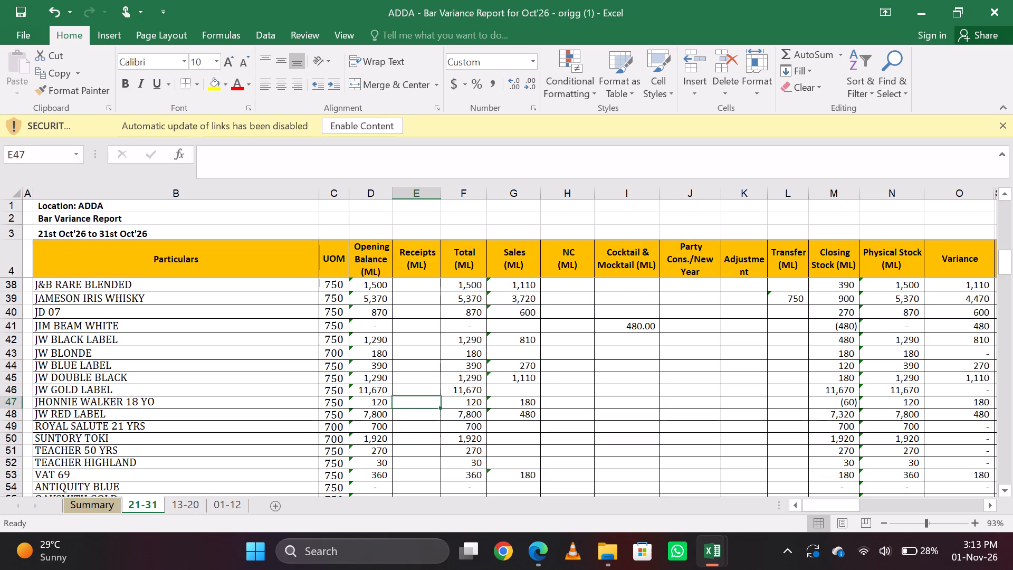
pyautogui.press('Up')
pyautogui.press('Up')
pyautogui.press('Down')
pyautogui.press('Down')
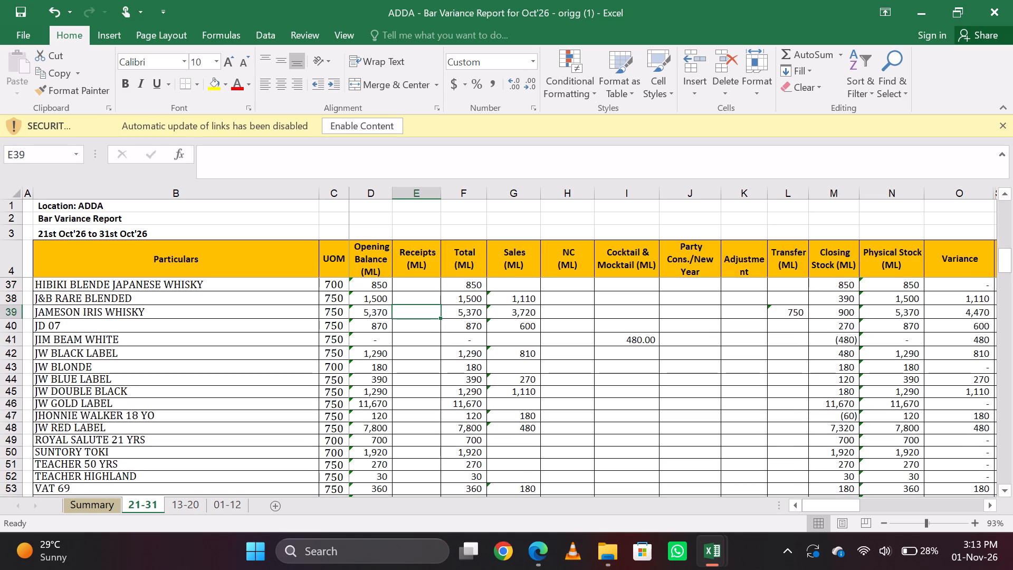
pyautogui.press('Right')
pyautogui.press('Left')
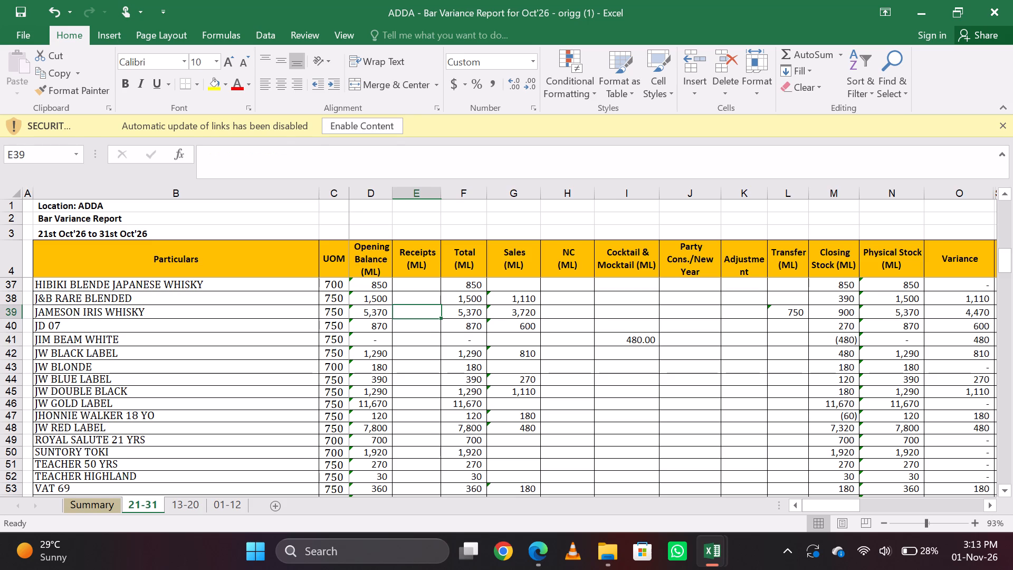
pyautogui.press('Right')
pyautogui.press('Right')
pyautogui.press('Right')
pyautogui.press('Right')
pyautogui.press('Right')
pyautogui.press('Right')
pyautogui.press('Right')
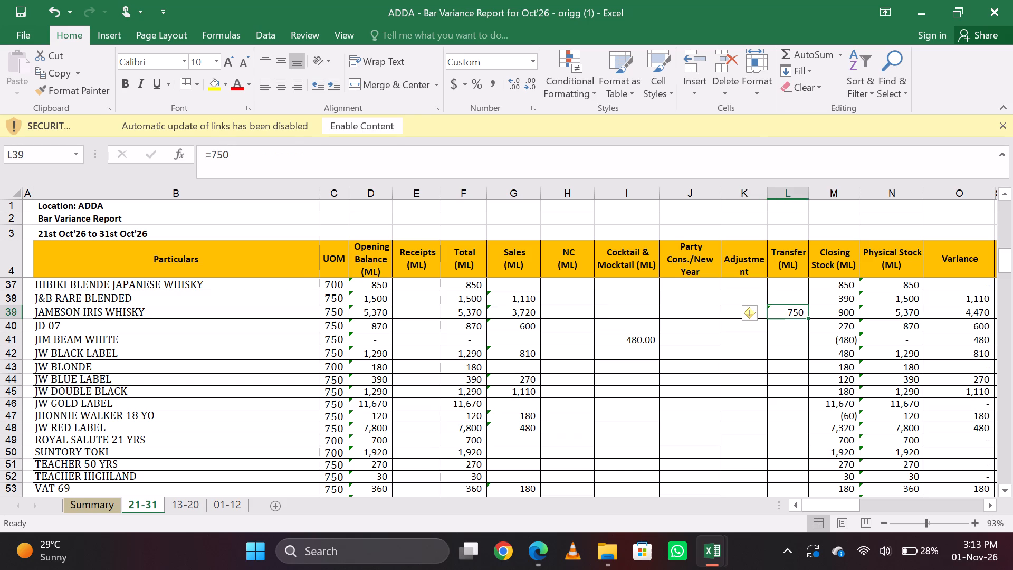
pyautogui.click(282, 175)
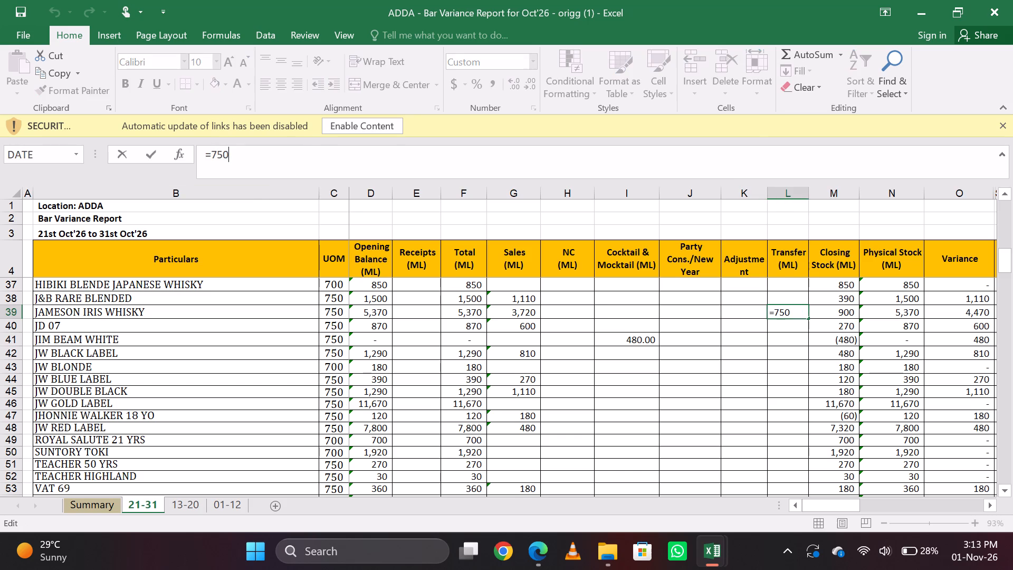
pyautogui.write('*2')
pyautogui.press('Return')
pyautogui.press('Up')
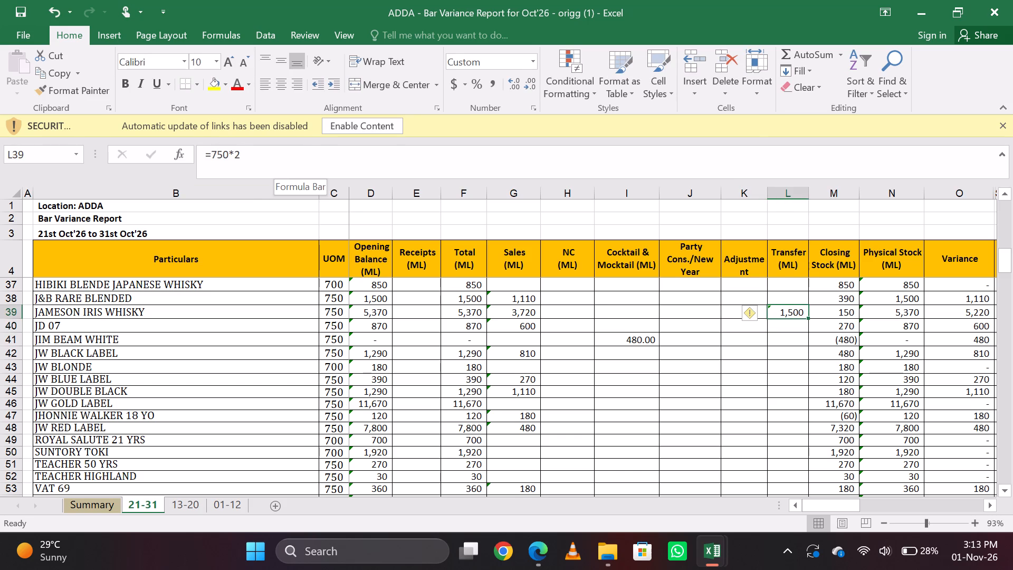
# Change Jameson Iris Whisky's Transfer (ML) formula to =750*3+510.
pyautogui.press('Left')
pyautogui.press('Left')
pyautogui.press('Left')
pyautogui.press('Left')
pyautogui.press('Left')
pyautogui.press('Left')
pyautogui.press('Left')
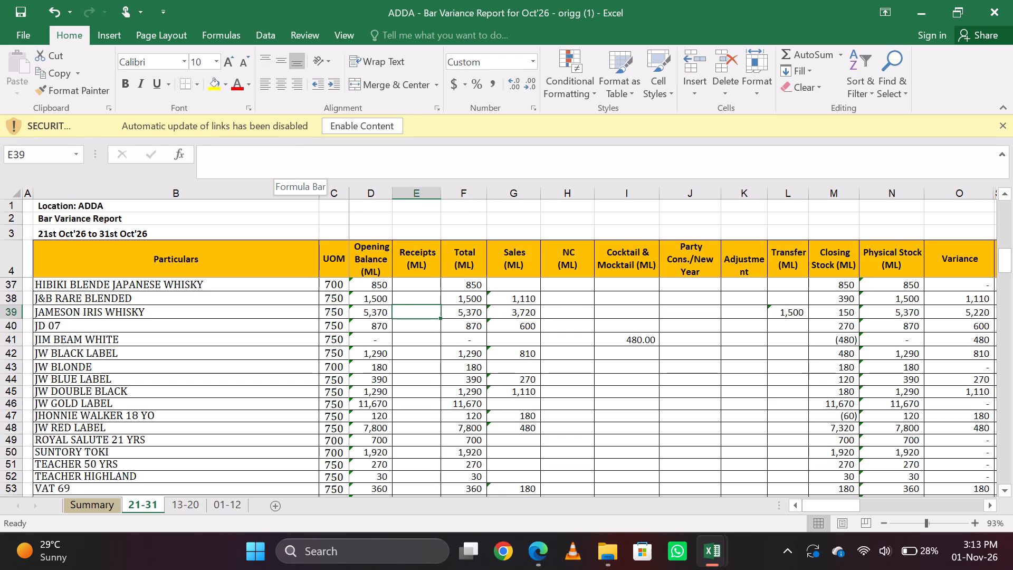
pyautogui.press('Right')
pyautogui.press('Right')
pyautogui.press('Right')
pyautogui.press('Right')
pyautogui.press('Right')
pyautogui.press('Right')
pyautogui.press('Left')
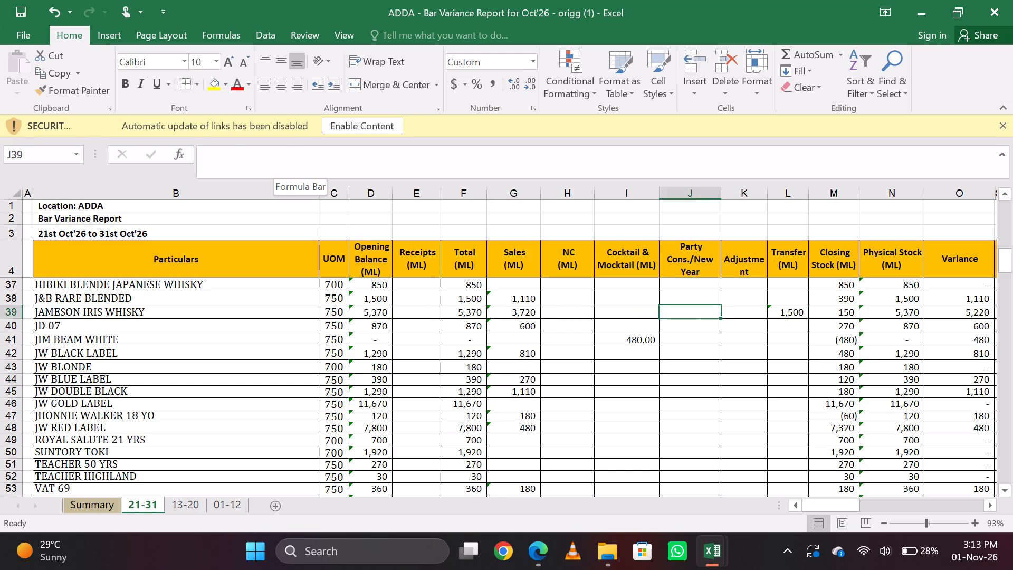
pyautogui.press('Right')
pyautogui.press('Right')
pyautogui.click(282, 175)
pyautogui.press('BackSpace')
pyautogui.press('3')
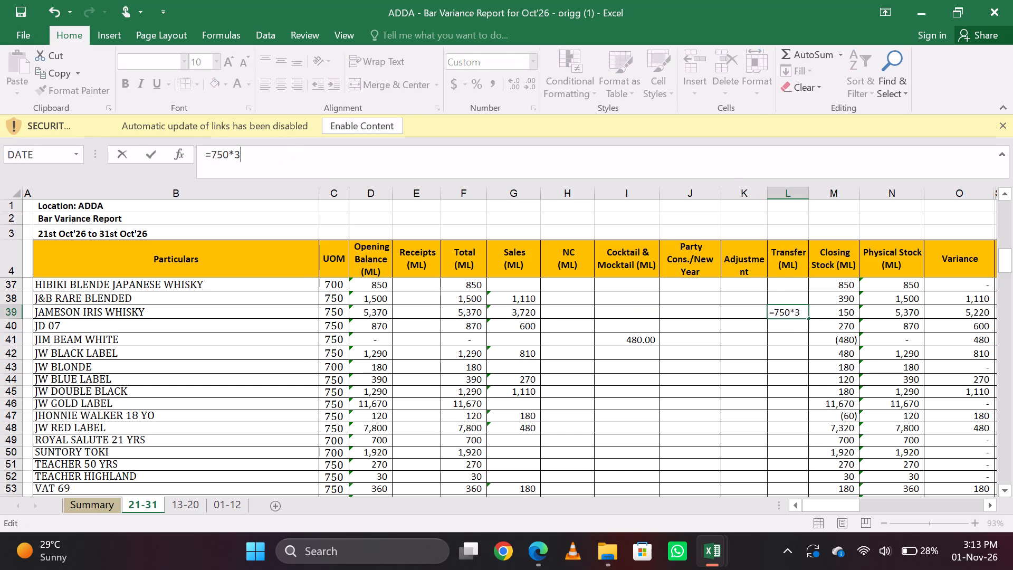
pyautogui.hotkey('shift', '+')
pyautogui.write('510')
pyautogui.press('Return')
pyautogui.press('Up')
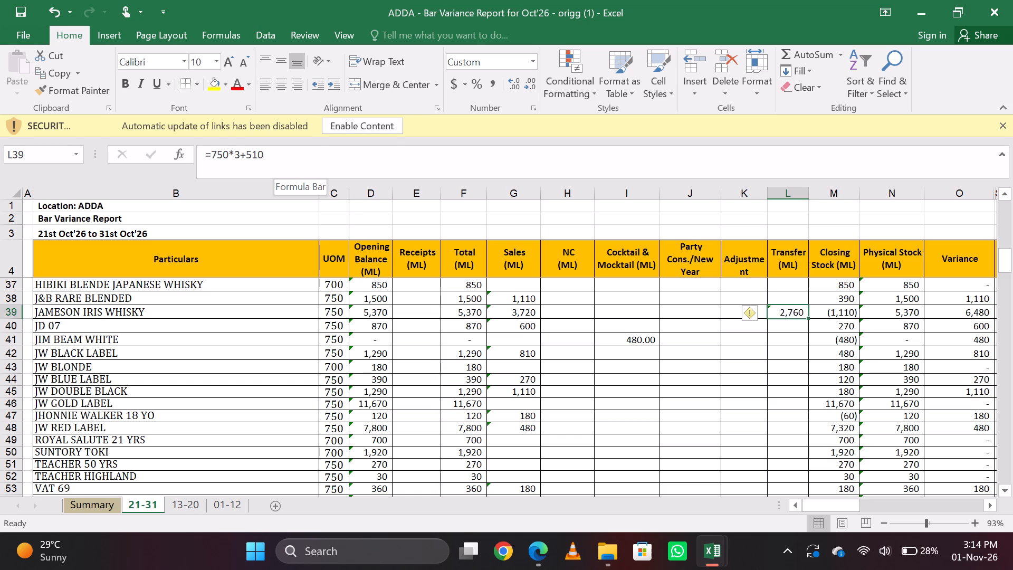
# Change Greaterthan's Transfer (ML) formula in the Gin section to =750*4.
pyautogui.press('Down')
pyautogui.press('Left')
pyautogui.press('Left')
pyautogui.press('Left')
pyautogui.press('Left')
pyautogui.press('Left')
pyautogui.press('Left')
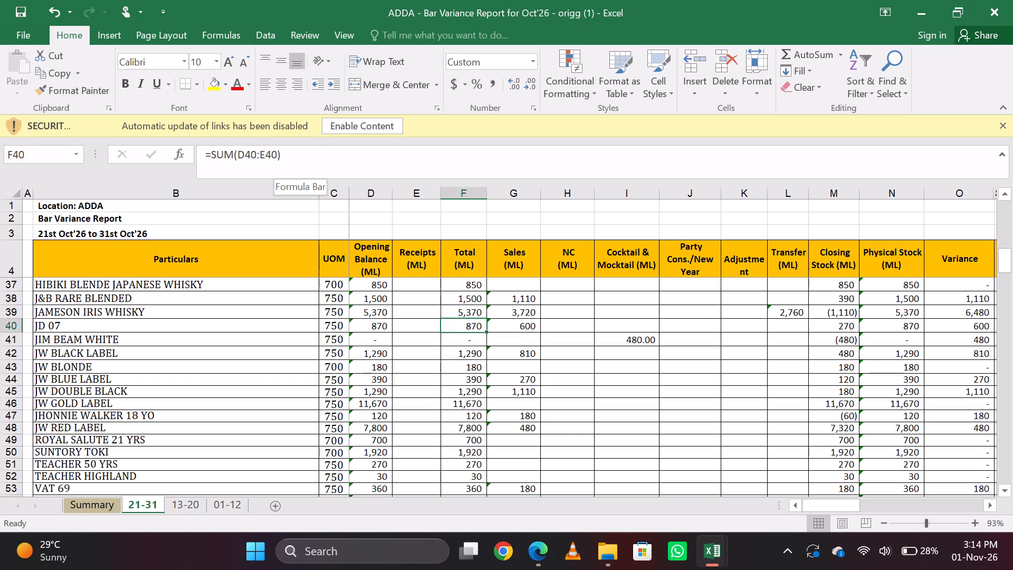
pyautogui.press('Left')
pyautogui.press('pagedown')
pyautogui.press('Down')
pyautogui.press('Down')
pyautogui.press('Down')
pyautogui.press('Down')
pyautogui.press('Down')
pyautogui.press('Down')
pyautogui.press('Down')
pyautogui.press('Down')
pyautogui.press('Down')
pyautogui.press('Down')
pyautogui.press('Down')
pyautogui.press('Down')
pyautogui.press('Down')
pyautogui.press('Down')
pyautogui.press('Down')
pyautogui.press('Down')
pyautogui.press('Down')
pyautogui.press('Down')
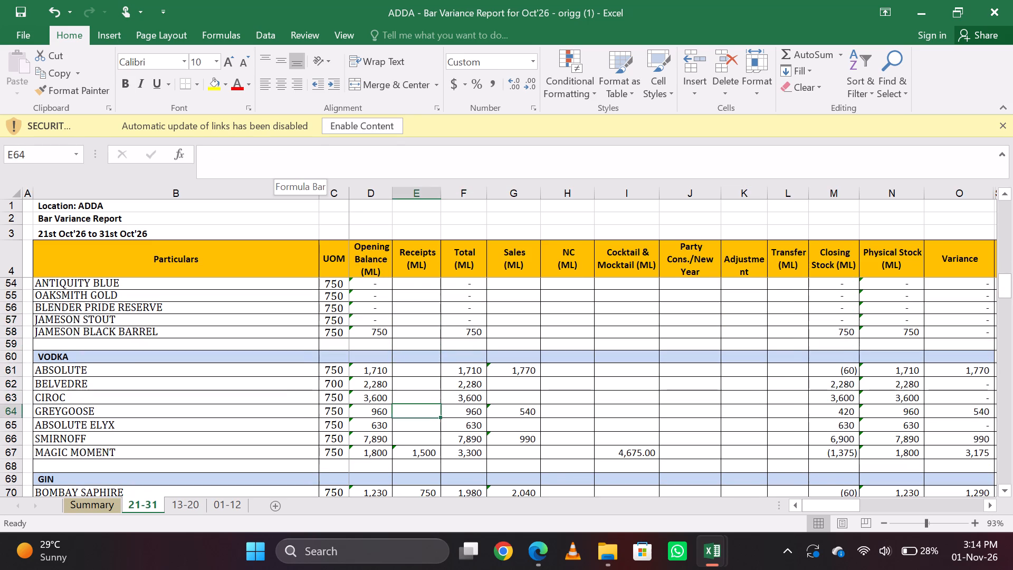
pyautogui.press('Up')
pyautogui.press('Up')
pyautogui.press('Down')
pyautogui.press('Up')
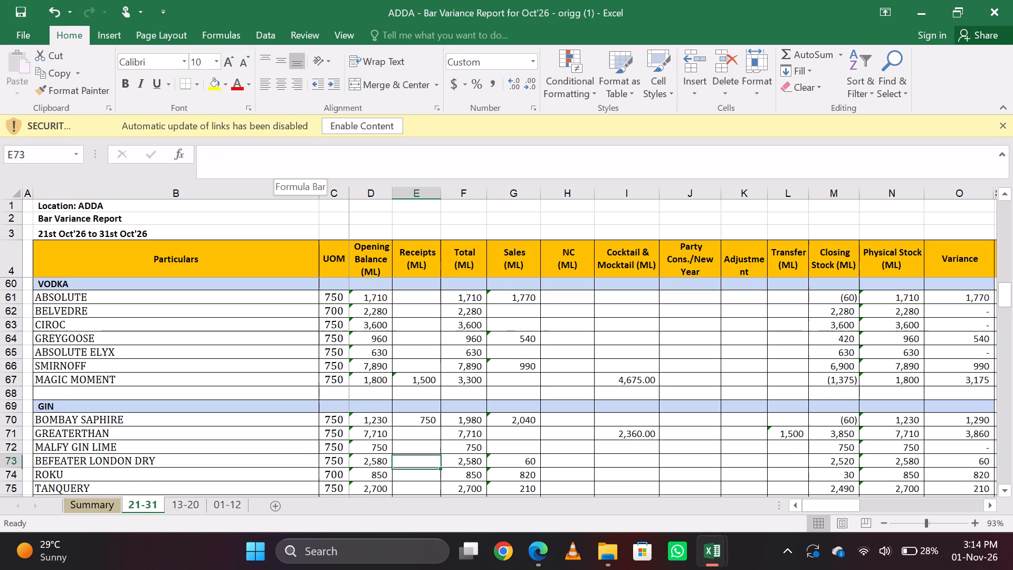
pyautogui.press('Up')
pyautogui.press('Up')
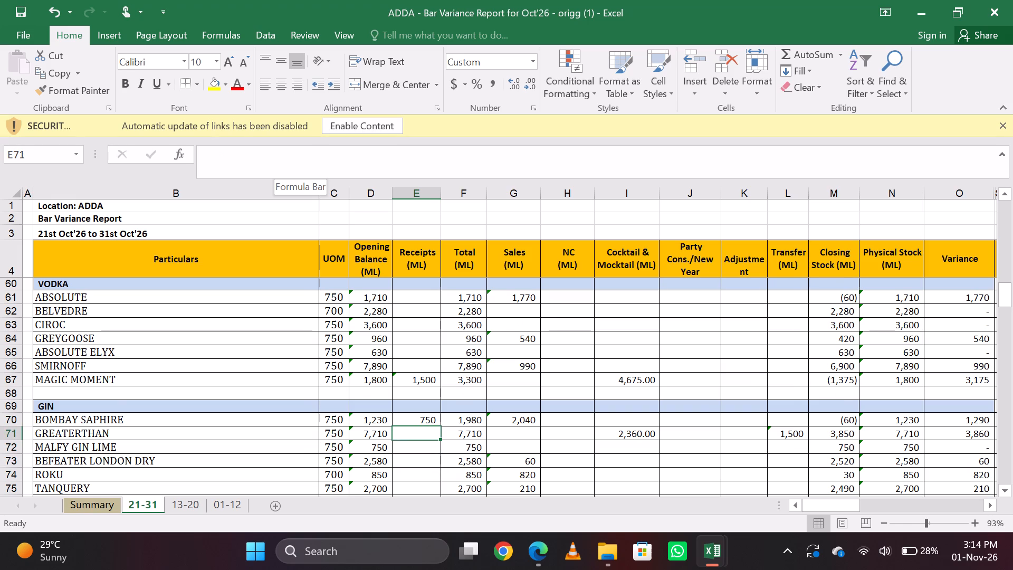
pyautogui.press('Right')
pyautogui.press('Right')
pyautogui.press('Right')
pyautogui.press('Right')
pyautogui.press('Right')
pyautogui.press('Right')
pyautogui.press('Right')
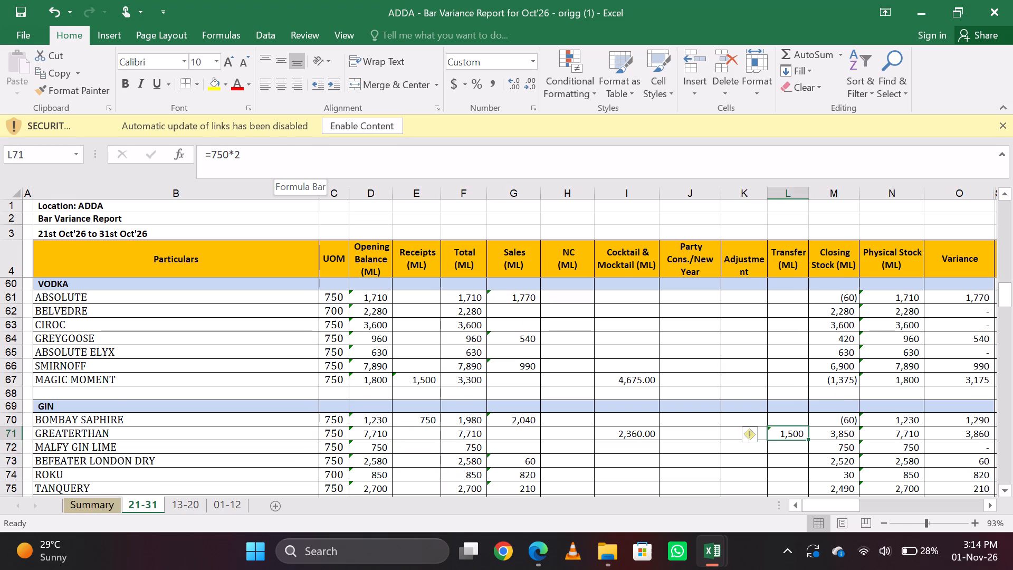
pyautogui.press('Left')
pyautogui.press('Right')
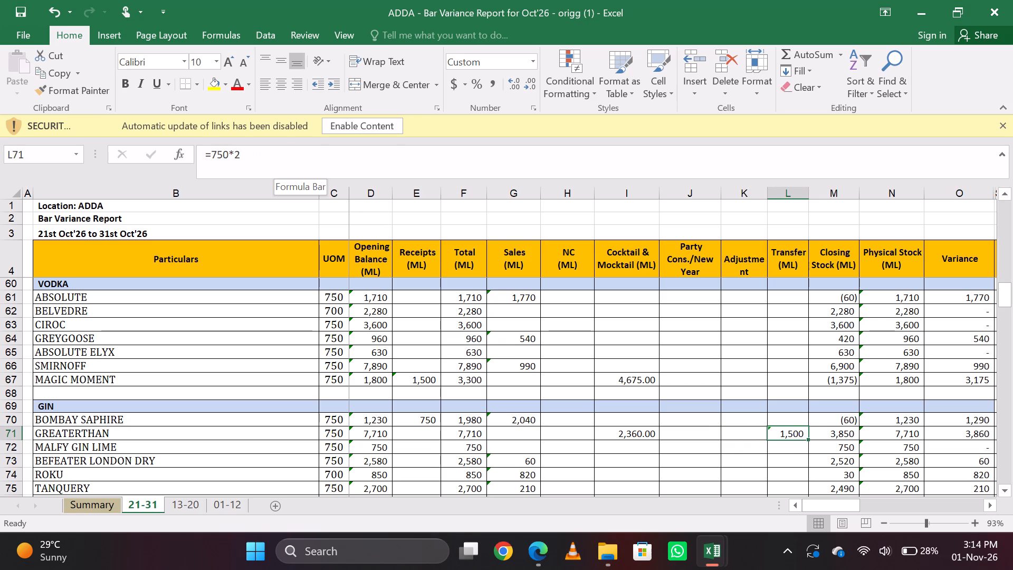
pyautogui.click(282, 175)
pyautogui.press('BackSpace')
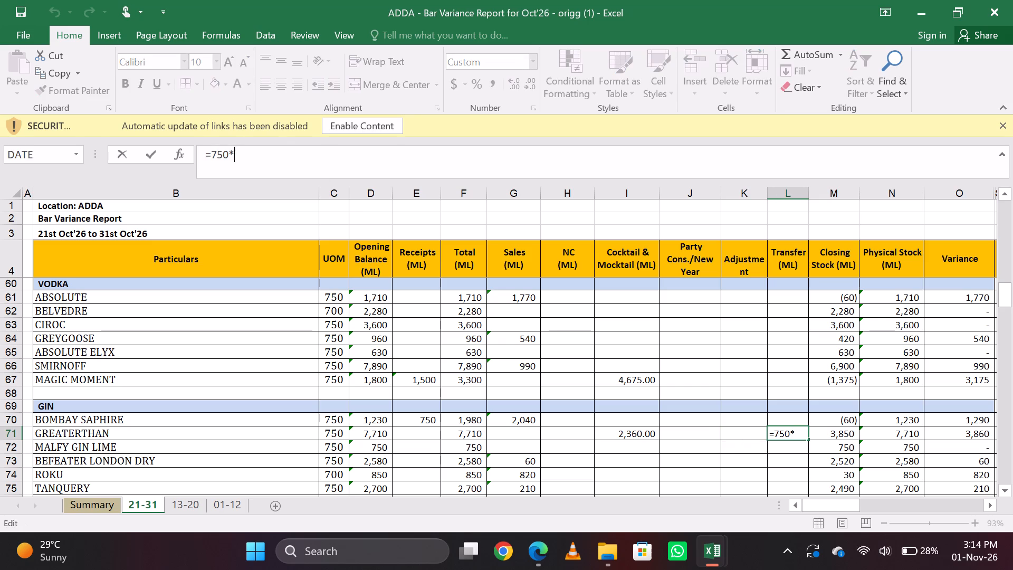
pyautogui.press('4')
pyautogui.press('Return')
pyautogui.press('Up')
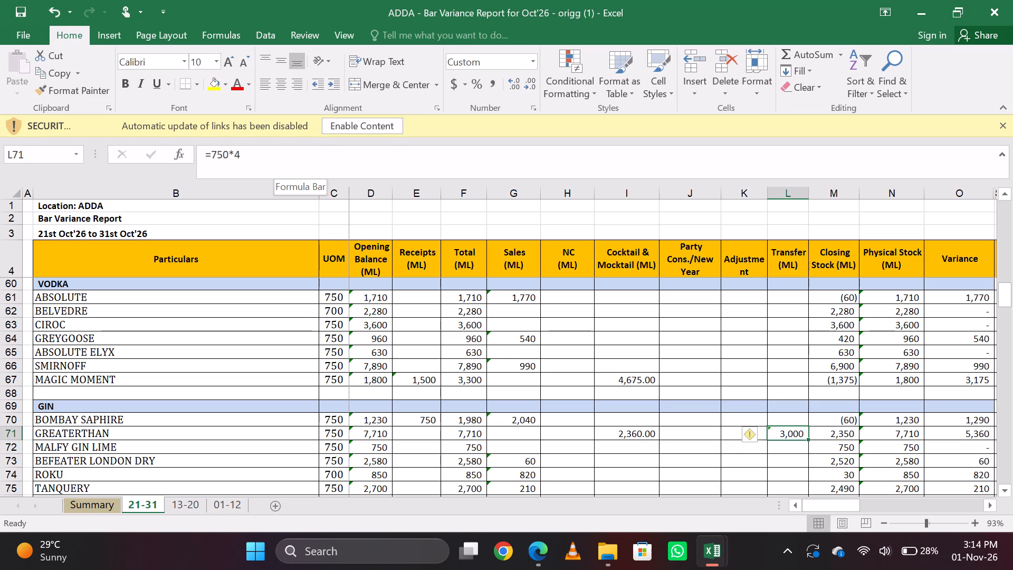
# Enter 700 in Roku's Receipts (ML) column in the Gin section.
pyautogui.press('Left')
pyautogui.press('Left')
pyautogui.press('Left')
pyautogui.press('Left')
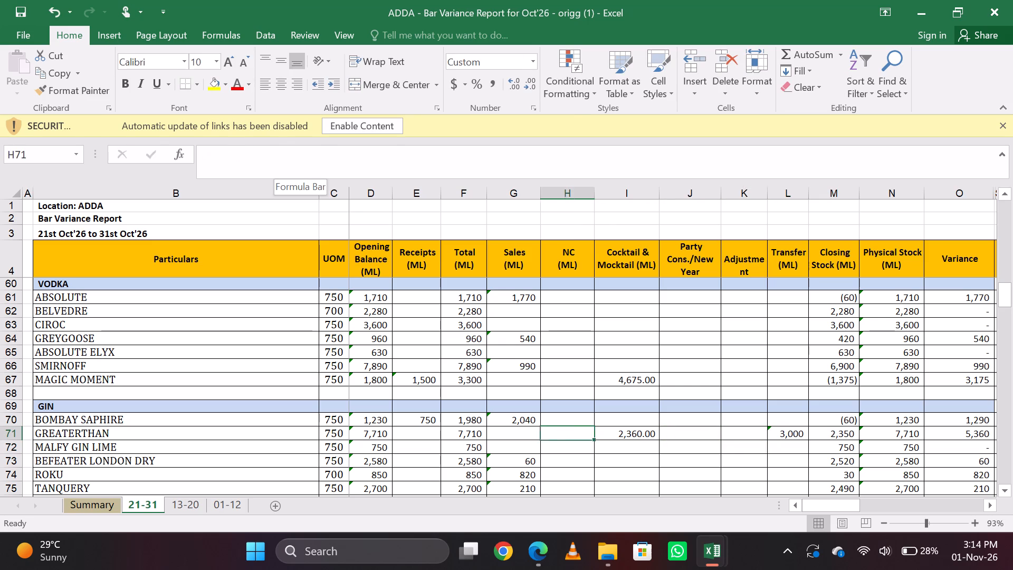
pyautogui.press('Left')
pyautogui.press('Left')
pyautogui.press('Down')
pyautogui.press('Down')
pyautogui.press('Down')
pyautogui.press('Left')
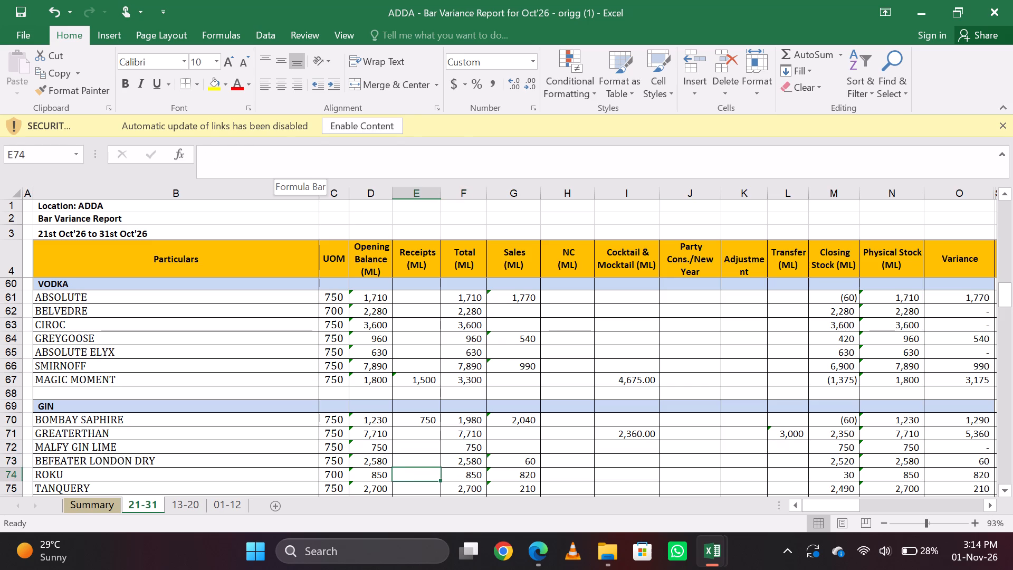
pyautogui.press('Right')
pyautogui.press('Left')
pyautogui.write('75')
pyautogui.press('BackSpace')
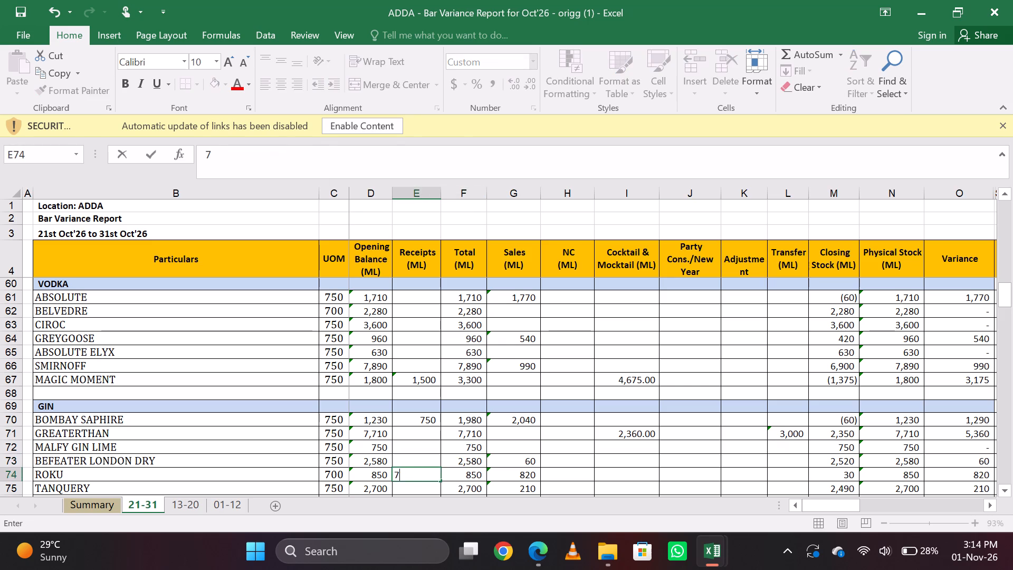
pyautogui.write('00')
pyautogui.press('Return')
pyautogui.press('Up')
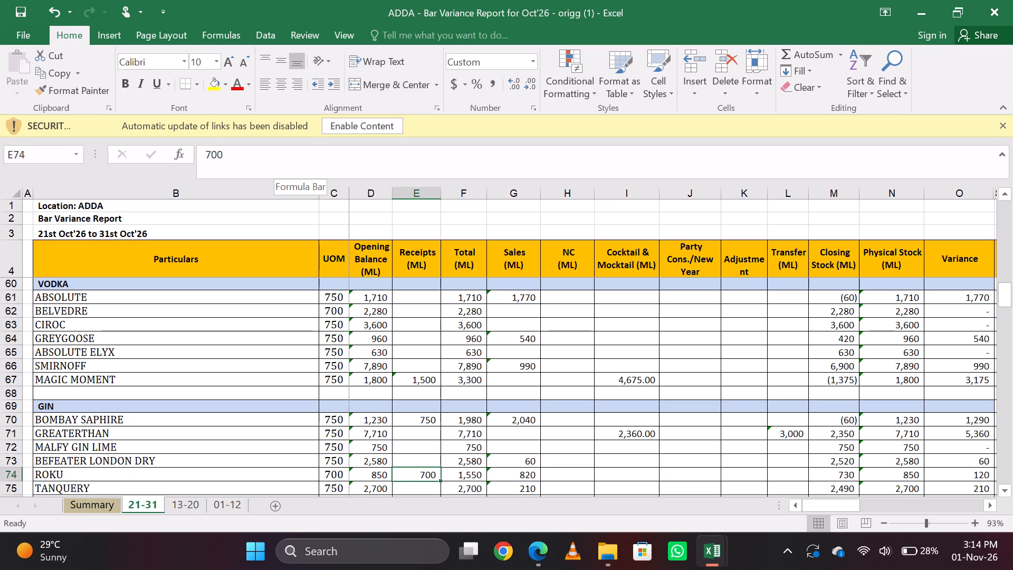
# Change Greaterthan's Transfer (ML) formula in the Gin section to =750*5.
pyautogui.press('Up')
pyautogui.press('Up')
pyautogui.press('Up')
pyautogui.press('Up')
pyautogui.press('Up')
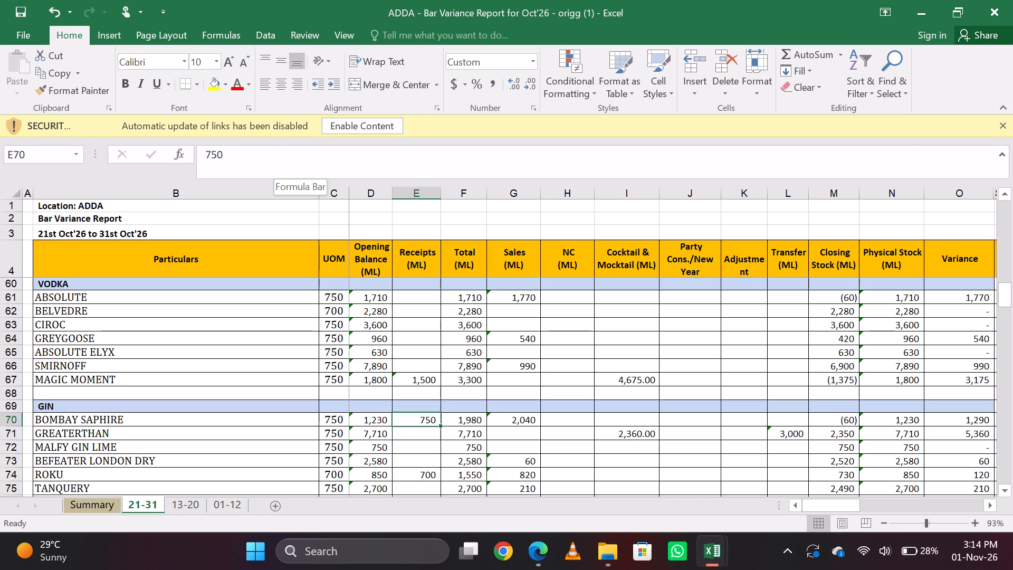
pyautogui.press('Down')
pyautogui.press('Right')
pyautogui.press('Right')
pyautogui.press('Right')
pyautogui.press('Down')
pyautogui.press('Right')
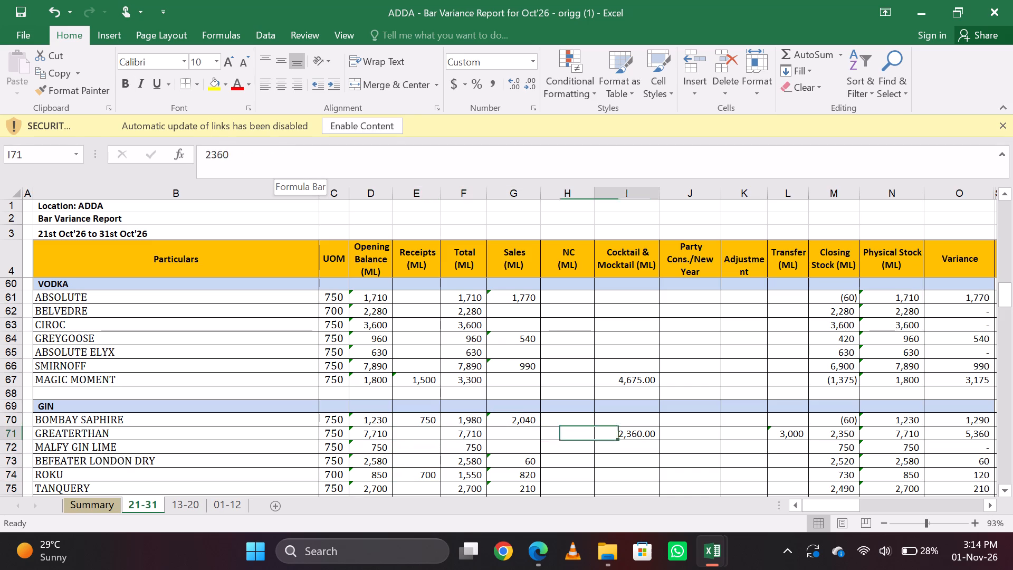
pyautogui.press('Right')
pyautogui.press('Right')
pyautogui.press('Right')
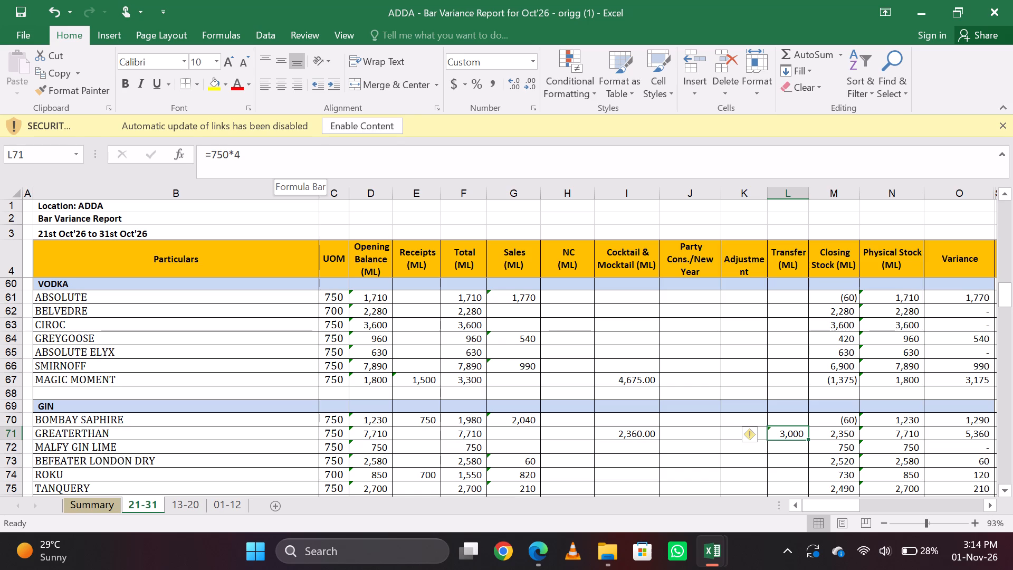
pyautogui.click(282, 175)
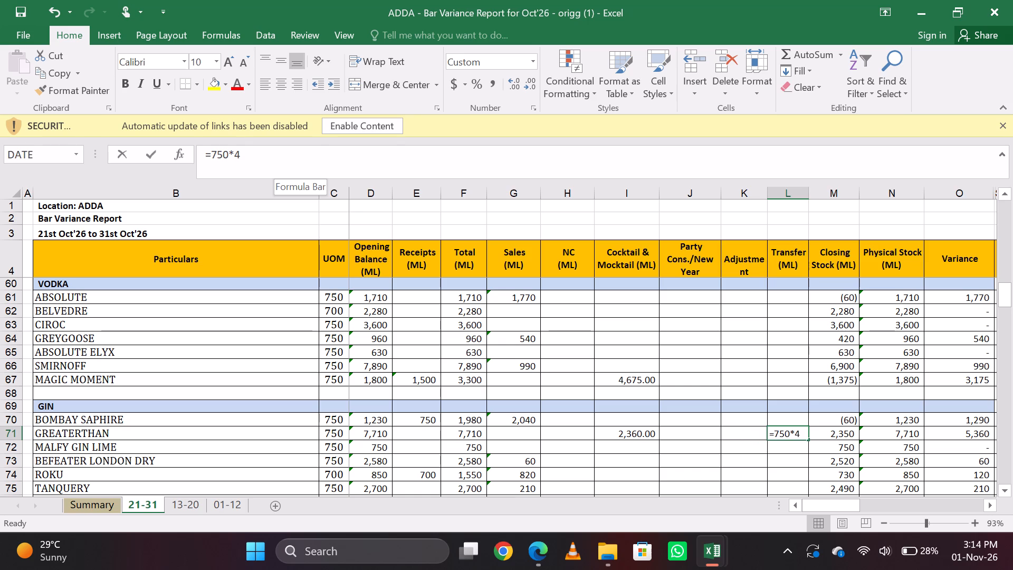
pyautogui.press('BackSpace')
pyautogui.press('5')
pyautogui.press('Return')
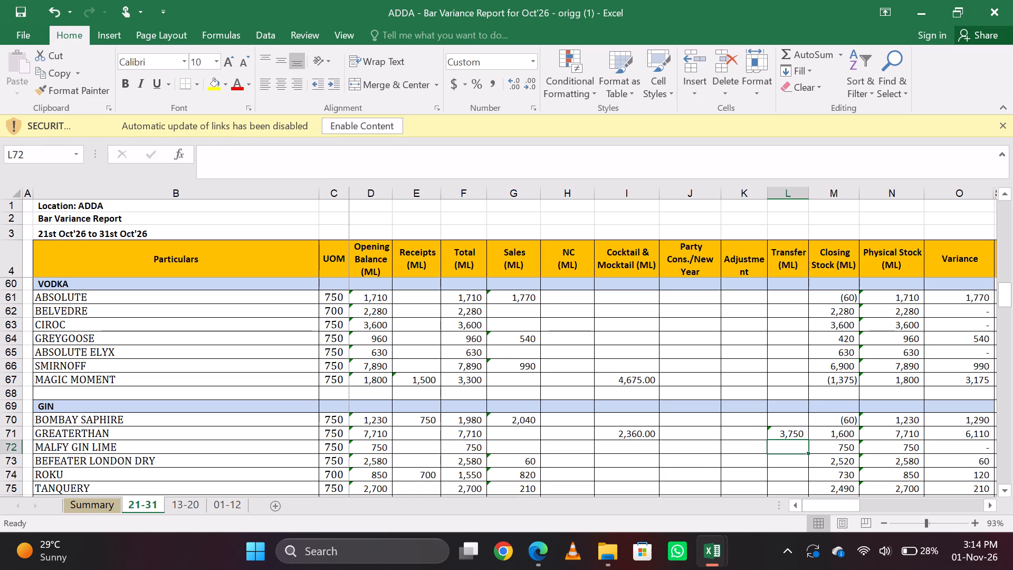
# Save the workbook.
pyautogui.hotkey('ctrl', 's')
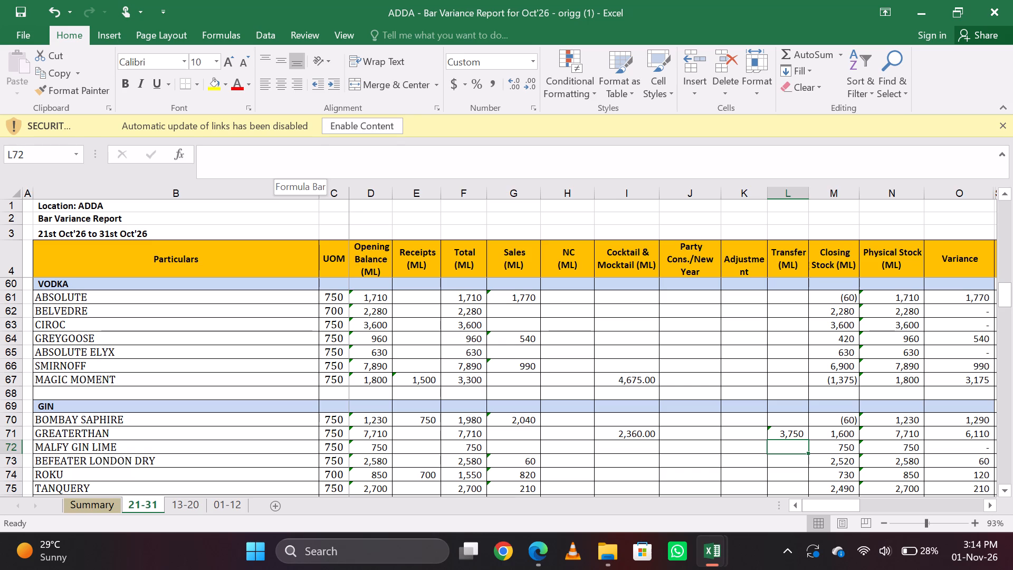
# Enter 480 as Glenfiddich 12 Yrs' Bar Closing Stock in the Single Malt section.
pyautogui.press('Right')
pyautogui.press('Right')
pyautogui.press('Right')
pyautogui.press('Right')
pyautogui.press('Right')
pyautogui.press('Right')
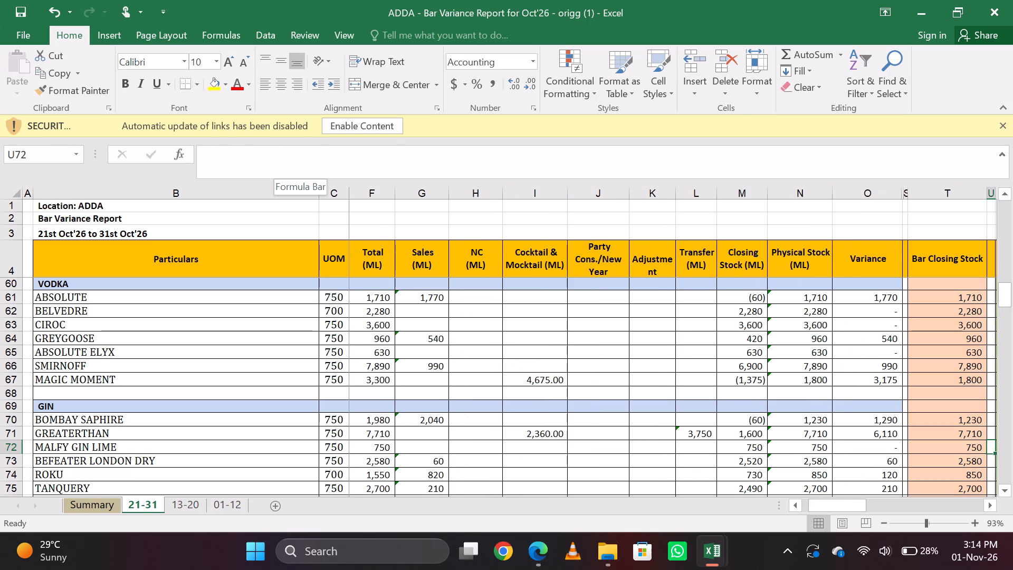
pyautogui.press('Up')
pyautogui.press('Up')
pyautogui.press('Up')
pyautogui.press('Up')
pyautogui.press('Up')
pyautogui.press('Up')
pyautogui.press('Up')
pyautogui.press('Up')
pyautogui.press('Up')
pyautogui.press('Up')
pyautogui.press('Up')
pyautogui.press('Up')
pyautogui.press('Up')
pyautogui.press('Up')
pyautogui.press('Up')
pyautogui.press('Up')
pyautogui.press('Up')
pyautogui.press('Up')
pyautogui.press('Up')
pyautogui.press('Up')
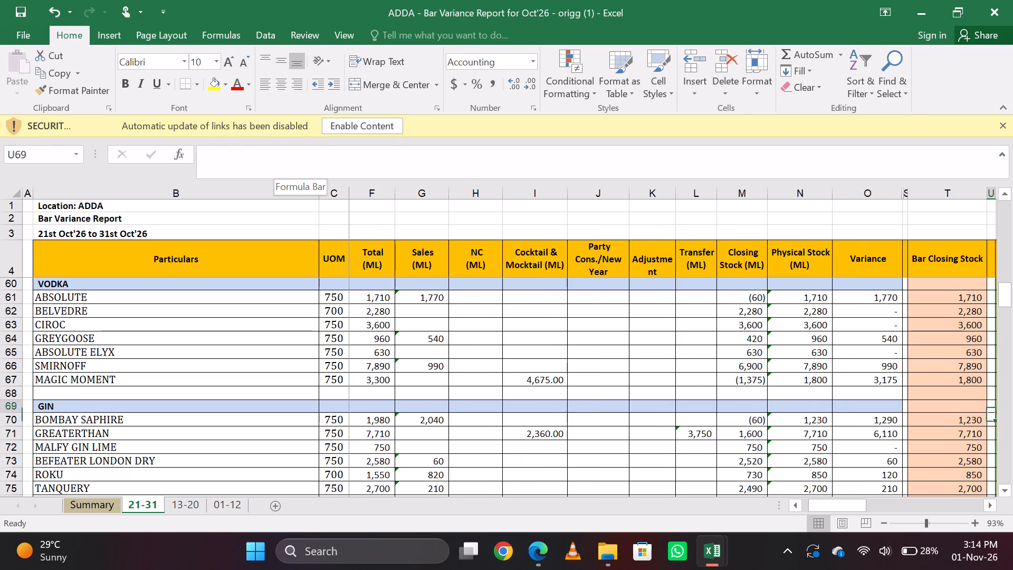
pyautogui.press('pageup')
pyautogui.press('pageup')
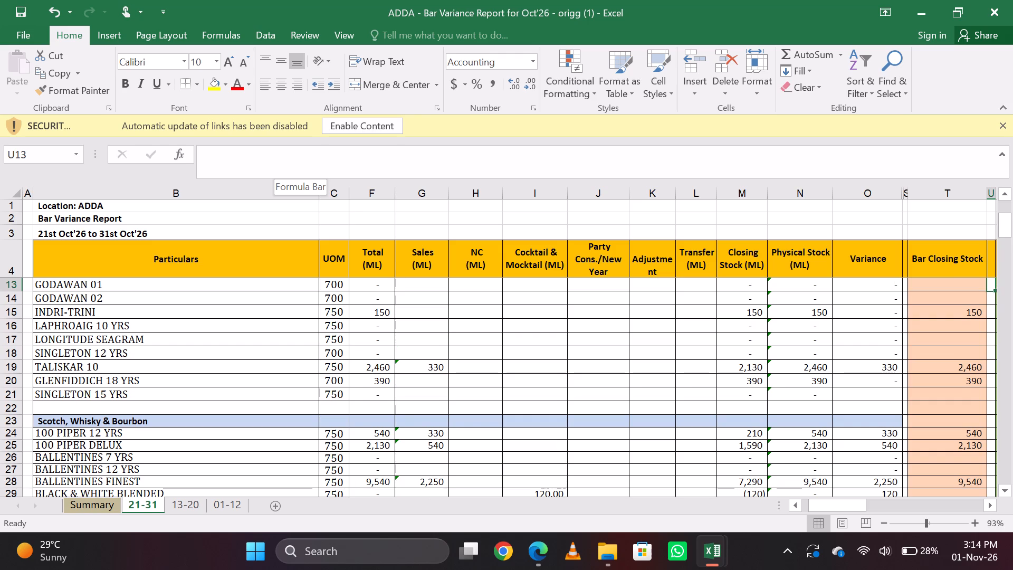
pyautogui.press('Up')
pyautogui.press('Up')
pyautogui.press('Up')
pyautogui.press('Up')
pyautogui.press('Up')
pyautogui.press('Up')
pyautogui.press('Up')
pyautogui.press('Up')
pyautogui.press('Up')
pyautogui.press('Up')
pyautogui.press('Up')
pyautogui.press('Up')
pyautogui.press('Up')
pyautogui.press('Up')
pyautogui.press('Up')
pyautogui.press('Up')
pyautogui.press('Up')
pyautogui.press('Up')
pyautogui.press('Up')
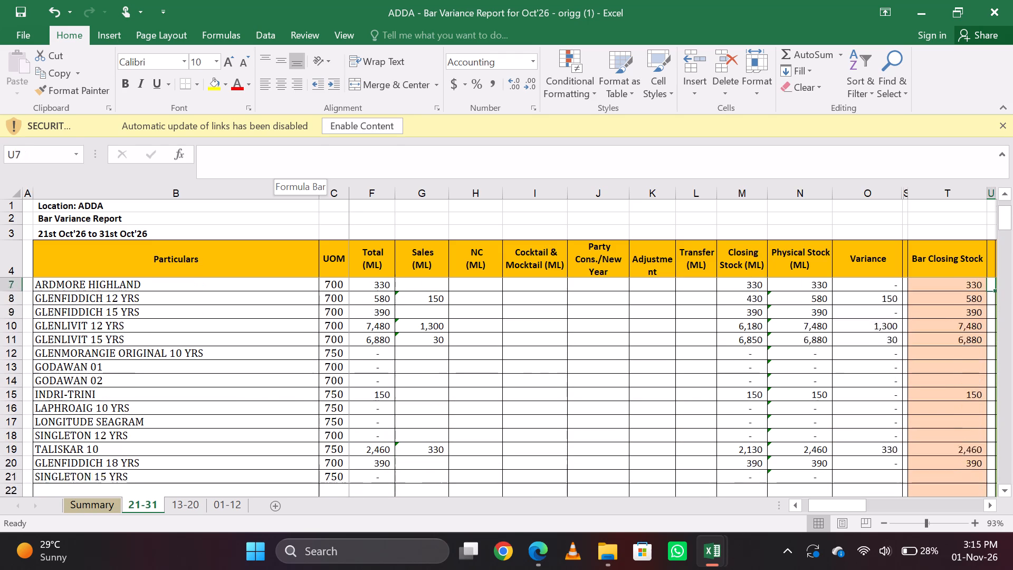
pyautogui.press('Left')
pyautogui.press('Down')
pyautogui.press('Down')
pyautogui.press('Down')
pyautogui.press('Down')
pyautogui.press('Down')
pyautogui.press('Down')
pyautogui.press('Down')
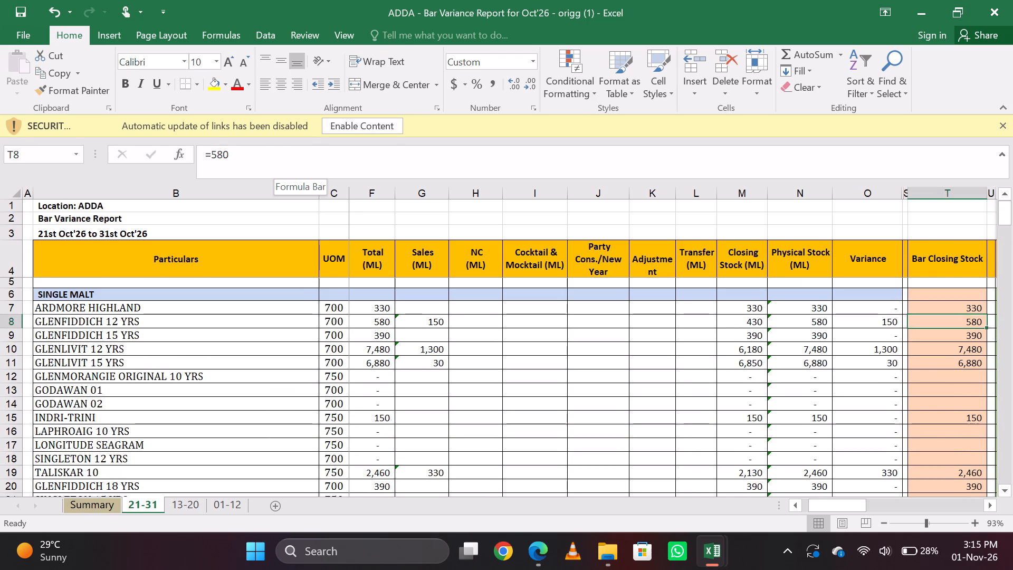
pyautogui.write('480')
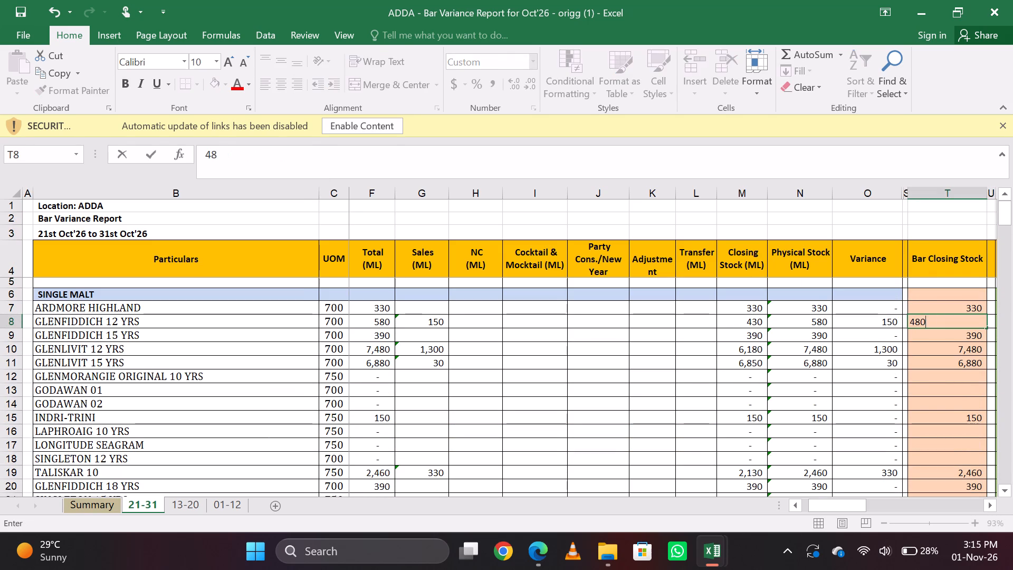
pyautogui.press('Return')
pyautogui.press('Up')
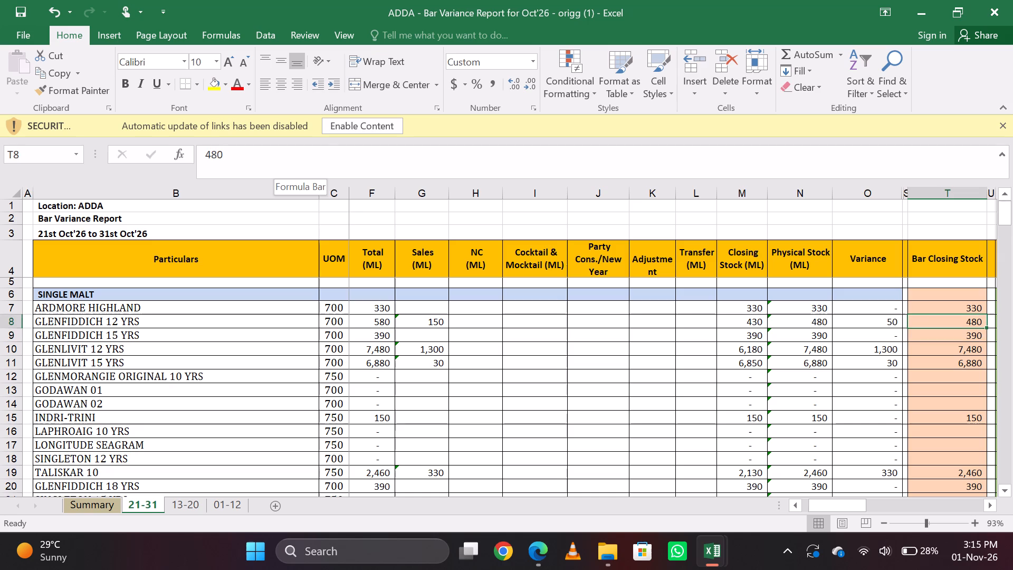
# Change Glenlivit 12 Yrs' Bar Closing Stock formula in the Single Malt section to =8*700+640.
pyautogui.press('Down')
pyautogui.press('Down')
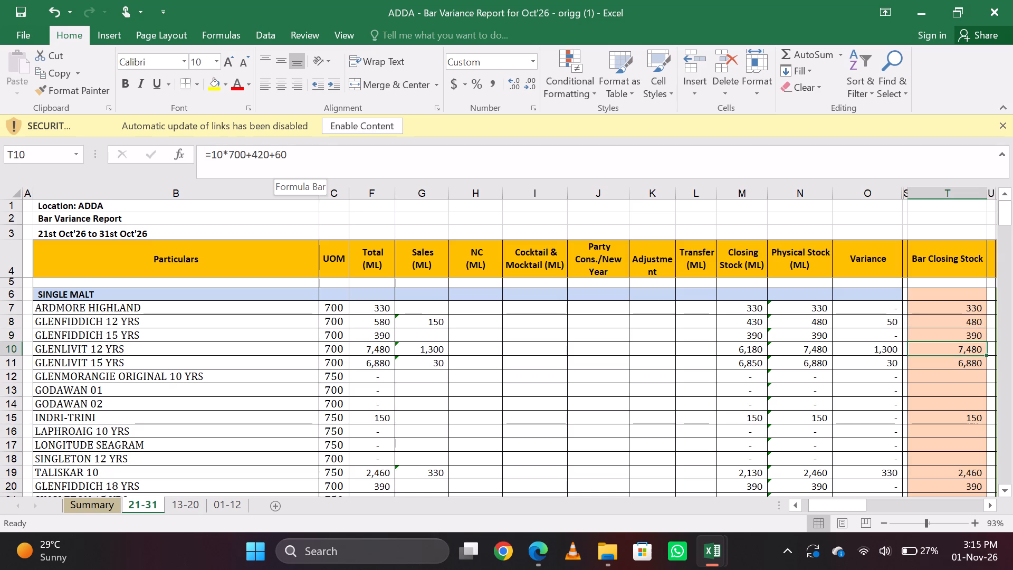
pyautogui.click(222, 151)
pyautogui.press('BackSpace')
pyautogui.press('BackSpace')
pyautogui.press('8')
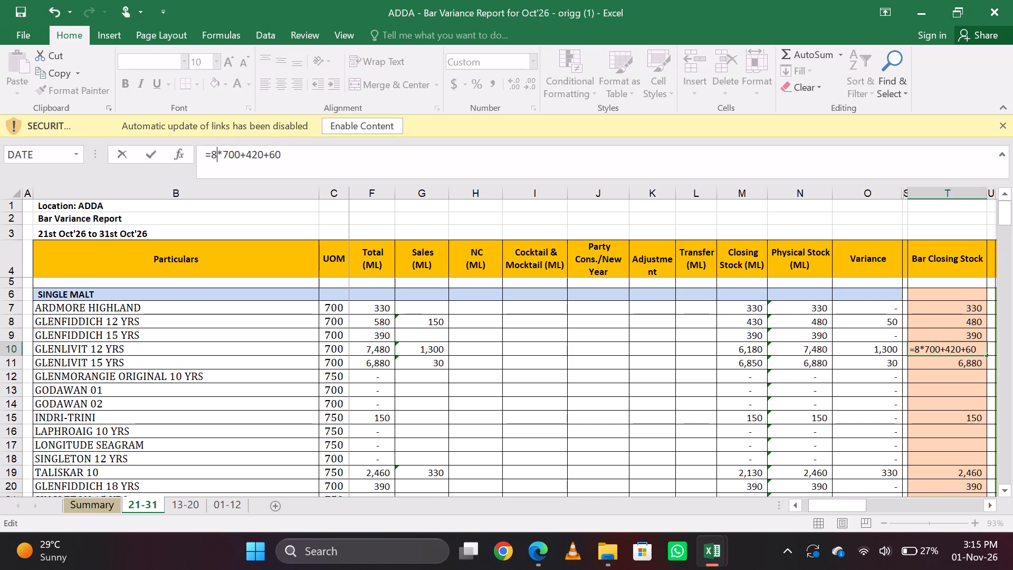
pyautogui.press('Right')
pyautogui.press('Right')
pyautogui.press('Right')
pyautogui.press('Right')
pyautogui.press('Right')
pyautogui.press('Right')
pyautogui.press('Right')
pyautogui.press('Right')
pyautogui.press('Right')
pyautogui.press('Right')
pyautogui.press('Right')
pyautogui.press('Right')
pyautogui.press('Right')
pyautogui.press('BackSpace')
pyautogui.press('BackSpace')
pyautogui.press('BackSpace')
pyautogui.press('BackSpace')
pyautogui.press('BackSpace')
pyautogui.press('BackSpace')
pyautogui.write('640')
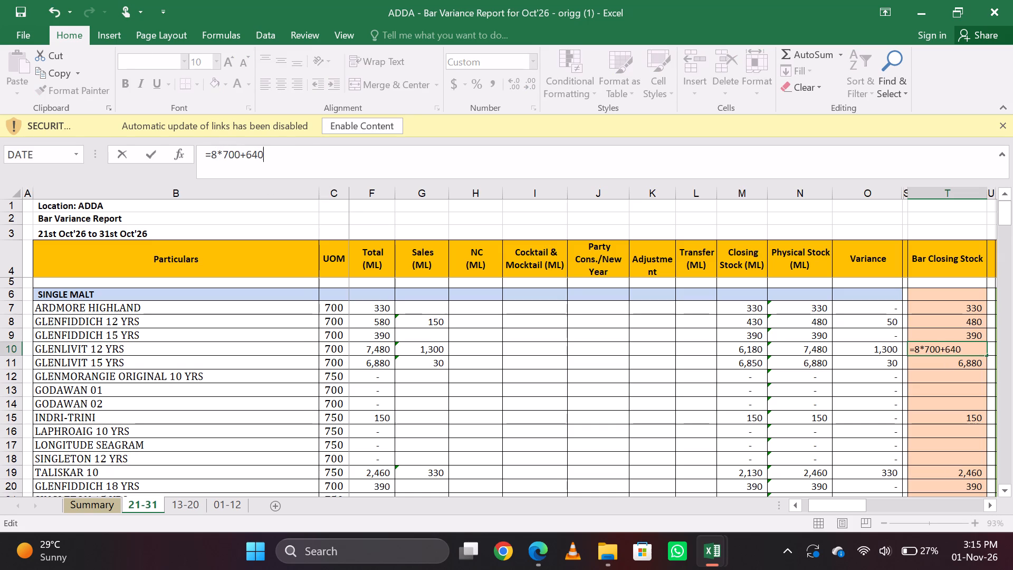
pyautogui.press('Return')
pyautogui.press('Up')
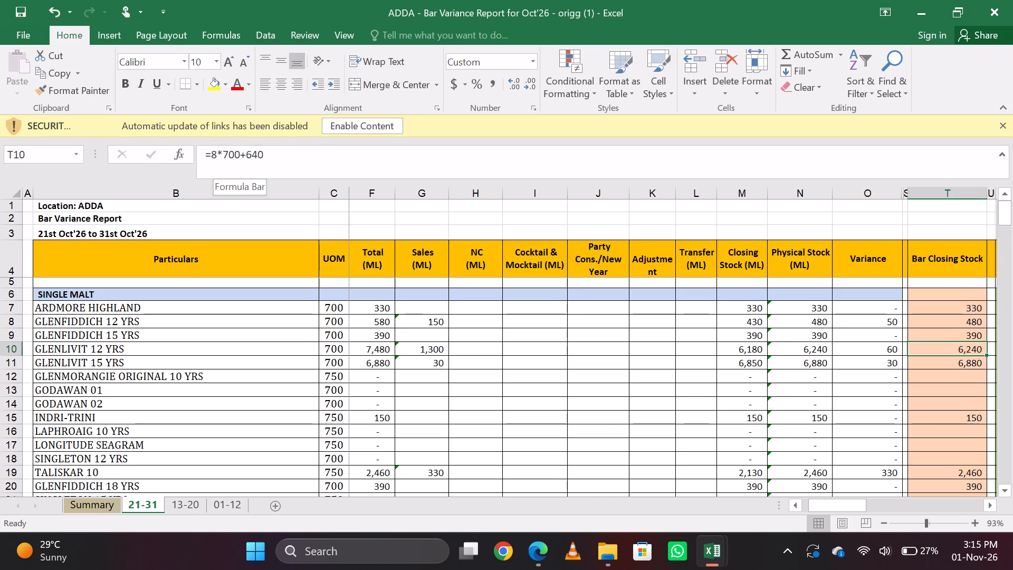
# Change Glenlivit 15 Yrs' Bar Closing Stock formula in the Single Malt section to =700*9+550.
pyautogui.press('Down')
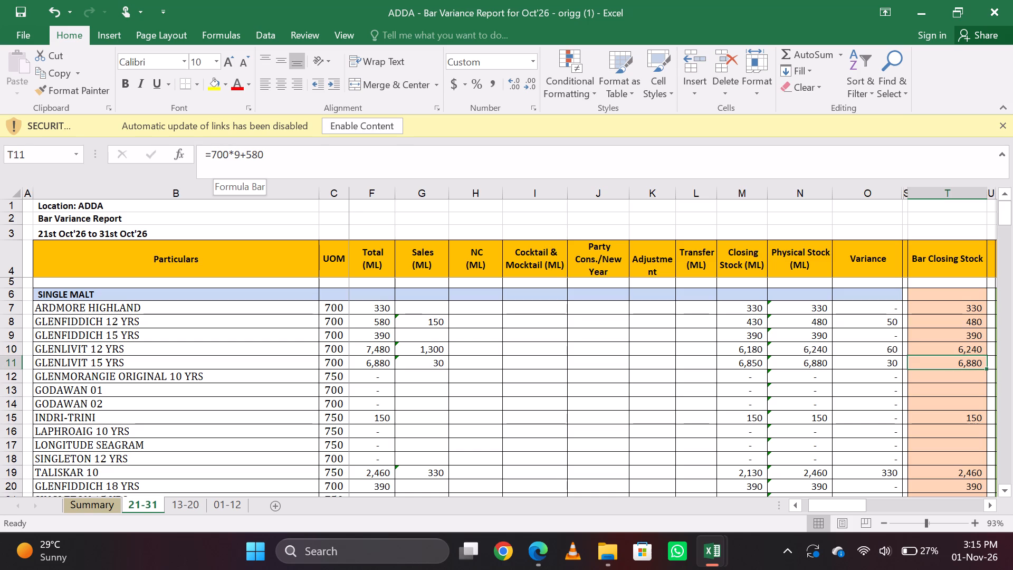
pyautogui.click(323, 162)
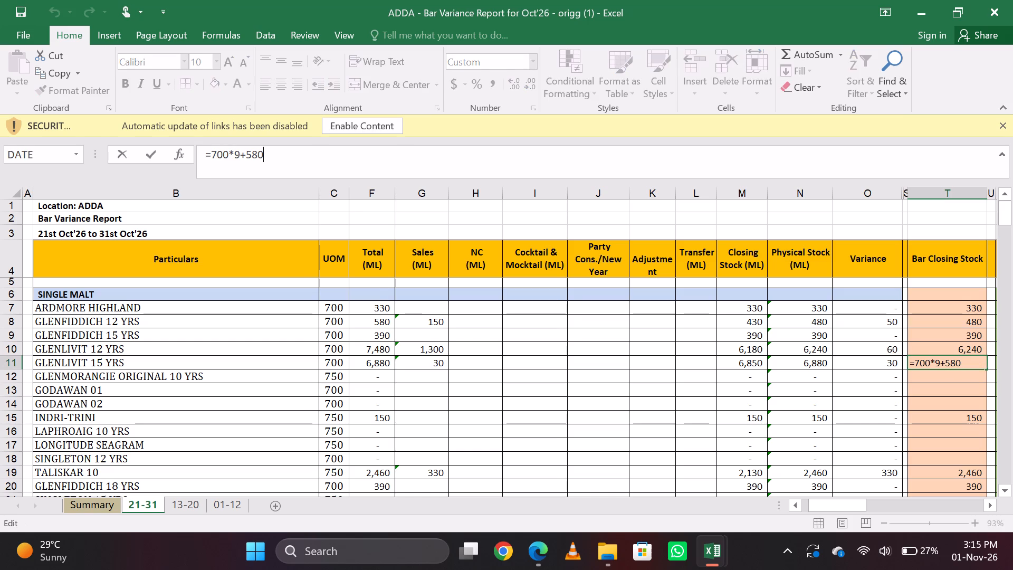
pyautogui.press('BackSpace')
pyautogui.press('BackSpace')
pyautogui.write('50')
pyautogui.press('Return')
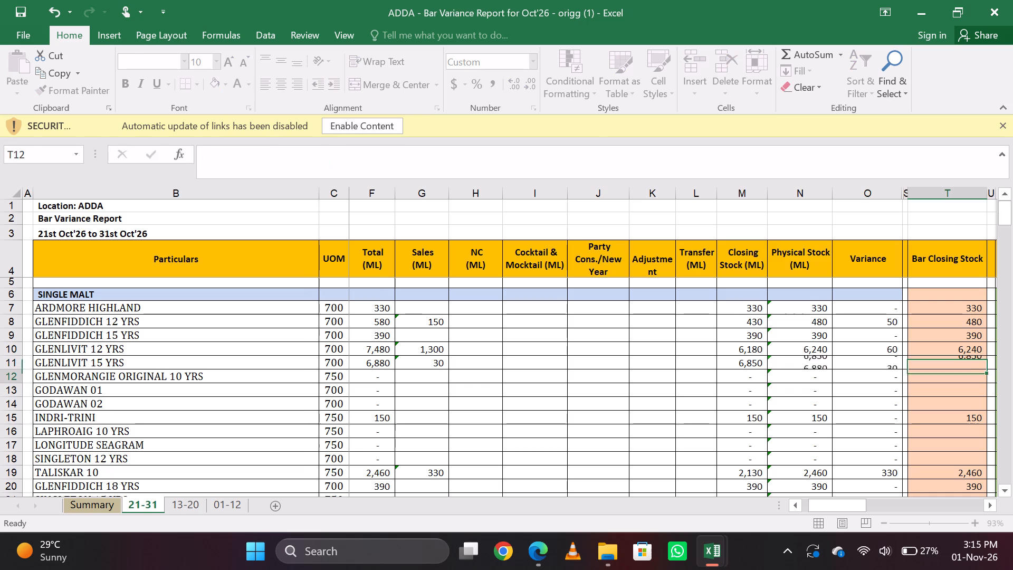
# Change Taliskar 10's Bar Closing Stock formula in the Single Malt section to =750*1+600+630+180.
pyautogui.press('Down')
pyautogui.press('Down')
pyautogui.press('Down')
pyautogui.press('Down')
pyautogui.press('Up')
pyautogui.press('Down')
pyautogui.press('Down')
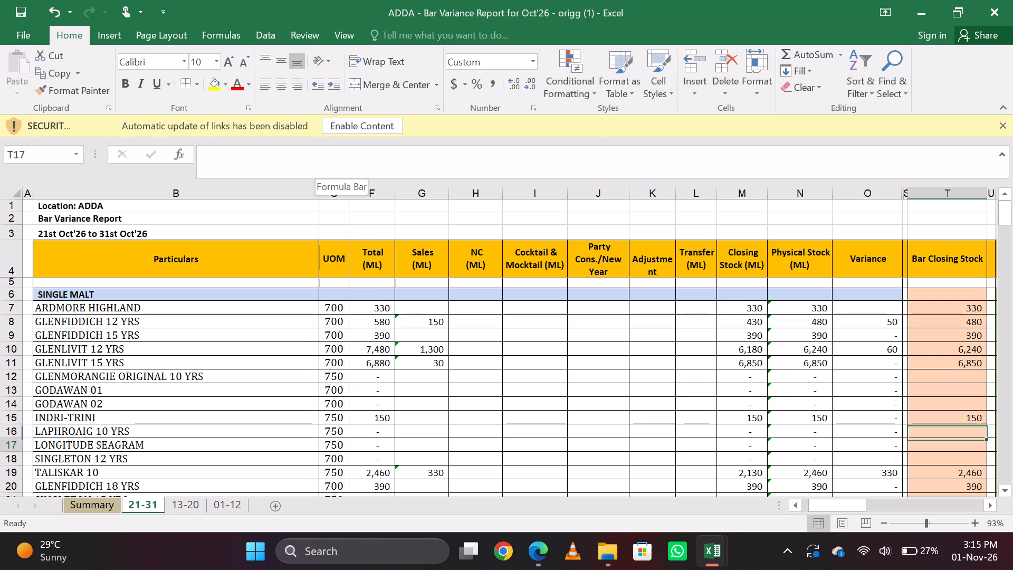
pyautogui.press('Down')
pyautogui.press('Down')
pyautogui.press('Up')
pyautogui.press('Down')
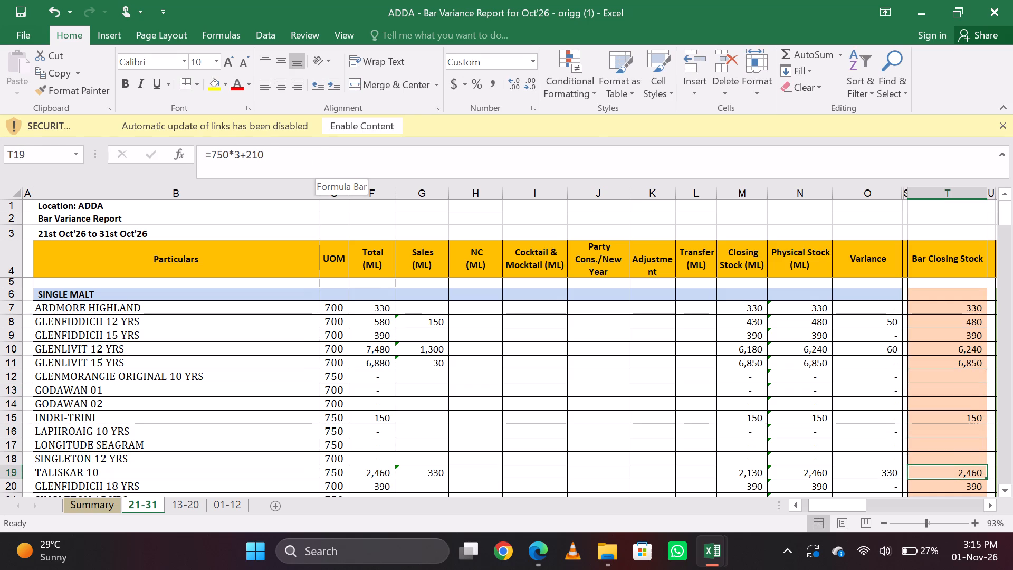
pyautogui.click(287, 153)
pyautogui.press('BackSpace')
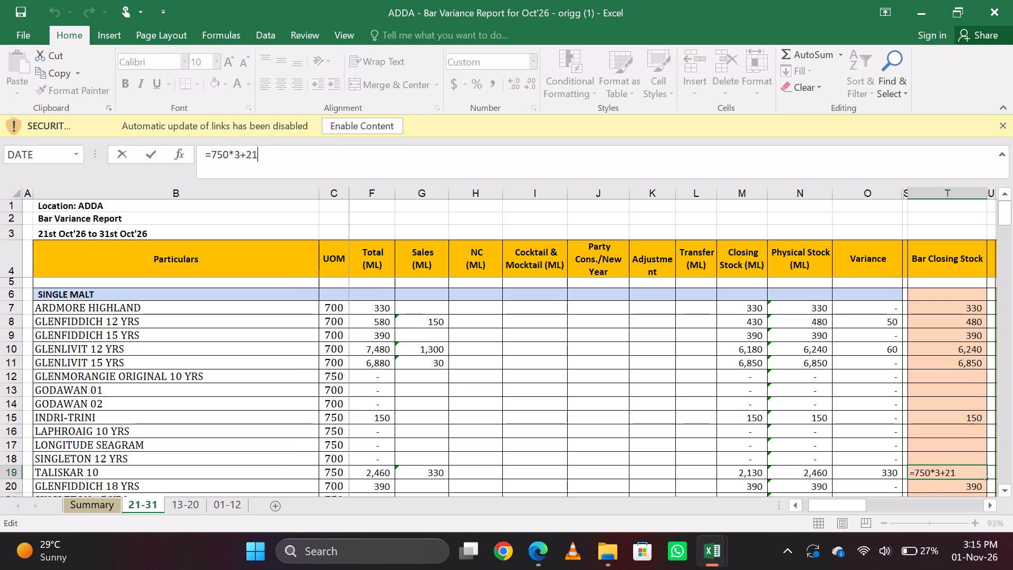
pyautogui.press('BackSpace')
pyautogui.press('BackSpace')
pyautogui.press('BackSpace')
pyautogui.press('BackSpace')
pyautogui.write('1+')
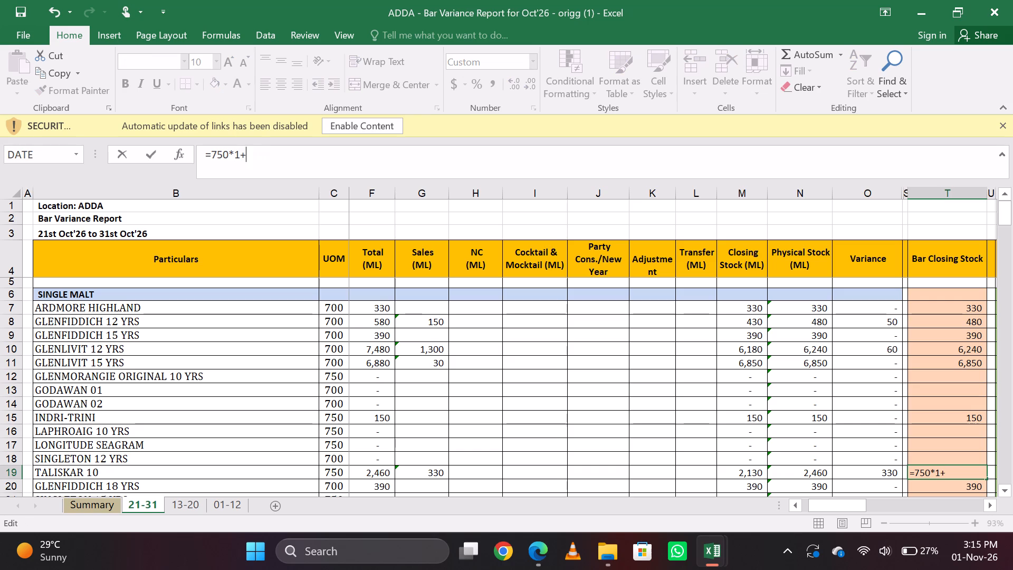
pyautogui.write('600+3')
pyautogui.press('BackSpace')
pyautogui.write('63-')
pyautogui.press('BackSpace')
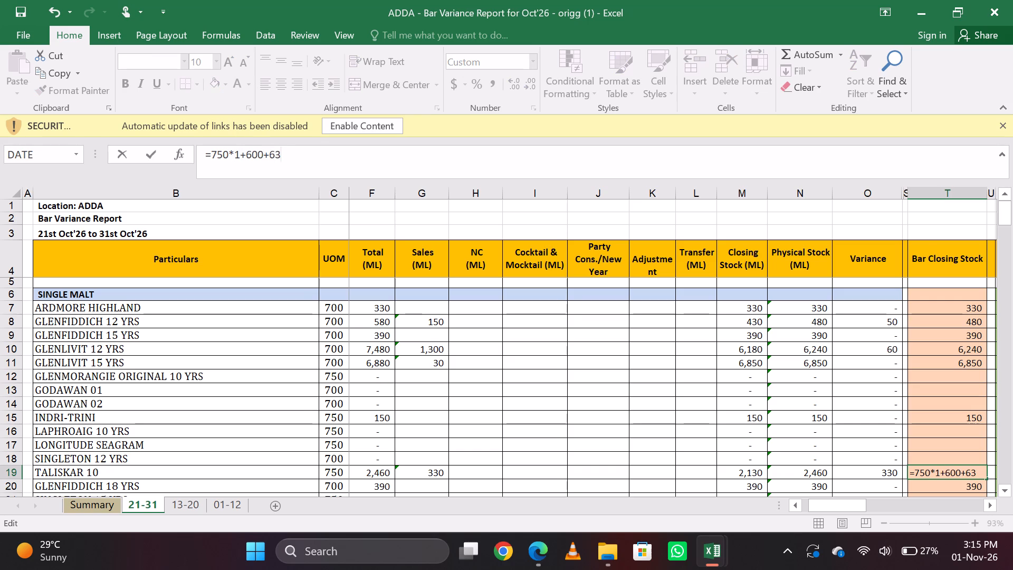
pyautogui.press('0')
pyautogui.hotkey('shift', '+')
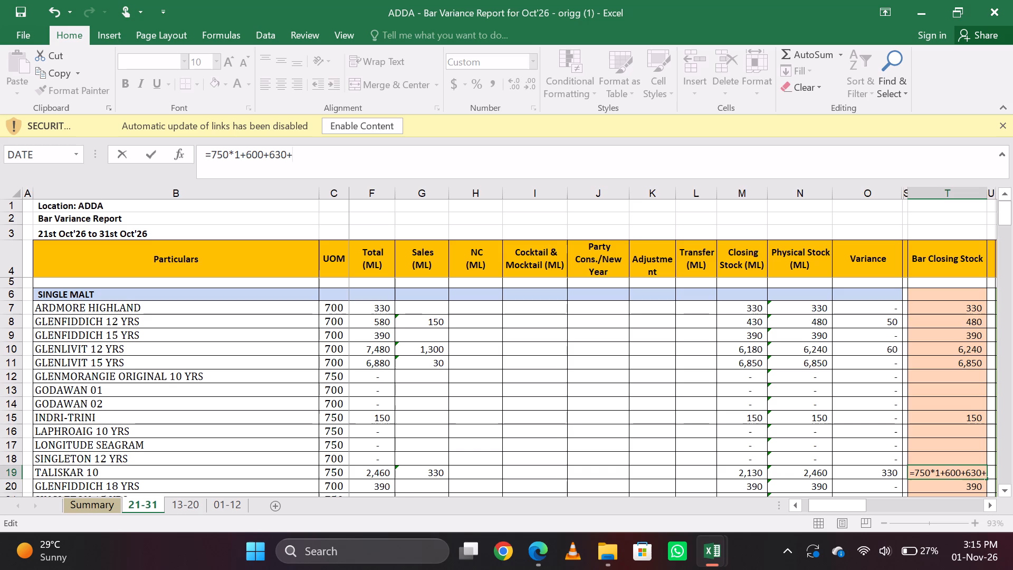
pyautogui.write('180')
pyautogui.press('Return')
pyautogui.press('Up')
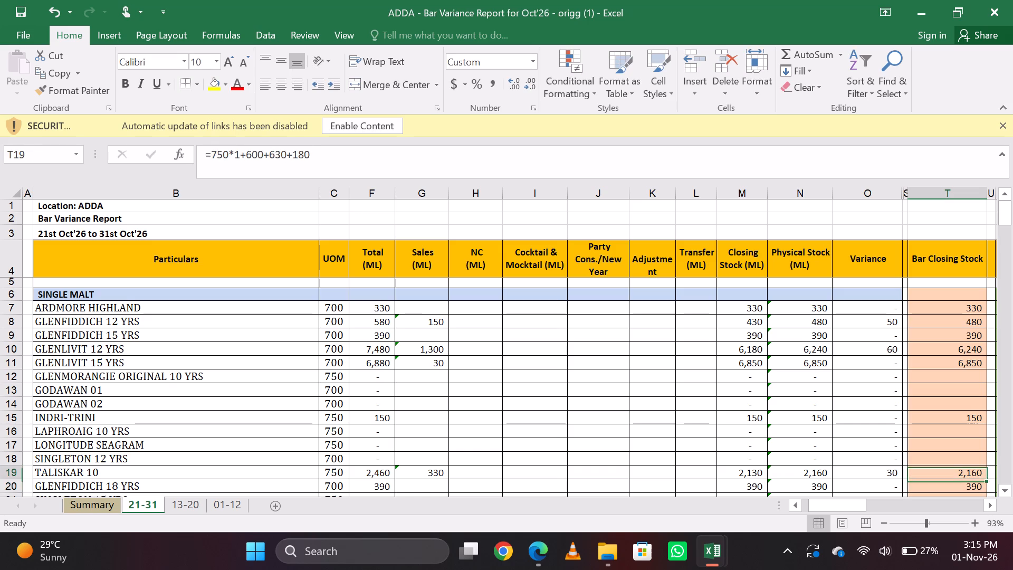
pyautogui.press('Down')
pyautogui.press('Up')
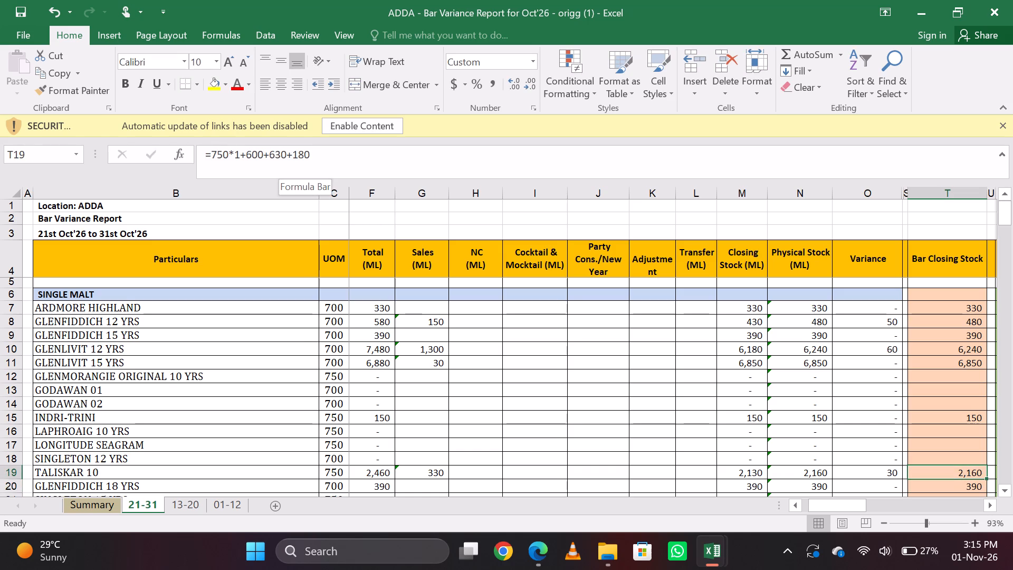
pyautogui.press('Down')
pyautogui.press('Up')
# Enter 240 as 100 Piper 12 Yrs' Bar Closing Stock in the Scotch, Whisky & Bourbon section.
pyautogui.press('Down')
pyautogui.press('Down')
pyautogui.press('Up')
pyautogui.press('Down')
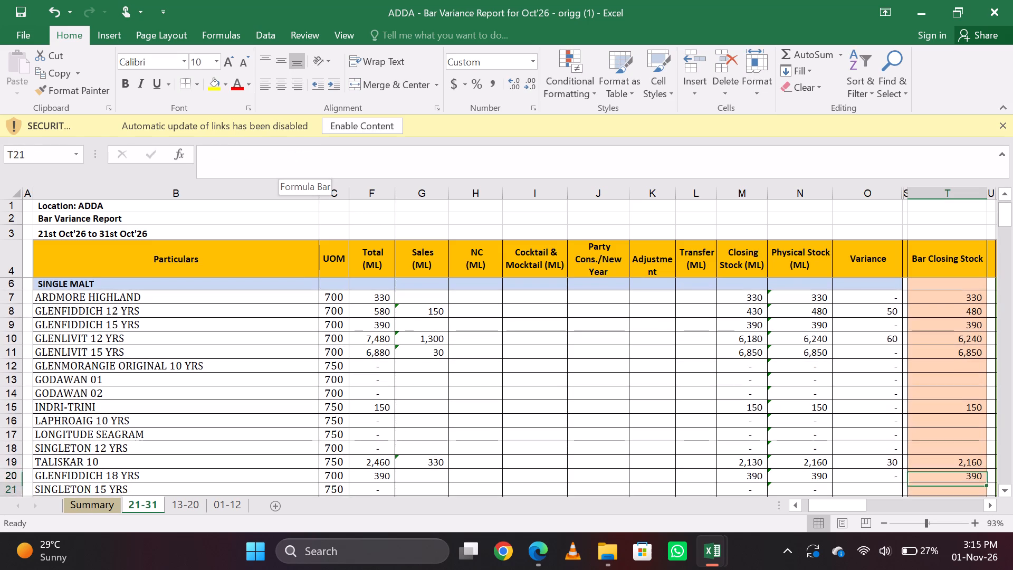
pyautogui.press('Down')
pyautogui.press('Down')
pyautogui.press('Down')
pyautogui.press('Down')
pyautogui.press('Up')
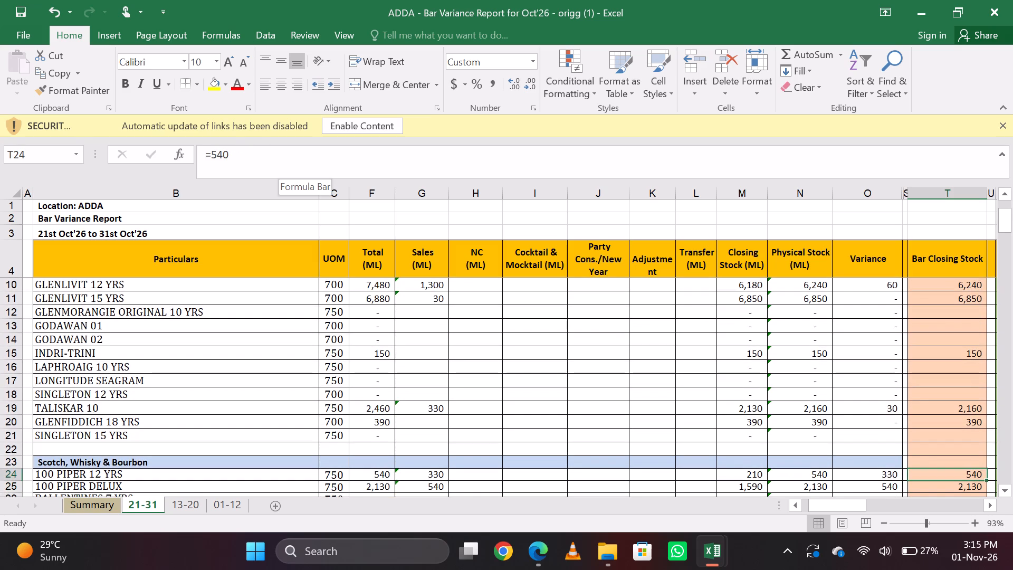
pyautogui.write('240')
pyautogui.press('Return')
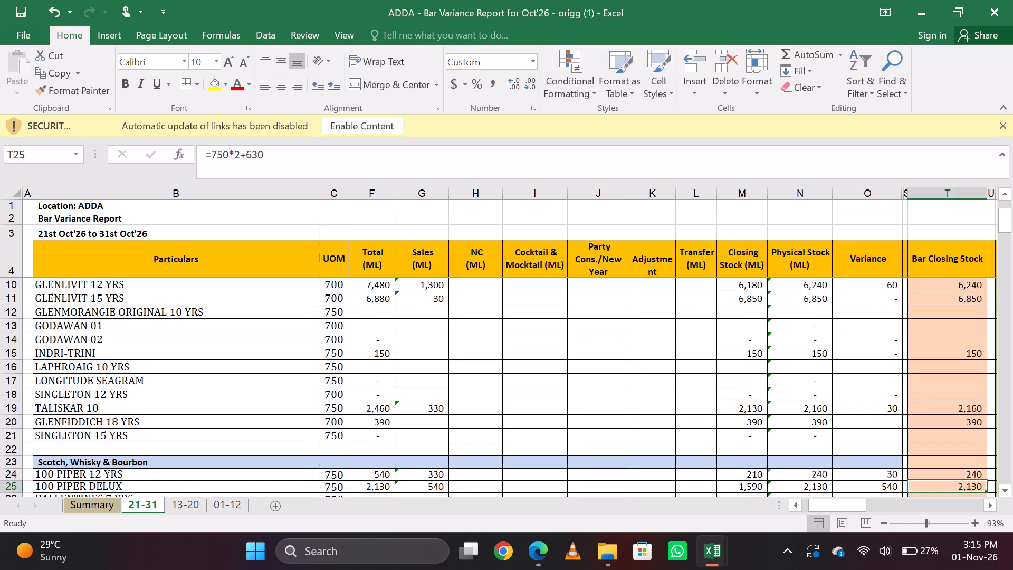
pyautogui.press('Up')
# Change 100 Piper Delux's Bar Closing Stock formula in the Scotch, Whisky & Bourbon section to =750*2+120.
pyautogui.press('Down')
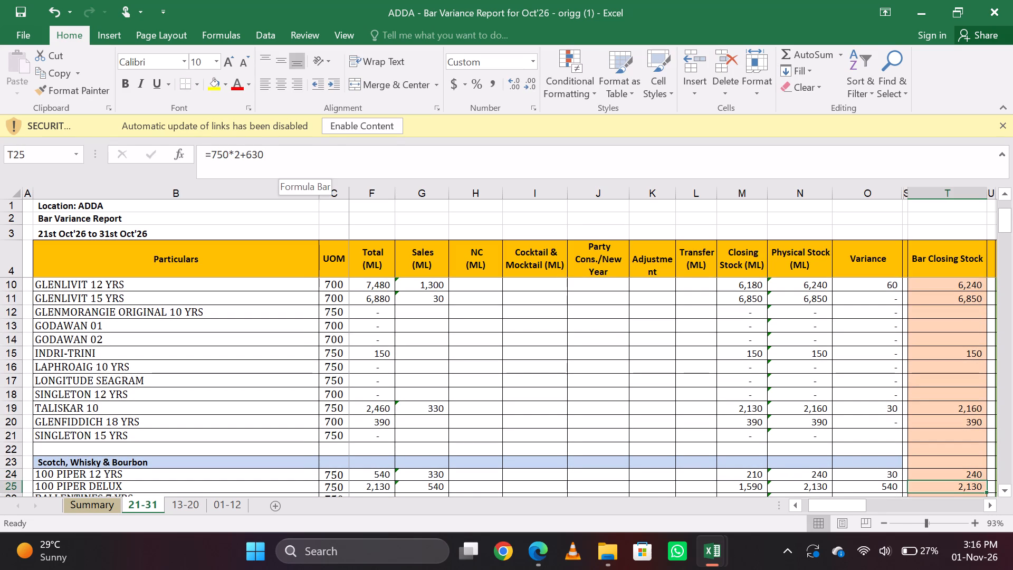
pyautogui.click(287, 153)
pyautogui.press('BackSpace')
pyautogui.press('BackSpace')
pyautogui.press('BackSpace')
pyautogui.write('120')
pyautogui.press('Return')
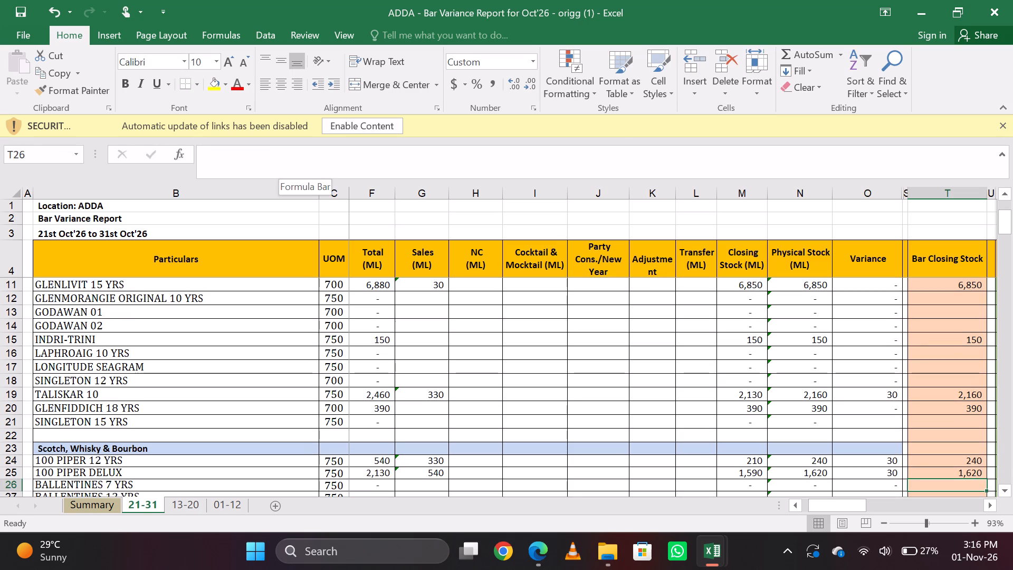
pyautogui.press('Up')
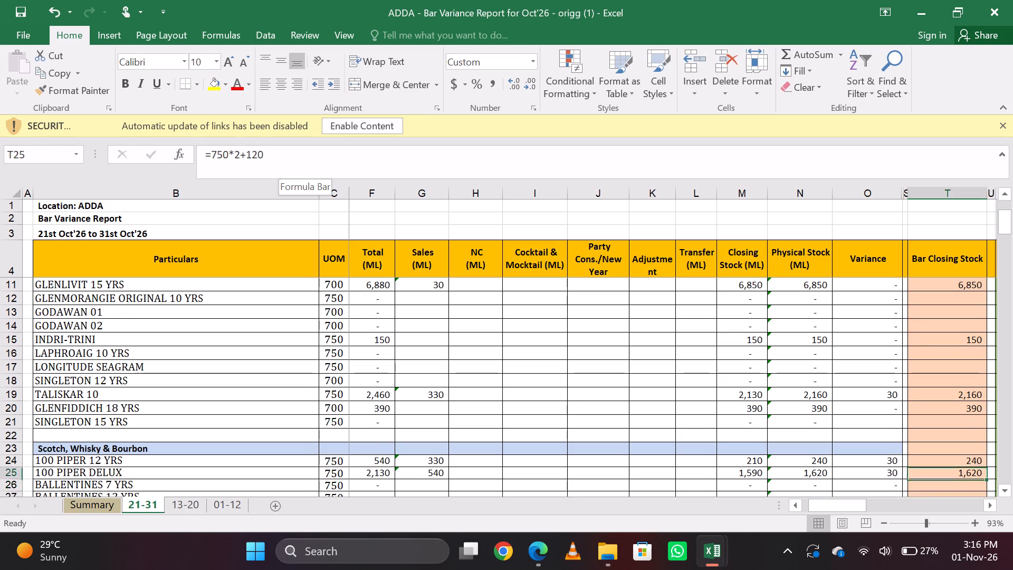
# Change Ballentines Finest's Bar Closing Stock formula in the Scotch, Whisky & Bourbon section to =10*750+690.
pyautogui.press('Down')
pyautogui.press('Down')
pyautogui.press('Down')
pyautogui.press('Up')
pyautogui.press('Down')
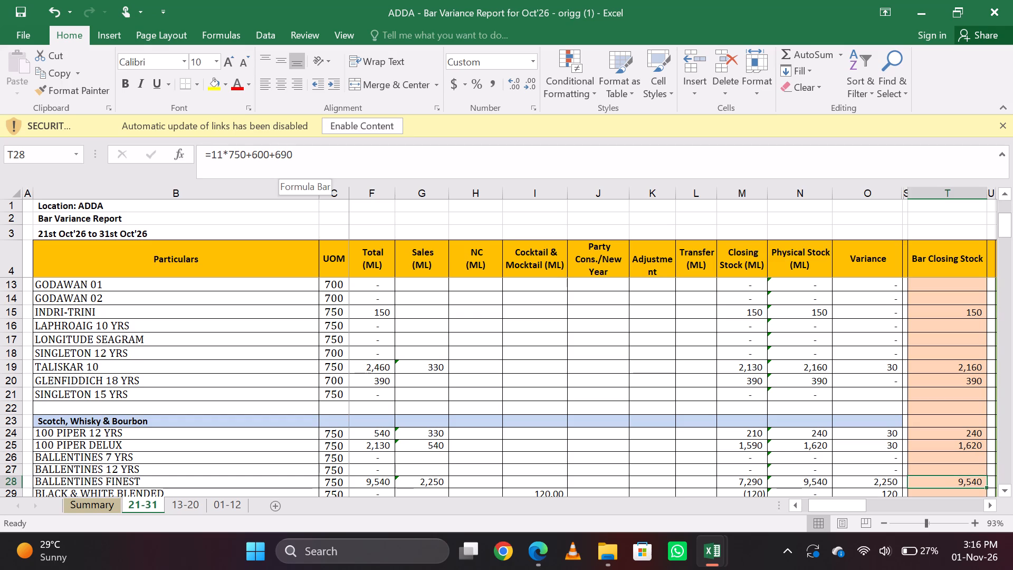
pyautogui.click(222, 156)
pyautogui.press('BackSpace')
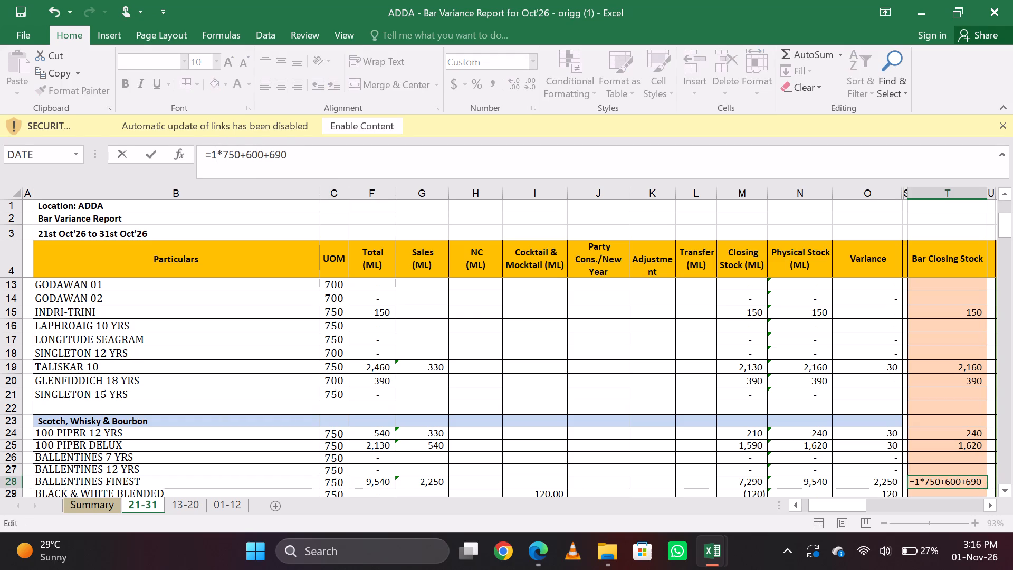
pyautogui.press('0')
pyautogui.press('Right')
pyautogui.press('Right')
pyautogui.press('Right')
pyautogui.press('Right')
pyautogui.press('Right')
pyautogui.press('Right')
pyautogui.press('Right')
pyautogui.press('Right')
pyautogui.press('Right')
pyautogui.press('Right')
pyautogui.press('Right')
pyautogui.press('Right')
pyautogui.press('Right')
pyautogui.press('Right')
pyautogui.press('Right')
pyautogui.press('Right')
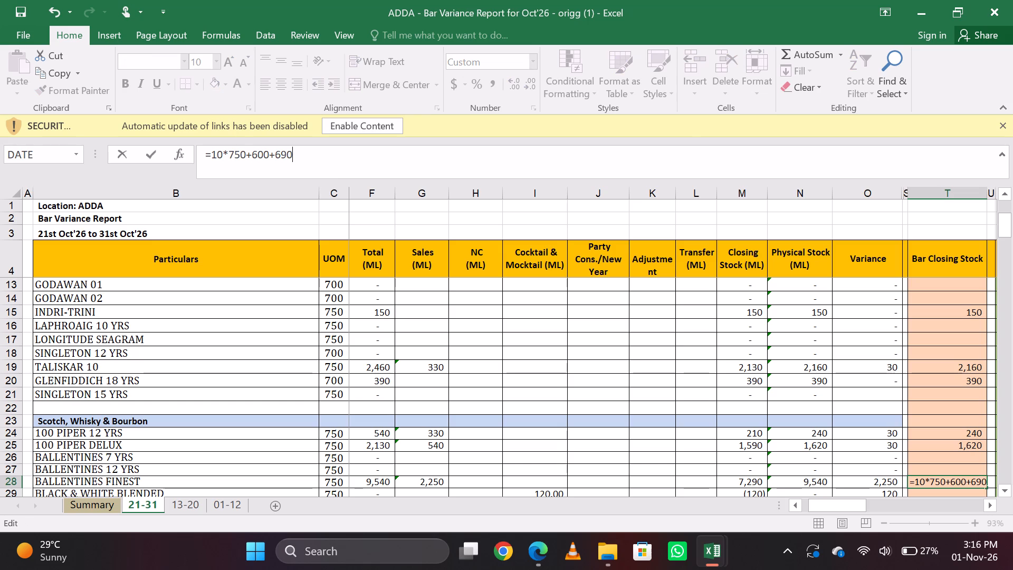
pyautogui.press('Left')
pyautogui.press('Left')
pyautogui.press('Left')
pyautogui.press('BackSpace')
pyautogui.press('BackSpace')
pyautogui.press('BackSpace')
pyautogui.press('BackSpace')
pyautogui.press('Return')
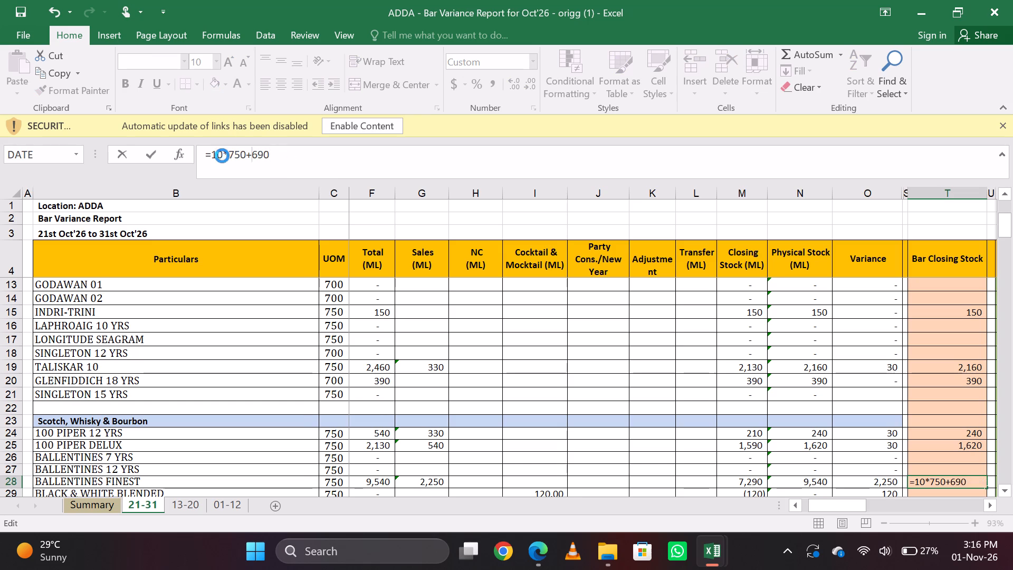
pyautogui.press('Up')
pyautogui.press('Down')
pyautogui.press('Up')
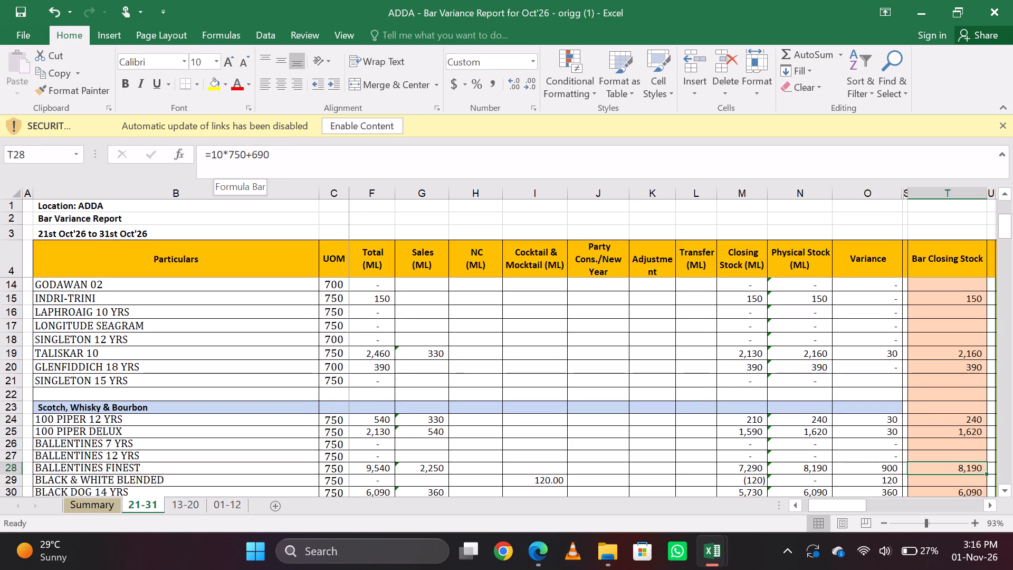
pyautogui.press('Down')
pyautogui.press('Up')
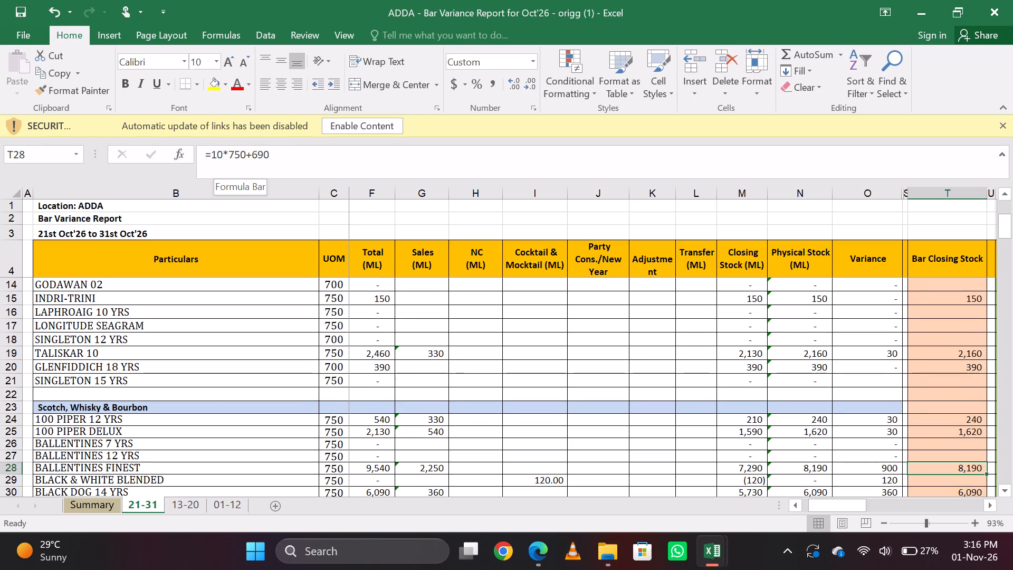
# Reduce the bottle count in Ballentines Finest's Bar Closing Stock formula to 9, making it =9*750+690.
pyautogui.click(220, 154)
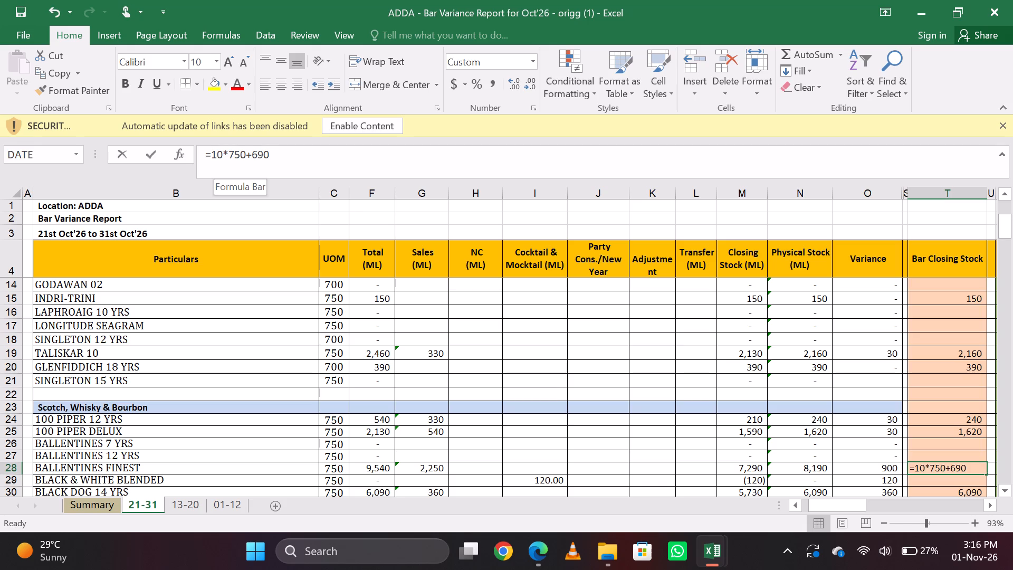
pyautogui.press('BackSpace')
pyautogui.press('BackSpace')
pyautogui.press('9')
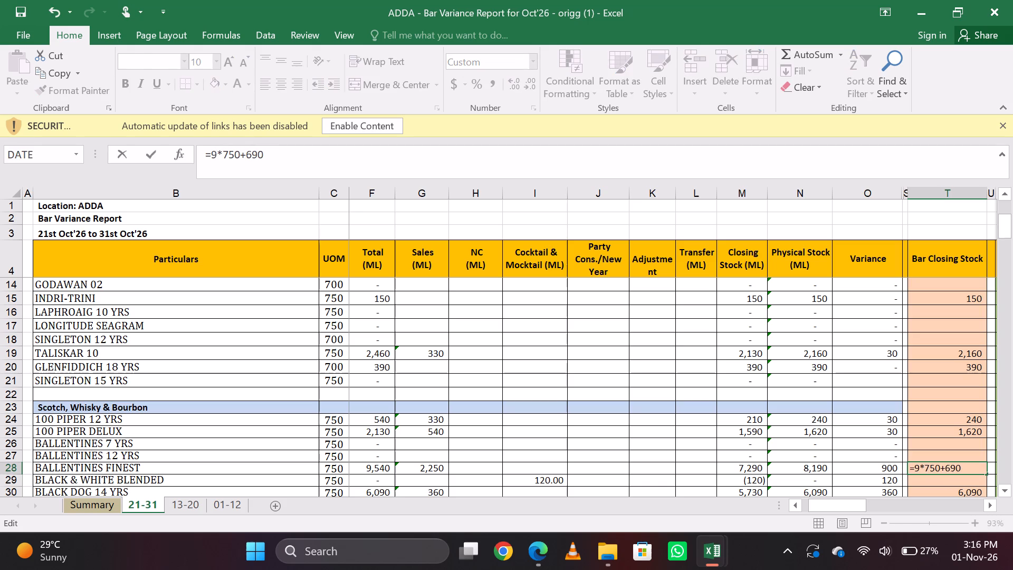
pyautogui.press('Return')
pyautogui.press('Up')
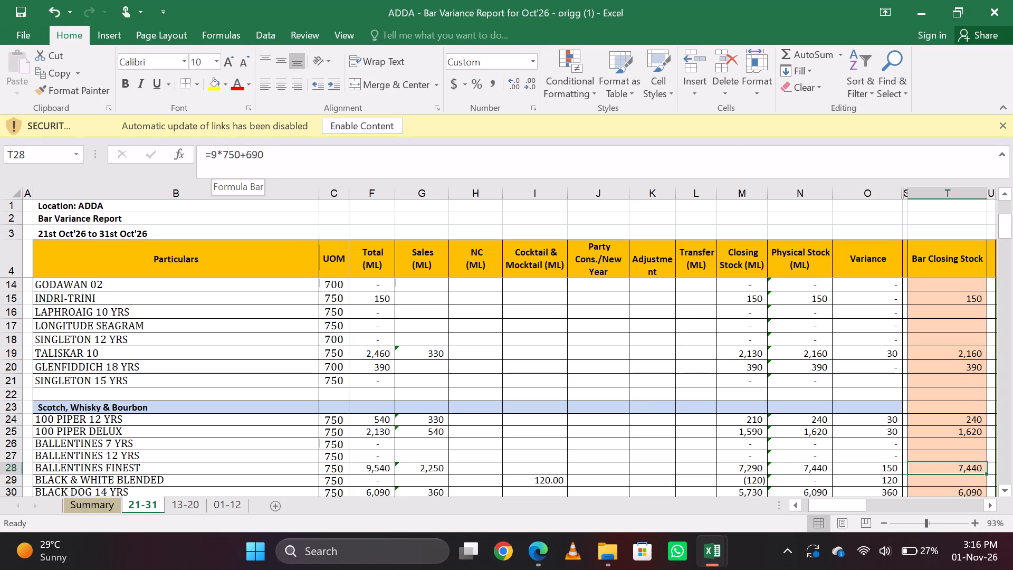
pyautogui.press('Down')
pyautogui.press('Up')
# Check Black & White Blended's Cocktail & Mocktail entry against its Bar Closing Stock.
pyautogui.press('Down')
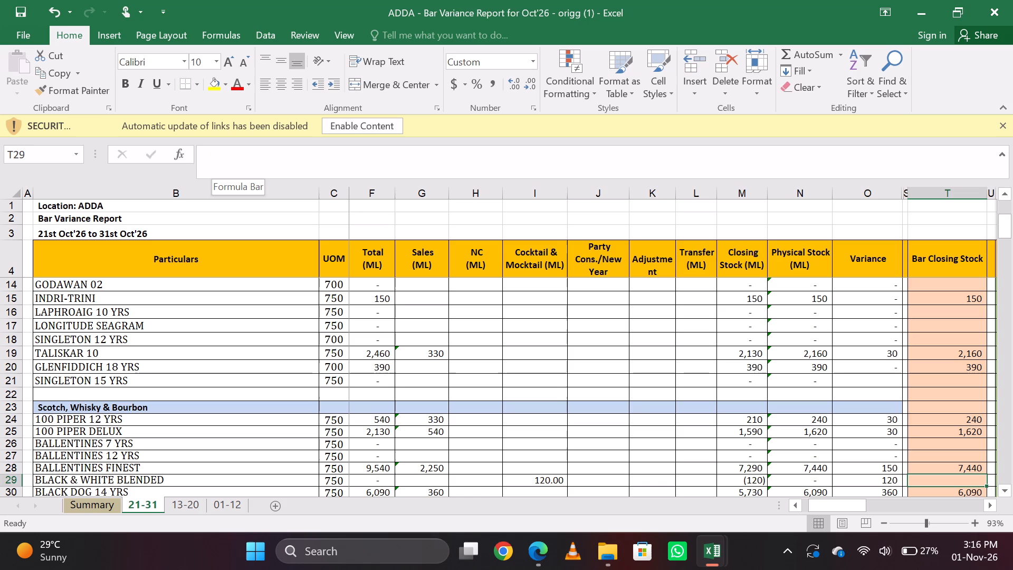
pyautogui.press('Down')
pyautogui.press('Up')
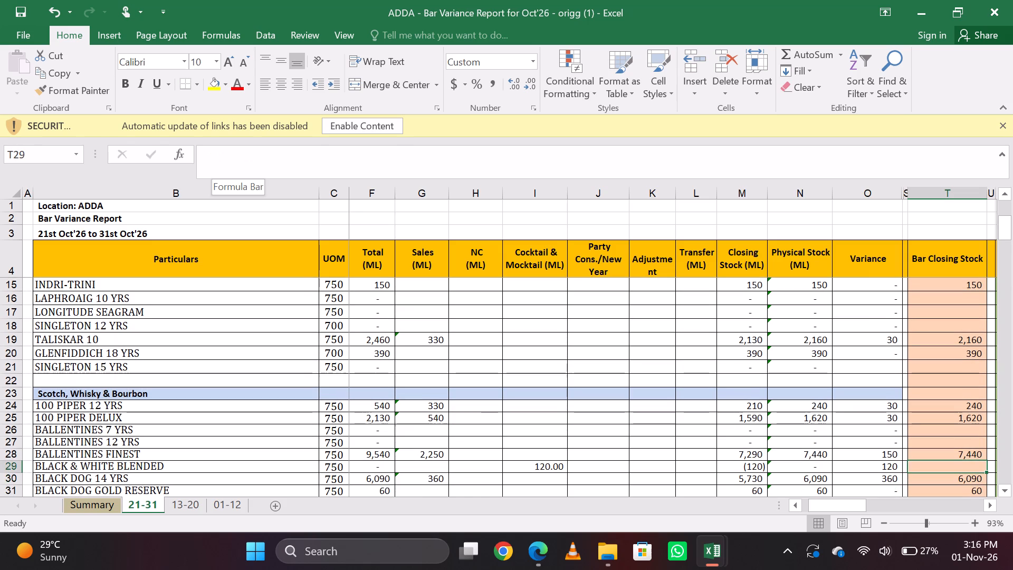
pyautogui.press('Left')
pyautogui.press('Left')
pyautogui.press('Left')
pyautogui.press('Left')
pyautogui.press('Left')
pyautogui.press('Left')
pyautogui.press('Left')
pyautogui.press('Left')
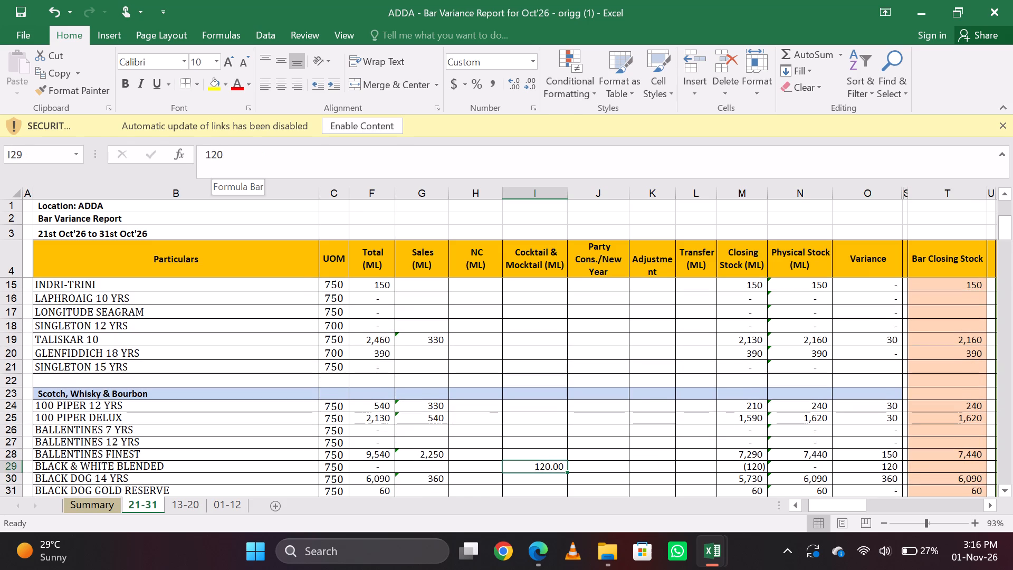
pyautogui.press('Right')
pyautogui.press('Right')
pyautogui.press('Right')
pyautogui.press('Right')
pyautogui.press('Right')
pyautogui.press('Right')
pyautogui.press('Right')
pyautogui.press('Right')
# Change Black Dog 14 Yrs' Bar Closing Stock formula in the Scotch, Whisky & Bourbon section to =750*7+540.
pyautogui.press('Down')
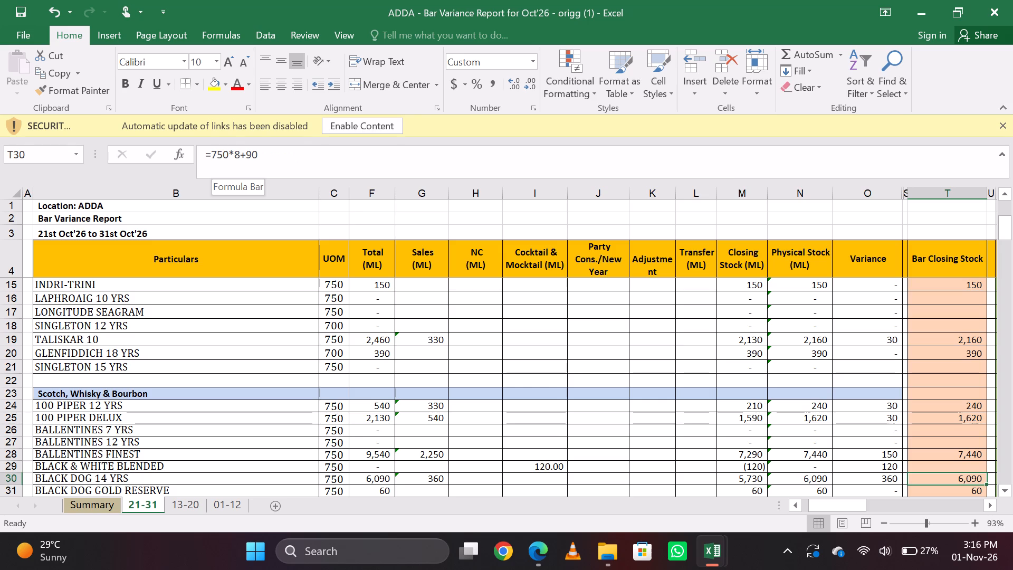
pyautogui.click(240, 153)
pyautogui.press('BackSpace')
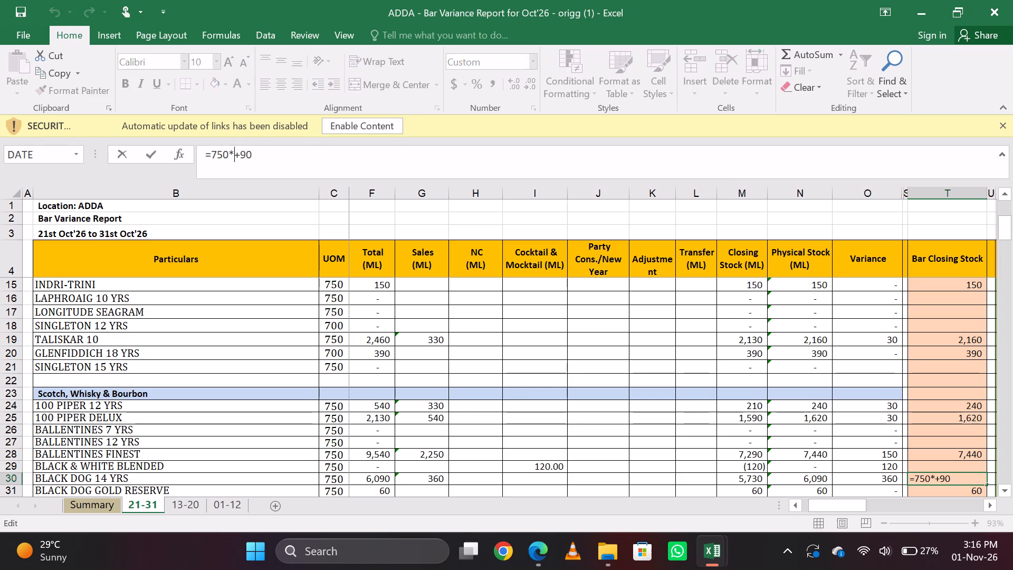
pyautogui.press('7')
pyautogui.press('Right')
pyautogui.press('Right')
pyautogui.press('Right')
pyautogui.press('Right')
pyautogui.press('BackSpace')
pyautogui.press('BackSpace')
pyautogui.write('540')
pyautogui.press('Return')
pyautogui.press('Up')
# Clear Black Dog Gold Reserve's Bar Closing Stock in the Scotch, Whisky & Bourbon section.
pyautogui.press('Down')
pyautogui.press('Down')
pyautogui.press('Down')
pyautogui.press('Up')
pyautogui.press('Up')
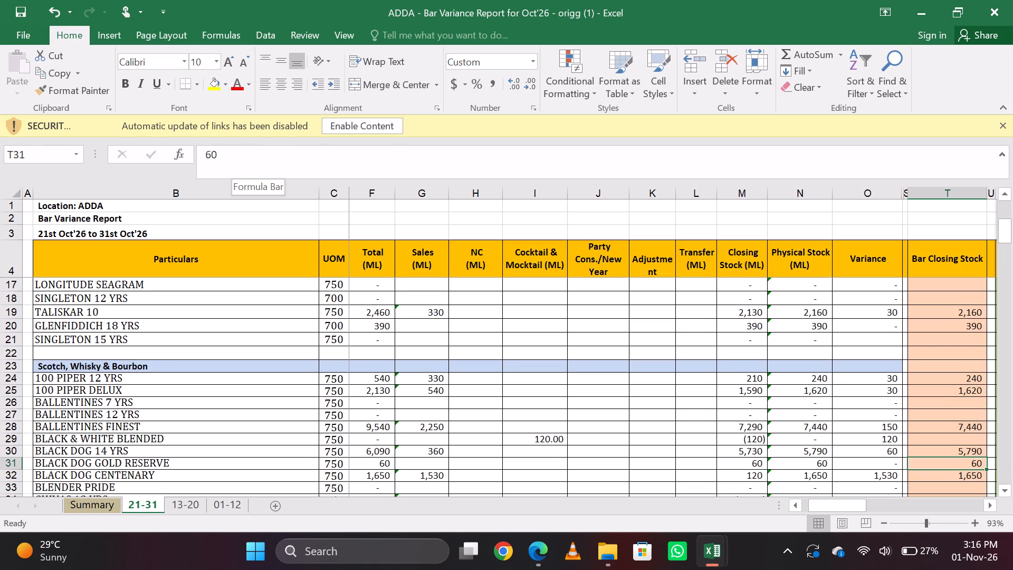
pyautogui.press('Down')
pyautogui.press('Up')
pyautogui.press('Down')
pyautogui.press('Up')
pyautogui.press('BackSpace')
pyautogui.press('Return')
pyautogui.press('Up')
pyautogui.press('Down')
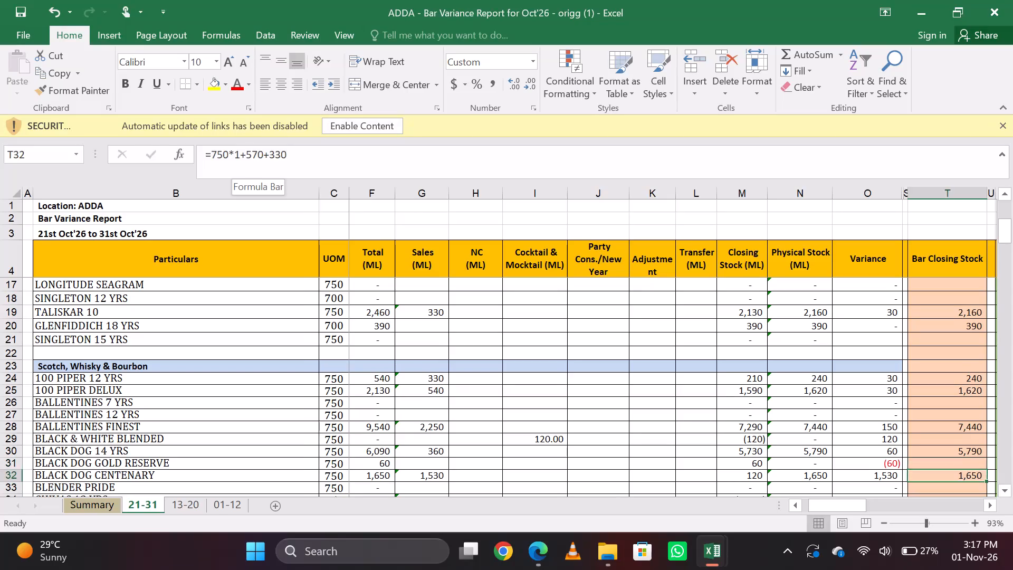
pyautogui.press('Up')
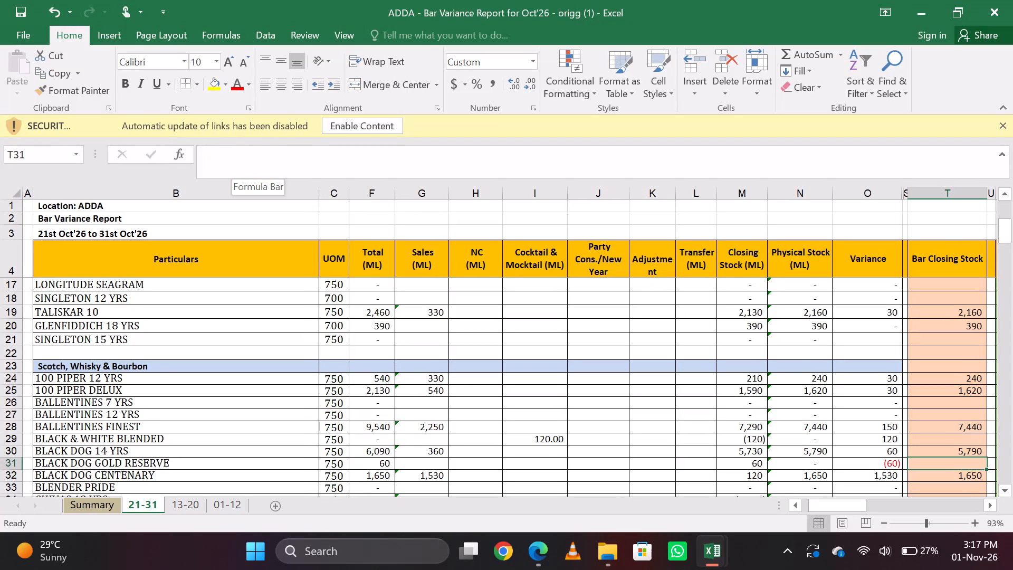
# Replace Black Dog Centenary's Bar Closing Stock formula in the Scotch, Whisky & Bourbon section with =150.
pyautogui.press('Down')
pyautogui.click(240, 153)
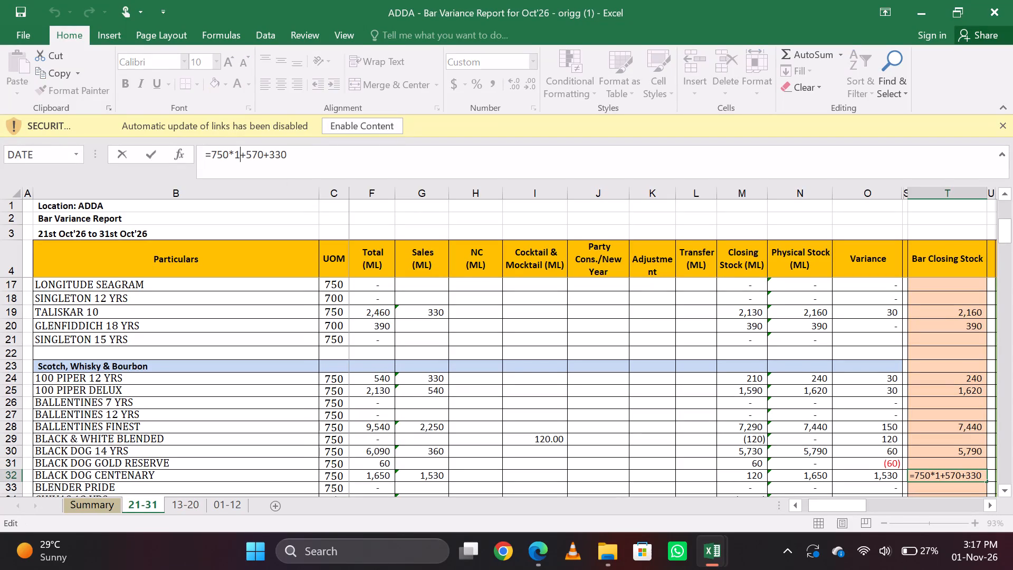
pyautogui.click(309, 164)
pyautogui.press('BackSpace')
pyautogui.press('BackSpace')
pyautogui.press('BackSpace')
pyautogui.press('BackSpace')
pyautogui.press('BackSpace')
pyautogui.press('BackSpace')
pyautogui.press('BackSpace')
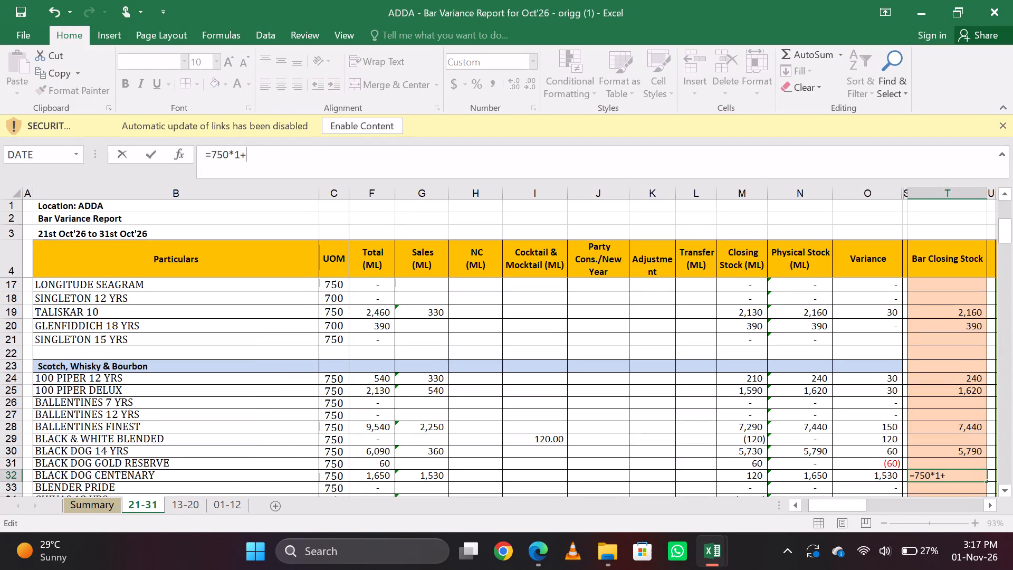
pyautogui.press('BackSpace')
pyautogui.press('BackSpace')
pyautogui.press('BackSpace')
pyautogui.press('BackSpace')
pyautogui.press('BackSpace')
pyautogui.press('BackSpace')
pyautogui.write('150')
pyautogui.press('Return')
# Save the bar variance report workbook.
pyautogui.hotkey('ctrl', 's')
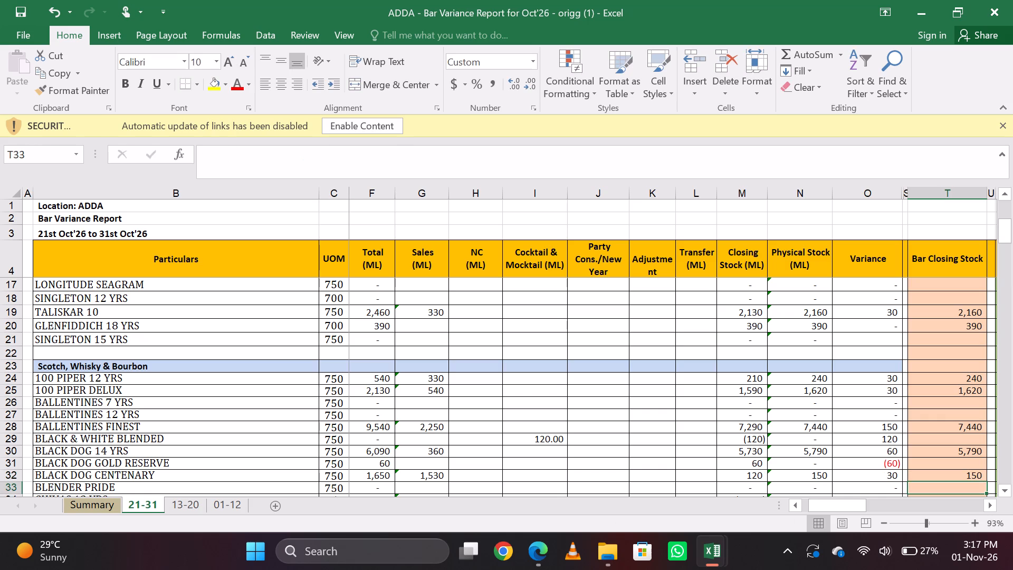
# Lock the computer.
pyautogui.press('super+l')
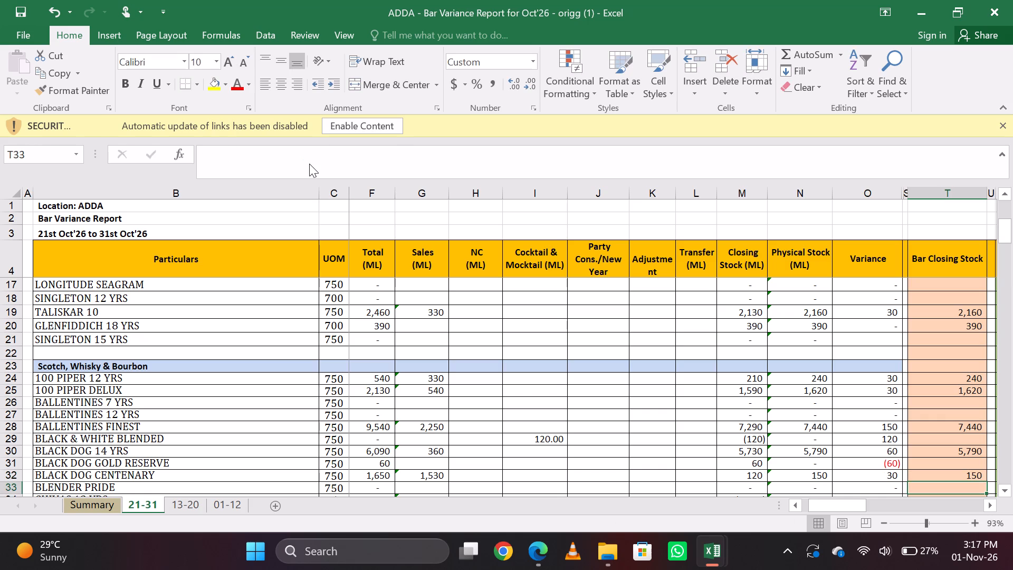
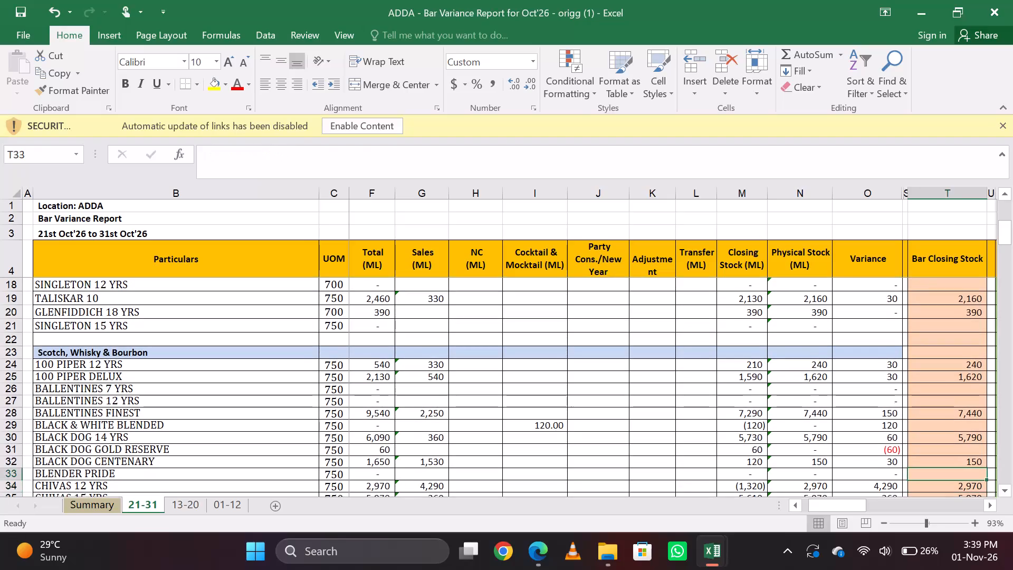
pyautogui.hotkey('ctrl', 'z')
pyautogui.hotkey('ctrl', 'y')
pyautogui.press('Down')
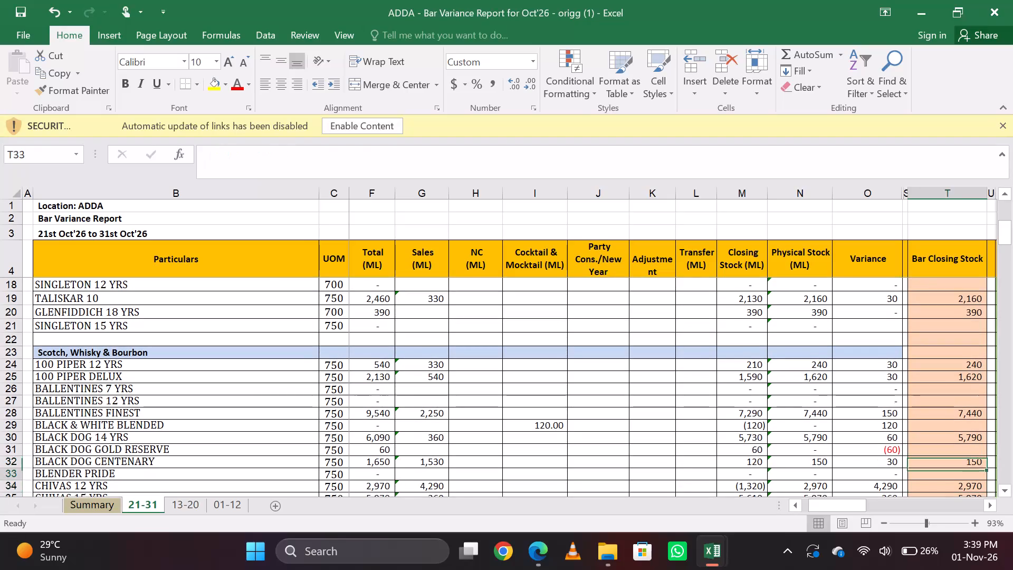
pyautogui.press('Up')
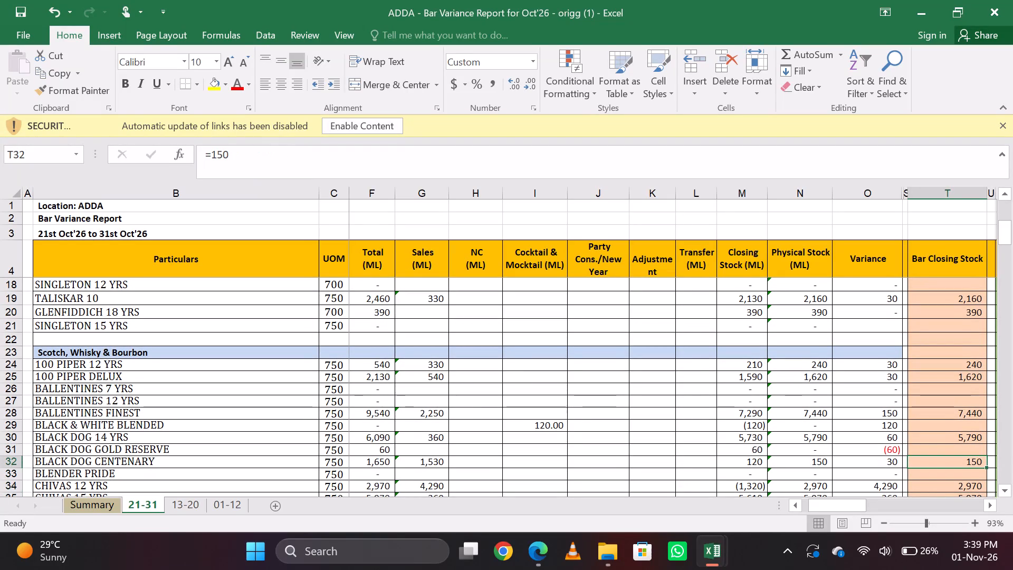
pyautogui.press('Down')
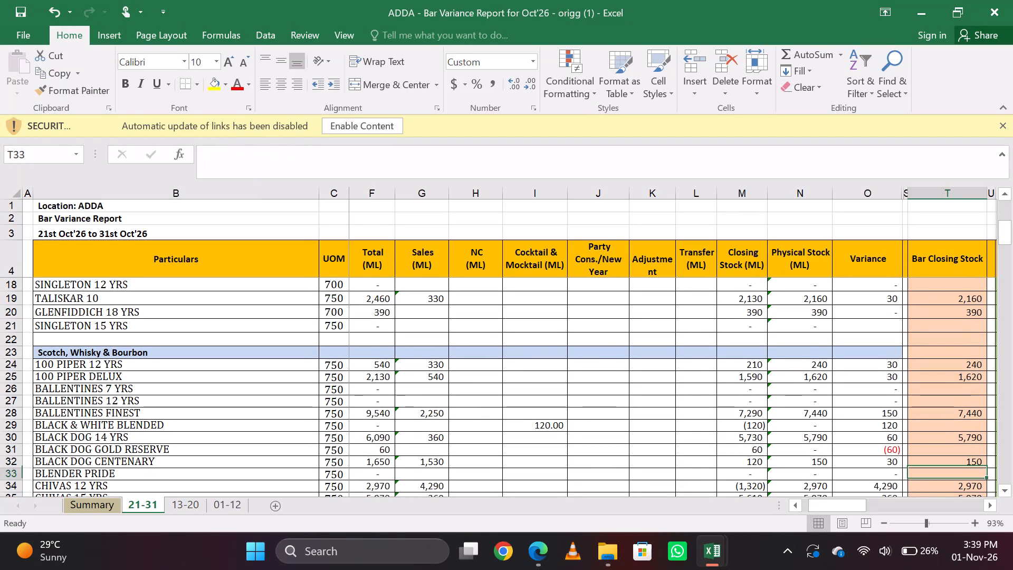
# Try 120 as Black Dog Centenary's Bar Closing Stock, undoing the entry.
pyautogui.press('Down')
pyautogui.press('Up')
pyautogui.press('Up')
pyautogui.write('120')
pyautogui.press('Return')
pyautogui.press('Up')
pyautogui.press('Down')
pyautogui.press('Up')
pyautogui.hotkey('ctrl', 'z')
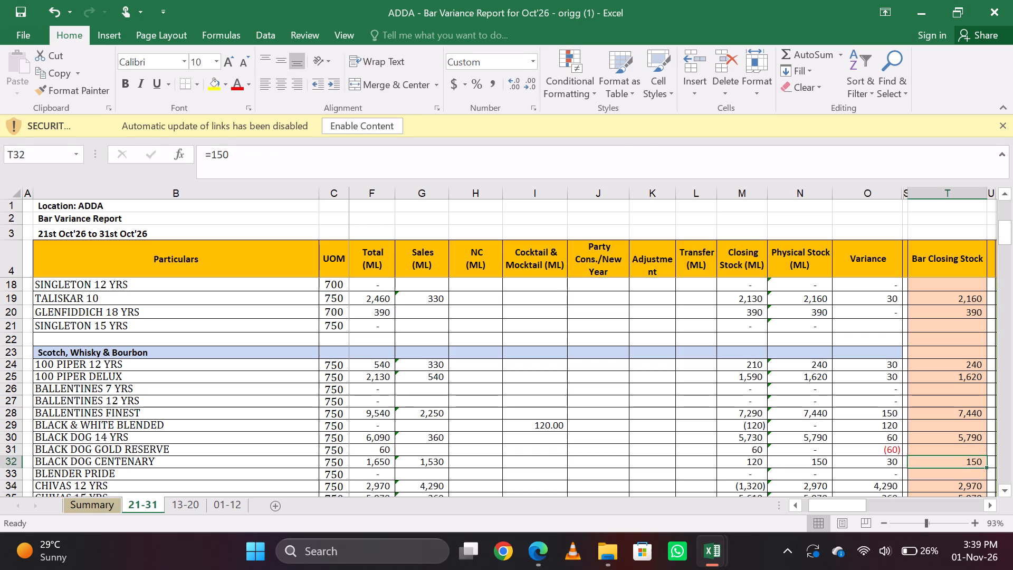
# Replace Chivas 12 YRS's Bar Closing Stock formula in the Scotch, Whisky & Bourbon section with 150.
pyautogui.press('Down')
pyautogui.press('Up')
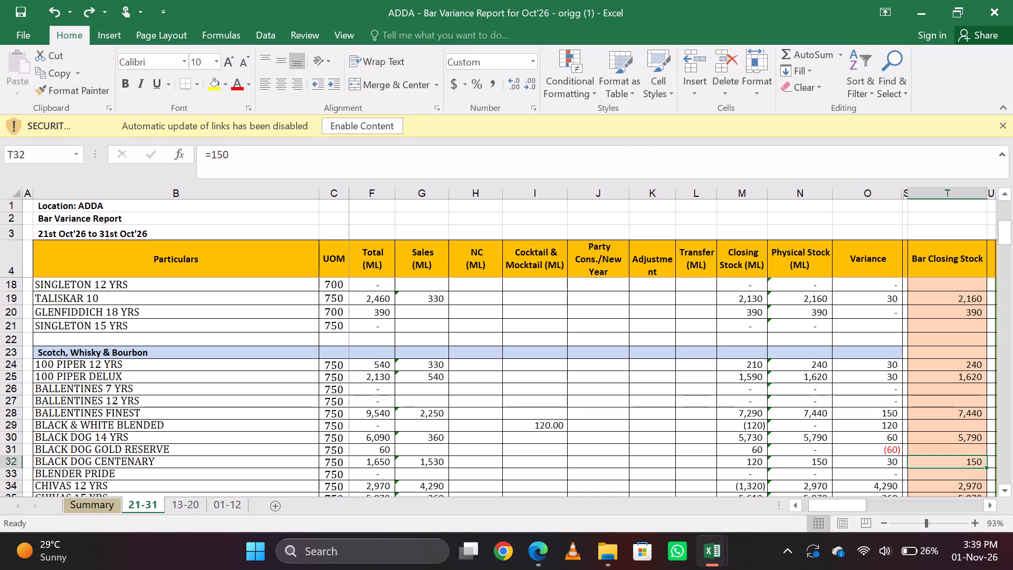
pyautogui.press('Down')
pyautogui.press('Down')
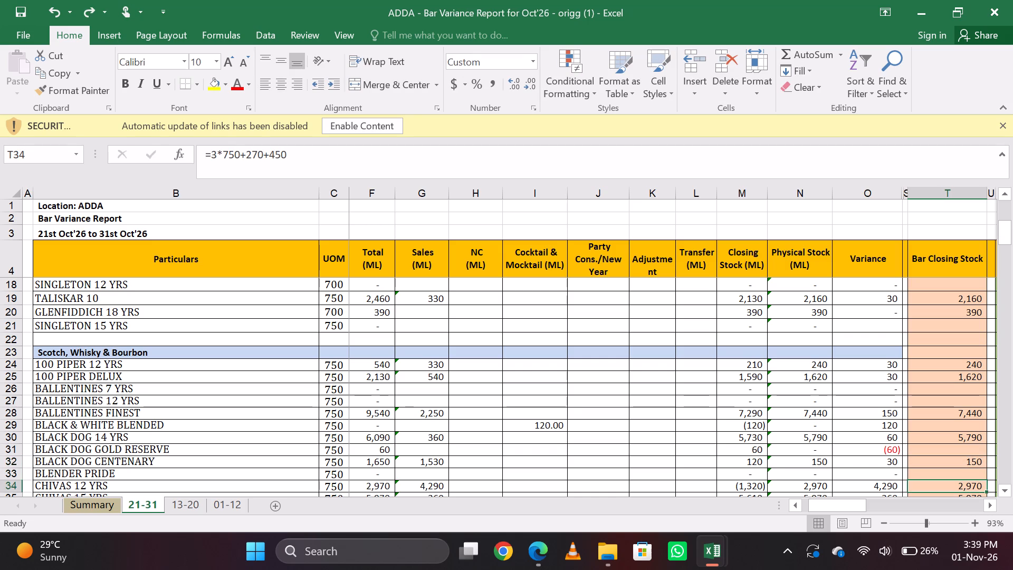
pyautogui.write('150')
pyautogui.press('Return')
pyautogui.press('Up')
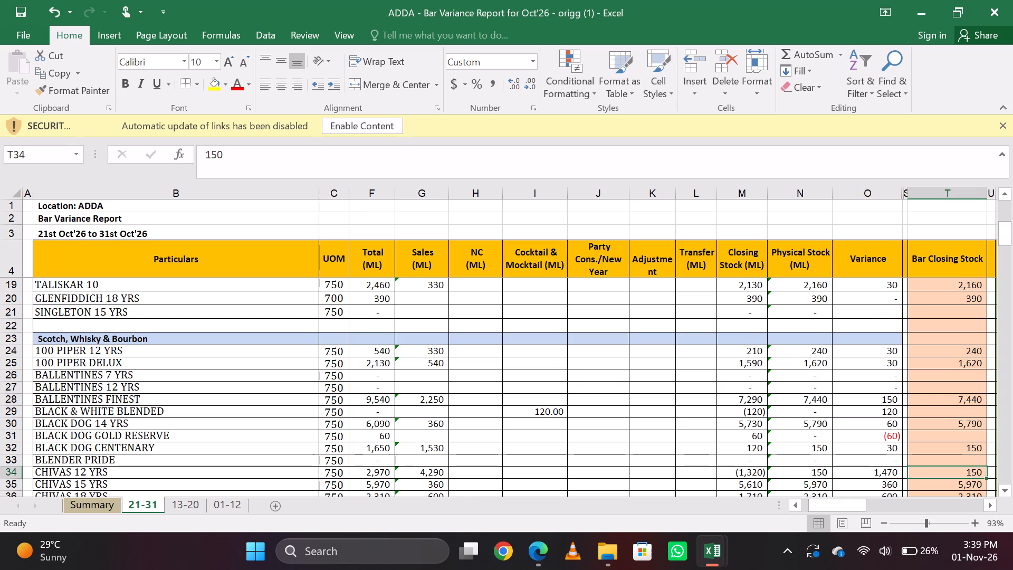
# Examine the Chivas 12 YRS row between its Sales figure and its Bar Closing Stock.
pyautogui.press('Down')
pyautogui.press('Up')
pyautogui.press('Down')
pyautogui.press('Up')
pyautogui.press('Left')
pyautogui.press('Left')
pyautogui.press('Left')
pyautogui.press('Left')
pyautogui.press('Left')
pyautogui.press('Left')
pyautogui.press('Left')
pyautogui.press('Left')
pyautogui.press('Left')
pyautogui.press('Left')
pyautogui.press('Left')
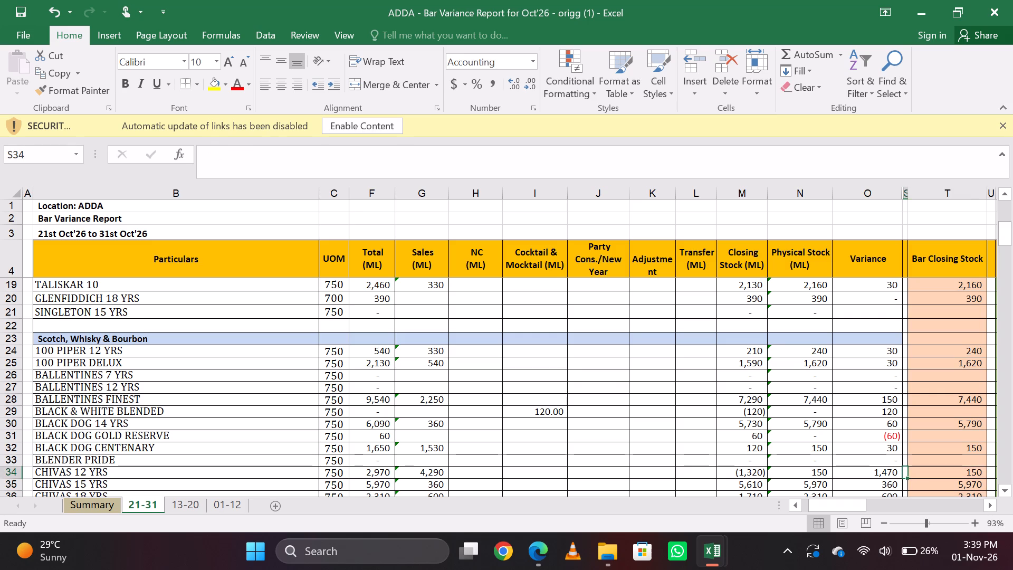
pyautogui.press('Right')
pyautogui.press('Right')
pyautogui.press('Right')
pyautogui.press('Right')
pyautogui.press('Right')
pyautogui.press('Right')
pyautogui.press('Right')
pyautogui.press('Right')
pyautogui.press('Right')
pyautogui.press('Right')
pyautogui.press('Right')
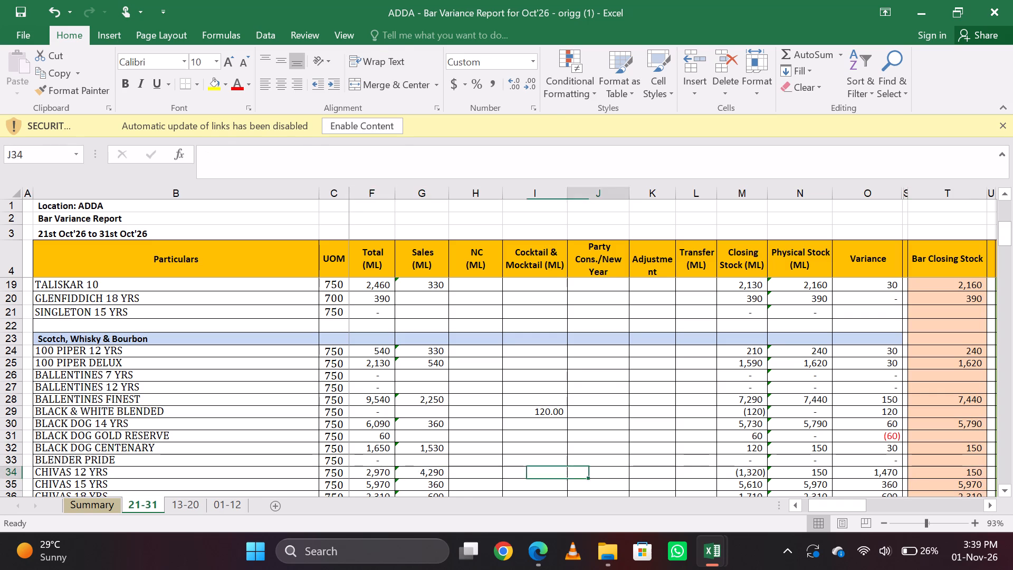
pyautogui.press('Left')
pyautogui.press('Right')
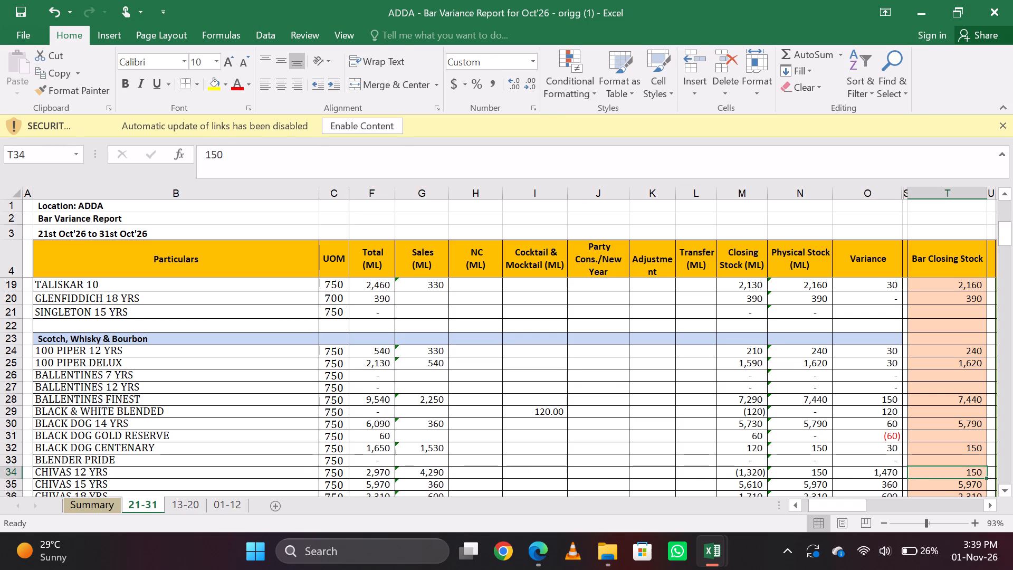
pyautogui.press('Down')
pyautogui.press('Up')
pyautogui.press('Left')
pyautogui.press('Left')
pyautogui.press('Left')
pyautogui.press('Left')
pyautogui.press('Left')
pyautogui.press('Left')
pyautogui.press('Left')
pyautogui.press('Left')
pyautogui.press('Left')
pyautogui.press('Left')
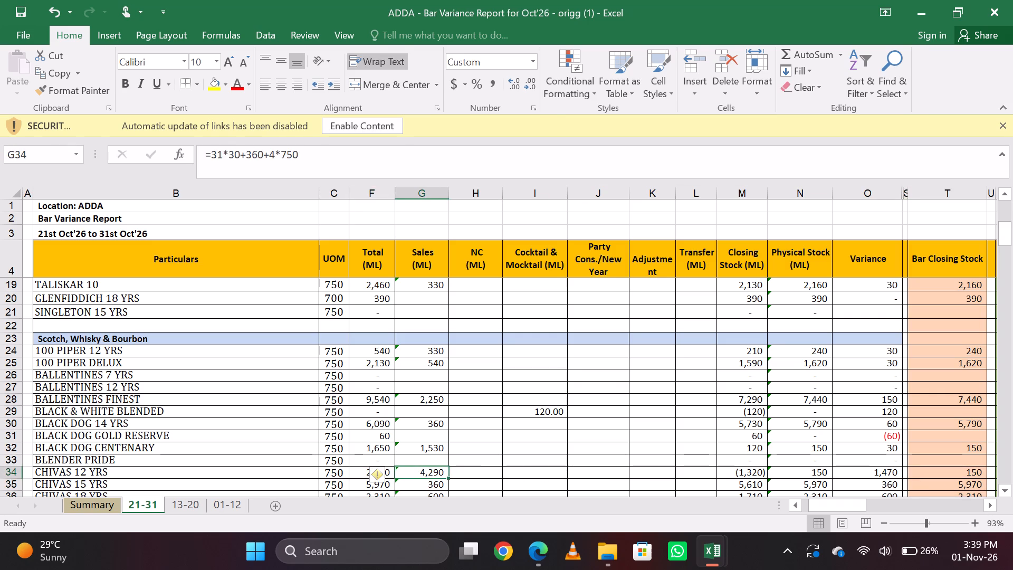
pyautogui.press('Right')
pyautogui.press('Right')
pyautogui.press('Right')
pyautogui.press('Right')
pyautogui.press('Right')
pyautogui.press('Right')
pyautogui.press('Right')
pyautogui.press('Right')
pyautogui.press('Right')
pyautogui.press('Right')
pyautogui.press('Right')
pyautogui.press('Left')
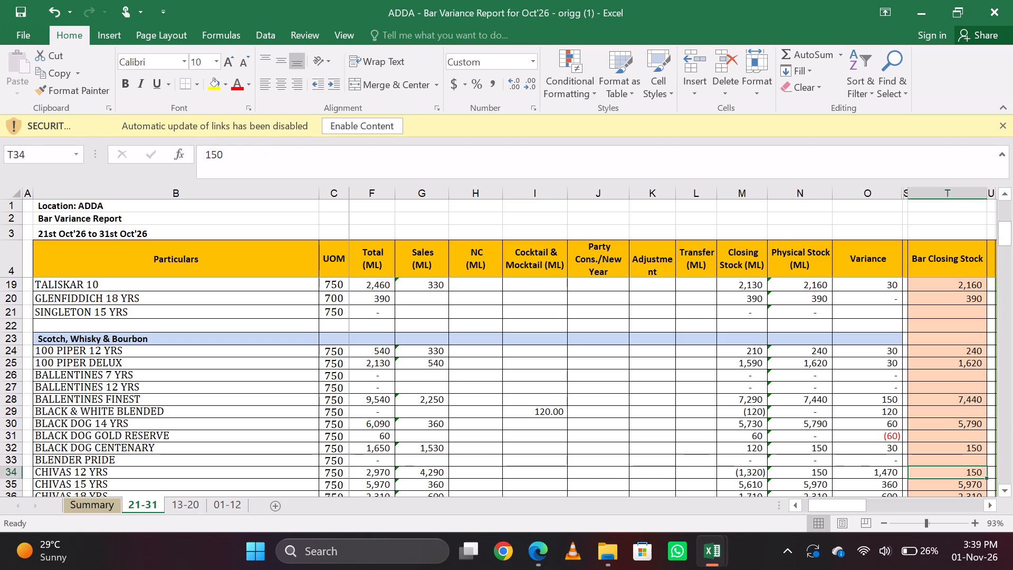
pyautogui.press('Down')
pyautogui.press('Up')
# Change Chivas 15 YRS's Bar Closing Stock formula in the Scotch, Whisky & Bourbon section to =750*6+390+720.
pyautogui.press('Down')
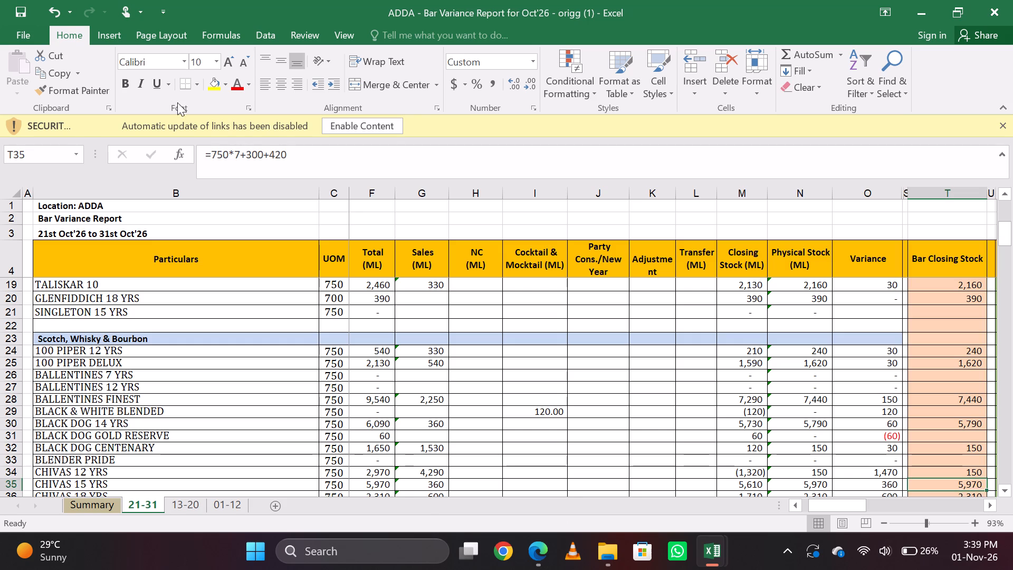
pyautogui.click(241, 149)
pyautogui.press('BackSpace')
pyautogui.press('6')
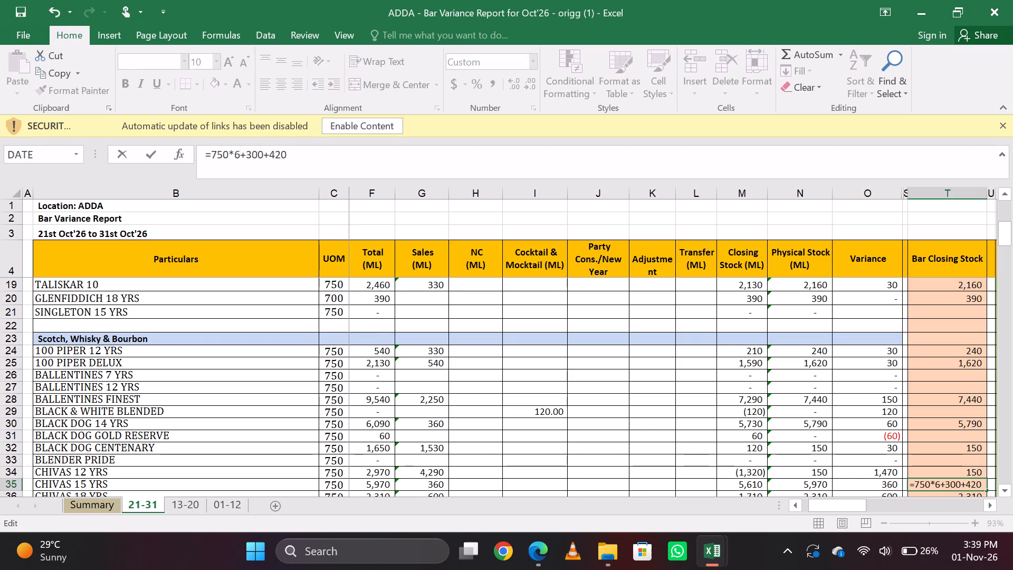
pyautogui.press('Right')
pyautogui.press('Right')
pyautogui.press('Right')
pyautogui.press('Right')
pyautogui.press('Right')
pyautogui.press('Right')
pyautogui.press('Right')
pyautogui.press('Right')
pyautogui.press('Right')
pyautogui.press('Right')
pyautogui.press('Right')
pyautogui.press('Right')
pyautogui.press('Right')
pyautogui.press('Right')
pyautogui.press('Right')
pyautogui.press('Right')
pyautogui.press('Right')
pyautogui.press('Right')
pyautogui.press('Right')
pyautogui.press('Right')
pyautogui.press('BackSpace')
pyautogui.press('BackSpace')
pyautogui.press('BackSpace')
pyautogui.press('BackSpace')
pyautogui.press('BackSpace')
pyautogui.press('BackSpace')
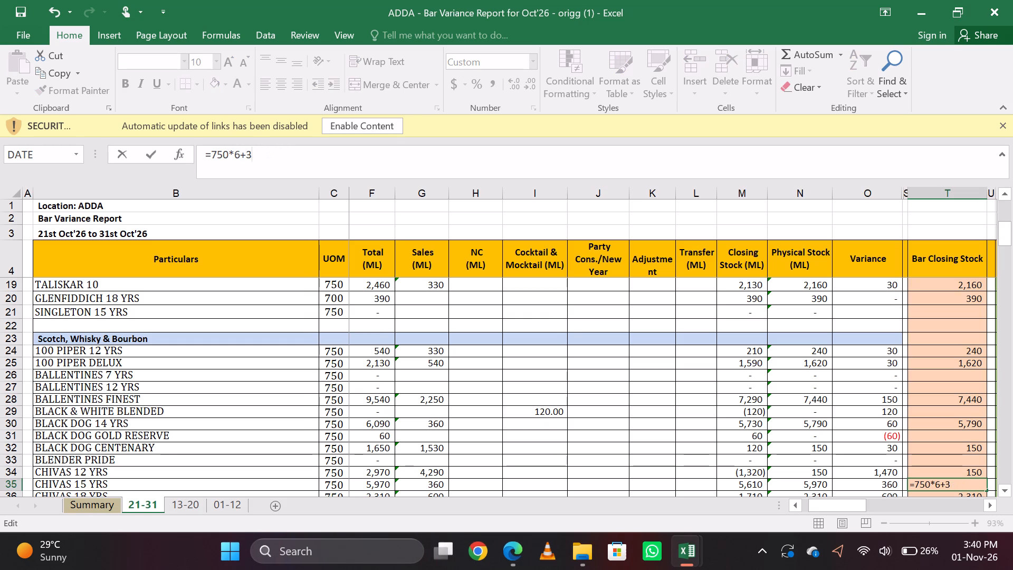
pyautogui.write('90+729')
pyautogui.press('BackSpace')
pyautogui.press('0')
pyautogui.press('Return')
pyautogui.press('Up')
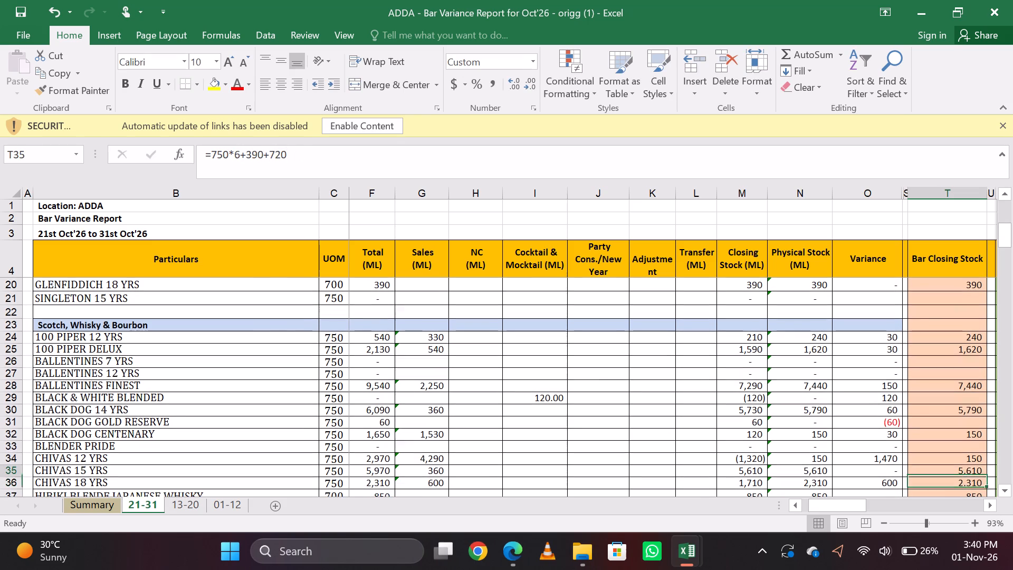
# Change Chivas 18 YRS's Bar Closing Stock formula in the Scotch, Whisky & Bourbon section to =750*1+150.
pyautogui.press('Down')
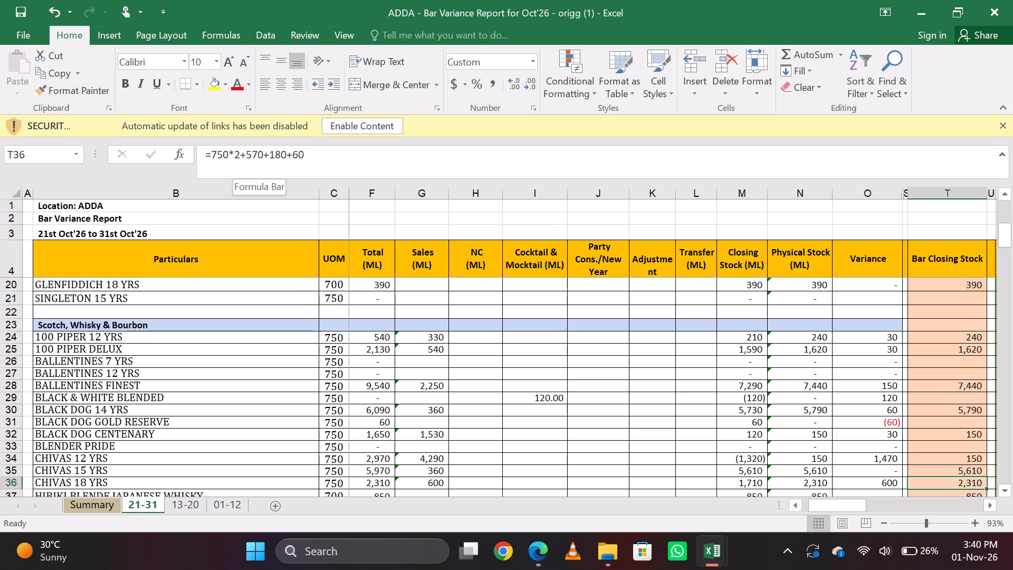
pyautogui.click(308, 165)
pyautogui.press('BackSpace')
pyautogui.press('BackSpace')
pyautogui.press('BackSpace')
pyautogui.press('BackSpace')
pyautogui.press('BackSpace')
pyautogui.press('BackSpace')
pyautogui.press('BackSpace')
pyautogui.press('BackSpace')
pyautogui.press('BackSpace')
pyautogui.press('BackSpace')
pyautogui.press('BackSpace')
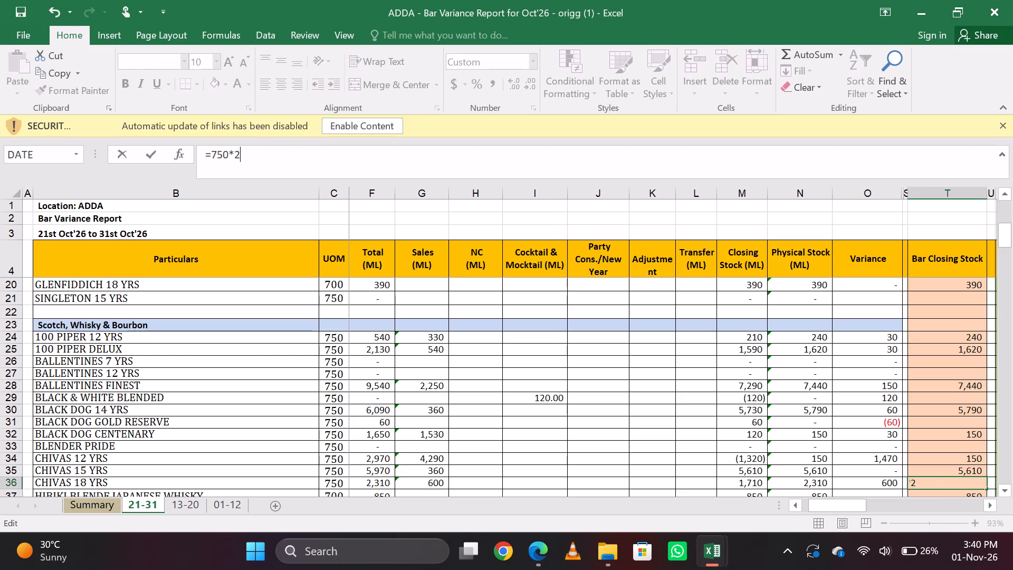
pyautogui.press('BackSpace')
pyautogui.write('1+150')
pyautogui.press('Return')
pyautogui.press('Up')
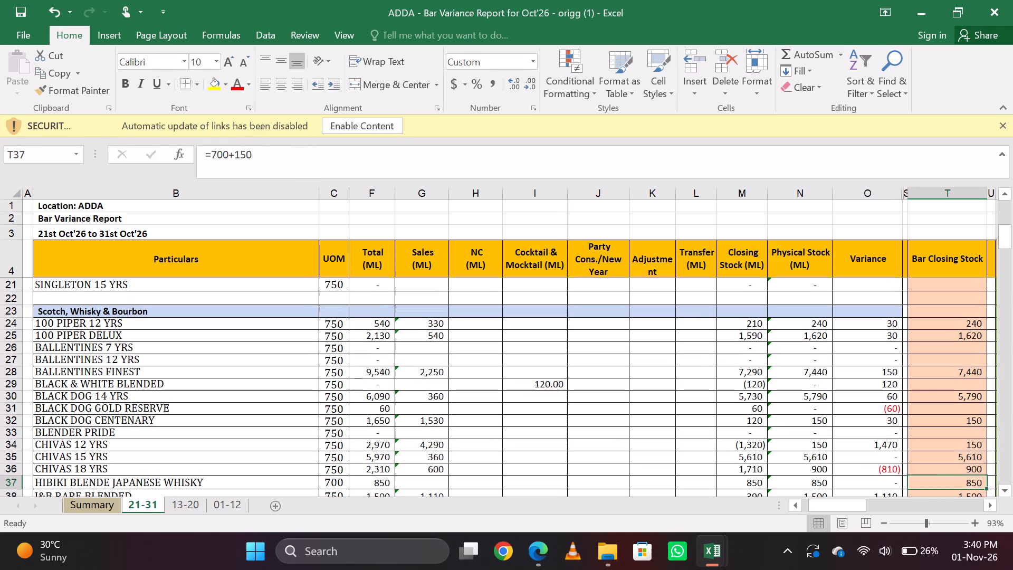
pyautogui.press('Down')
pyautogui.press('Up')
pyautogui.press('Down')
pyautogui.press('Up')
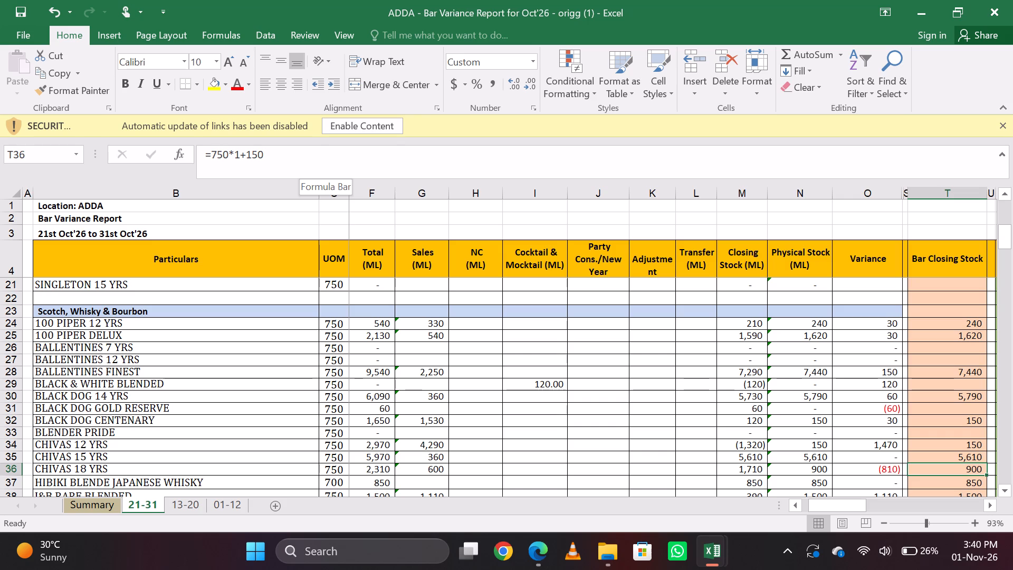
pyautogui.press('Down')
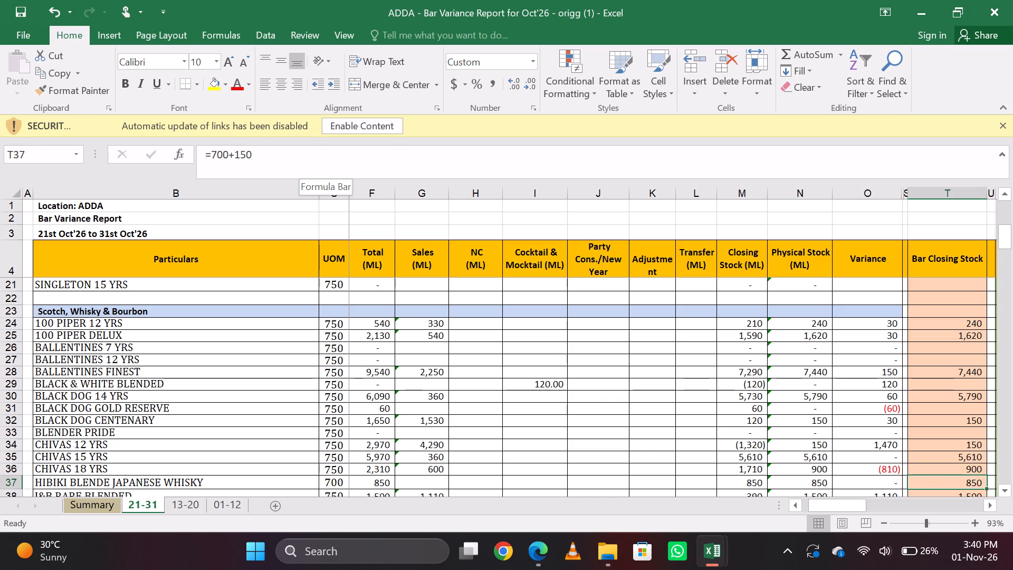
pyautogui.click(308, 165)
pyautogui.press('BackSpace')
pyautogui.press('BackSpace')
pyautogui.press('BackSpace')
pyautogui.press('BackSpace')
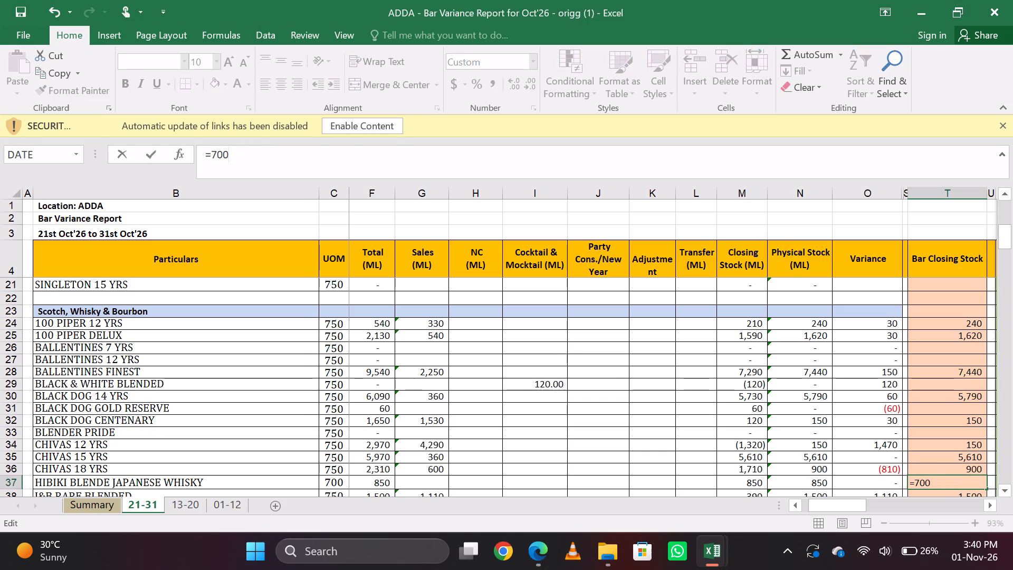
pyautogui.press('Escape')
# Change Chivas 18 YRS's Bar Closing Stock formula in the Scotch, Whisky & Bourbon section to =750*2+120.
pyautogui.press('Up')
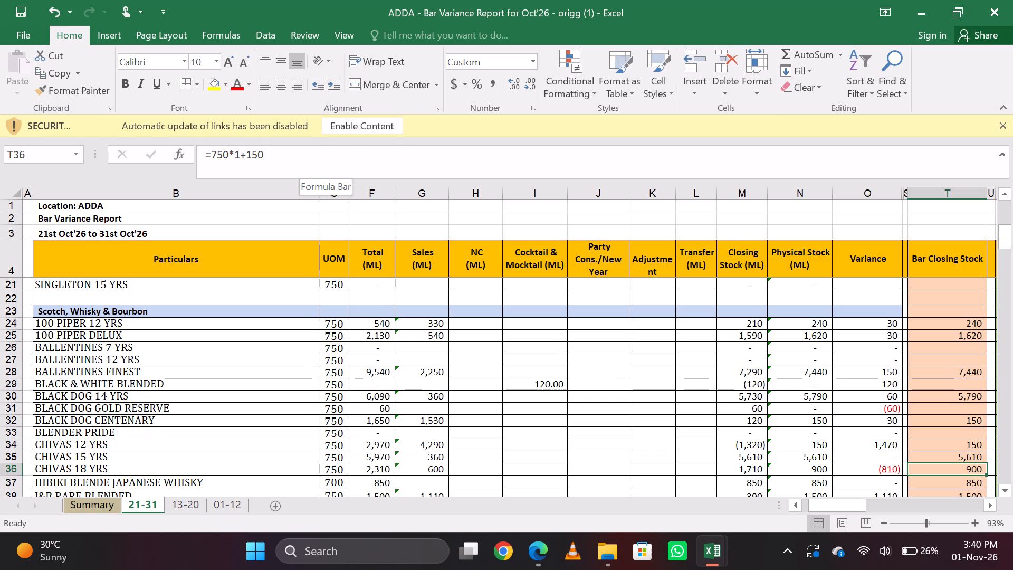
pyautogui.click(308, 165)
pyautogui.press('BackSpace')
pyautogui.press('BackSpace')
pyautogui.press('BackSpace')
pyautogui.press('BackSpace')
pyautogui.press('BackSpace')
pyautogui.write('2+120')
pyautogui.press('Return')
pyautogui.press('Up')
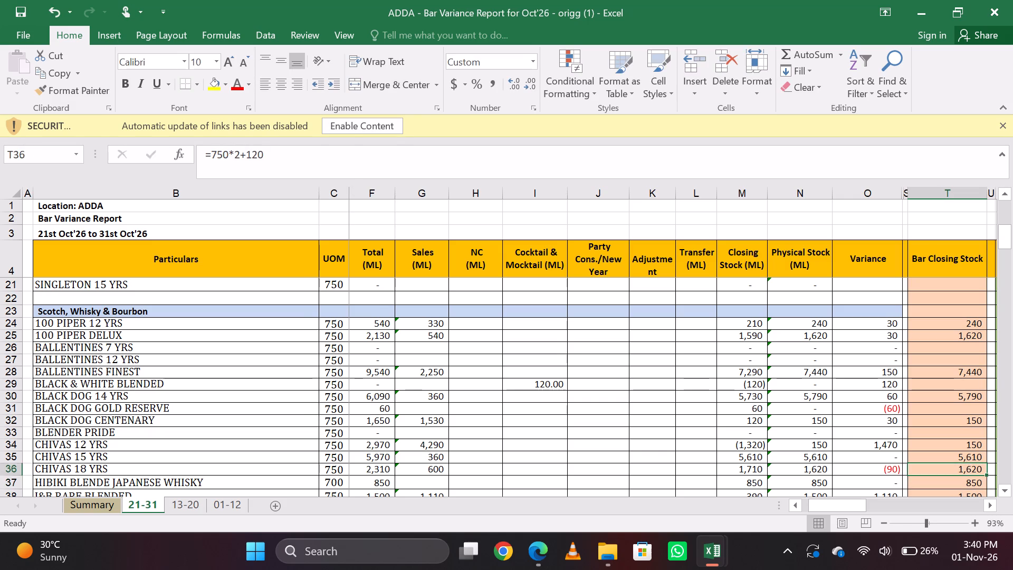
pyautogui.press('Down')
pyautogui.press('Up')
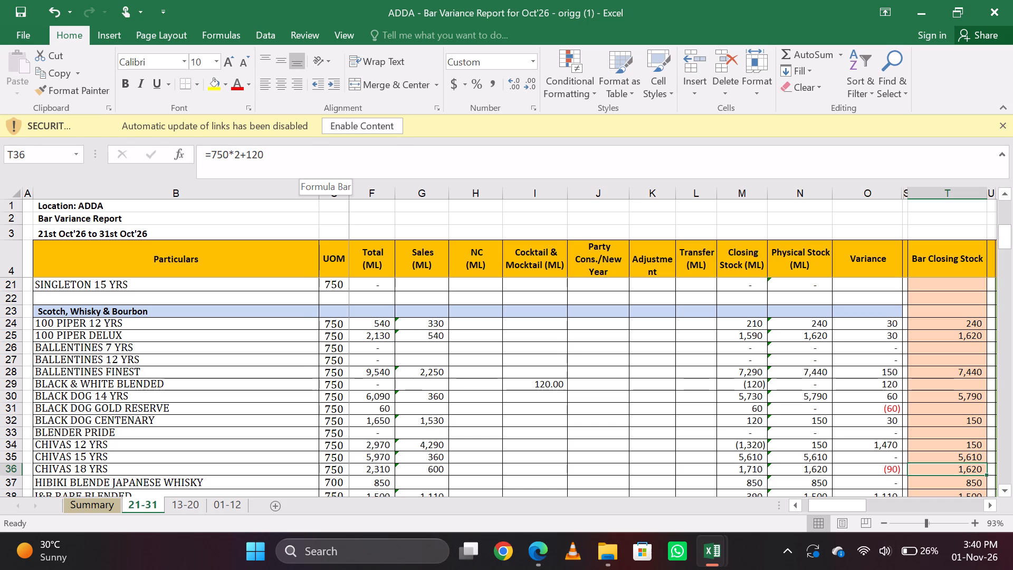
# Review the Bar Closing Stock formulas from Chivas 15 YRS through J&B Rare Blended.
pyautogui.press('Up')
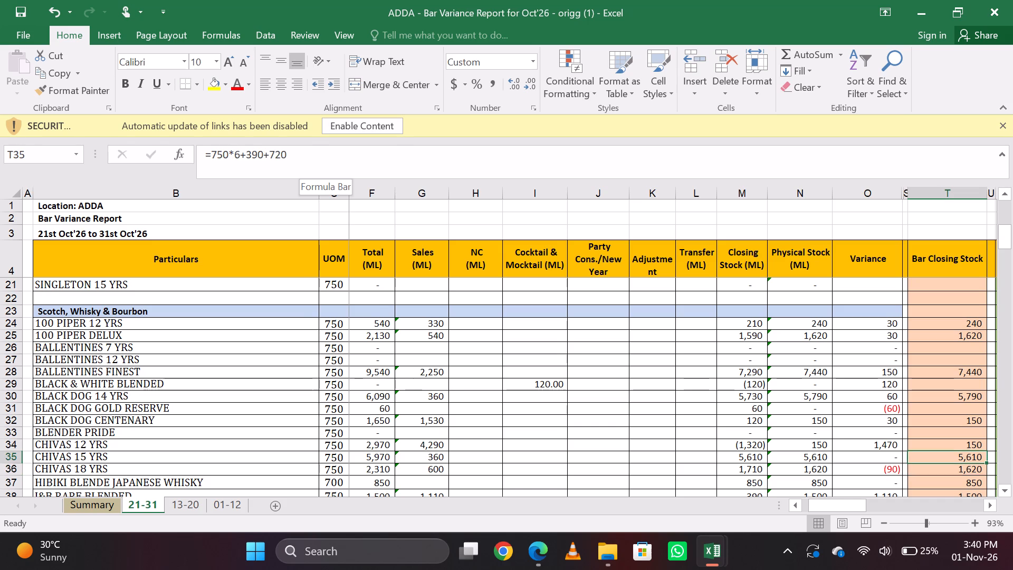
pyautogui.press('Down')
pyautogui.press('Up')
pyautogui.press('Down')
pyautogui.press('Down')
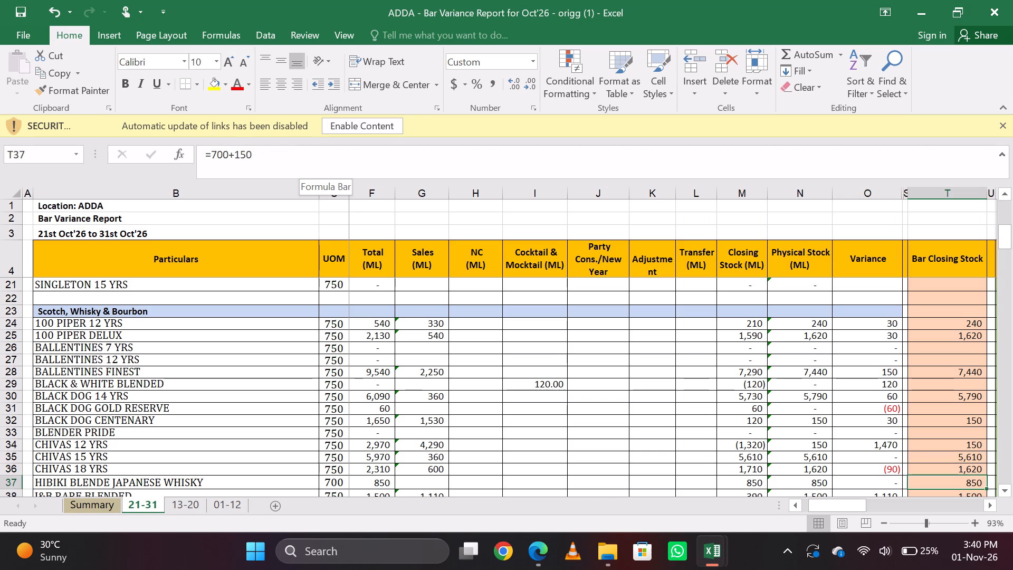
pyautogui.press('Up')
pyautogui.press('Down')
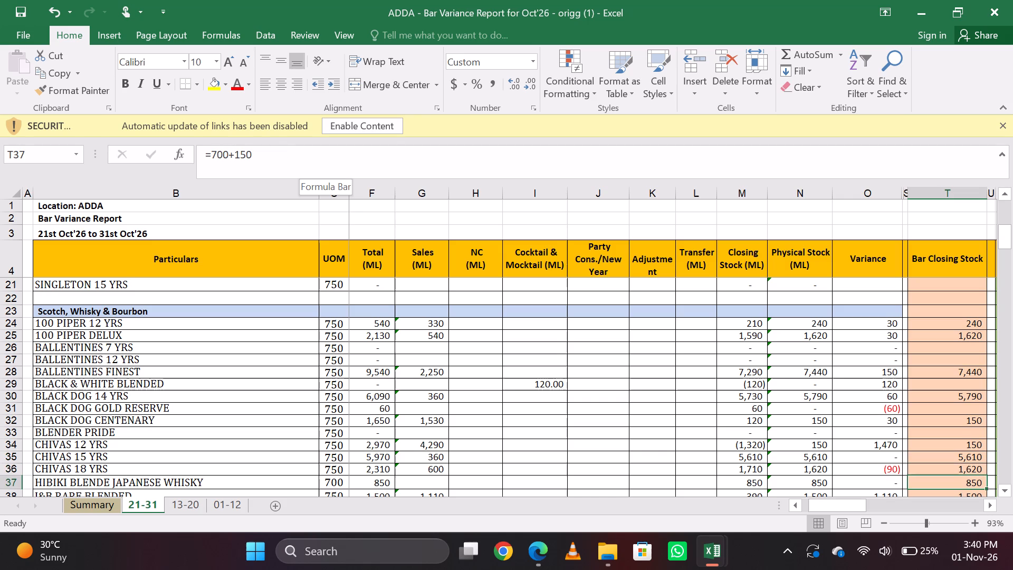
pyautogui.press('Down')
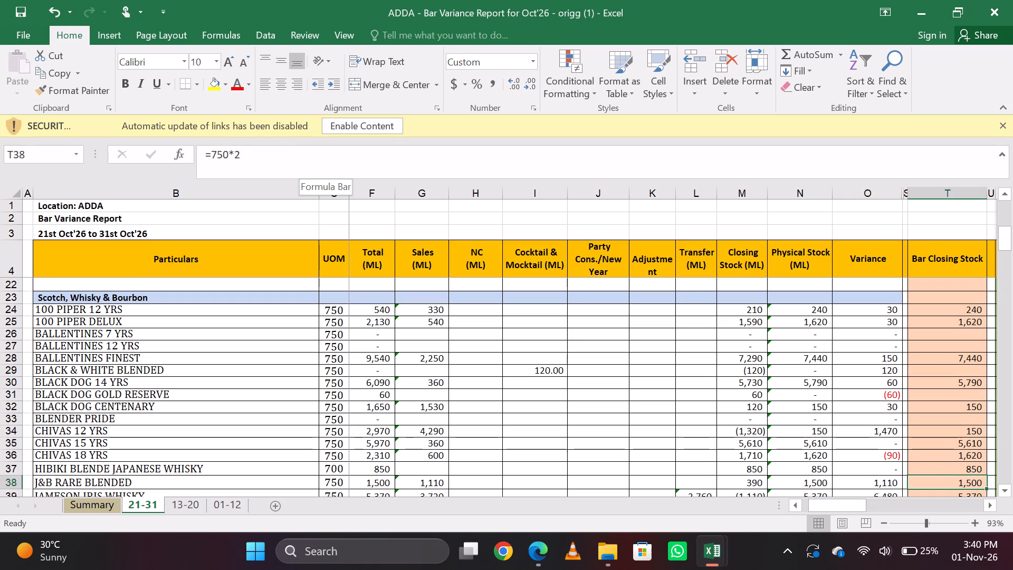
pyautogui.press('Down')
pyautogui.press('Up')
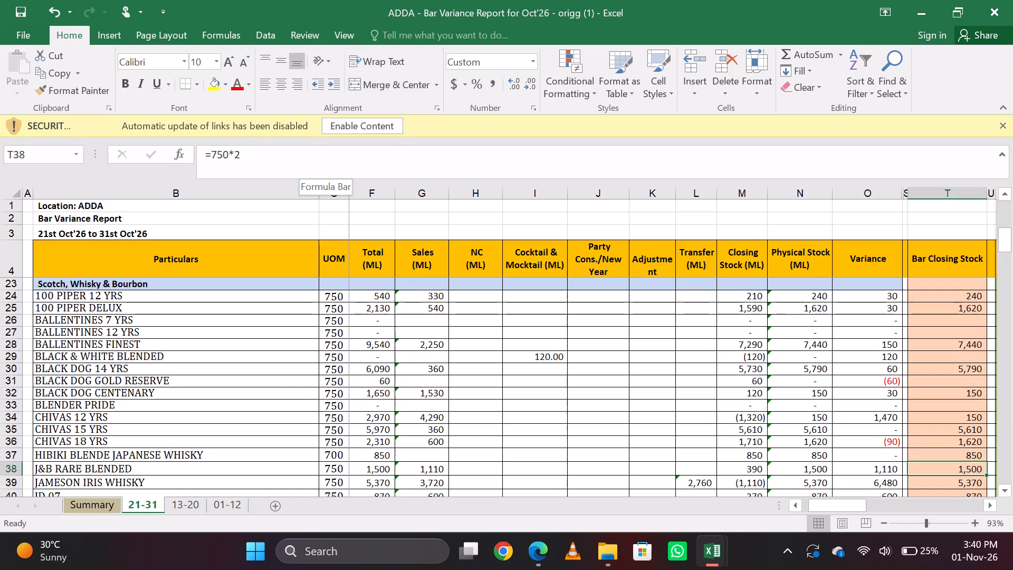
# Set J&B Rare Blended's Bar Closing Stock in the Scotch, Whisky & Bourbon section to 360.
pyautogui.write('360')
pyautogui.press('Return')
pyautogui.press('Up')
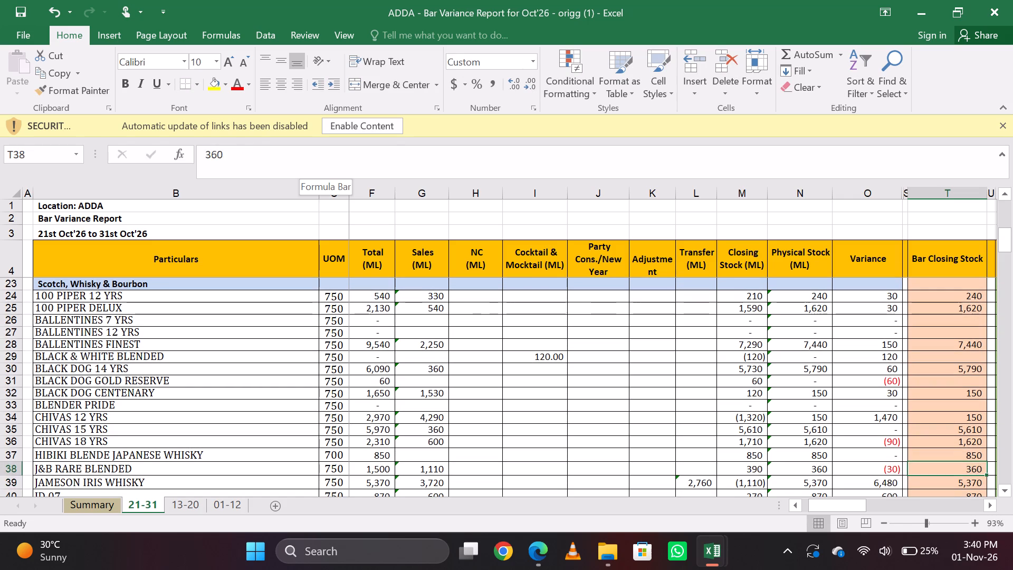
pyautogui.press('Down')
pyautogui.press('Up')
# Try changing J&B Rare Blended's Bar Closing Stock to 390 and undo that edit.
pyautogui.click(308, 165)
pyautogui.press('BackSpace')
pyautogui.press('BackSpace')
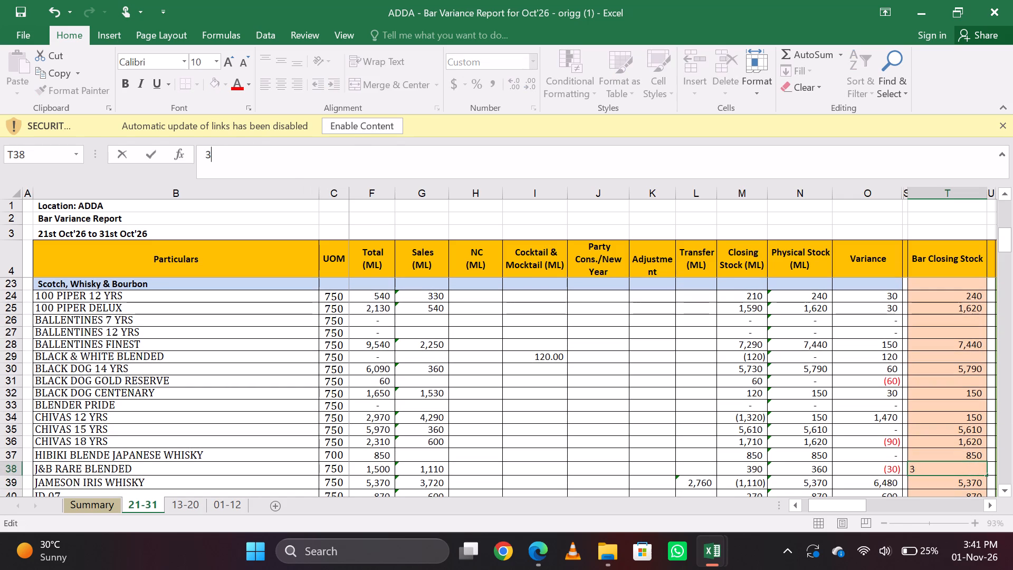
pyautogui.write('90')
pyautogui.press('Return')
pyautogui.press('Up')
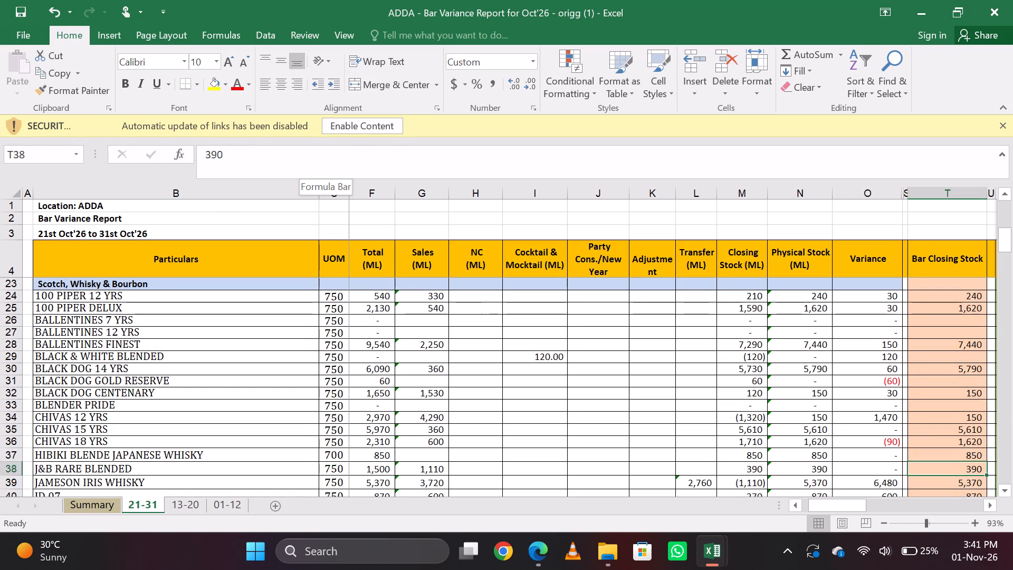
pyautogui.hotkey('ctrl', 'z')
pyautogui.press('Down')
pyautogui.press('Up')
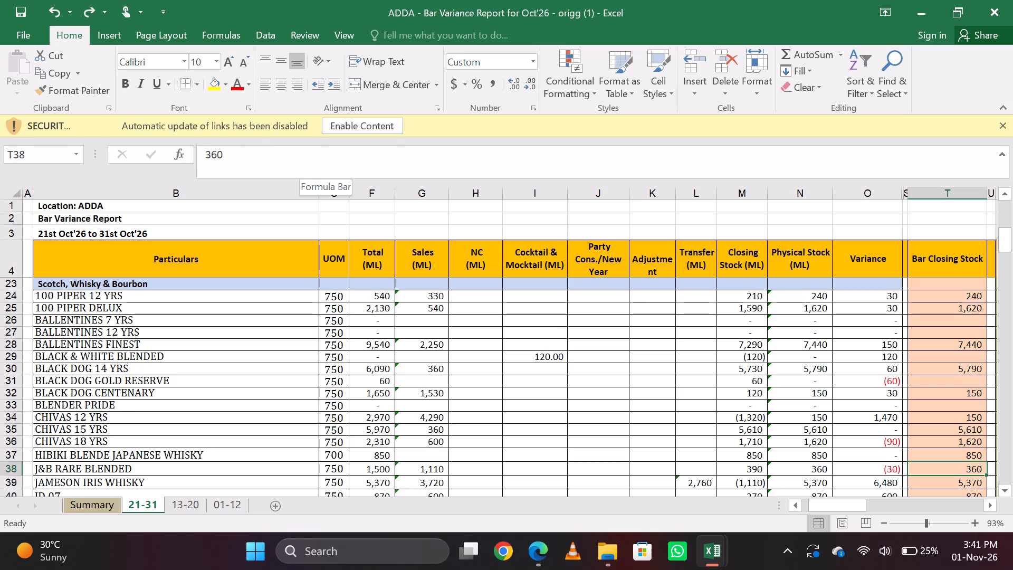
# Enter 390 as J&B Rare Blended's Bar Closing Stock in the Scotch, Whisky & Bourbon section.
pyautogui.write('390')
pyautogui.press('Return')
pyautogui.press('Up')
pyautogui.press('Down')
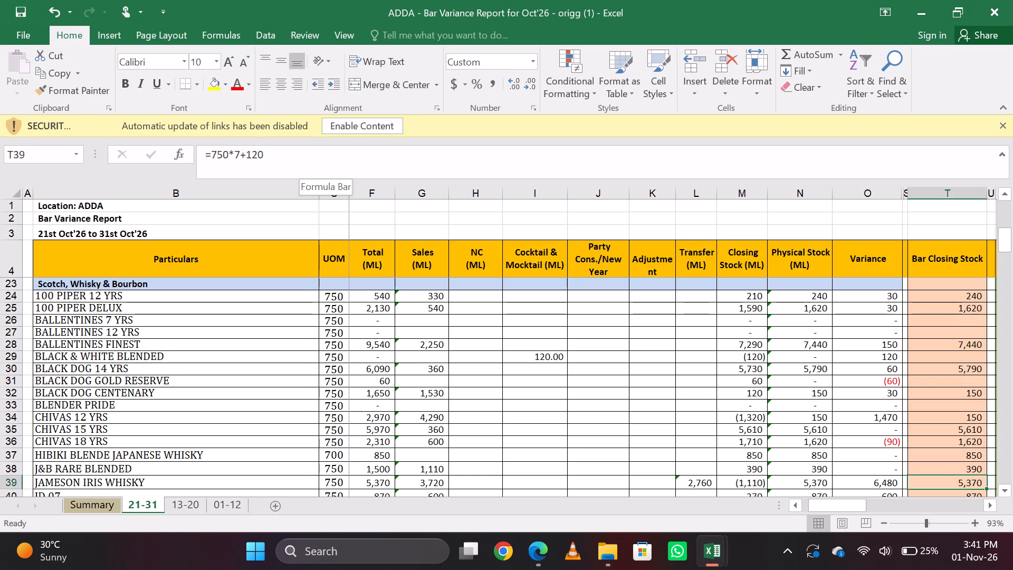
# Replace Jameson Iris Whisky's Bar Closing Stock formula in the Scotch, Whisky & Bourbon section with =210+180.
pyautogui.click(308, 165)
pyautogui.press('BackSpace')
pyautogui.press('BackSpace')
pyautogui.press('BackSpace')
pyautogui.press('BackSpace')
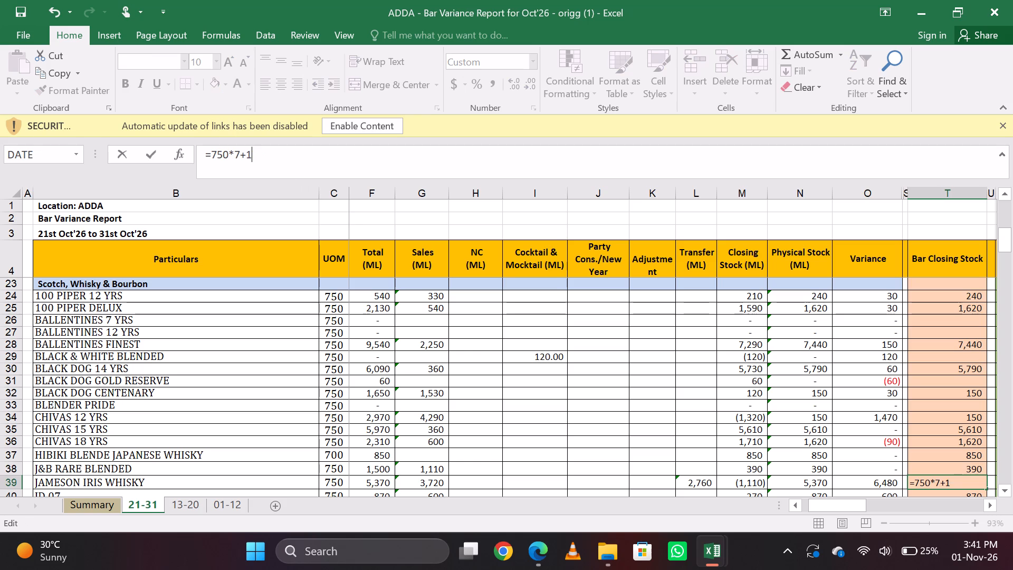
pyautogui.press('BackSpace')
pyautogui.press('BackSpace')
pyautogui.press('BackSpace')
pyautogui.press('BackSpace')
pyautogui.press('BackSpace')
pyautogui.press('BackSpace')
pyautogui.write('=210+')
pyautogui.write('180')
pyautogui.press('Return')
pyautogui.press('Up')
# Review the Bar Closing Stock formulas and variances of Jameson Iris Whisky and JD 07.
pyautogui.press('Down')
pyautogui.press('Up')
pyautogui.press('Down')
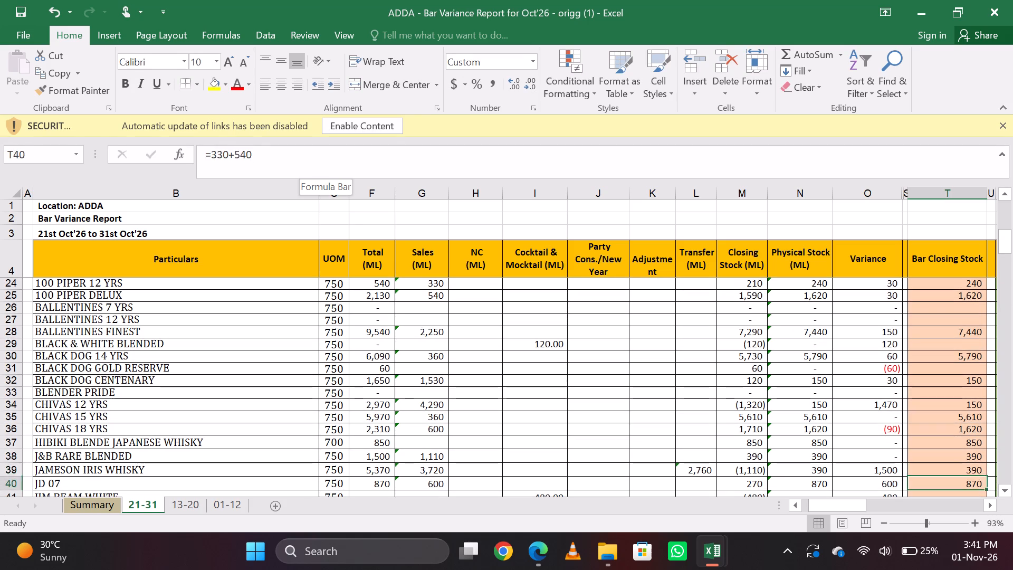
pyautogui.press('Up')
pyautogui.press('Down')
pyautogui.press('Up')
pyautogui.press('Down')
pyautogui.press('Up')
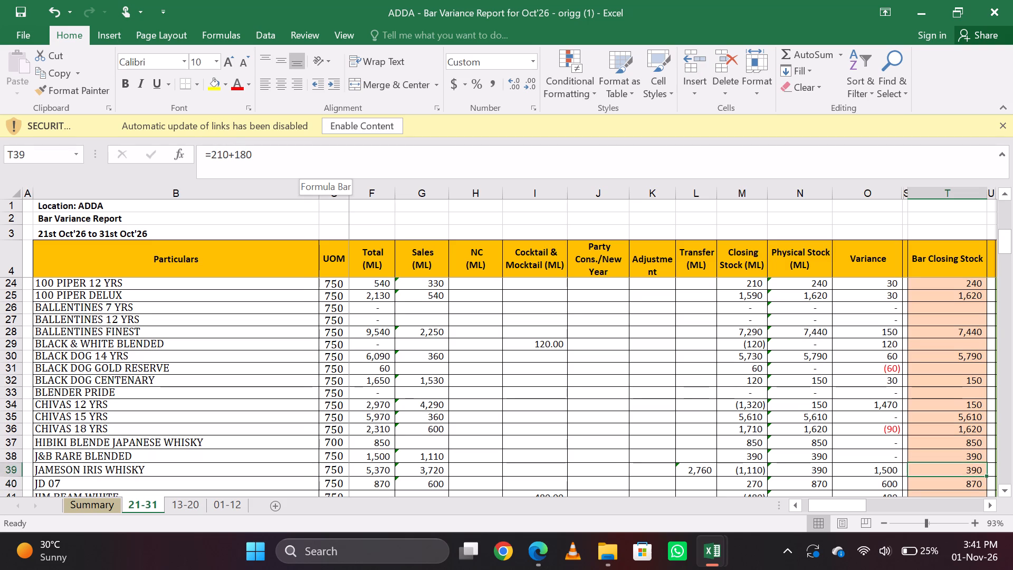
pyautogui.press('Down')
pyautogui.press('Up')
pyautogui.press('Down')
pyautogui.press('Up')
pyautogui.press('Down')
pyautogui.press('Up')
# Set JD 07's Bar Closing Stock in the Scotch, Whisky & Bourbon section to 300.
pyautogui.press('Down')
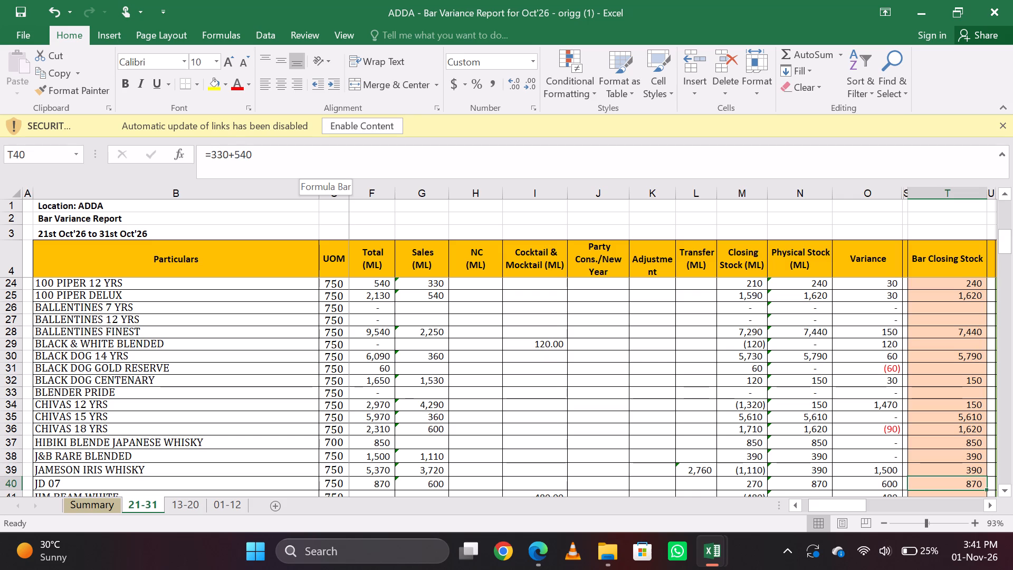
pyautogui.write('300')
pyautogui.press('Return')
pyautogui.press('Up')
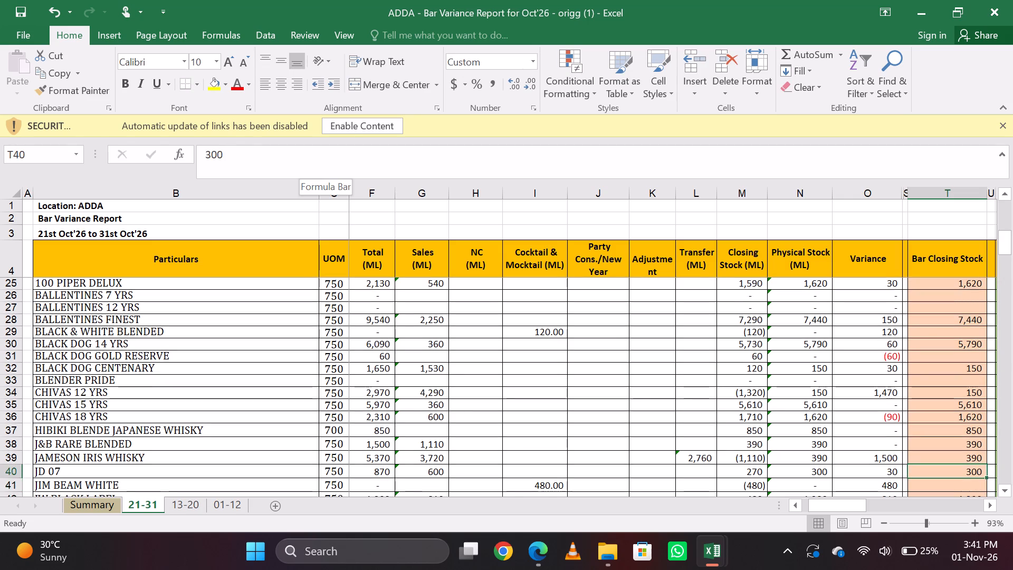
pyautogui.press('Down')
pyautogui.press('Up')
pyautogui.press('Down')
pyautogui.press('Up')
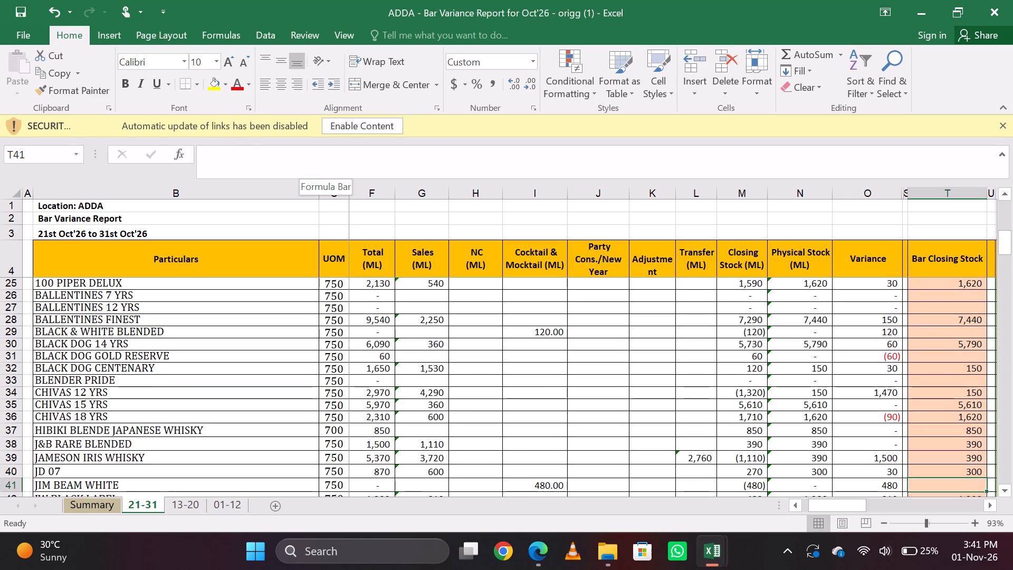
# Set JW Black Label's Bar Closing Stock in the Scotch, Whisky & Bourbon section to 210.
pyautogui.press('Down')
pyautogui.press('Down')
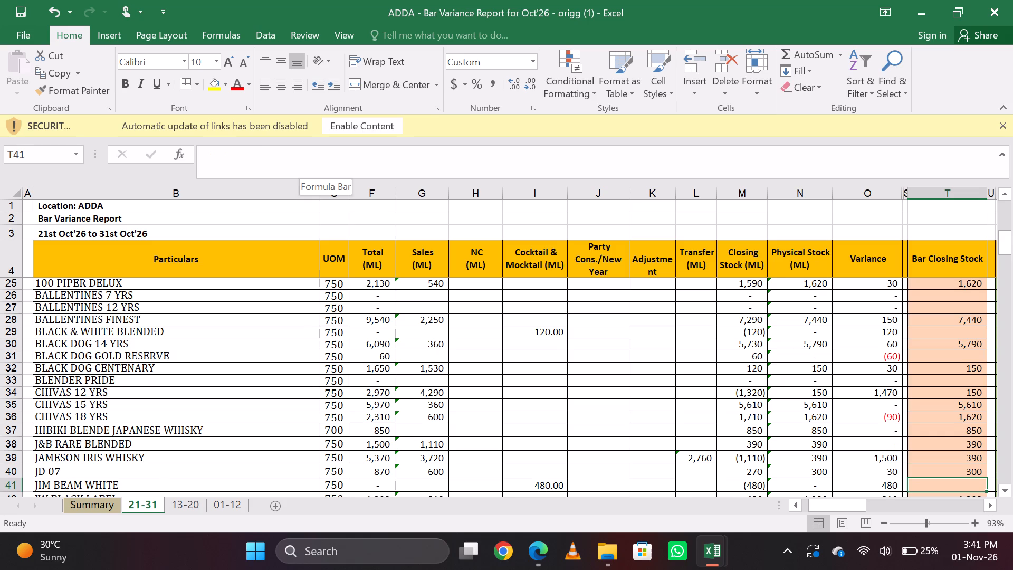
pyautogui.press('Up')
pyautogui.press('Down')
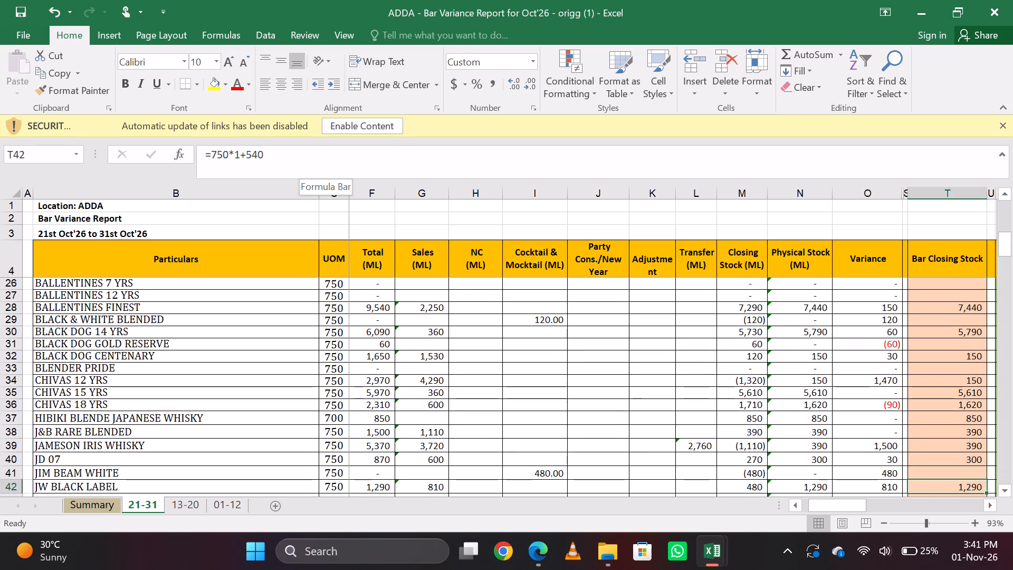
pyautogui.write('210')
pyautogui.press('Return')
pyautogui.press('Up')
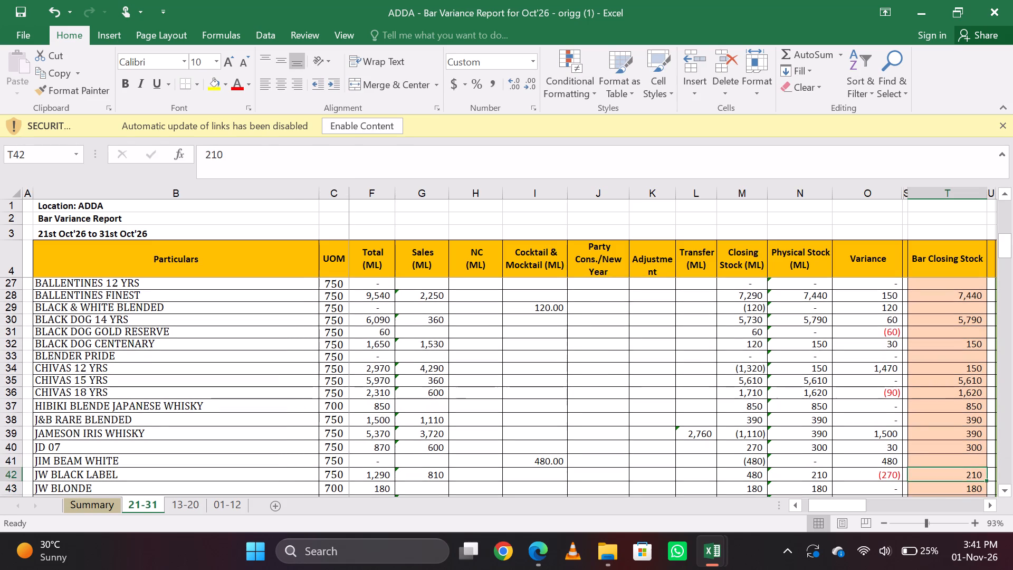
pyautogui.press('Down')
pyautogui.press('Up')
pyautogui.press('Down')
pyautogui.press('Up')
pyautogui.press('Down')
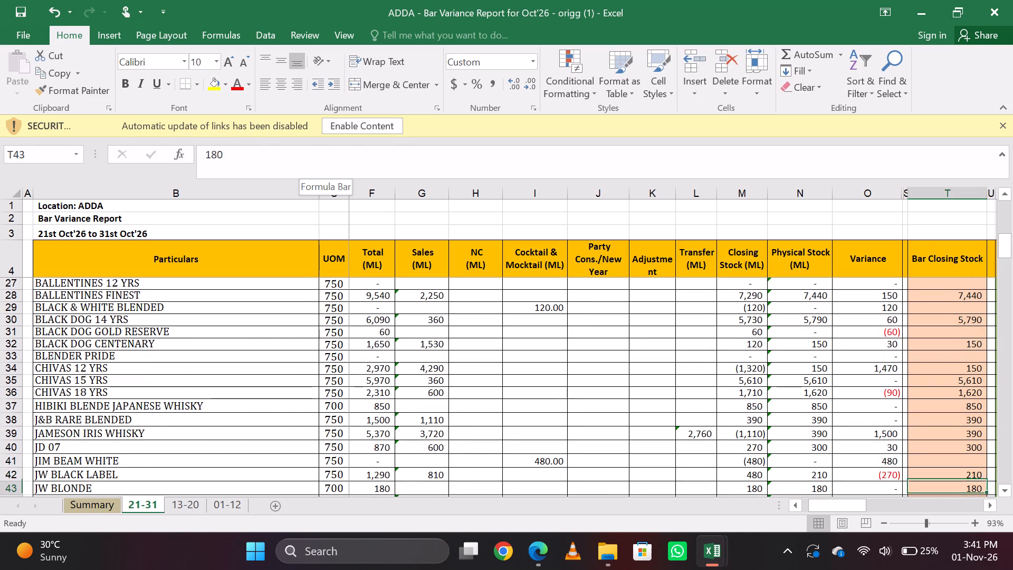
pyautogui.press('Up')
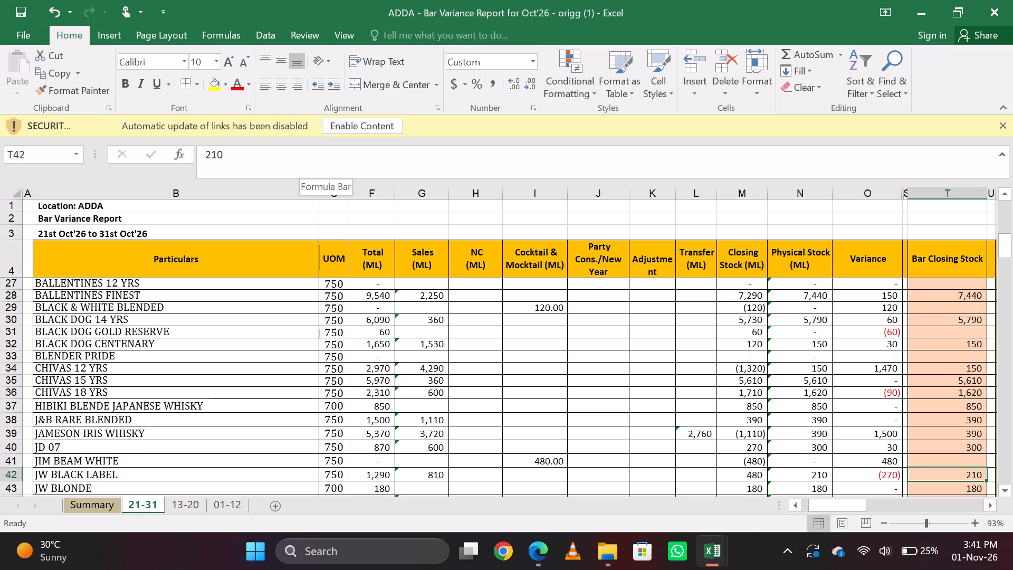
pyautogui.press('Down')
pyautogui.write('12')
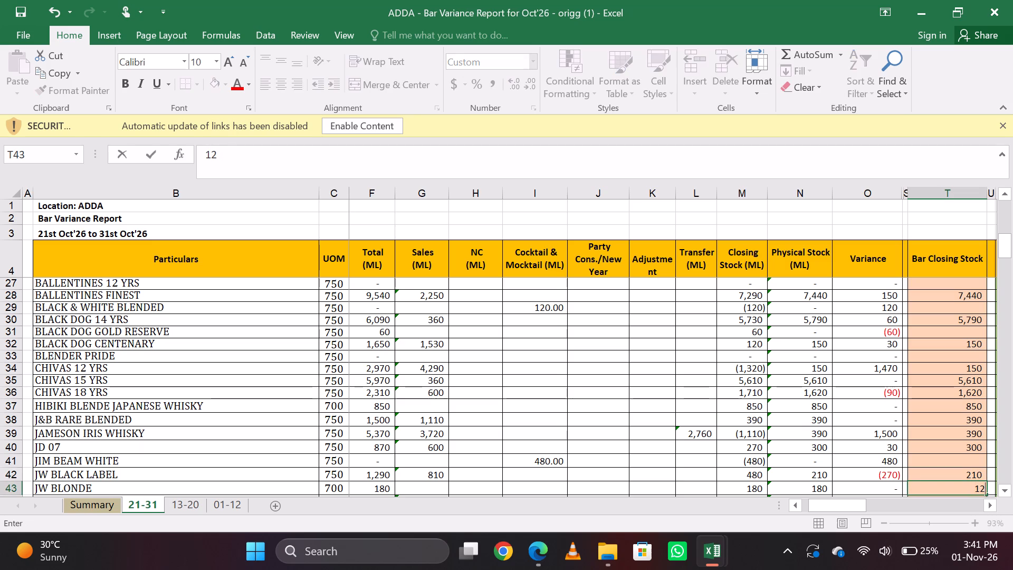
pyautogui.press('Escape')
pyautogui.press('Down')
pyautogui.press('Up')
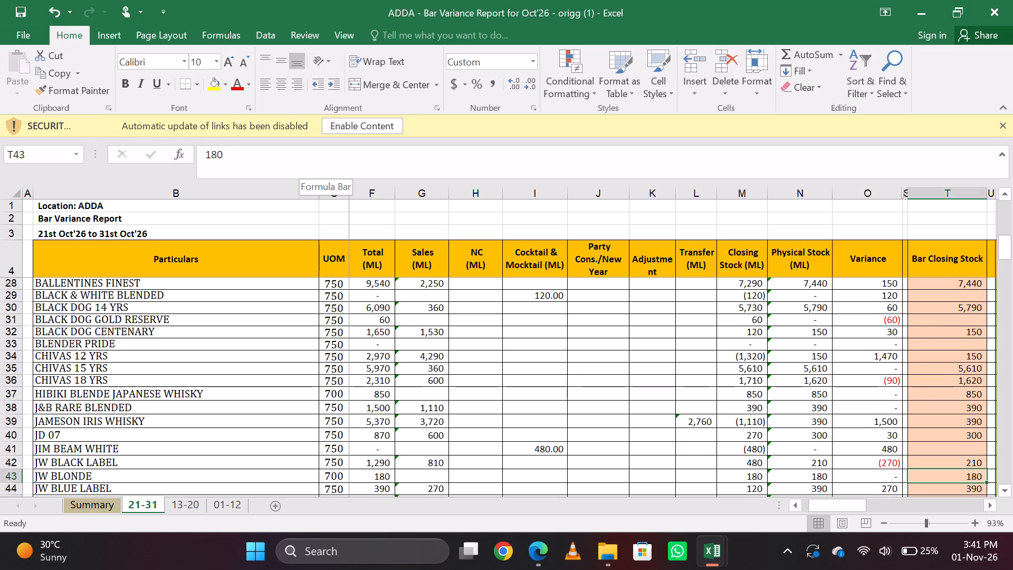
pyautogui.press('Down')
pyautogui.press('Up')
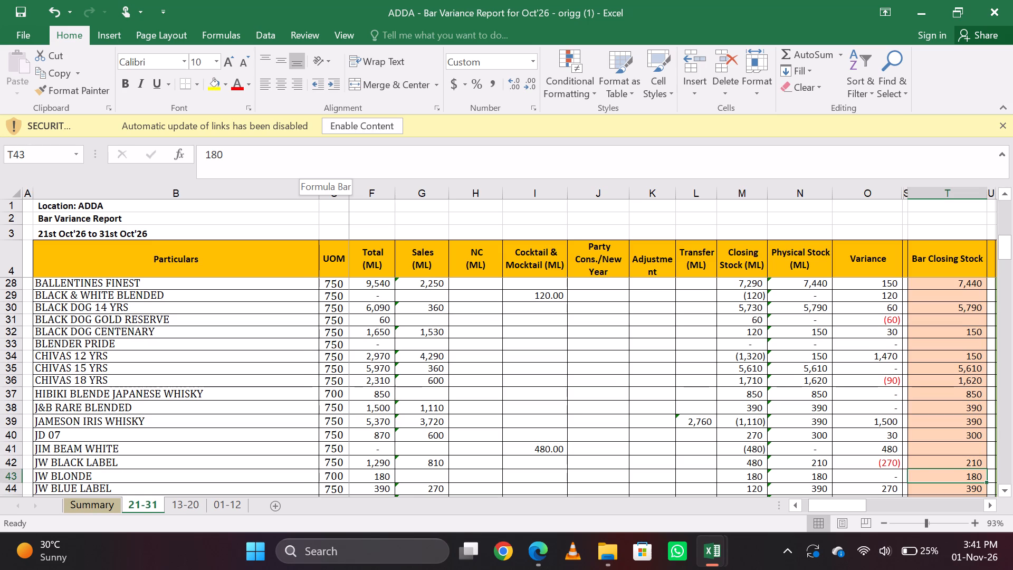
# Set JW Black Label's Bar Closing Stock in the Scotch, Whisky & Bourbon section to 480.
pyautogui.press('Up')
pyautogui.press('Down')
pyautogui.press('Up')
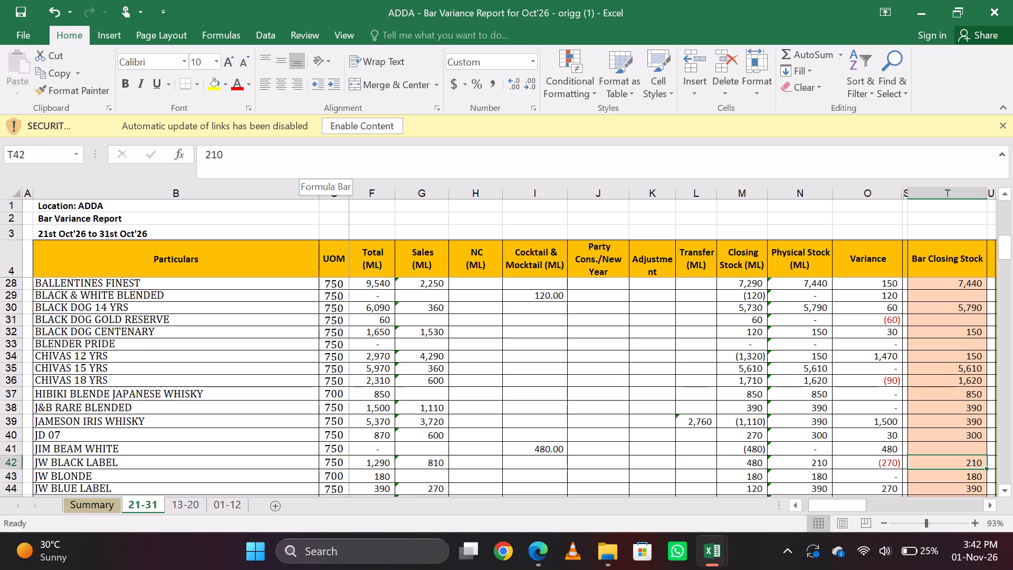
pyautogui.write('480')
pyautogui.press('Return')
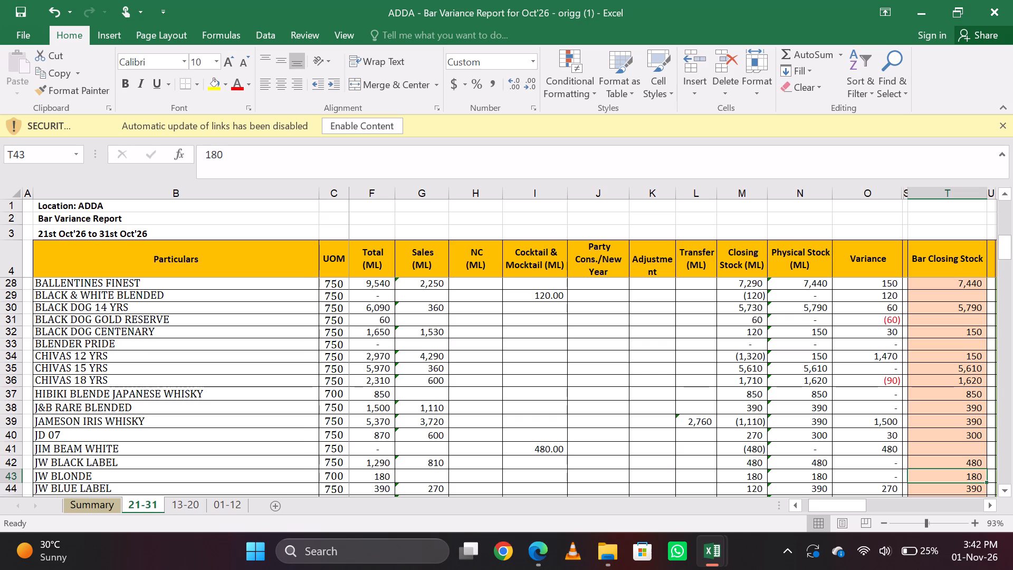
pyautogui.press('Up')
# Set JW Blue Label's Bar Closing Stock in the Scotch, Whisky & Bourbon section to 120.
pyautogui.press('Down')
pyautogui.press('Down')
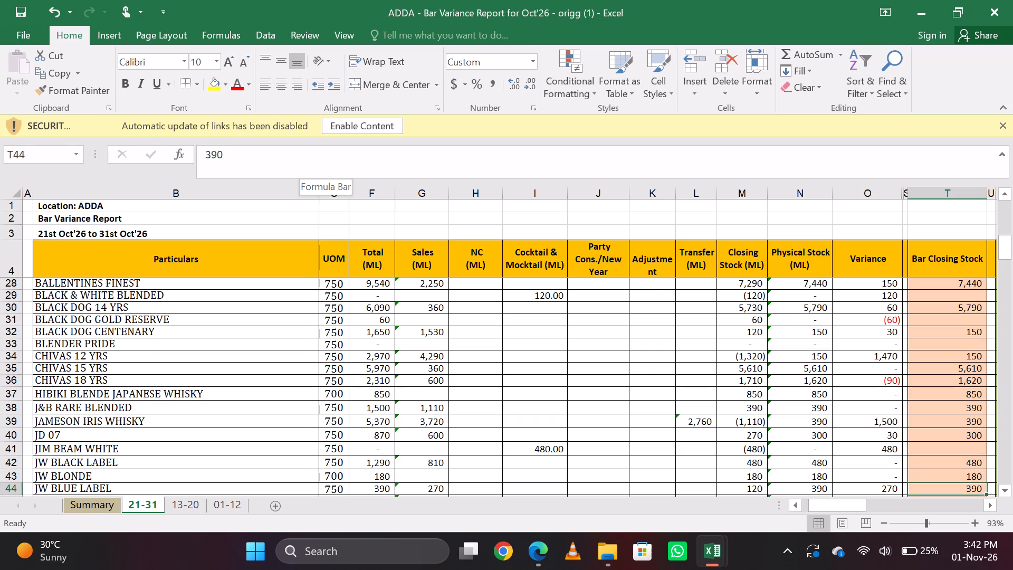
pyautogui.write('120')
pyautogui.press('Return')
pyautogui.press('Up')
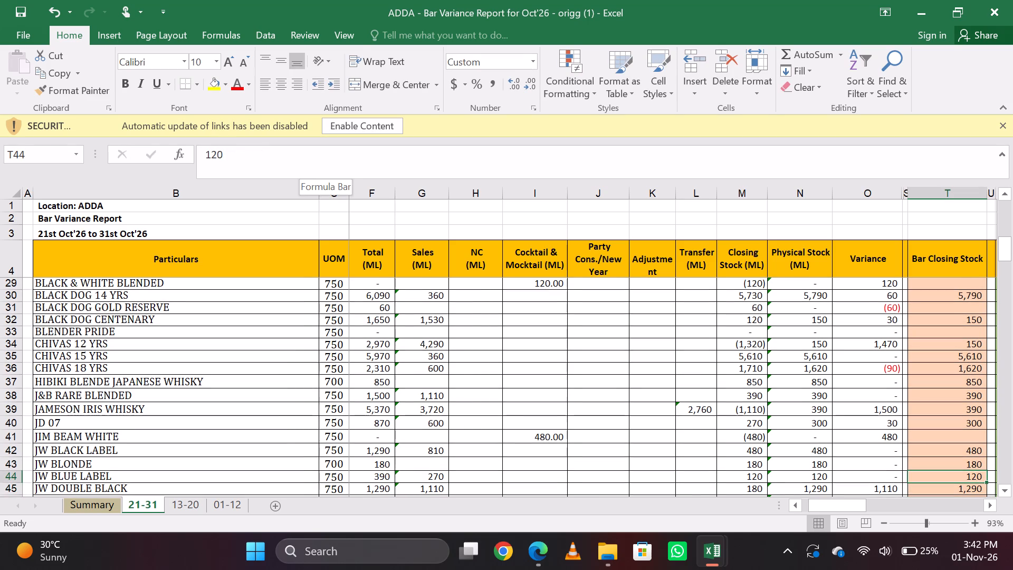
# Set JW Double Black's Bar Closing Stock in the Scotch, Whisky & Bourbon section to 180.
pyautogui.press('Down')
pyautogui.write('180')
pyautogui.press('Return')
pyautogui.press('Up')
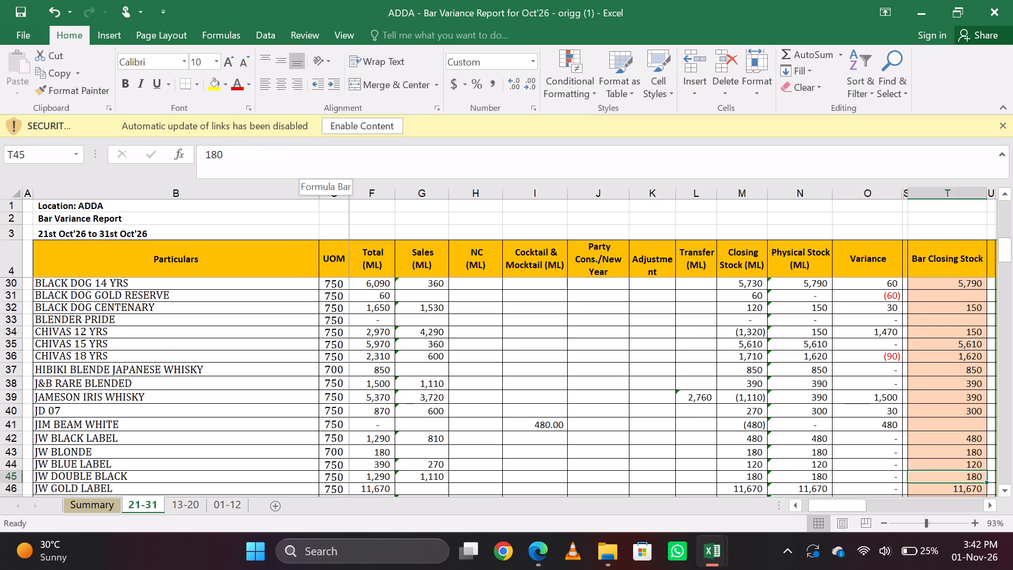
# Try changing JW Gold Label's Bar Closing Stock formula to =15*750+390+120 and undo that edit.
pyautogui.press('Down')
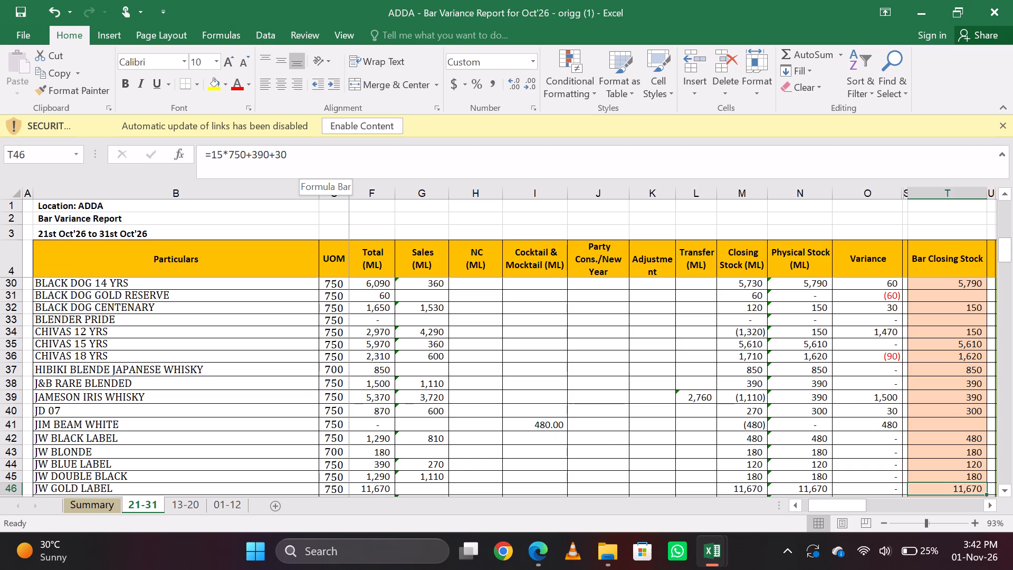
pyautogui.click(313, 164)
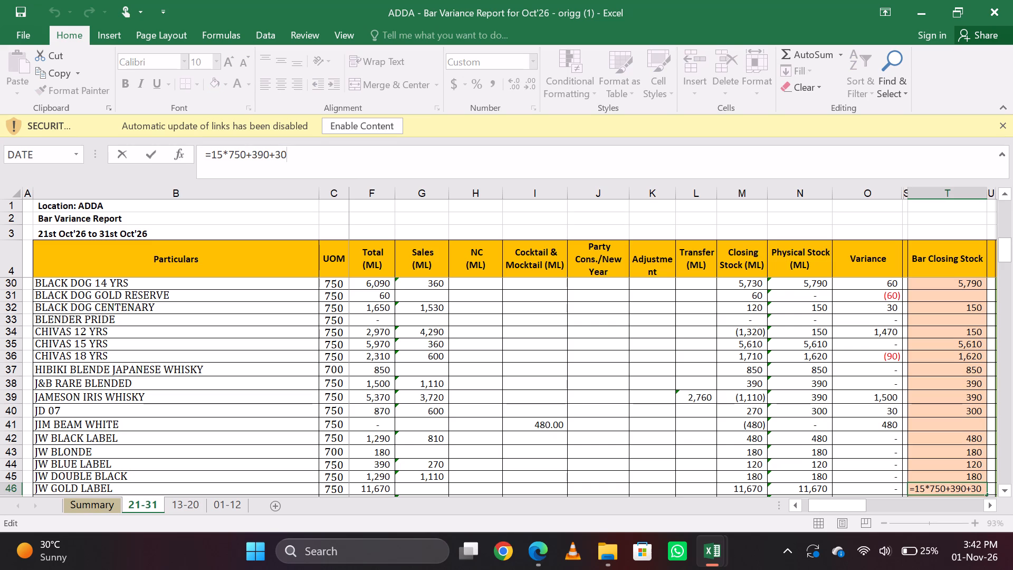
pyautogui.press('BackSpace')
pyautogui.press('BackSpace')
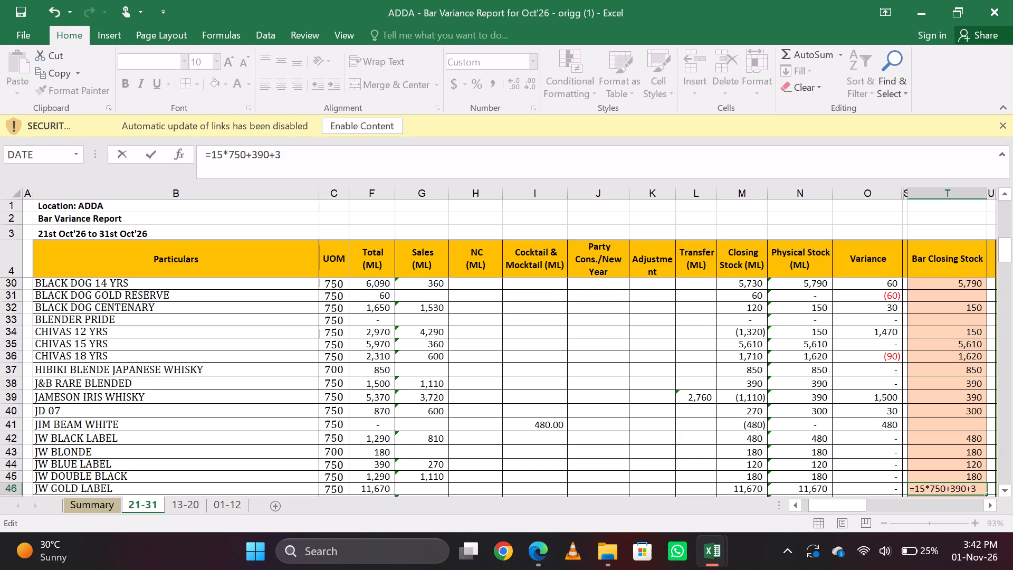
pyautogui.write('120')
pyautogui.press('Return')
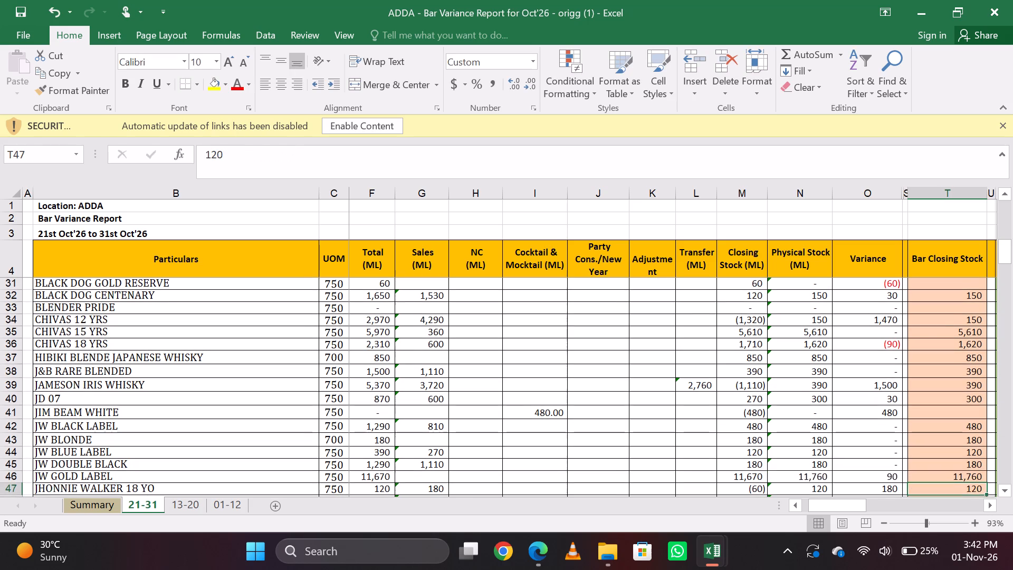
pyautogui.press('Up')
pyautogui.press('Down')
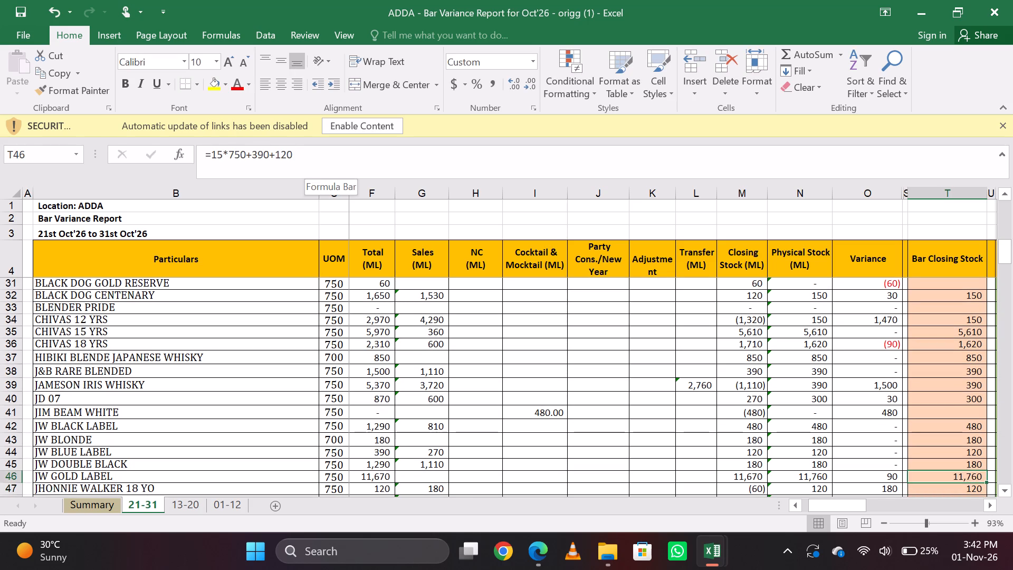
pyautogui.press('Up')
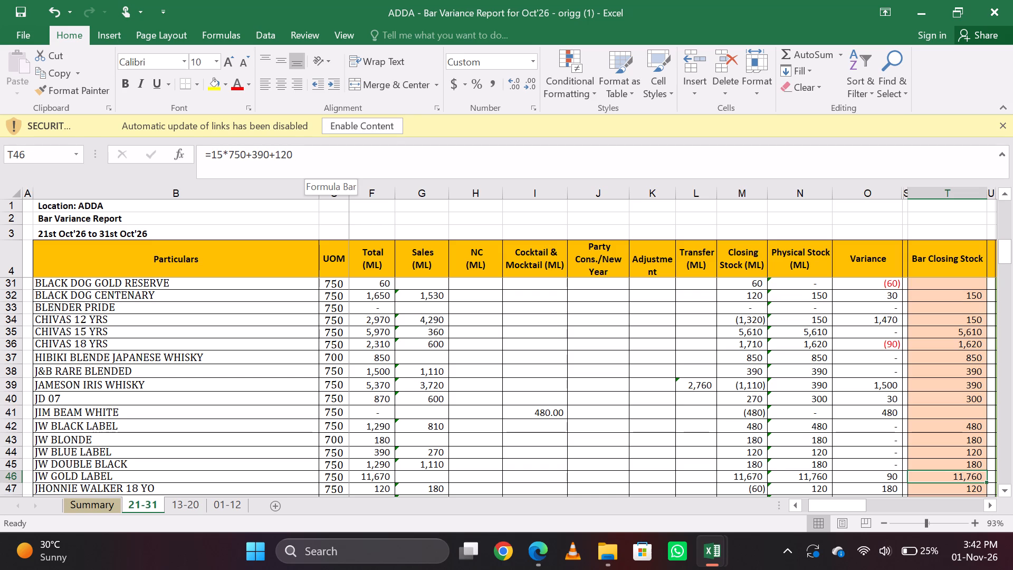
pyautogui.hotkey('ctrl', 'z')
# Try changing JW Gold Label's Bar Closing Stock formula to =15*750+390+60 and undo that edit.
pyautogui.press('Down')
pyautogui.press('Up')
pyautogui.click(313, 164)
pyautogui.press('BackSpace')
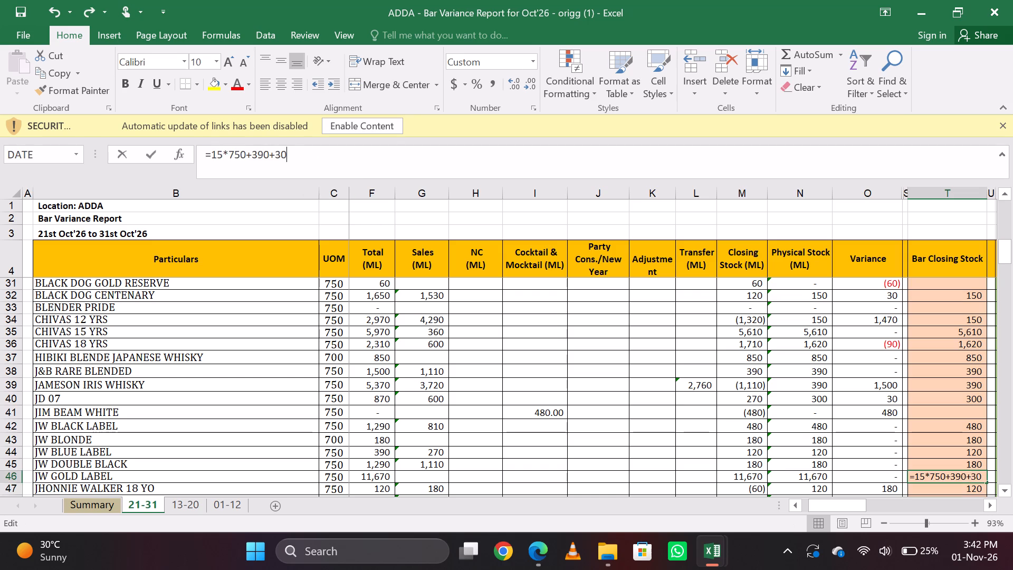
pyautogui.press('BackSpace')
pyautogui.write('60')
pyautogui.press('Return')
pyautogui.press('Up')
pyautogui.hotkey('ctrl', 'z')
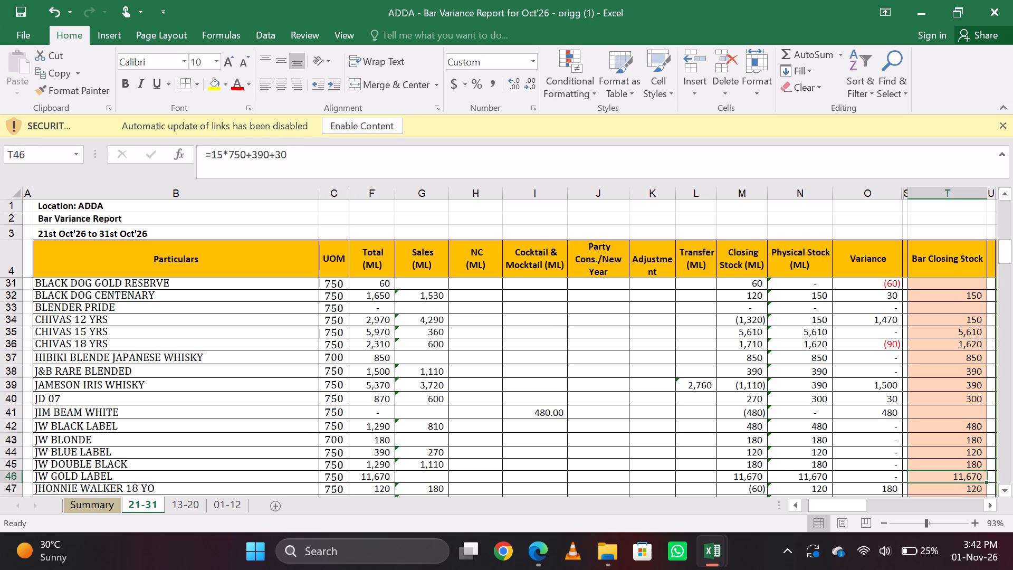
# Clear Jhonnie Walker 18 Yo's Bar Closing Stock in the Scotch, Whisky & Bourbon section.
pyautogui.press('Down')
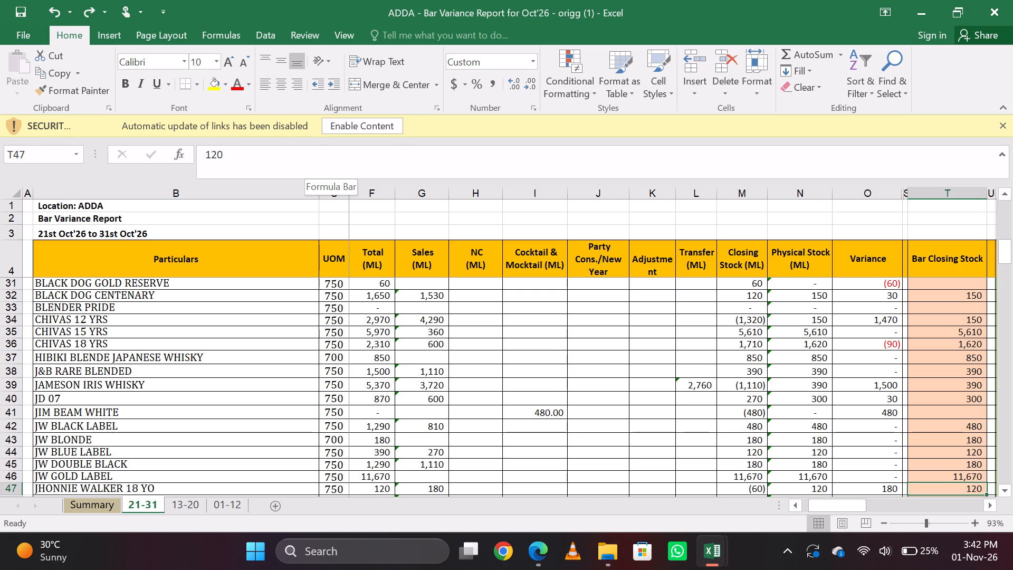
pyautogui.press('Down')
pyautogui.press('Up')
pyautogui.press('BackSpace')
pyautogui.press('Return')
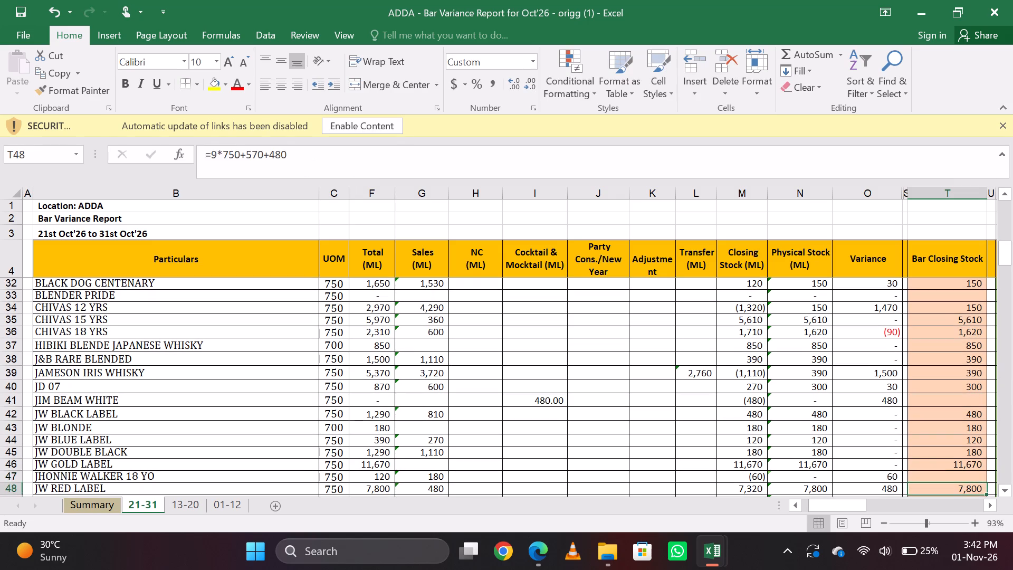
# Change JW Red Label's Bar Closing Stock formula to =9*750+540+60.
pyautogui.press('Up')
pyautogui.press('Down')
pyautogui.press('Up')
pyautogui.press('Down')
pyautogui.press('Up')
pyautogui.press('Down')
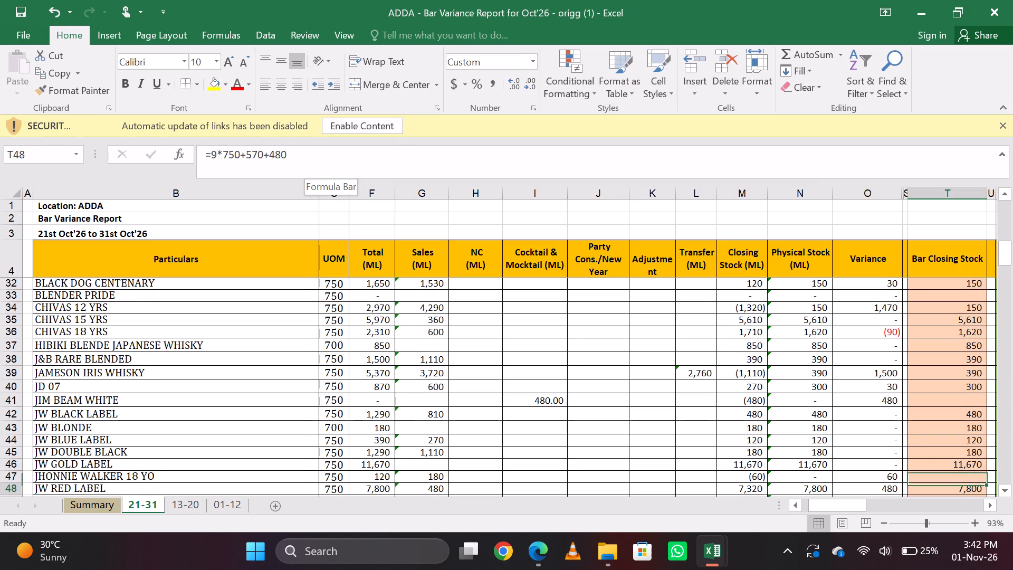
pyautogui.press('Up')
pyautogui.press('Down')
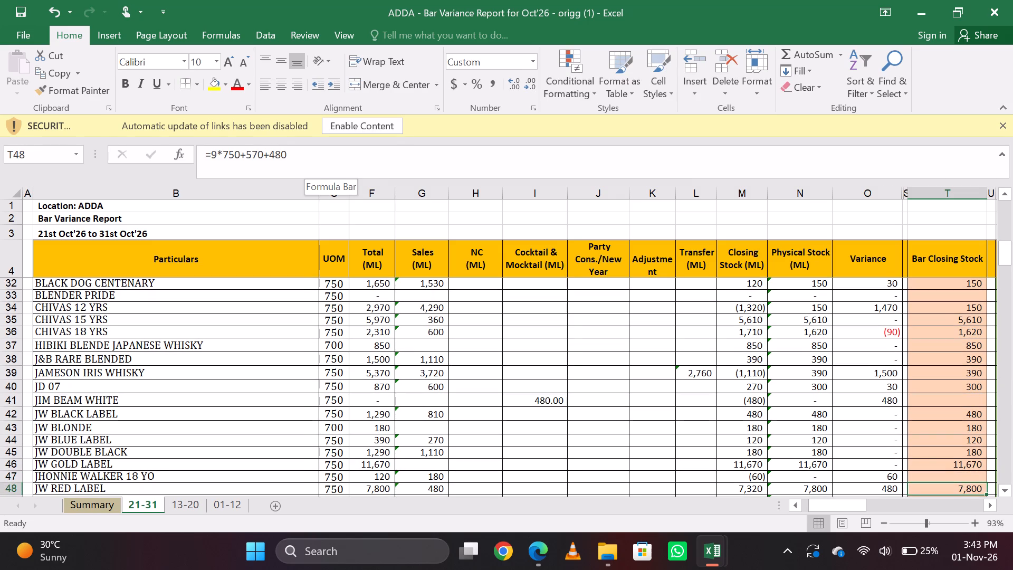
pyautogui.press('Down')
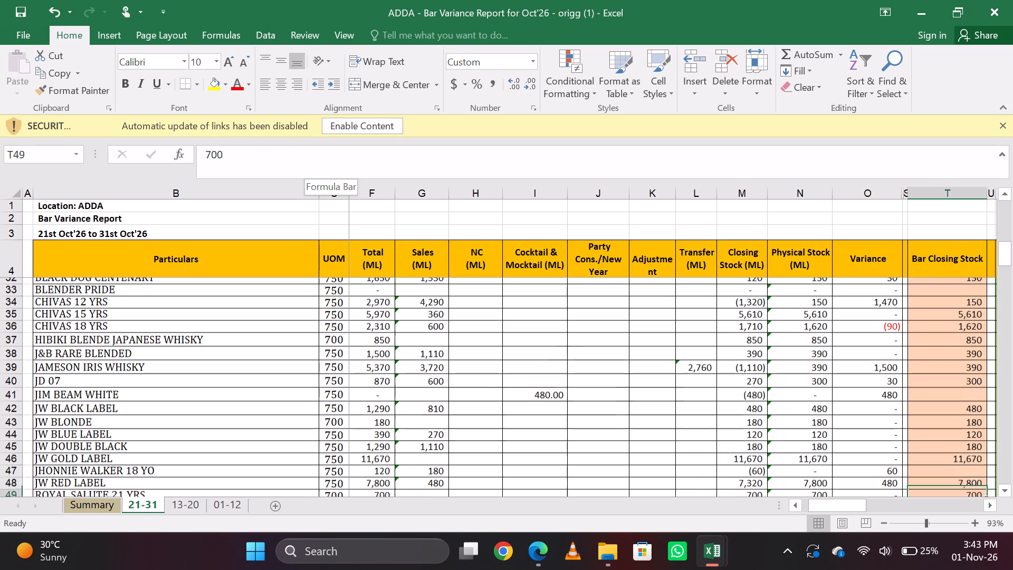
pyautogui.press('Up')
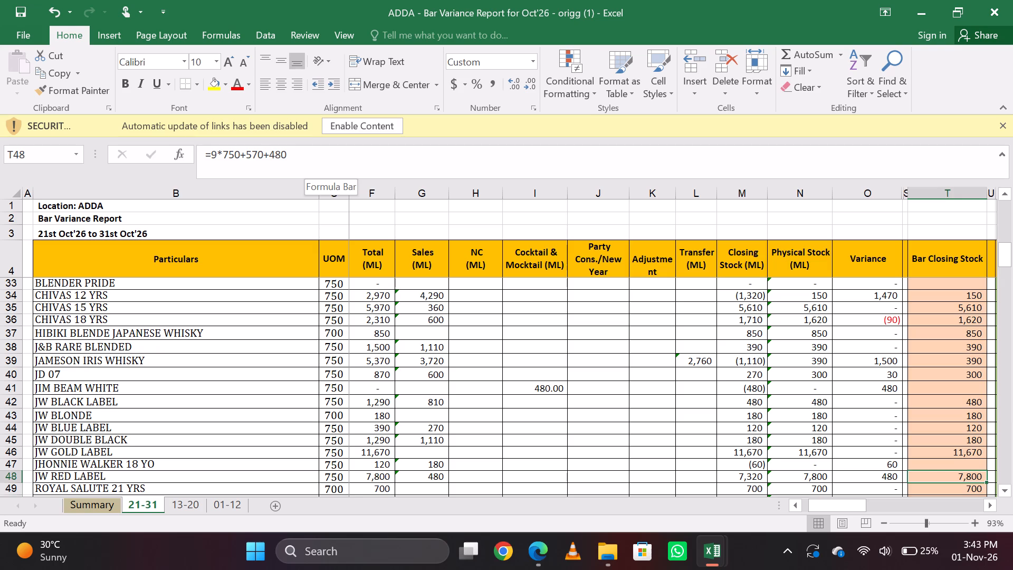
pyautogui.click(334, 157)
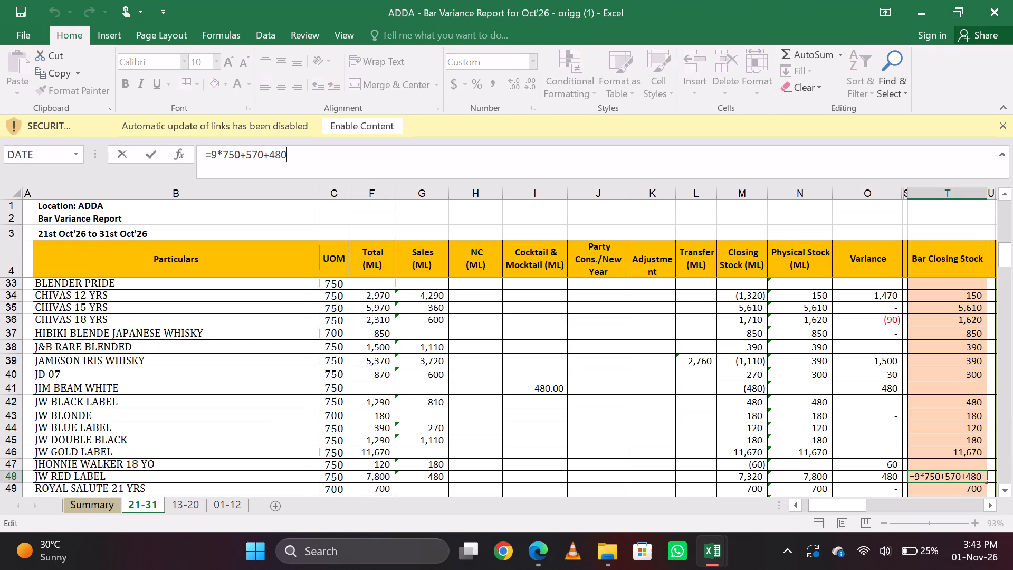
pyautogui.press('BackSpace')
pyautogui.press('BackSpace')
pyautogui.press('BackSpace')
pyautogui.press('BackSpace')
pyautogui.press('BackSpace')
pyautogui.press('BackSpace')
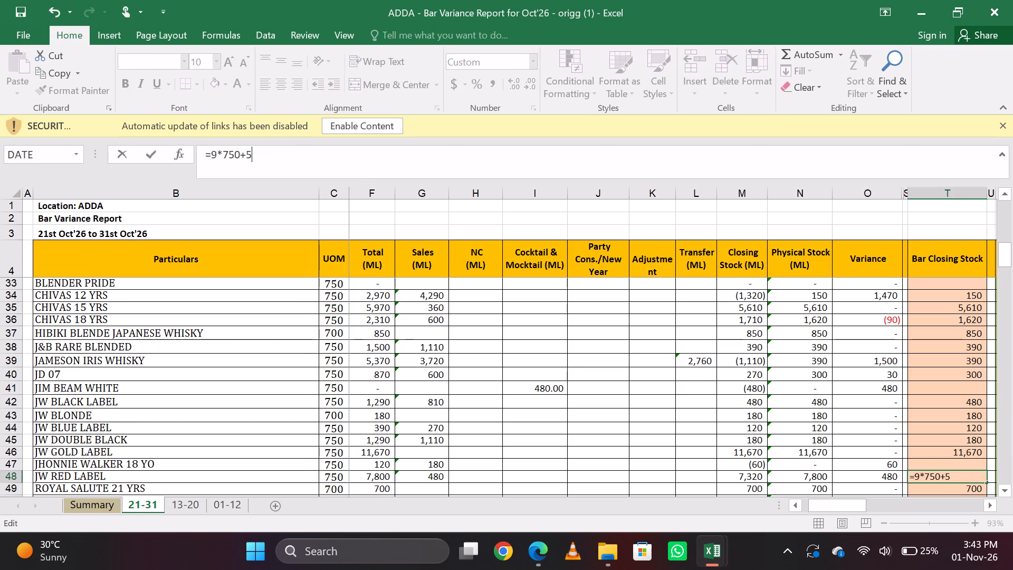
pyautogui.write('40+')
pyautogui.write('60')
pyautogui.press('Return')
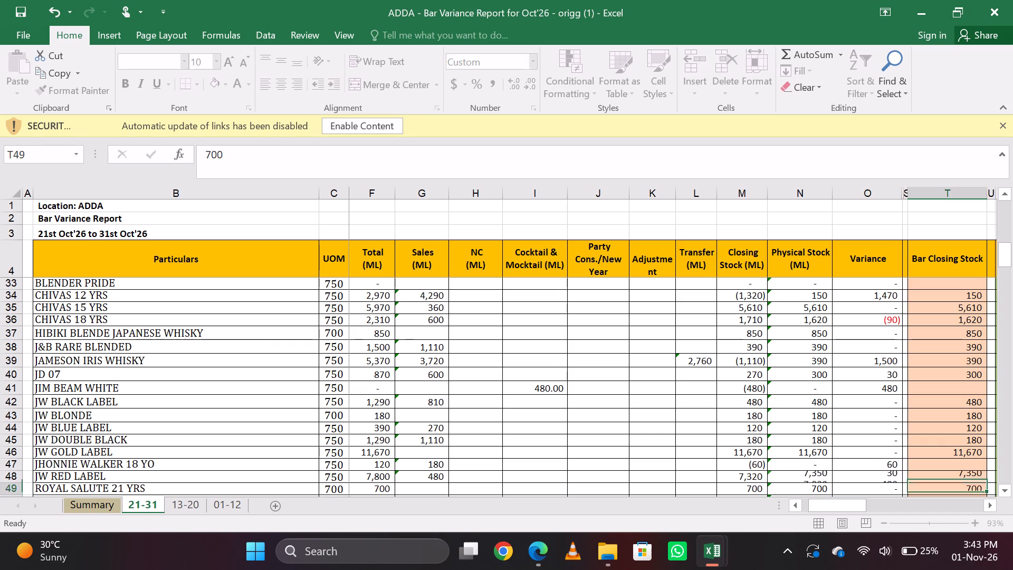
# Review the Bar Closing Stock entries from JW Red Label to Suntory Toki, opening Suntory Toki's formula.
pyautogui.press('Up')
pyautogui.press('Down')
pyautogui.press('Up')
pyautogui.press('Down')
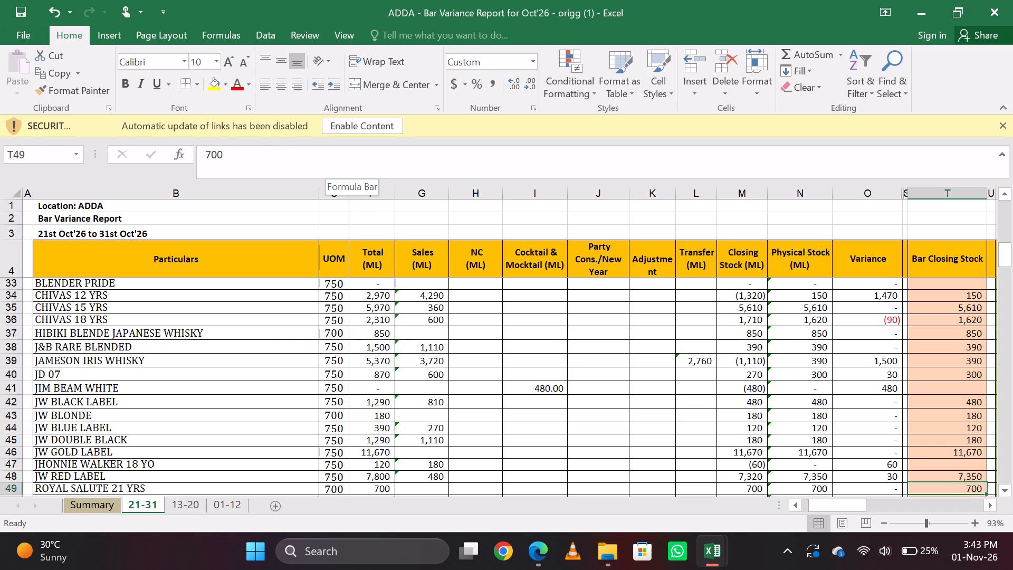
pyautogui.press('Up')
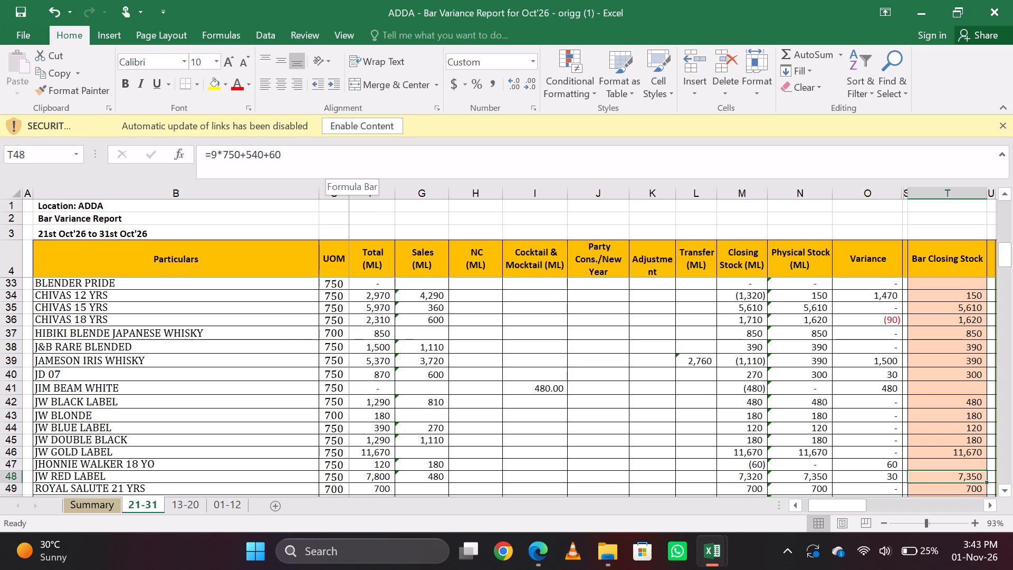
pyautogui.press('Down')
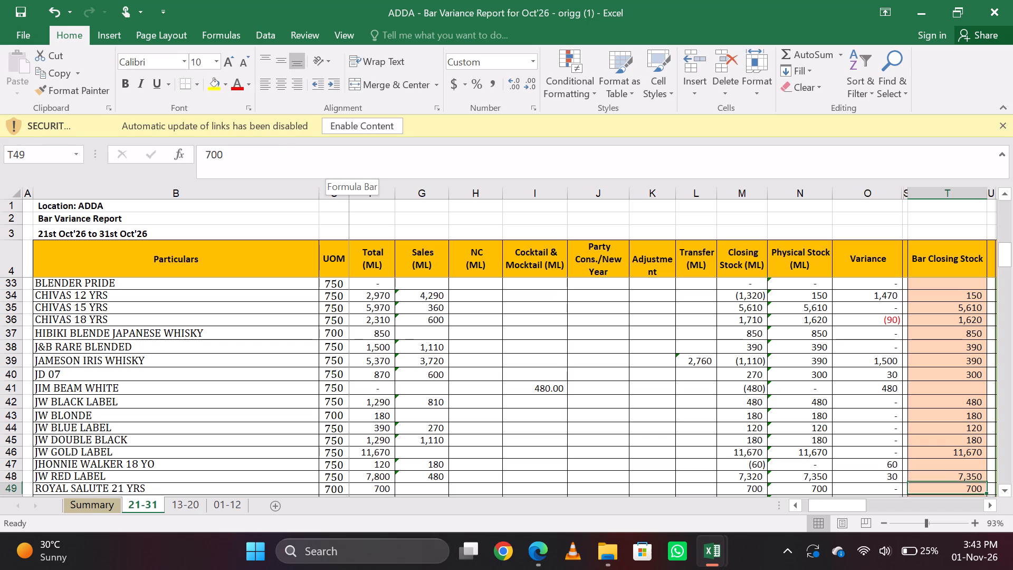
pyautogui.press('Down')
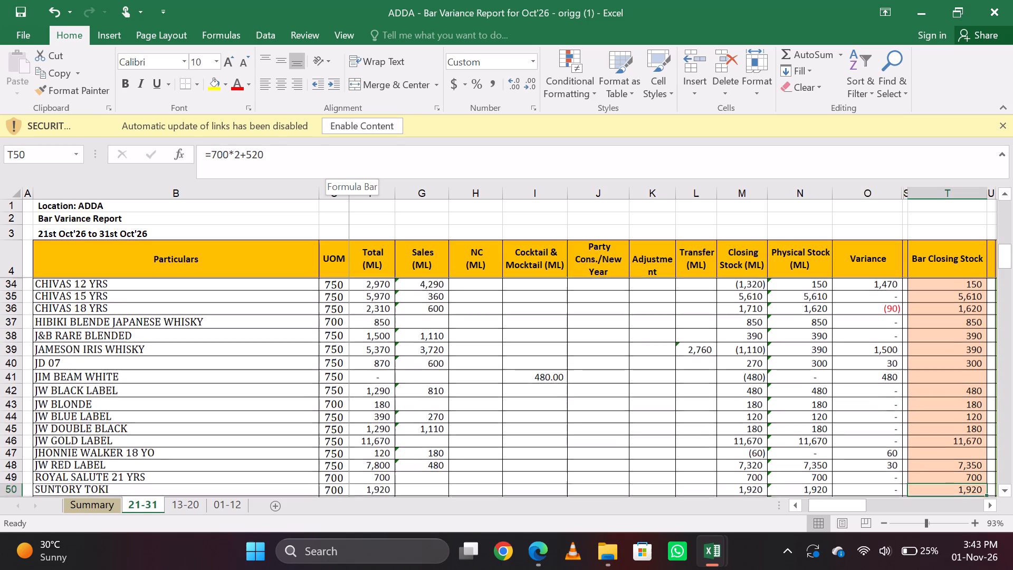
pyautogui.click(334, 157)
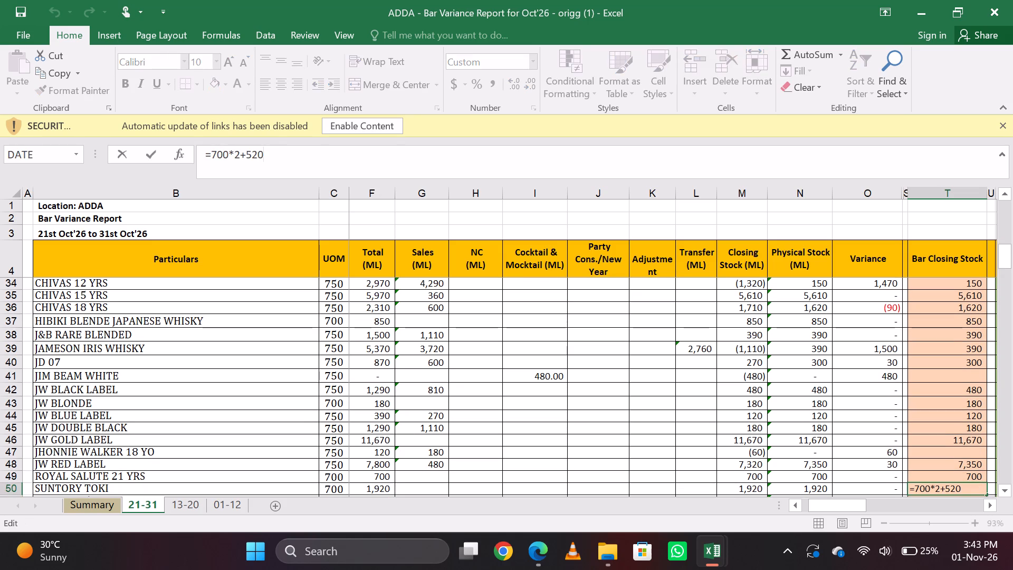
pyautogui.press('Return')
pyautogui.press('Up')
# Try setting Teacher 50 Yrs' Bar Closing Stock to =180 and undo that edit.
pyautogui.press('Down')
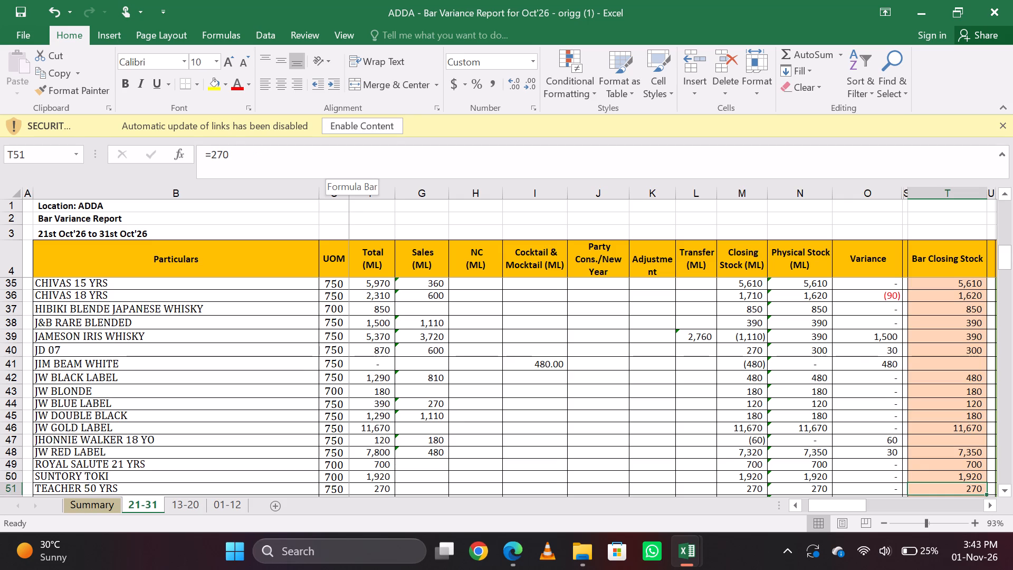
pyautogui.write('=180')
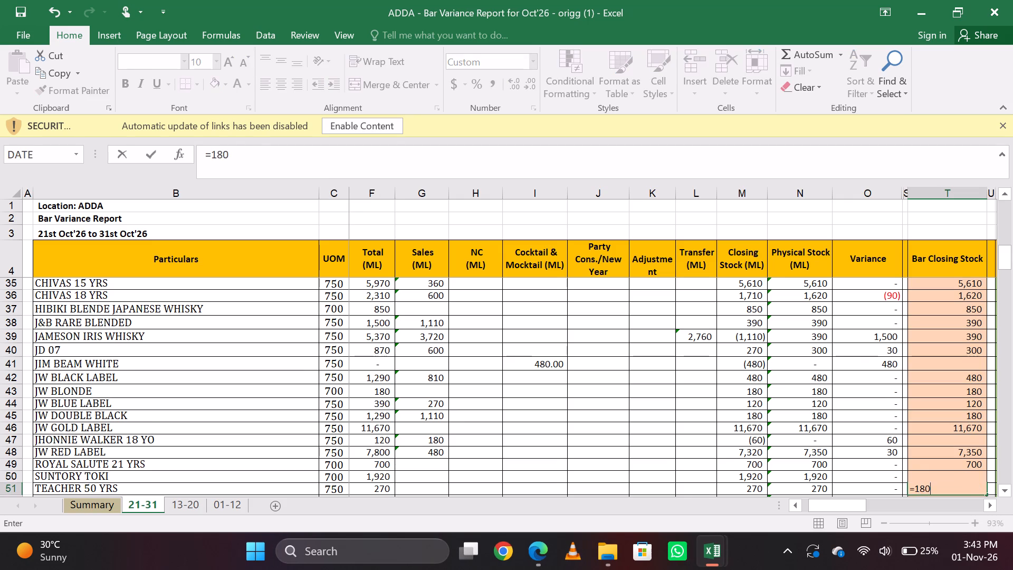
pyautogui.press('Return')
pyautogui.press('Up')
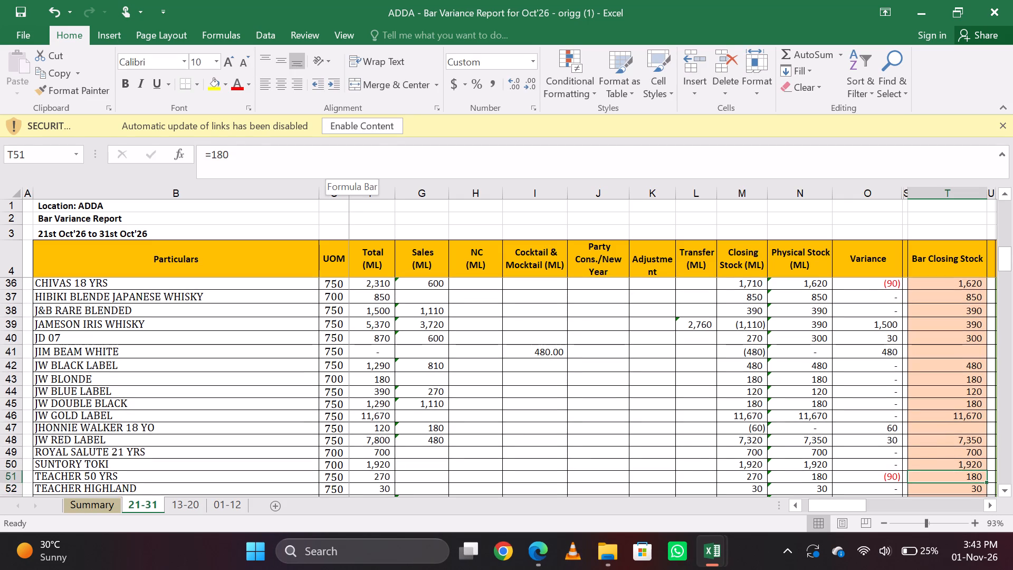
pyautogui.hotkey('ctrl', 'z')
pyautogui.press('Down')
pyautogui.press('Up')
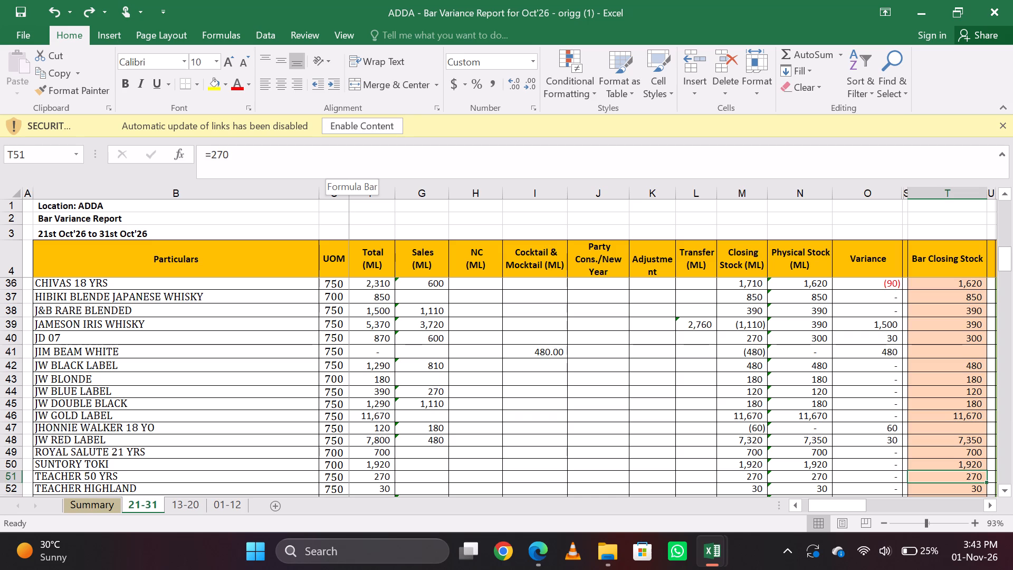
# Set VAT 69's Bar Closing Stock in the Scotch, Whisky & Bourbon section to 180.
pyautogui.press('Down')
pyautogui.press('Up')
pyautogui.press('Down')
pyautogui.press('Down')
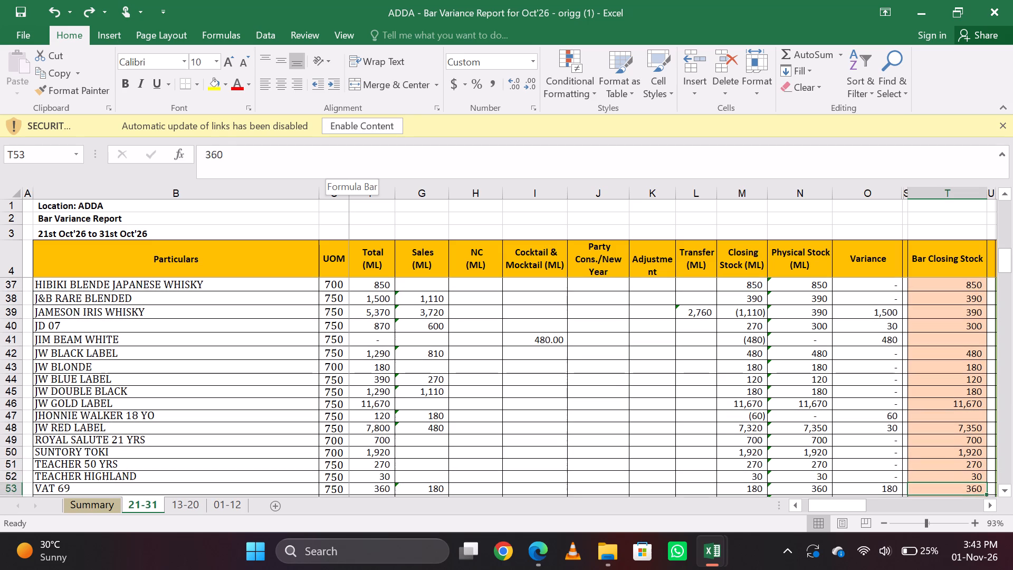
pyautogui.write('180')
pyautogui.press('Return')
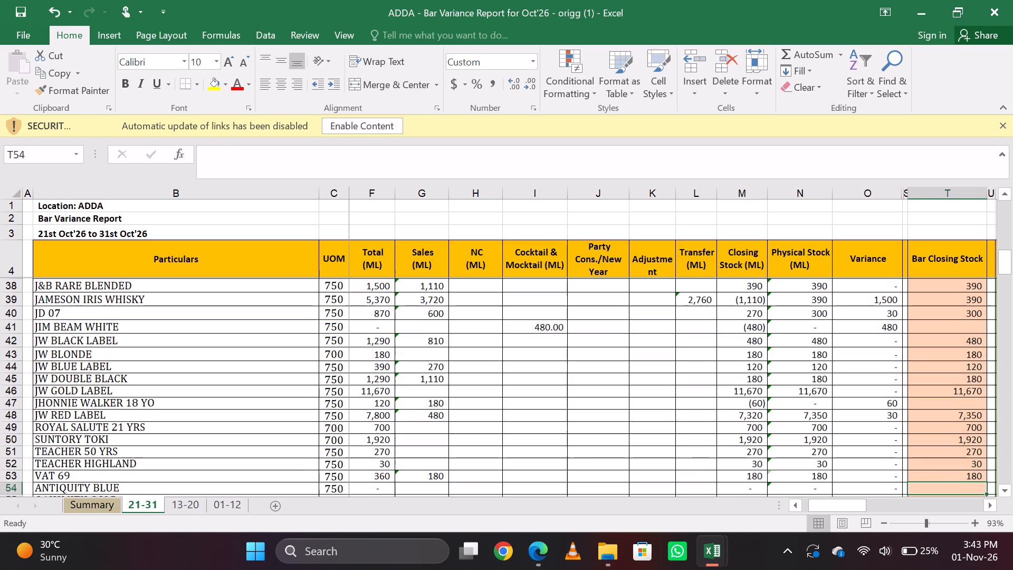
# Change Absolute's Bar Closing Stock formula in the Vodka section to =750*1+660+120.
pyautogui.press('Down')
pyautogui.press('Down')
pyautogui.press('Up')
pyautogui.press('Down')
pyautogui.press('Down')
pyautogui.press('Down')
pyautogui.press('Down')
pyautogui.press('Down')
pyautogui.press('Up')
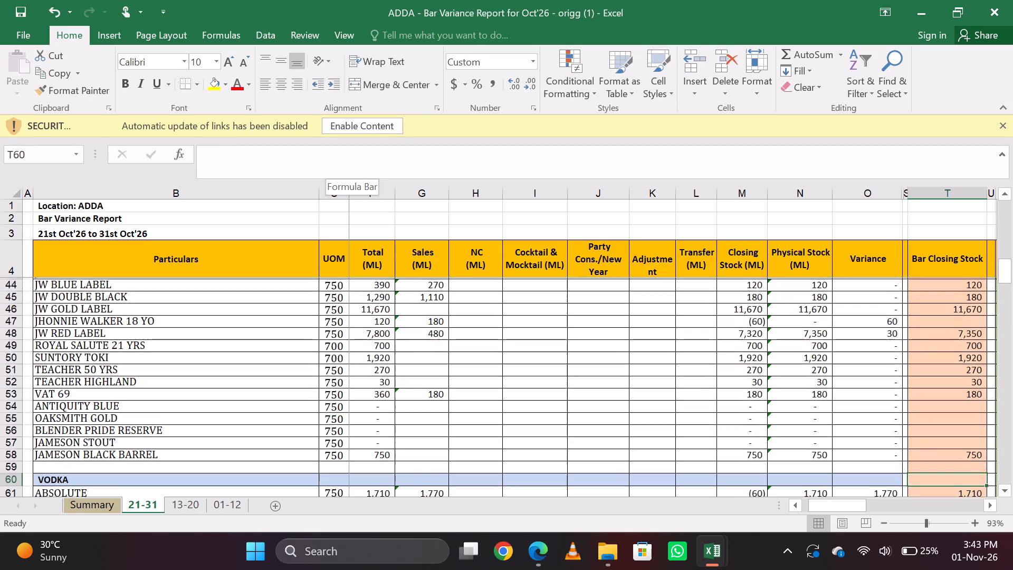
pyautogui.press('Up')
pyautogui.press('Down')
pyautogui.press('Down')
pyautogui.press('Down')
pyautogui.press('Down')
pyautogui.press('Up')
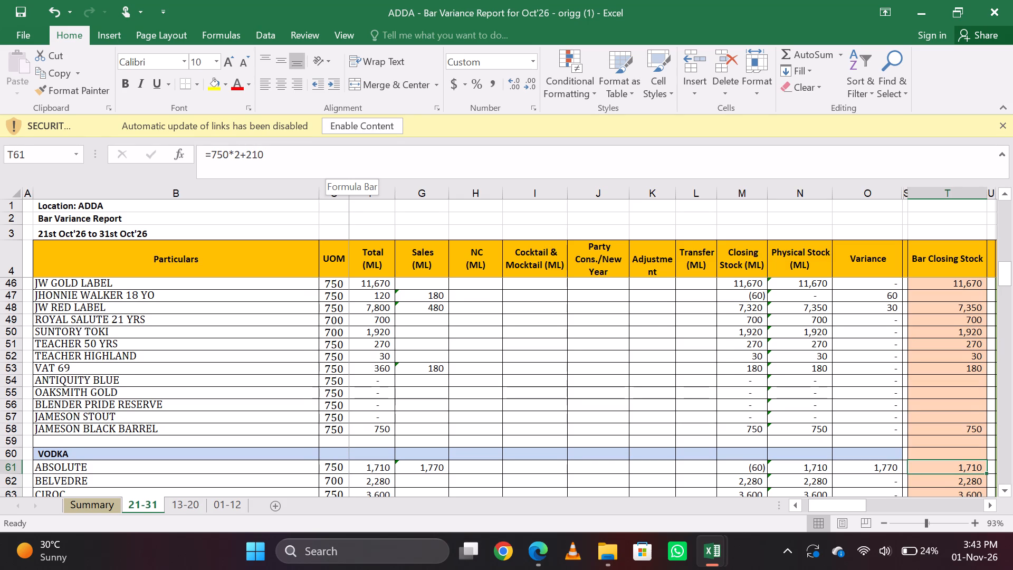
pyautogui.click(334, 157)
pyautogui.press('BackSpace')
pyautogui.press('BackSpace')
pyautogui.press('BackSpace')
pyautogui.press('BackSpace')
pyautogui.press('BackSpace')
pyautogui.write('1+')
pyautogui.write('660+120')
pyautogui.press('Return')
# Examine the Absolute row, comparing its Bar Closing Stock with the receipts, sales and variance columns.
pyautogui.press('Up')
pyautogui.press('Down')
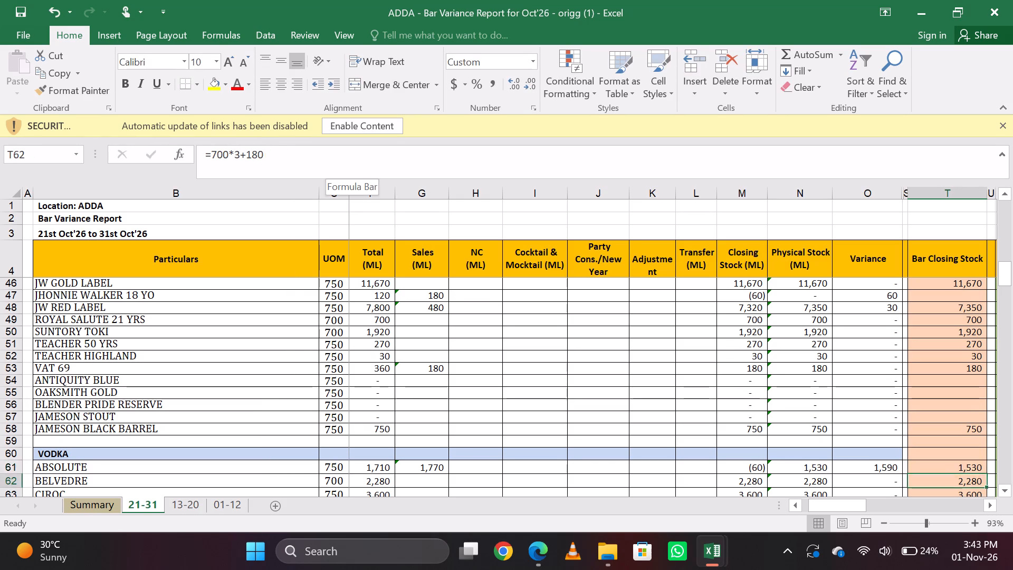
pyautogui.press('Up')
pyautogui.press('Down')
pyautogui.press('Up')
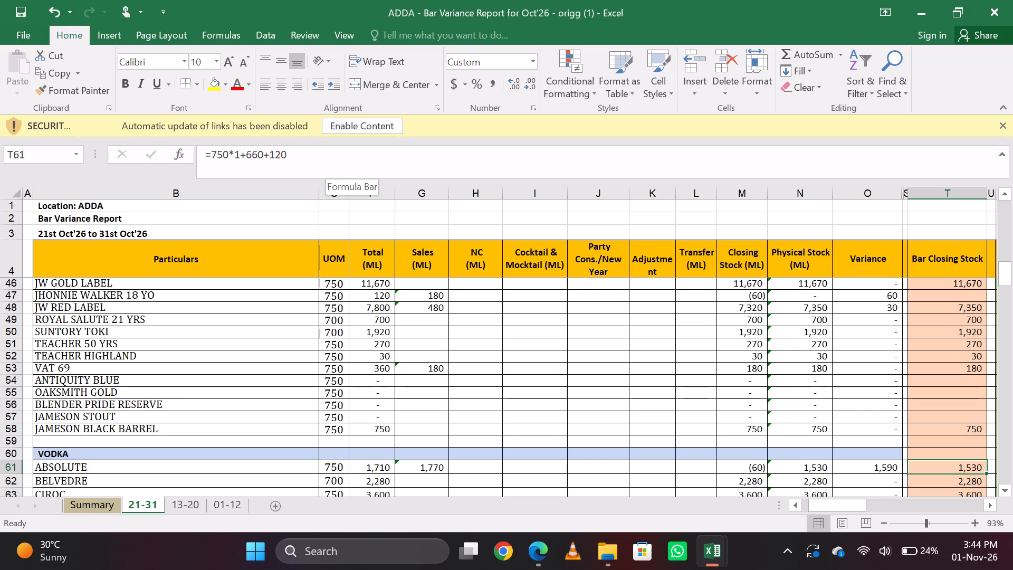
pyautogui.press('Left')
pyautogui.press('Left')
pyautogui.press('Left')
pyautogui.press('Left')
pyautogui.press('Left')
pyautogui.press('Left')
pyautogui.press('Left')
pyautogui.press('Left')
pyautogui.press('Left')
pyautogui.press('Left')
pyautogui.press('Left')
pyautogui.press('Left')
pyautogui.press('Right')
pyautogui.press('Right')
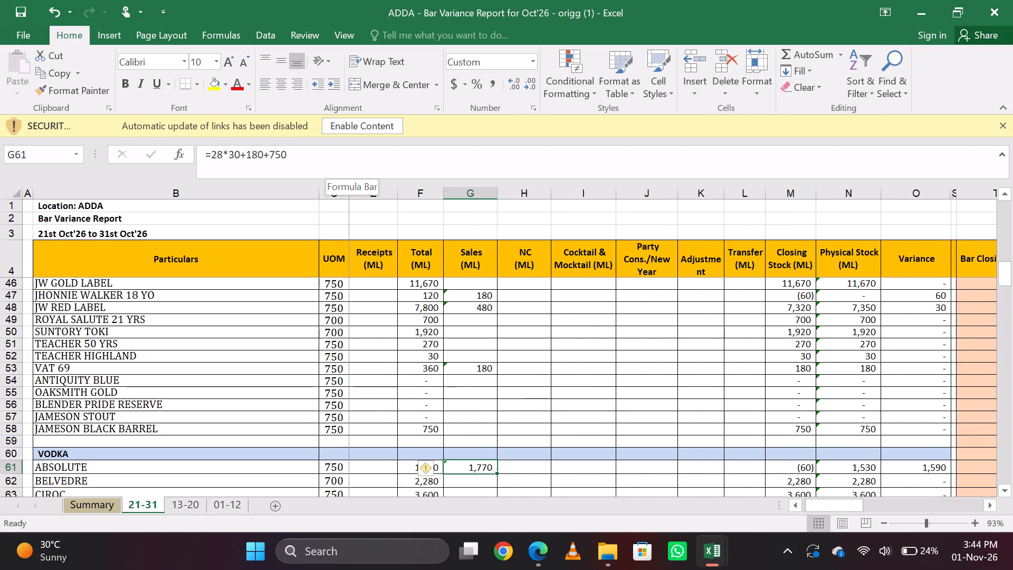
pyautogui.press('Right')
pyautogui.press('Right')
pyautogui.press('Right')
pyautogui.press('Right')
pyautogui.press('Right')
pyautogui.press('Right')
pyautogui.press('Right')
pyautogui.press('Right')
pyautogui.press('Right')
pyautogui.press('Right')
pyautogui.press('Right')
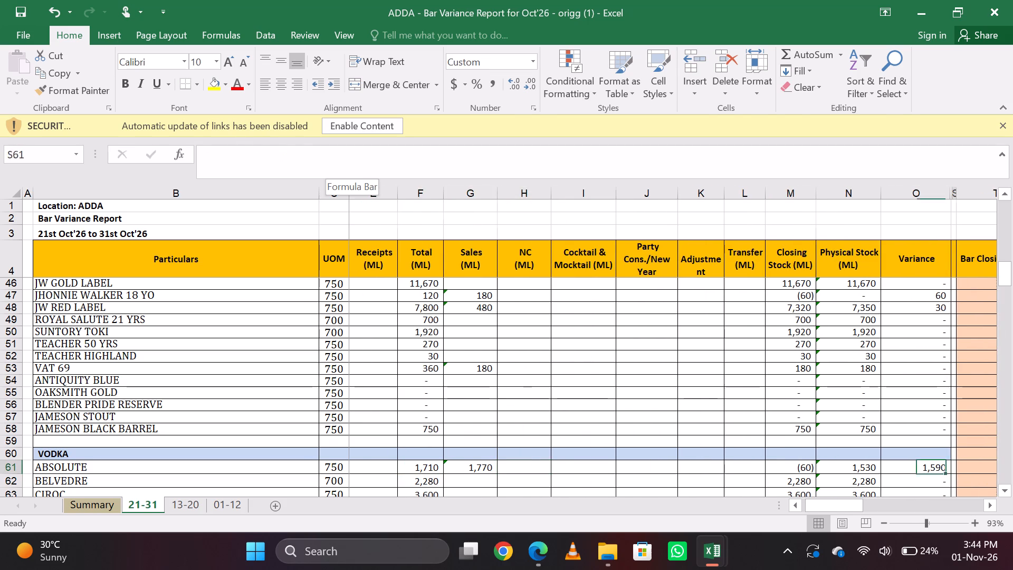
pyautogui.press('Left')
pyautogui.press('Left')
pyautogui.press('Right')
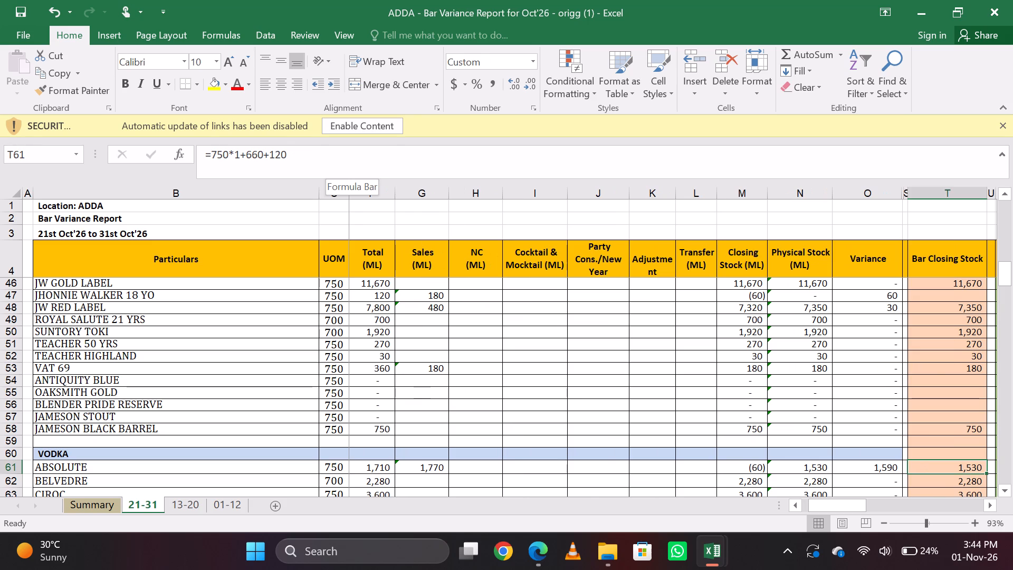
# Open Belvedre's Bar Closing Stock formula in the Vodka section.
pyautogui.press('Down')
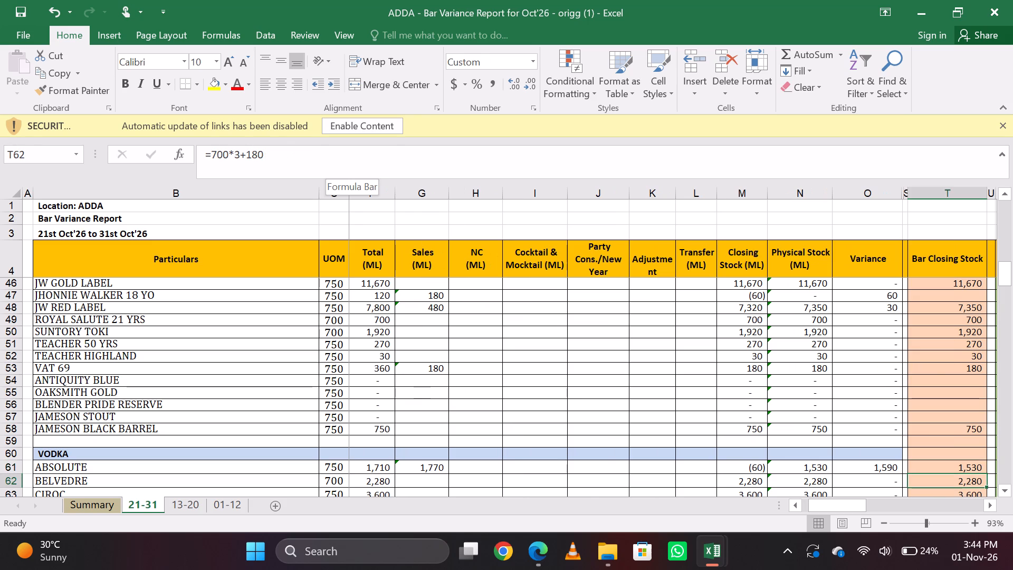
pyautogui.click(334, 157)
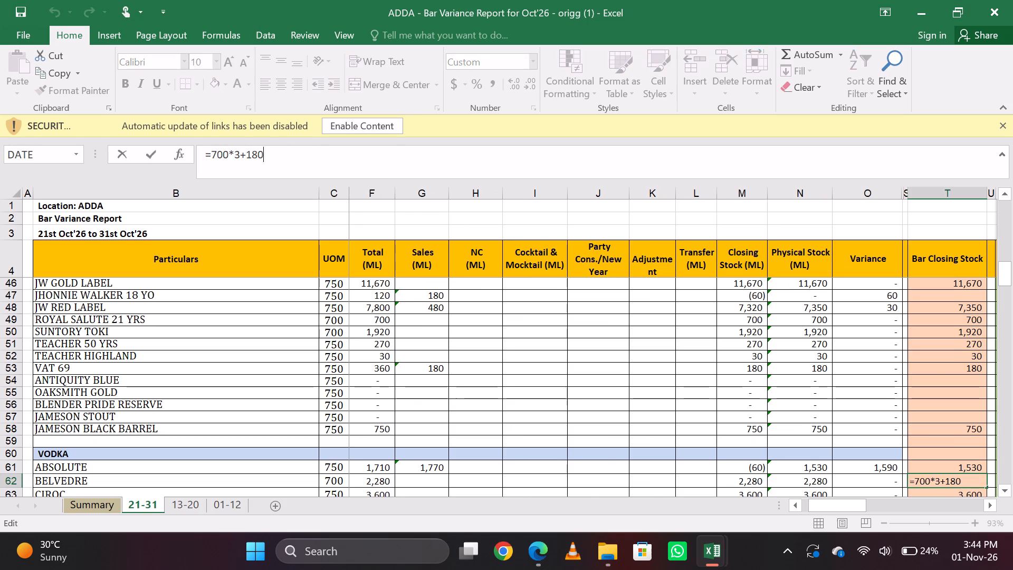
pyautogui.press('Return')
pyautogui.press('Up')
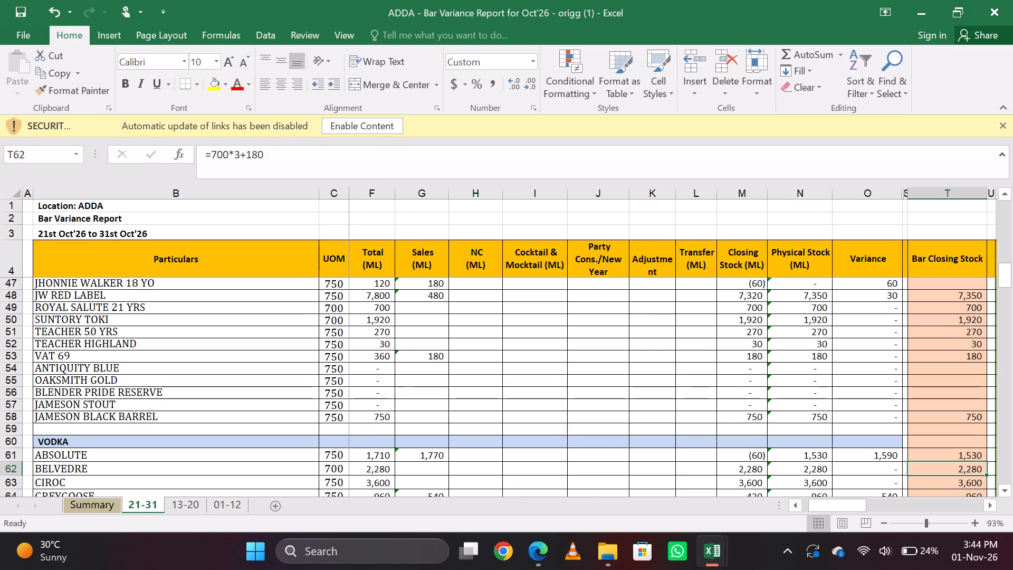
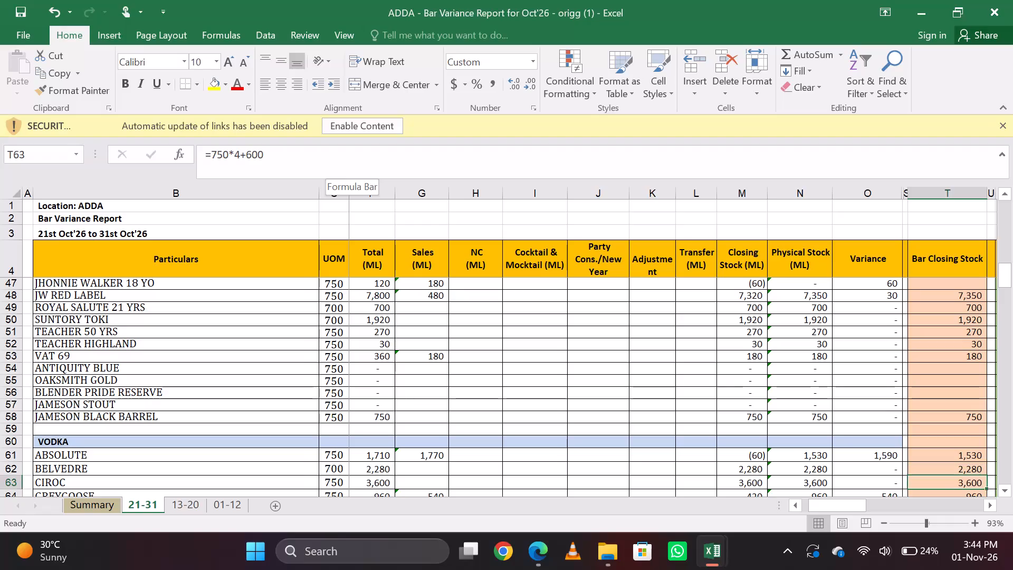
# Change Greygoose's Bar Closing Stock formula in the Vodka section to =390.
pyautogui.press('Down')
pyautogui.press('Up')
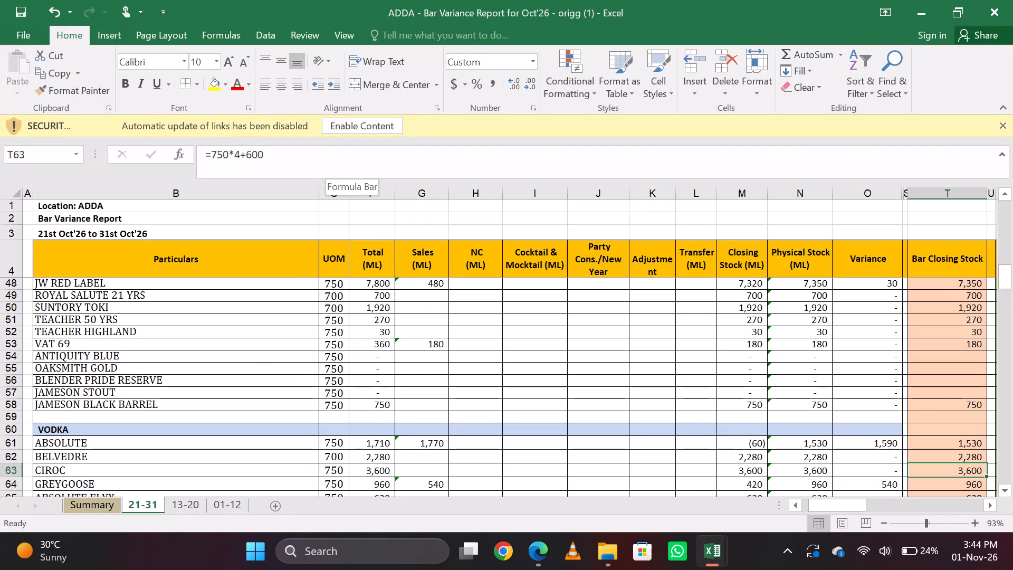
pyautogui.press('Down')
pyautogui.click(335, 158)
pyautogui.press('BackSpace')
pyautogui.press('BackSpace')
pyautogui.press('BackSpace')
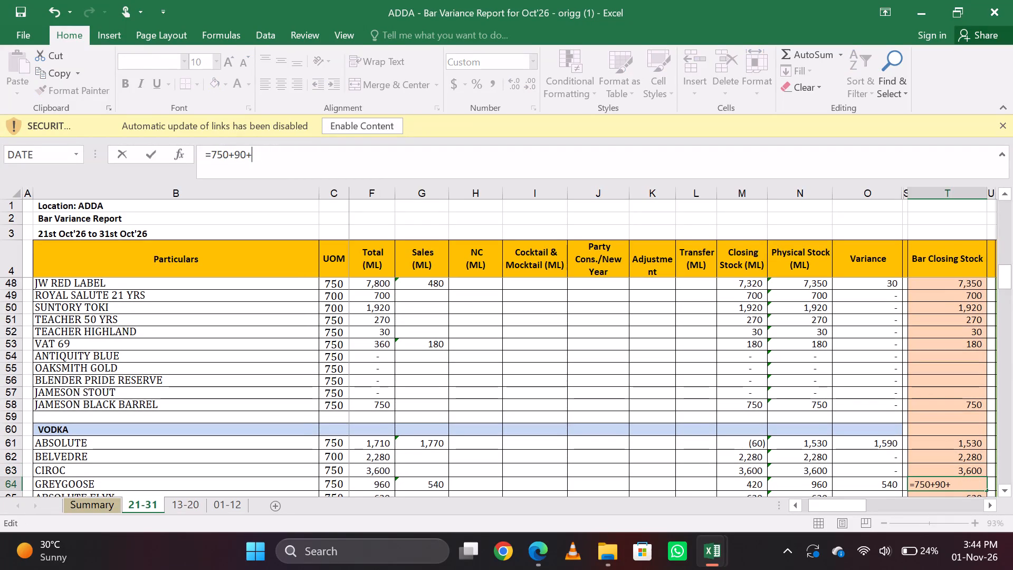
pyautogui.press('BackSpace')
pyautogui.press('BackSpace')
pyautogui.press('BackSpace')
pyautogui.press('BackSpace')
pyautogui.press('BackSpace')
pyautogui.press('BackSpace')
pyautogui.press('BackSpace')
pyautogui.write('390')
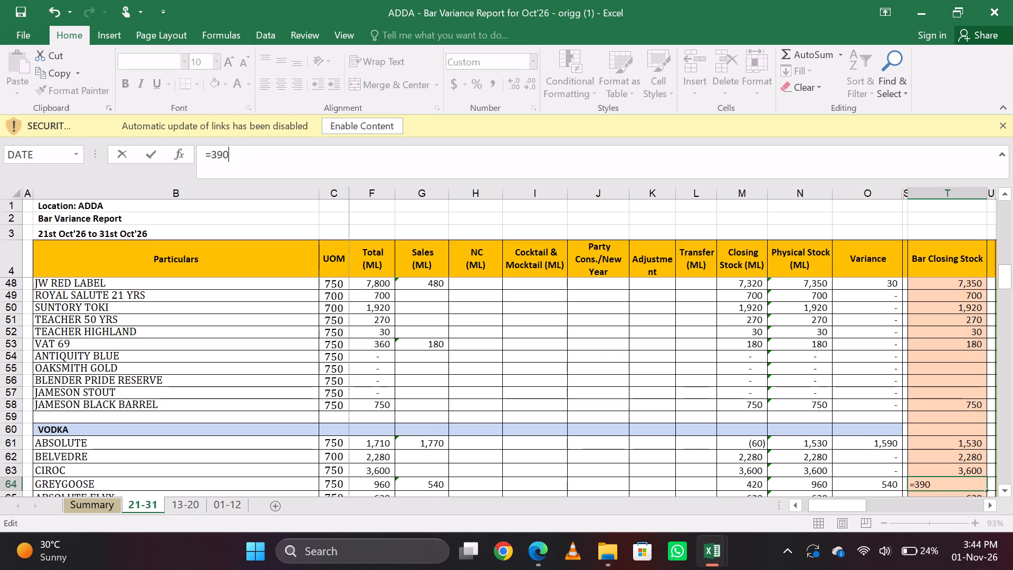
pyautogui.press('Return')
pyautogui.press('Up')
pyautogui.press('Down')
pyautogui.press('Up')
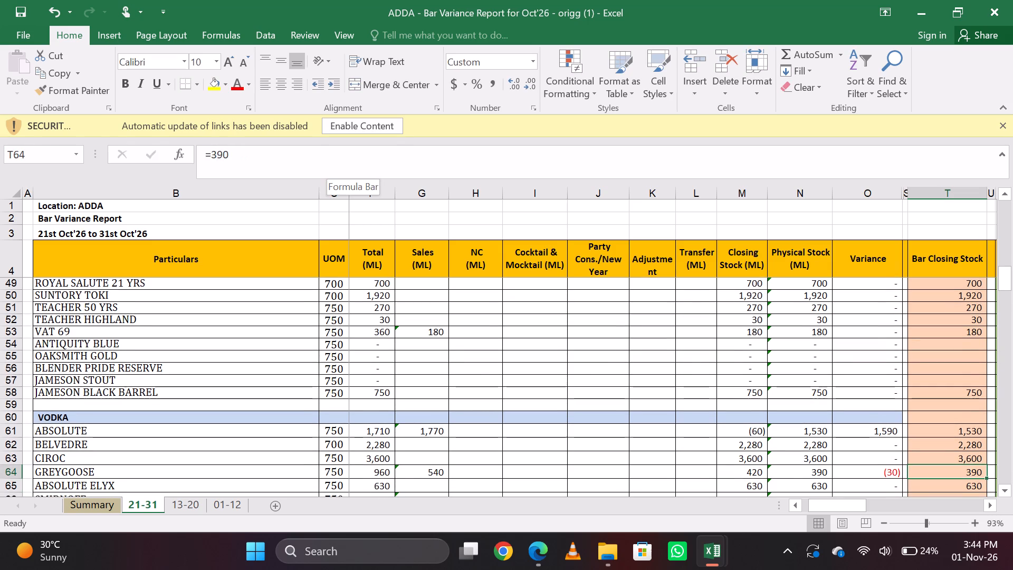
pyautogui.press('Down')
pyautogui.press('Up')
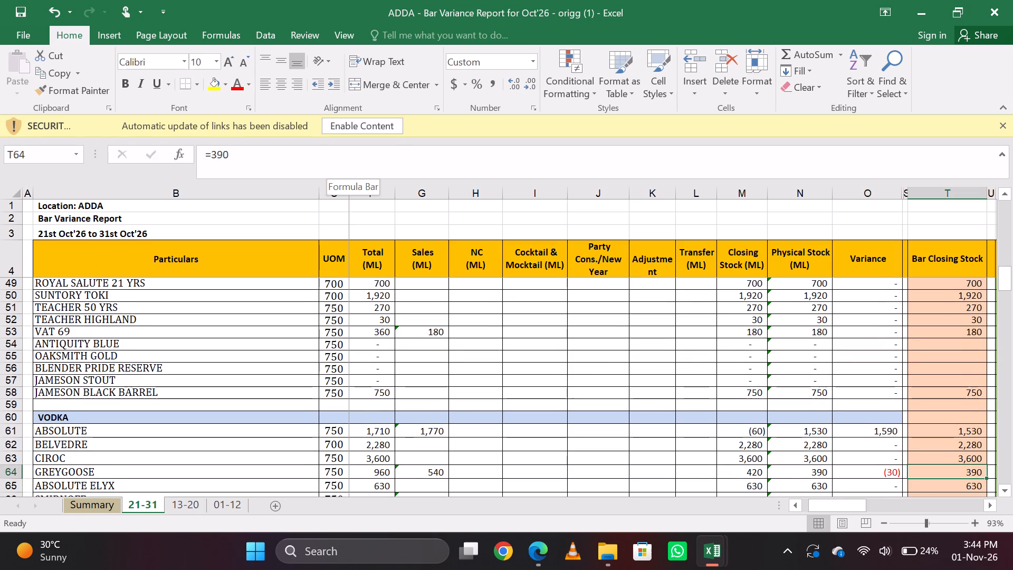
# Change Smirnoff's Bar Closing Stock formula in the Vodka section to =750*8+630+240.
pyautogui.press('Down')
pyautogui.press('Up')
pyautogui.press('Down')
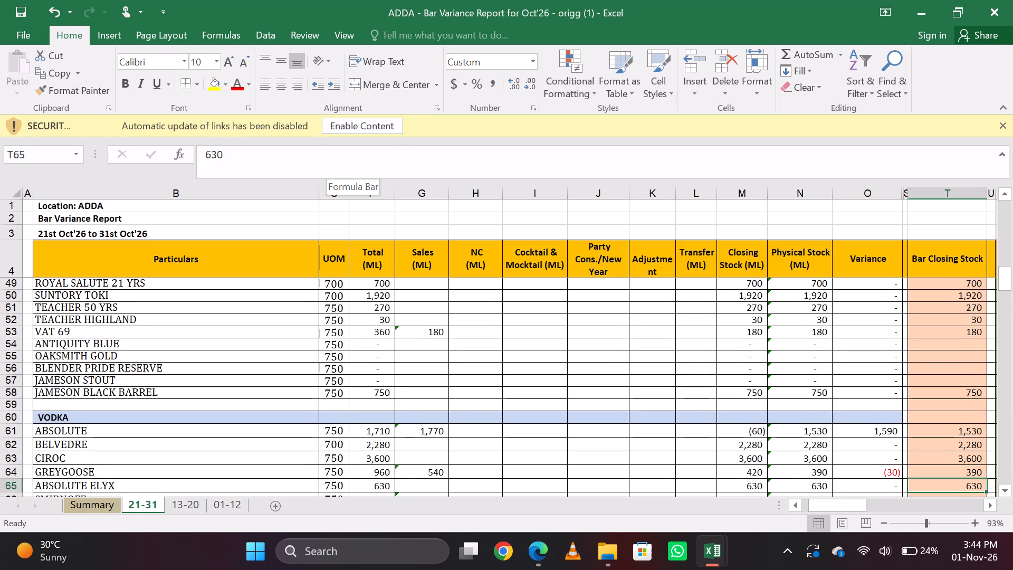
pyautogui.press('Down')
pyautogui.press('Up')
pyautogui.press('Down')
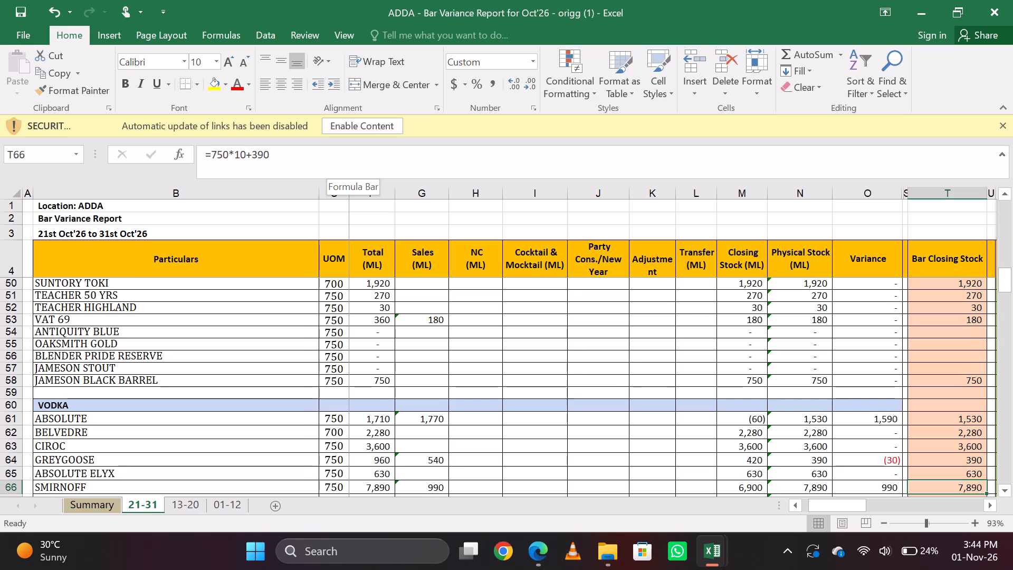
pyautogui.click(335, 158)
pyautogui.press('BackSpace')
pyautogui.press('BackSpace')
pyautogui.press('BackSpace')
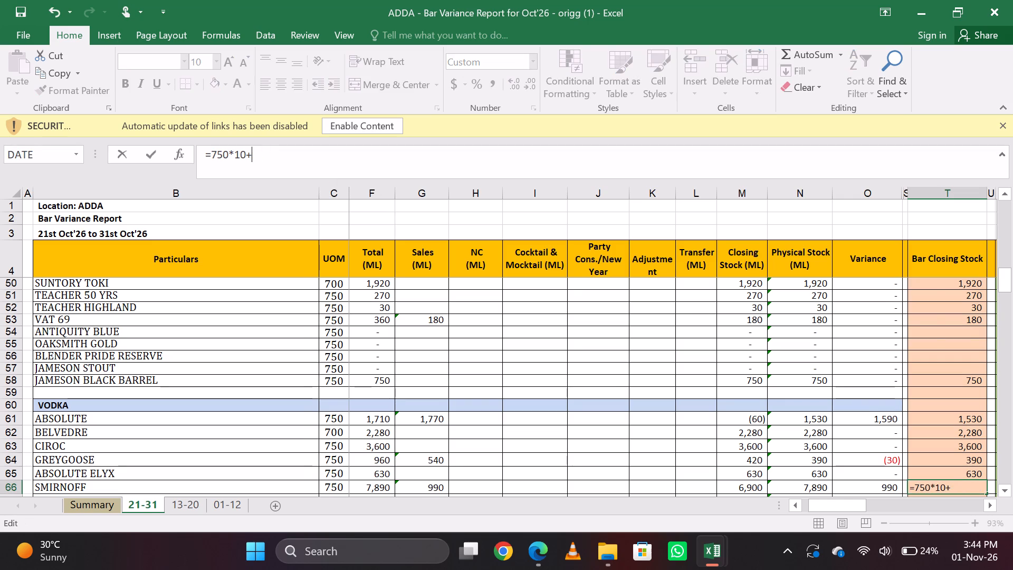
pyautogui.press('BackSpace')
pyautogui.press('BackSpace')
pyautogui.press('BackSpace')
pyautogui.press('2')
pyautogui.press('BackSpace')
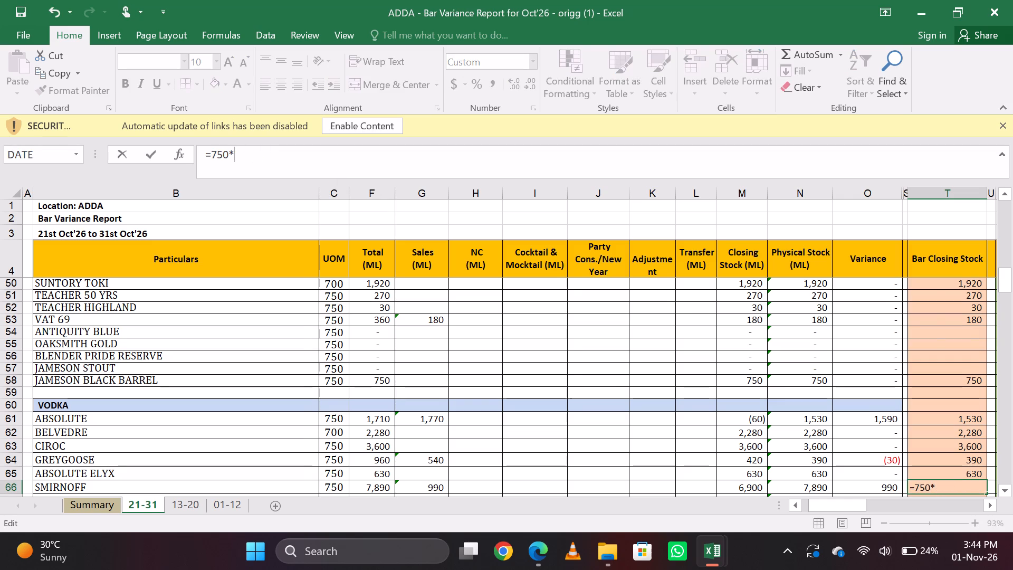
pyautogui.press('9')
pyautogui.press('BackSpace')
pyautogui.press('9')
pyautogui.press('BackSpace')
pyautogui.write('8+')
pyautogui.write('630+')
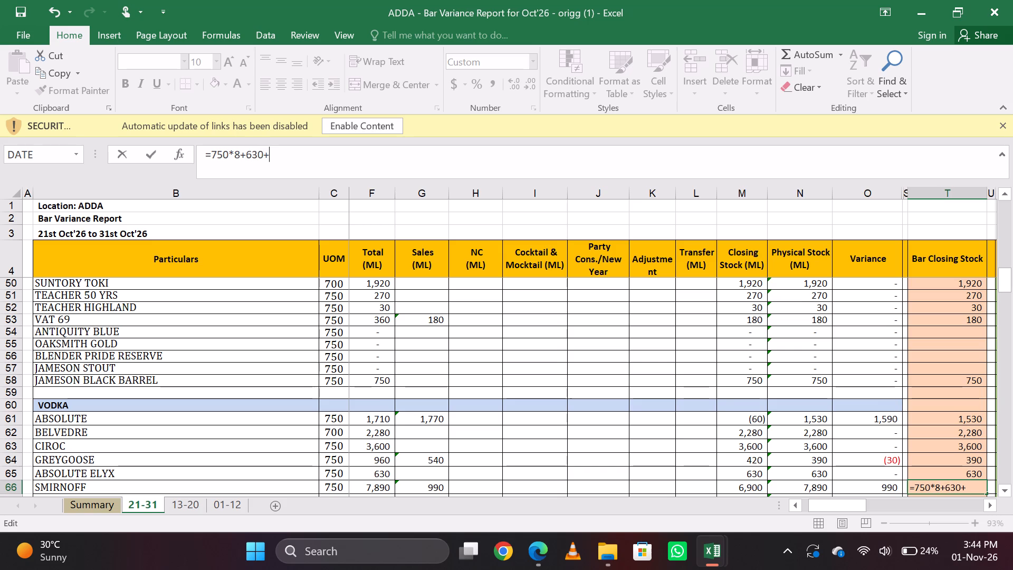
pyautogui.write('240')
pyautogui.press('Return')
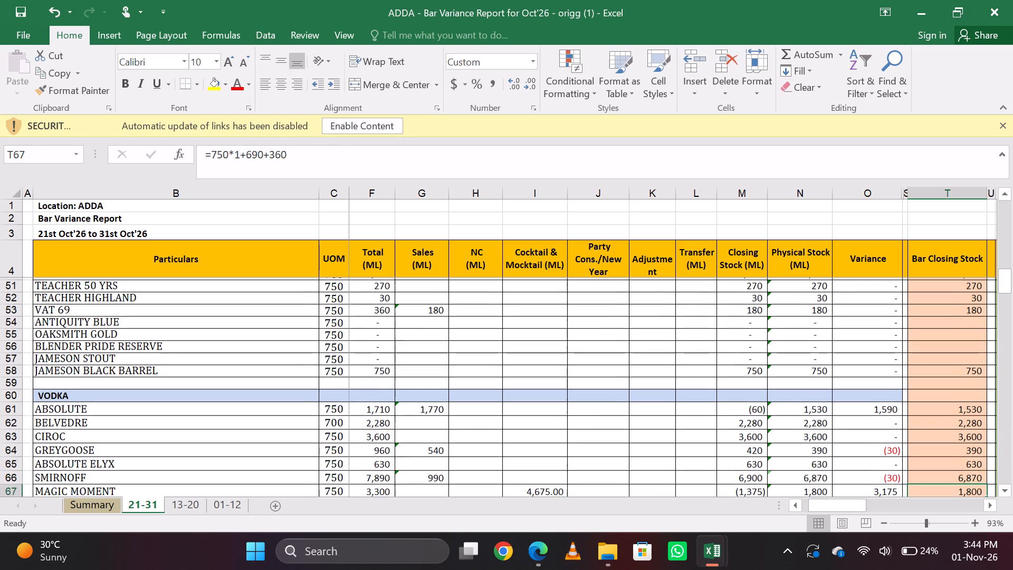
# Correct the last term of Smirnoff's Bar Closing Stock formula so it reads =750*8+630+270.
pyautogui.press('Up')
pyautogui.press('Down')
pyautogui.press('Up')
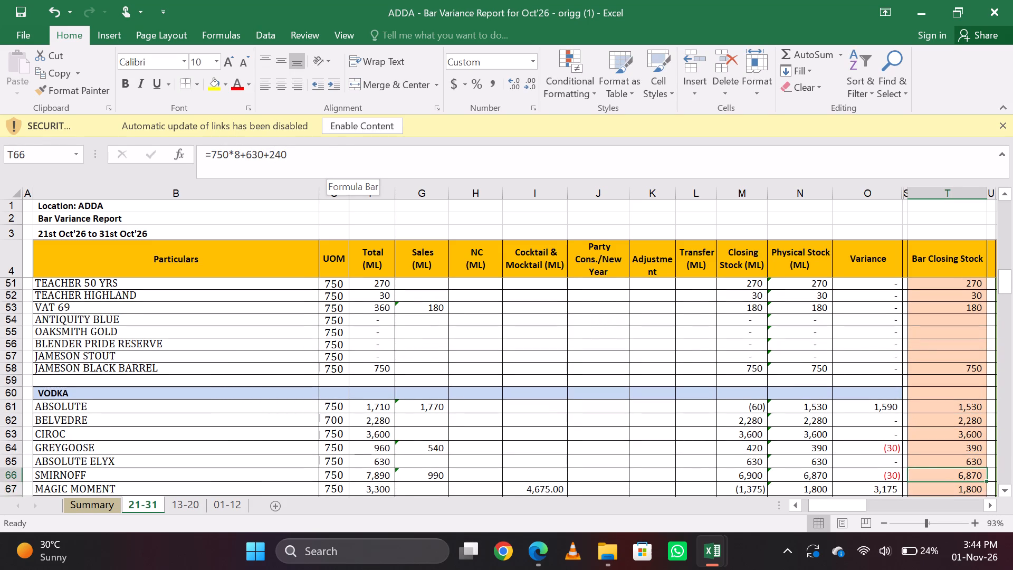
pyautogui.click(308, 160)
pyautogui.press('BackSpace')
pyautogui.press('BackSpace')
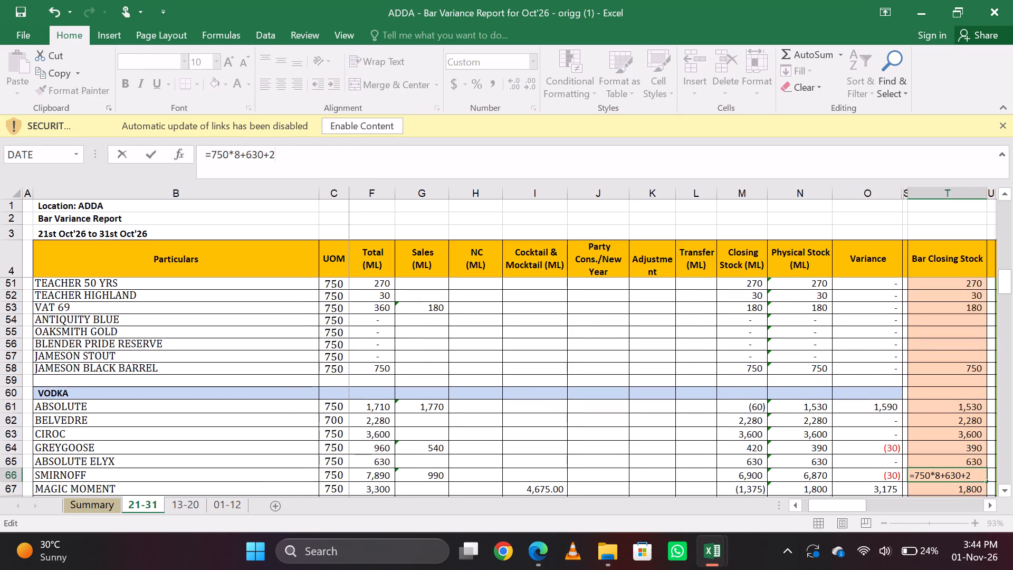
pyautogui.write('70')
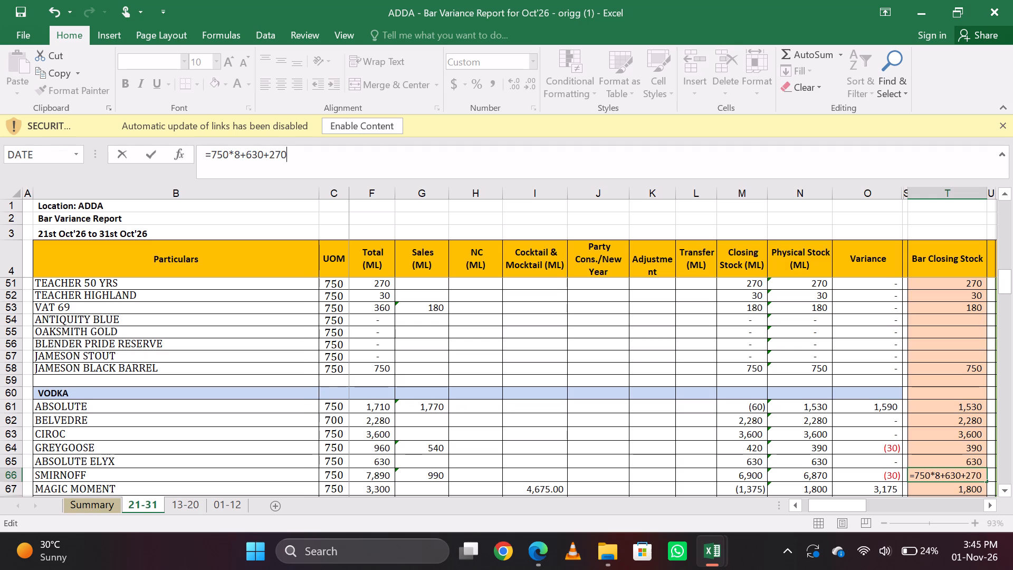
pyautogui.press('Return')
pyautogui.press('Up')
pyautogui.press('Down')
pyautogui.press('Up')
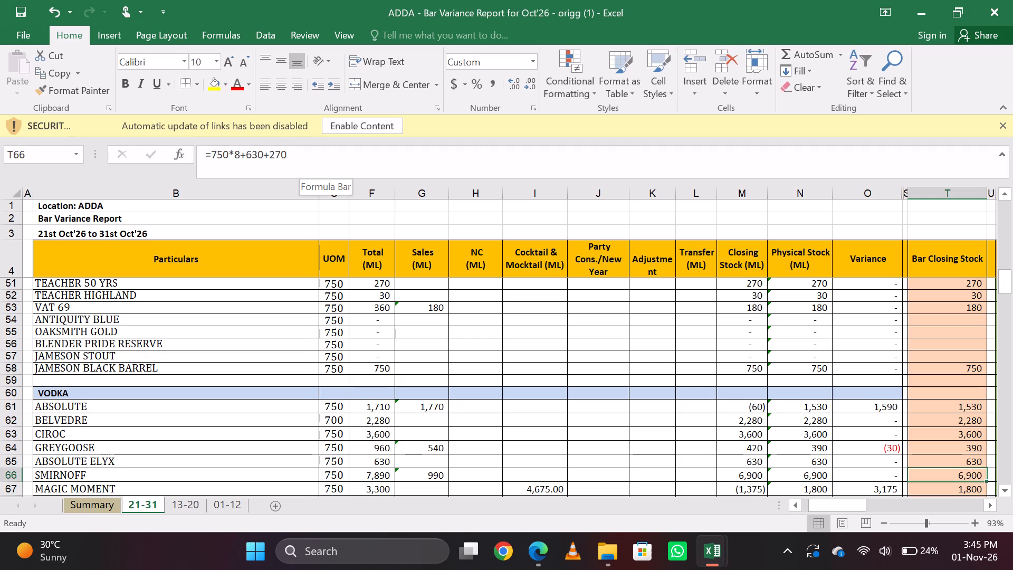
# Change Magic Moment's Bar Closing Stock formula in the Vodka section to =750*9+450+390.
pyautogui.press('Up')
pyautogui.press('Down')
pyautogui.press('Down')
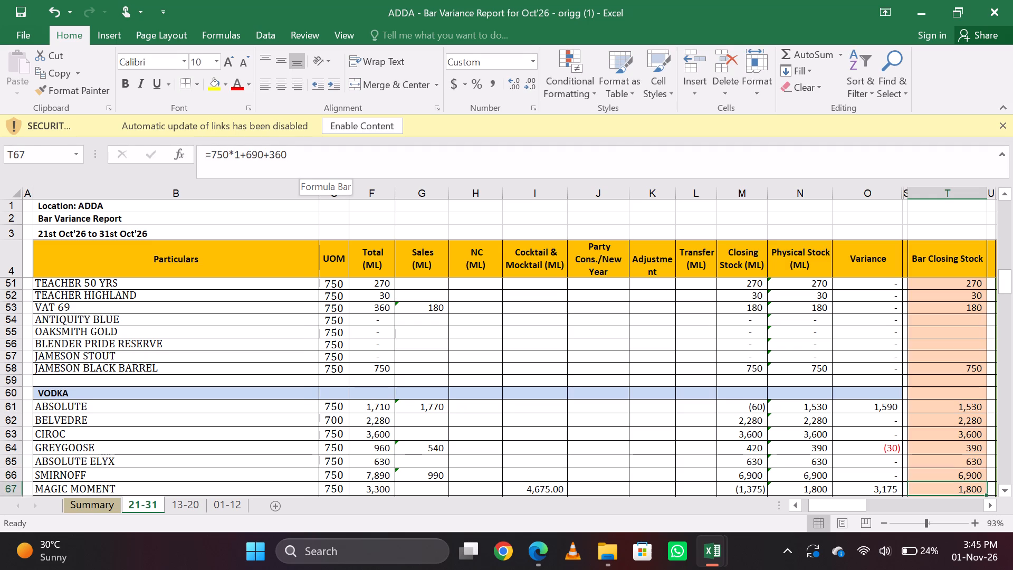
pyautogui.click(308, 160)
pyautogui.press('BackSpace')
pyautogui.press('BackSpace')
pyautogui.press('BackSpace')
pyautogui.press('BackSpace')
pyautogui.press('BackSpace')
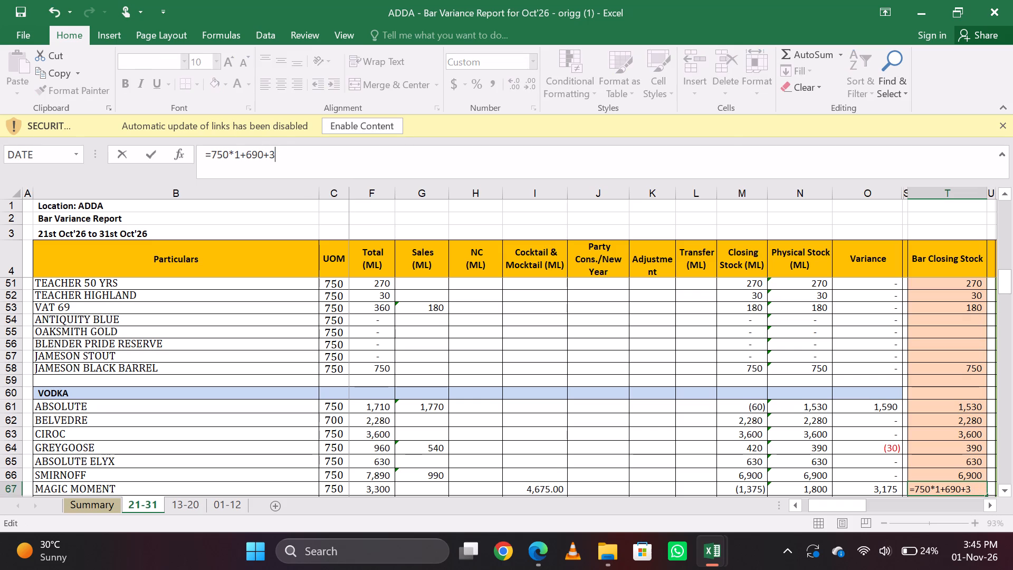
pyautogui.press('BackSpace')
pyautogui.press('BackSpace')
pyautogui.press('BackSpace')
pyautogui.press('BackSpace')
pyautogui.write('9+')
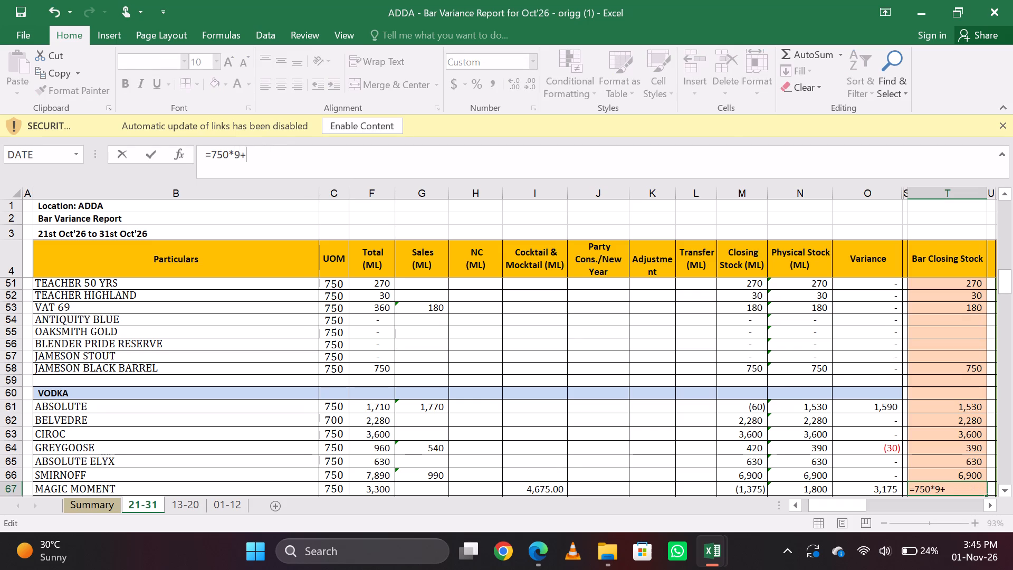
pyautogui.write('450+')
pyautogui.write('390')
pyautogui.press('Return')
pyautogui.press('Up')
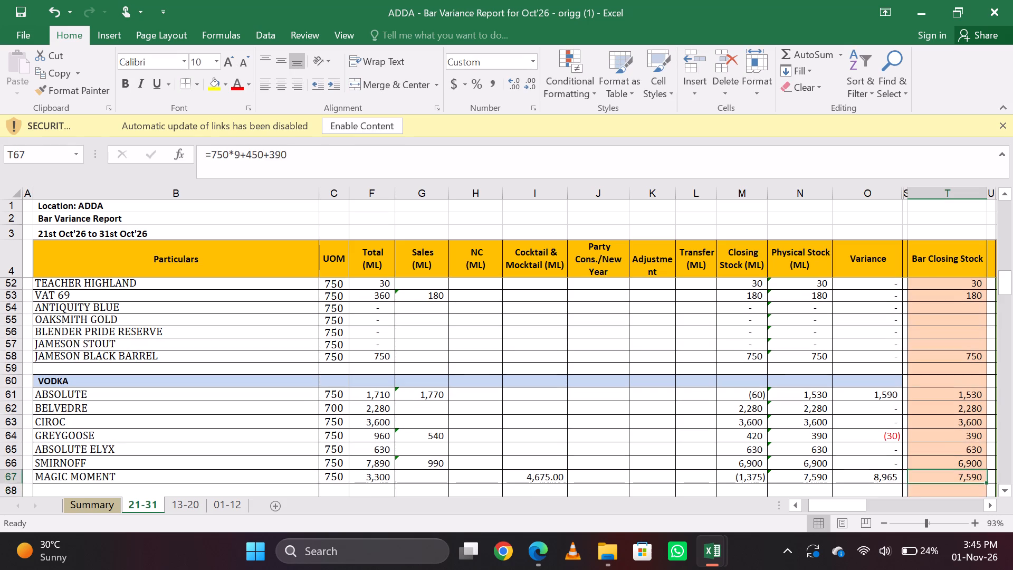
pyautogui.press('Down')
pyautogui.press('Up')
pyautogui.press('Down')
pyautogui.press('Up')
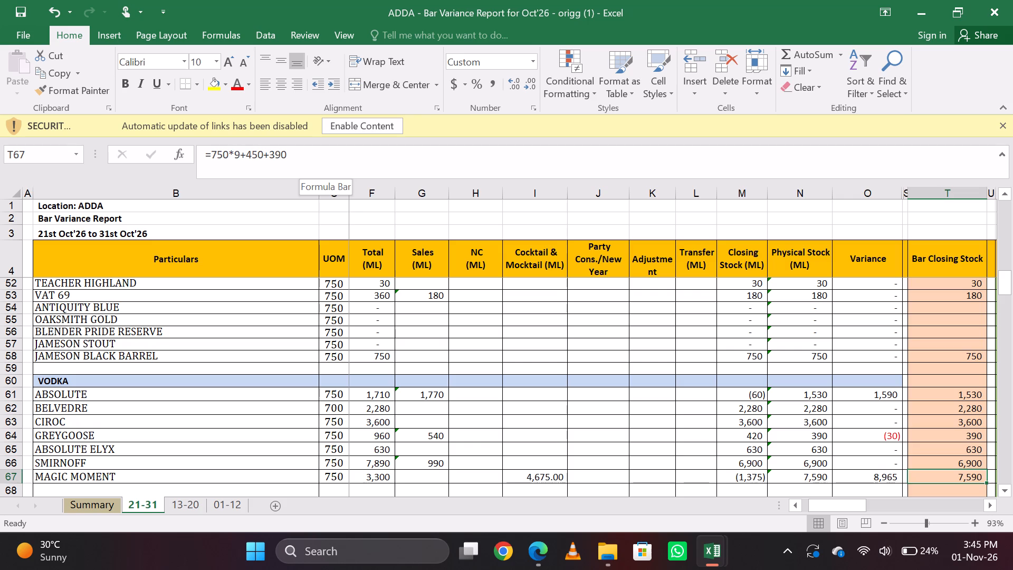
# Examine the Magic Moment row, comparing its Bar Closing Stock with the opening balance, receipts, cocktail usage and variance columns.
pyautogui.press('Up')
pyautogui.press('Down')
pyautogui.press('Down')
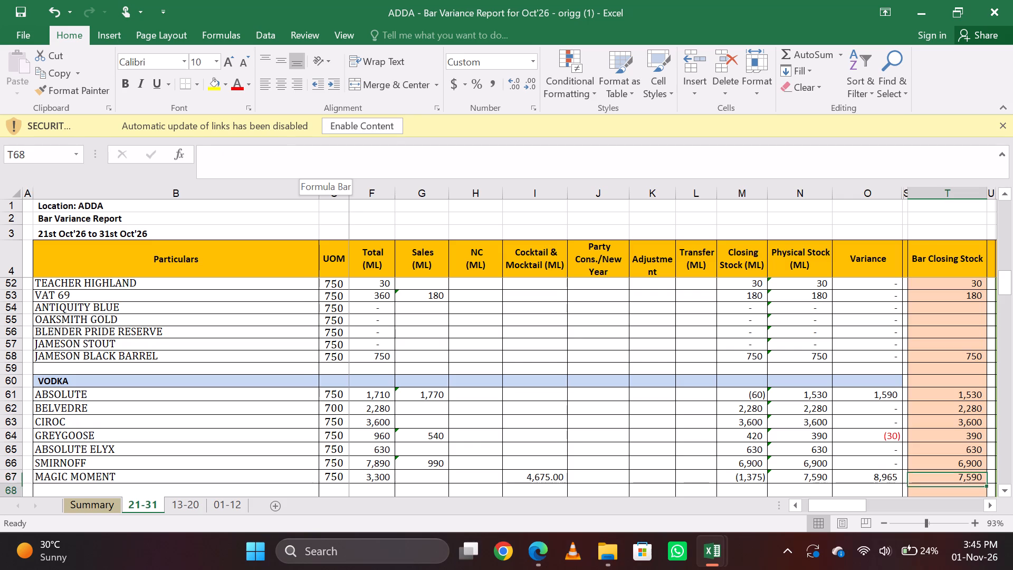
pyautogui.press('Up')
pyautogui.press('Down')
pyautogui.press('Up')
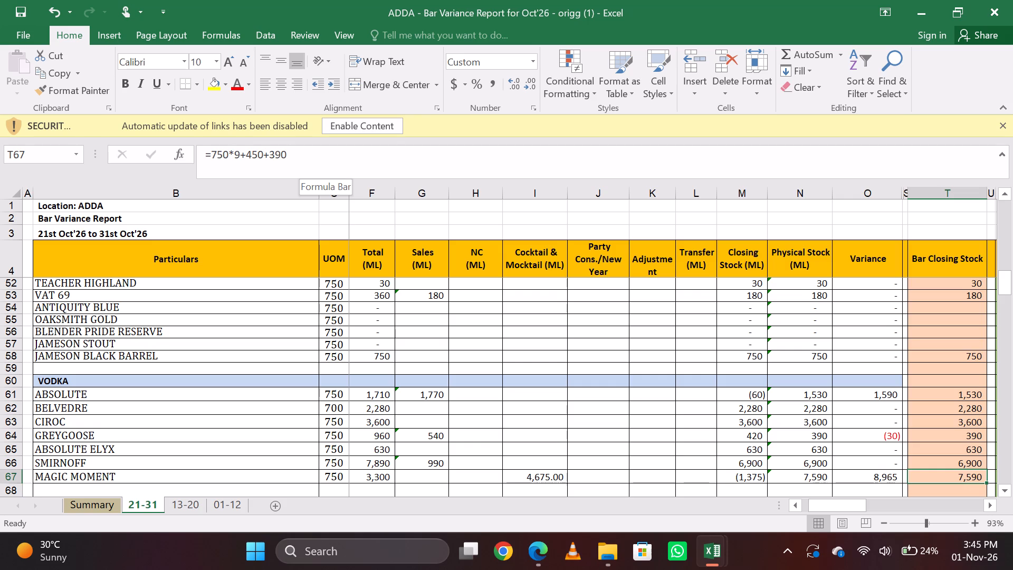
pyautogui.press('Left')
pyautogui.press('Left')
pyautogui.press('Left')
pyautogui.press('Left')
pyautogui.press('Left')
pyautogui.press('Left')
pyautogui.press('Left')
pyautogui.press('Left')
pyautogui.press('Left')
pyautogui.press('Left')
pyautogui.press('Left')
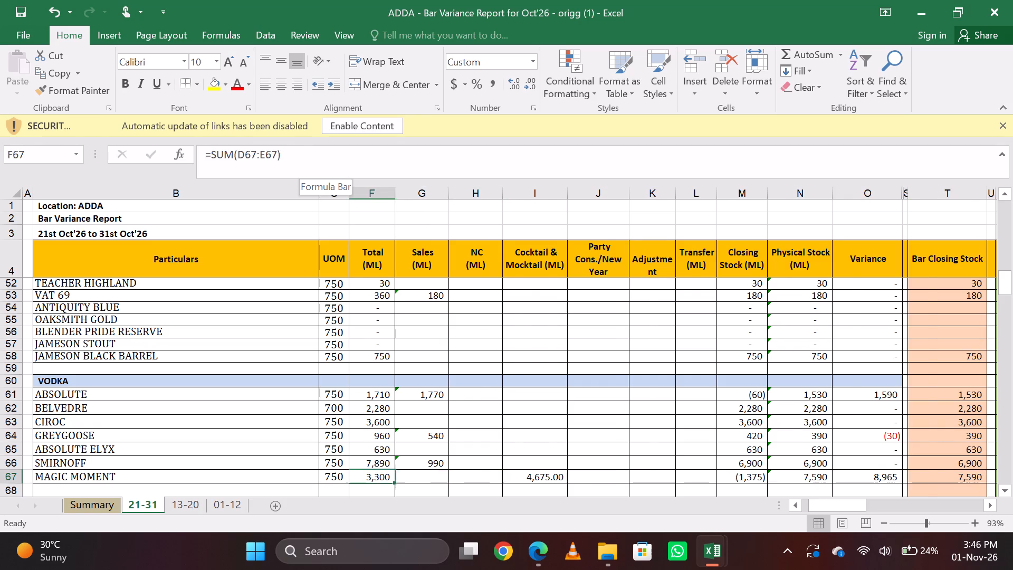
pyautogui.press('Left')
pyautogui.press('Right')
pyautogui.press('Right')
pyautogui.press('Right')
pyautogui.press('Right')
pyautogui.press('Right')
pyautogui.press('Left')
pyautogui.press('Up')
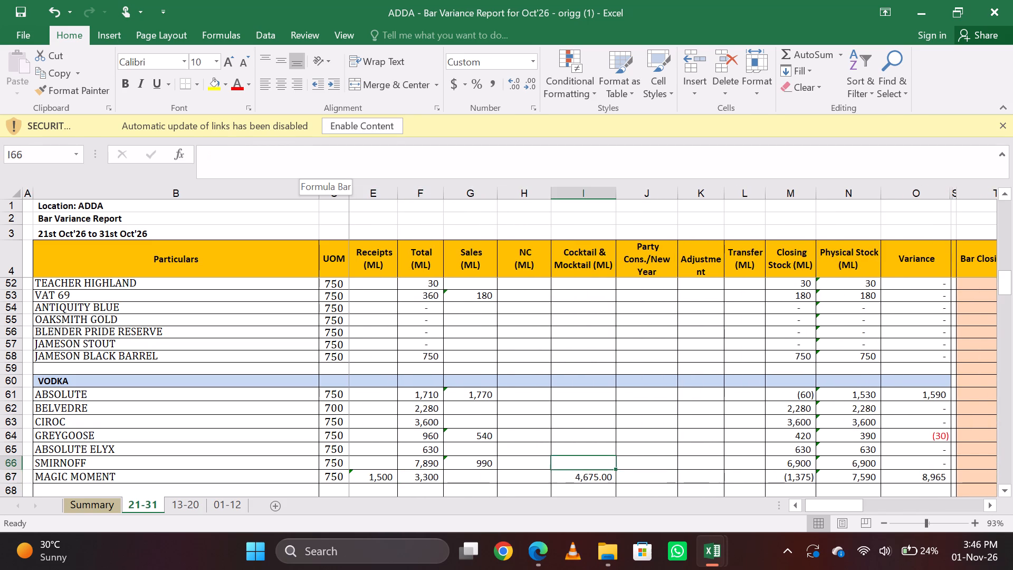
pyautogui.press('Down')
pyautogui.press('Left')
pyautogui.press('Left')
pyautogui.press('Left')
pyautogui.press('Right')
pyautogui.press('Right')
pyautogui.press('Right')
pyautogui.press('Left')
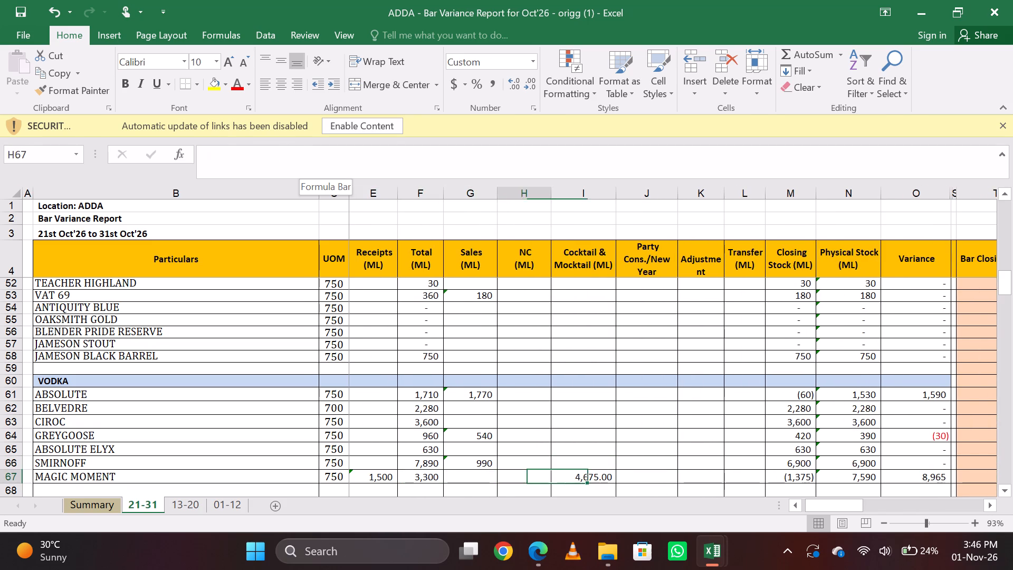
pyautogui.press('Left')
pyautogui.press('Left')
pyautogui.press('Left')
pyautogui.press('Right')
pyautogui.press('Right')
pyautogui.press('Right')
pyautogui.press('Right')
pyautogui.press('Right')
pyautogui.press('Right')
pyautogui.press('Right')
pyautogui.press('Right')
pyautogui.press('Right')
pyautogui.press('Right')
pyautogui.press('Right')
pyautogui.press('Right')
pyautogui.press('Right')
pyautogui.press('Right')
pyautogui.press('Right')
pyautogui.press('Left')
pyautogui.press('Left')
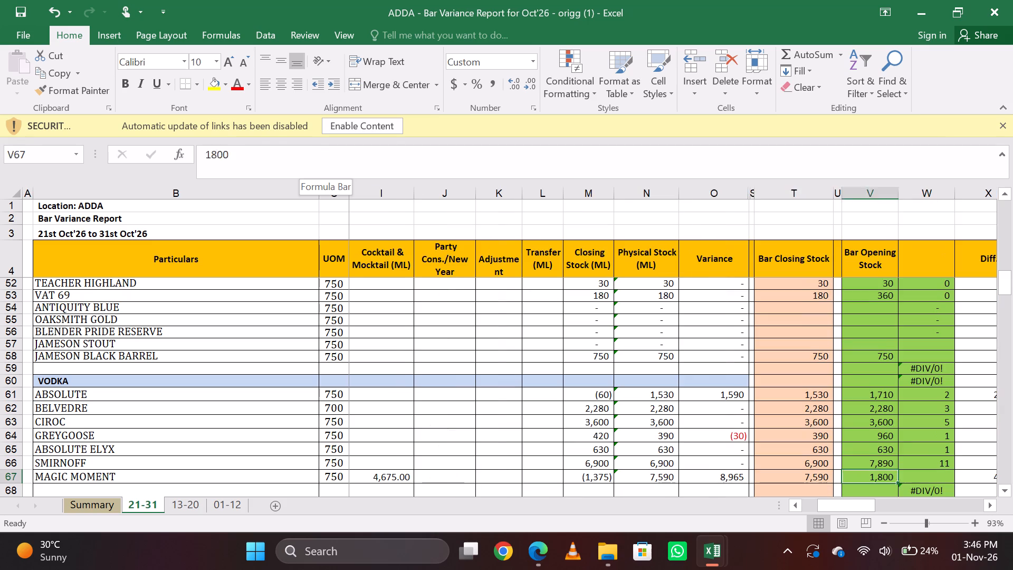
pyautogui.press('Left')
pyautogui.press('Down')
pyautogui.press('Up')
pyautogui.press('Left')
pyautogui.press('Right')
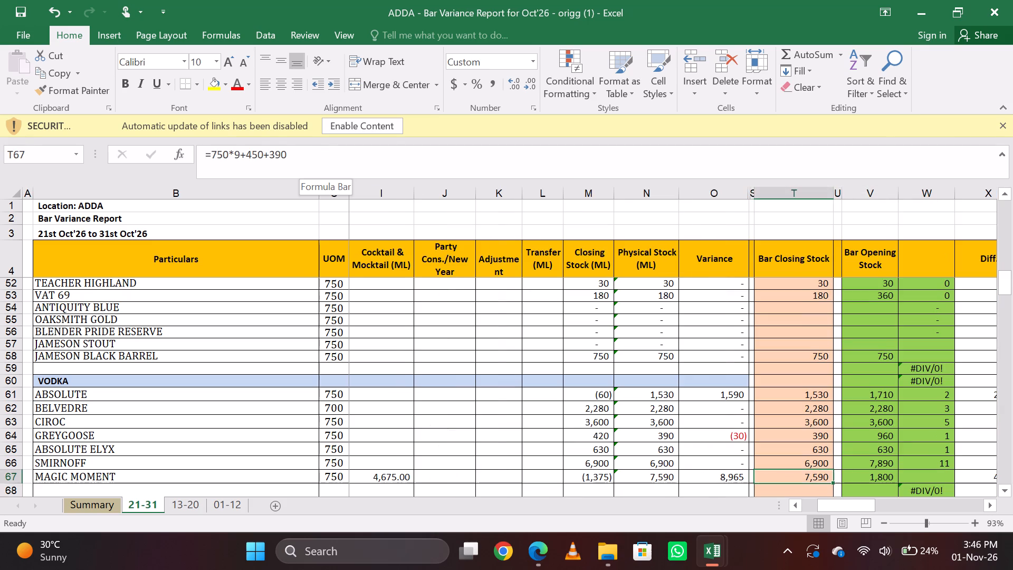
pyautogui.press('Left')
pyautogui.press('Left')
pyautogui.press('Left')
pyautogui.press('Left')
pyautogui.press('Left')
pyautogui.press('Left')
pyautogui.press('Left')
pyautogui.press('Left')
pyautogui.press('Left')
pyautogui.press('Left')
pyautogui.press('Left')
pyautogui.press('Left')
pyautogui.press('Left')
pyautogui.press('Left')
pyautogui.press('Left')
pyautogui.press('Left')
pyautogui.press('Left')
pyautogui.press('Left')
pyautogui.press('Right')
pyautogui.press('Right')
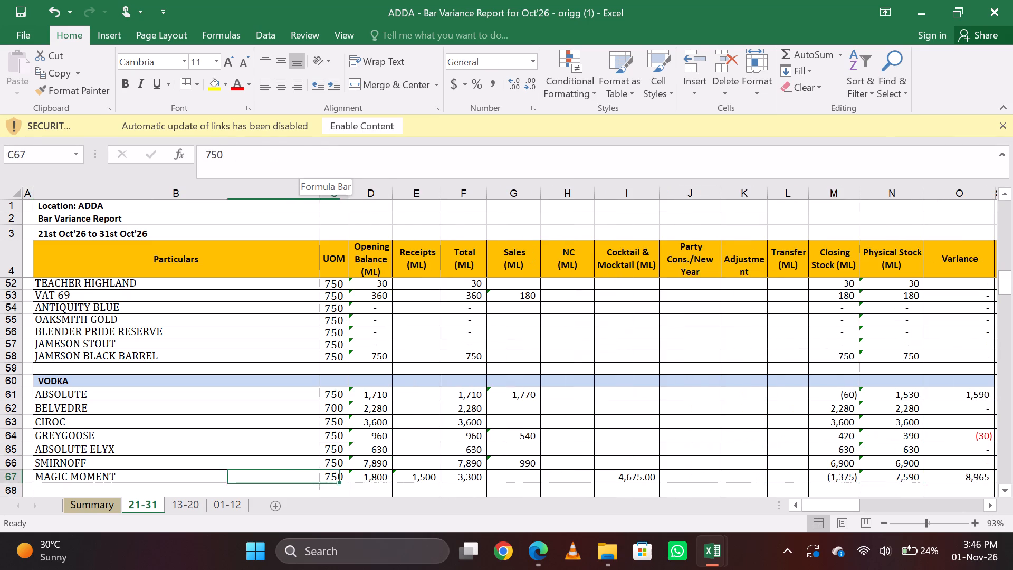
# Examine the Magic Moment row again, comparing its Bar Closing Stock with the cocktail usage, closing stock and variance columns.
pyautogui.press('Right')
pyautogui.press('Right')
pyautogui.press('Right')
pyautogui.press('Right')
pyautogui.press('Right')
pyautogui.press('Right')
pyautogui.press('Right')
pyautogui.press('Right')
pyautogui.press('Right')
pyautogui.press('Right')
pyautogui.press('Right')
pyautogui.press('Right')
pyautogui.press('Right')
pyautogui.press('Right')
pyautogui.press('Right')
pyautogui.press('Right')
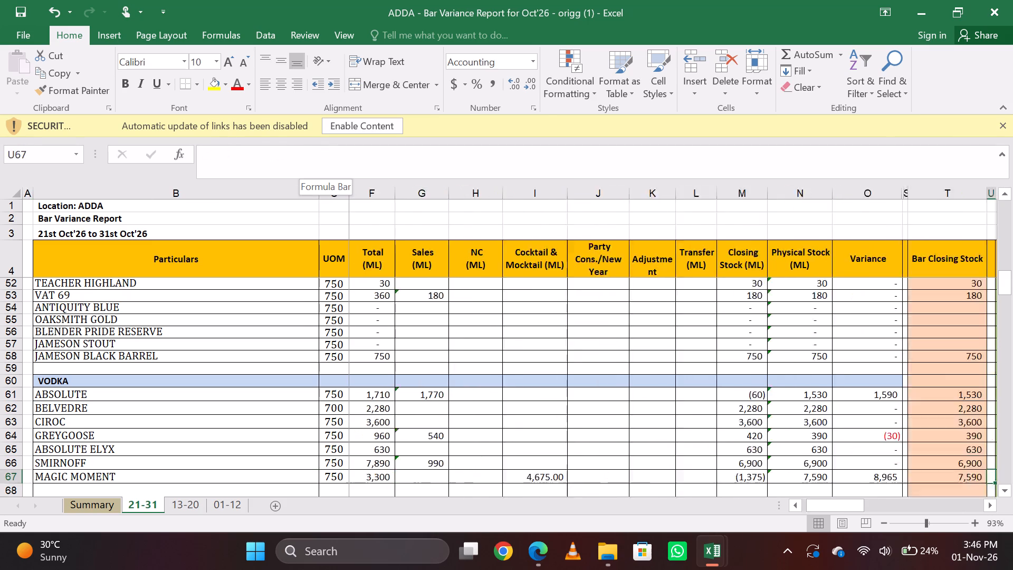
pyautogui.press('Left')
pyautogui.press('Left')
pyautogui.press('Down')
pyautogui.press('Up')
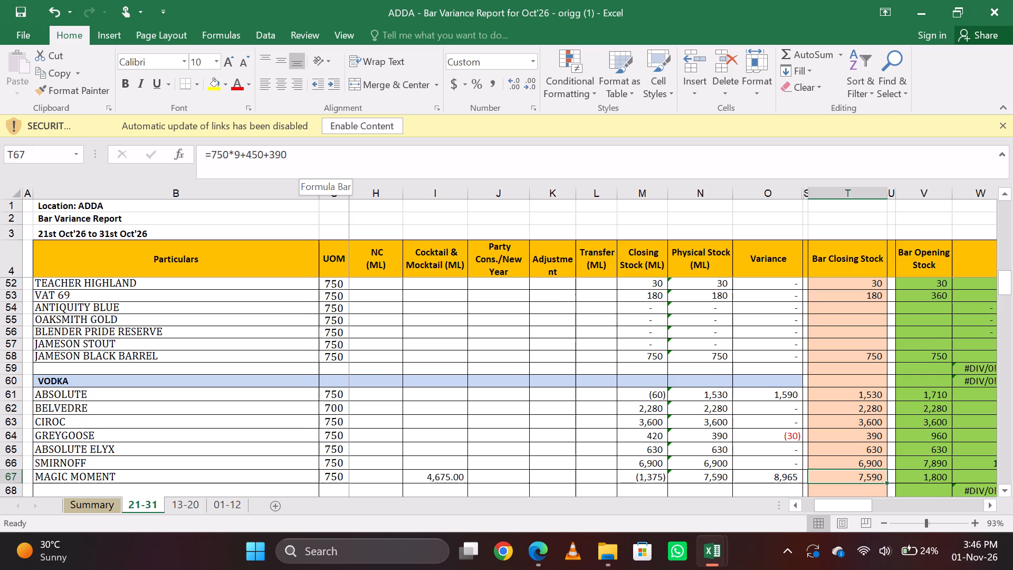
pyautogui.press('Left')
pyautogui.press('Left')
pyautogui.press('Left')
pyautogui.press('Left')
pyautogui.press('Left')
pyautogui.press('Left')
pyautogui.press('Left')
pyautogui.press('Left')
pyautogui.press('Right')
pyautogui.press('Right')
pyautogui.press('Right')
pyautogui.press('Right')
pyautogui.press('Right')
pyautogui.press('Right')
pyautogui.press('Right')
pyautogui.press('Right')
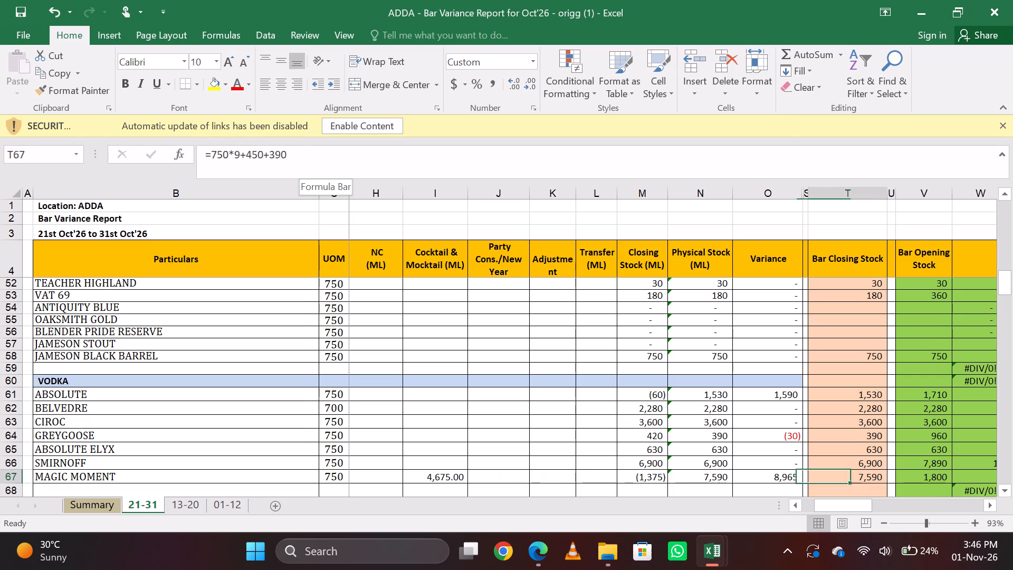
pyautogui.press('Down')
pyautogui.press('Up')
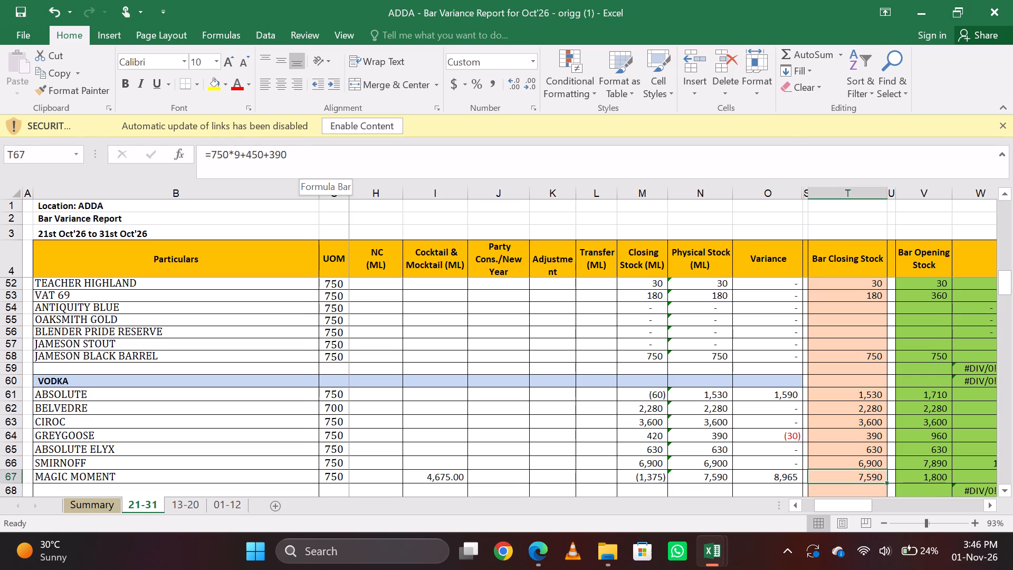
pyautogui.press('Down')
pyautogui.press('Up')
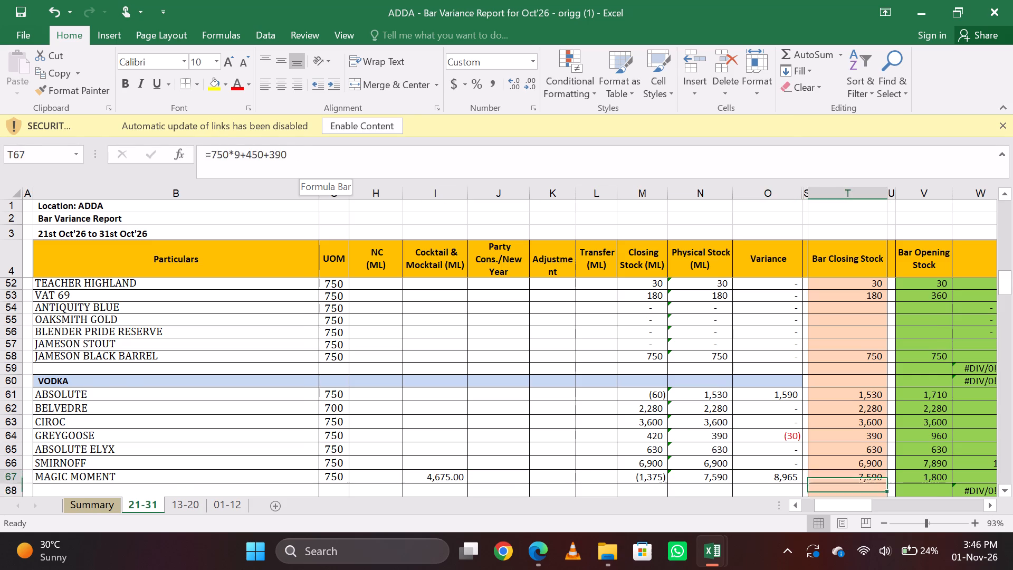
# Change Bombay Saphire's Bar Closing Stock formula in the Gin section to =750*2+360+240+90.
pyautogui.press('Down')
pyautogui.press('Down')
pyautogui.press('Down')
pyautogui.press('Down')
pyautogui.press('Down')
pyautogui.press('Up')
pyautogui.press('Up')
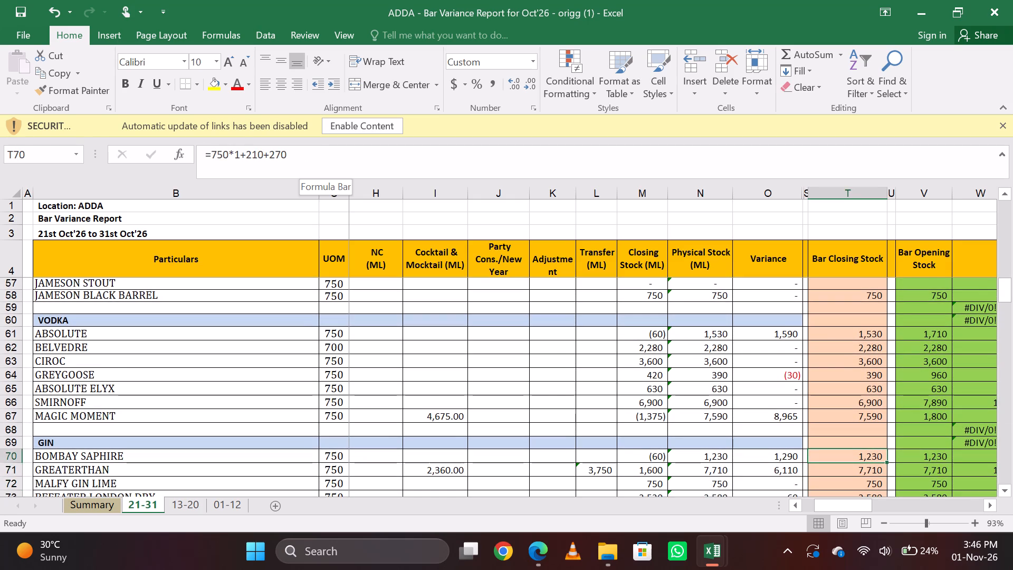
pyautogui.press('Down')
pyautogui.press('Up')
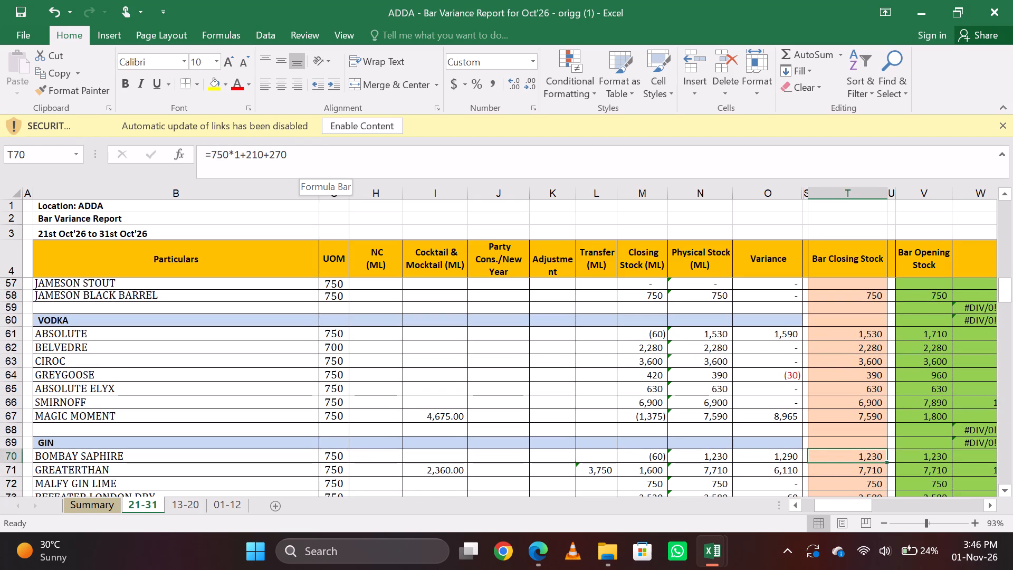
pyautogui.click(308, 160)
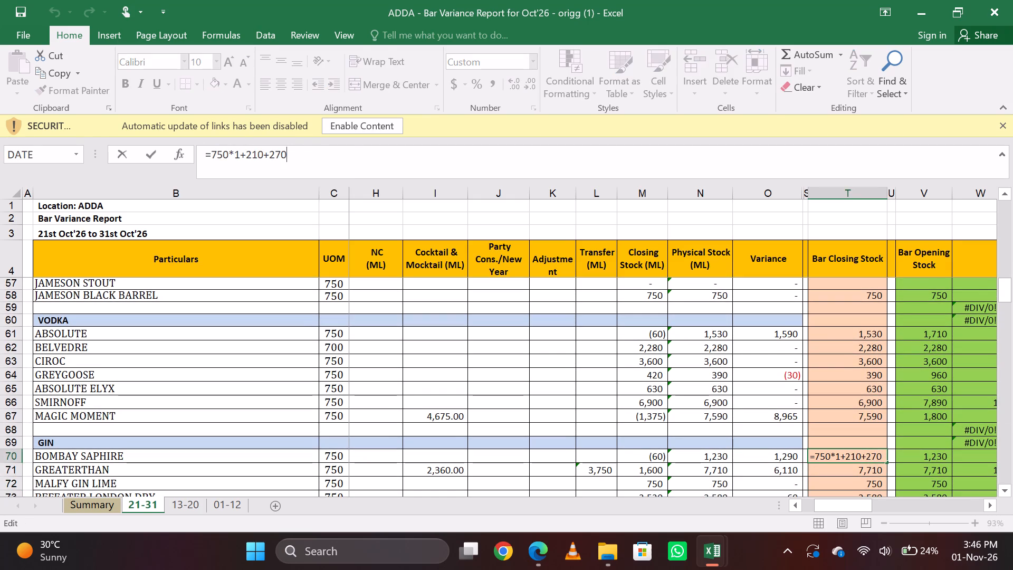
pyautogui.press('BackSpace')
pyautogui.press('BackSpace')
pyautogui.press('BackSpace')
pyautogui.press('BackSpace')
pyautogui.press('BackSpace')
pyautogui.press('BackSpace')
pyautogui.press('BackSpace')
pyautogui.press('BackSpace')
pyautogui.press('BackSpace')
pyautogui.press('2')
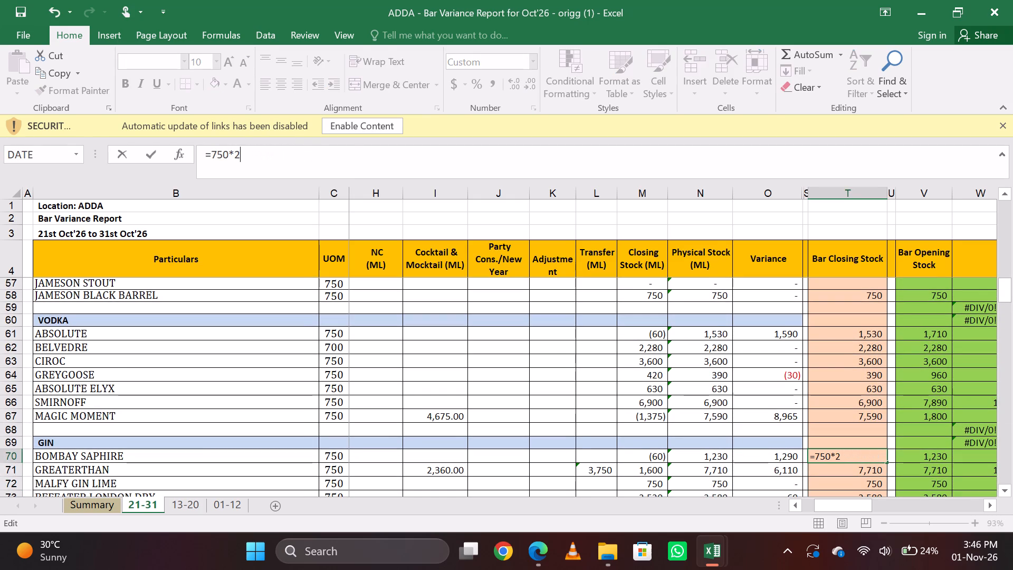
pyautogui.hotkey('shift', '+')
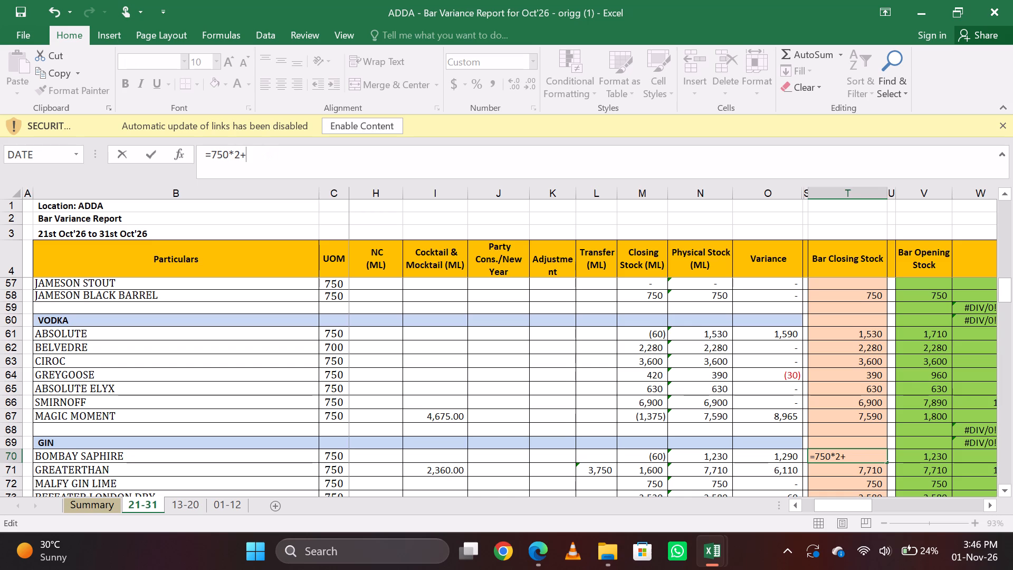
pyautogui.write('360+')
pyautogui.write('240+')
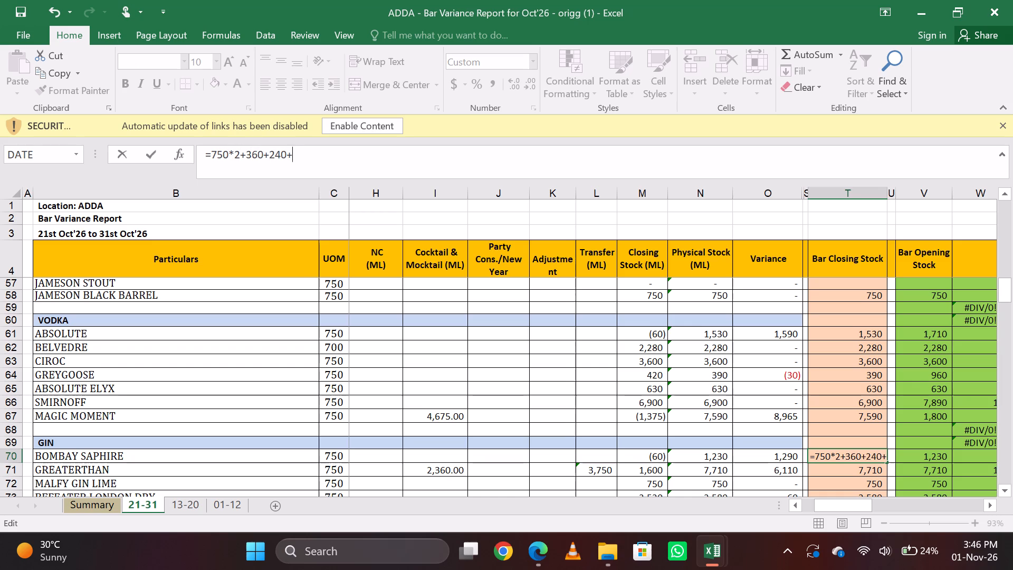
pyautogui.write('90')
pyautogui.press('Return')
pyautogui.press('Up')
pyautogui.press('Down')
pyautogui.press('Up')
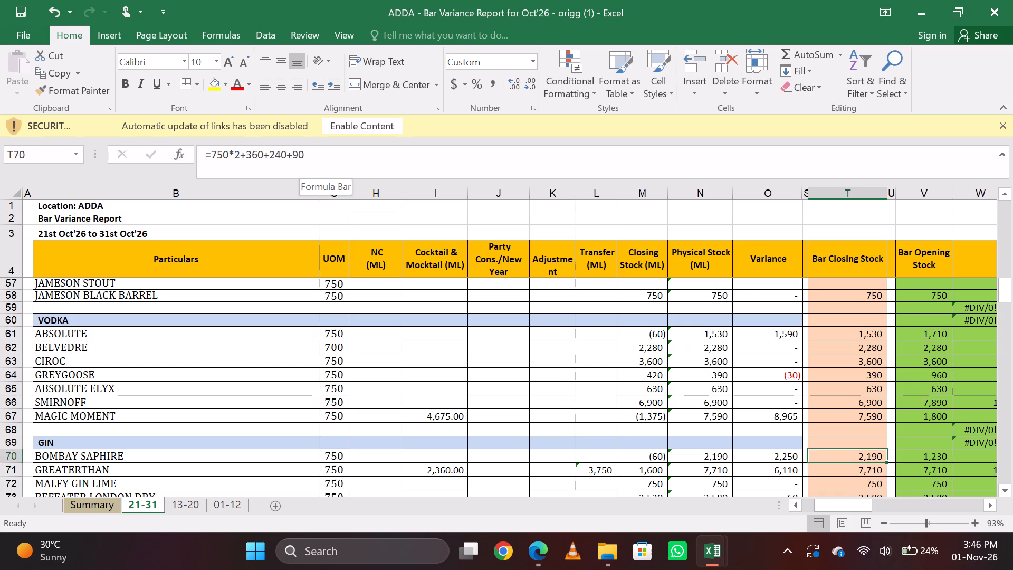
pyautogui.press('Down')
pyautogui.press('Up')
# Examine the Bombay Saphire row, comparing its Bar Closing Stock with the opening balance, receipts, sales and variance columns.
pyautogui.press('Left')
pyautogui.press('Left')
pyautogui.press('Left')
pyautogui.press('Left')
pyautogui.press('Left')
pyautogui.press('Left')
pyautogui.press('Left')
pyautogui.press('Left')
pyautogui.press('Left')
pyautogui.press('Left')
pyautogui.press('Left')
pyautogui.press('Left')
pyautogui.press('Left')
pyautogui.press('Left')
pyautogui.press('Left')
pyautogui.press('Left')
pyautogui.press('Left')
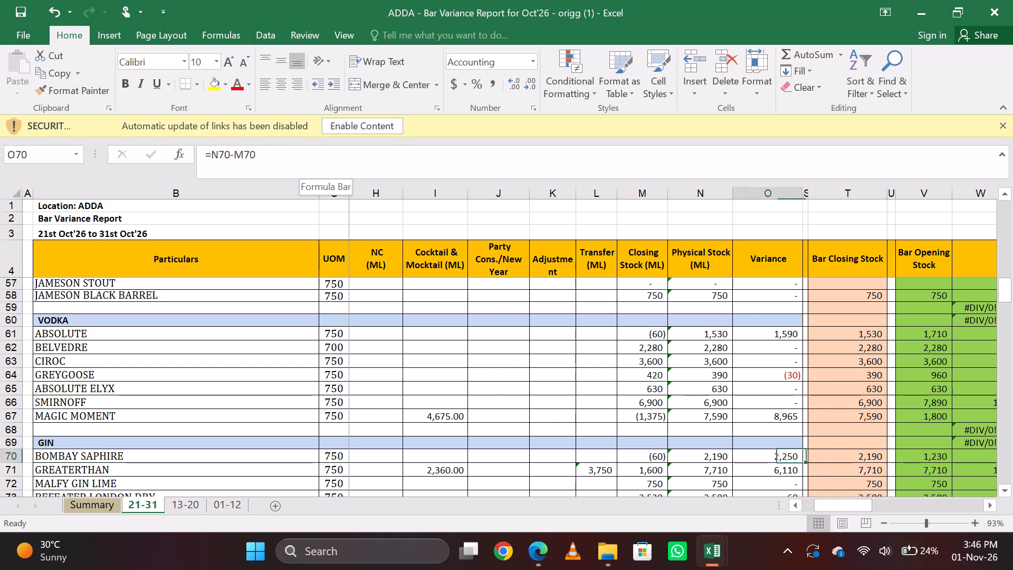
pyautogui.press('Right')
pyautogui.press('Right')
pyautogui.press('Right')
pyautogui.press('Right')
pyautogui.press('Right')
pyautogui.press('Right')
pyautogui.press('Right')
pyautogui.press('Right')
pyautogui.press('Right')
pyautogui.press('Right')
pyautogui.press('Right')
pyautogui.press('Right')
pyautogui.press('Right')
pyautogui.press('Right')
pyautogui.press('Right')
pyautogui.press('Right')
pyautogui.press('Right')
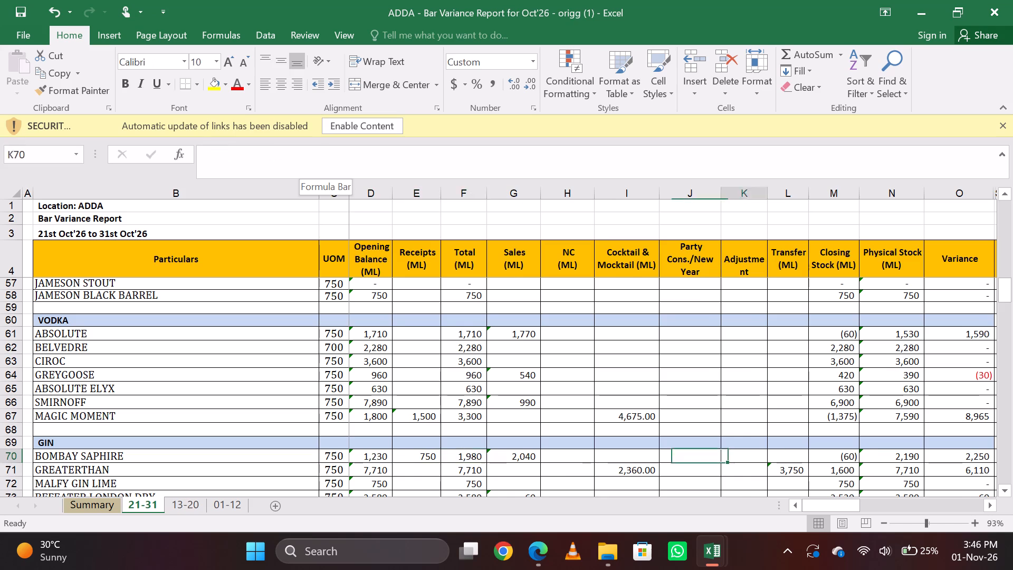
pyautogui.press('Left')
pyautogui.press('Left')
pyautogui.press('Left')
pyautogui.press('Right')
pyautogui.press('Right')
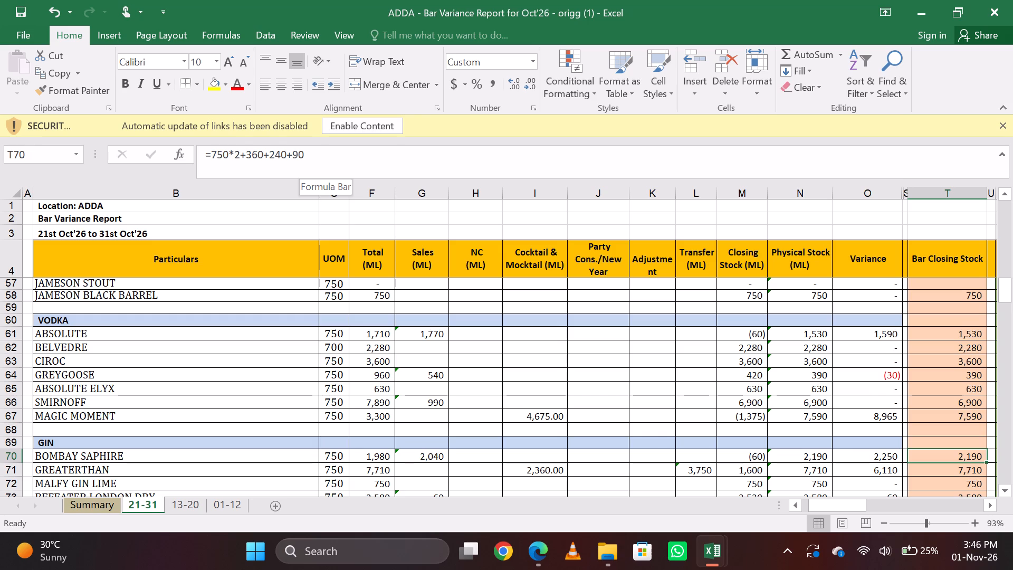
# Clear Bombay Saphire's Bar Closing Stock in the Gin section.
pyautogui.press('BackSpace')
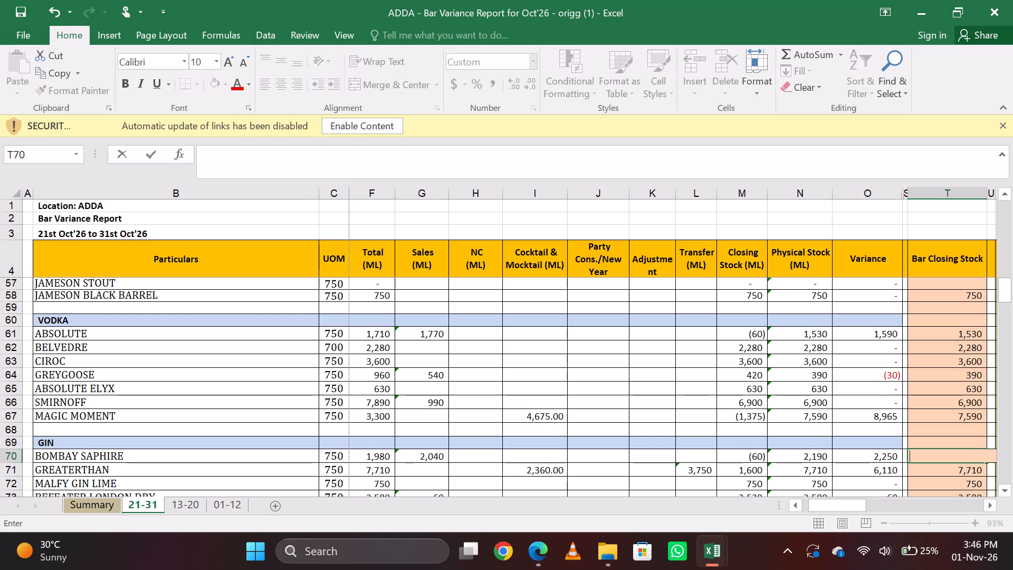
pyautogui.press('Return')
pyautogui.press('Up')
pyautogui.press('Down')
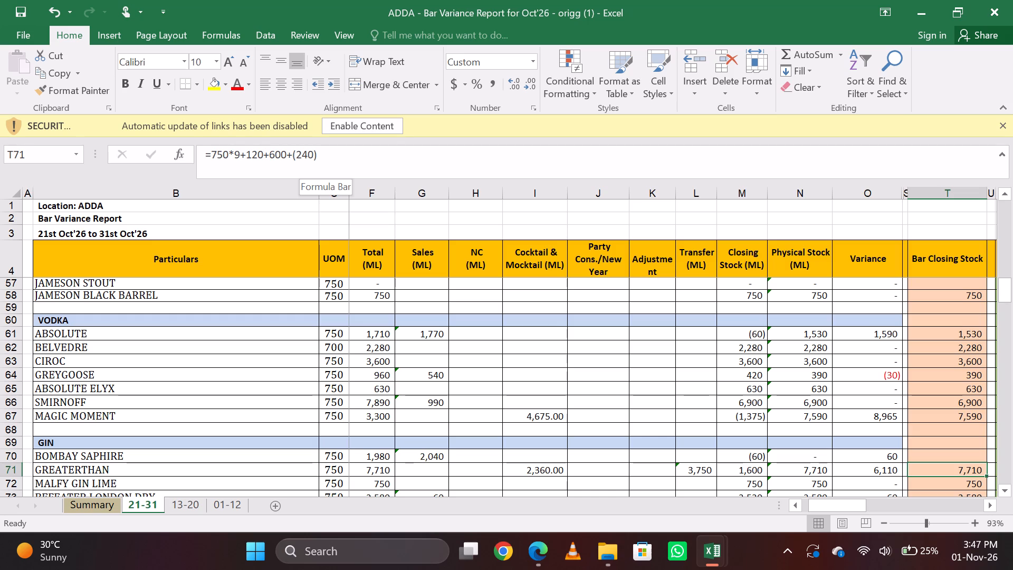
# Replace Greaterthan's Bar Closing Stock formula in the Gin section with =750*2+240+360+240.
pyautogui.press('Down')
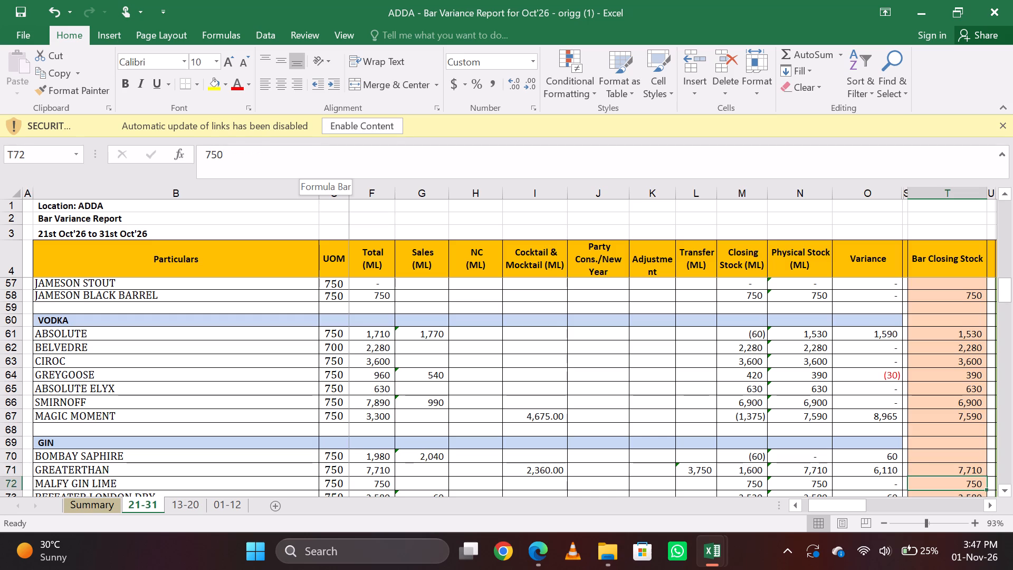
pyautogui.press('Up')
pyautogui.press('Down')
pyautogui.press('Up')
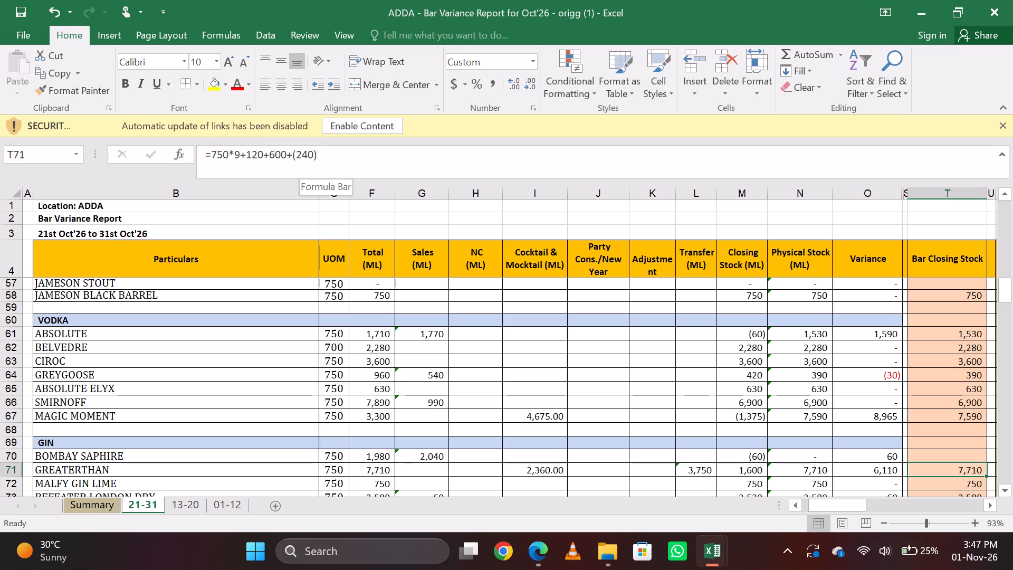
pyautogui.press('=')
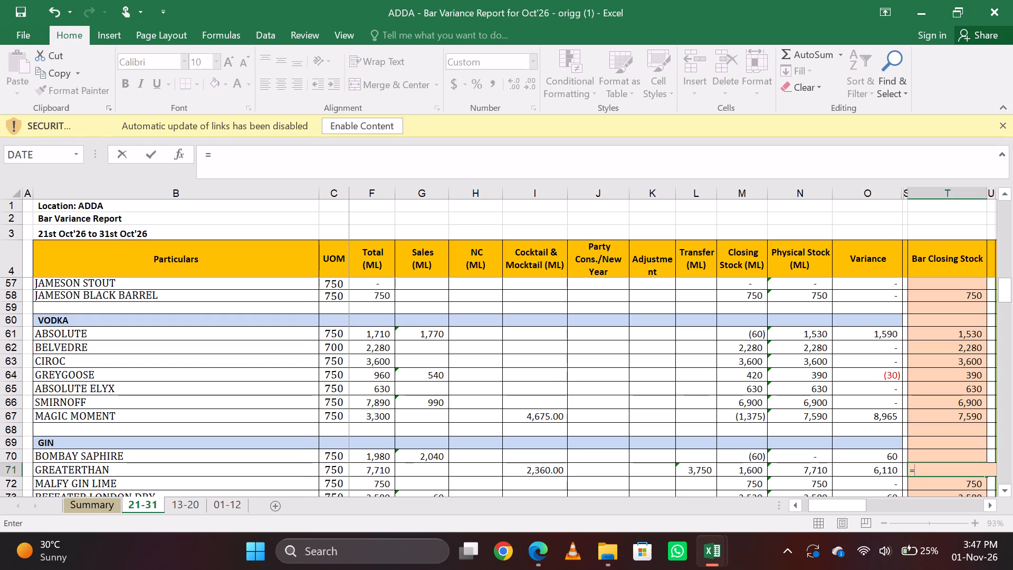
pyautogui.write('750*2')
pyautogui.hotkey('shift', '+')
pyautogui.write('254')
pyautogui.press('BackSpace')
pyautogui.press('BackSpace')
pyautogui.write('40+')
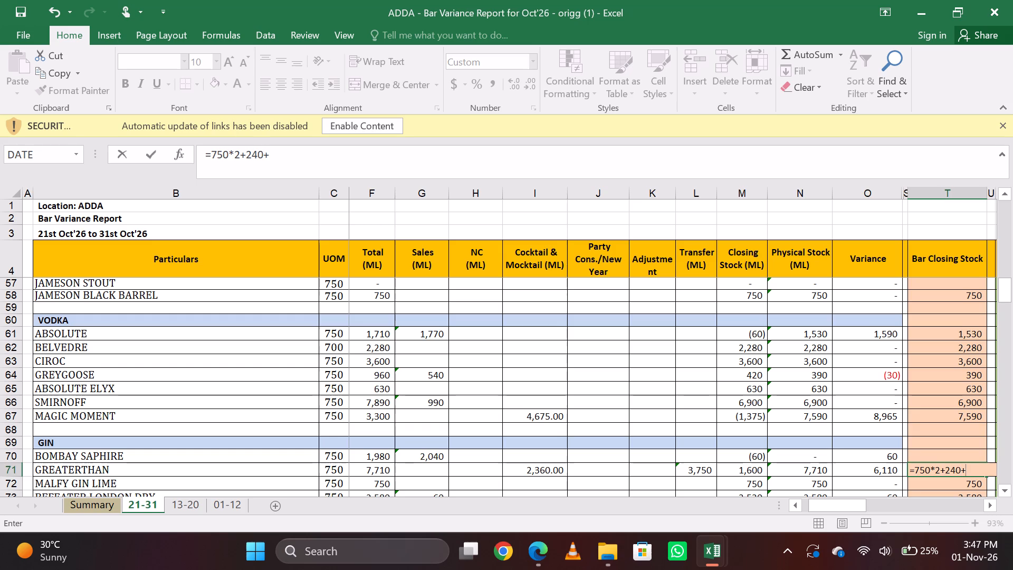
pyautogui.write('360')
pyautogui.press('BackSpace')
pyautogui.press('0')
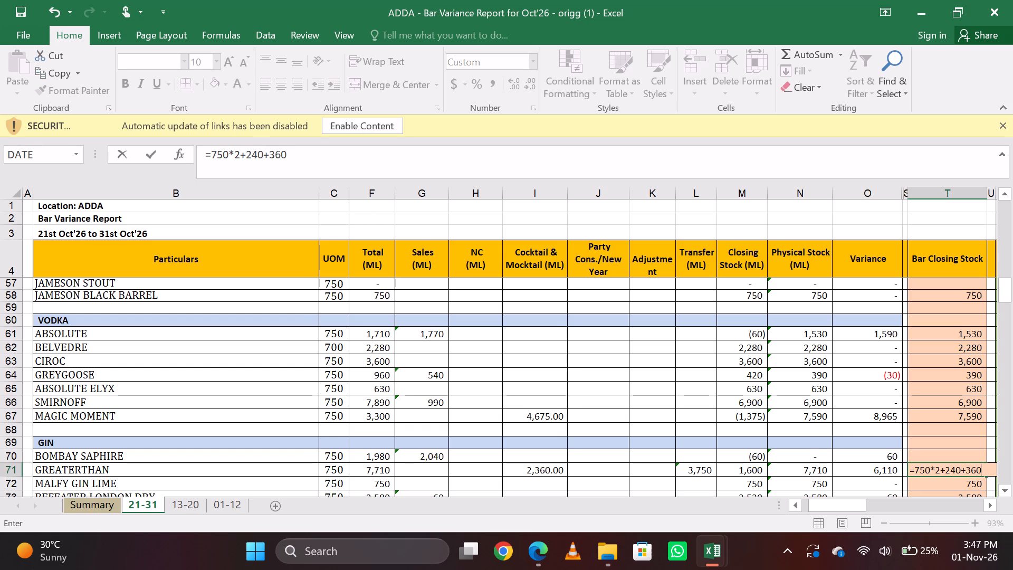
pyautogui.write('+240')
pyautogui.press('Return')
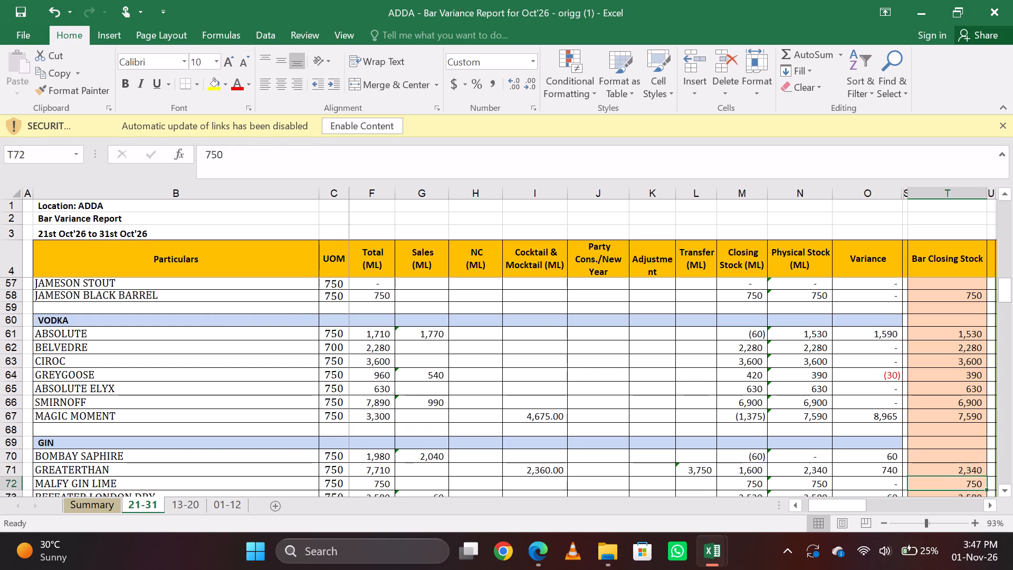
pyautogui.press('Up')
pyautogui.press('Down')
pyautogui.press('Up')
pyautogui.press('Down')
pyautogui.press('Up')
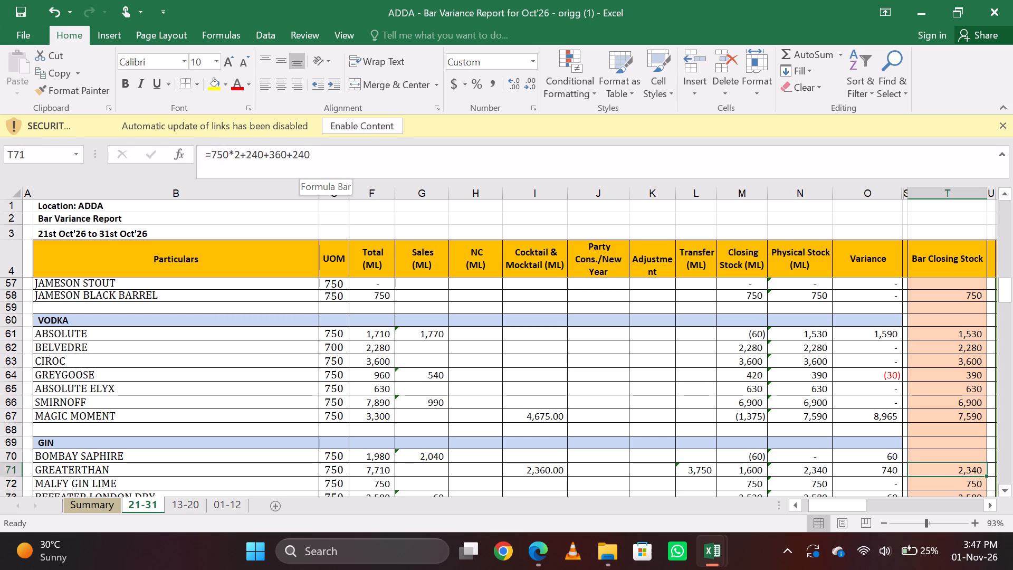
# Correct the last term of Greaterthan's Bar Closing Stock formula so it reads =750*2+240+360+90.
pyautogui.click(327, 156)
pyautogui.press('BackSpace')
pyautogui.press('BackSpace')
pyautogui.press('BackSpace')
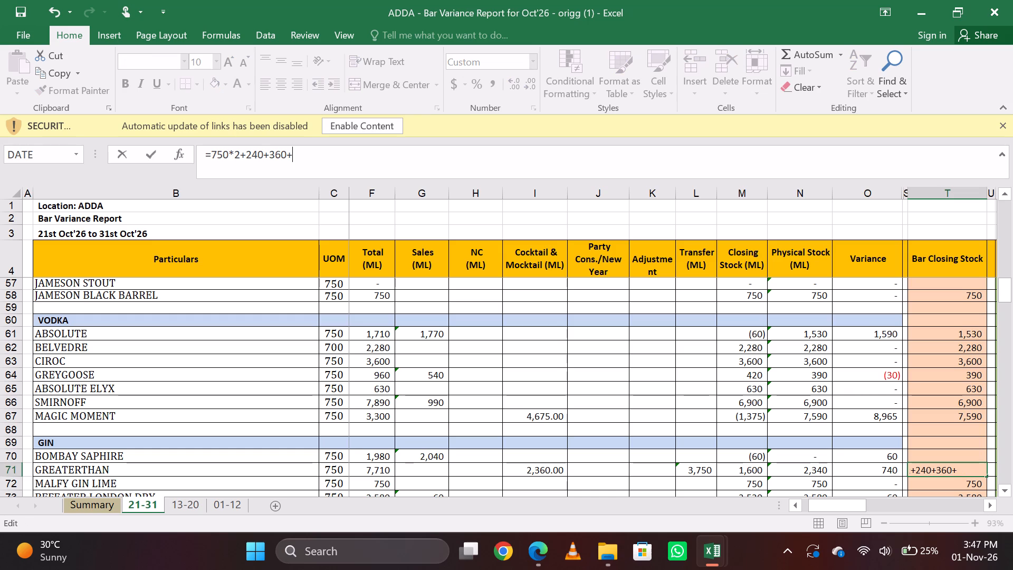
pyautogui.write('90')
pyautogui.press('Return')
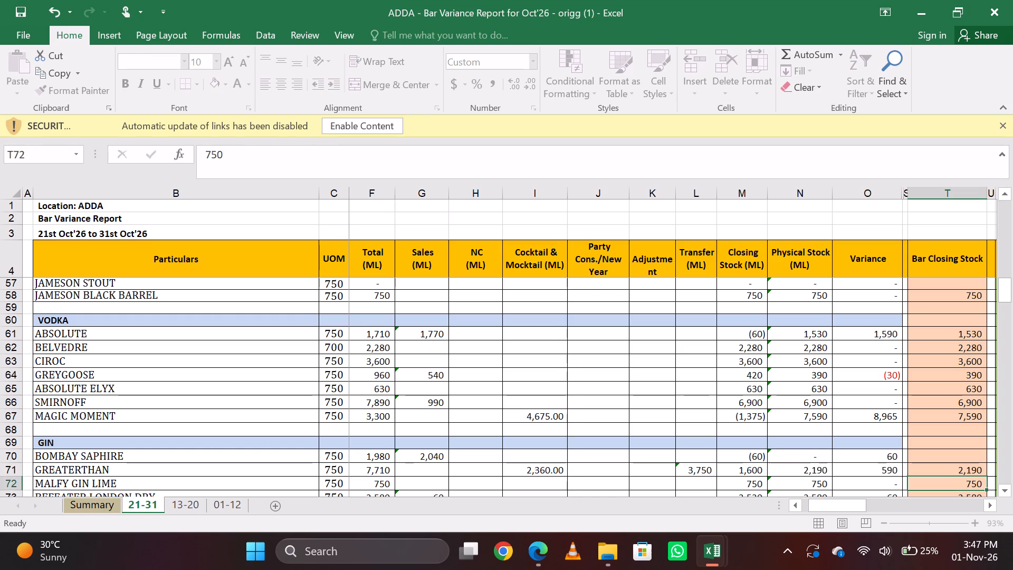
pyautogui.press('Up')
pyautogui.press('Down')
pyautogui.press('Up')
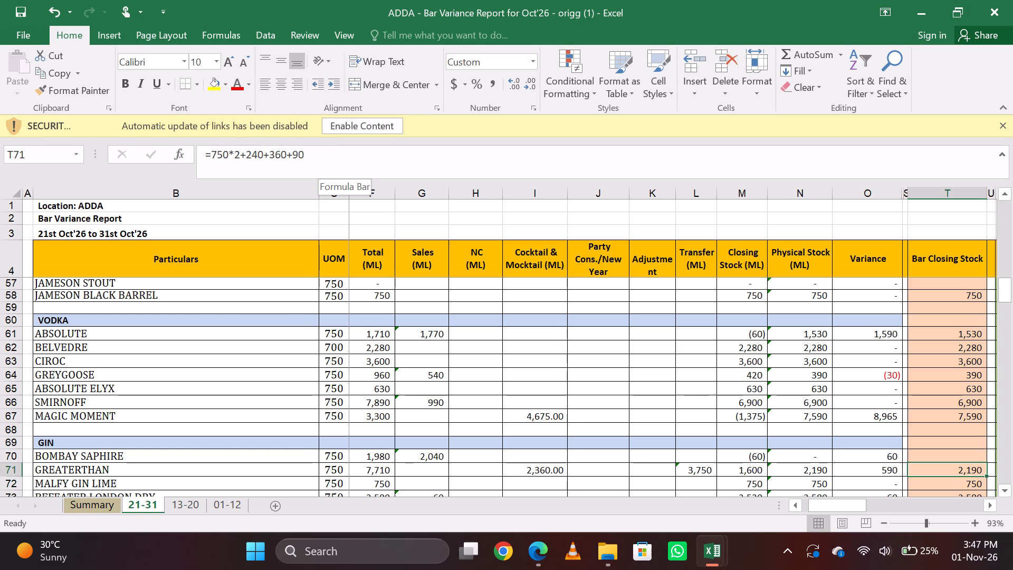
# Correct the first added amount in Greaterthan's Bar Closing Stock formula to 210, making it =750*2+210+360+90.
pyautogui.click(259, 154)
pyautogui.press('BackSpace')
pyautogui.press('1')
pyautogui.press('Return')
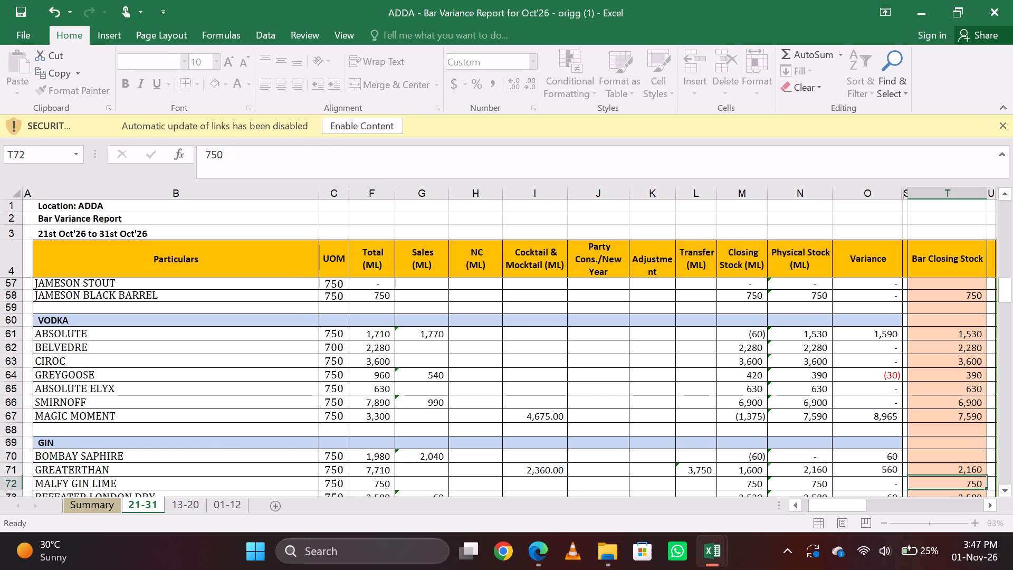
pyautogui.press('Up')
pyautogui.press('Down')
pyautogui.press('Up')
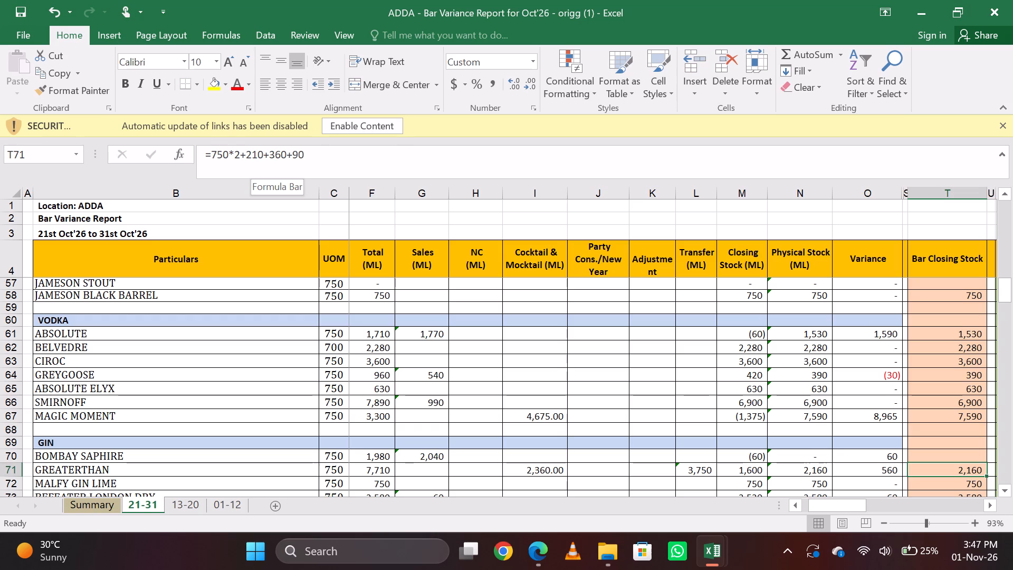
# Correct the middle added amount in Greaterthan's Bar Closing Stock formula to 330, making it =750*2+210+330+90.
pyautogui.click(281, 153)
pyautogui.press('BackSpace')
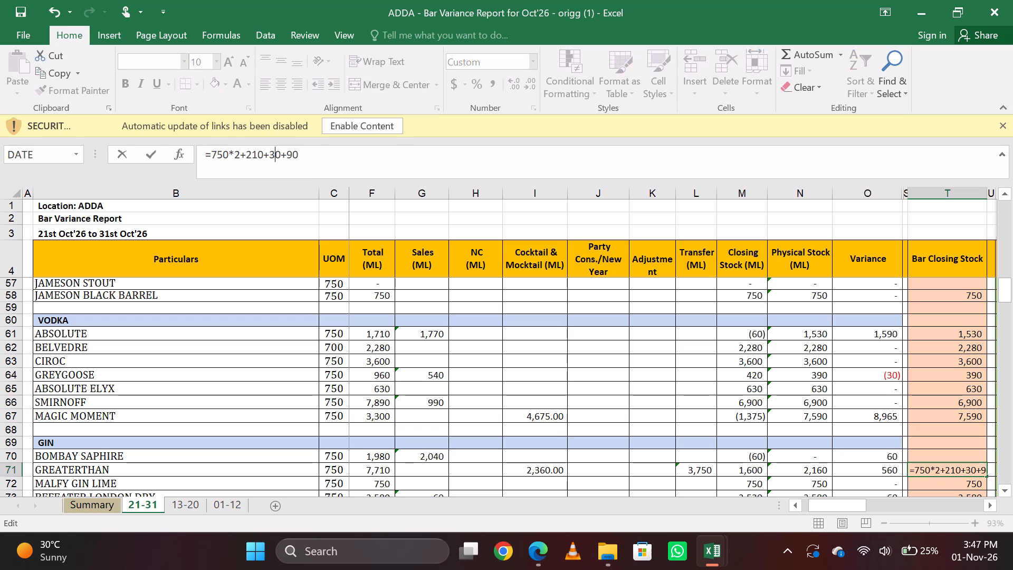
pyautogui.press('3')
pyautogui.press('Return')
pyautogui.press('Up')
pyautogui.press('Down')
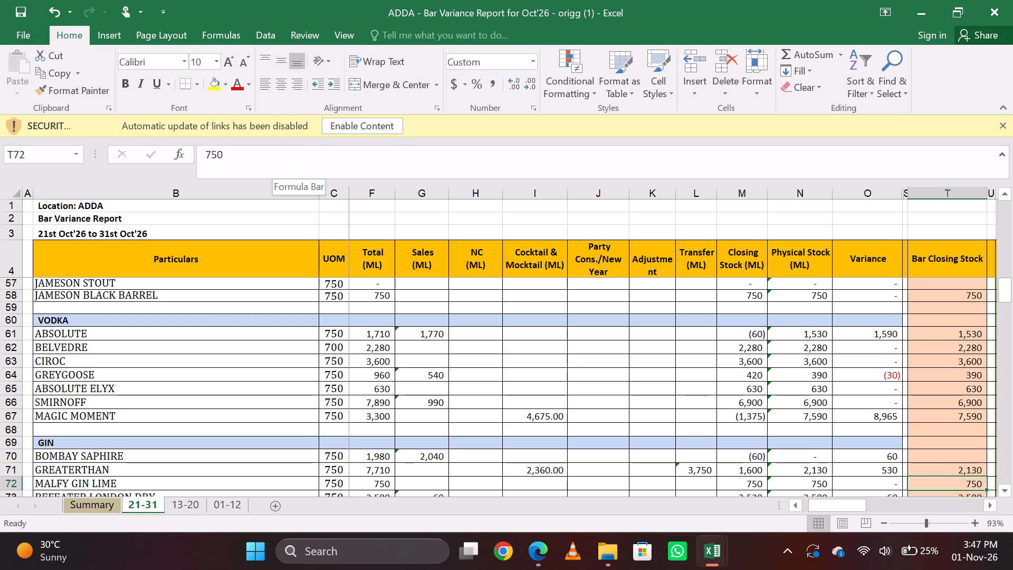
pyautogui.press('Up')
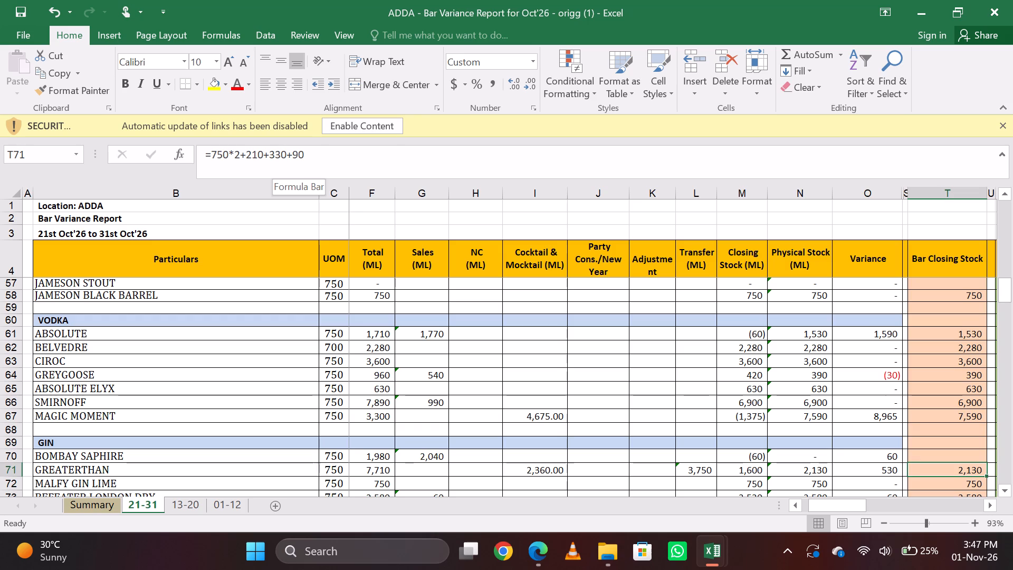
pyautogui.press('Down')
pyautogui.press('Up')
# Change Befeater London Dry's Bar Closing Stock formula in the Gin section to =750*3+10+180.
pyautogui.press('Down')
pyautogui.press('Up')
pyautogui.press('Down')
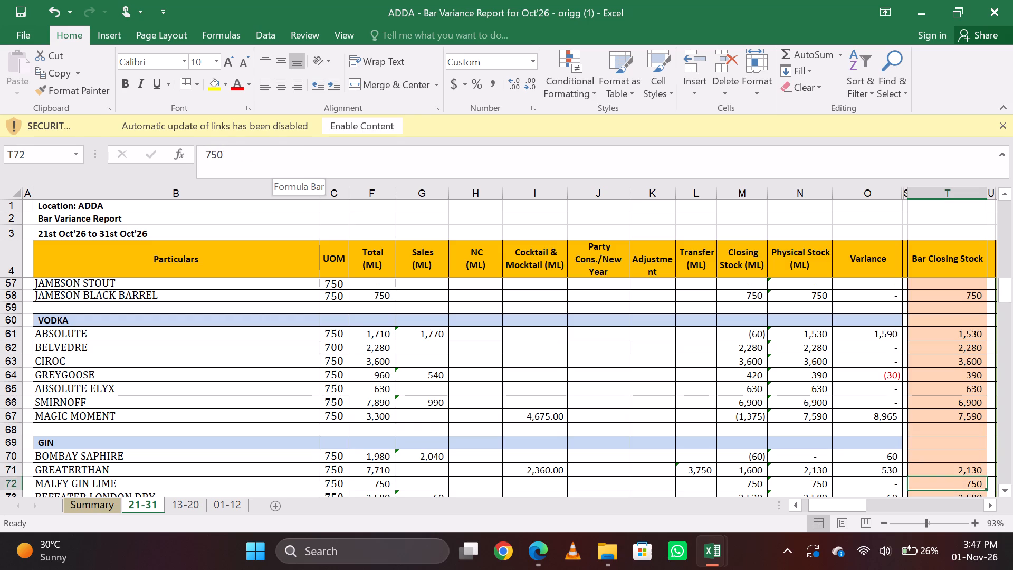
pyautogui.press('Down')
pyautogui.click(281, 153)
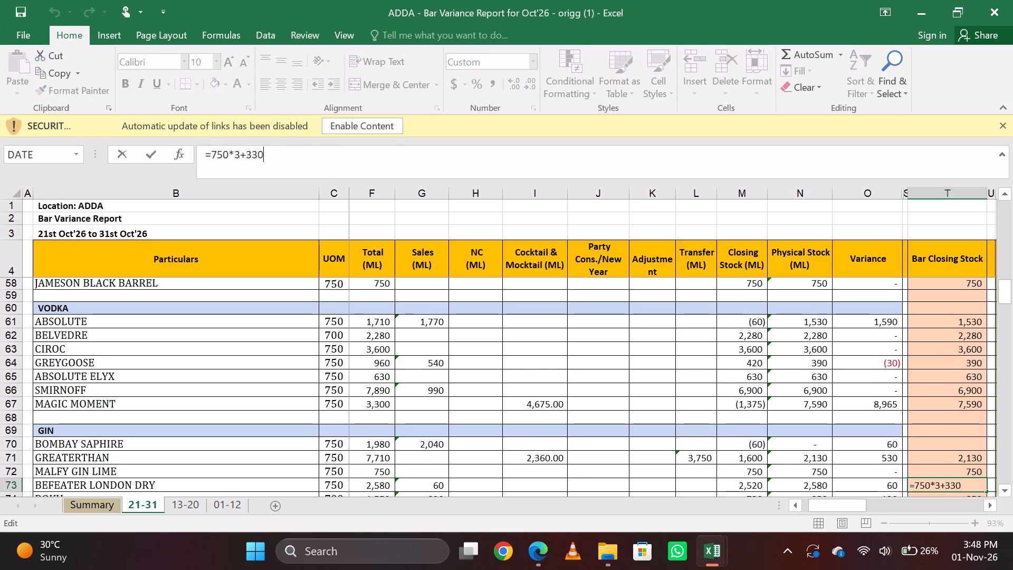
pyautogui.press('BackSpace')
pyautogui.press('BackSpace')
pyautogui.press('BackSpace')
pyautogui.write('10+180')
pyautogui.press('Return')
pyautogui.press('Up')
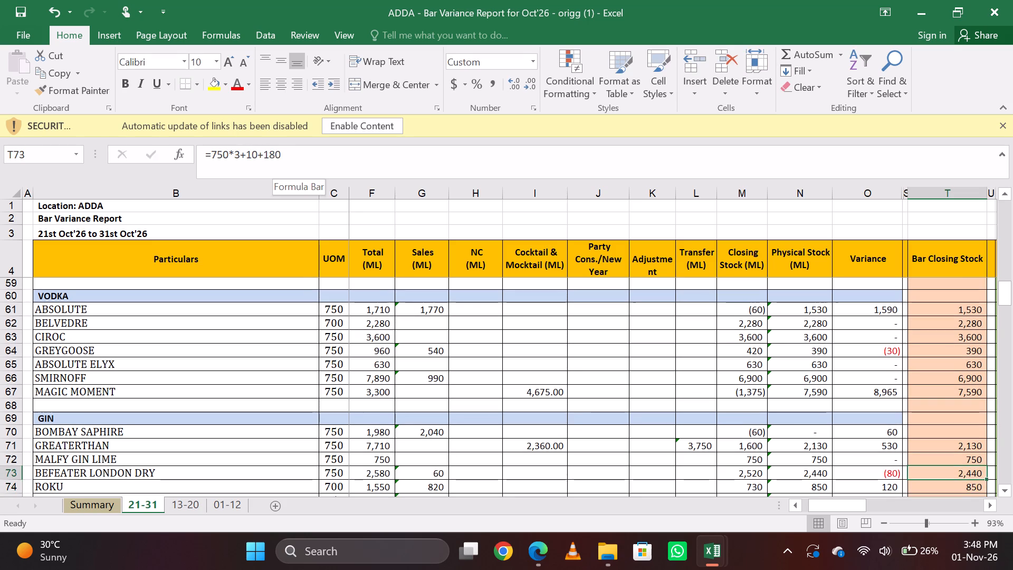
pyautogui.press('Down')
pyautogui.press('Up')
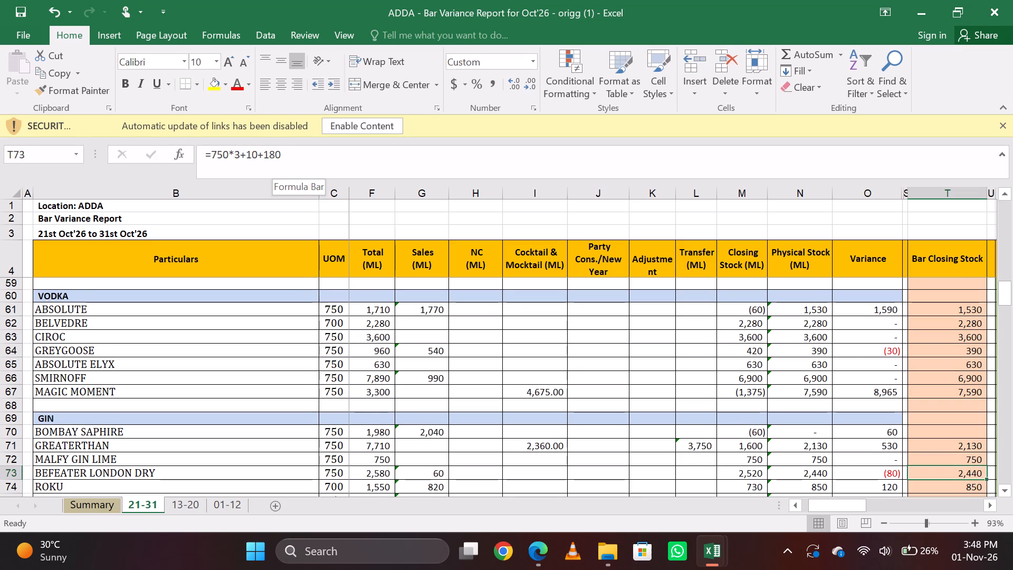
# Correct the first added amount in Befeater London Dry's Bar Closing Stock formula to 120, making it =750*3+120+180.
pyautogui.click(249, 154)
pyautogui.press('2')
pyautogui.press('Return')
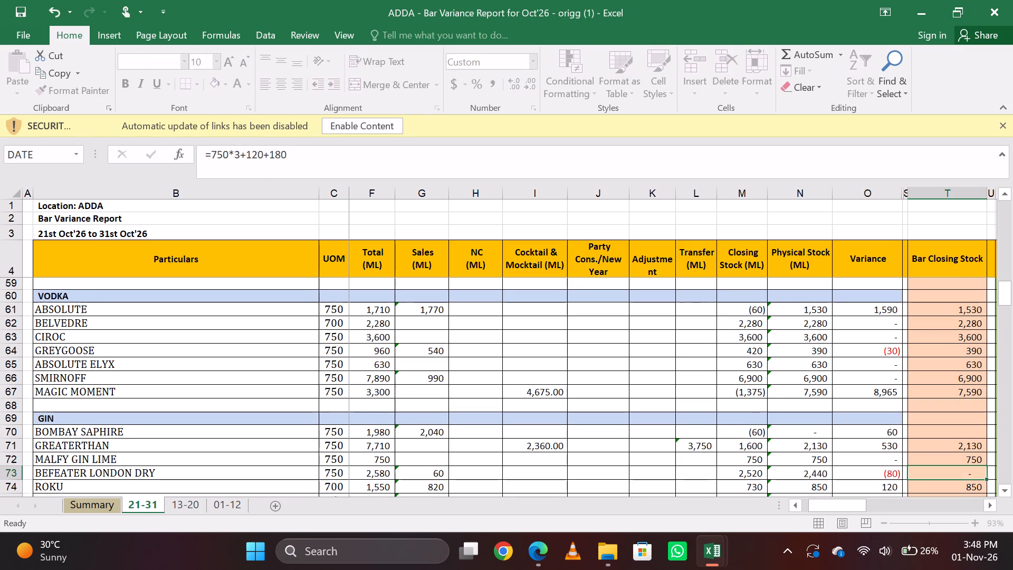
pyautogui.press('Up')
pyautogui.press('Down')
pyautogui.press('Up')
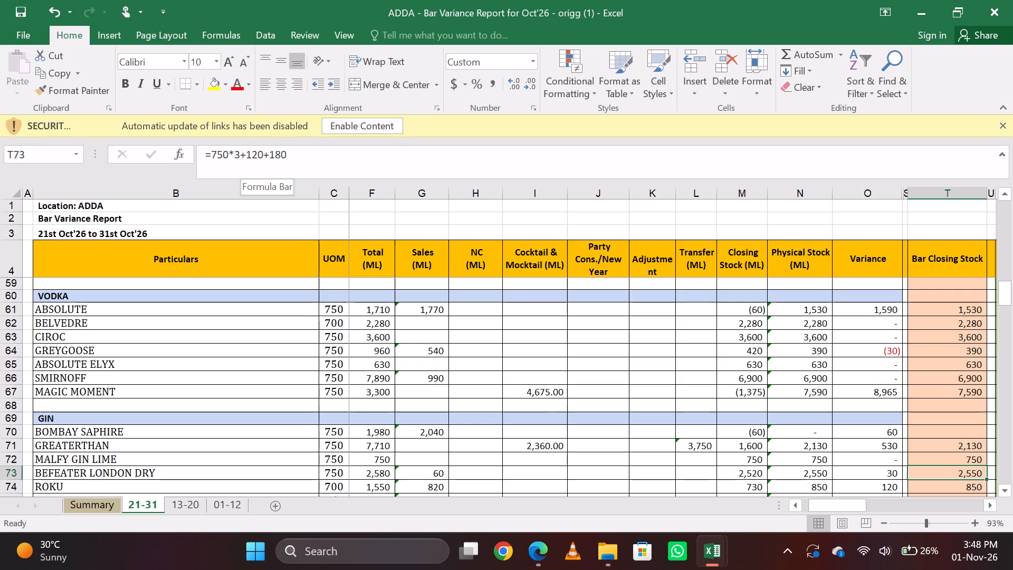
pyautogui.press('Down')
pyautogui.press('Up')
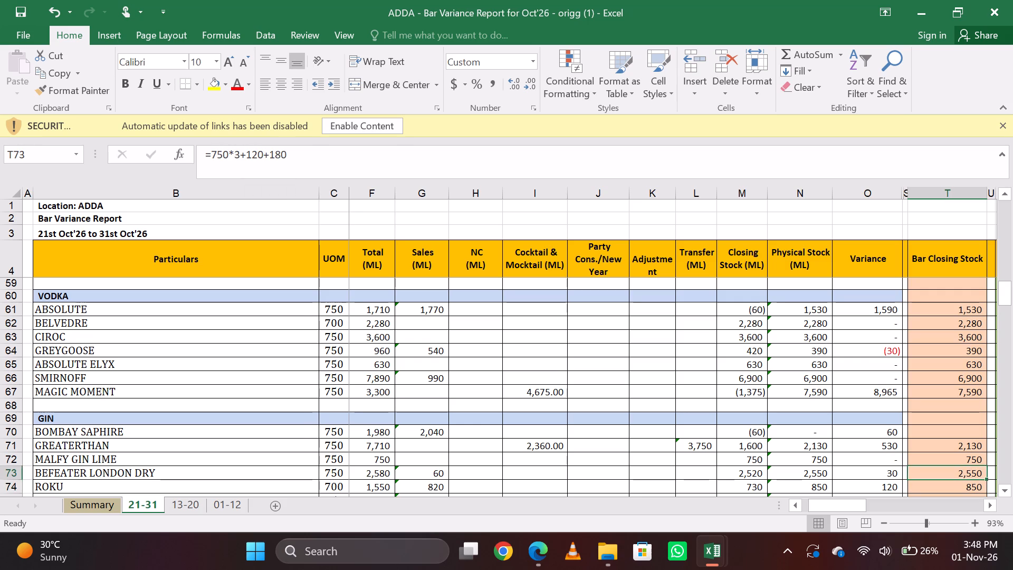
pyautogui.press('Down')
pyautogui.press('Up')
# Correct the last term of Befeater London Dry's Bar Closing Stock formula to 150, making it =750*3+120+150.
pyautogui.click(335, 158)
pyautogui.press('BackSpace')
pyautogui.press('BackSpace')
pyautogui.write('50')
pyautogui.press('Return')
pyautogui.press('Up')
# Change the added amount in Roku's Bar Closing Stock formula to 60, making it =700*1+60.
pyautogui.press('Down')
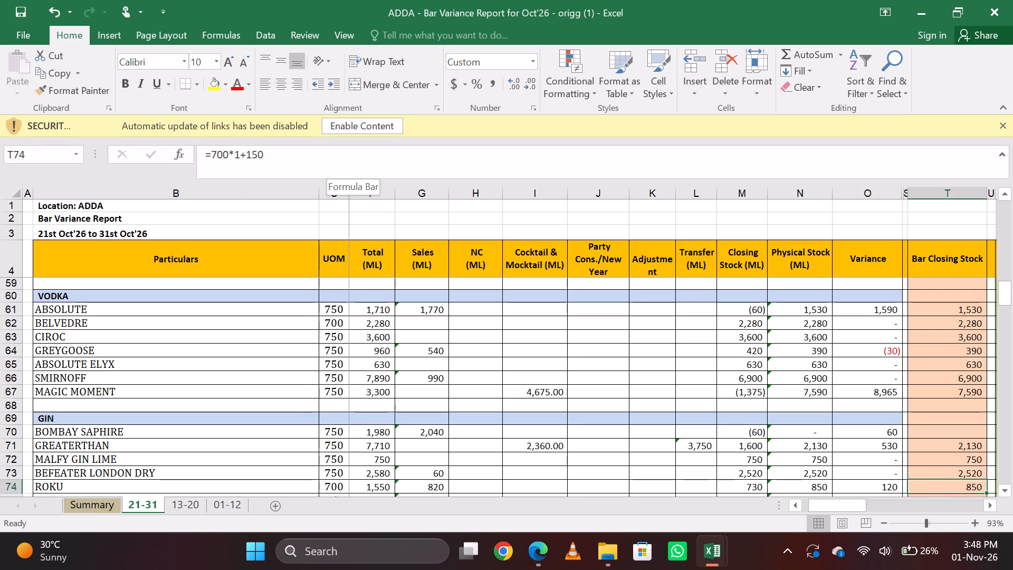
pyautogui.click(335, 158)
pyautogui.press('BackSpace')
pyautogui.press('BackSpace')
pyautogui.press('BackSpace')
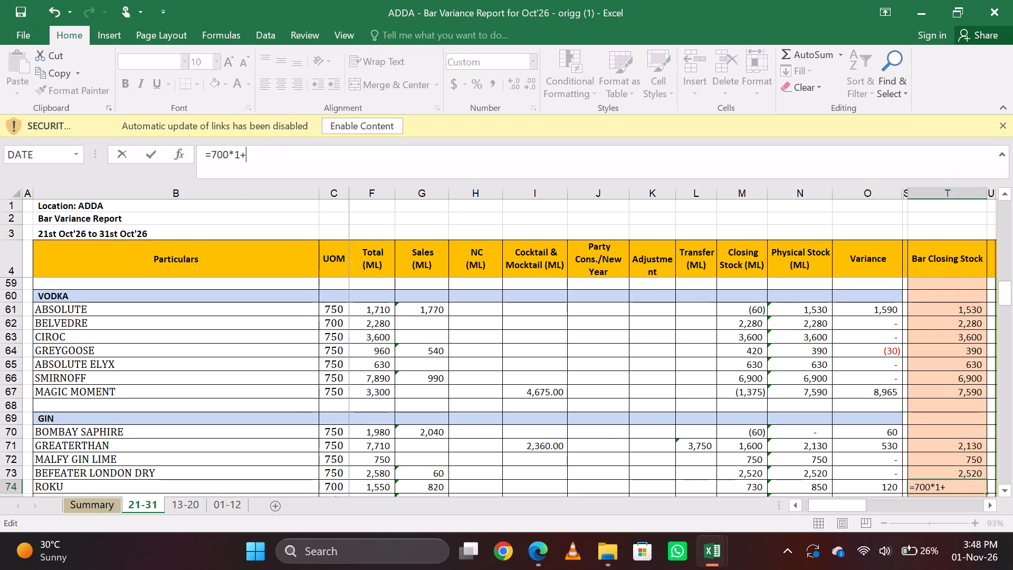
pyautogui.write('60')
pyautogui.press('Return')
pyautogui.press('Up')
pyautogui.press('Down')
pyautogui.press('Up')
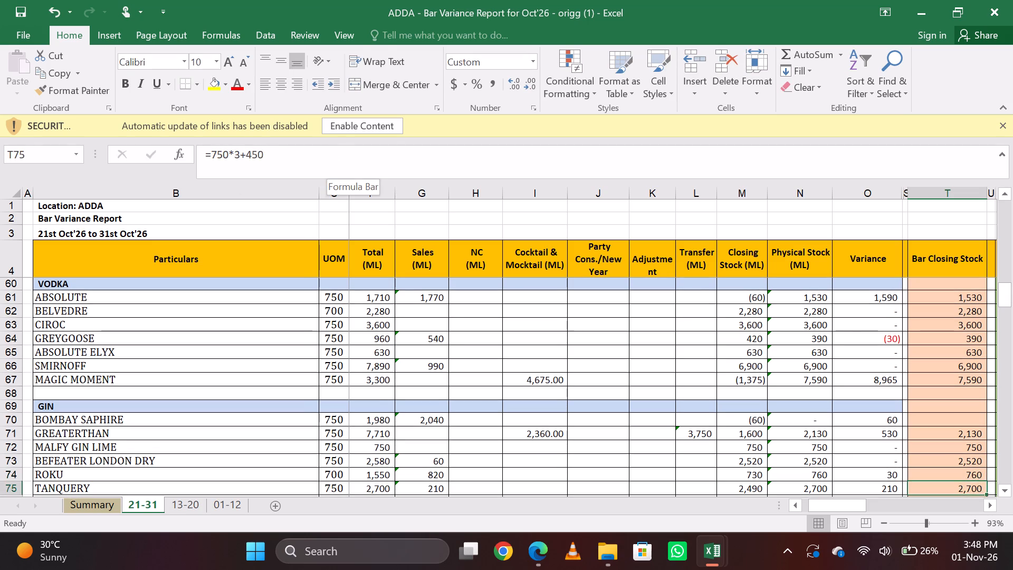
# Change Tanquery's Bar Closing Stock formula in the Gin section to =750*2+510+480.
pyautogui.press('Down')
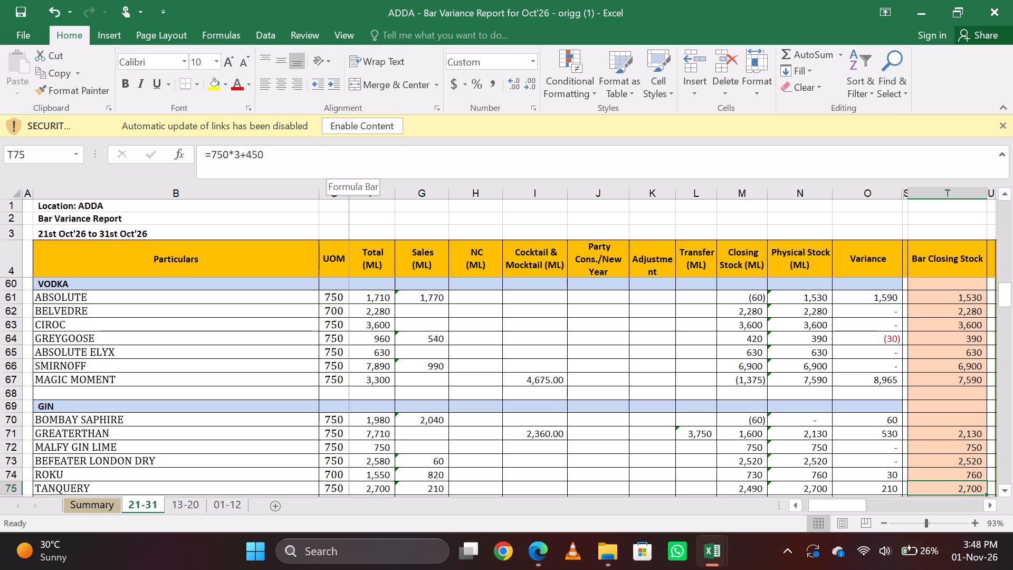
pyautogui.click(335, 158)
pyautogui.press('BackSpace')
pyautogui.press('BackSpace')
pyautogui.press('BackSpace')
pyautogui.press('BackSpace')
pyautogui.press('BackSpace')
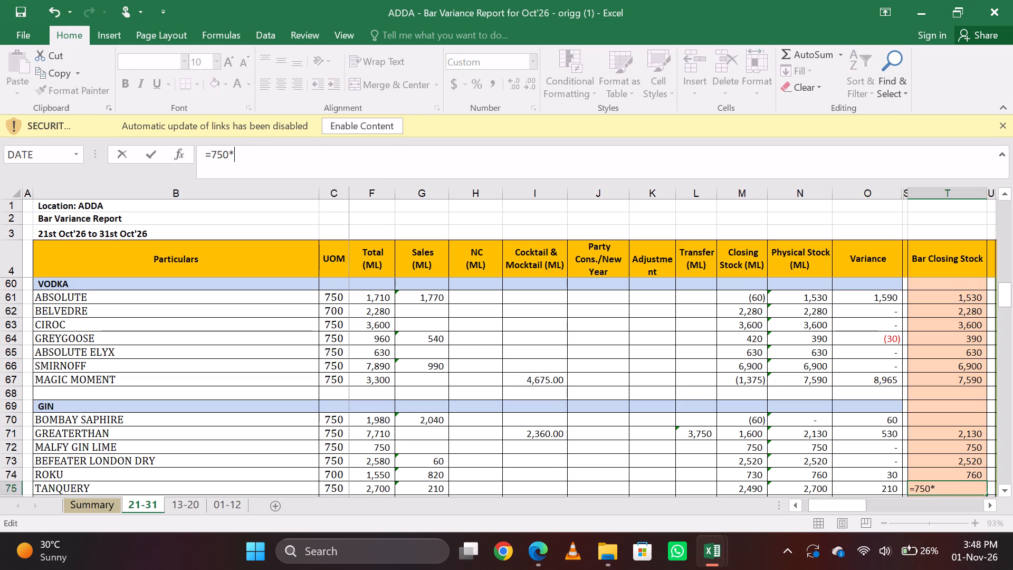
pyautogui.write('2+')
pyautogui.write('510+480')
pyautogui.press('Return')
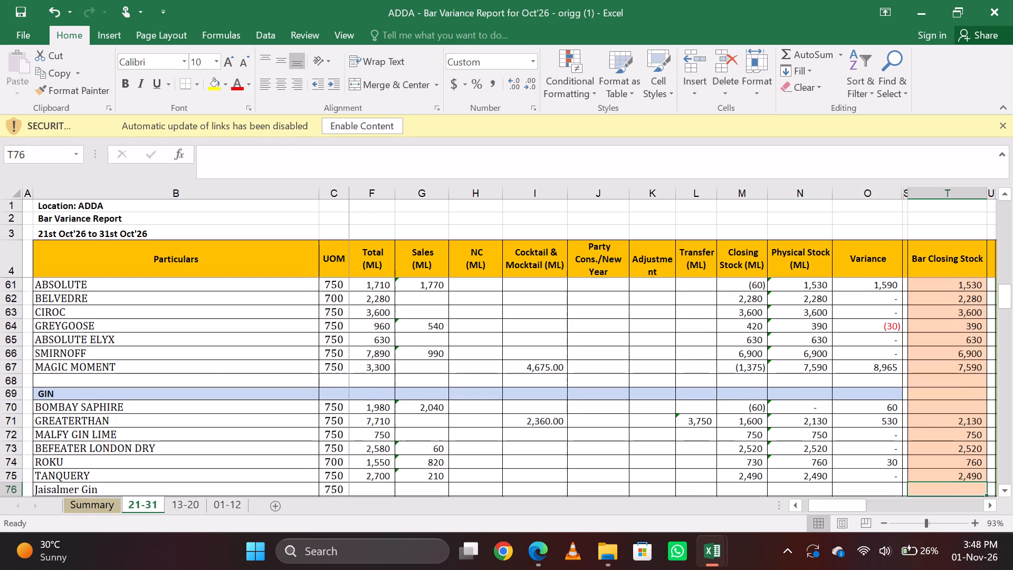
# Change Donjulio Blanco's Bar Closing Stock formula in the Tequila section to =700*1+330.
pyautogui.press('Down')
pyautogui.press('Down')
pyautogui.press('Down')
pyautogui.press('Down')
pyautogui.press('Up')
pyautogui.press('Down')
pyautogui.press('Down')
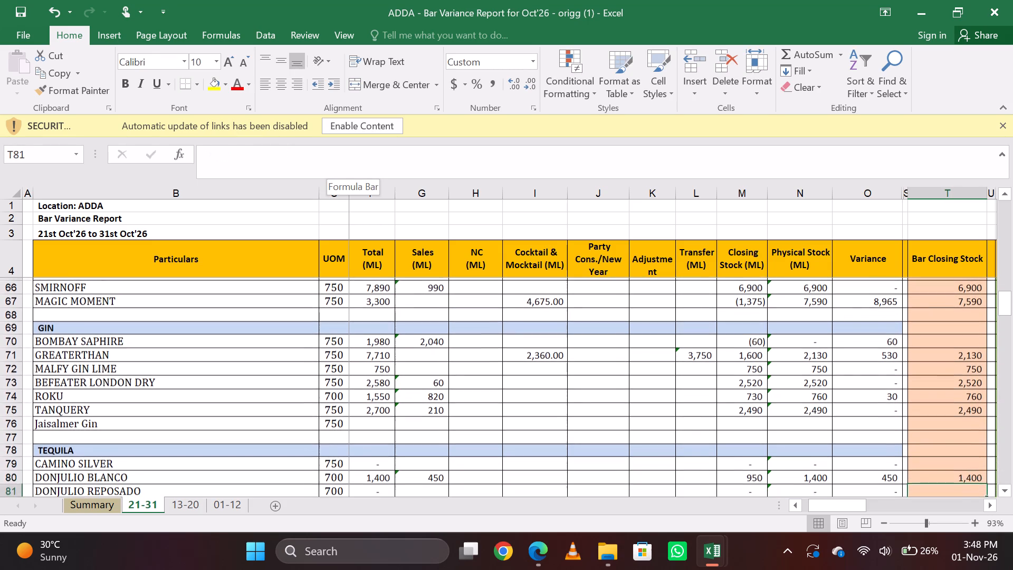
pyautogui.press('Up')
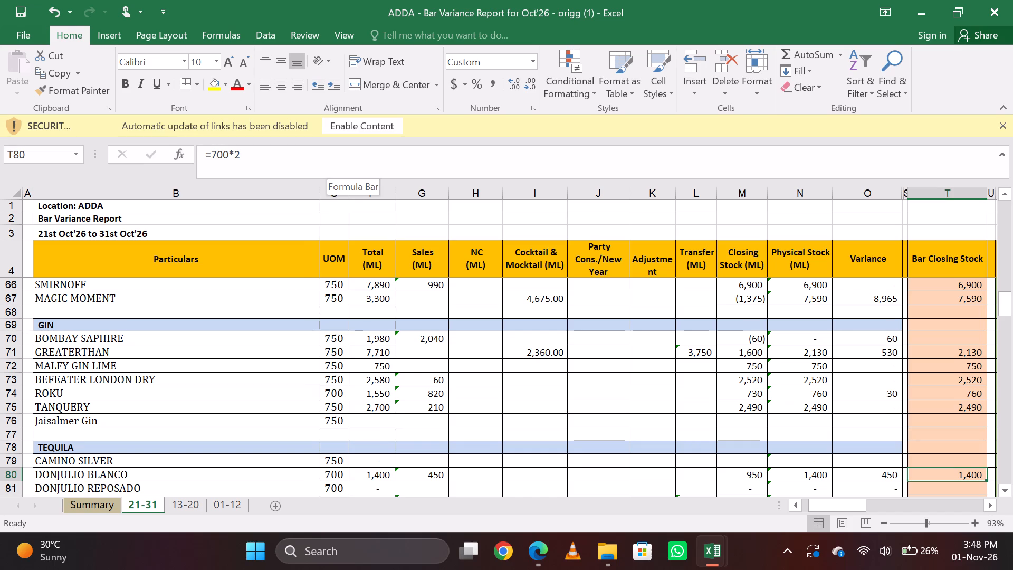
pyautogui.press('Down')
pyautogui.press('Up')
pyautogui.click(335, 158)
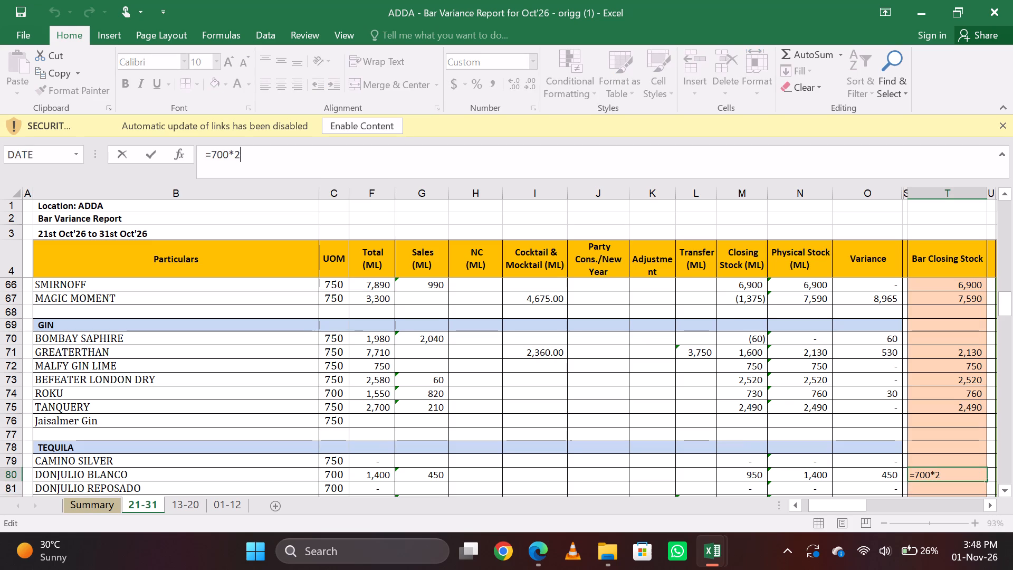
pyautogui.press('Return')
pyautogui.press('Up')
pyautogui.press('Down')
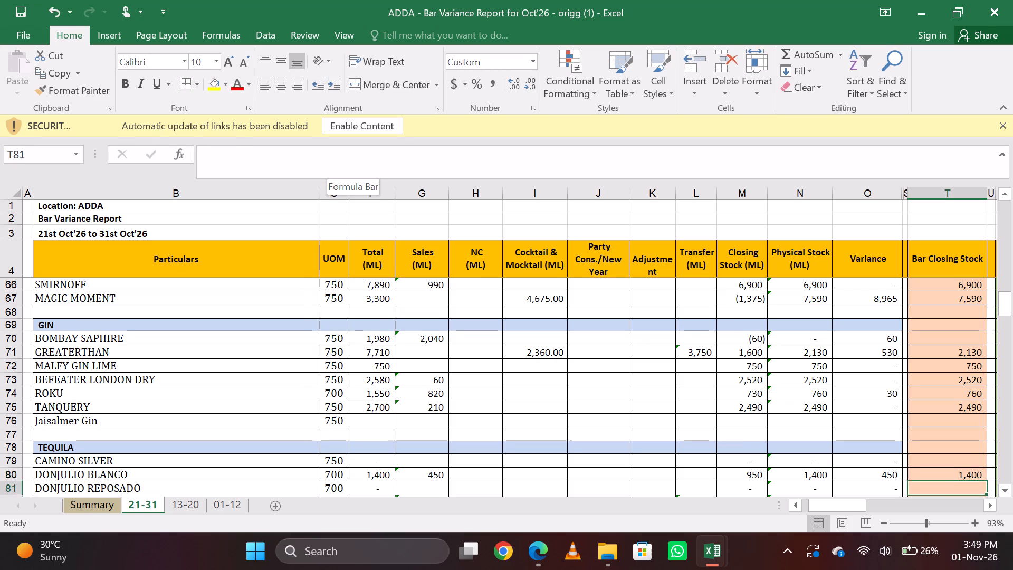
pyautogui.press('Up')
pyautogui.click(335, 158)
pyautogui.press('BackSpace')
pyautogui.write('1+330')
pyautogui.press('Return')
pyautogui.press('Up')
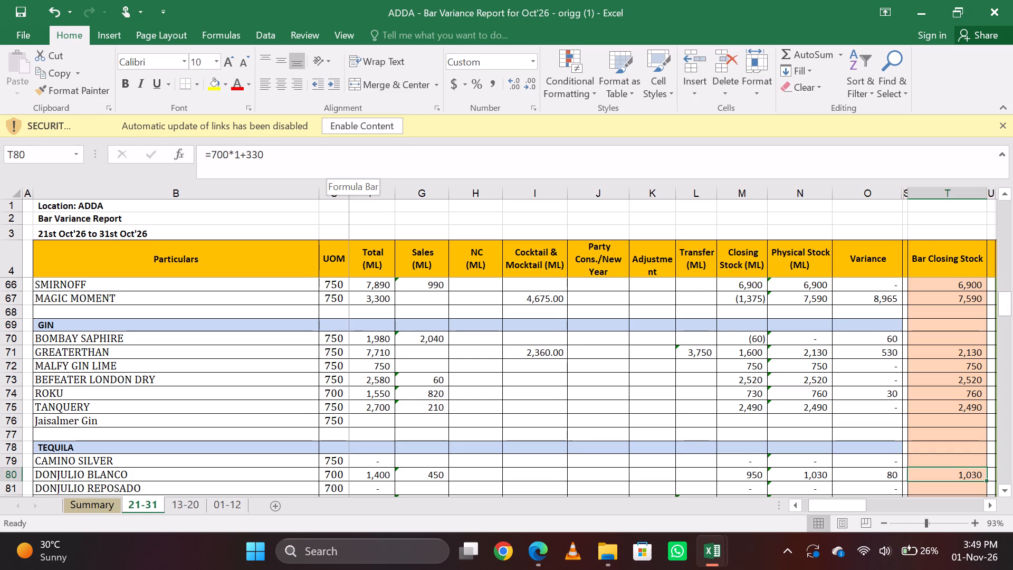
# Correct the added amount in Donjulio Blanco's Bar Closing Stock formula to 300, making it =700*1+300.
pyautogui.press('Down')
pyautogui.press('Up')
pyautogui.click(335, 158)
pyautogui.press('BackSpace')
pyautogui.press('BackSpace')
pyautogui.write('00')
pyautogui.press('Return')
pyautogui.press('Up')
# Replace Camino Gold's Bar Closing Stock formula in the Tequila section with =750*2+630+450.
pyautogui.press('Down')
pyautogui.press('Down')
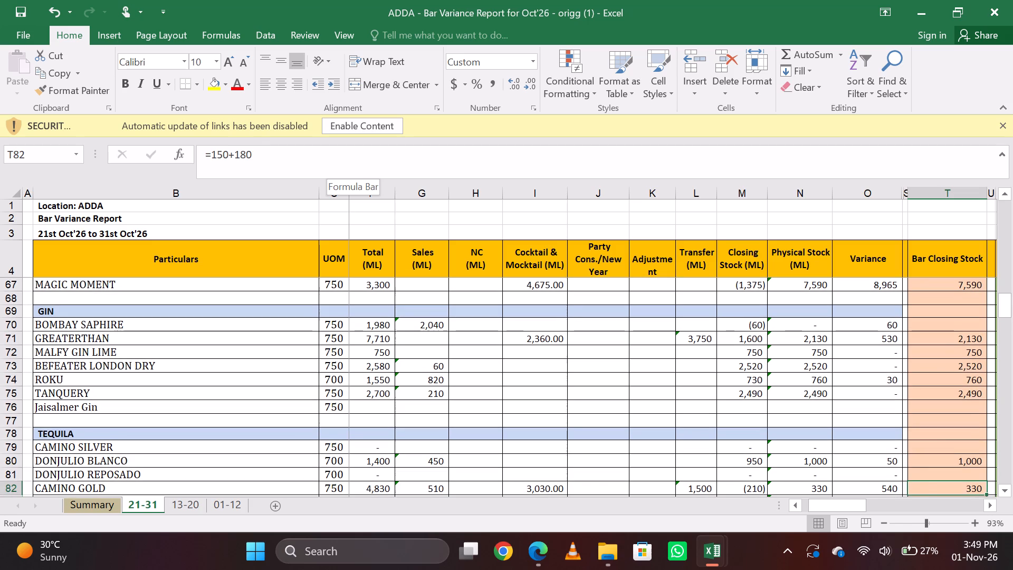
pyautogui.click(335, 158)
pyautogui.press('BackSpace')
pyautogui.press('BackSpace')
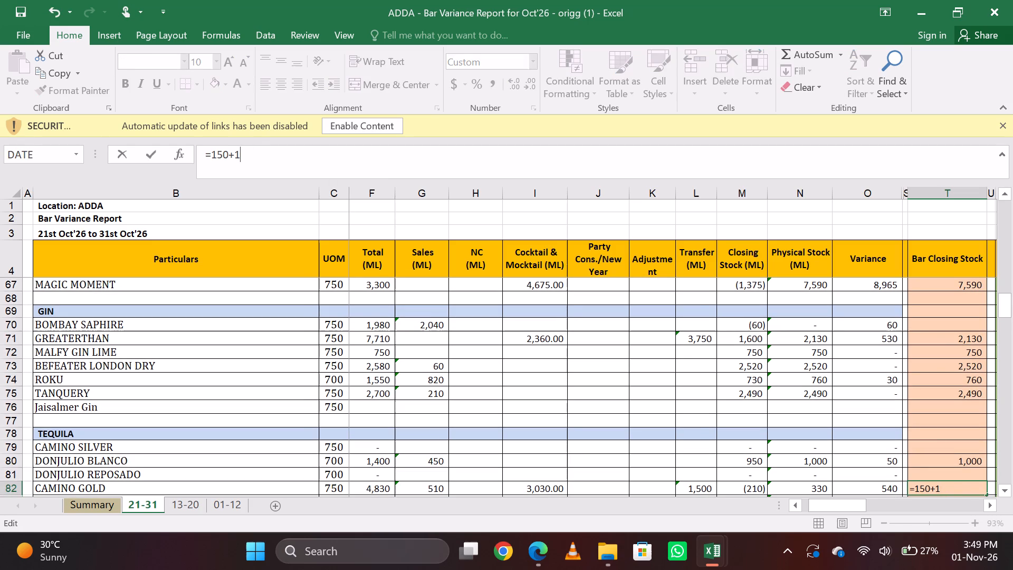
pyautogui.press('BackSpace')
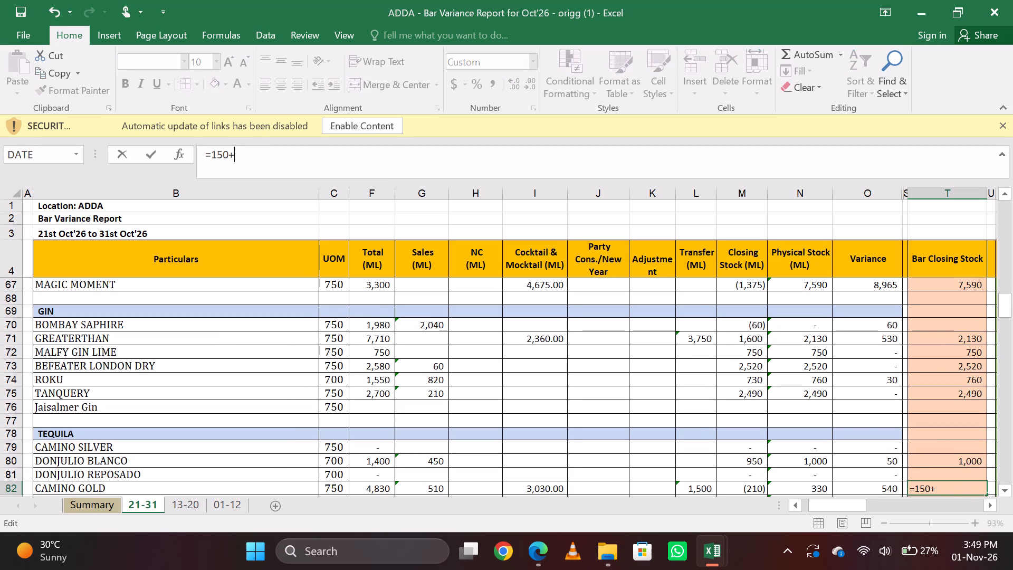
pyautogui.press('BackSpace')
pyautogui.press('BackSpace')
pyautogui.press('BackSpace')
pyautogui.press('BackSpace')
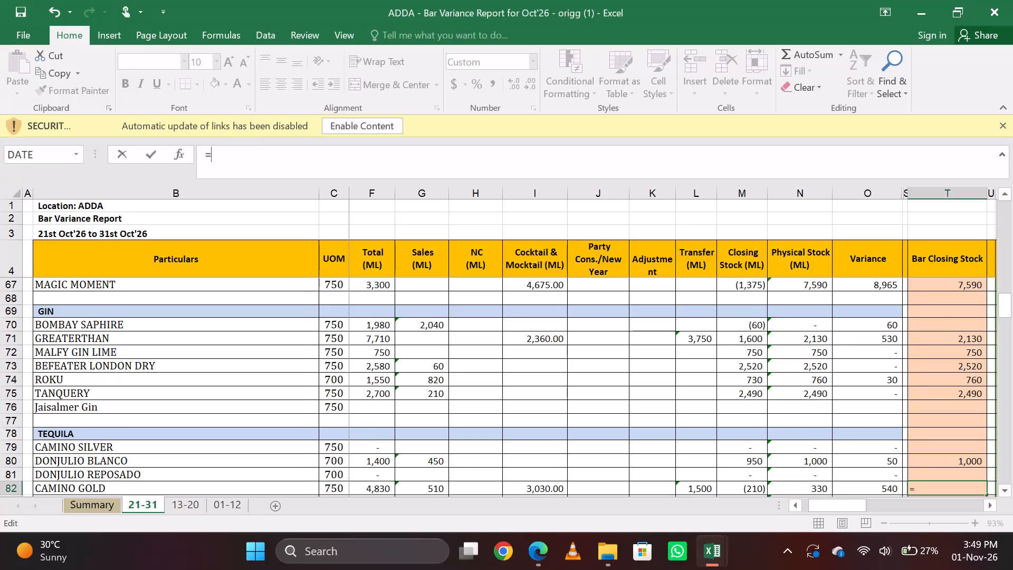
pyautogui.write('750*2')
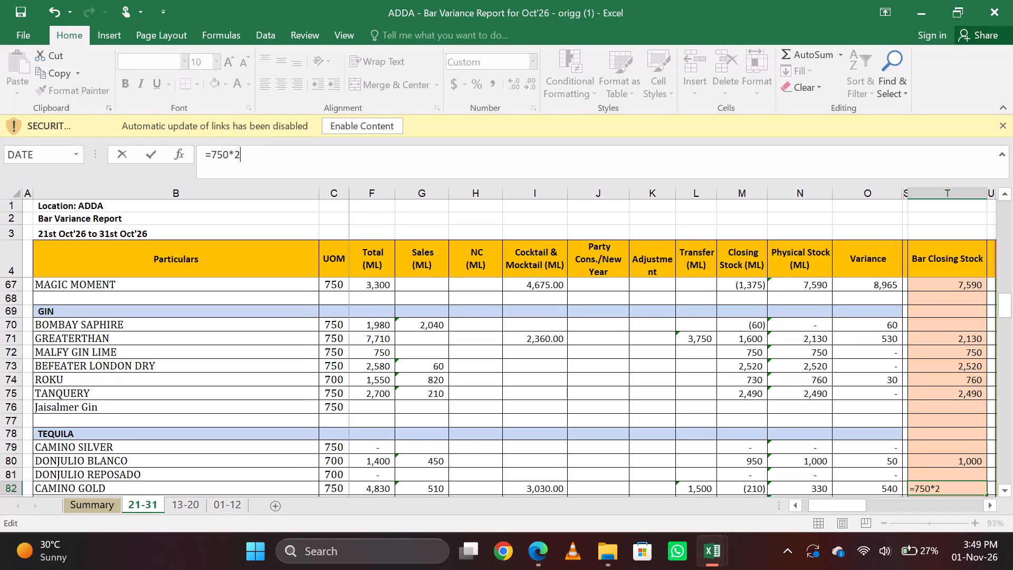
pyautogui.hotkey('shift', '+')
pyautogui.write('630+')
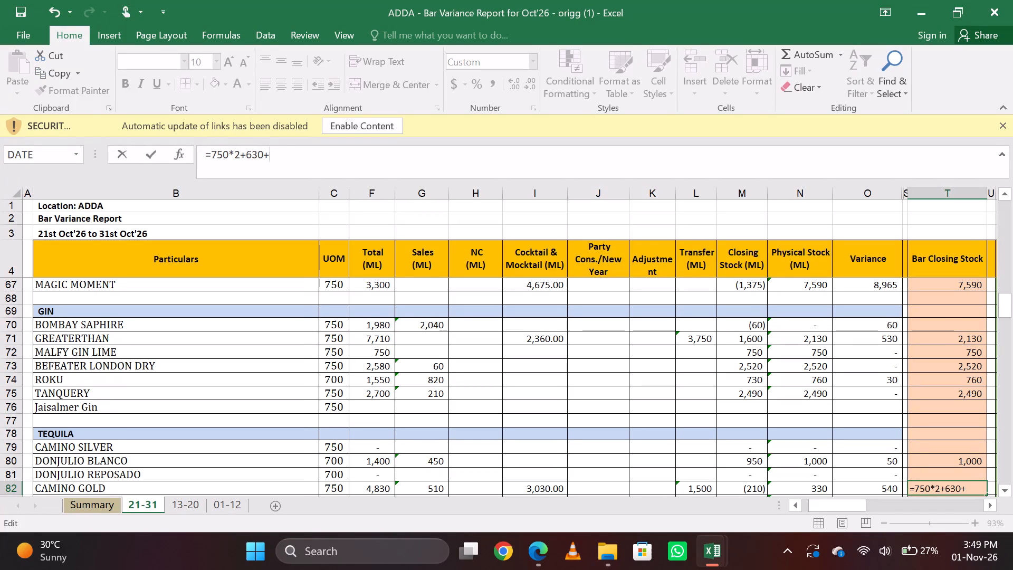
pyautogui.write('450')
pyautogui.press('Return')
pyautogui.press('Up')
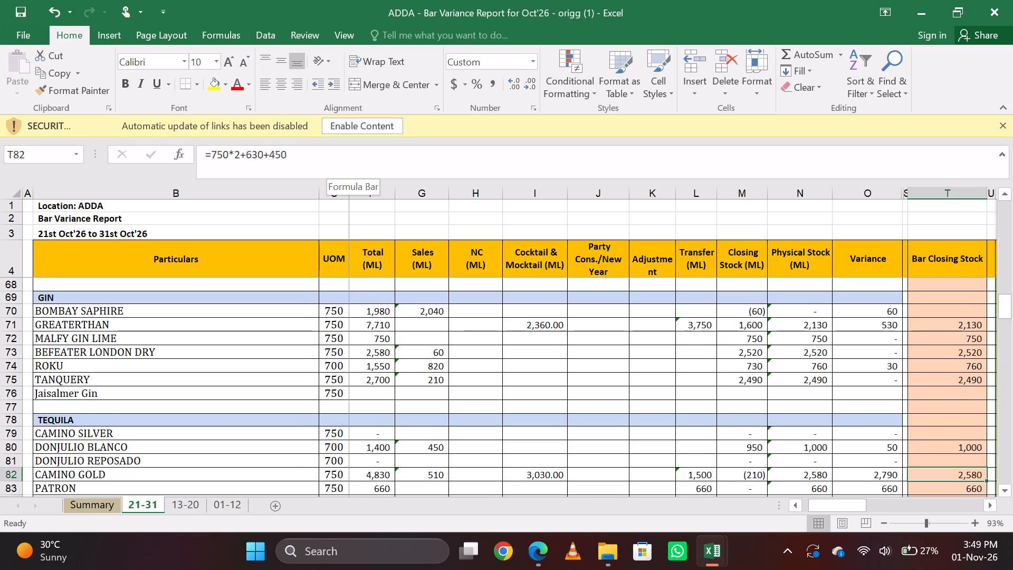
pyautogui.press('Down')
pyautogui.press('Up')
pyautogui.press('Down')
pyautogui.press('Up')
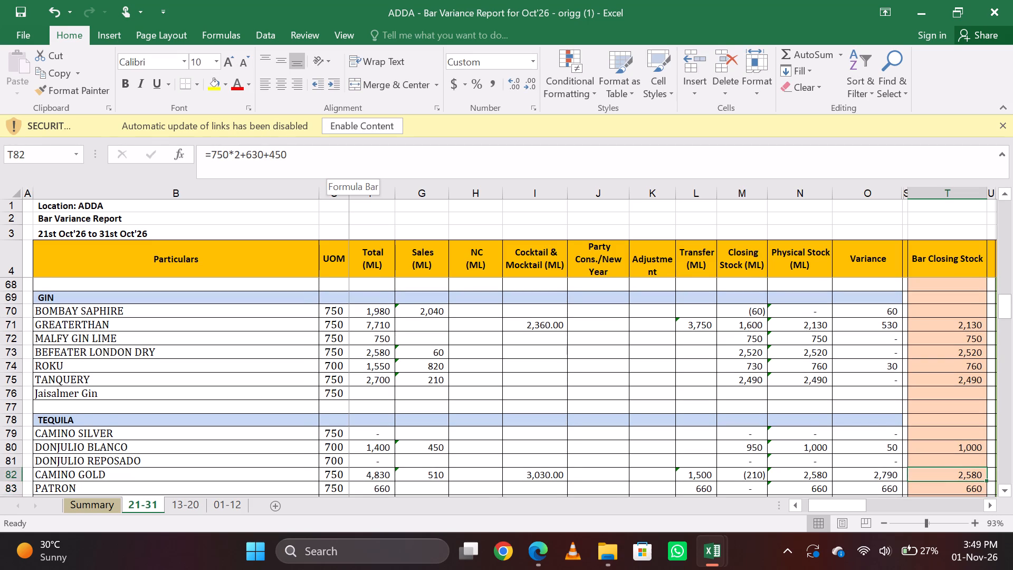
# Clear Patron's Bar Closing Stock entry in the Tequila section.
pyautogui.press('Down')
pyautogui.press('Down')
pyautogui.press('Up')
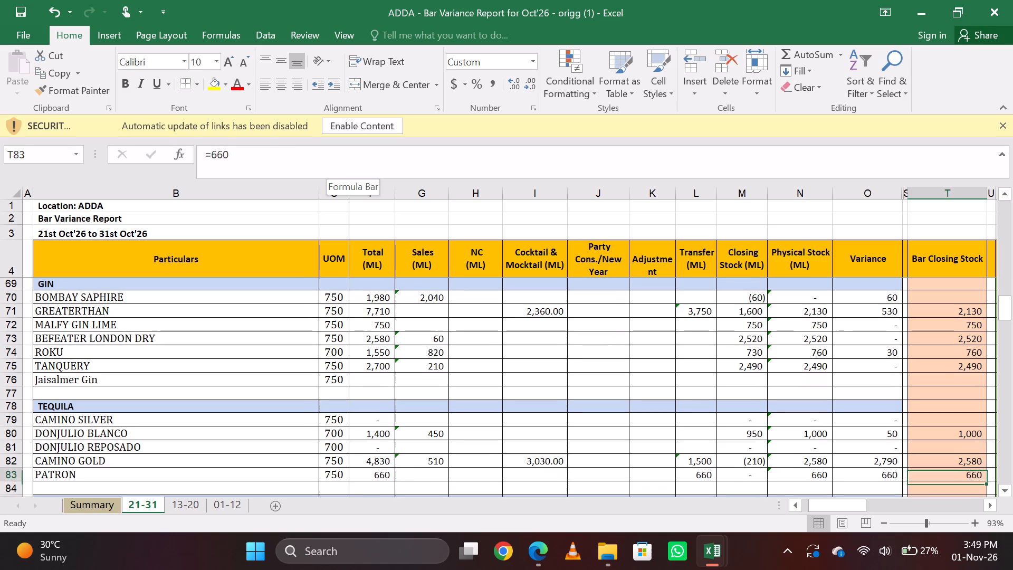
pyautogui.press('BackSpace')
pyautogui.press('Return')
pyautogui.press('Up')
pyautogui.press('Down')
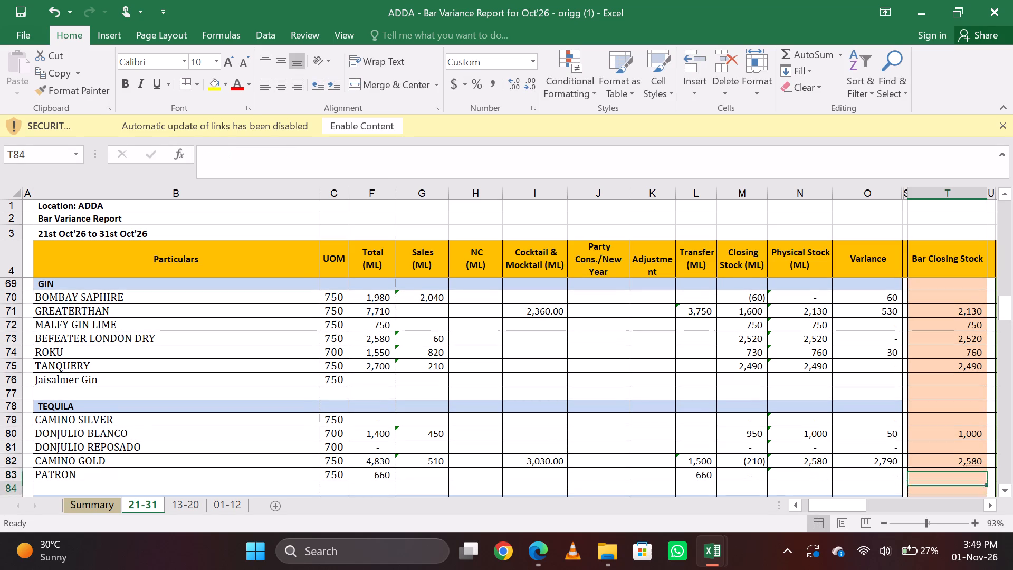
# Change Bacardi White's Bar Closing Stock formula in the Rum section to =10*750+480+120.
pyautogui.press('Down')
pyautogui.press('Down')
pyautogui.press('Down')
pyautogui.press('Down')
pyautogui.press('Down')
pyautogui.press('Up')
pyautogui.press('Up')
pyautogui.press('Up')
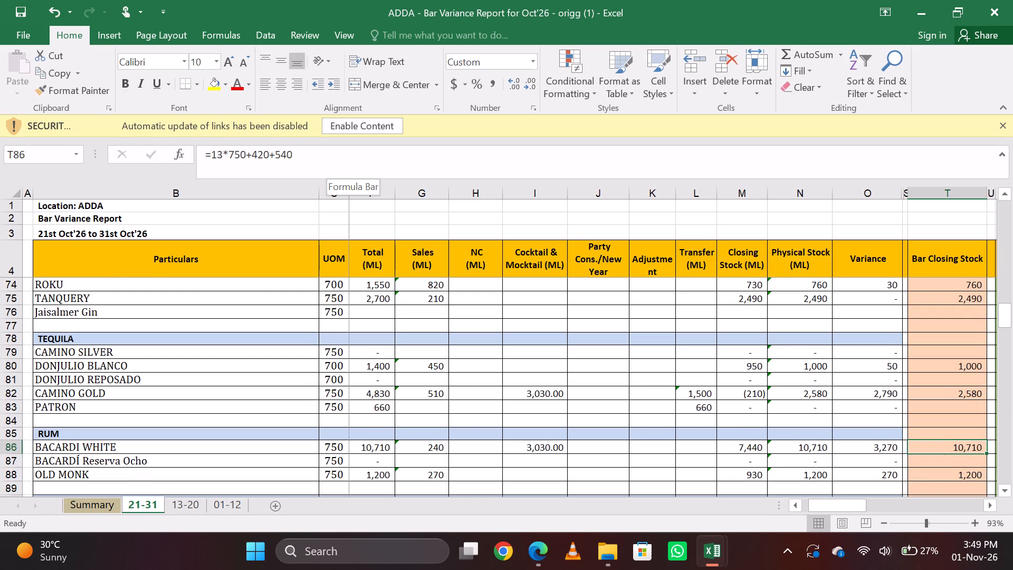
pyautogui.click(335, 158)
pyautogui.press('Left')
pyautogui.press('Left')
pyautogui.press('Left')
pyautogui.press('Left')
pyautogui.press('Left')
pyautogui.press('Left')
pyautogui.press('Left')
pyautogui.press('Left')
pyautogui.press('Left')
pyautogui.press('Left')
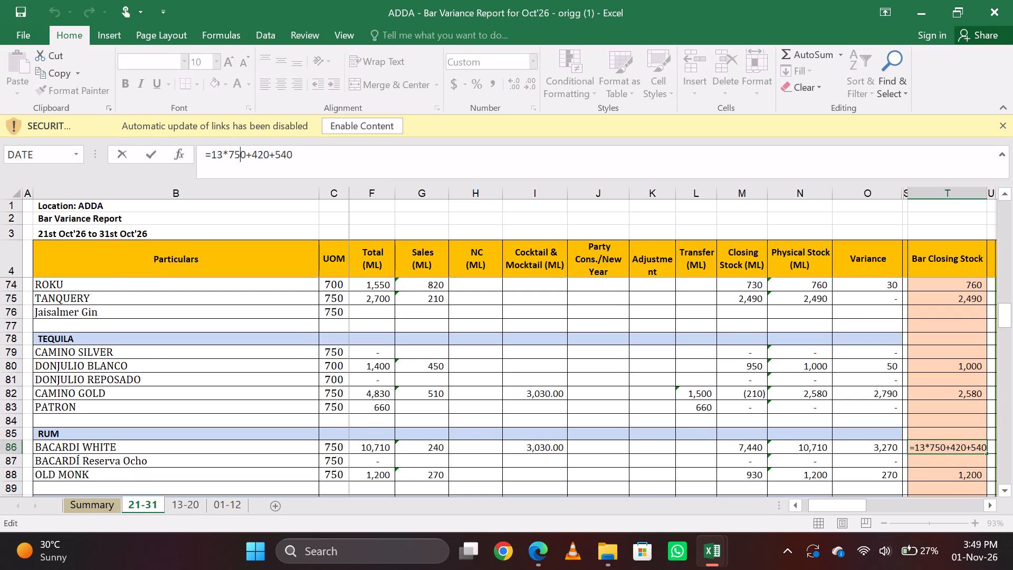
pyautogui.press('Left')
pyautogui.press('Left')
pyautogui.press('BackSpace')
pyautogui.press('0')
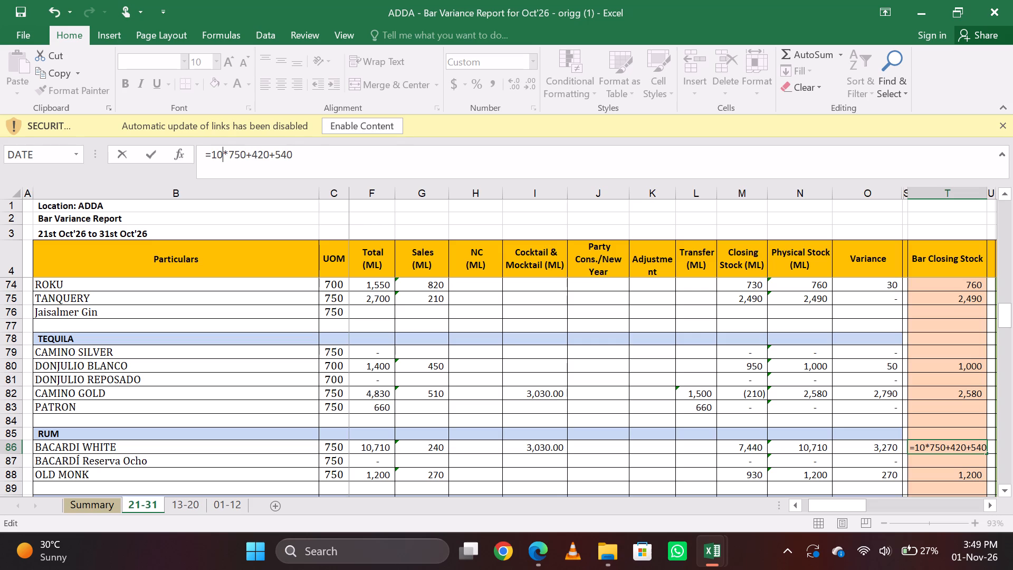
pyautogui.press('Right')
pyautogui.press('Right')
pyautogui.press('Right')
pyautogui.press('Right')
pyautogui.press('Right')
pyautogui.press('Right')
pyautogui.press('Right')
pyautogui.press('Right')
pyautogui.press('Right')
pyautogui.press('Right')
pyautogui.press('Right')
pyautogui.press('Right')
pyautogui.press('Right')
pyautogui.press('Right')
pyautogui.press('Right')
pyautogui.press('Right')
pyautogui.press('Right')
pyautogui.press('Right')
pyautogui.press('Right')
pyautogui.press('BackSpace')
pyautogui.press('BackSpace')
pyautogui.press('BackSpace')
pyautogui.press('BackSpace')
pyautogui.press('BackSpace')
pyautogui.press('BackSpace')
pyautogui.write('80+')
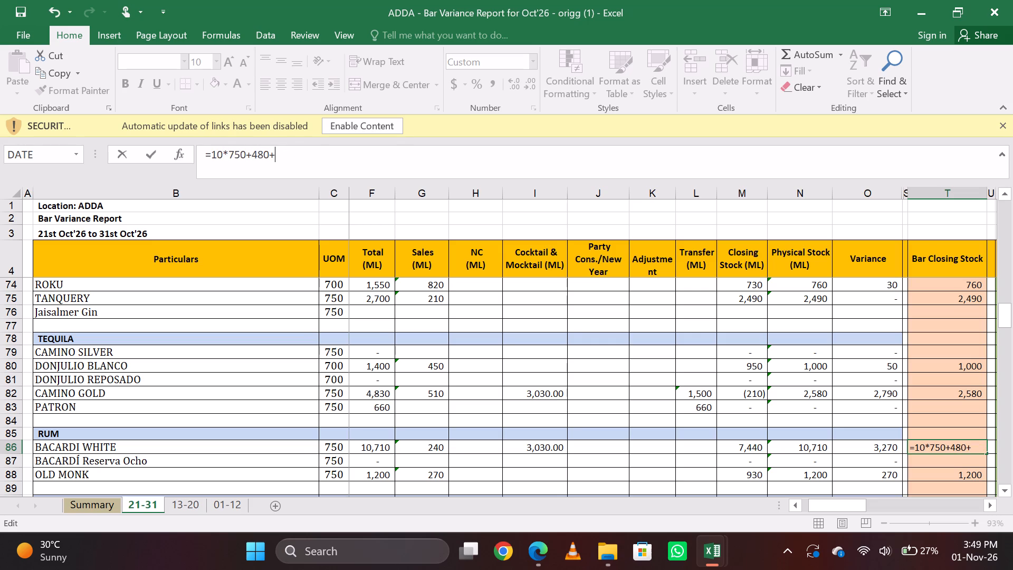
pyautogui.write('120')
pyautogui.press('Return')
pyautogui.press('Up')
pyautogui.press('Down')
pyautogui.press('Up')
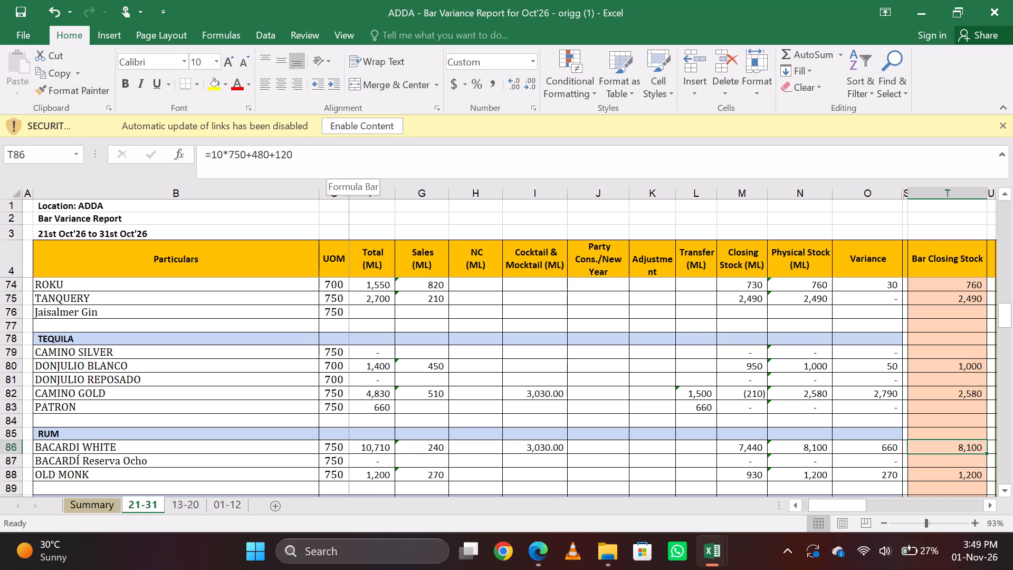
pyautogui.press('Down')
pyautogui.press('Up')
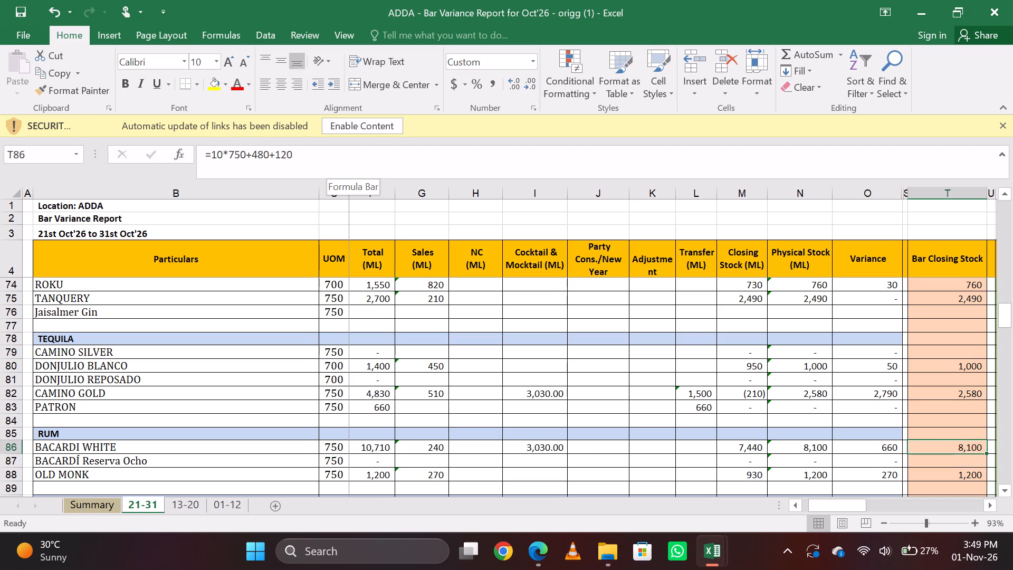
# Correct the first added amount in Bacardi White's Bar Closing Stock formula to 450, making it =10*750+450+120.
pyautogui.click(335, 158)
pyautogui.press('Left')
pyautogui.press('Left')
pyautogui.press('Left')
pyautogui.press('Left')
pyautogui.press('Left')
pyautogui.press('BackSpace')
pyautogui.press('5')
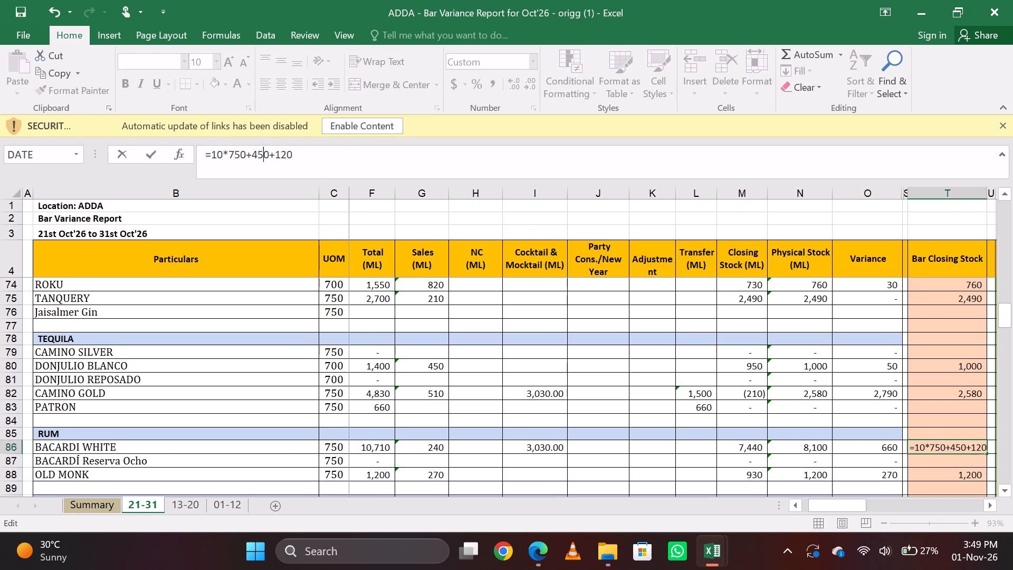
pyautogui.press('Return')
pyautogui.press('Up')
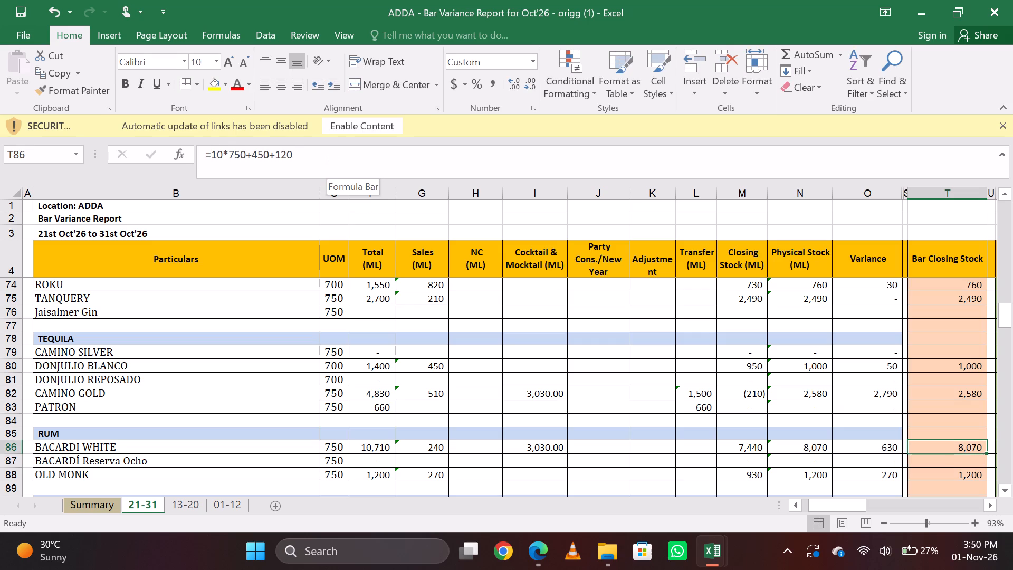
# Review Bacardi White's row from the opening balance and receipts through to the bar closing stock.
pyautogui.press('Left')
pyautogui.press('Left')
pyautogui.press('Left')
pyautogui.press('Left')
pyautogui.press('Left')
pyautogui.press('Left')
pyautogui.press('Left')
pyautogui.press('Left')
pyautogui.press('Left')
pyautogui.press('Left')
pyautogui.press('Left')
pyautogui.press('Left')
pyautogui.press('Left')
pyautogui.press('Left')
pyautogui.press('Left')
pyautogui.press('Left')
pyautogui.press('Right')
pyautogui.press('Right')
pyautogui.press('Right')
pyautogui.press('Right')
pyautogui.press('Right')
pyautogui.press('Right')
pyautogui.press('Right')
pyautogui.press('Right')
pyautogui.press('Right')
pyautogui.press('Right')
pyautogui.press('Right')
pyautogui.press('Right')
pyautogui.press('Right')
pyautogui.press('Right')
pyautogui.press('Right')
pyautogui.press('Right')
pyautogui.press('Right')
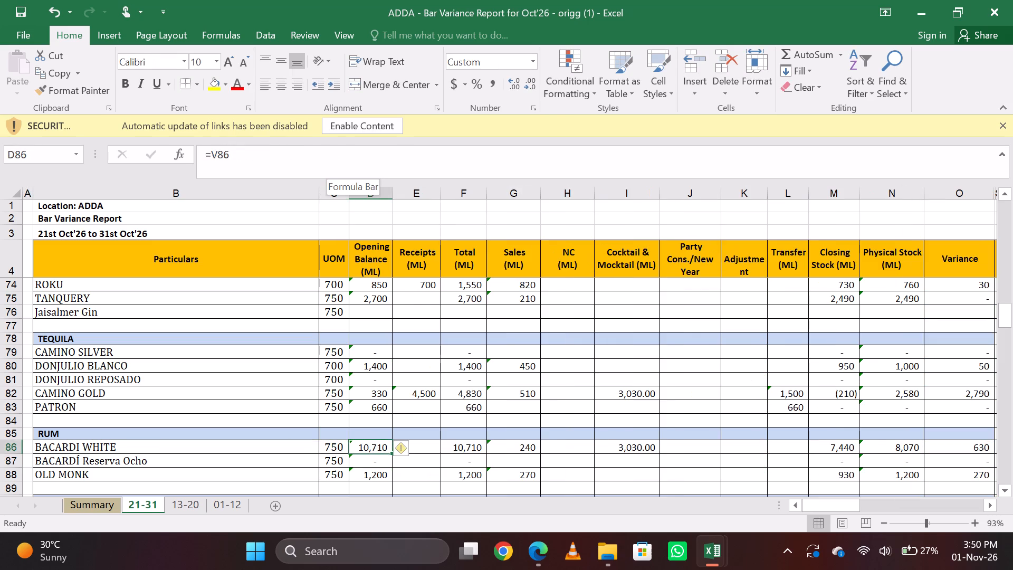
pyautogui.press('Left')
pyautogui.press('Left')
pyautogui.press('Left')
pyautogui.press('Right')
pyautogui.press('Right')
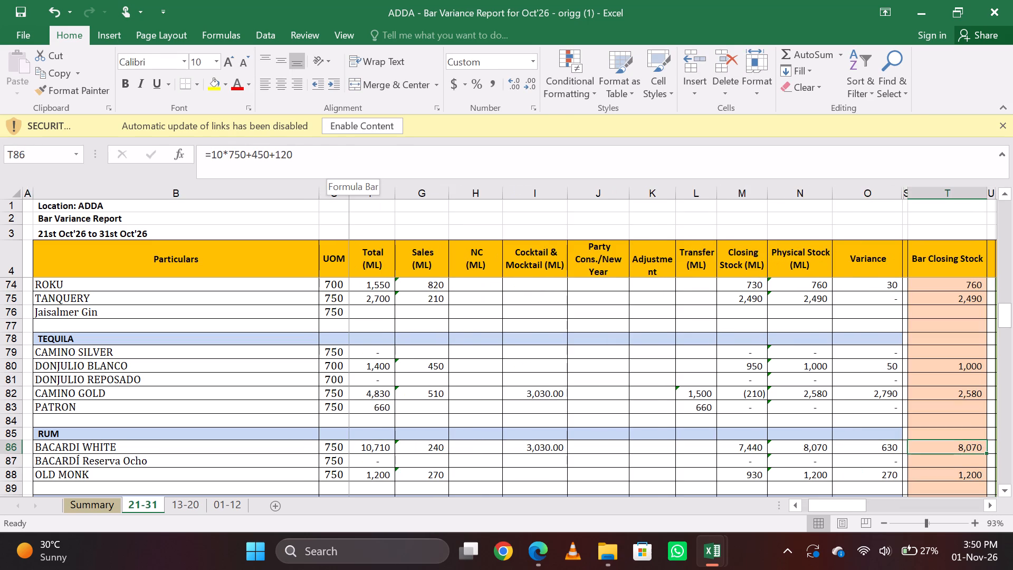
# Replace Old Monk's Bar Closing Stock formula in the Rum section with 450.
pyautogui.press('Down')
pyautogui.press('Down')
pyautogui.press('Up')
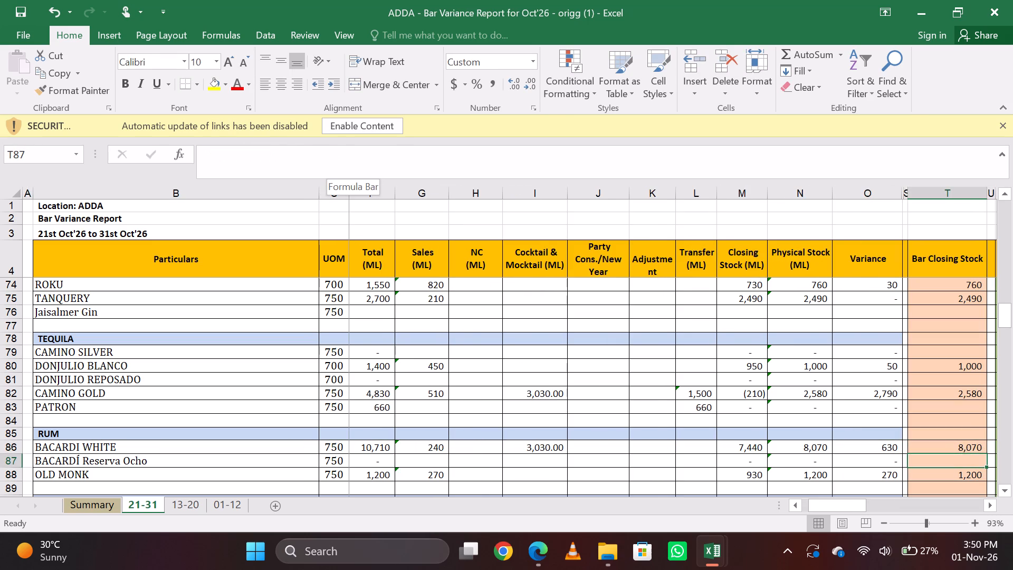
pyautogui.press('Down')
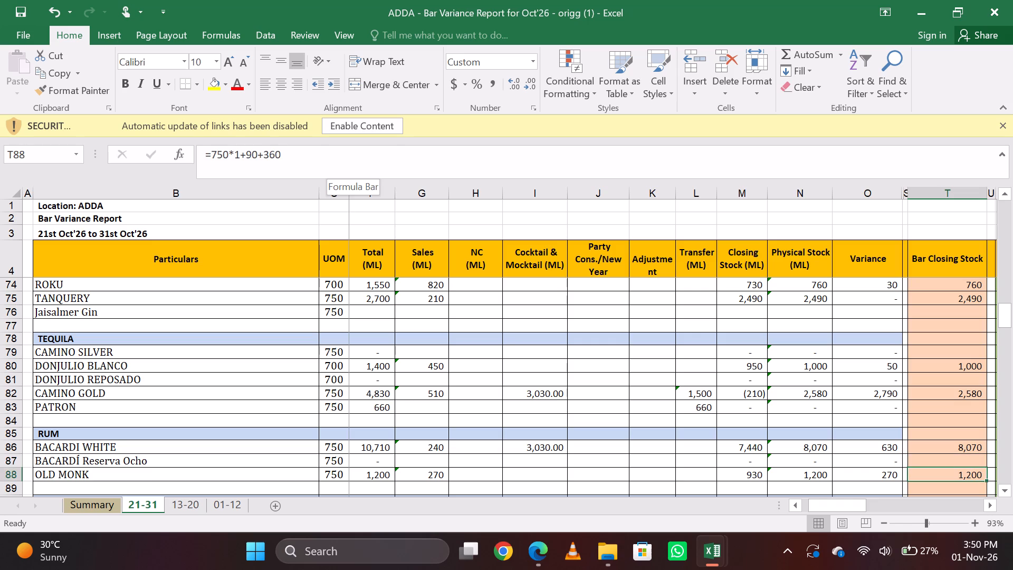
pyautogui.write('450')
pyautogui.press('Return')
pyautogui.press('Up')
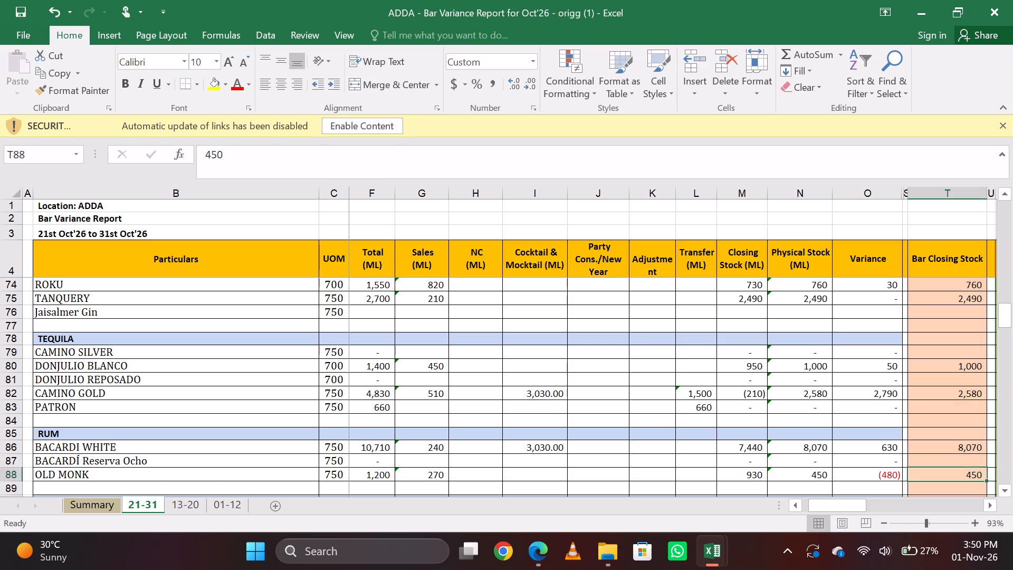
pyautogui.press('Down')
pyautogui.press('Up')
pyautogui.press('Left')
pyautogui.press('Right')
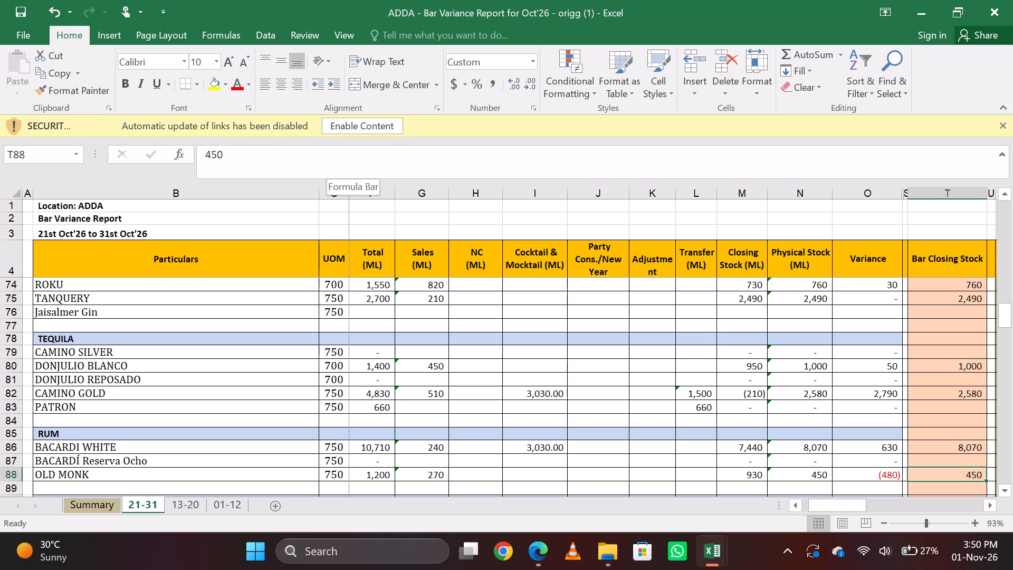
pyautogui.press('Down')
pyautogui.press('Up')
pyautogui.press('Tab')
pyautogui.press('Left')
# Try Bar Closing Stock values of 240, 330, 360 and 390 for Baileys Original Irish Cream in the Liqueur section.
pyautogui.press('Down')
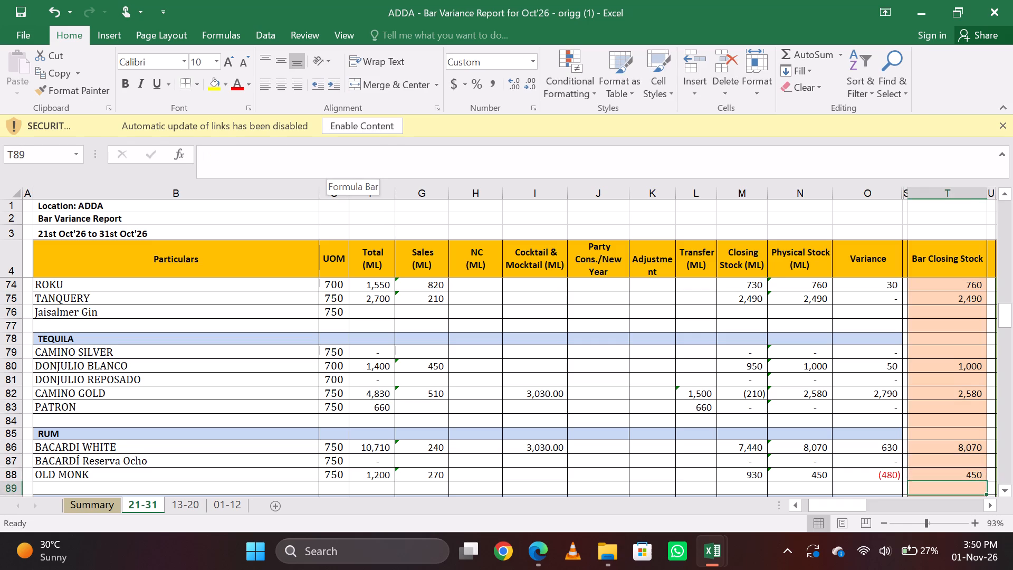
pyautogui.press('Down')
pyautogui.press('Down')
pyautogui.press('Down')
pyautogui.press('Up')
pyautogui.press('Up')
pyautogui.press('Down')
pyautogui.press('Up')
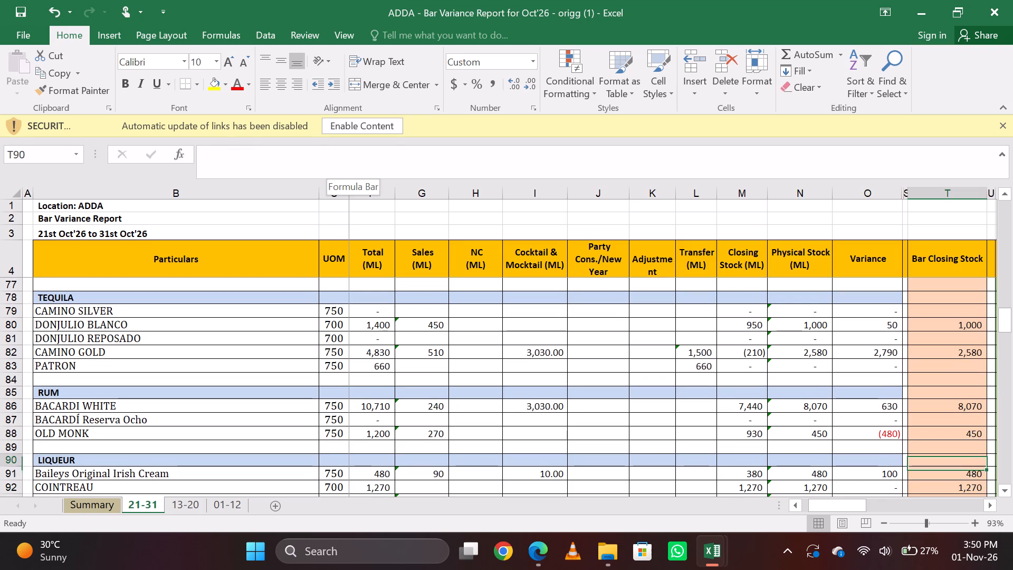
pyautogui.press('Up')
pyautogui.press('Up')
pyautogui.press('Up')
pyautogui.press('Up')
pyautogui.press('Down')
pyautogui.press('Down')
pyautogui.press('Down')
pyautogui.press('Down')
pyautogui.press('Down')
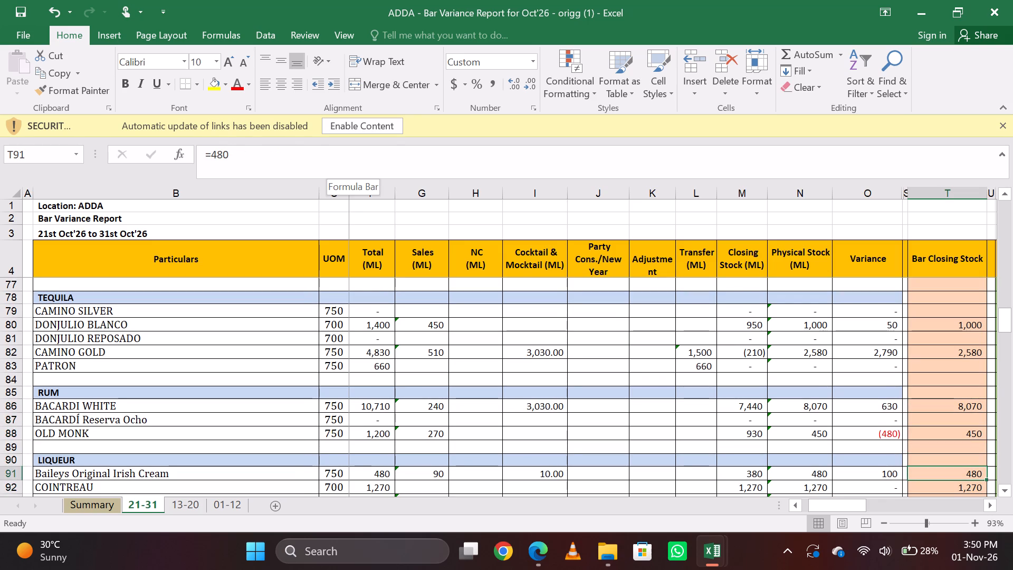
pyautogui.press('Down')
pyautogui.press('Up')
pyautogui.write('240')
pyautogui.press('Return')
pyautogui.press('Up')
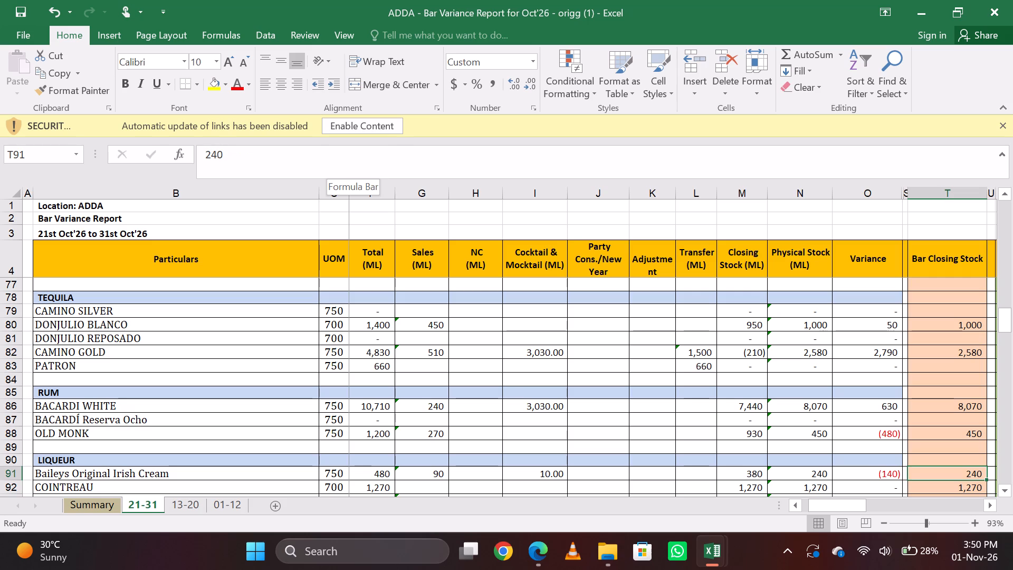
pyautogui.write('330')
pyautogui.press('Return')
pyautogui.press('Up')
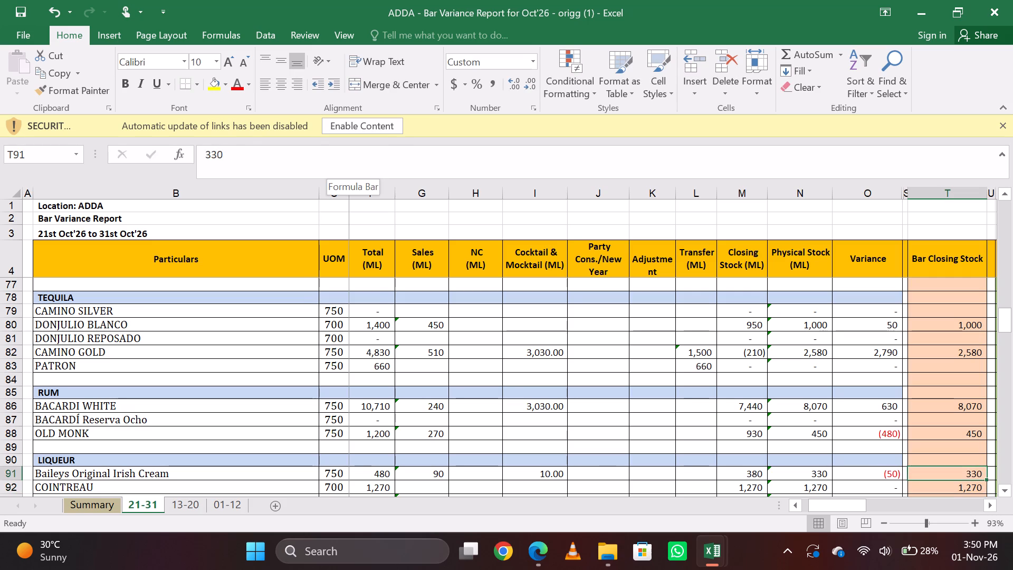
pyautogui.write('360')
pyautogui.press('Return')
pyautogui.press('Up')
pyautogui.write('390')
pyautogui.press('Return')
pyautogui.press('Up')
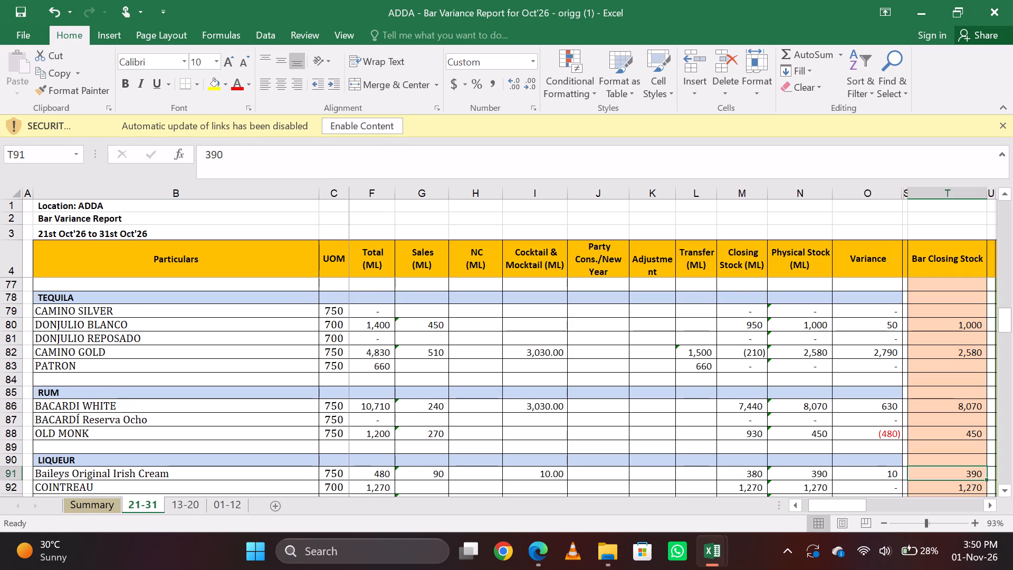
# Set the Bar Closing Stock of Baileys Original Irish Cream in the Liqueur section to 380.
pyautogui.write('380')
pyautogui.press('Return')
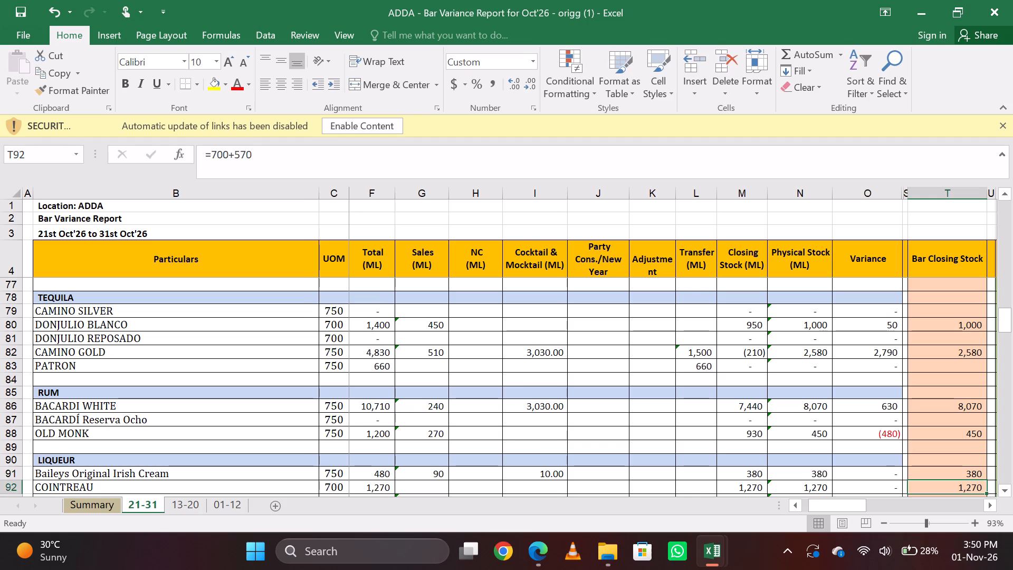
pyautogui.press('Up')
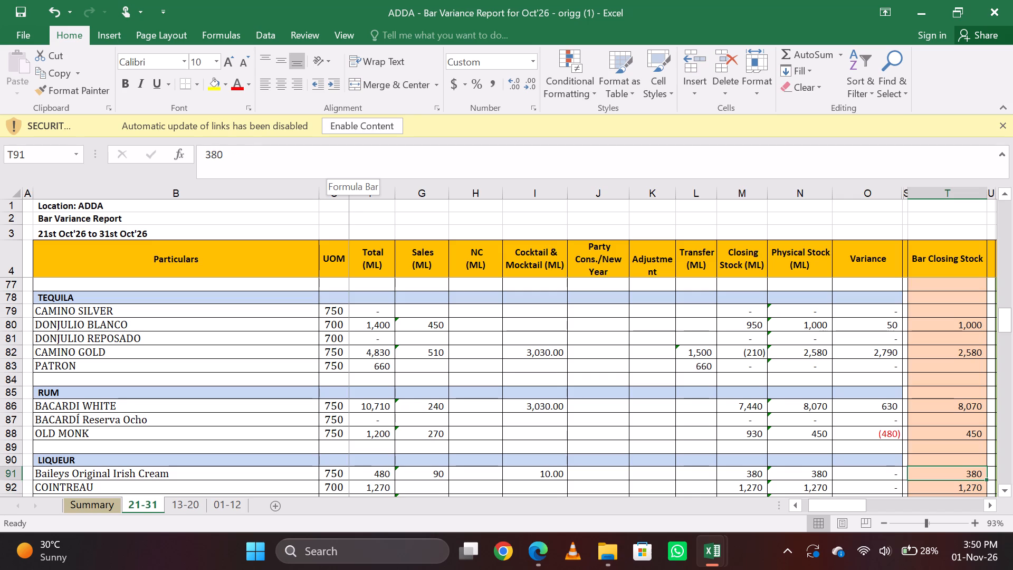
pyautogui.press('Down')
pyautogui.press('Up')
pyautogui.press('Down')
pyautogui.press('Up')
pyautogui.press('Down')
pyautogui.press('Up')
pyautogui.press('Down')
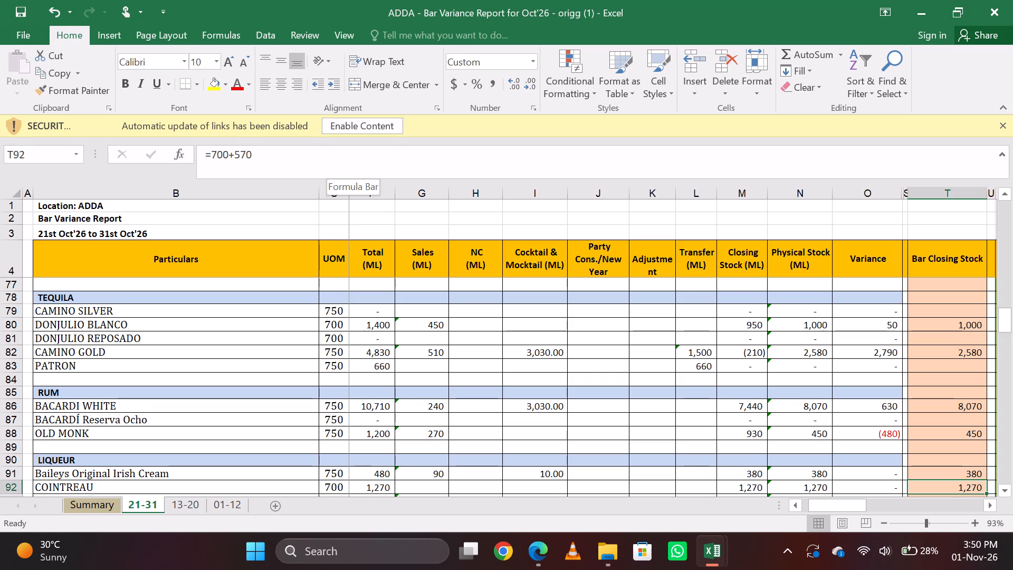
# Replace Jagermeister's Bar Closing Stock formula in the Liqueur section with =390+690.
pyautogui.press('Down')
pyautogui.press('Up')
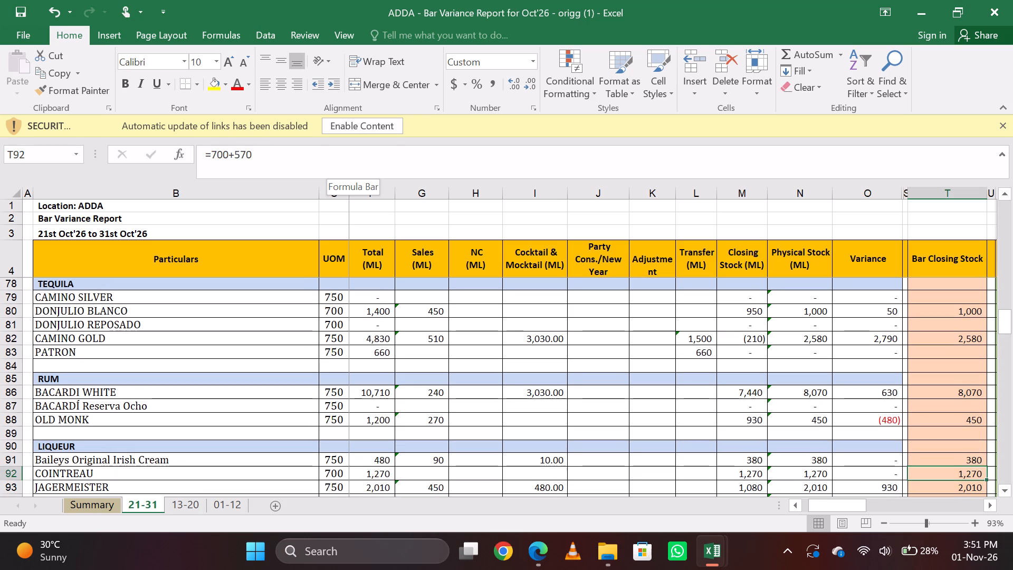
pyautogui.press('Down')
pyautogui.press('Up')
pyautogui.press('Down')
pyautogui.press('Up')
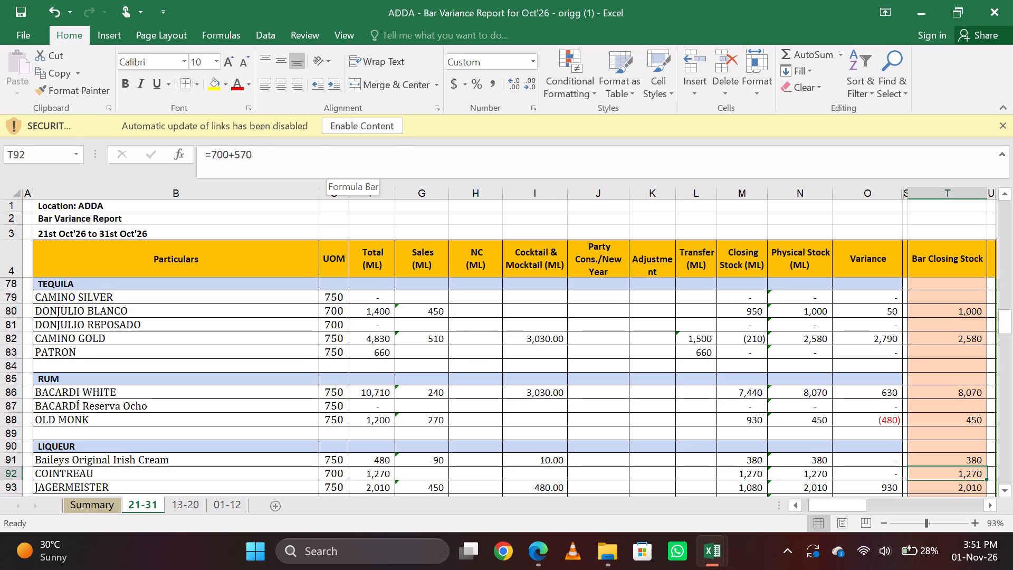
pyautogui.press('Down')
pyautogui.click(335, 158)
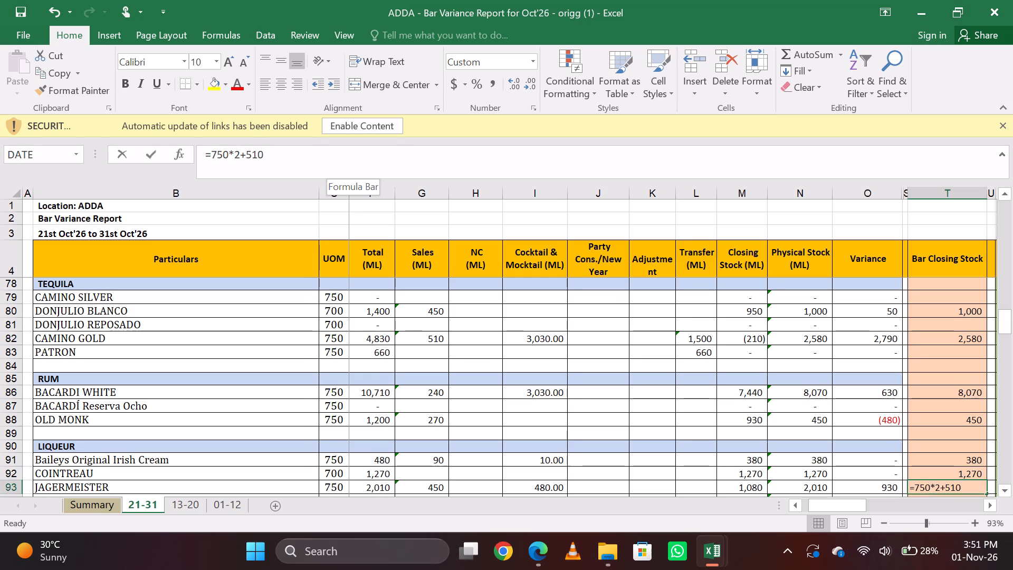
pyautogui.press('BackSpace')
pyautogui.press('BackSpace')
pyautogui.press('BackSpace')
pyautogui.press('BackSpace')
pyautogui.press('BackSpace')
pyautogui.press('BackSpace')
pyautogui.press('BackSpace')
pyautogui.press('BackSpace')
pyautogui.press('BackSpace')
pyautogui.write('390+')
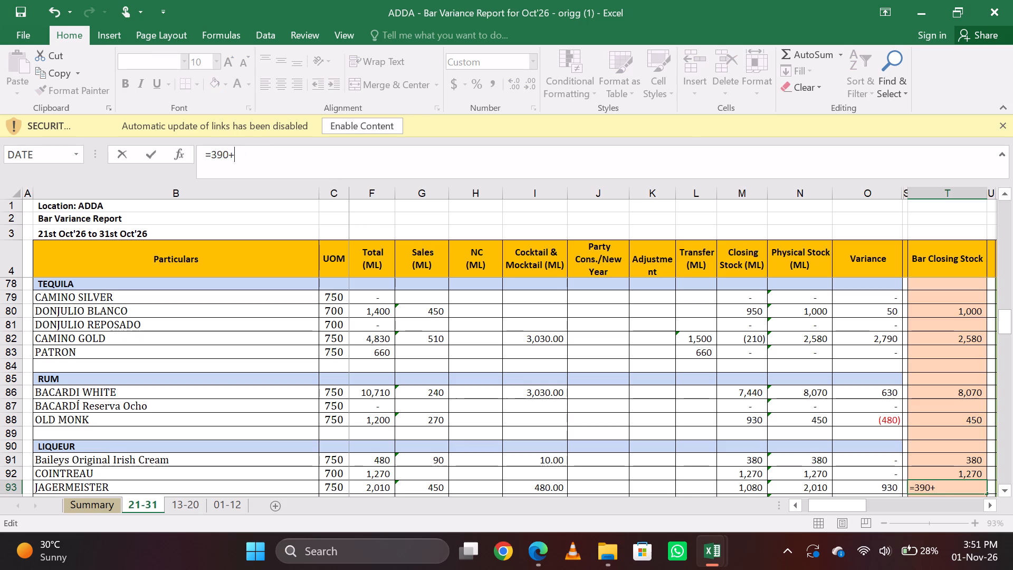
pyautogui.write('690')
pyautogui.press('Return')
pyautogui.press('Up')
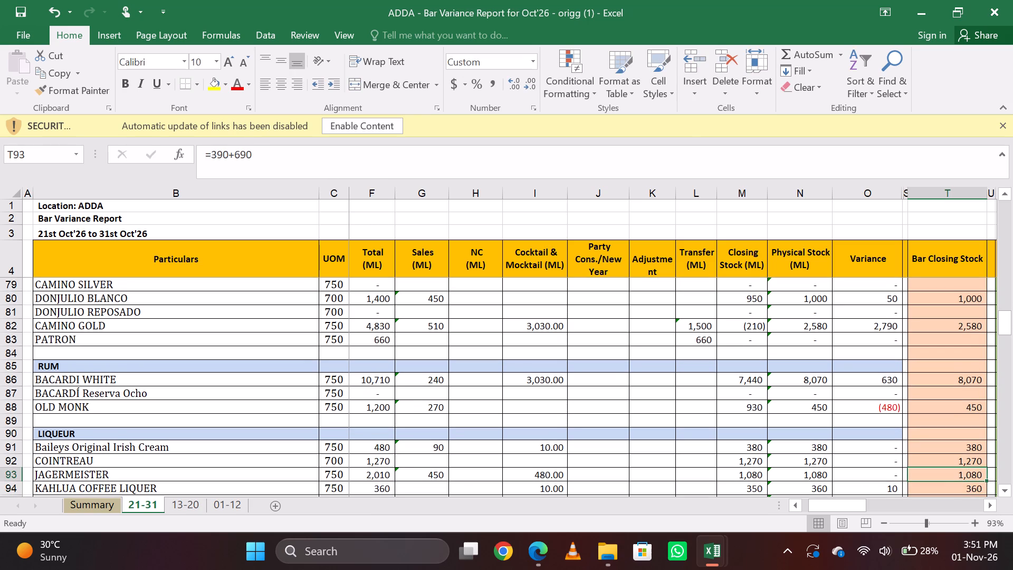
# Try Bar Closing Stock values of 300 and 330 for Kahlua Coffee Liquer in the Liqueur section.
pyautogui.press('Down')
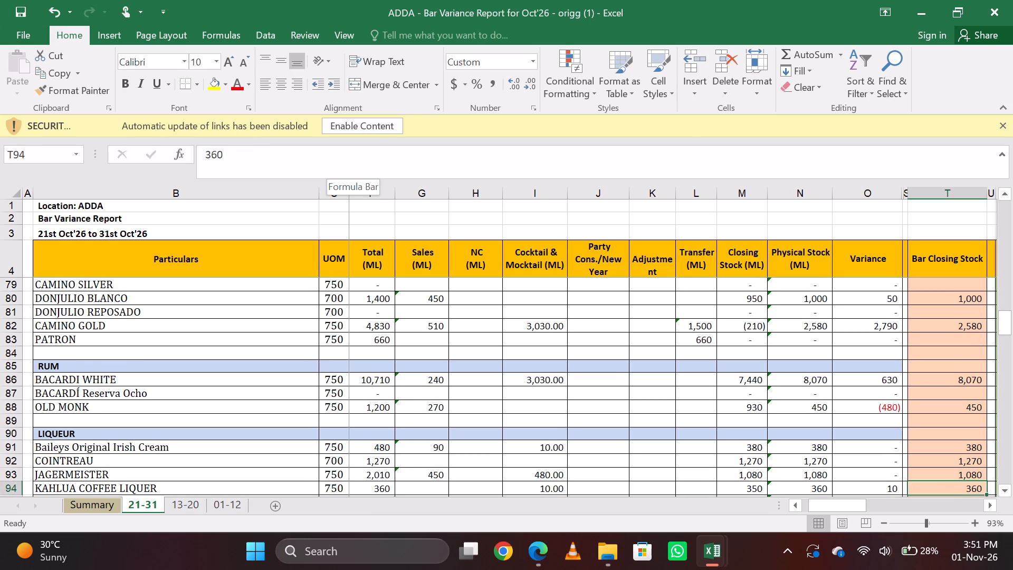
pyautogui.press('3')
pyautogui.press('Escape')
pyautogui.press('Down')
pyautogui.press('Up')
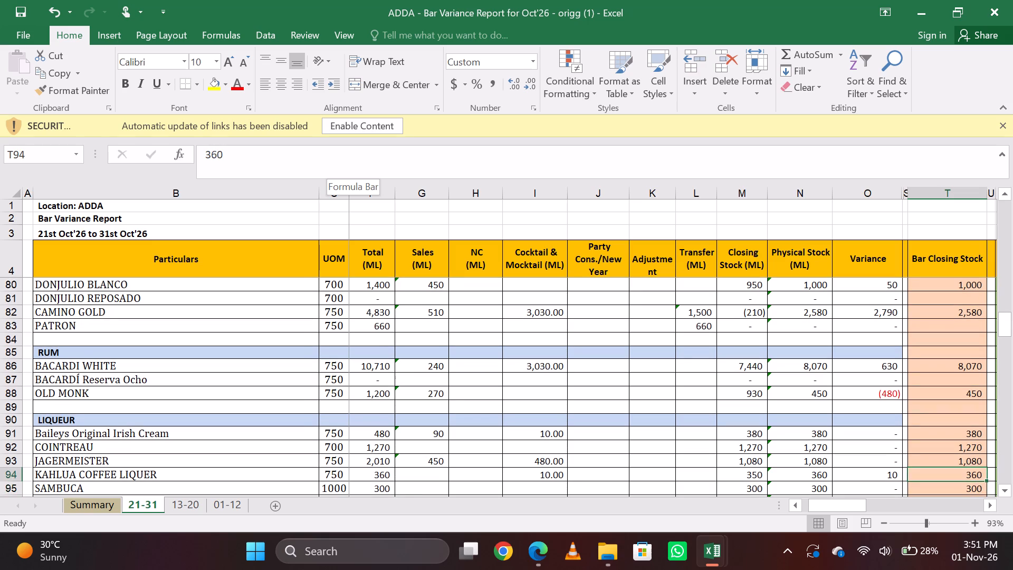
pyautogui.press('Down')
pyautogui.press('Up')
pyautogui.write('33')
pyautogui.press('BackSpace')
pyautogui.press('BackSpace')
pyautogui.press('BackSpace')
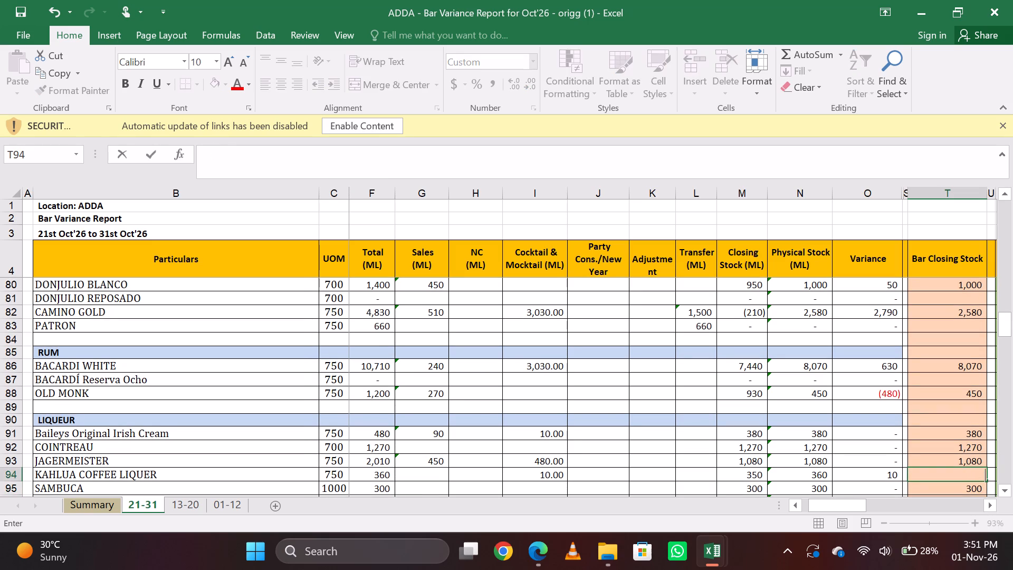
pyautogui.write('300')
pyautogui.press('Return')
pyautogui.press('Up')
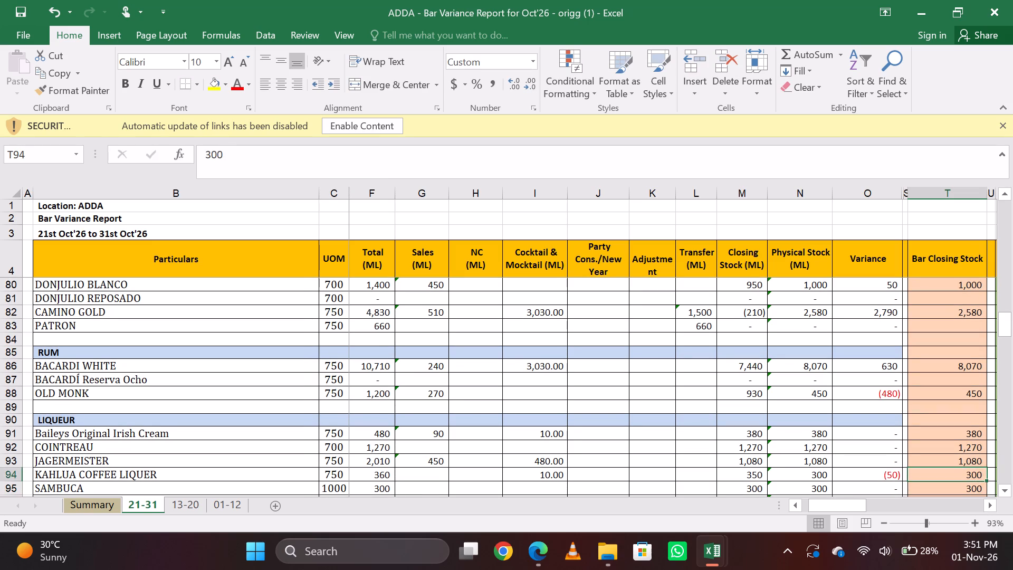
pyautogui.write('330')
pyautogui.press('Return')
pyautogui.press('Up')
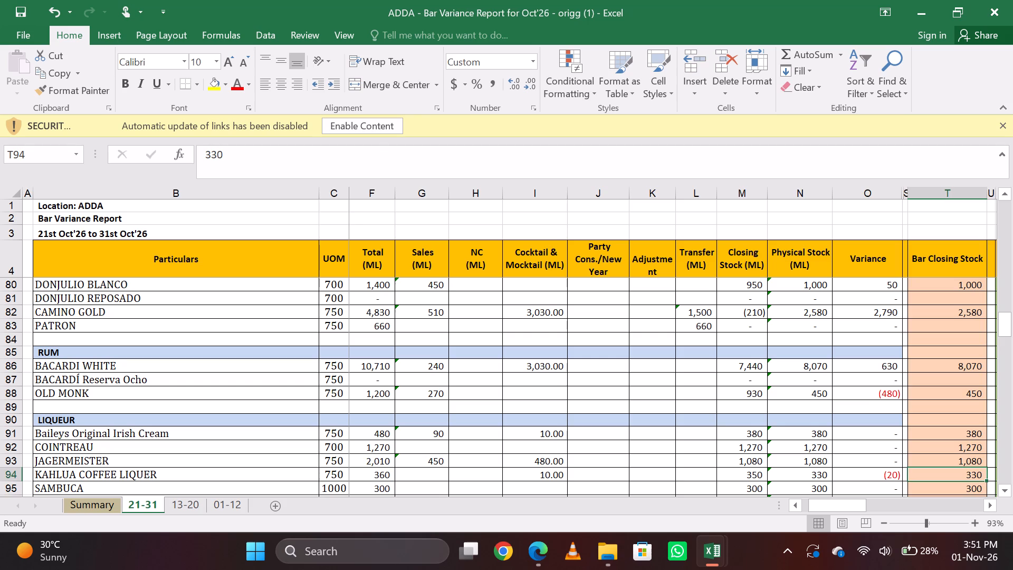
# Set the Bar Closing Stock of Kahlua Coffee Liquer in the Liqueur section to 350.
pyautogui.press('Down')
pyautogui.press('Up')
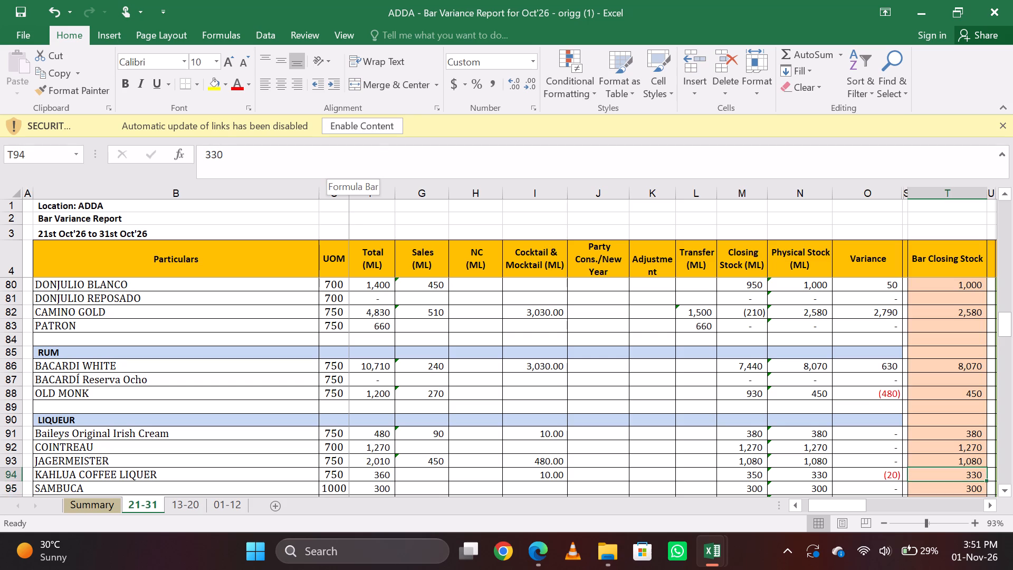
pyautogui.write('350')
pyautogui.press('Return')
pyautogui.press('Up')
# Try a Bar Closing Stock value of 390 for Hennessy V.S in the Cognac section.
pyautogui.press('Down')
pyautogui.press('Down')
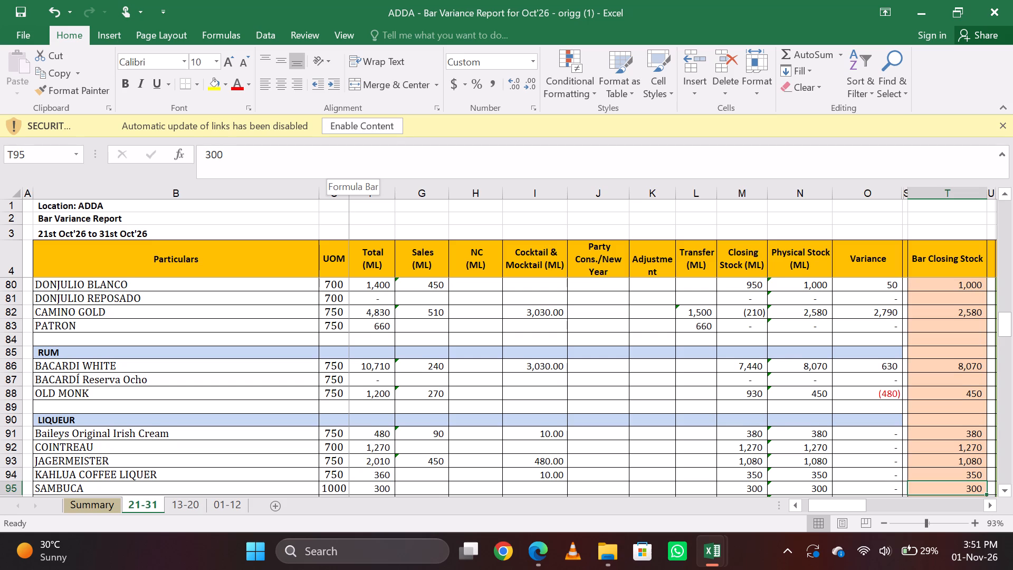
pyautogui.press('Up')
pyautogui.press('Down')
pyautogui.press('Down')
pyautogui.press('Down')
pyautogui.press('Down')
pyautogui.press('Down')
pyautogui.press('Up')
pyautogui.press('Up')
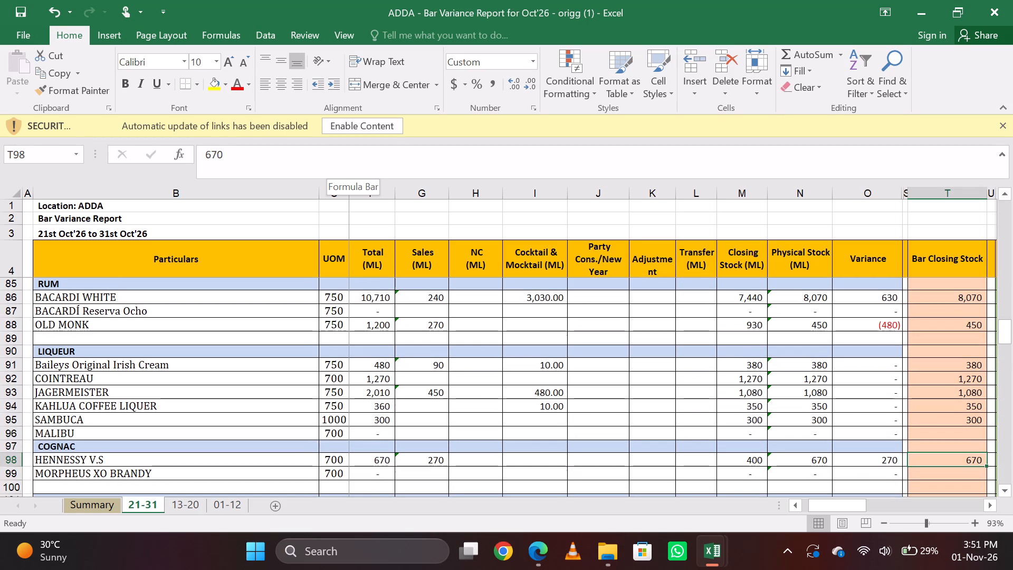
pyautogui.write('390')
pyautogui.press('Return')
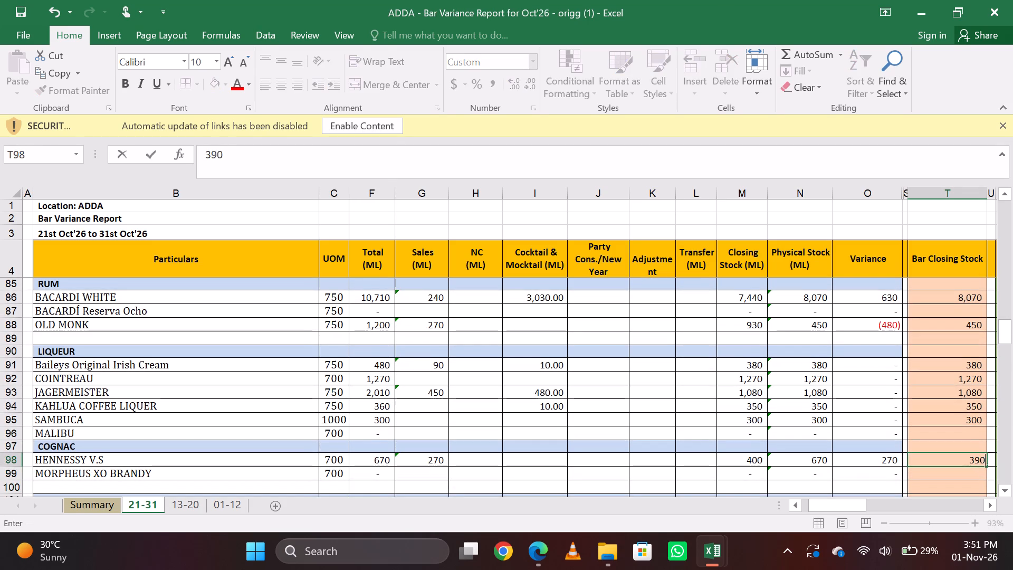
# Set the Bar Closing Stock of Hennessy V.S in the Cognac section to 400.
pyautogui.press('Up')
pyautogui.click(335, 158)
pyautogui.press('BackSpace')
pyautogui.press('BackSpace')
pyautogui.press('BackSpace')
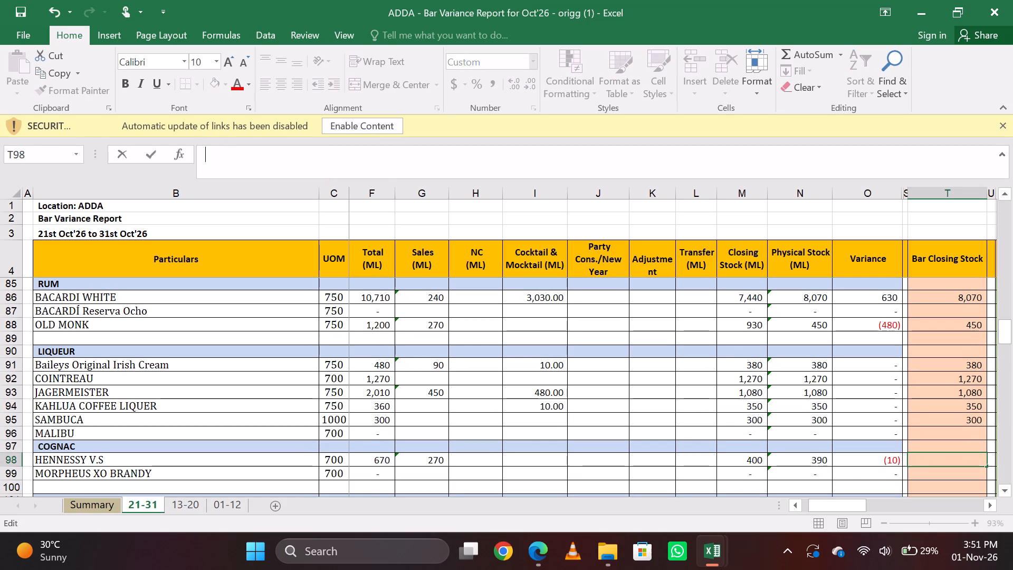
pyautogui.press('BackSpace')
pyautogui.write('400')
pyautogui.press('Return')
pyautogui.press('Up')
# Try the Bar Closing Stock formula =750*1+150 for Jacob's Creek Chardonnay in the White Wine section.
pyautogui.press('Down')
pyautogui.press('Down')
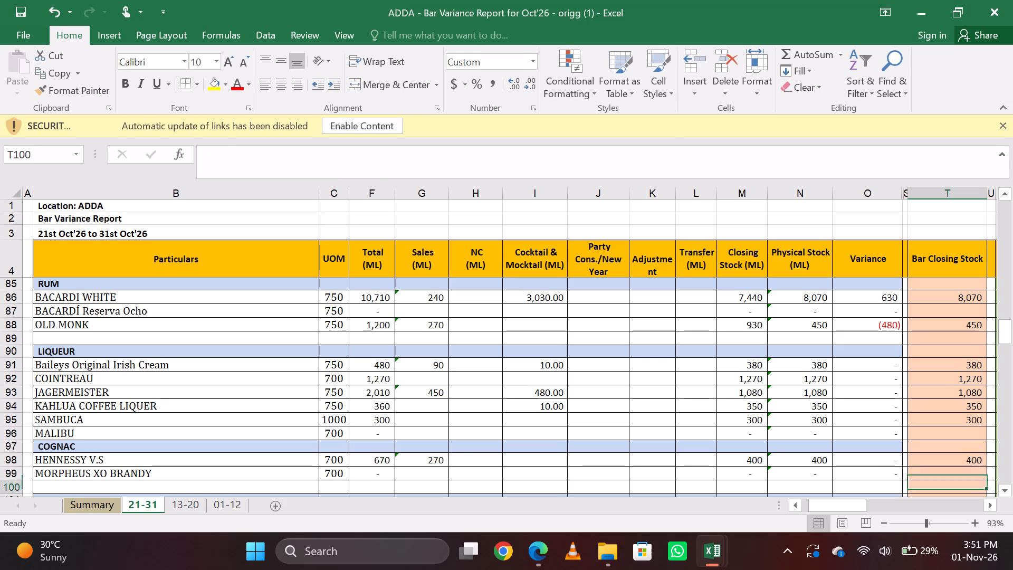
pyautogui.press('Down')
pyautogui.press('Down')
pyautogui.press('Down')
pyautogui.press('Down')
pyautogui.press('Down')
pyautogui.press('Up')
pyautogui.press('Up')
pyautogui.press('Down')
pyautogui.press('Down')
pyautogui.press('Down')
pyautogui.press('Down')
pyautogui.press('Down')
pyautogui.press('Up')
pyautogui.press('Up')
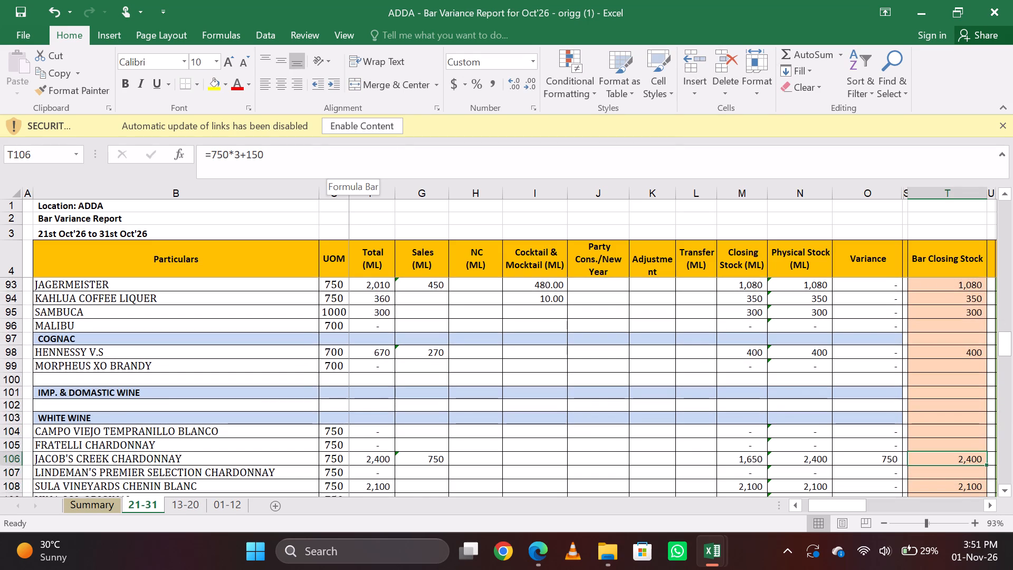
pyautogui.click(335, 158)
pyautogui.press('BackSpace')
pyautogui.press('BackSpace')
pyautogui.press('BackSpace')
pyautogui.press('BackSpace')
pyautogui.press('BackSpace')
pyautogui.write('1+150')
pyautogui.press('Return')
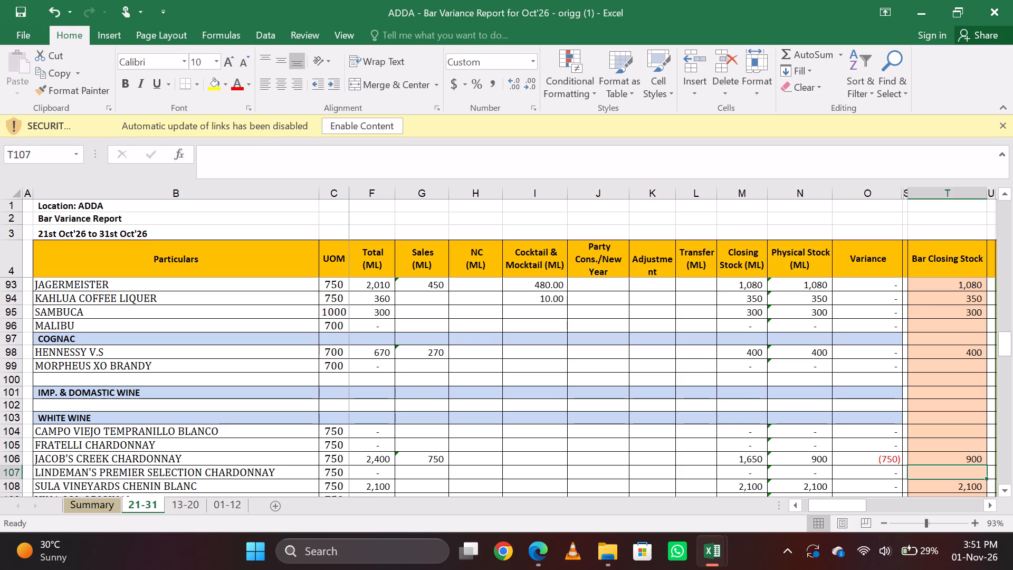
# Change Jacob's Creek Chardonnay's Bar Closing Stock formula in the White Wine section to =750*2+150.
pyautogui.press('Up')
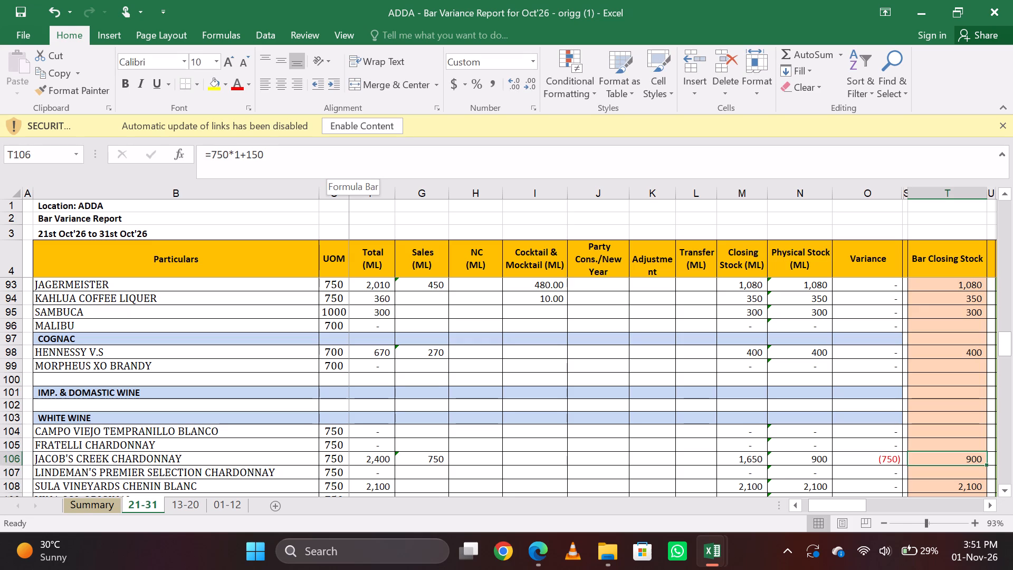
pyautogui.click(236, 151)
pyautogui.press('Right')
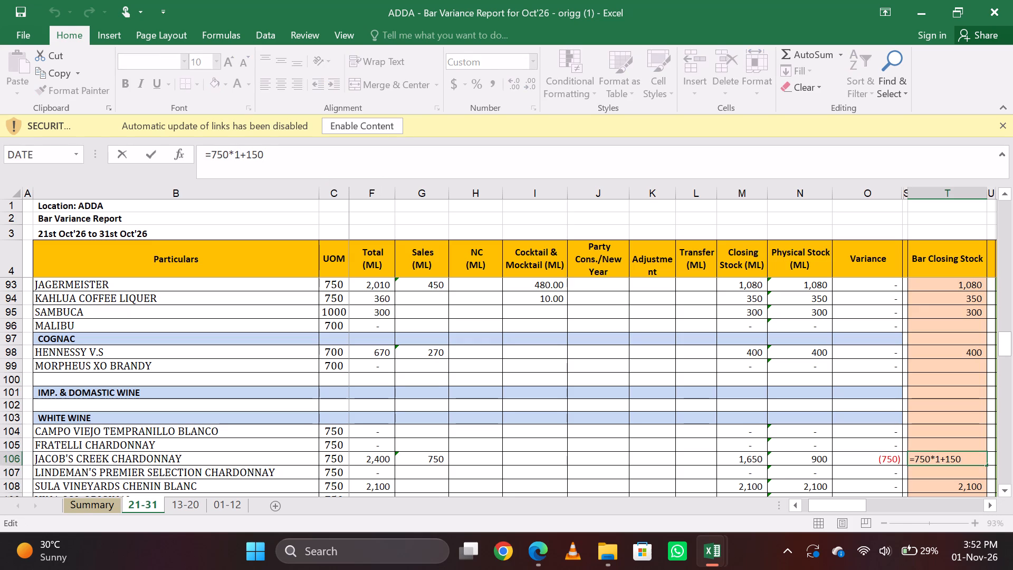
pyautogui.press('BackSpace')
pyautogui.press('2')
pyautogui.press('Return')
# Check the Bar Closing Stock formula of Sula Vineyards Chenin Blanc against its closing stock and the neighbouring rows.
pyautogui.press('Down')
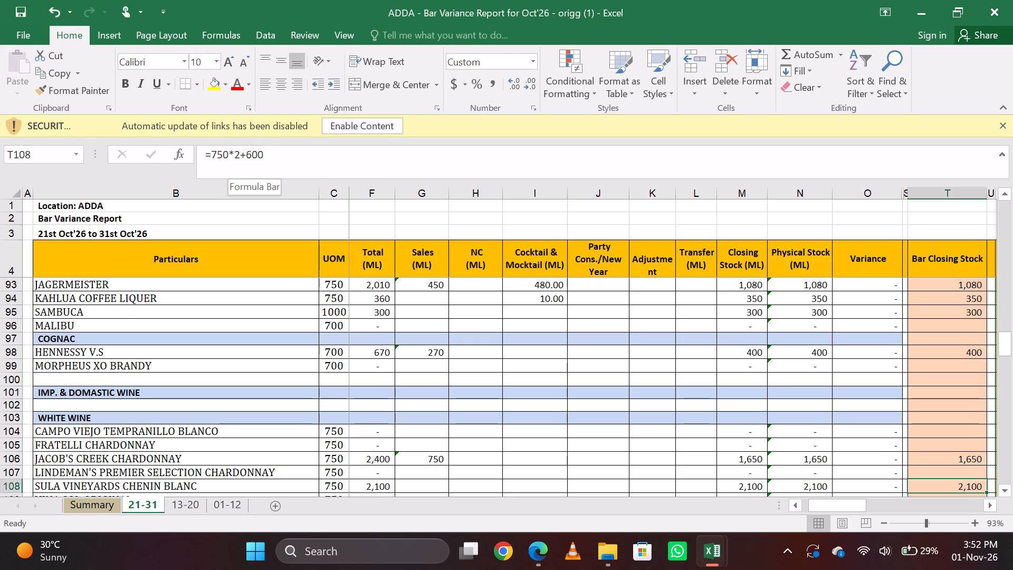
pyautogui.click(293, 154)
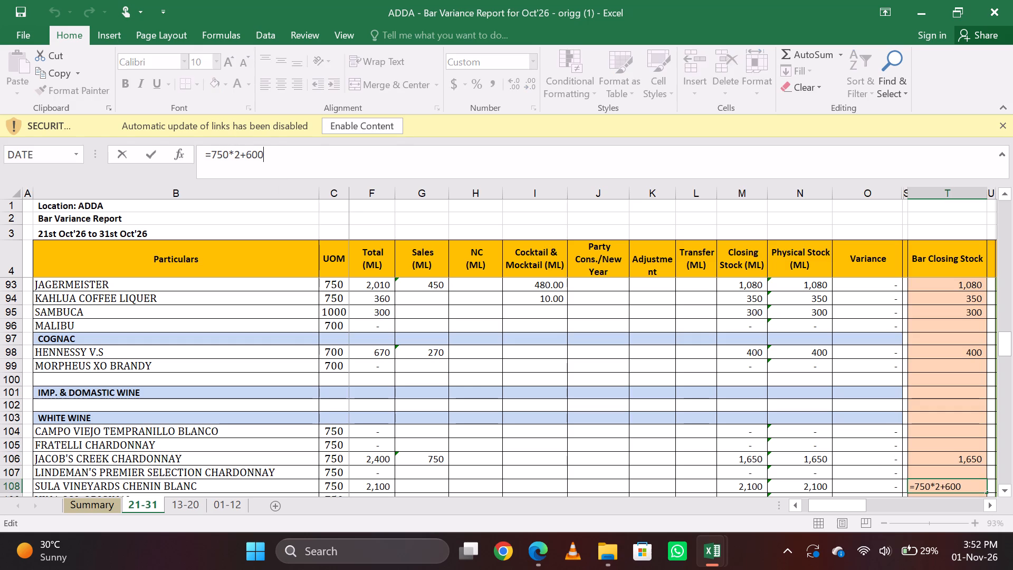
pyautogui.press('Return')
pyautogui.press('Down')
pyautogui.press('Up')
pyautogui.press('Up')
pyautogui.press('Up')
pyautogui.press('Down')
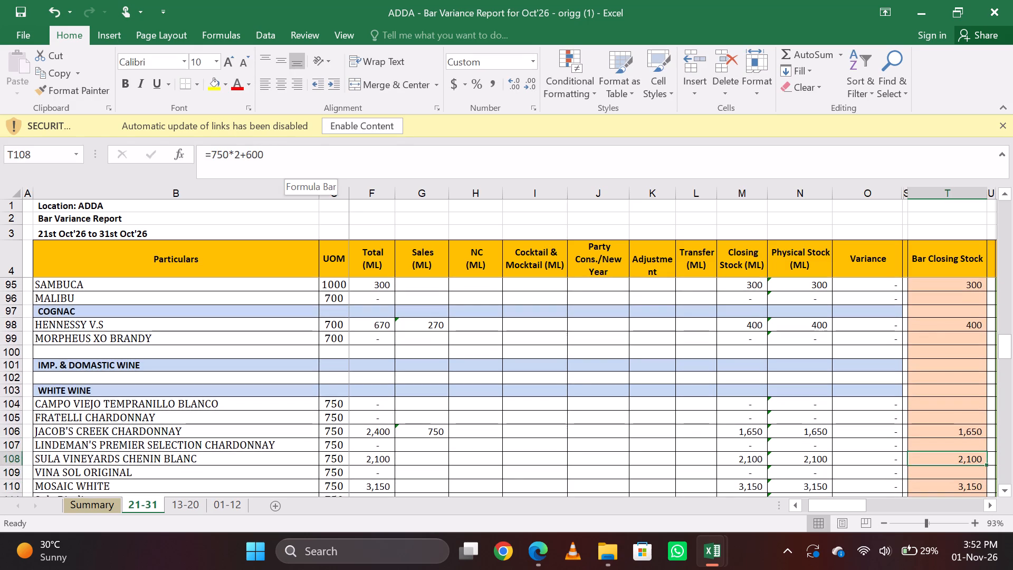
pyautogui.press('Down')
pyautogui.press('Up')
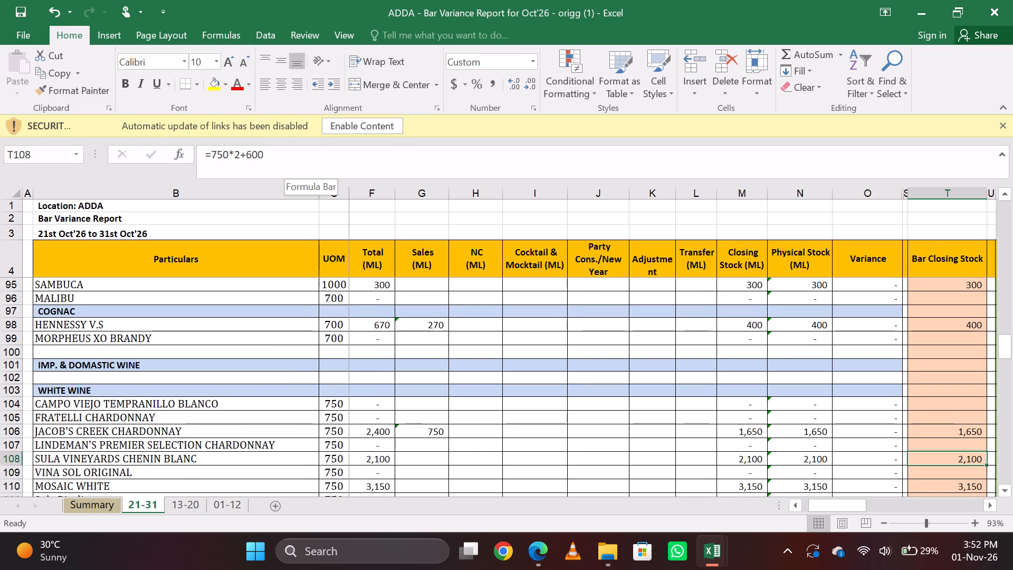
pyautogui.press('Down')
pyautogui.press('Up')
pyautogui.press('Down')
pyautogui.press('Up')
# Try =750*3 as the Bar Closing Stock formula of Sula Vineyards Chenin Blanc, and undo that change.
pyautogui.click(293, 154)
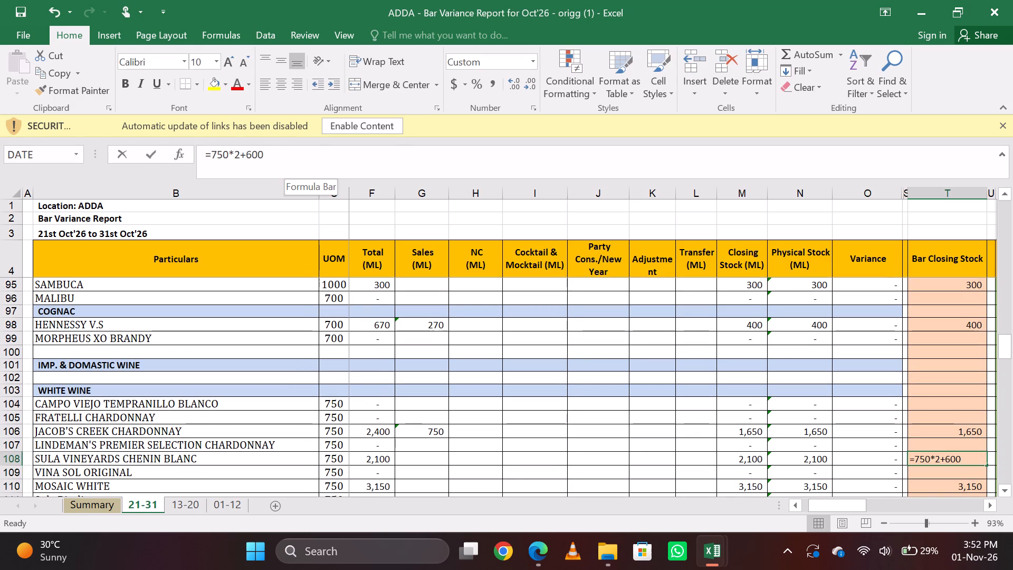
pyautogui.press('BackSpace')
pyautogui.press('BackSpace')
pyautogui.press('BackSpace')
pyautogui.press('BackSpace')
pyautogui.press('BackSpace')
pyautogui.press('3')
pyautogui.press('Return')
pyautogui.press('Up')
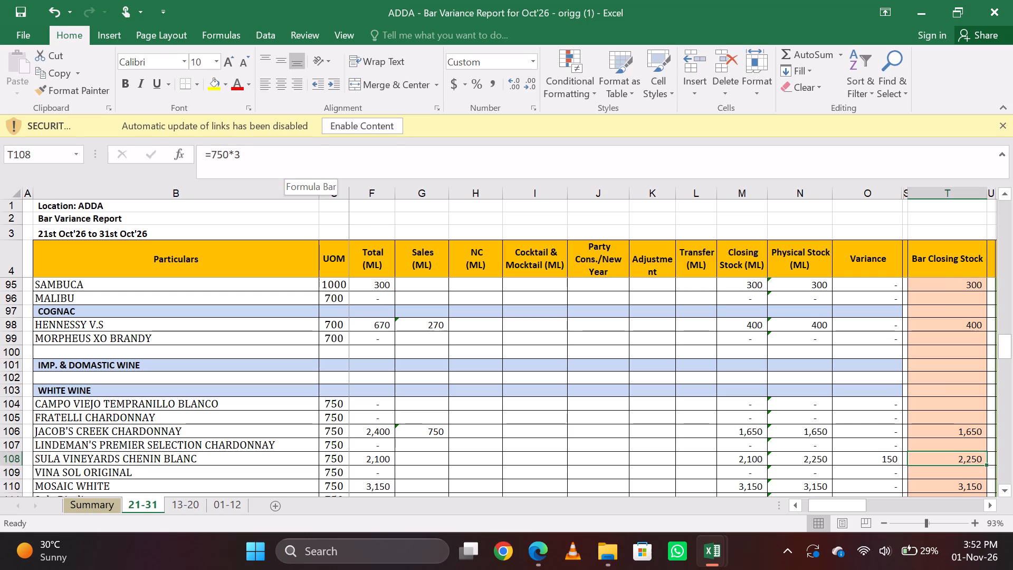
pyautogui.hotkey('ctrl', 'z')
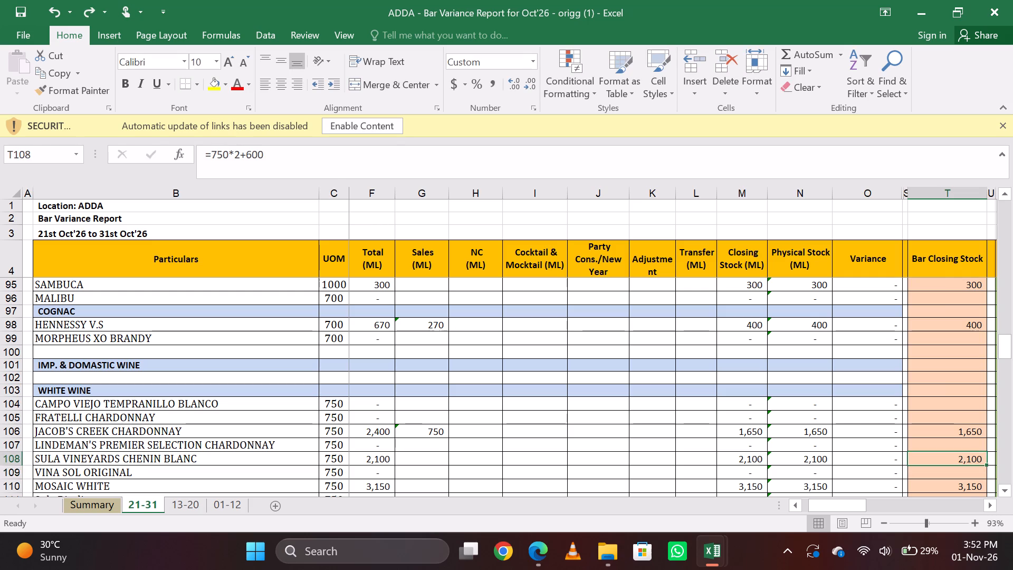
# Check the Bar Closing Stock formulas of Sula Vineyards Chenin Blanc and Mosaic White in the White Wine section.
pyautogui.click(293, 154)
pyautogui.press('Return')
pyautogui.press('Up')
pyautogui.press('Down')
pyautogui.press('Down')
pyautogui.press('Down')
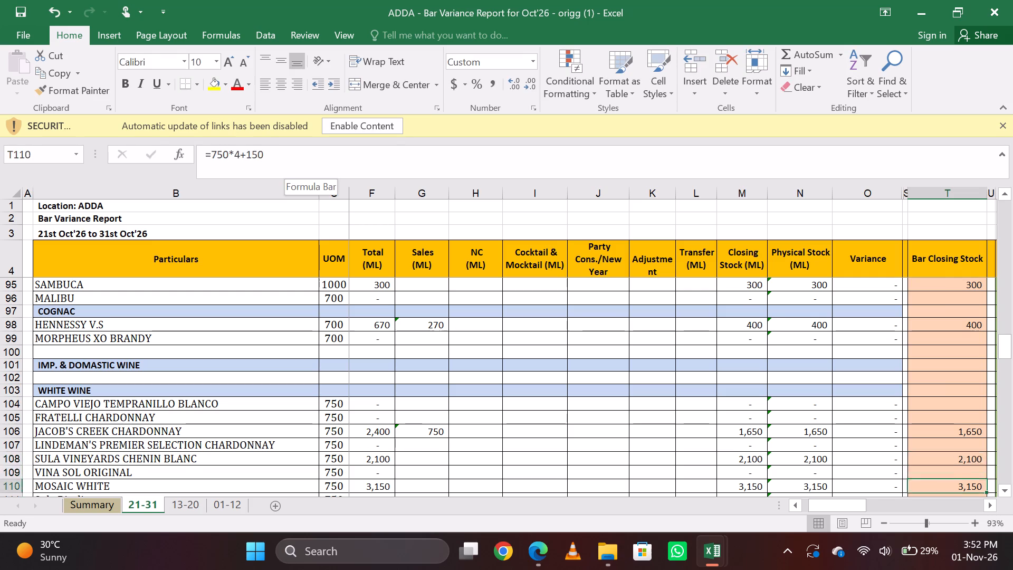
pyautogui.press('Up')
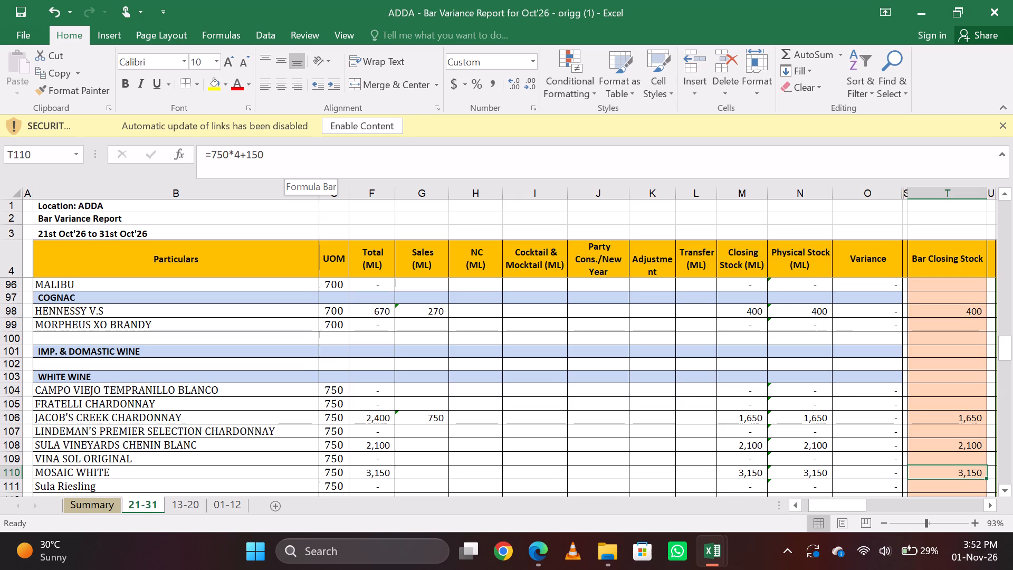
pyautogui.press('Down')
pyautogui.press('Up')
pyautogui.click(293, 154)
pyautogui.press('Return')
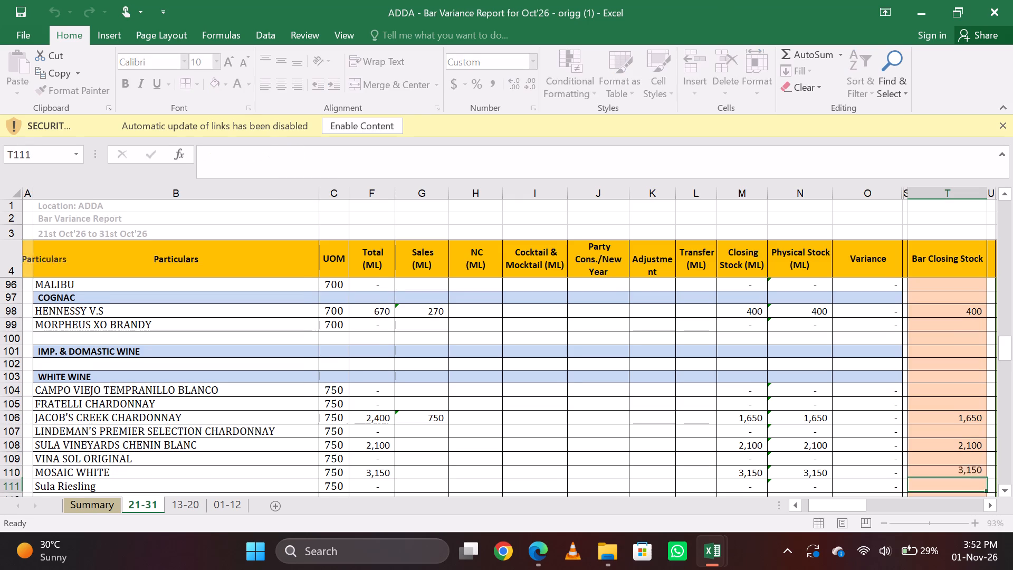
# Change the Bar Closing Stock formula of Jacob's Creek Shiraz Cabernet in the Red Wine section to =750*8.
pyautogui.press('Down')
pyautogui.press('Down')
pyautogui.press('Down')
pyautogui.press('Down')
pyautogui.press('Up')
pyautogui.press('Up')
pyautogui.press('Down')
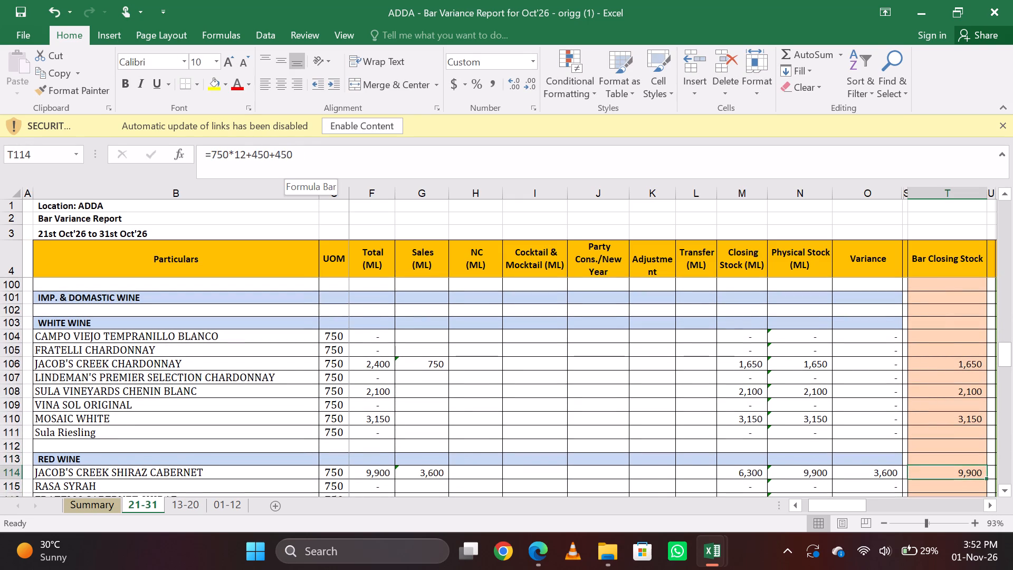
pyautogui.click(293, 154)
pyautogui.press('BackSpace')
pyautogui.press('BackSpace')
pyautogui.press('BackSpace')
pyautogui.press('BackSpace')
pyautogui.press('BackSpace')
pyautogui.press('BackSpace')
pyautogui.press('BackSpace')
pyautogui.press('BackSpace')
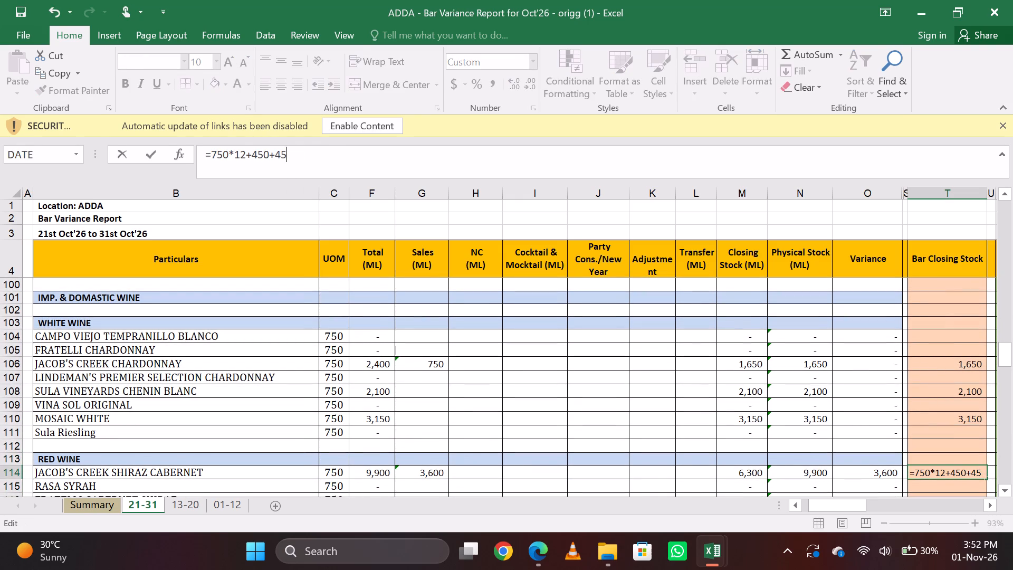
pyautogui.press('BackSpace')
pyautogui.press('BackSpace')
pyautogui.press('8')
pyautogui.press('Return')
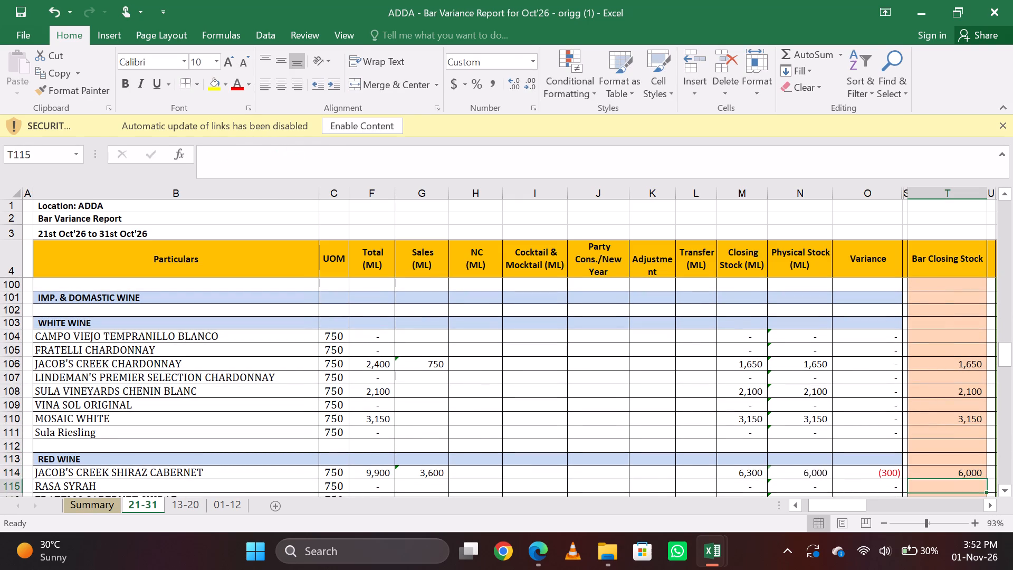
# Check the Jacob's Creek Shiraz Cabernet row from Bar Closing Stock across to Sales, and the Sales column of the neighbouring wine rows.
pyautogui.press('Up')
pyautogui.press('Down')
pyautogui.press('Up')
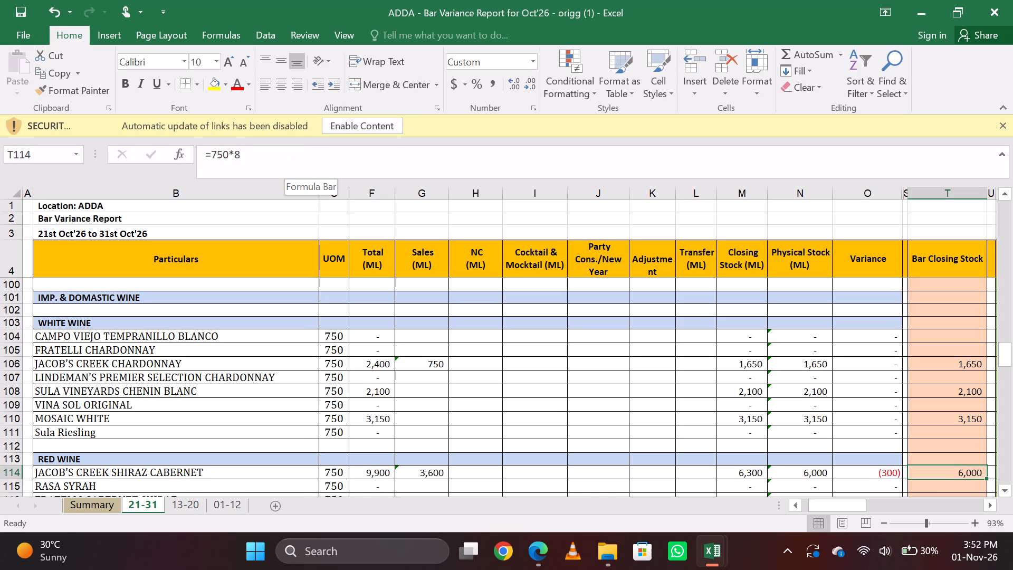
pyautogui.press('Up')
pyautogui.press('Down')
pyautogui.press('Left')
pyautogui.press('Left')
pyautogui.press('Left')
pyautogui.press('Left')
pyautogui.press('Left')
pyautogui.press('Left')
pyautogui.press('Left')
pyautogui.press('Left')
pyautogui.press('Left')
pyautogui.press('Left')
pyautogui.press('Left')
pyautogui.press('Left')
pyautogui.press('Right')
pyautogui.press('Right')
pyautogui.press('Right')
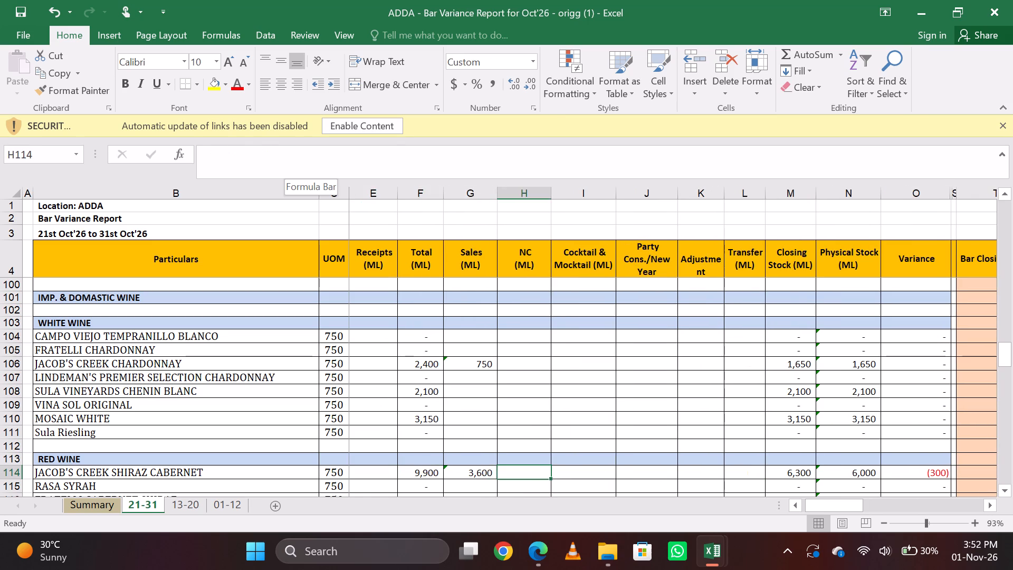
pyautogui.press('Left')
pyautogui.press('Down')
pyautogui.press('Down')
pyautogui.press('Down')
pyautogui.press('Down')
pyautogui.press('Down')
pyautogui.press('Down')
pyautogui.press('Down')
pyautogui.press('Down')
pyautogui.press('Up')
pyautogui.press('Up')
pyautogui.press('Up')
pyautogui.press('Up')
pyautogui.press('Up')
pyautogui.press('Up')
pyautogui.press('Up')
pyautogui.press('Up')
pyautogui.press('Up')
pyautogui.press('Up')
pyautogui.press('Up')
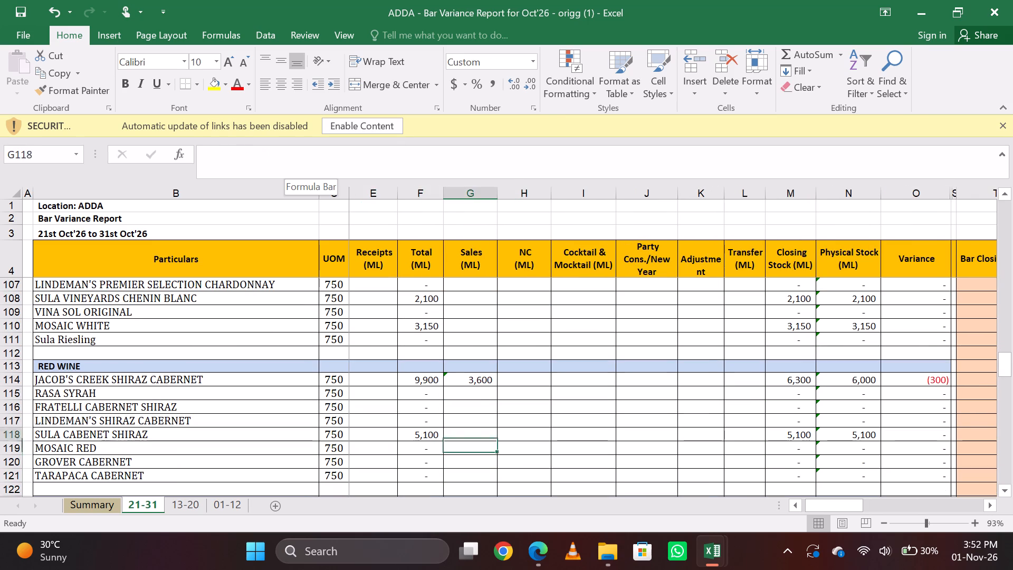
# Review the Bar Closing Stock formulas of Jacob's Creek Chardonnay and Sula Vineyards Chenin Blanc in the White Wine section.
pyautogui.press('Right')
pyautogui.press('Right')
pyautogui.press('Right')
pyautogui.press('Right')
pyautogui.press('Right')
pyautogui.press('Right')
pyautogui.press('Right')
pyautogui.press('Right')
pyautogui.press('Right')
pyautogui.press('Right')
pyautogui.press('Right')
pyautogui.press('Down')
pyautogui.press('Left')
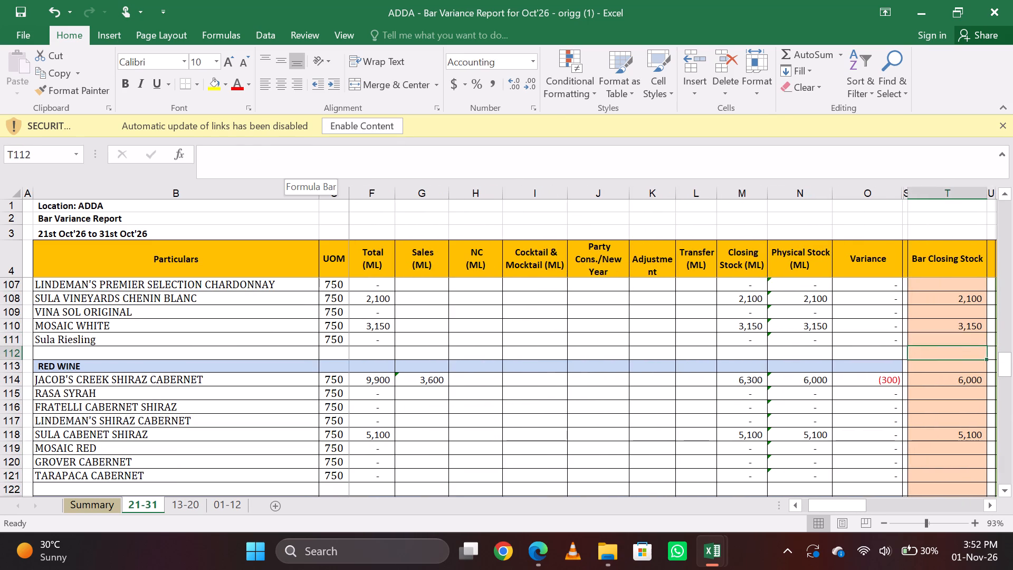
pyautogui.press('Up')
pyautogui.press('Up')
pyautogui.press('Up')
pyautogui.press('Up')
pyautogui.press('Up')
pyautogui.press('Down')
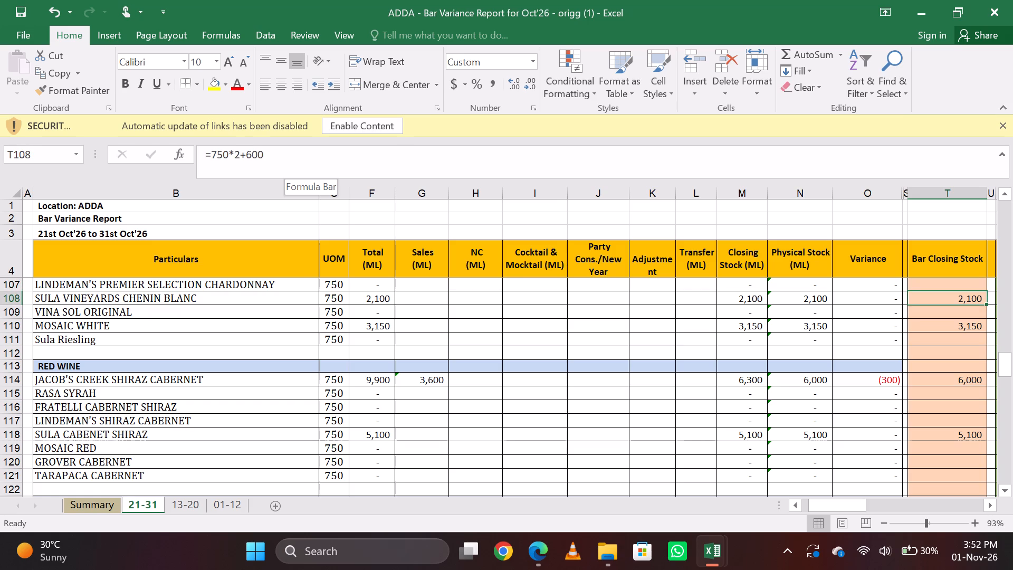
pyautogui.press('Up')
pyautogui.press('Up')
pyautogui.press('Up')
pyautogui.press('Up')
pyautogui.press('Down')
pyautogui.press('Down')
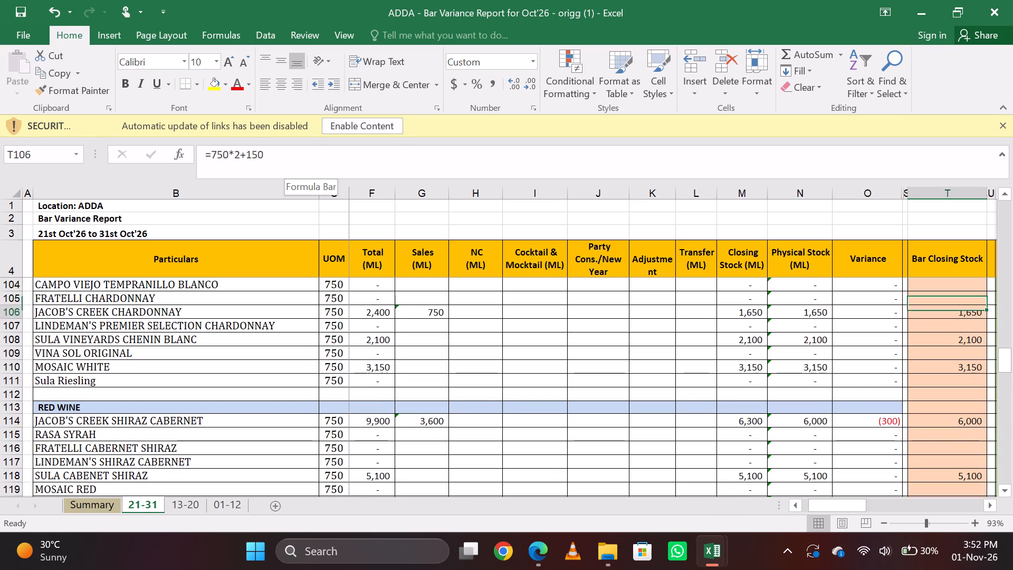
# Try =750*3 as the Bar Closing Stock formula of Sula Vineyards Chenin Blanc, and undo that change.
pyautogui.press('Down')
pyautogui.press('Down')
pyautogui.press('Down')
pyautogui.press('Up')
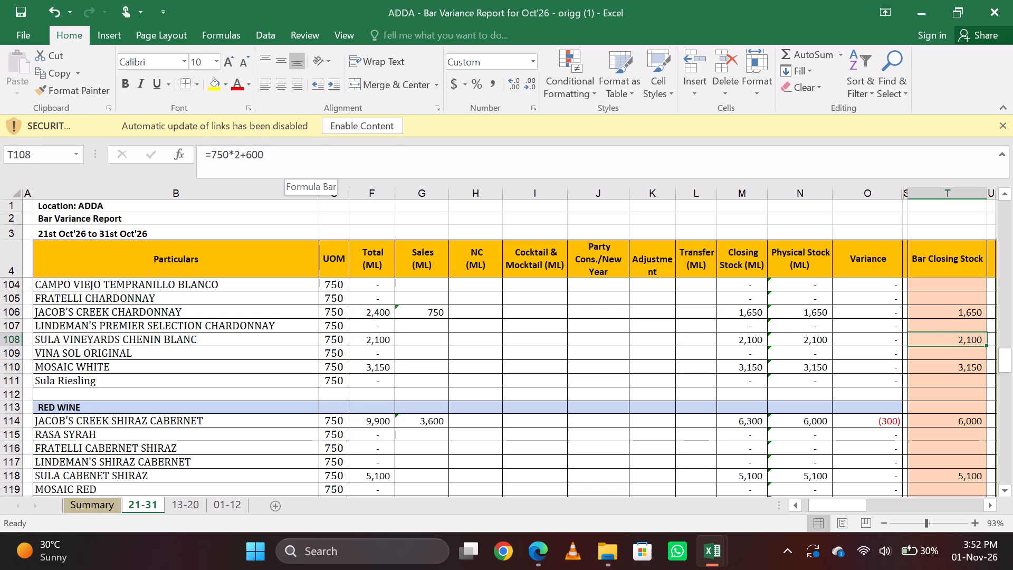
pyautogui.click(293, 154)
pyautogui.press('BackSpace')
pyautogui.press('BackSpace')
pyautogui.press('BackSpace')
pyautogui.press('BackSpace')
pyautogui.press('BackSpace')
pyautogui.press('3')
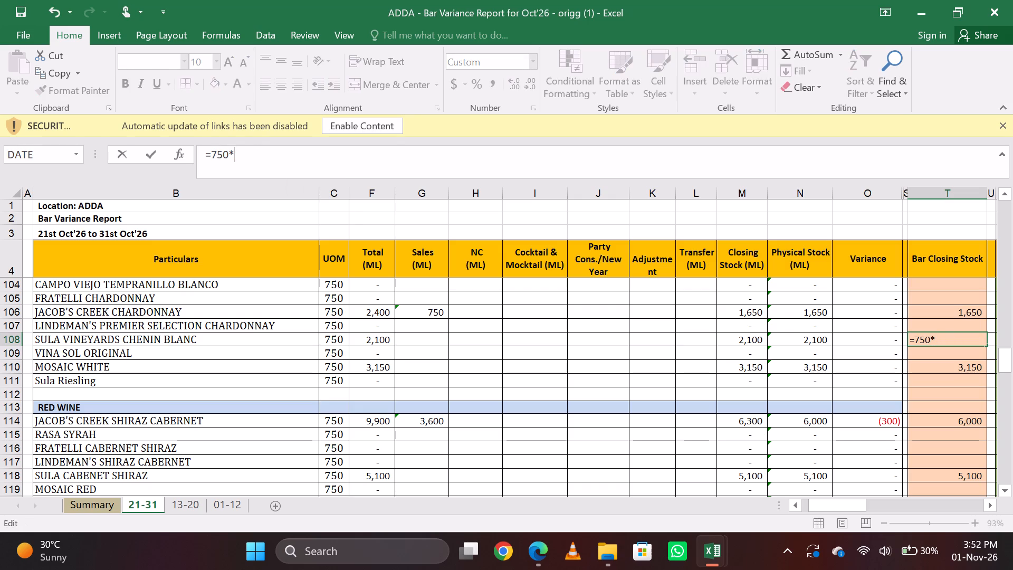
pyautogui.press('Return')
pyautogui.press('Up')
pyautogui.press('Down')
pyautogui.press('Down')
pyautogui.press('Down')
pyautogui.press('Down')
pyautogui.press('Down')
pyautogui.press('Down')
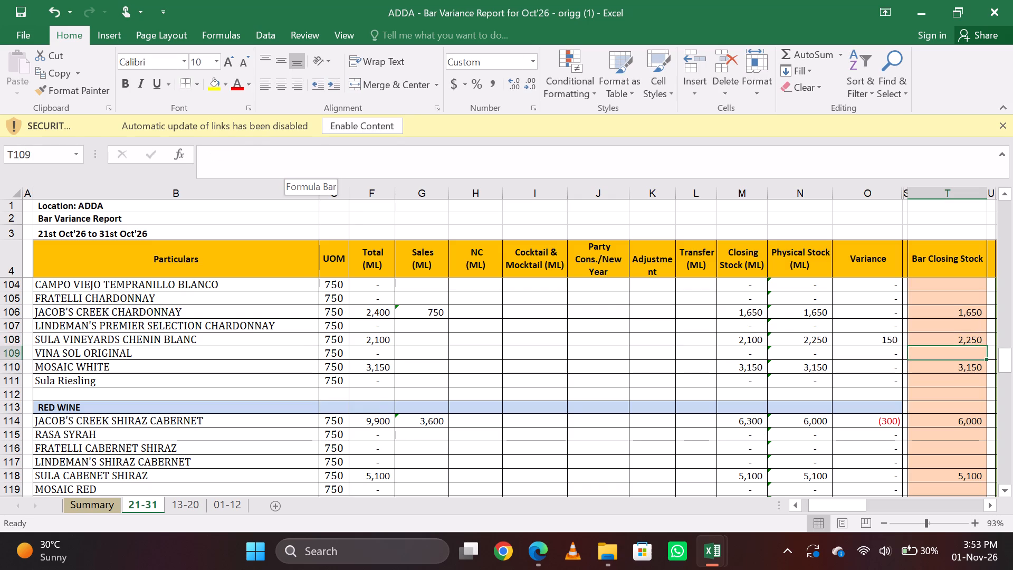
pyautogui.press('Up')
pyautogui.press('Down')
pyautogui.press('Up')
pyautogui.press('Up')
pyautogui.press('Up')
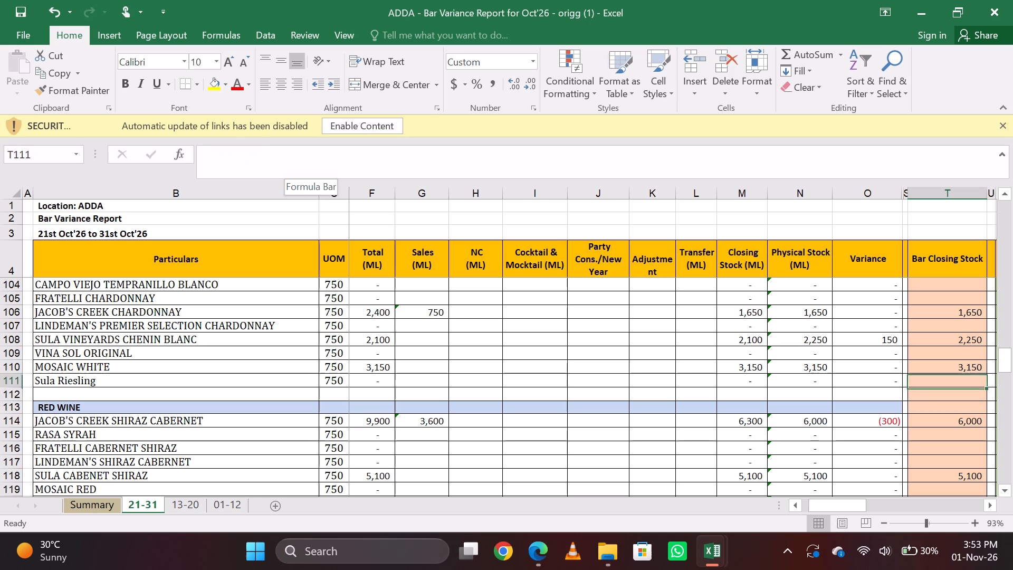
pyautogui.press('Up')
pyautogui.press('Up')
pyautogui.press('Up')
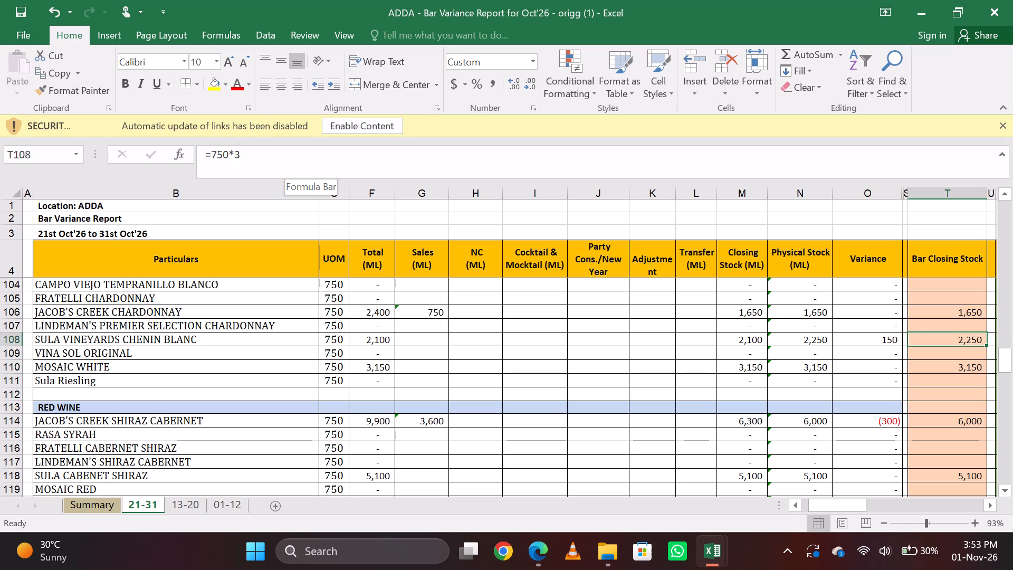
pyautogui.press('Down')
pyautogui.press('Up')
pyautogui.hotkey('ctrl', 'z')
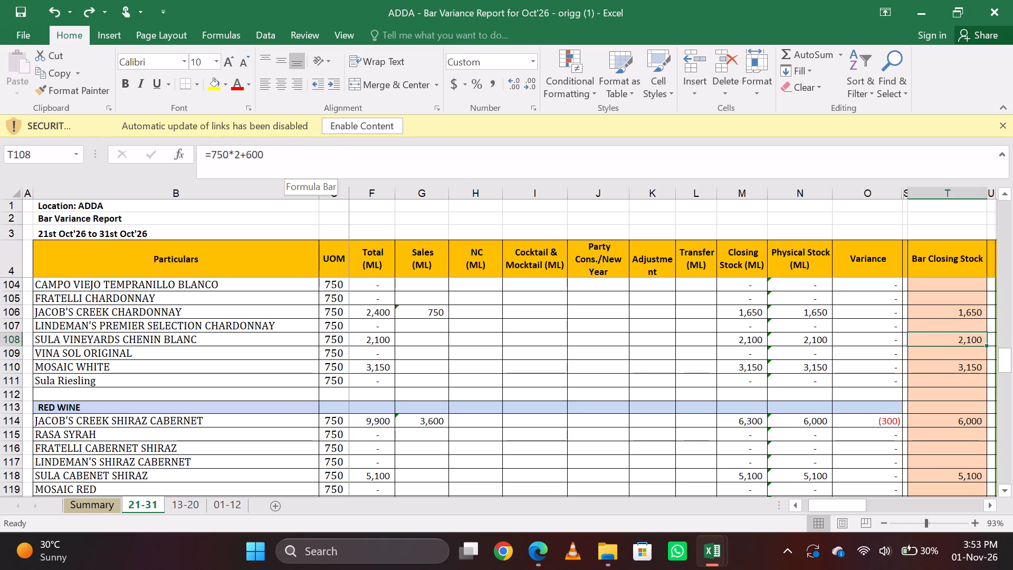
# Check the Bar Closing Stock formulas of Jacob's Creek Shiraz Cabernet and Sula Cabenet Shiraz, and the Variance of the Red Wine rows.
pyautogui.press('Down')
pyautogui.press('Down')
pyautogui.press('Down')
pyautogui.press('Down')
pyautogui.press('Down')
pyautogui.press('Down')
pyautogui.press('Up')
pyautogui.press('Down')
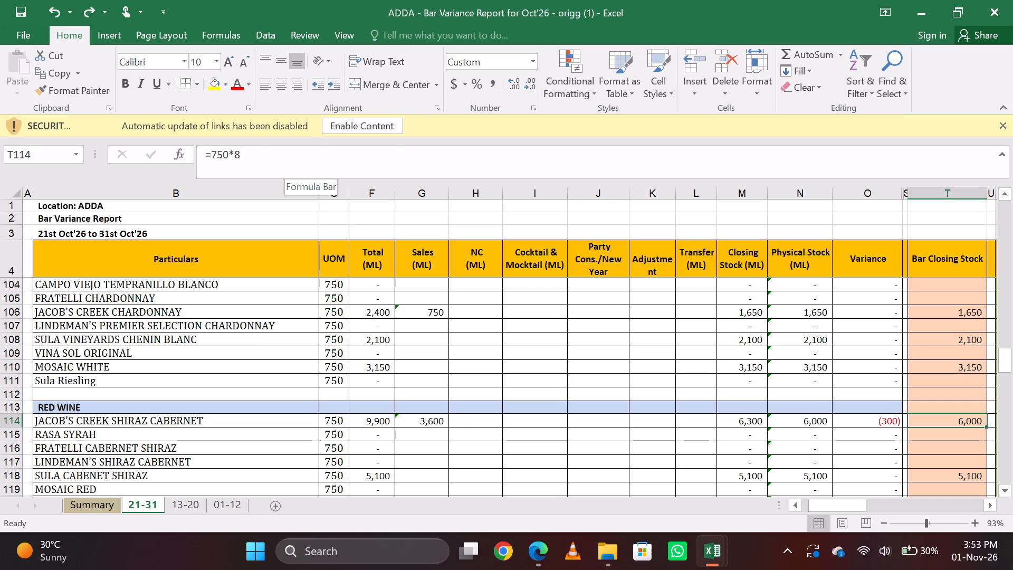
pyautogui.press('Down')
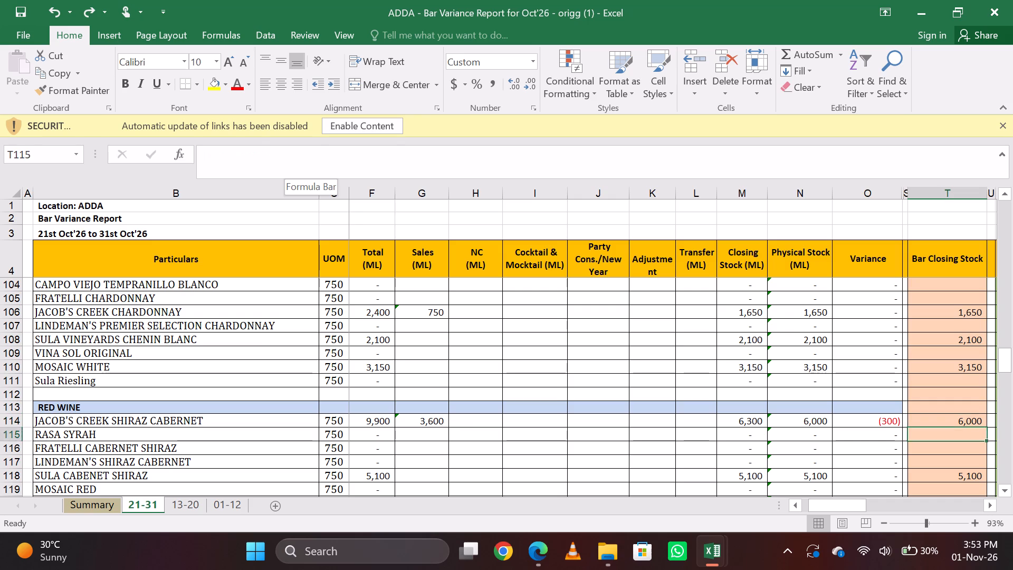
pyautogui.press('Down')
pyautogui.press('Down')
pyautogui.press('Down')
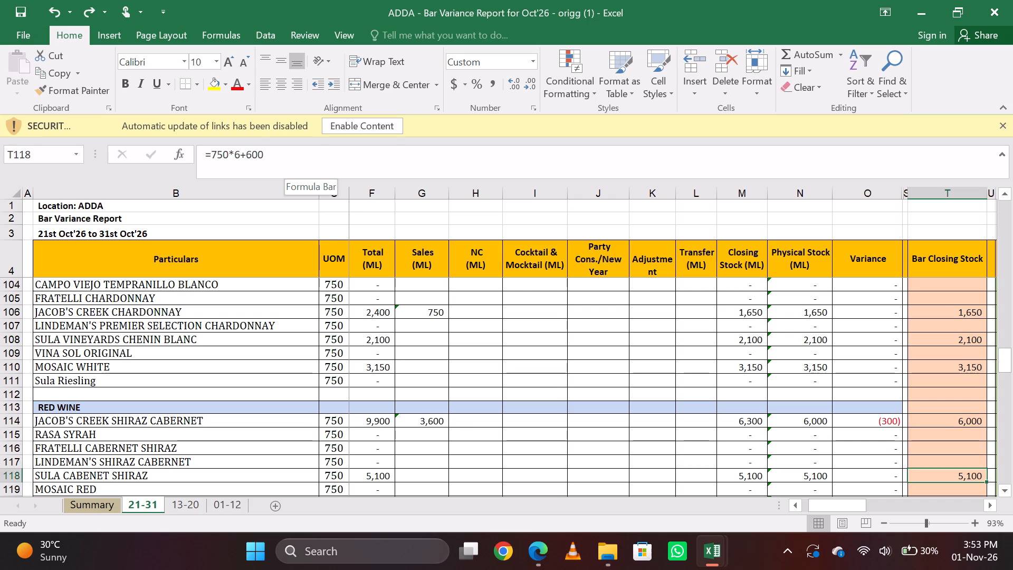
pyautogui.click(293, 154)
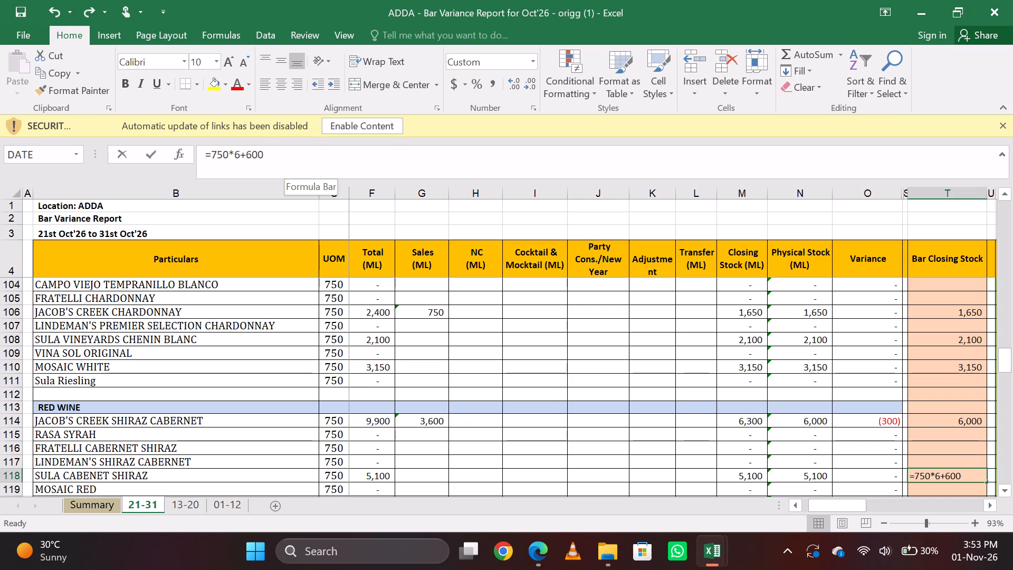
pyautogui.press('Return')
pyautogui.press('Down')
pyautogui.press('Down')
pyautogui.press('Up')
pyautogui.press('Up')
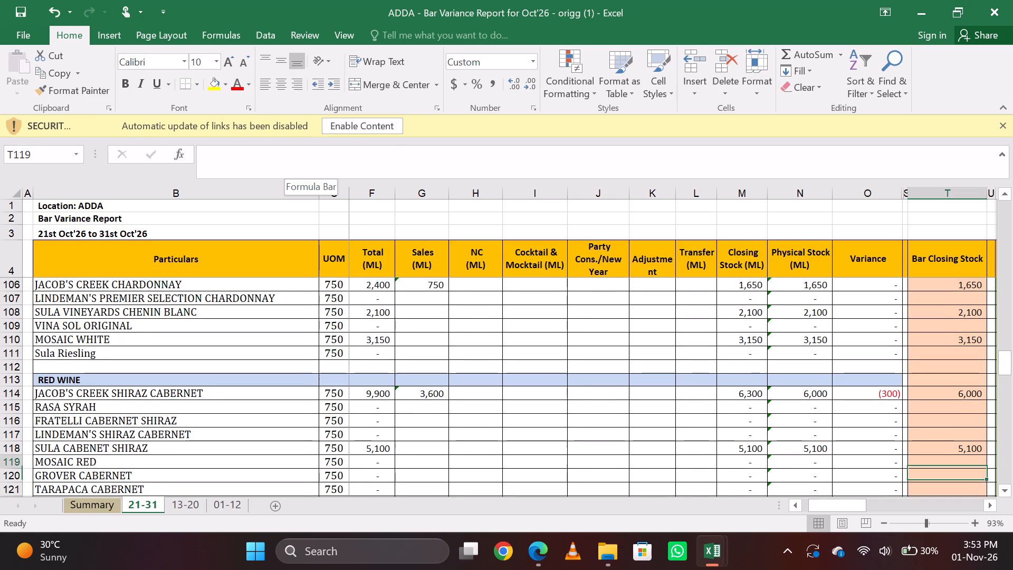
pyautogui.press('Up')
pyautogui.press('Up')
pyautogui.press('Left')
pyautogui.press('Left')
pyautogui.press('Down')
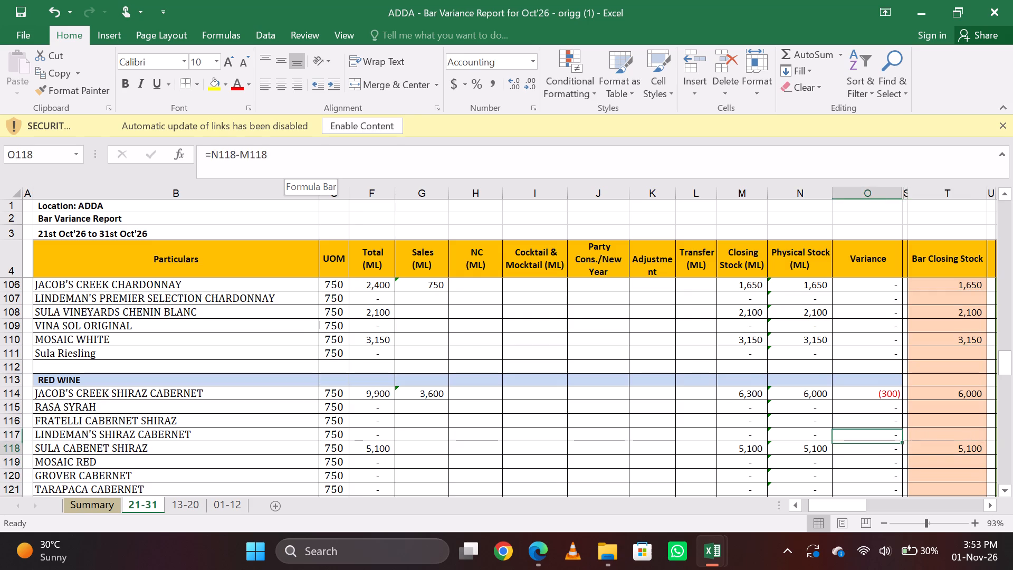
# Try 900 as Martini Blanco's Bar Closing Stock in the Vermouth section, and replace it with 925.
pyautogui.press('Right')
pyautogui.press('Right')
pyautogui.press('Down')
pyautogui.press('Down')
pyautogui.press('Down')
pyautogui.press('Down')
pyautogui.press('Down')
pyautogui.press('Down')
pyautogui.press('Down')
pyautogui.press('Down')
pyautogui.press('Up')
pyautogui.press('Up')
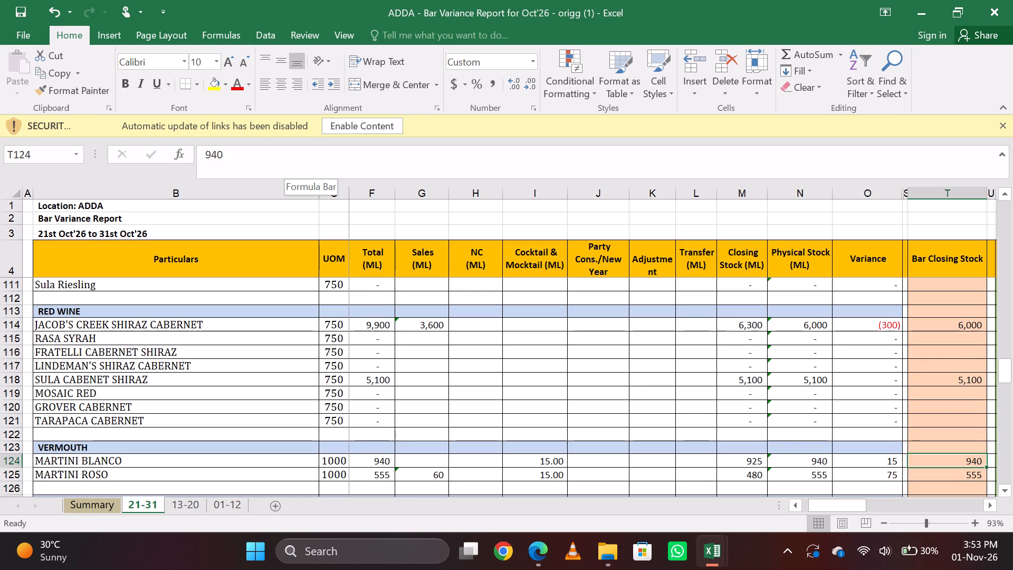
pyautogui.write('900')
pyautogui.press('Return')
pyautogui.press('Up')
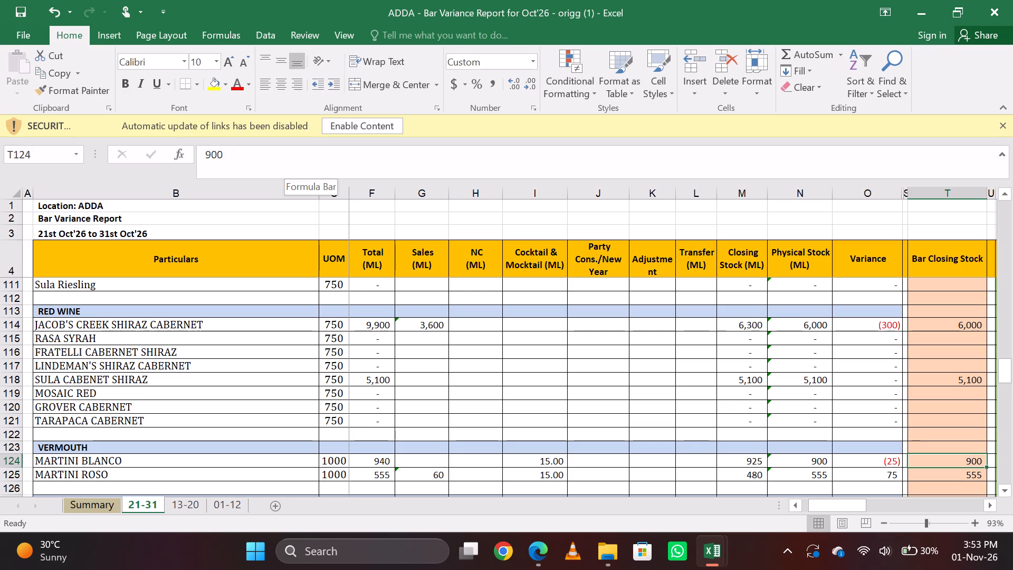
pyautogui.write('925')
pyautogui.press('Return')
pyautogui.press('Up')
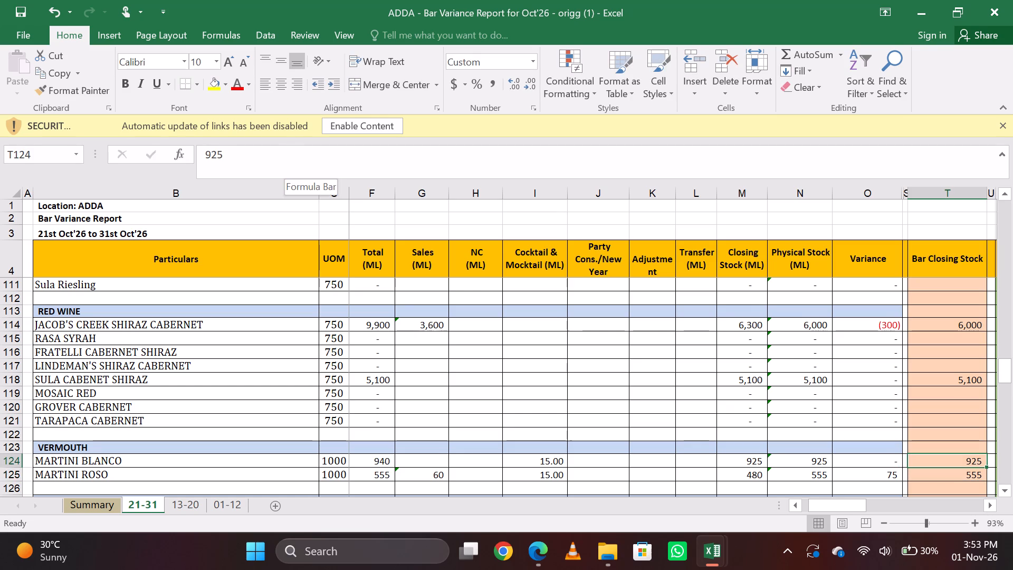
# Set the Bar Closing Stock of Martini Roso in the Vermouth section to 480.
pyautogui.press('Down')
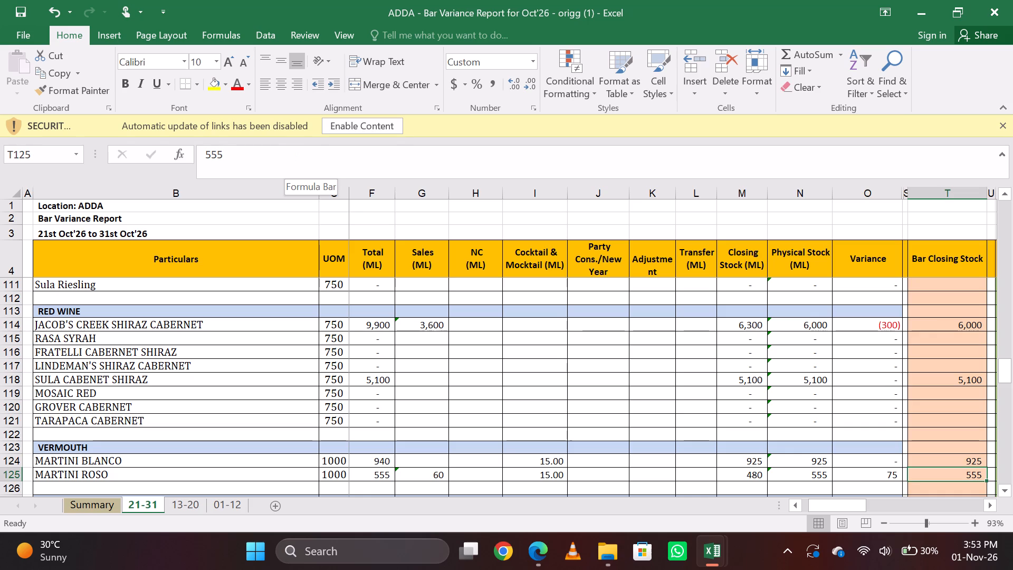
pyautogui.write('480')
pyautogui.press('Return')
pyautogui.press('Up')
# Review the Bar Closing Stock of the Champagne and Beer / Brezer rows down to the Grant Total.
pyautogui.press('Down')
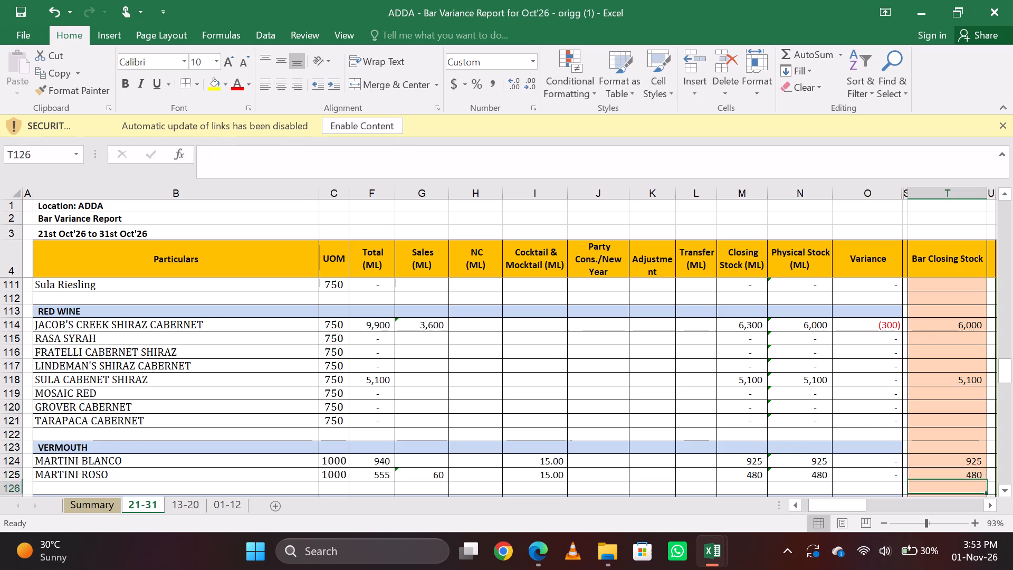
pyautogui.press('Down')
pyautogui.press('Down')
pyautogui.press('Down')
pyautogui.press('Down')
pyautogui.press('Up')
pyautogui.press('Up')
pyautogui.press('Down')
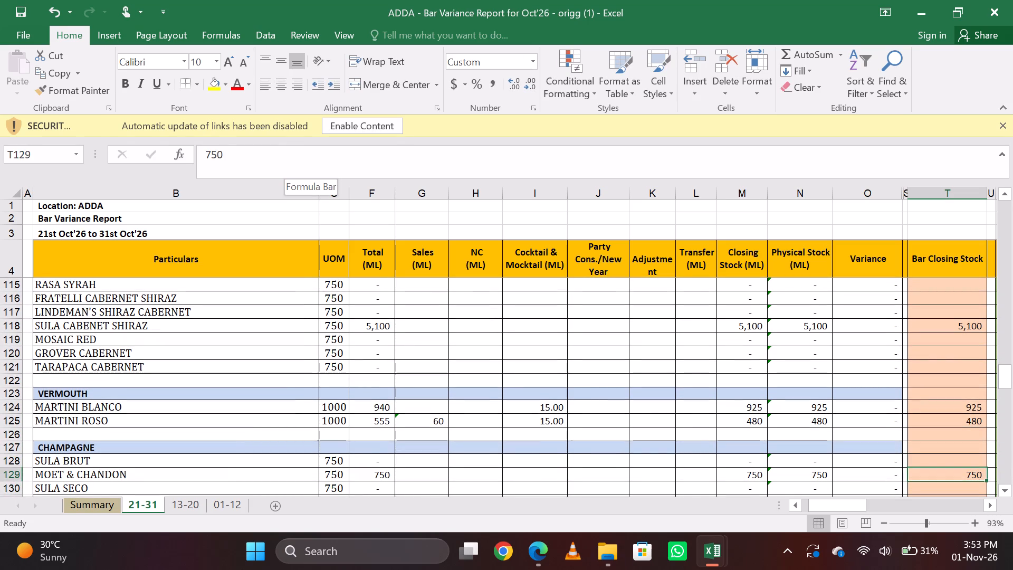
pyautogui.press('Down')
pyautogui.press('Down')
pyautogui.press('Down')
pyautogui.press('Down')
pyautogui.press('Down')
pyautogui.press('Down')
pyautogui.press('Down')
pyautogui.press('Down')
pyautogui.press('Down')
pyautogui.press('Down')
pyautogui.press('Down')
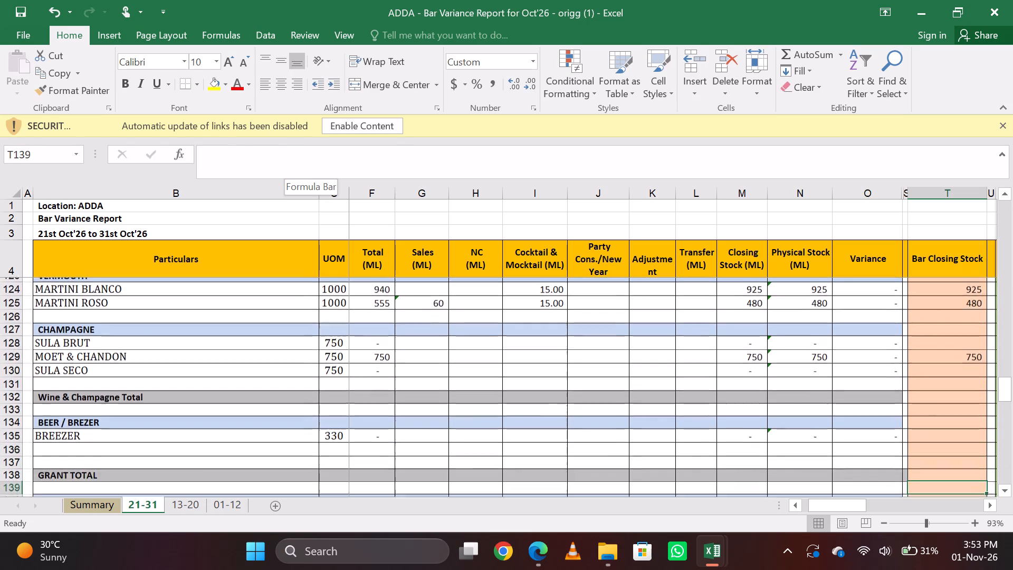
# Set the Bar Closing Stock of REAL JUICE (1LTR) in the Beverage section to =62+10+5.
pyautogui.press('Down')
pyautogui.press('Down')
pyautogui.press('Down')
pyautogui.press('Up')
pyautogui.press('Up')
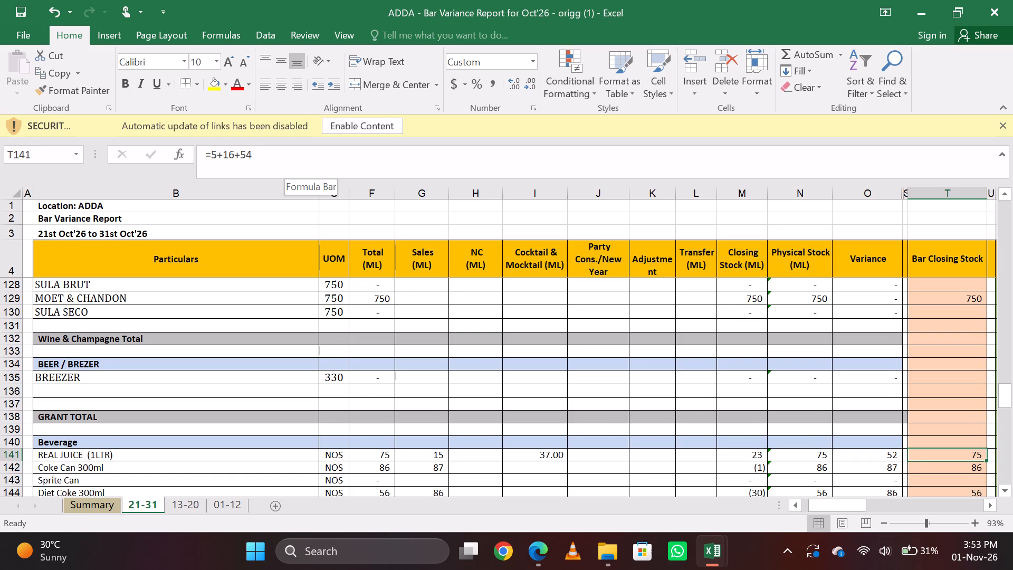
pyautogui.press('BackSpace')
pyautogui.write('=62')
pyautogui.write('+10=')
pyautogui.press('5')
pyautogui.press('Return')
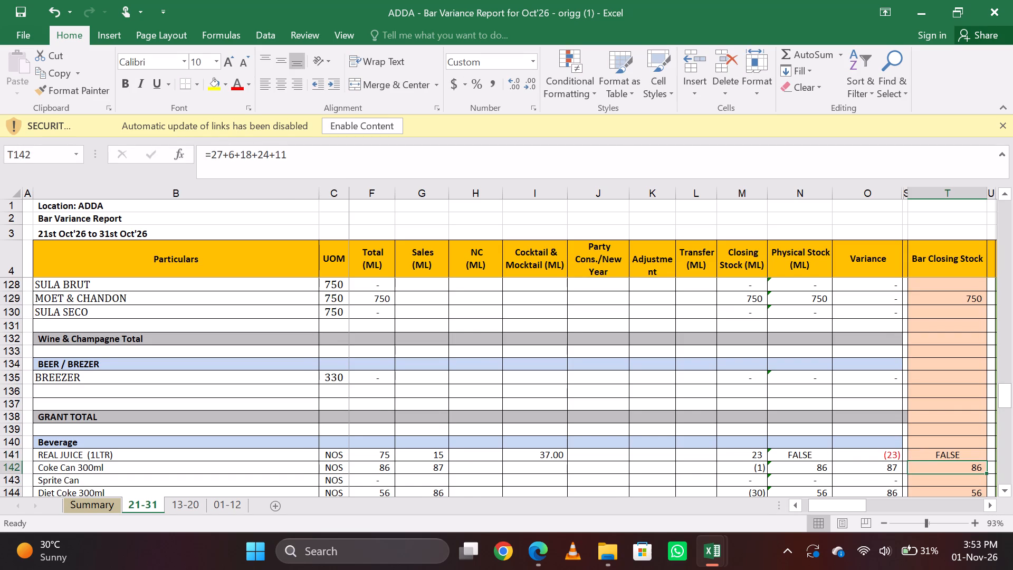
pyautogui.press('Up')
pyautogui.click(293, 154)
pyautogui.press('Left')
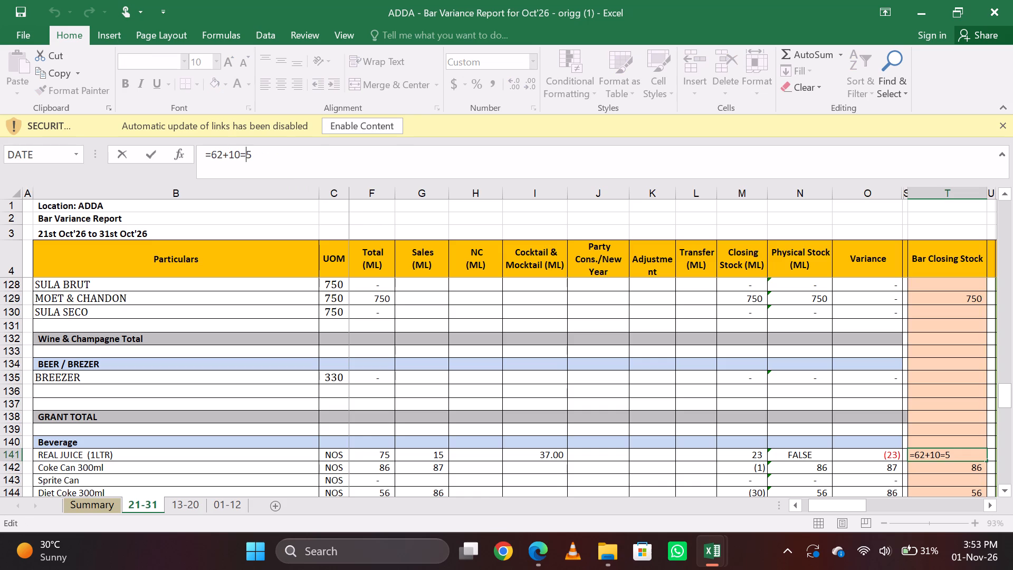
pyautogui.press('BackSpace')
pyautogui.hotkey('shift', '+')
pyautogui.press('Return')
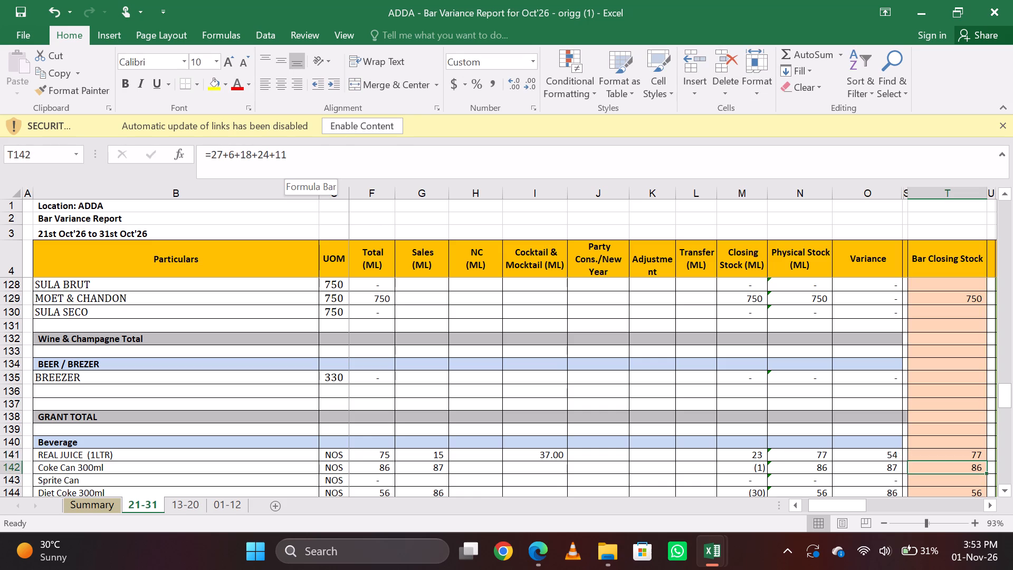
# Set the Bar Closing Stock of Coke Can 300ml to =28+24+15+23.
pyautogui.write('=28+24')
pyautogui.write('+15+23')
pyautogui.press('Return')
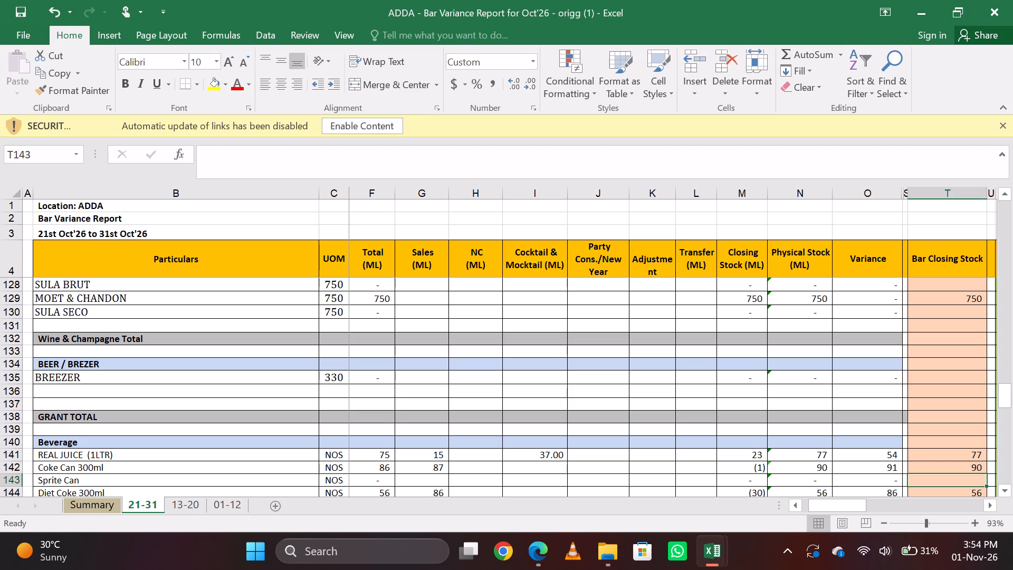
pyautogui.press('Up')
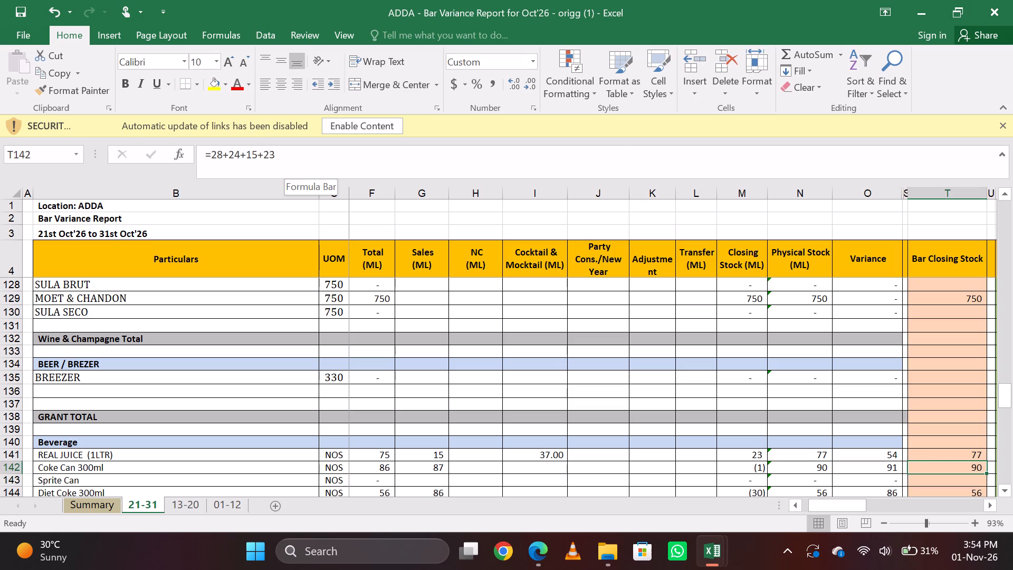
# Set the Bar Closing Stock of Diet Coke 300ml to =15+24+15, skipping the Sprite Can row.
pyautogui.press('Down')
pyautogui.press('Down')
pyautogui.press('Up')
pyautogui.press('Down')
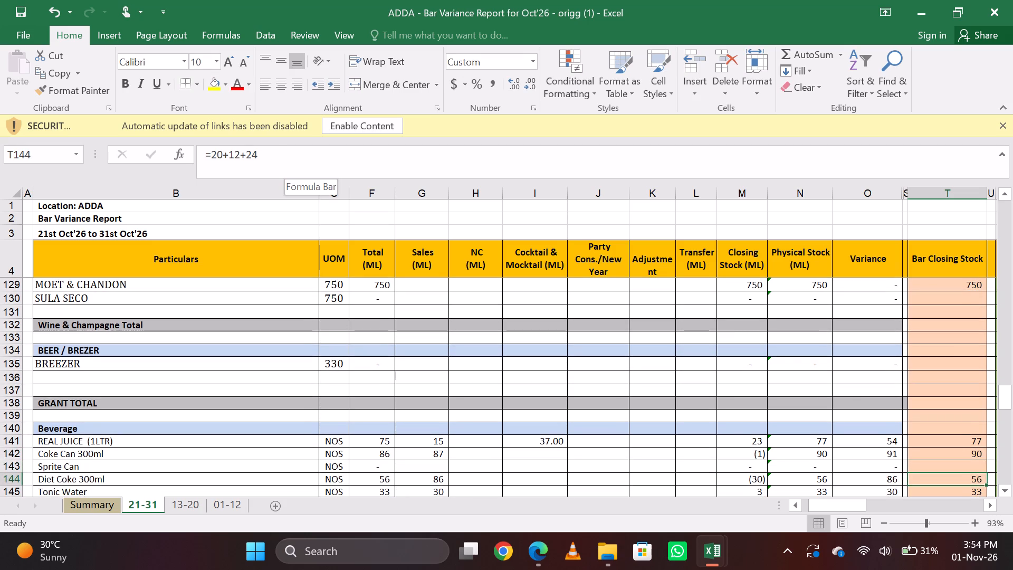
pyautogui.write('=15+24+15')
pyautogui.press('Return')
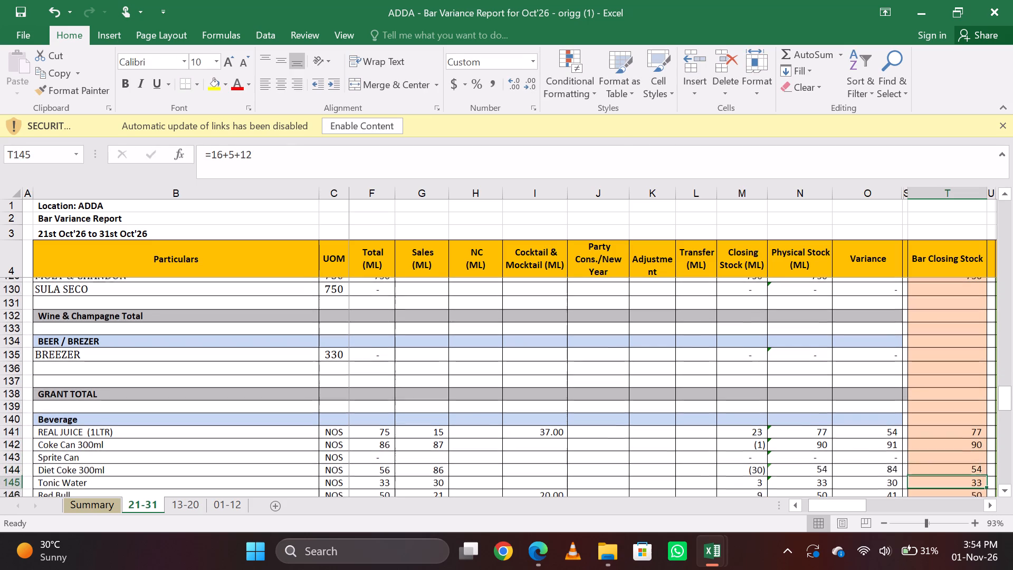
pyautogui.press('Up')
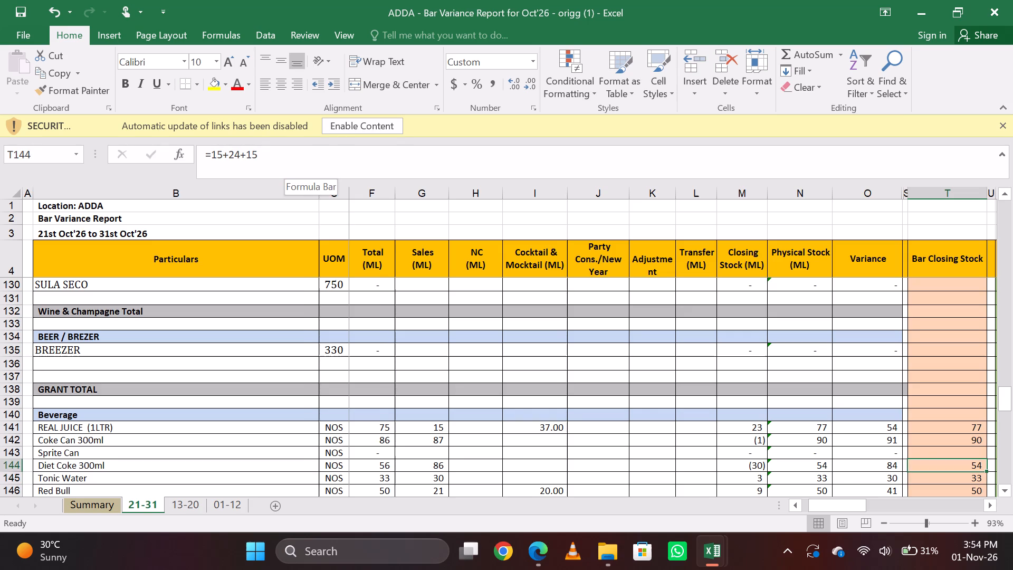
# Set the Bar Closing Stock of Tonic Water in the Beverage section to =17+18+16.
pyautogui.press('Down')
pyautogui.write('=18')
pyautogui.press('BackSpace')
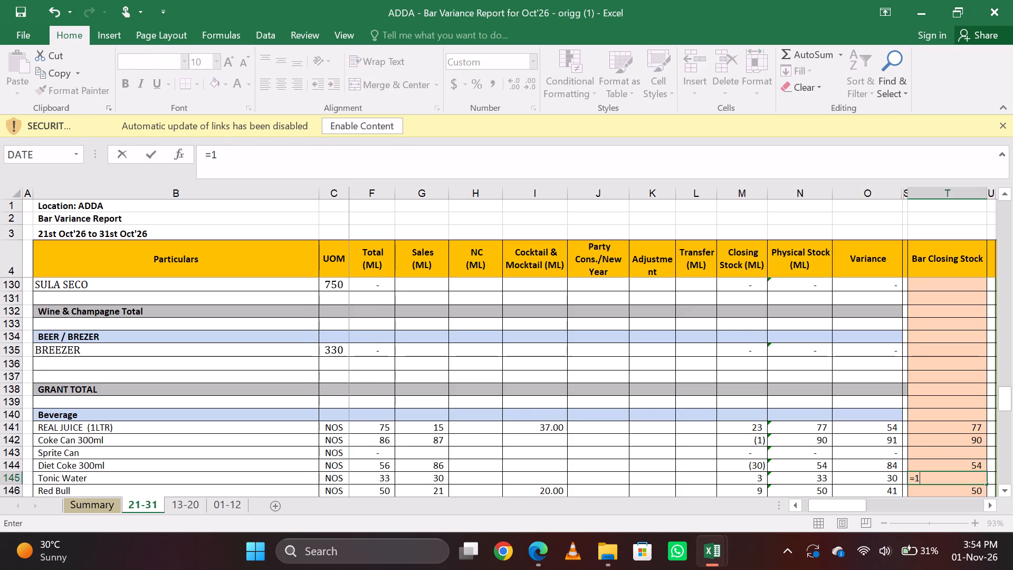
pyautogui.write('7+18+')
pyautogui.write('15')
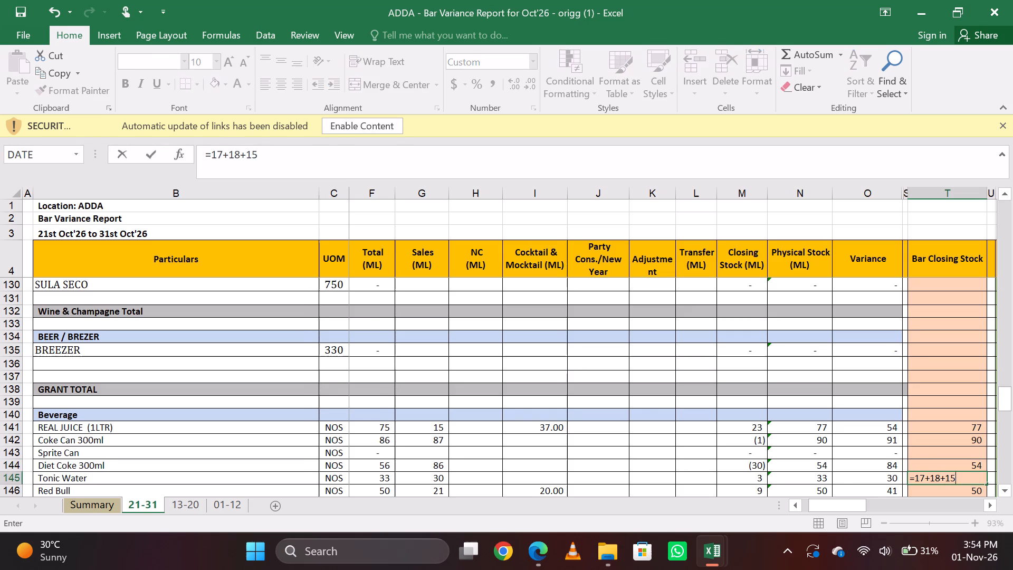
pyautogui.press('BackSpace')
pyautogui.press('6')
pyautogui.press('Return')
pyautogui.press('Up')
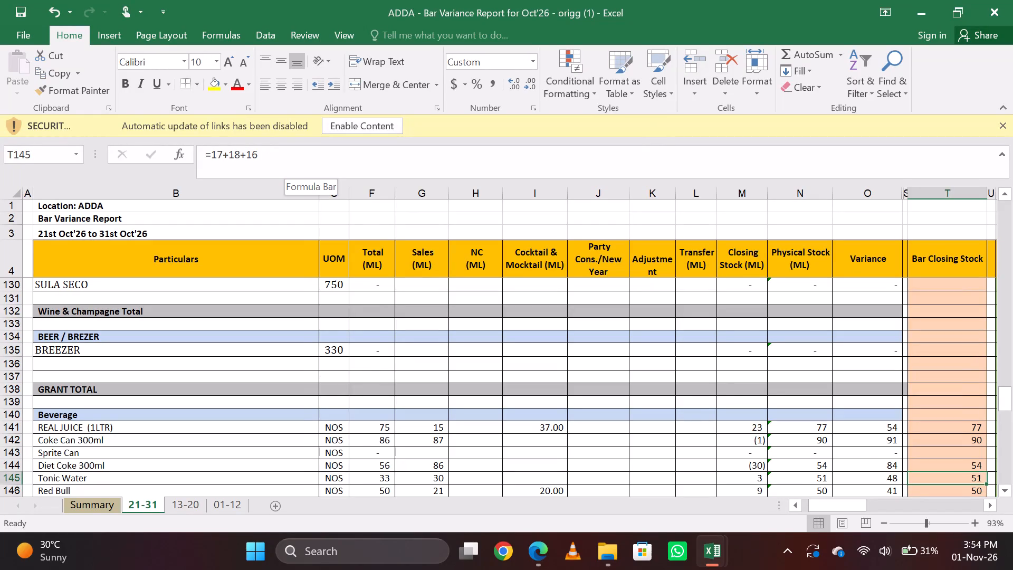
# Set the Bar Closing Stock of Red Bull in the Beverage section to =18+14.
pyautogui.press('Down')
pyautogui.write('=18+')
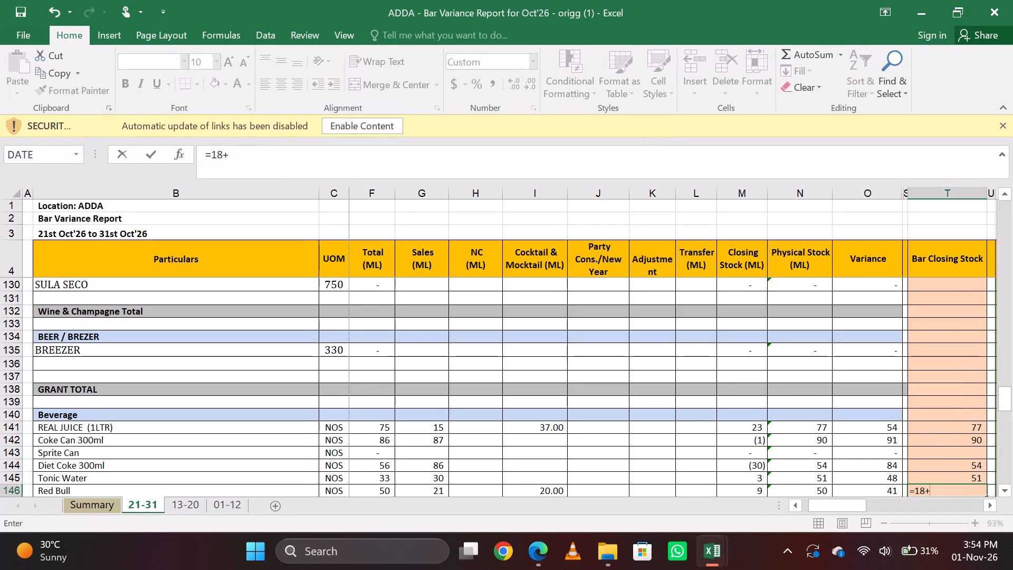
pyautogui.write('14')
pyautogui.press('Return')
pyautogui.press('Up')
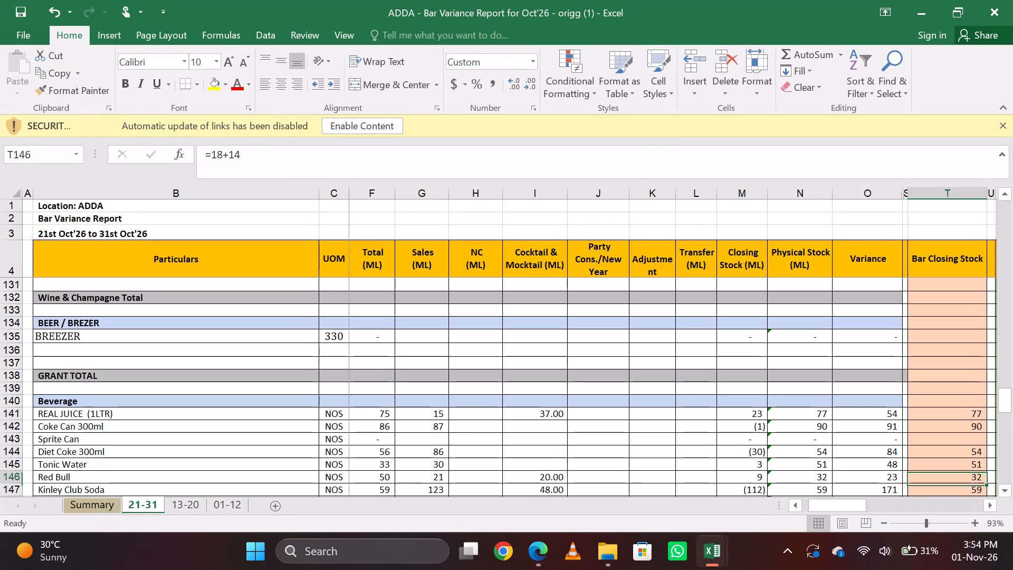
# Set the Bar Closing Stock of Kinley Club Soda in the Beverage section to =24+19+9.
pyautogui.press('Down')
pyautogui.write('=24+')
pyautogui.write('19+9')
pyautogui.press('Return')
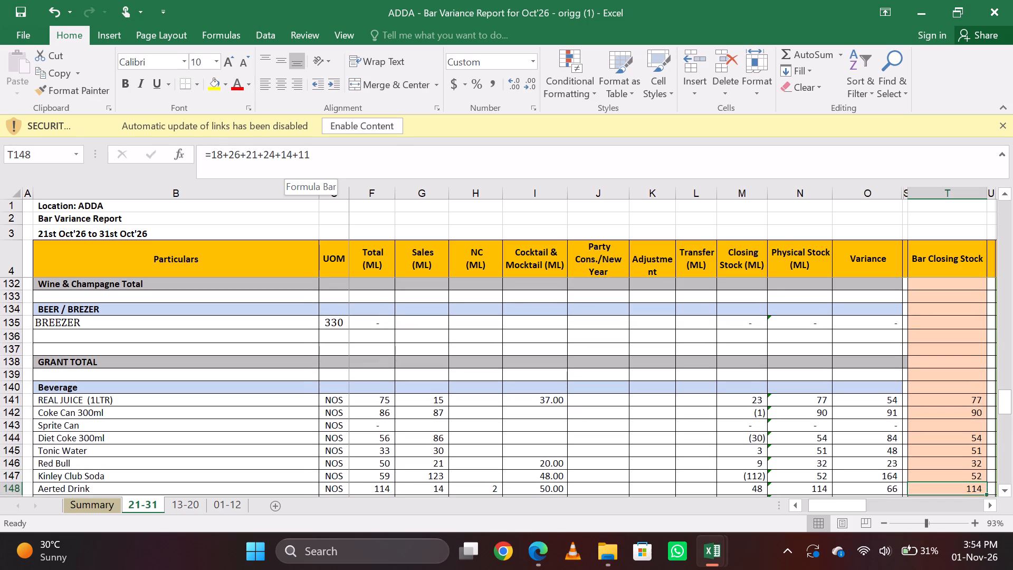
# Set the Bar Closing Stock of Aerted Drink in the Beverage section to =20+35+30+26.
pyautogui.write('=20+')
pyautogui.press('5')
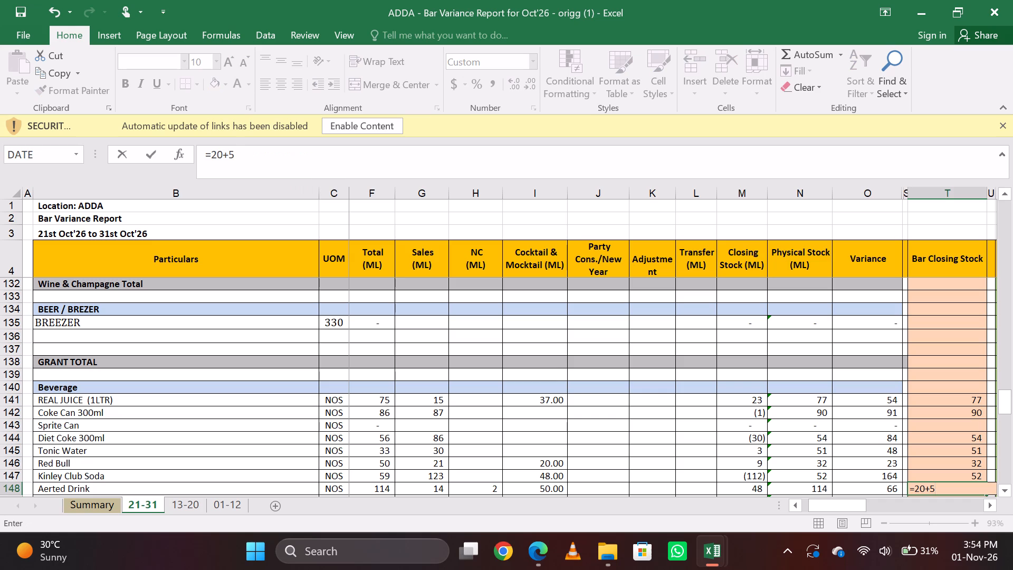
pyautogui.press('BackSpace')
pyautogui.write('35+')
pyautogui.write('30')
pyautogui.hotkey('shift', '+')
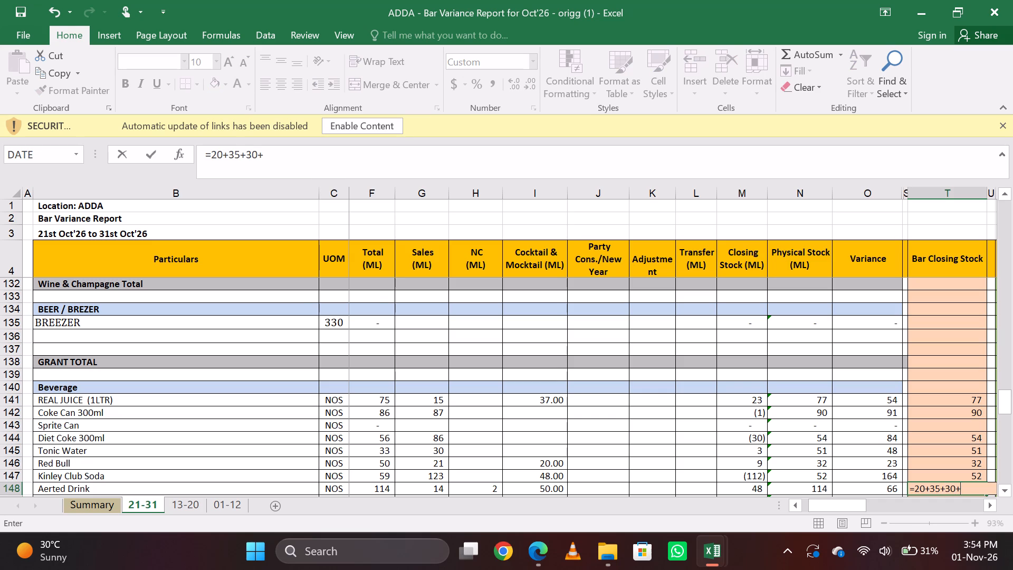
pyautogui.write('26')
pyautogui.press('Return')
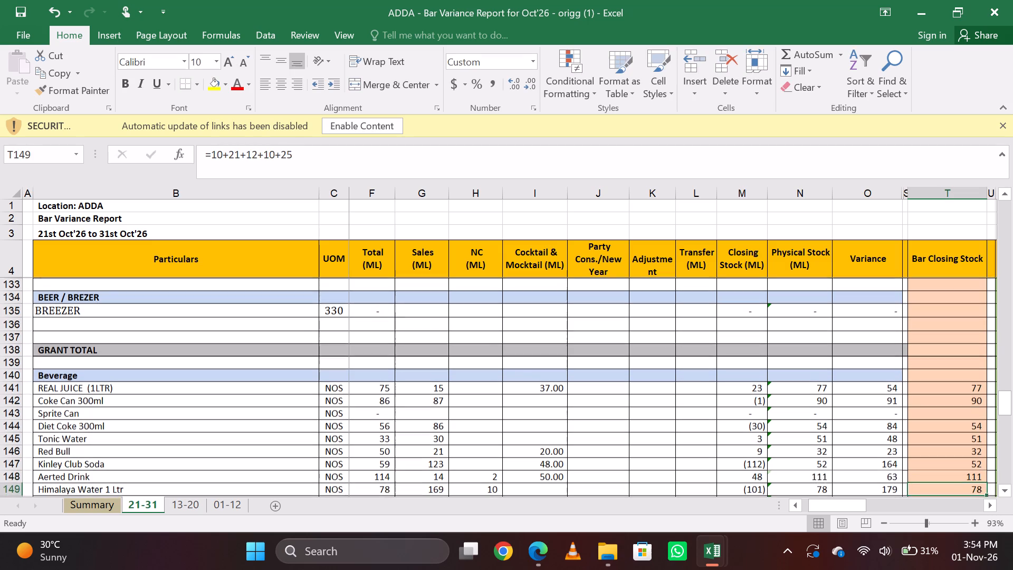
pyautogui.press('Up')
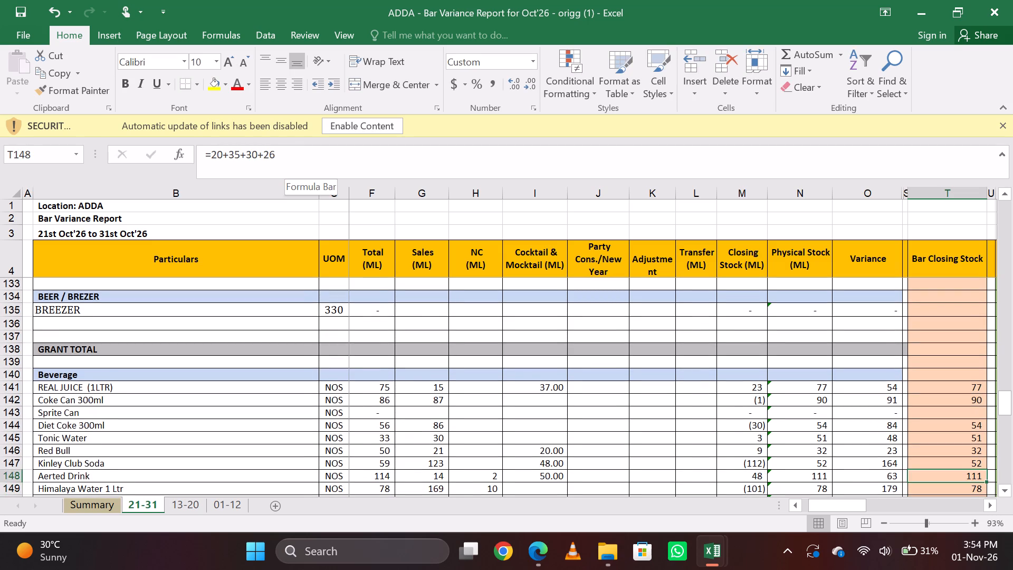
# Set the Bar Closing Stock of Himalaya Water 1 Ltr in the Beverage section to =20+7+4+12.
pyautogui.press('Down')
pyautogui.write('=20+')
pyautogui.write('7+4')
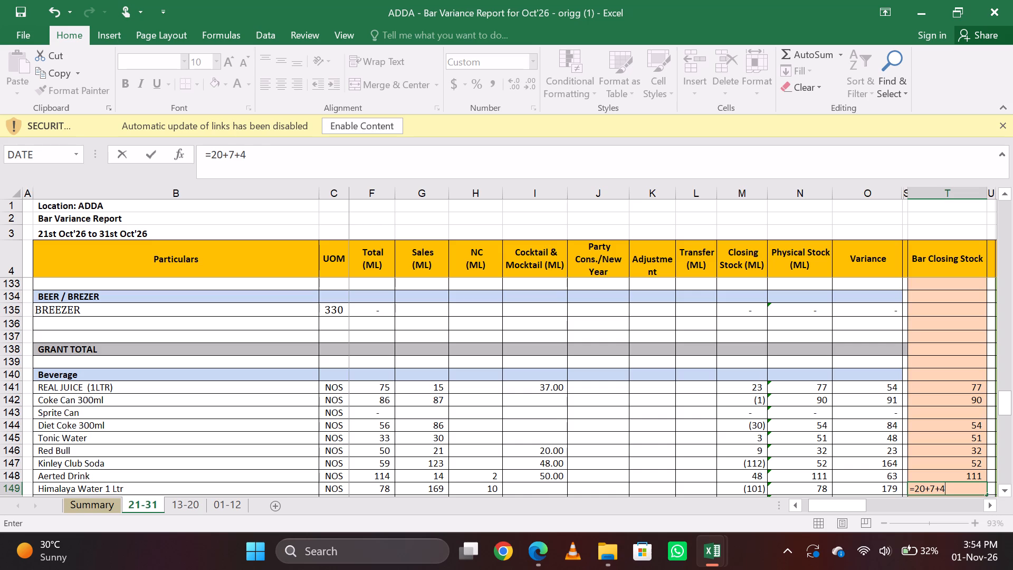
pyautogui.write('+12')
pyautogui.press('Return')
pyautogui.press('Up')
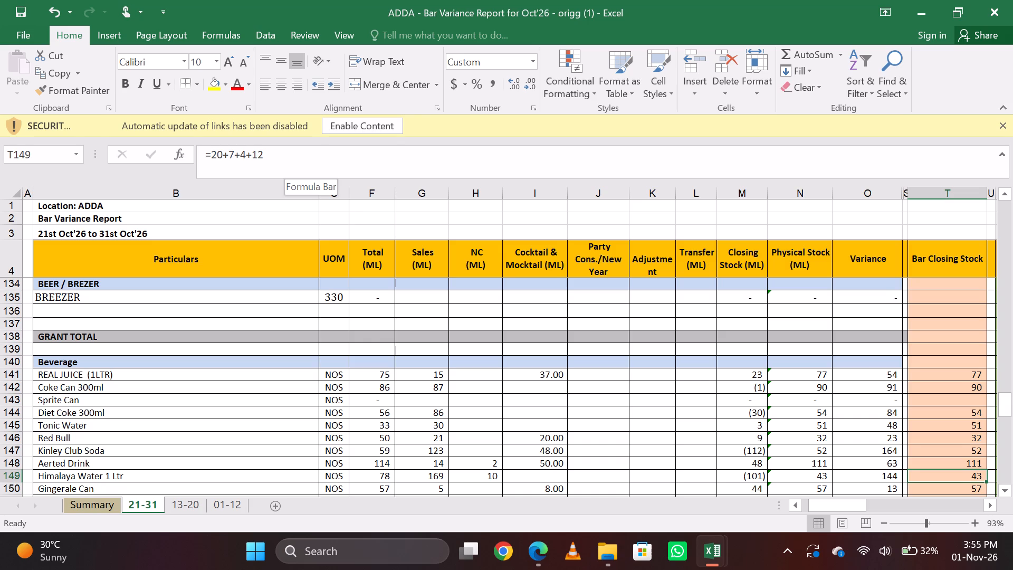
# Set the Bar Closing Stock of Gingerale Can in the Beverage section to =16+19+17.
pyautogui.press('Down')
pyautogui.press('Up')
pyautogui.press('Down')
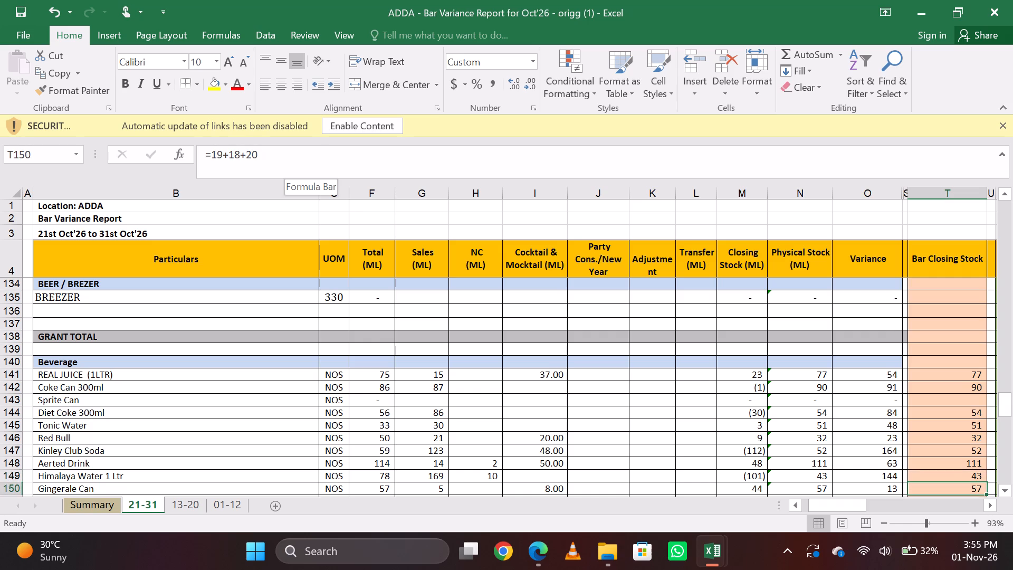
pyautogui.write('=16+19')
pyautogui.write('+17')
pyautogui.press('Return')
# Set the Bar Closing Stock of Tobaco in the TOBACCO section to 28.
pyautogui.press('Down')
pyautogui.press('Down')
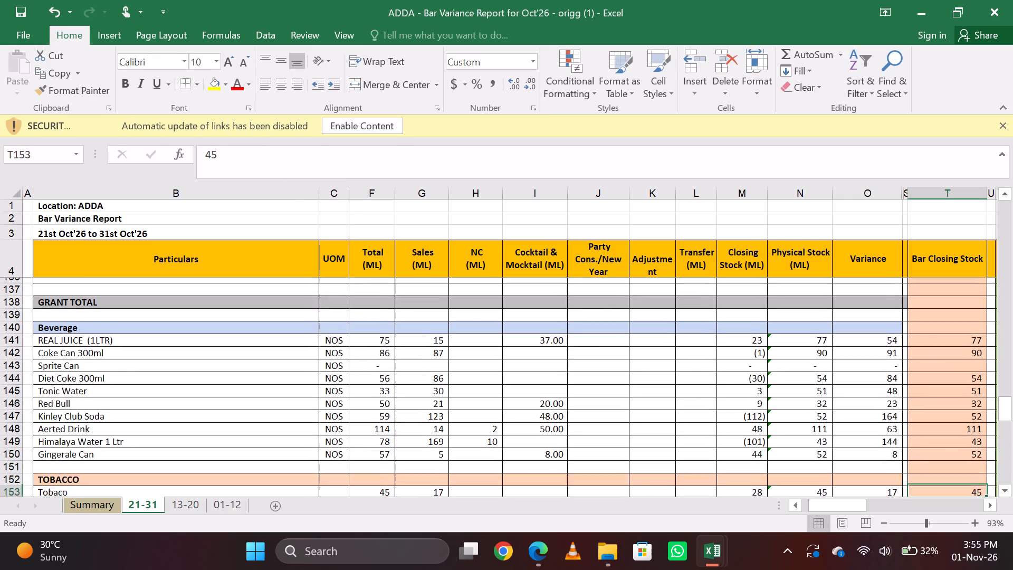
pyautogui.press('Down')
pyautogui.press('Up')
pyautogui.write('28')
pyautogui.press('Return')
pyautogui.press('Up')
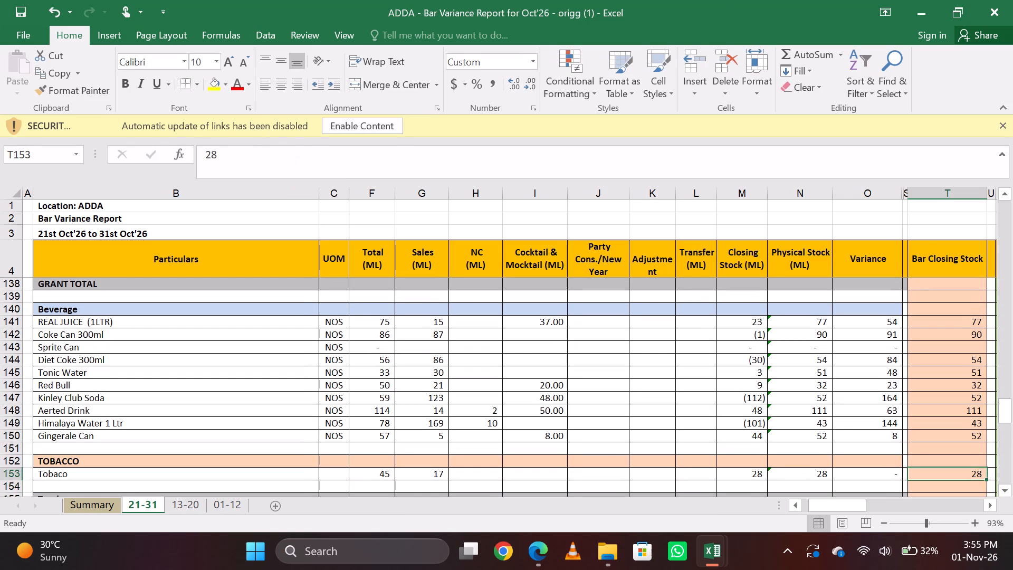
# Go back up the Bar Closing Stock column from the TOBACCO section to the TEACHER HIGHLAND row to review the entries.
pyautogui.press('Up')
pyautogui.hotkey('ctrl', 'Up')
pyautogui.hotkey('ctrl', 'Up')
pyautogui.hotkey('ctrl', 'Up')
pyautogui.hotkey('ctrl', 'Up')
pyautogui.hotkey('ctrl', 'Up')
pyautogui.hotkey('ctrl', 'Up')
pyautogui.hotkey('ctrl', 'Up')
pyautogui.hotkey('ctrl', 'Up')
pyautogui.hotkey('ctrl', 'Up')
pyautogui.hotkey('ctrl', 'Up')
pyautogui.hotkey('ctrl', 'Up')
pyautogui.hotkey('ctrl', 'Up')
pyautogui.hotkey('ctrl', 'Up')
pyautogui.hotkey('ctrl', 'Up')
pyautogui.hotkey('ctrl', 'Up')
pyautogui.hotkey('ctrl', 'Up')
pyautogui.hotkey('ctrl', 'Up')
pyautogui.hotkey('ctrl', 'Up')
pyautogui.hotkey('ctrl', 'Up')
pyautogui.hotkey('ctrl', 'Up')
pyautogui.hotkey('ctrl', 'Up')
pyautogui.hotkey('ctrl', 'Up')
pyautogui.hotkey('ctrl', 'Up')
pyautogui.hotkey('ctrl', 'Up')
pyautogui.hotkey('ctrl', 'Up')
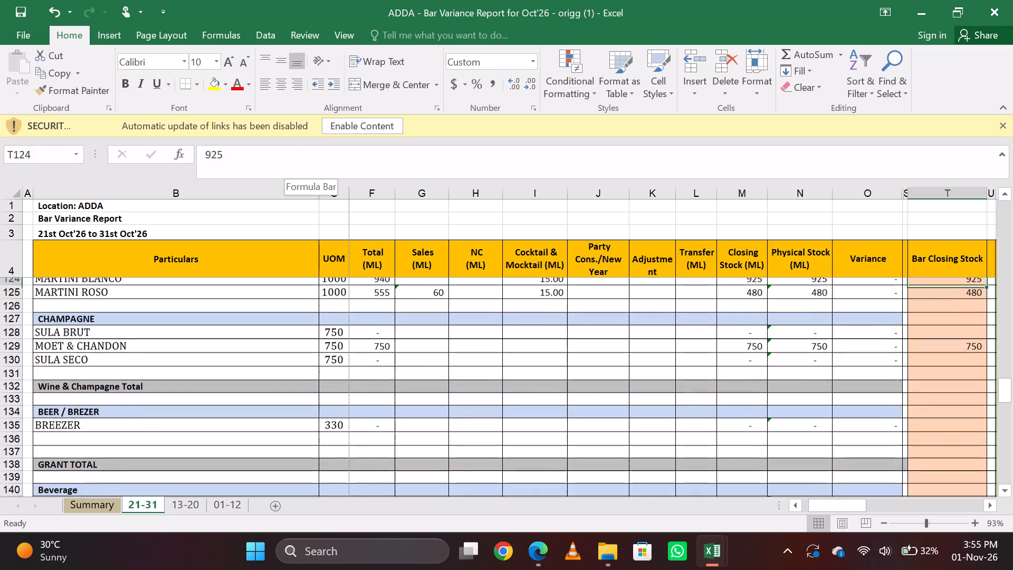
pyautogui.press('Up')
pyautogui.press('Left')
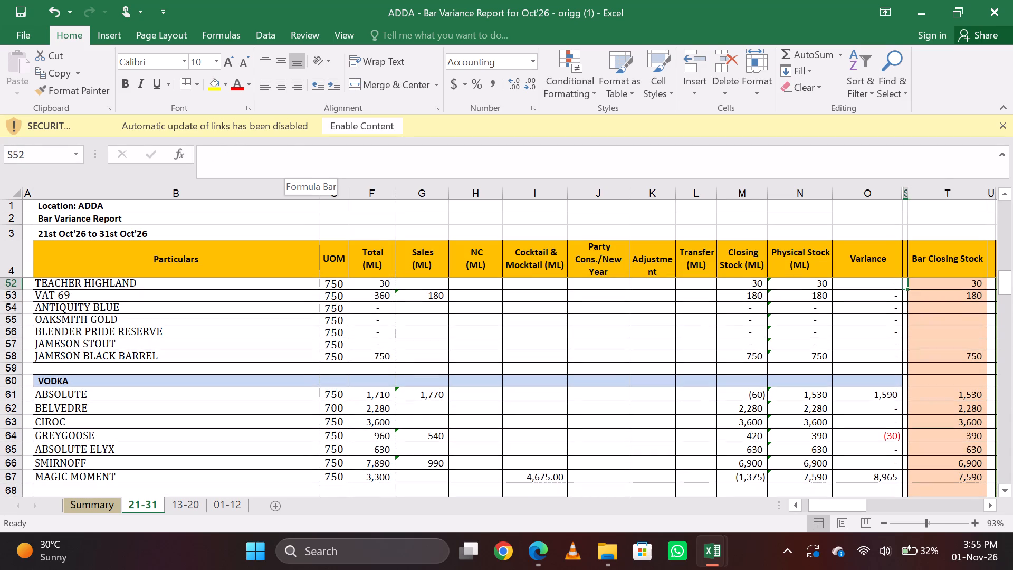
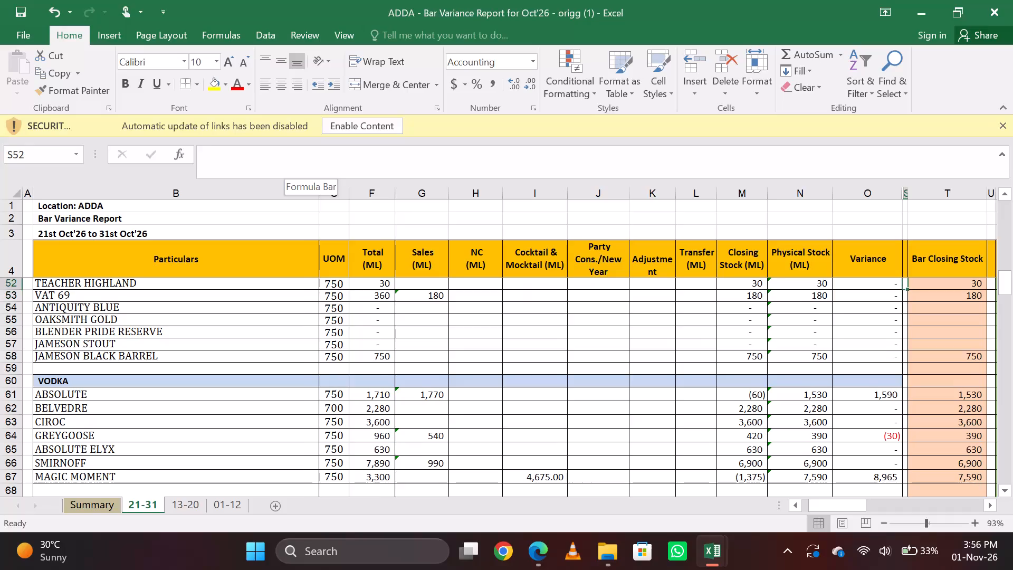
# Enter =24 as the Receipts quantity for Himalaya Water 1 Ltr in the Beverage section of the 21-31 sheet.
pyautogui.press('Up')
pyautogui.press('Up')
pyautogui.press('Up')
pyautogui.press('Up')
pyautogui.press('Up')
pyautogui.press('Up')
pyautogui.press('Up')
pyautogui.press('Up')
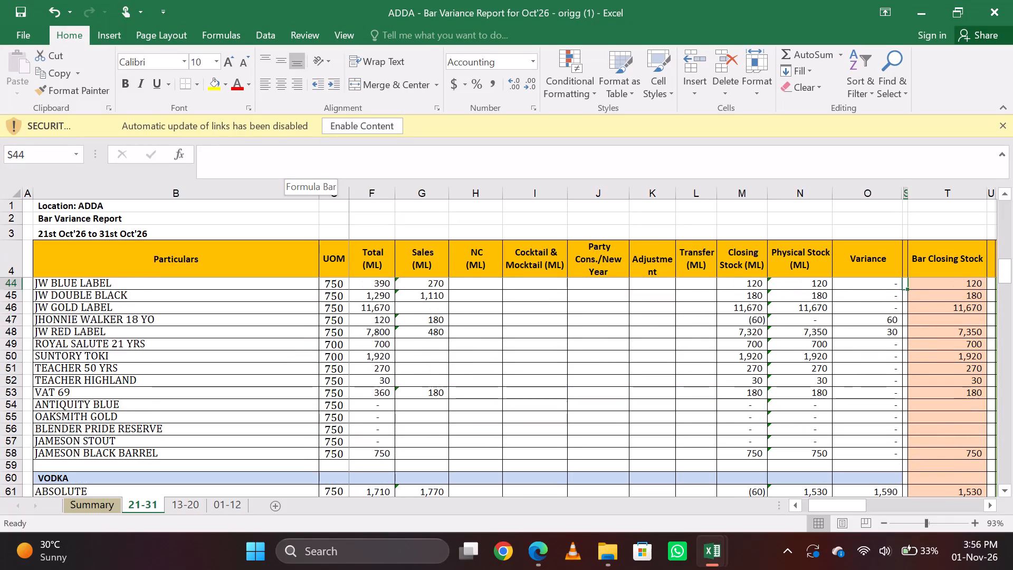
pyautogui.press('Down')
pyautogui.press('Down')
pyautogui.press('Down')
pyautogui.press('Down')
pyautogui.press('Down')
pyautogui.press('Down')
pyautogui.press('Down')
pyautogui.press('Down')
pyautogui.press('Down')
pyautogui.press('Down')
pyautogui.press('Down')
pyautogui.press('Down')
pyautogui.press('Down')
pyautogui.press('Down')
pyautogui.press('Down')
pyautogui.press('Down')
pyautogui.press('Down')
pyautogui.press('Down')
pyautogui.press('Down')
pyautogui.press('Down')
pyautogui.press('pagedown')
pyautogui.press('pagedown')
pyautogui.press('pagedown')
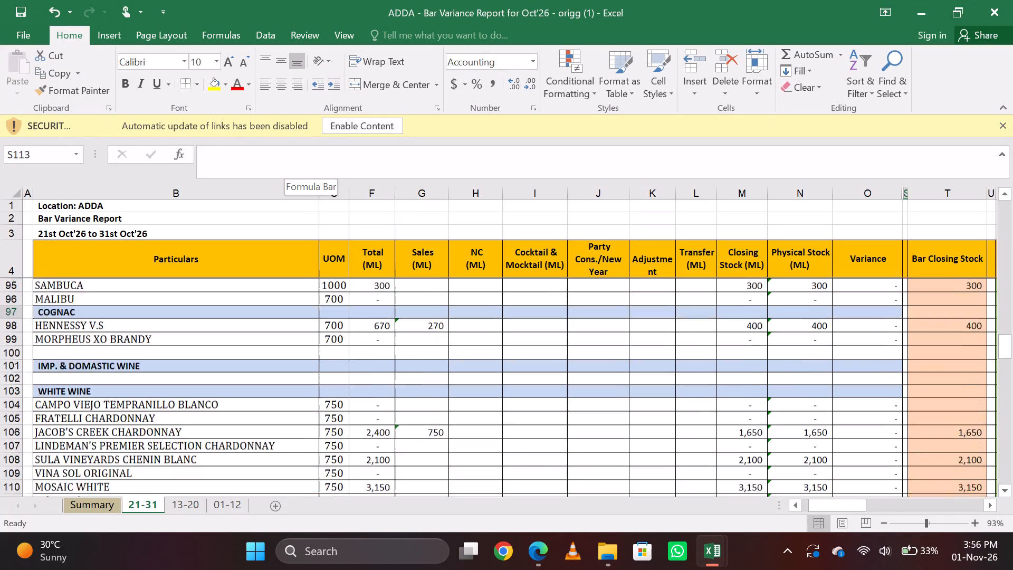
pyautogui.press('pagedown')
pyautogui.press('Left')
pyautogui.press('Left')
pyautogui.press('Left')
pyautogui.press('Left')
pyautogui.press('Left')
pyautogui.press('Left')
pyautogui.press('Left')
pyautogui.press('Left')
pyautogui.press('Left')
pyautogui.press('Left')
pyautogui.press('Up')
pyautogui.press('Left')
pyautogui.press('Up')
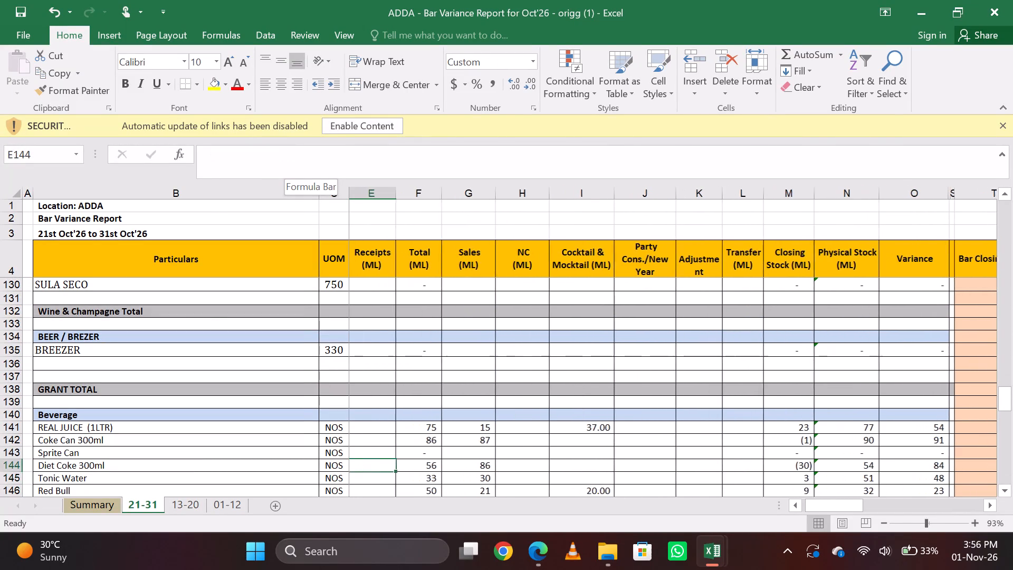
pyautogui.press('Left')
pyautogui.press('Left')
pyautogui.press('Left')
pyautogui.press('Right')
pyautogui.press('Right')
pyautogui.press('Down')
pyautogui.press('Down')
pyautogui.press('Right')
pyautogui.press('Right')
pyautogui.press('Down')
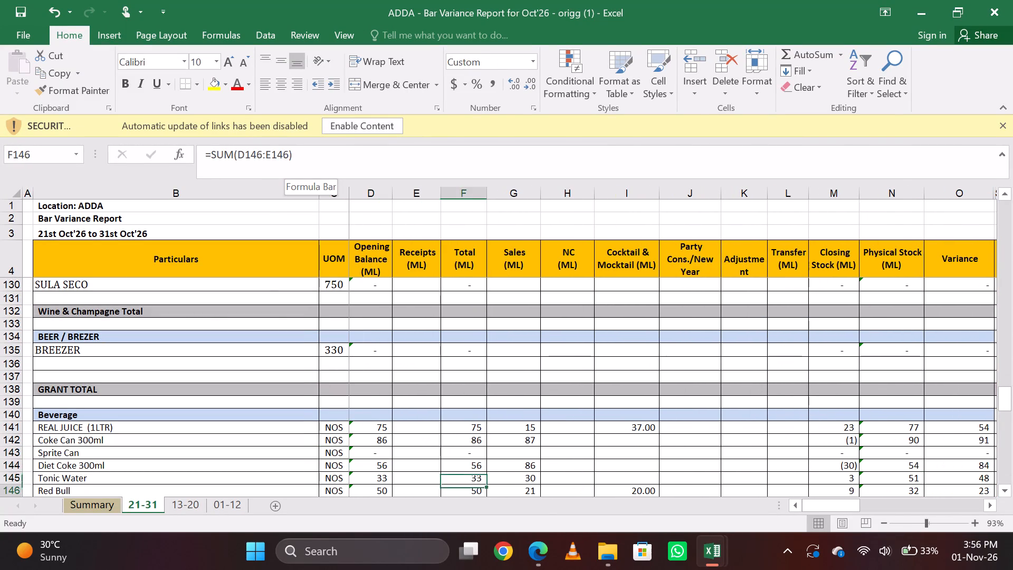
pyautogui.press('Down')
pyautogui.press('Down')
pyautogui.press('Left')
pyautogui.press('Up')
pyautogui.press('Down')
pyautogui.press('Down')
pyautogui.press('Down')
pyautogui.press('Down')
pyautogui.press('Down')
pyautogui.press('Up')
pyautogui.press('Up')
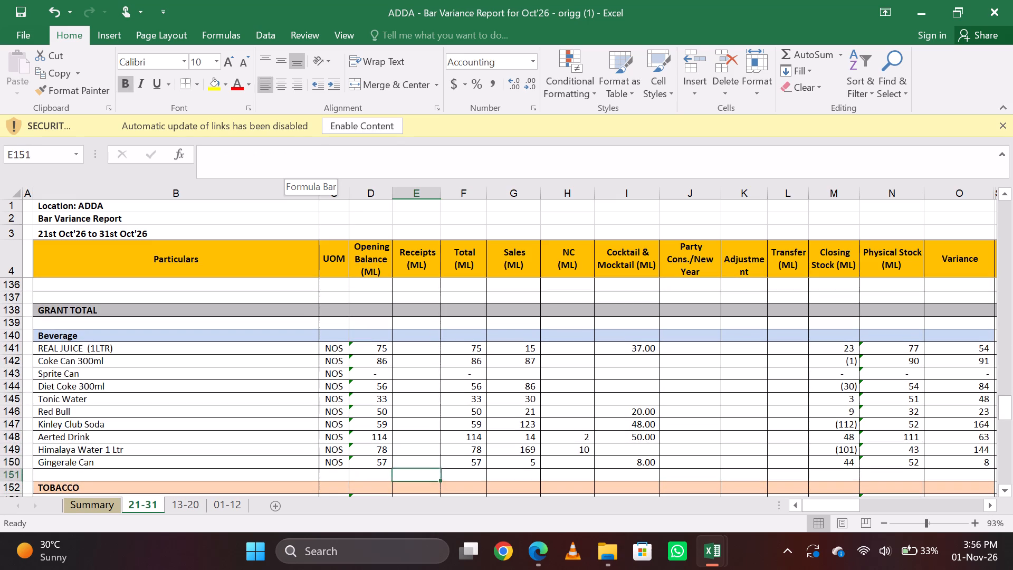
pyautogui.press('Up')
pyautogui.press('Down')
pyautogui.press('Up')
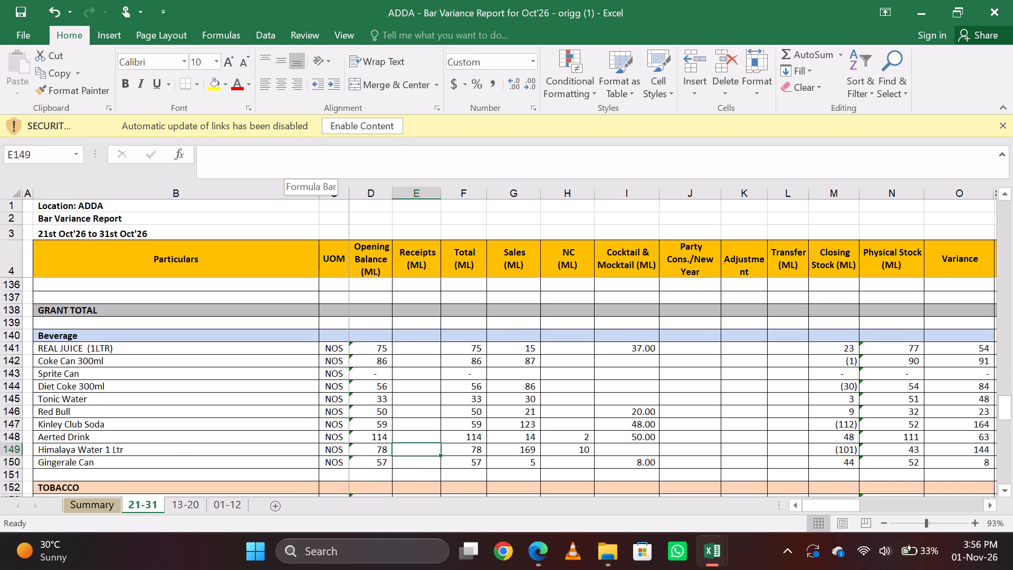
pyautogui.write('=24')
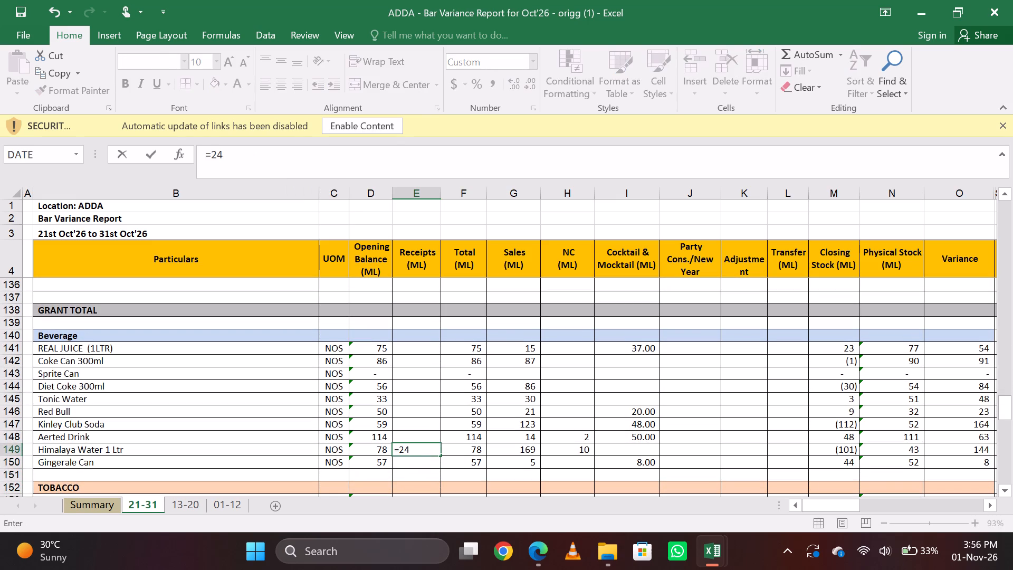
pyautogui.press('Return')
pyautogui.press('Up')
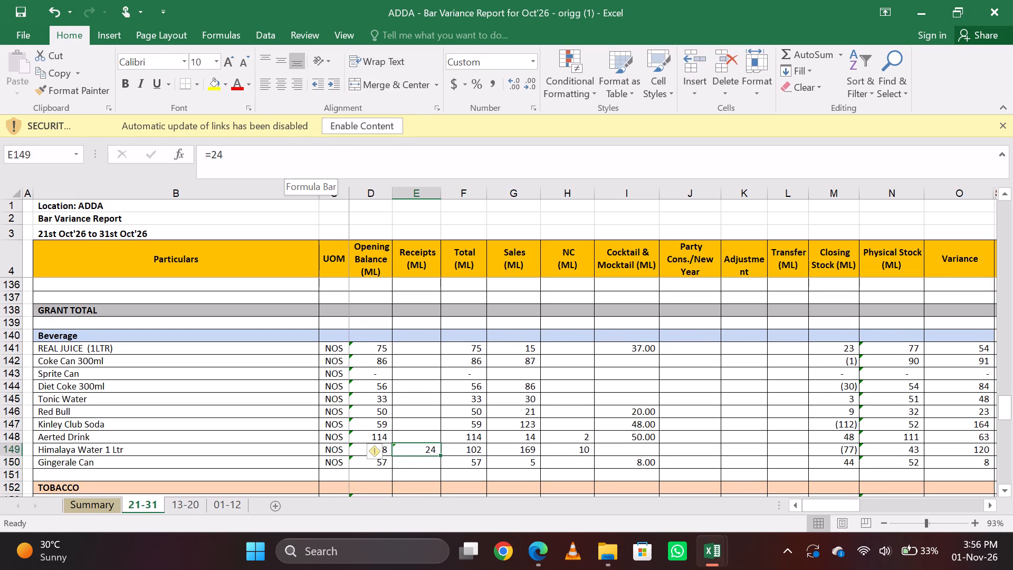
# Enter =24 as the Receipts quantity for Tonic Water in the Beverage section.
pyautogui.press('Up')
pyautogui.press('Up')
pyautogui.press('Up')
pyautogui.press('Up')
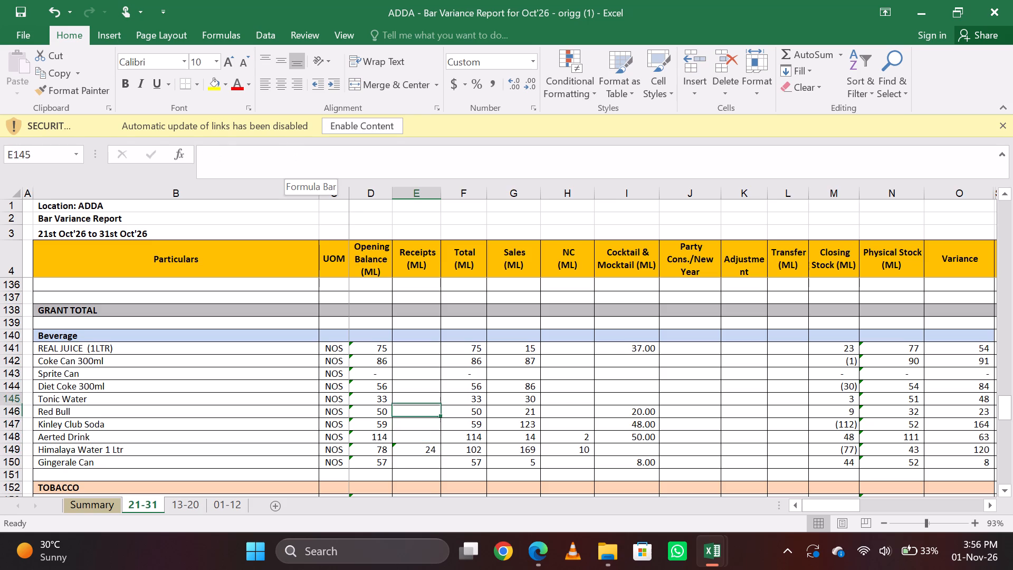
pyautogui.press('Up')
pyautogui.press('Down')
pyautogui.write('=24')
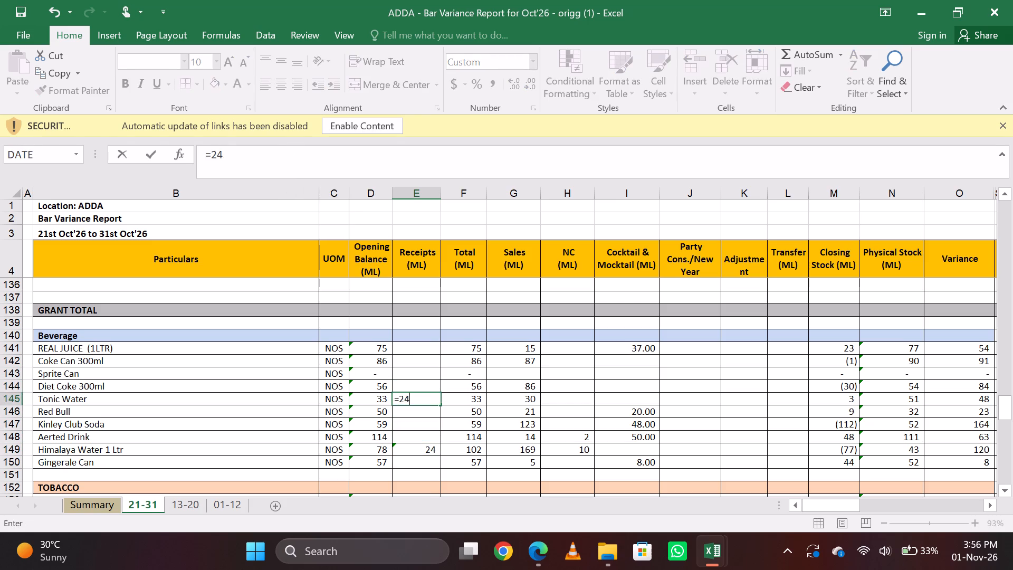
pyautogui.press('Return')
pyautogui.press('Up')
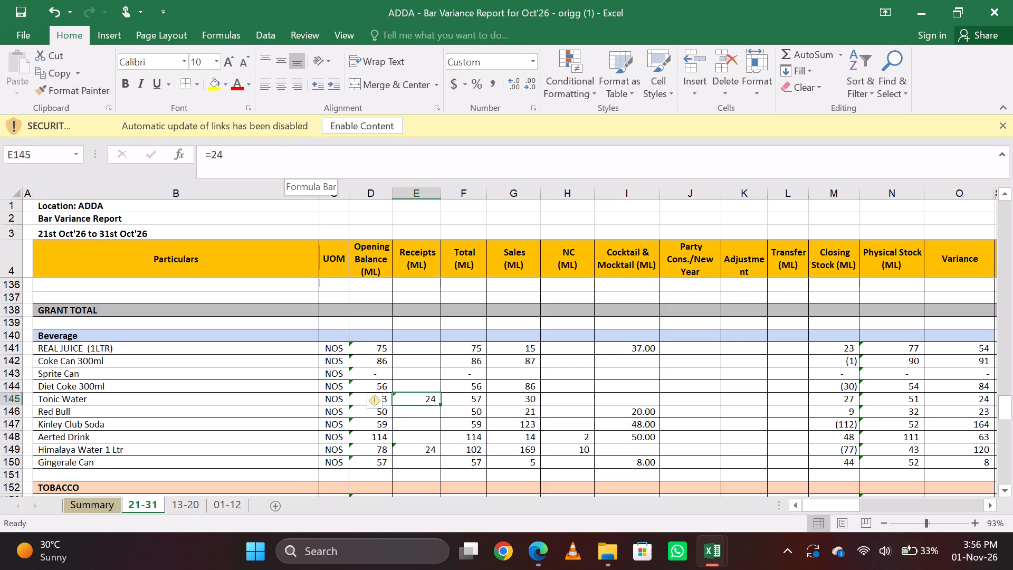
# Enter =24 as the Receipts quantity for Red Bull in the Beverage section.
pyautogui.press('Up')
pyautogui.press('Down')
pyautogui.press('Down')
pyautogui.press('Down')
pyautogui.press('Up')
pyautogui.write('=24')
pyautogui.press('Return')
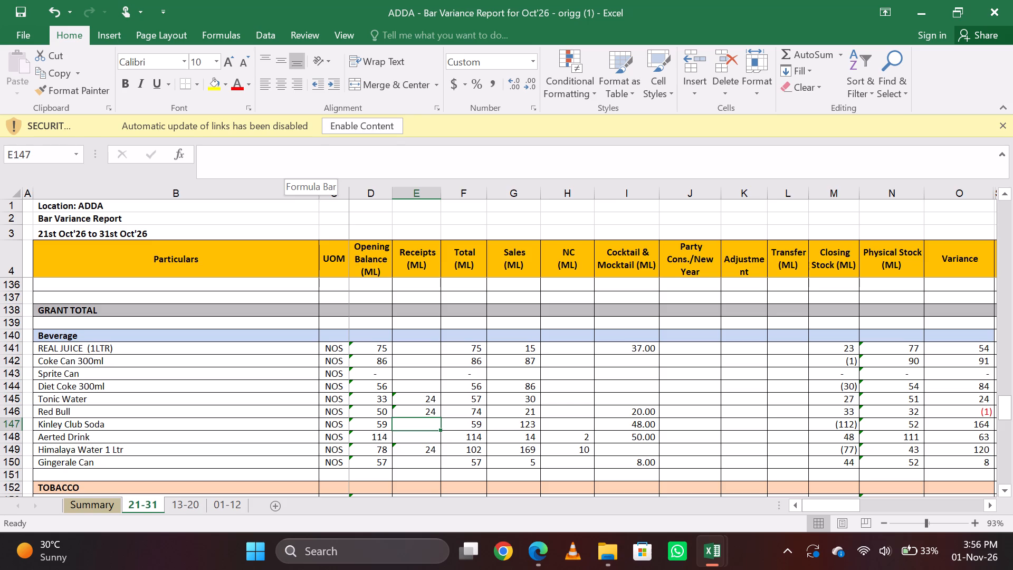
# Enter =24 as the Receipts quantity for Coke Can 300ml in the Beverage section.
pyautogui.press('Up')
pyautogui.press('Up')
pyautogui.press('Up')
pyautogui.press('Up')
pyautogui.press('Up')
pyautogui.write('=24')
pyautogui.press('Return')
pyautogui.press('Up')
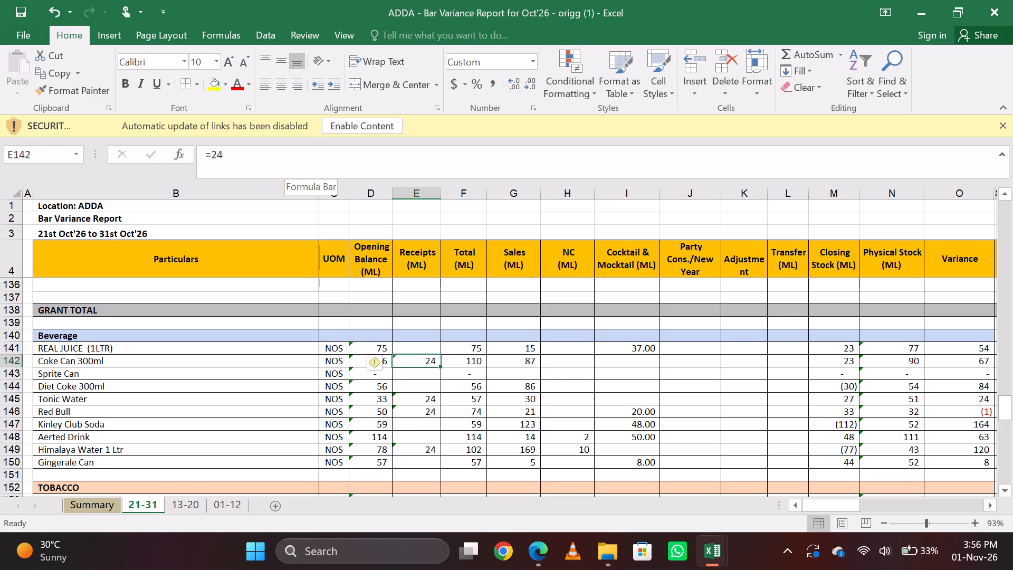
# Enter =24 as the Receipts quantity for Diet Coke 300ml in the Beverage section.
pyautogui.press('Down')
pyautogui.press('Down')
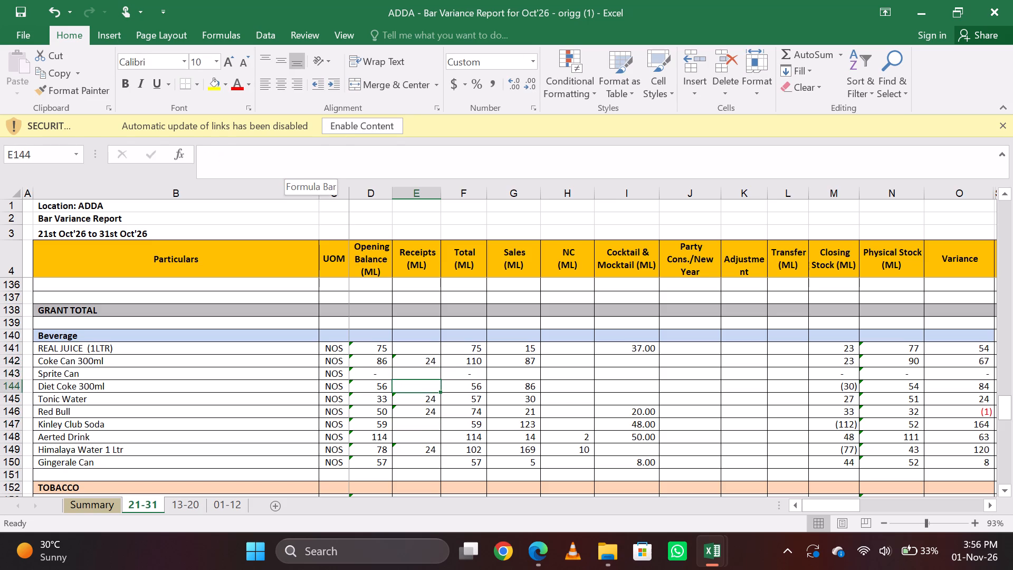
pyautogui.write('=24')
pyautogui.press('Return')
pyautogui.press('Up')
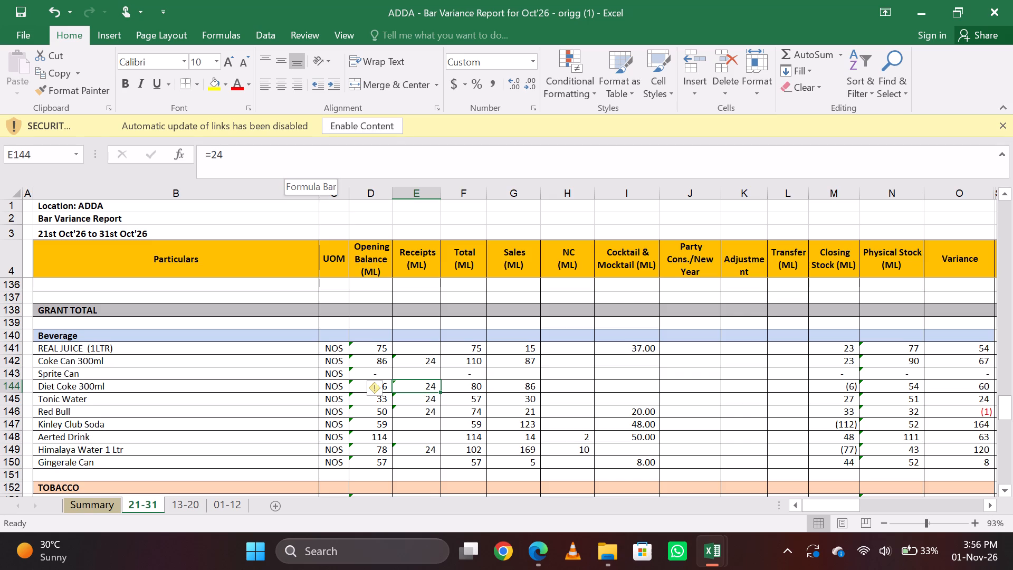
# Enter =9 as the Receipts quantity for REAL JUICE (1LTR) in the Beverage section.
pyautogui.press('Up')
pyautogui.press('Up')
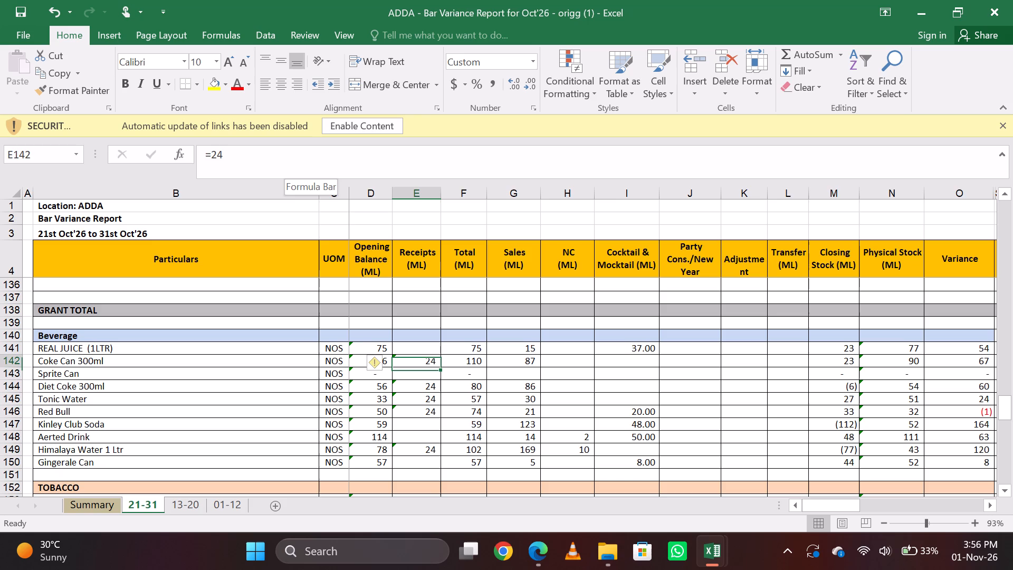
pyautogui.press('Up')
pyautogui.write('=8')
pyautogui.press('BackSpace')
pyautogui.press('9')
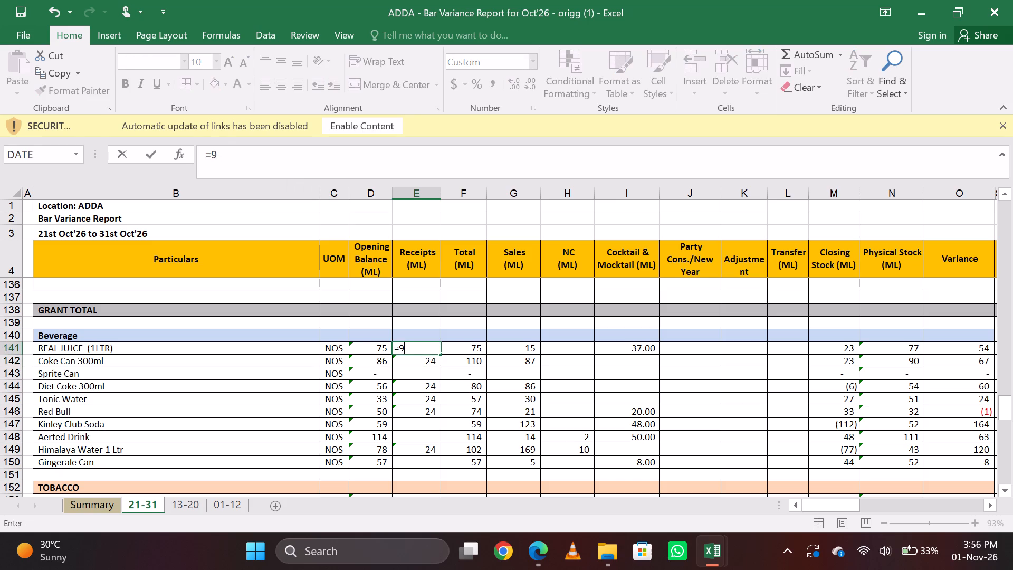
pyautogui.press('Return')
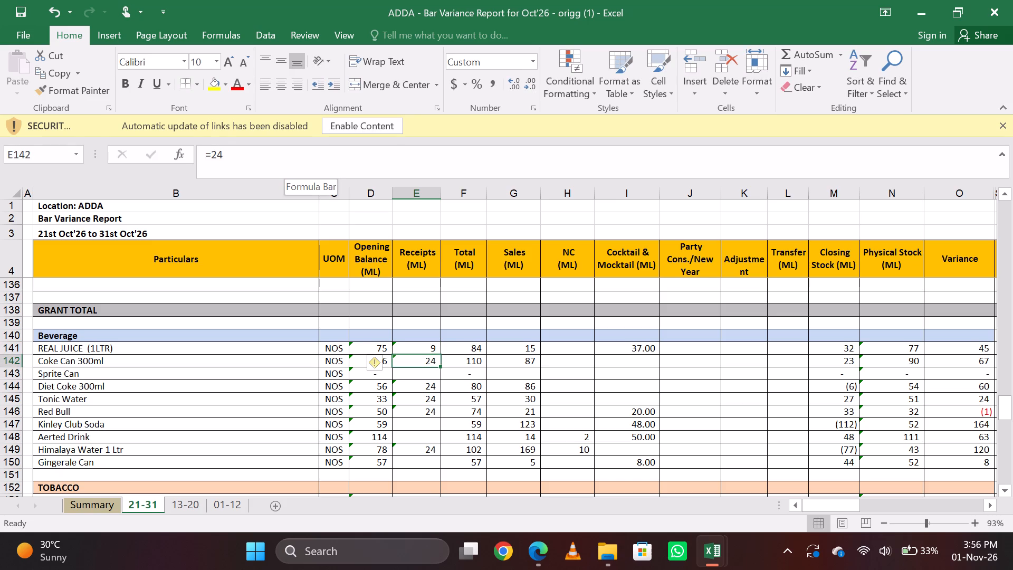
# Extend the Receipts formula for CAMINO GOLD in the Tequila section to =750*6+750*4.
pyautogui.press('pageup')
pyautogui.press('pageup')
pyautogui.press('pageup')
pyautogui.press('pageup')
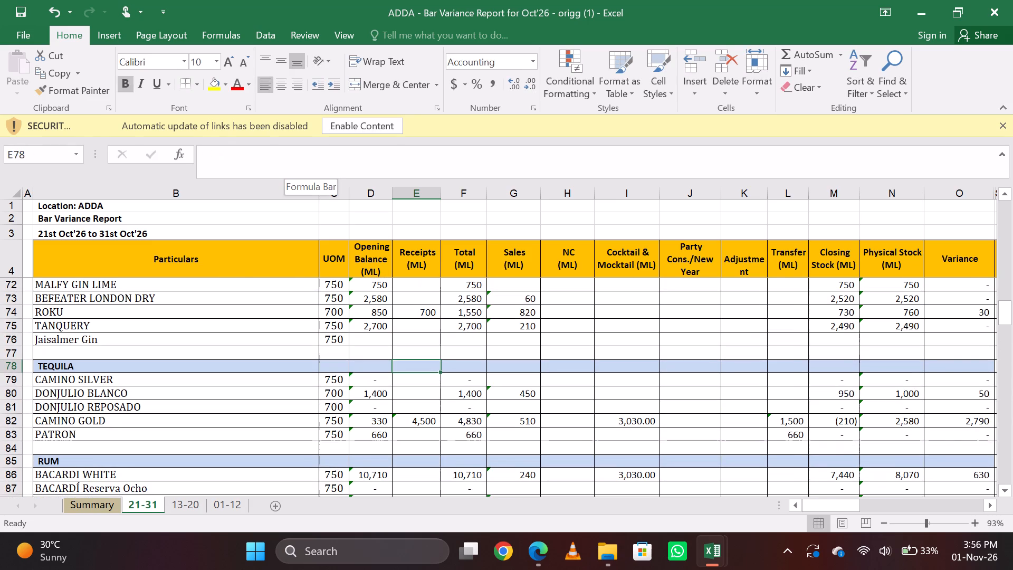
pyautogui.press('Down')
pyautogui.press('Down')
pyautogui.press('Down')
pyautogui.press('Down')
pyautogui.click(293, 154)
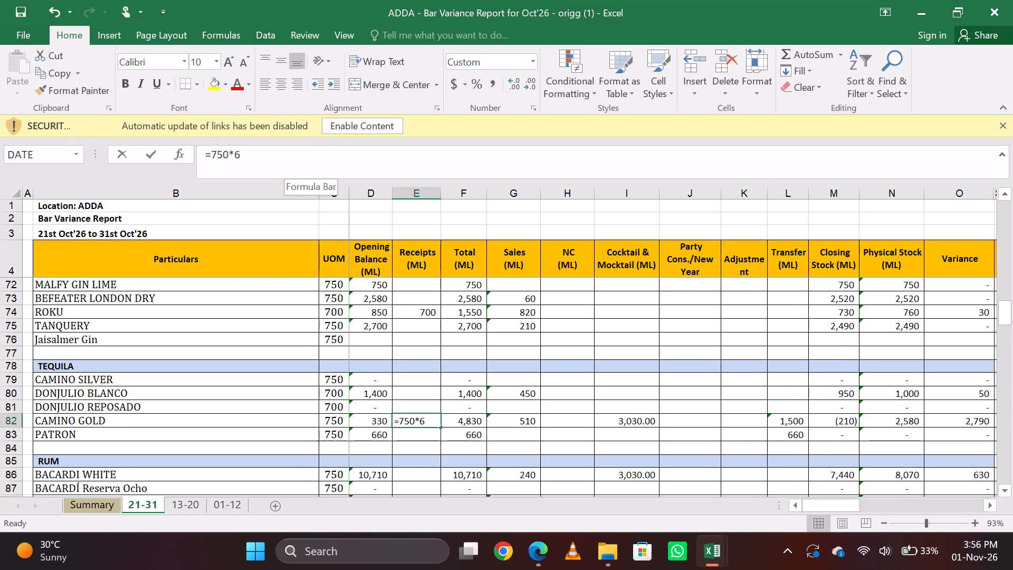
pyautogui.press('BackSpace')
pyautogui.write('6+750*4')
pyautogui.press('Return')
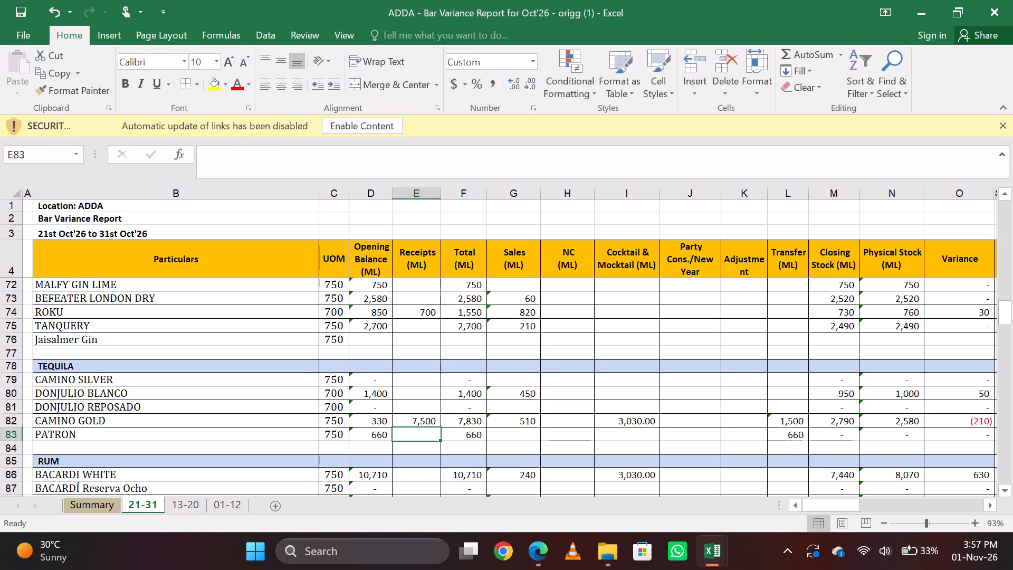
pyautogui.press('Up')
pyautogui.press('Right')
pyautogui.press('Left')
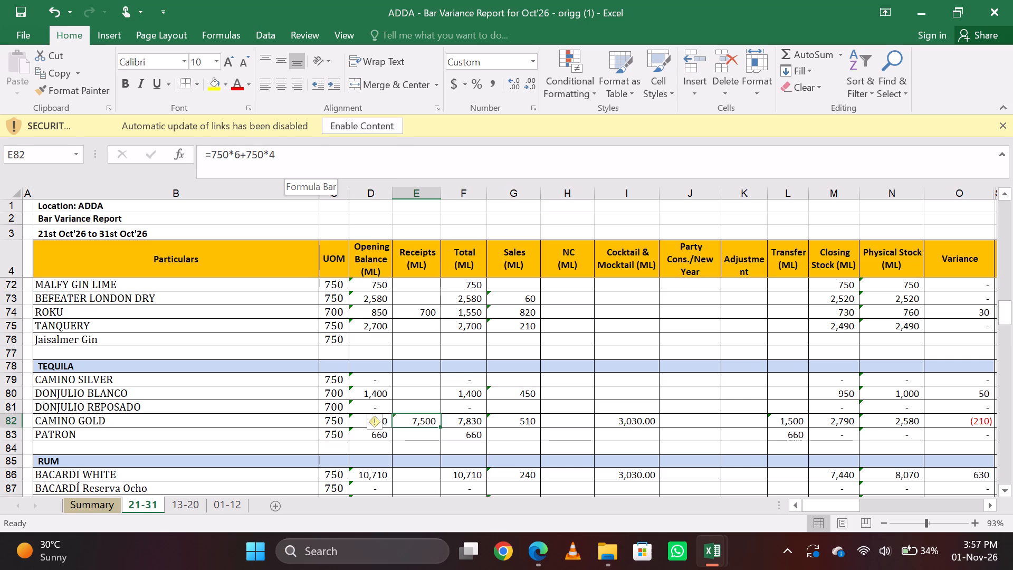
# Extend the Receipts formula for Himalaya Water 1 Ltr in the Beverage section to =24+24.
pyautogui.press('pagedown')
pyautogui.press('pagedown')
pyautogui.press('pagedown')
pyautogui.press('pagedown')
pyautogui.press('pagedown')
pyautogui.press('pageup')
pyautogui.press('Down')
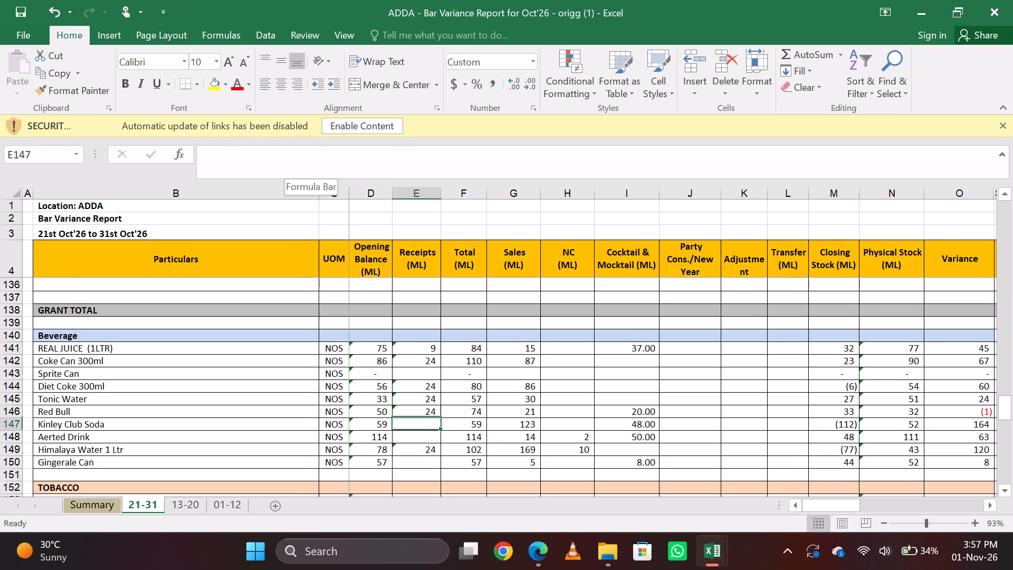
pyautogui.press('Up')
pyautogui.press('Up')
pyautogui.press('Up')
pyautogui.press('Up')
pyautogui.press('Up')
pyautogui.press('Down')
pyautogui.press('Down')
pyautogui.press('Down')
pyautogui.press('Down')
pyautogui.press('Down')
pyautogui.press('Down')
pyautogui.press('Down')
pyautogui.press('Down')
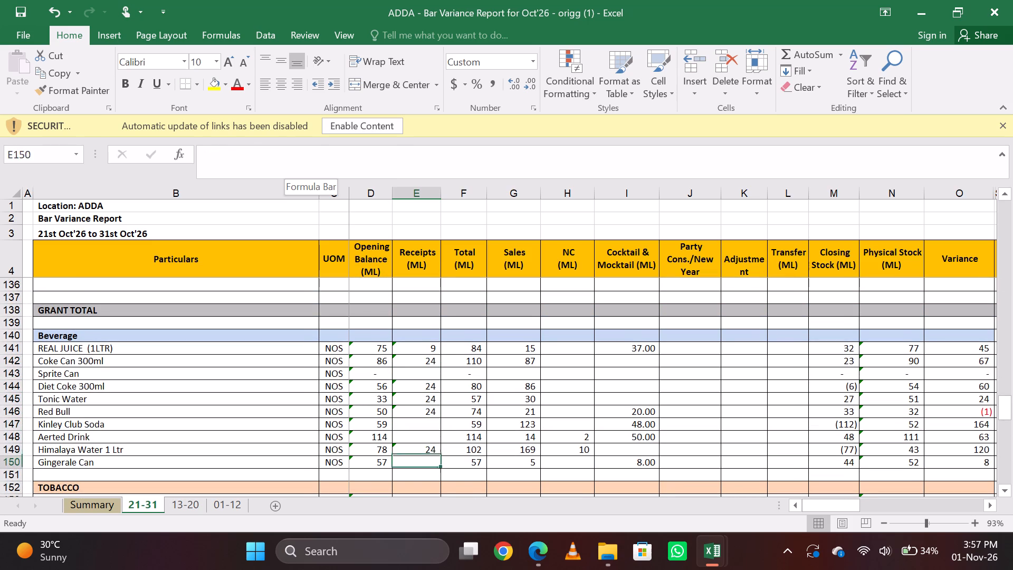
pyautogui.press('Up')
pyautogui.click(293, 154)
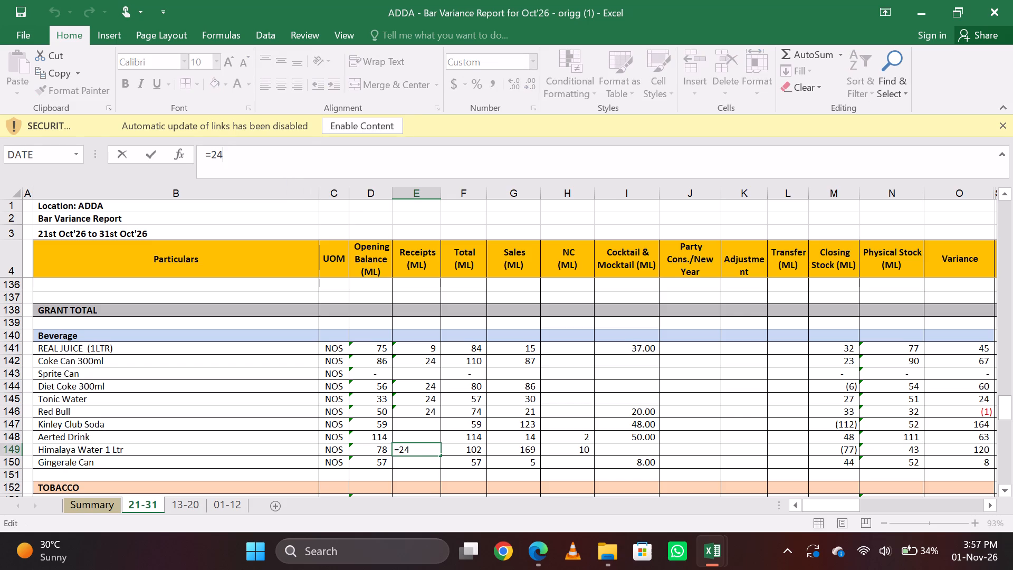
pyautogui.write('+24')
pyautogui.press('Return')
pyautogui.press('Up')
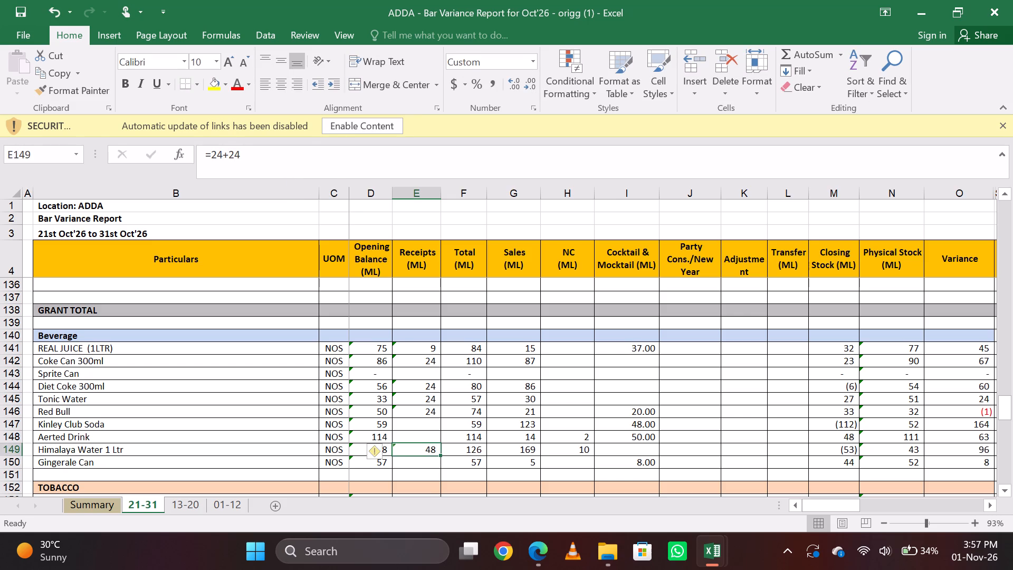
# Enter =24 as the Receipts quantity for Kinley Club Soda in the Beverage section.
pyautogui.press('Up')
pyautogui.press('Up')
pyautogui.press('Up')
pyautogui.press('Up')
pyautogui.press('Up')
pyautogui.press('Down')
pyautogui.press('Down')
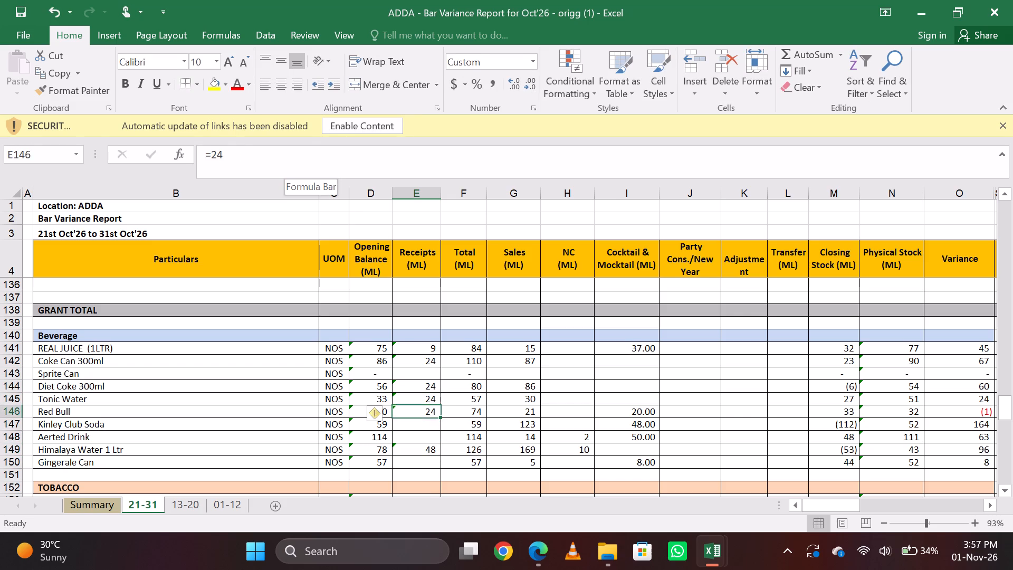
pyautogui.press('Down')
pyautogui.click(293, 154)
pyautogui.press('2')
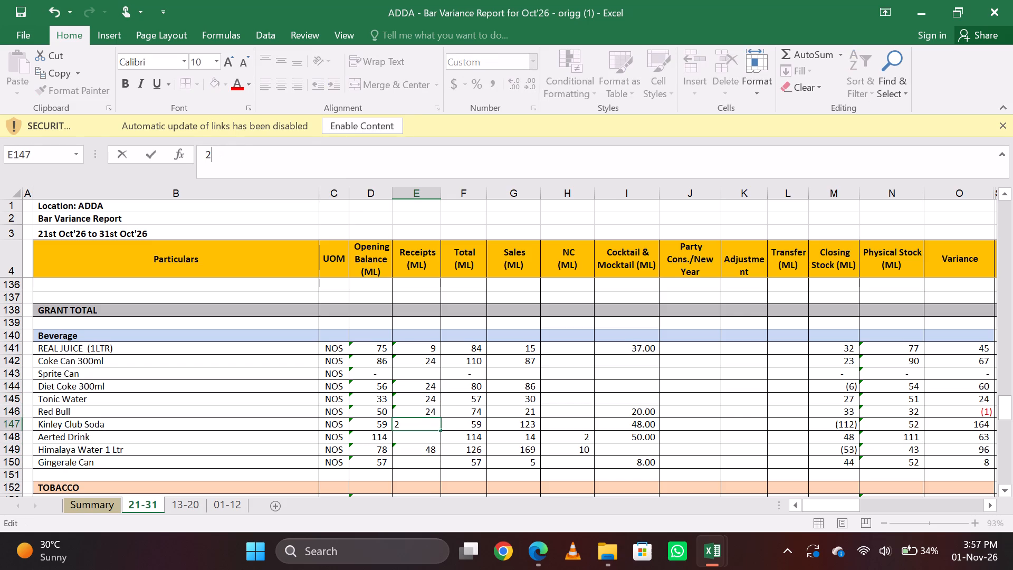
pyautogui.press('BackSpace')
pyautogui.write('=24')
pyautogui.press('Return')
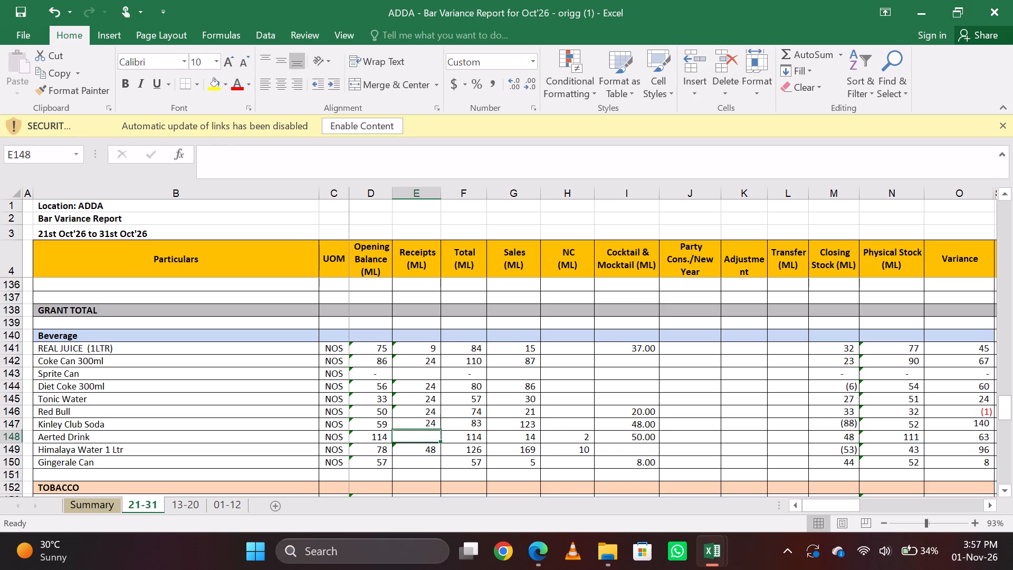
# Extend the Receipts formula for Coke Can 300ml in the Beverage section to =24+24.
pyautogui.press('Up')
pyautogui.press('Up')
pyautogui.press('Up')
pyautogui.press('Up')
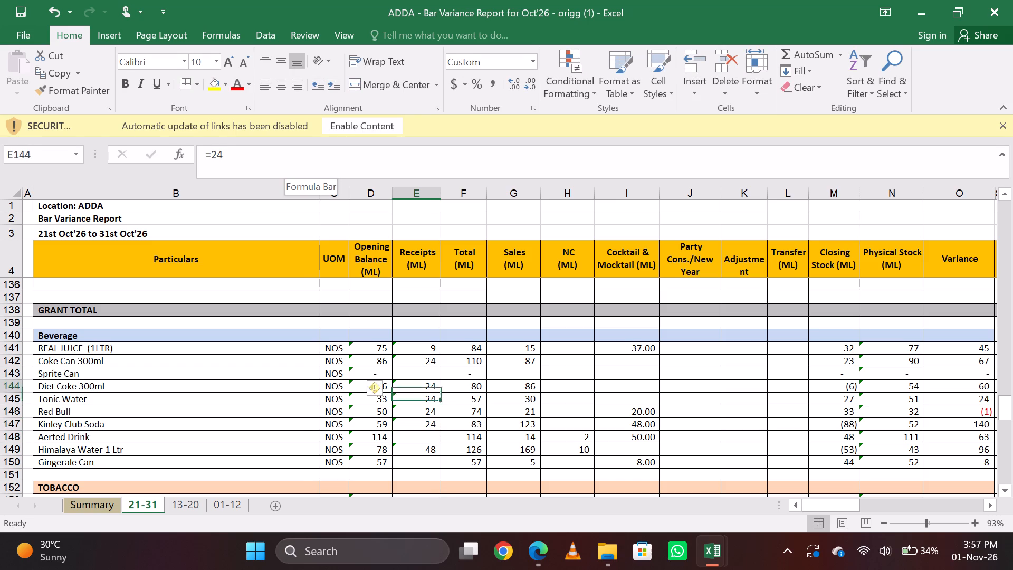
pyautogui.press('Up')
pyautogui.press('Up')
pyautogui.click(293, 154)
pyautogui.write('+24')
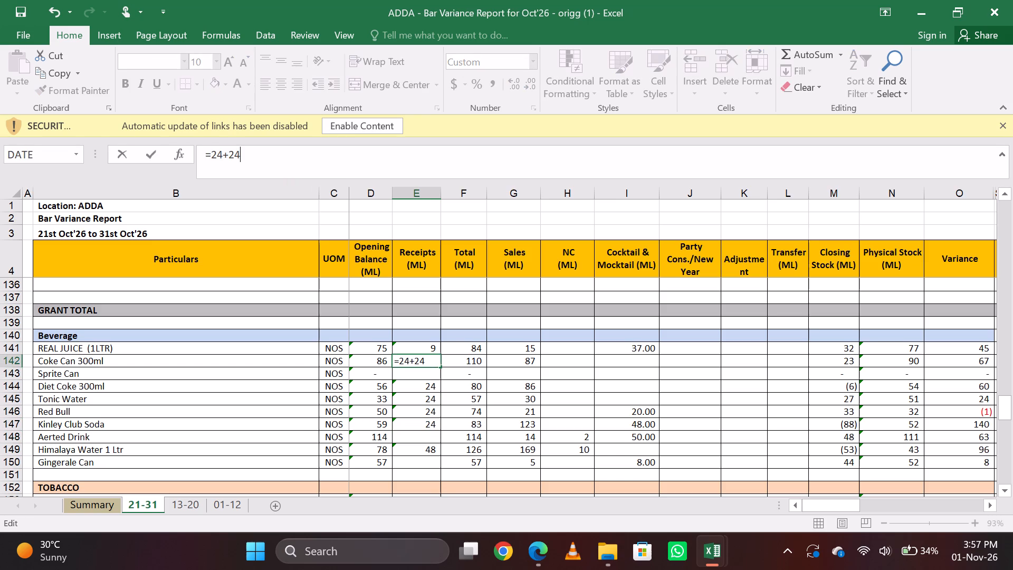
pyautogui.press('Return')
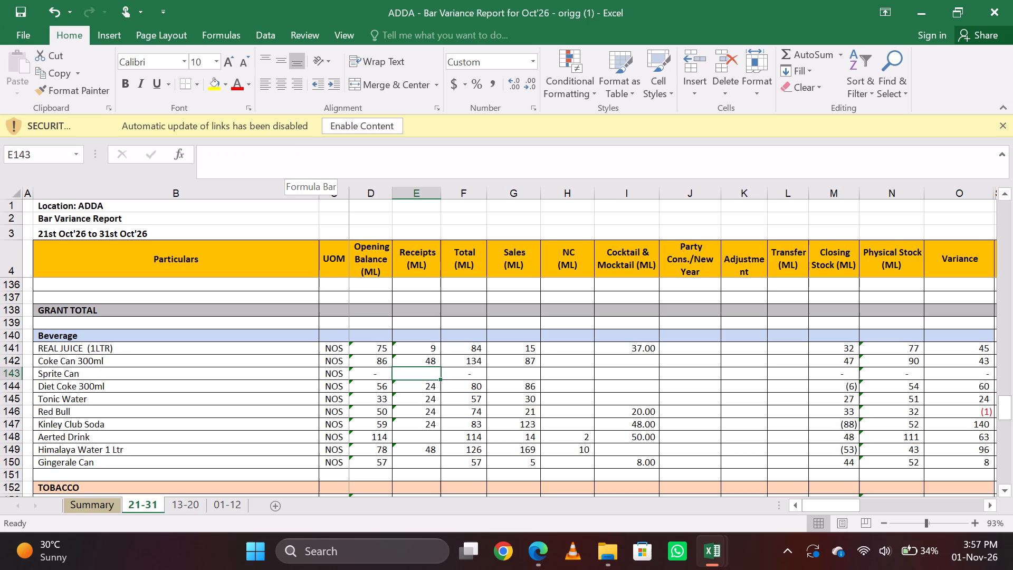
# Extend the Receipts formula for REAL JUICE (1LTR) in the Beverage section to =9+9.
pyautogui.press('Up')
pyautogui.press('Up')
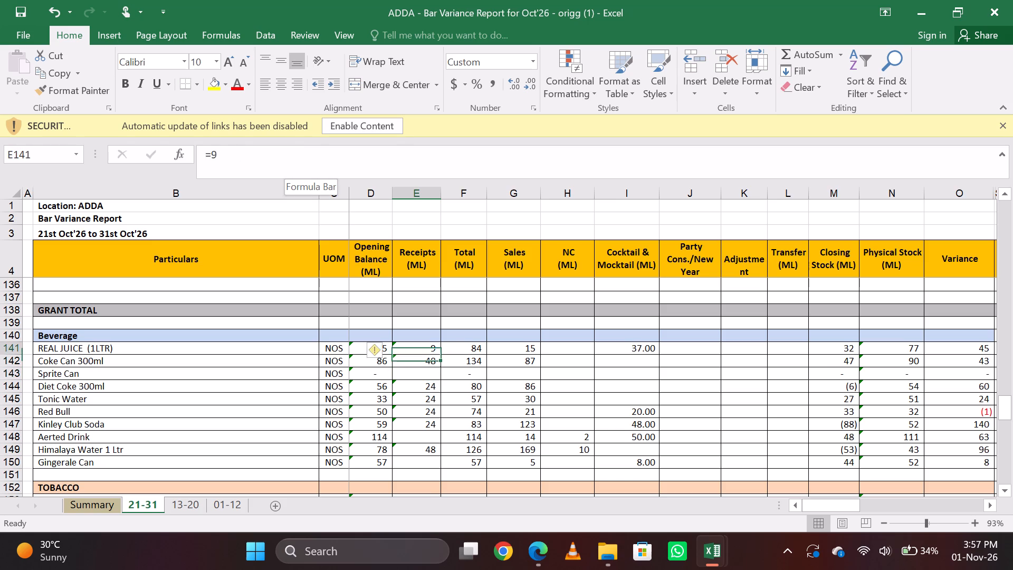
pyautogui.press('Up')
pyautogui.press('Down')
pyautogui.click(293, 154)
pyautogui.write('+9')
pyautogui.press('Return')
pyautogui.press('Up')
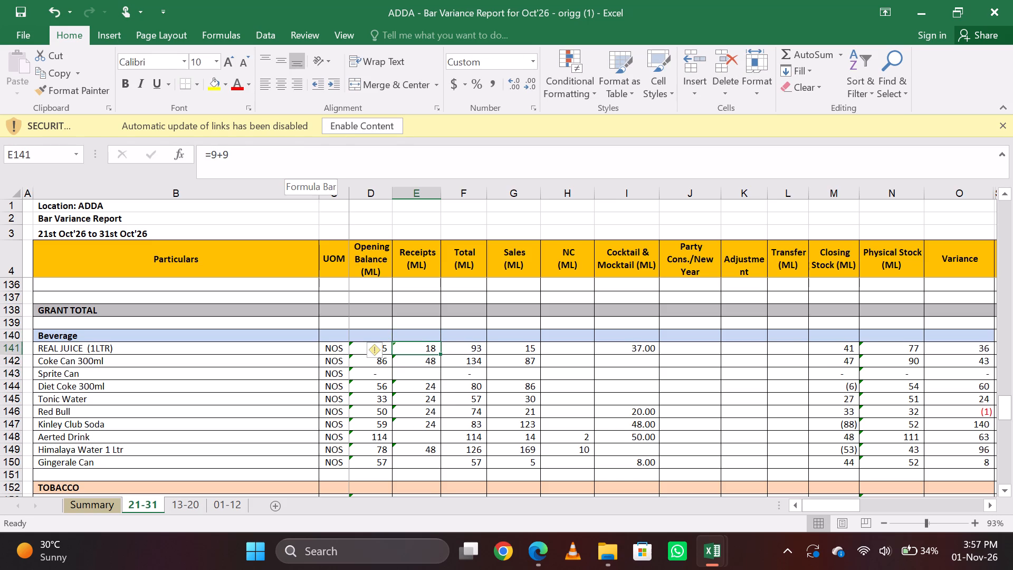
# Extend the Receipts formula for Himalaya Water 1 Ltr in the Beverage section to =24+24+24.
pyautogui.press('Down')
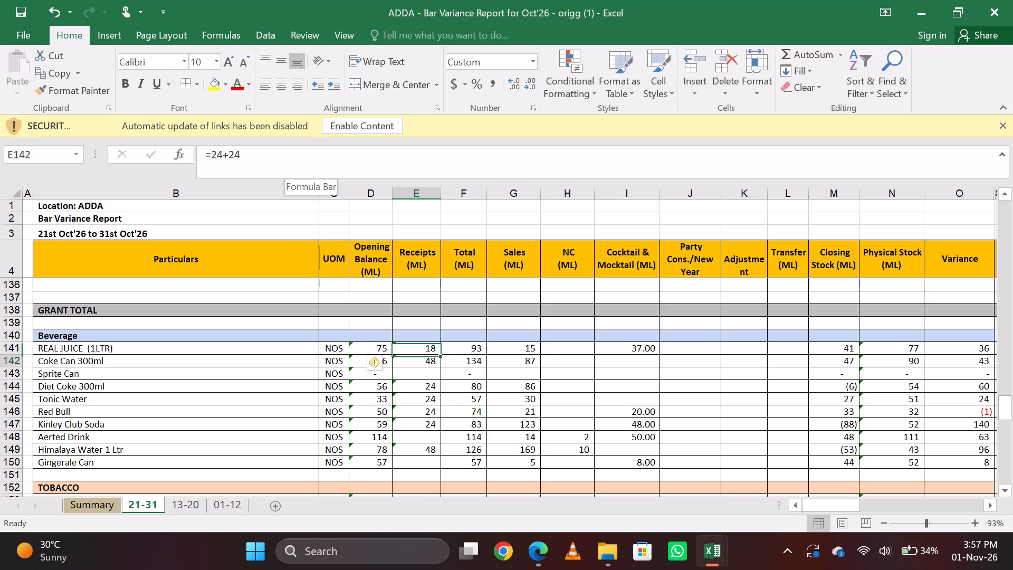
pyautogui.press('Down')
pyautogui.press('Down')
pyautogui.press('Down')
pyautogui.press('Down')
pyautogui.press('Down')
pyautogui.press('Down')
pyautogui.press('Down')
pyautogui.click(293, 154)
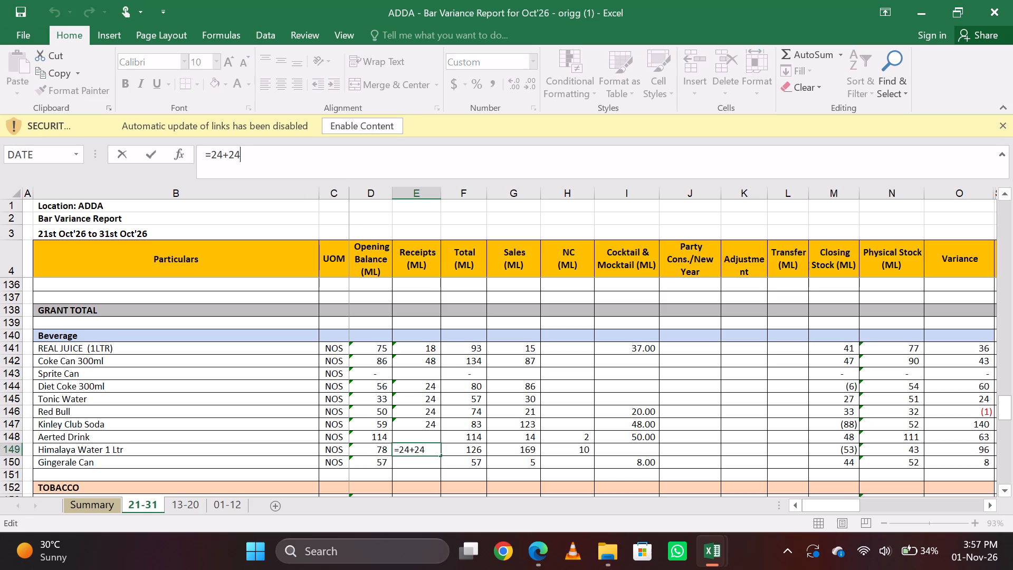
pyautogui.write('+24')
pyautogui.press('Return')
pyautogui.press('Up')
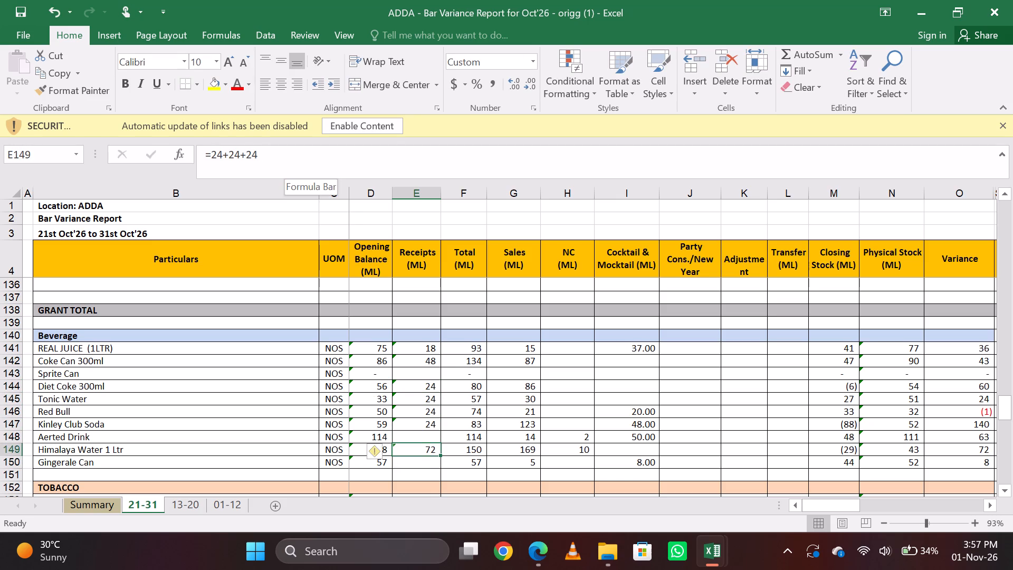
# Extend the Receipts formula for Kinley Club Soda in the Beverage section to =24+24.
pyautogui.press('Up')
pyautogui.press('Up')
pyautogui.press('Up')
pyautogui.press('Up')
pyautogui.press('Up')
pyautogui.press('Down')
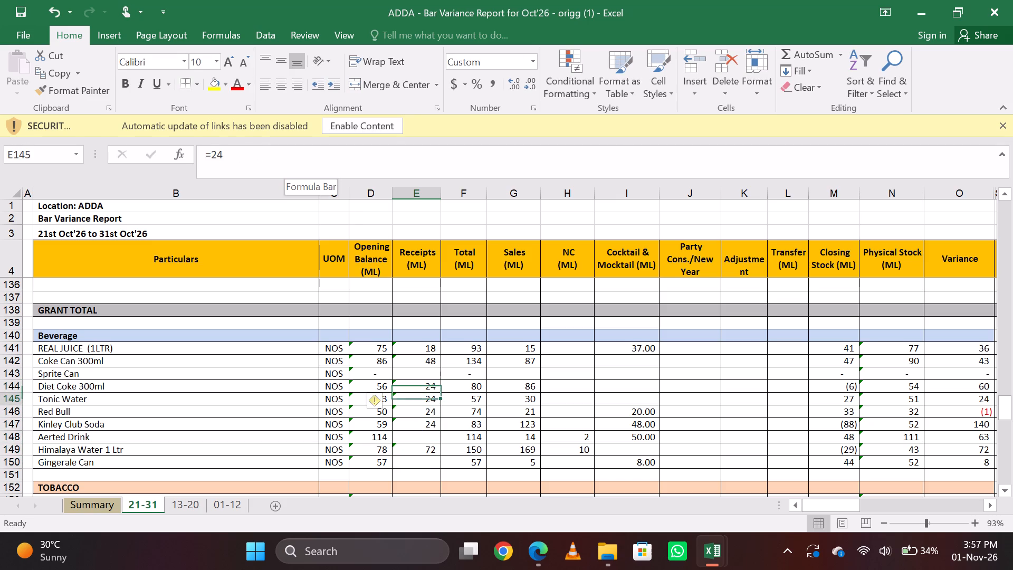
pyautogui.press('Down')
pyautogui.press('Down')
pyautogui.click(293, 154)
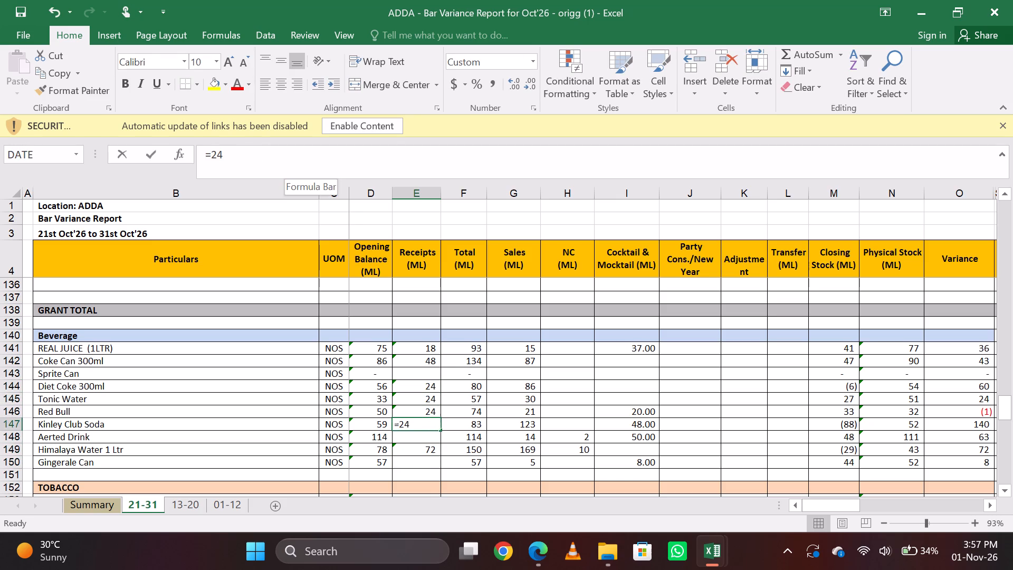
pyautogui.write('+24')
pyautogui.press('Return')
pyautogui.press('Up')
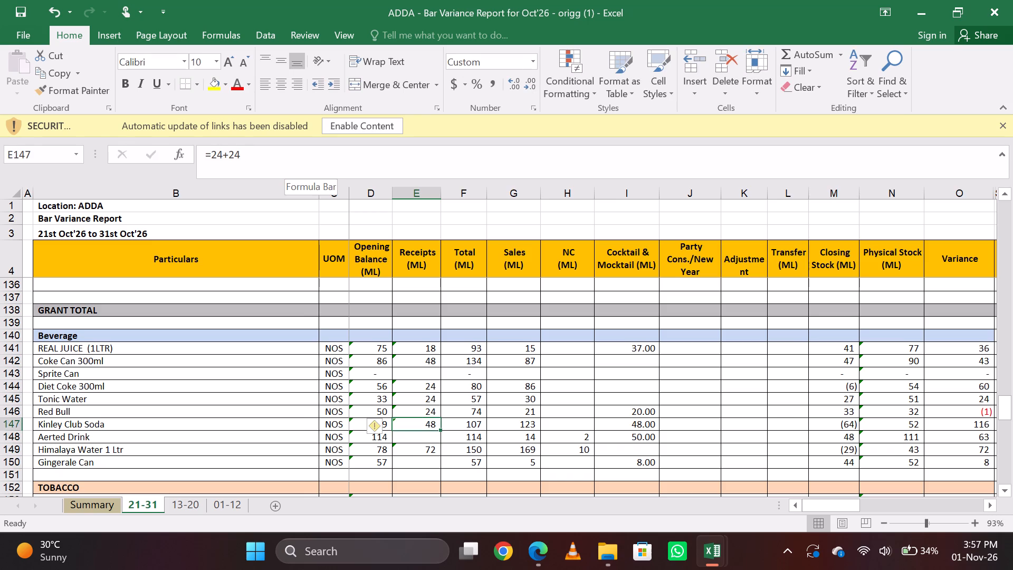
# Extend the Receipts formula for REAL JUICE (1LTR) in the Beverage section to =9+9+5.
pyautogui.press('Up')
pyautogui.press('Up')
pyautogui.press('Up')
pyautogui.press('Up')
pyautogui.press('Up')
pyautogui.press('Up')
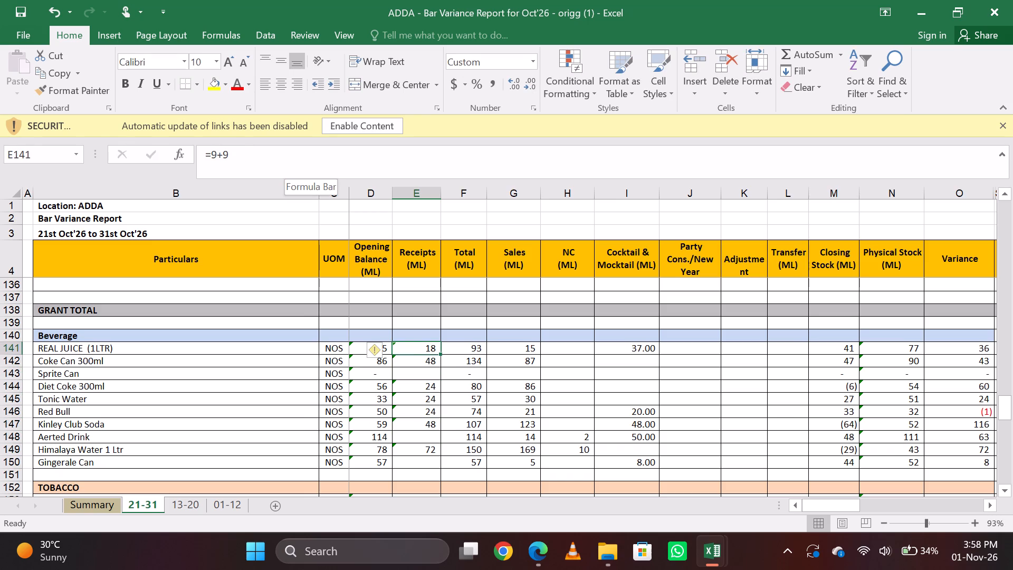
pyautogui.click(293, 154)
pyautogui.write('+5')
pyautogui.press('Return')
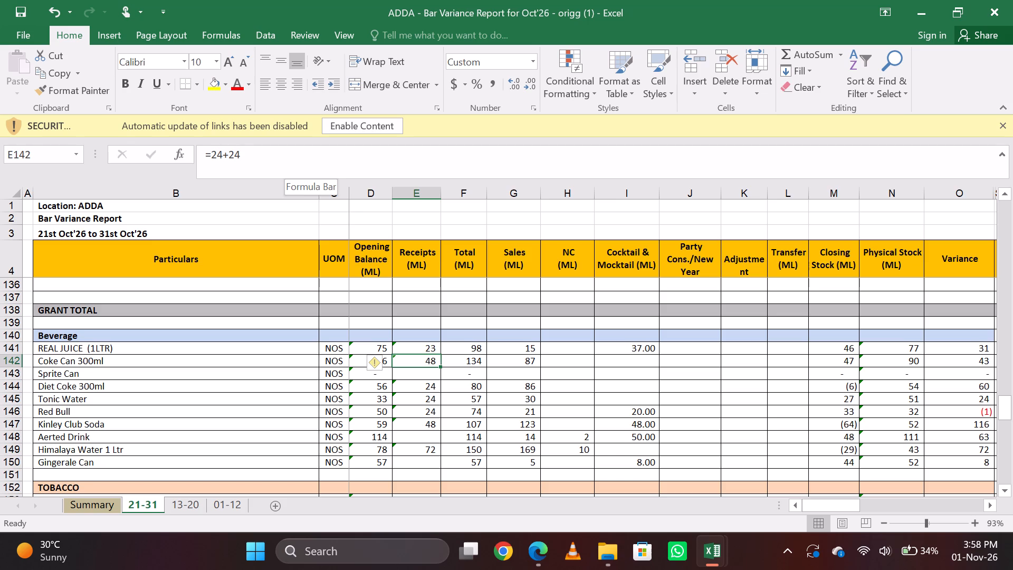
# Extend the Receipts formula for MAGIC MOMENT in the Vodka section to =750*2+12*750.
pyautogui.press('pageup')
pyautogui.press('pageup')
pyautogui.press('pageup')
pyautogui.press('pageup')
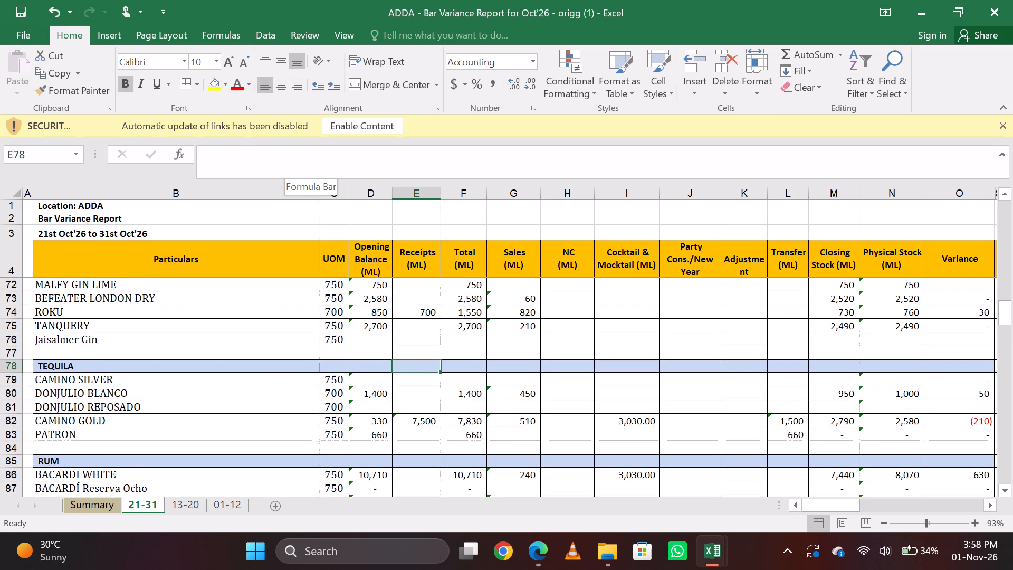
pyautogui.press('pageup')
pyautogui.press('pageup')
pyautogui.press('pagedown')
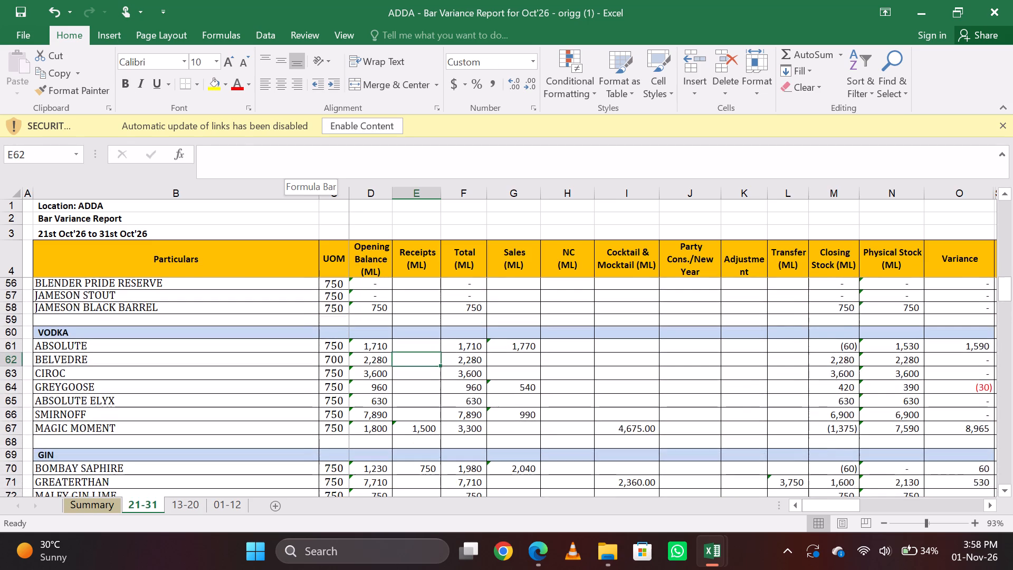
pyautogui.press('Down')
pyautogui.press('Down')
pyautogui.press('Down')
pyautogui.press('Down')
pyautogui.press('Down')
pyautogui.press('Down')
pyautogui.press('Up')
pyautogui.click(293, 154)
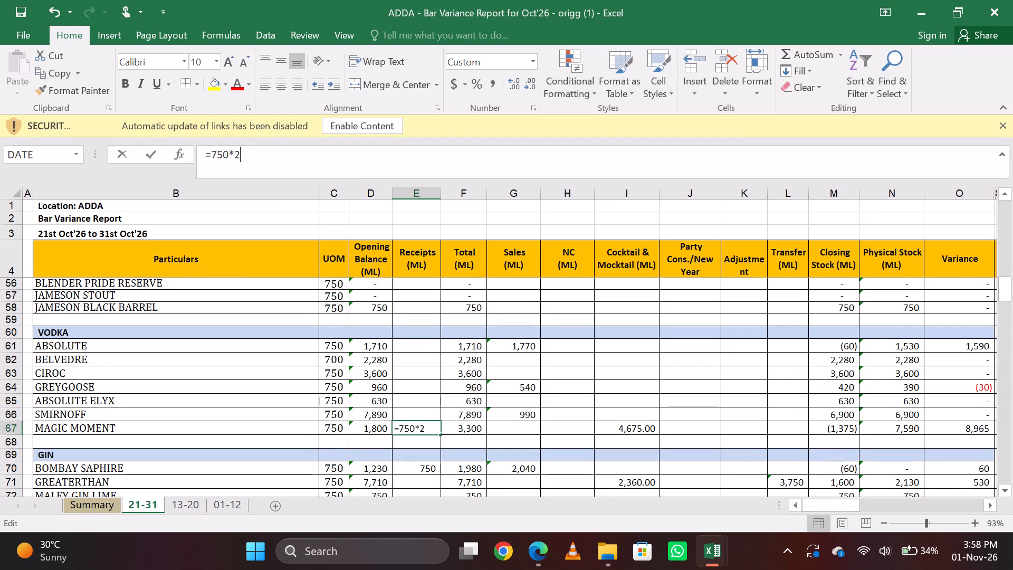
pyautogui.write('+12')
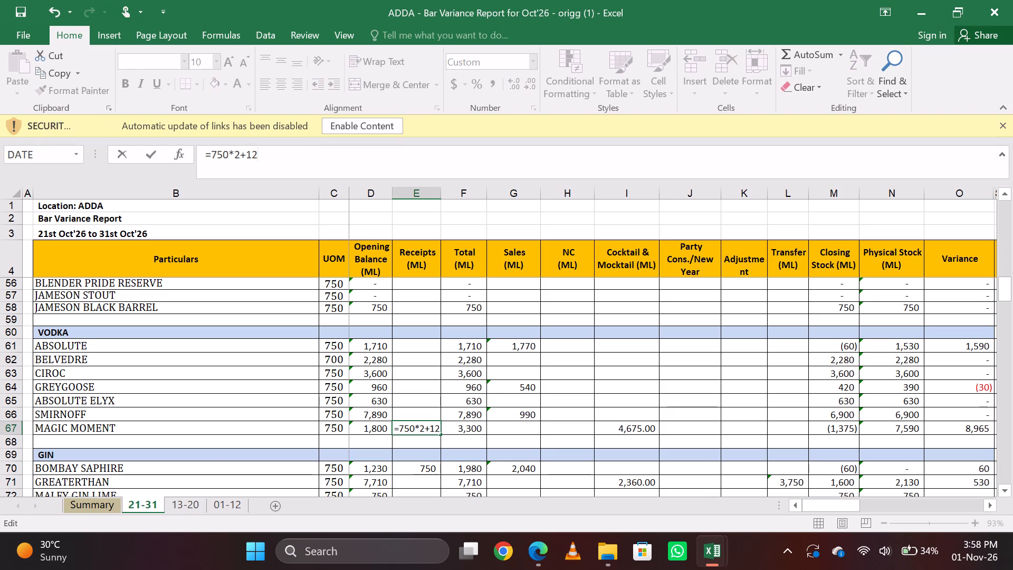
pyautogui.write('*750')
pyautogui.press('Return')
pyautogui.press('Up')
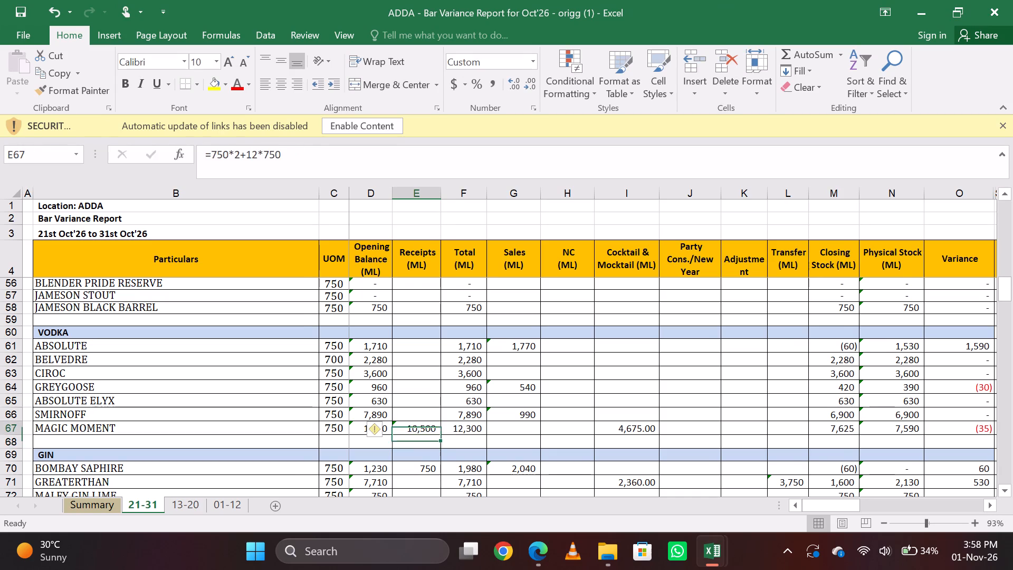
pyautogui.press('Right')
pyautogui.press('Left')
# Extend the Receipts formula for Himalaya Water 1 Ltr in the Beverage section to =24+24+24+36.
pyautogui.press('pagedown')
pyautogui.press('pagedown')
pyautogui.press('pagedown')
pyautogui.press('pagedown')
pyautogui.press('pagedown')
pyautogui.press('pagedown')
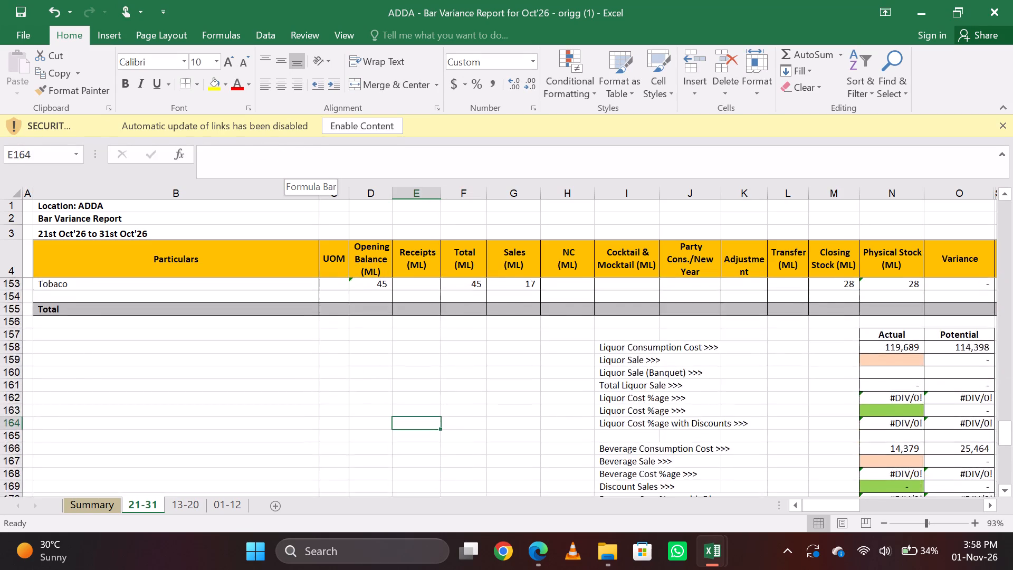
pyautogui.press('pageup')
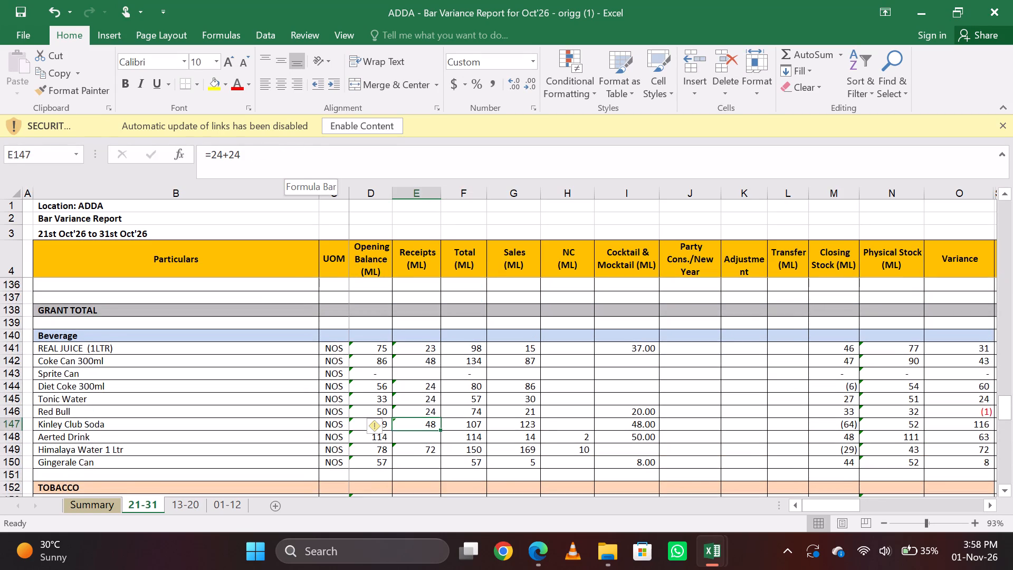
pyautogui.press('Down')
pyautogui.press('Down')
pyautogui.press('Down')
pyautogui.press('Up')
pyautogui.click(293, 154)
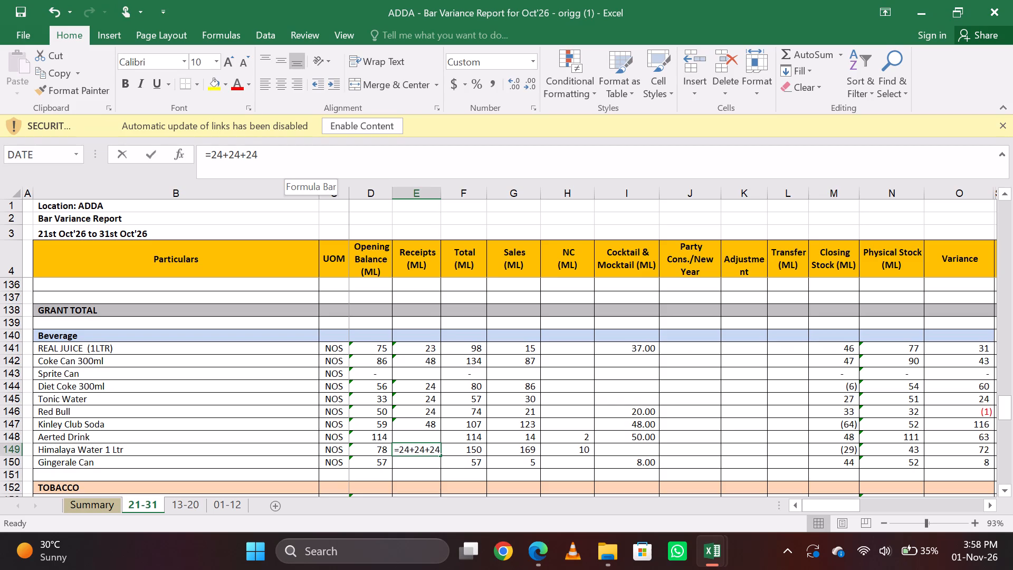
pyautogui.hotkey('shift', '+')
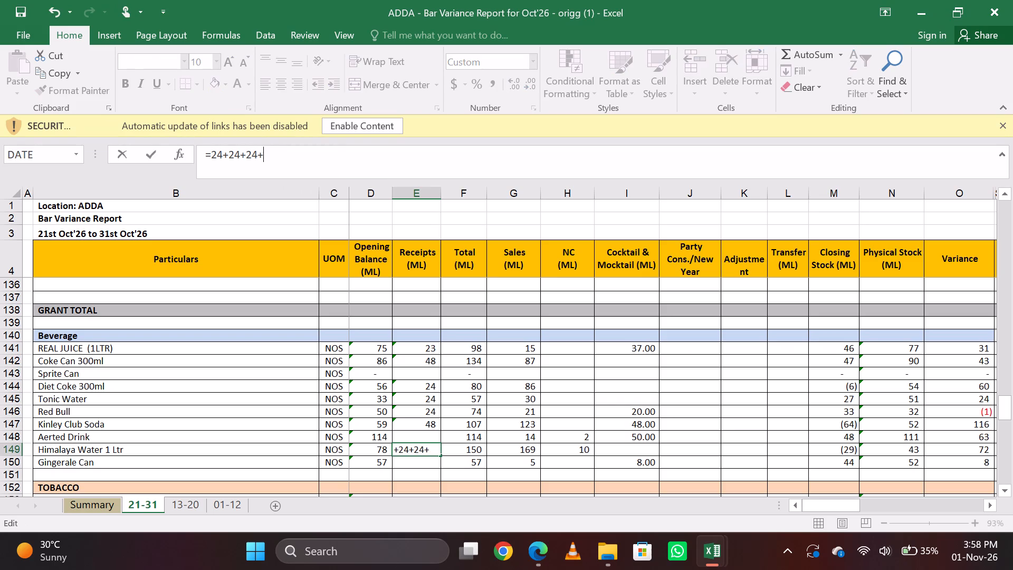
pyautogui.write('35')
pyautogui.press('BackSpace')
pyautogui.press('6')
pyautogui.press('Return')
pyautogui.press('Up')
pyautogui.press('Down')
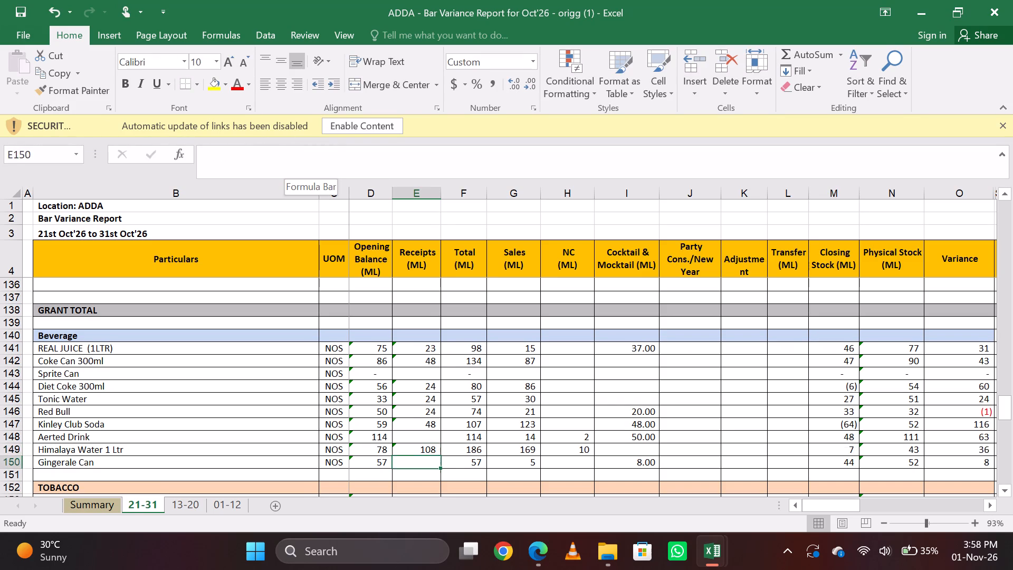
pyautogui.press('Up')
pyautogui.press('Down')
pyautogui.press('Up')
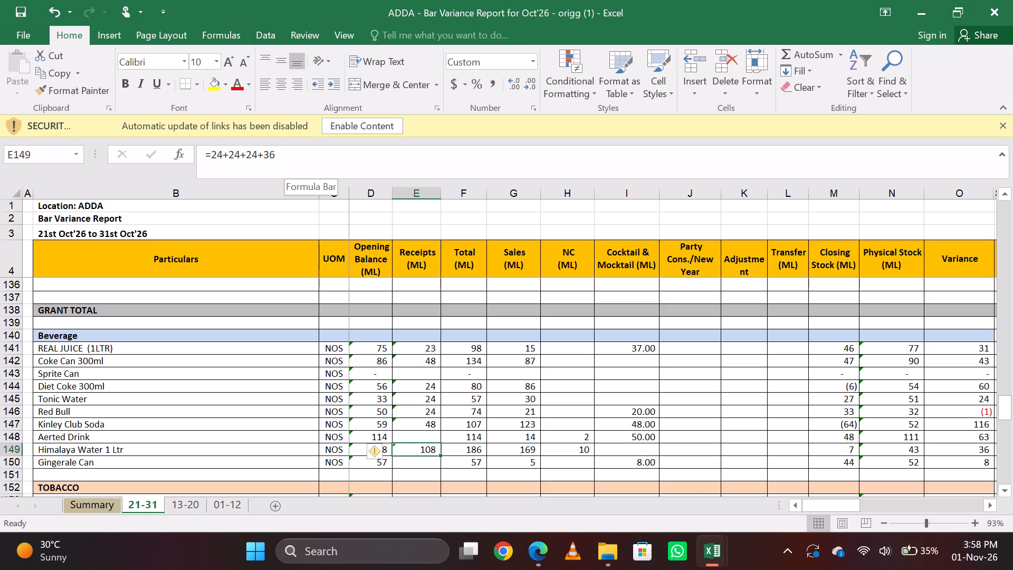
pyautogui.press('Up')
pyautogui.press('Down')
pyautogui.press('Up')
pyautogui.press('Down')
# Extend the Receipts formula for Tonic Water in the Beverage section to =24+24.
pyautogui.press('Up')
pyautogui.press('Up')
pyautogui.press('Up')
pyautogui.press('Up')
pyautogui.press('Up')
pyautogui.press('Down')
pyautogui.press('Down')
pyautogui.press('Up')
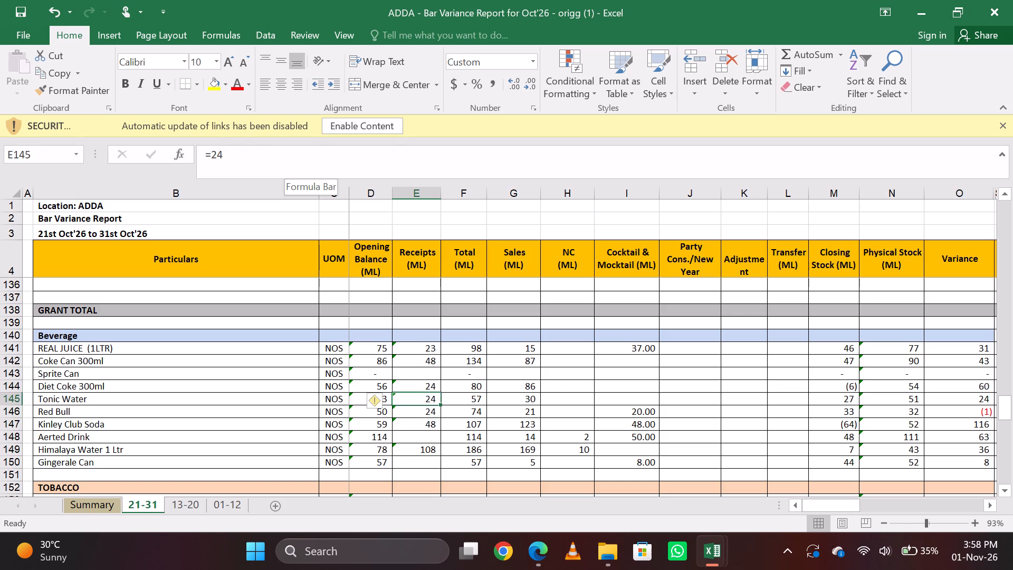
pyautogui.click(293, 154)
pyautogui.write('+24')
pyautogui.press('Return')
pyautogui.press('Up')
# Extend the Receipts formula for Coke Can 300ml in the Beverage section to =24+24+24.
pyautogui.press('Up')
pyautogui.press('Up')
pyautogui.press('Up')
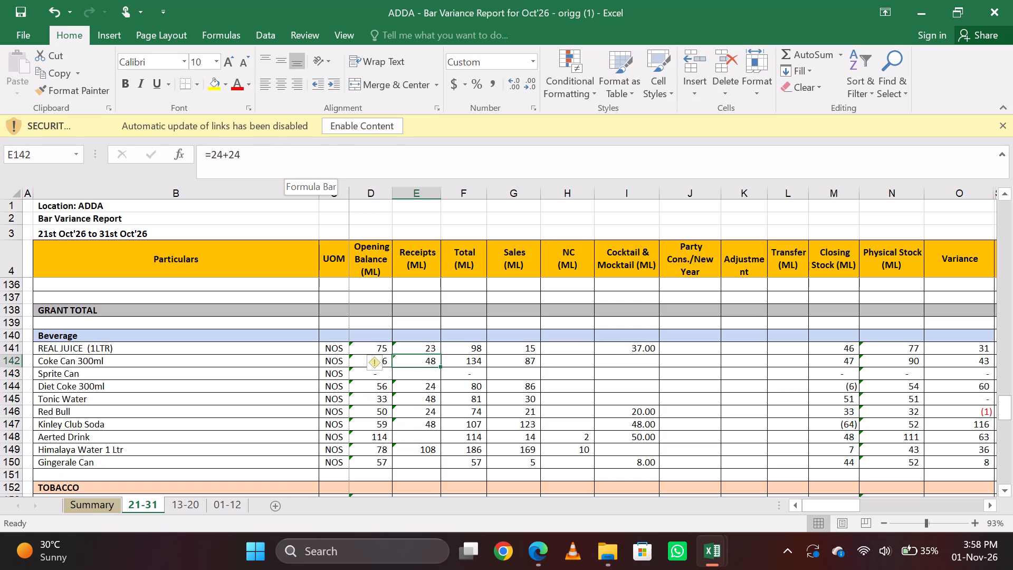
pyautogui.click(293, 154)
pyautogui.write('+24')
pyautogui.press('Return')
pyautogui.press('Up')
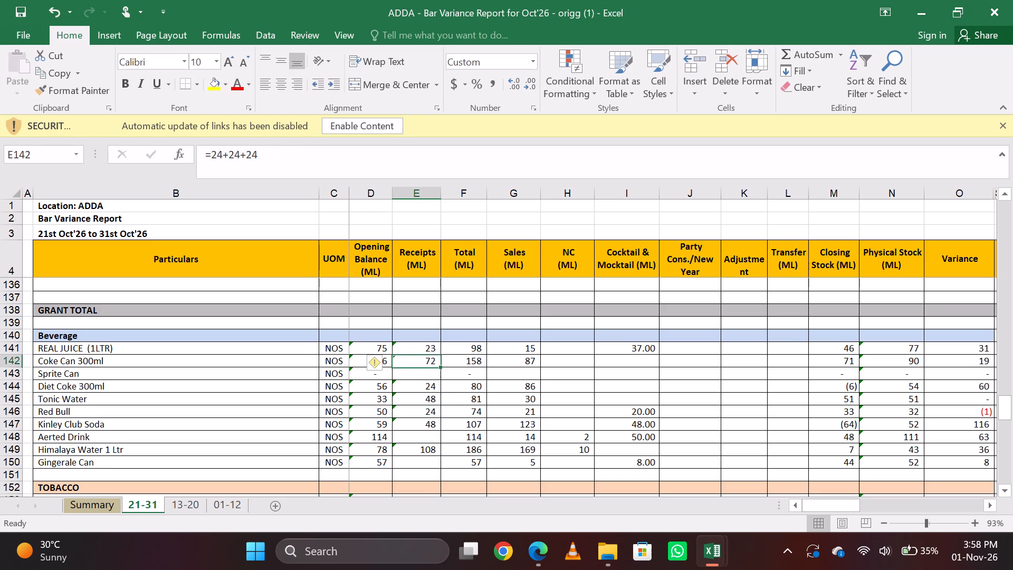
pyautogui.press('Down')
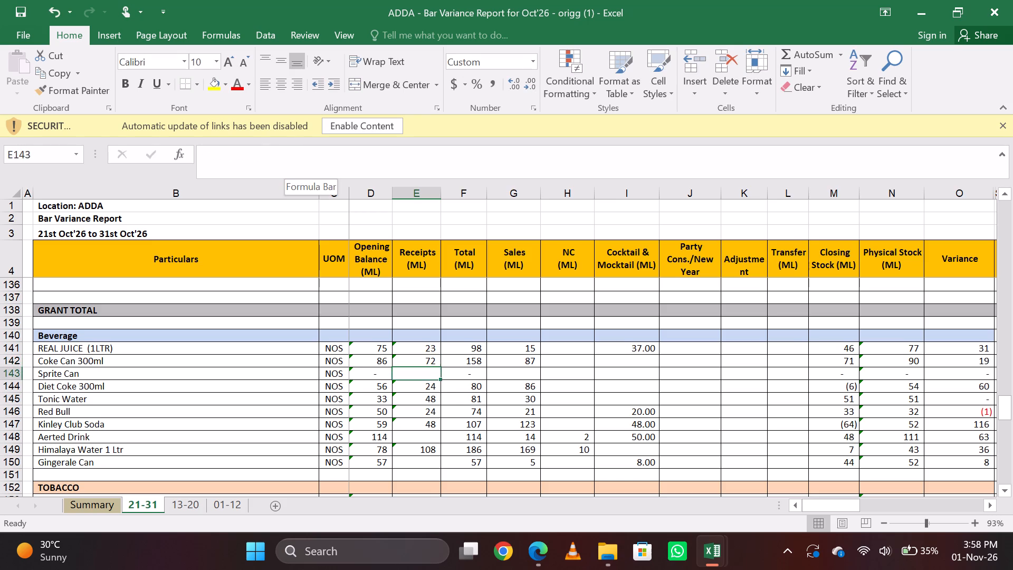
# Extend the Receipts formula for Diet Coke 300ml in the Beverage section to =24+24.
pyautogui.press('Down')
pyautogui.click(293, 154)
pyautogui.write('+24')
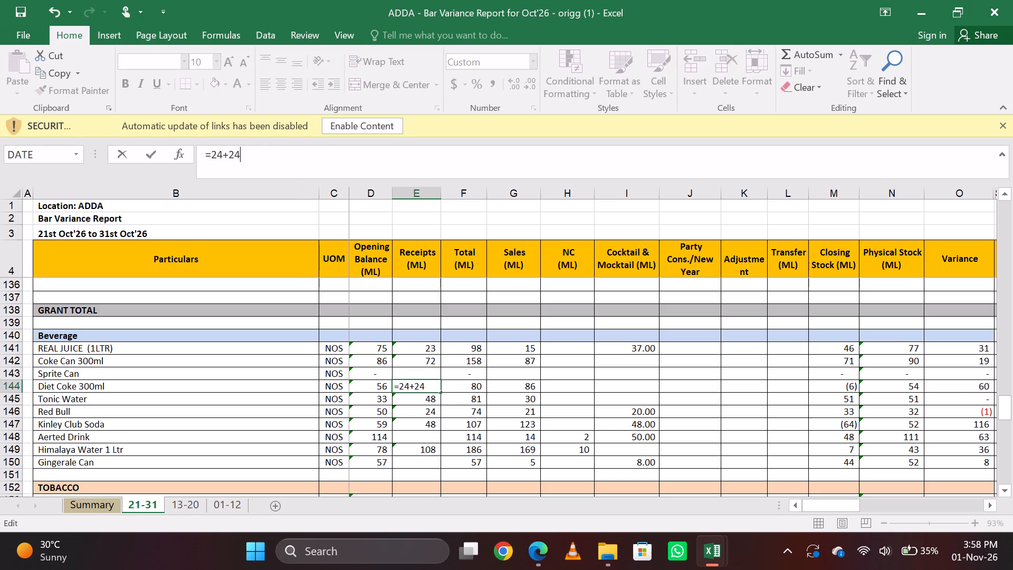
pyautogui.press('Return')
pyautogui.press('Up')
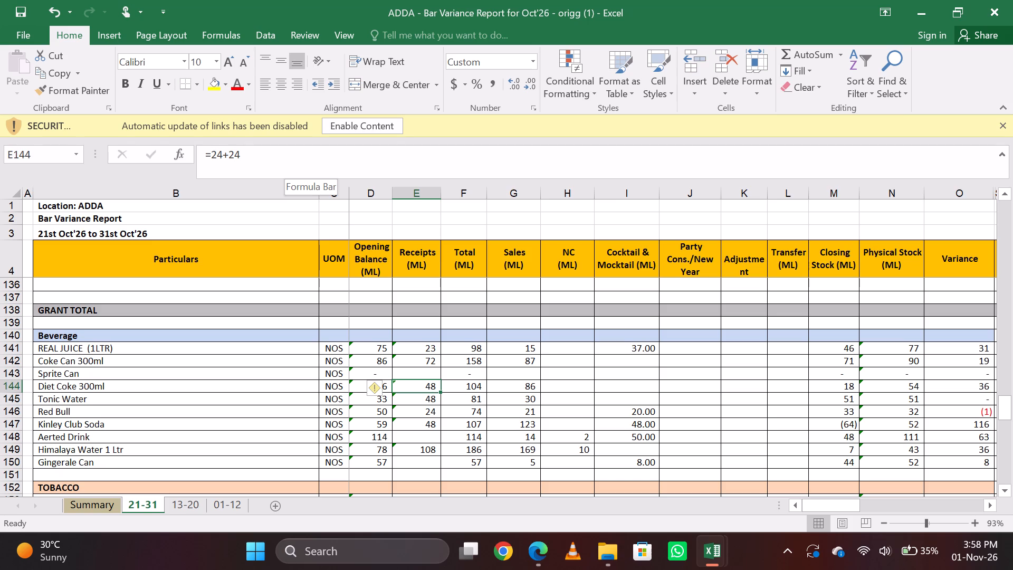
# Extend the Receipts formula for REAL JUICE (1LTR) in the Beverage section to =9+9+5+7.
pyautogui.press('Up')
pyautogui.press('Up')
pyautogui.press('Up')
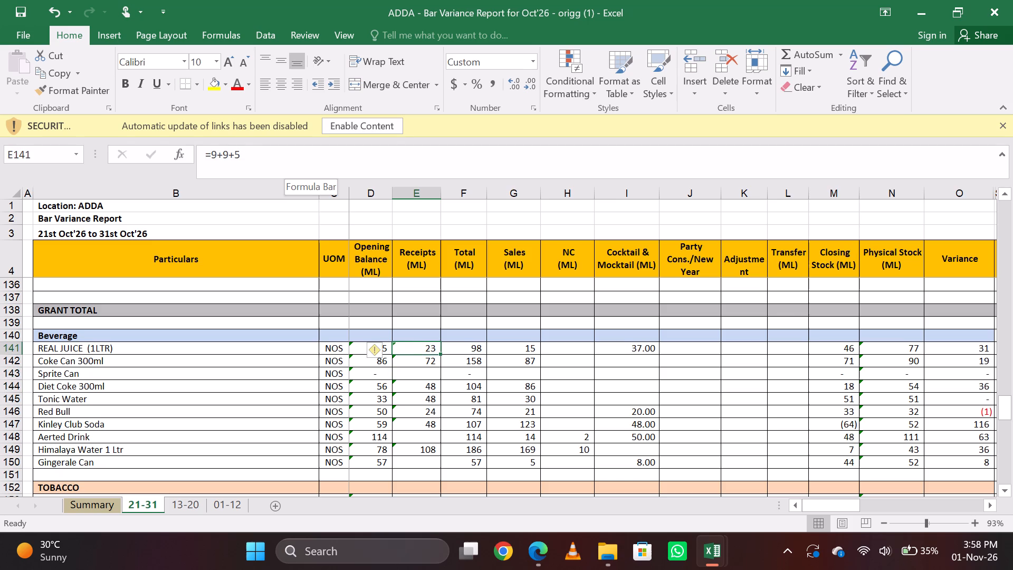
pyautogui.click(293, 154)
pyautogui.write('+7')
pyautogui.press('Return')
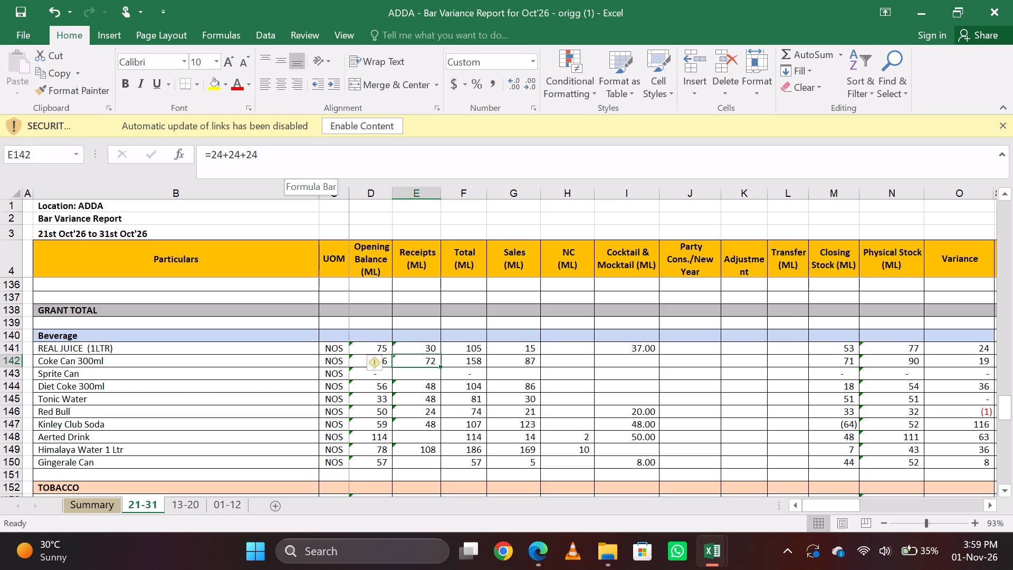
# Extend the Receipts formula for Himalaya Water 1 Ltr in the Beverage section to =24+24+24+36+36.
pyautogui.press('Down')
pyautogui.press('Down')
pyautogui.press('Down')
pyautogui.press('Down')
pyautogui.press('Down')
pyautogui.press('Down')
pyautogui.press('Down')
pyautogui.click(293, 154)
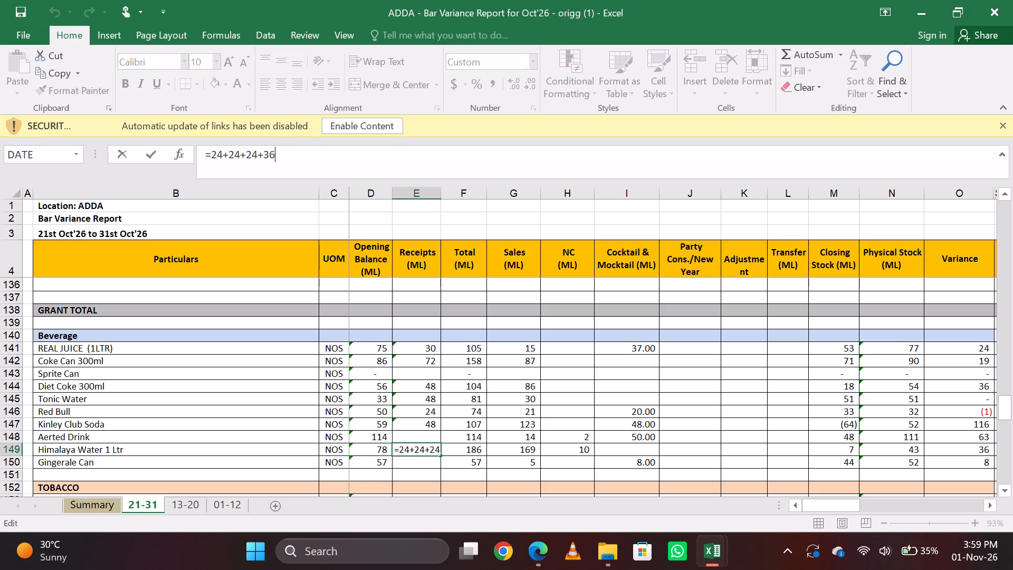
pyautogui.hotkey('shift', '+')
pyautogui.write('365')
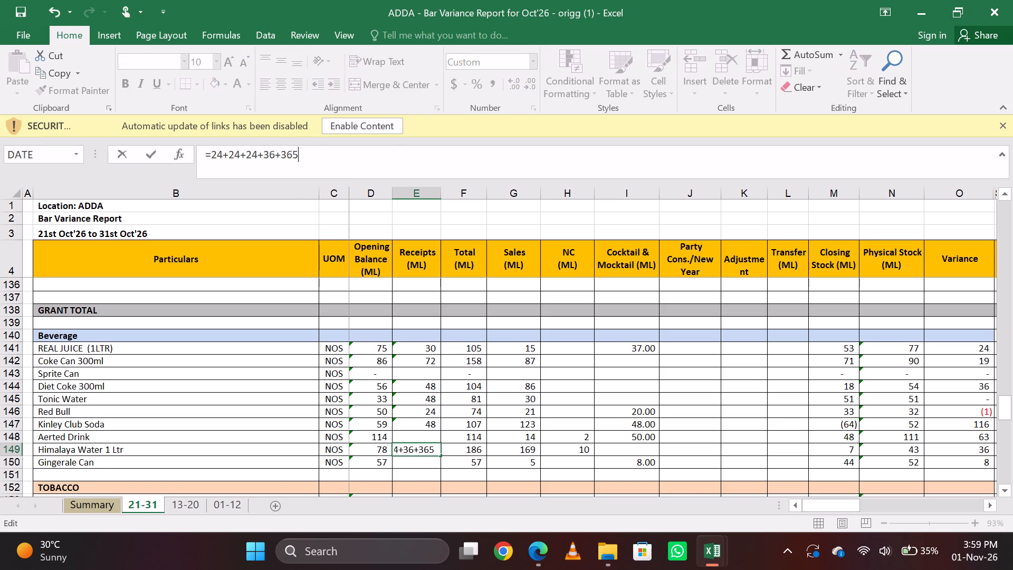
pyautogui.press('BackSpace')
pyautogui.press('Return')
pyautogui.press('Down')
pyautogui.press('Up')
pyautogui.press('Up')
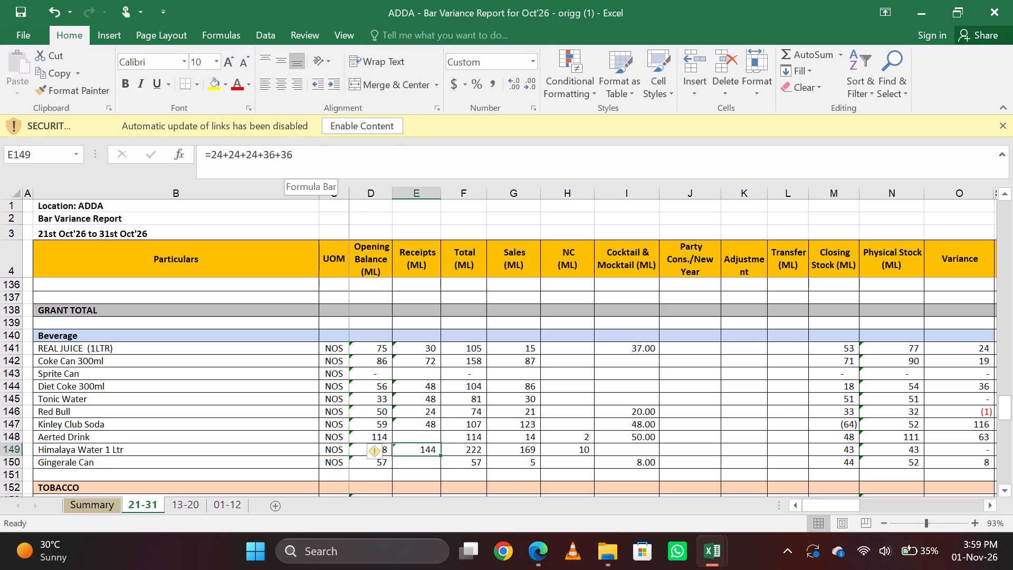
# Extend the Receipts formula for Kinley Club Soda in the Beverage section to =24+24+48.
pyautogui.press('Up')
pyautogui.press('Up')
pyautogui.press('Up')
pyautogui.press('Up')
pyautogui.press('Up')
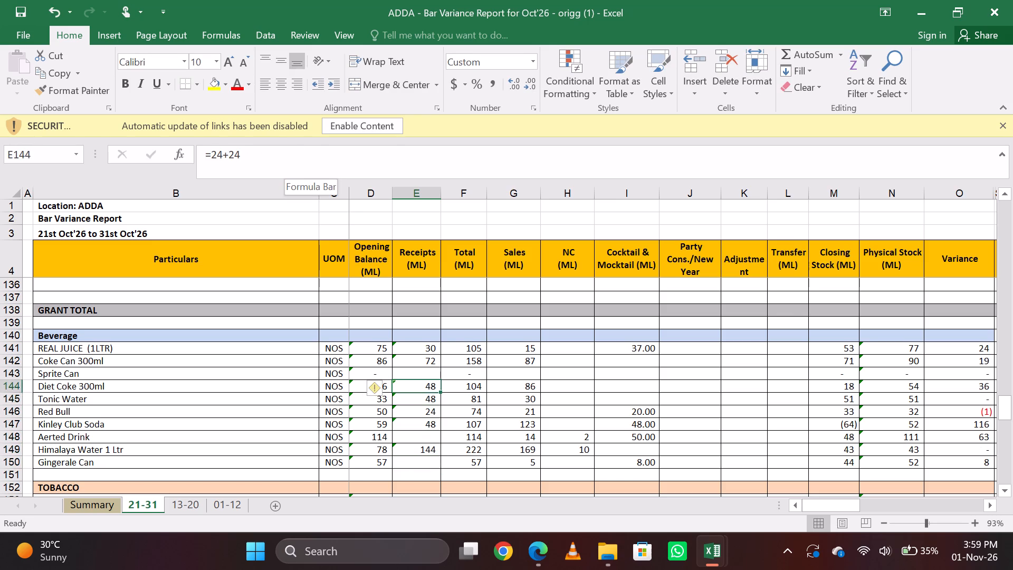
pyautogui.press('Down')
pyautogui.press('Down')
pyautogui.press('Down')
pyautogui.click(293, 154)
pyautogui.write('+48')
pyautogui.press('Return')
pyautogui.press('Up')
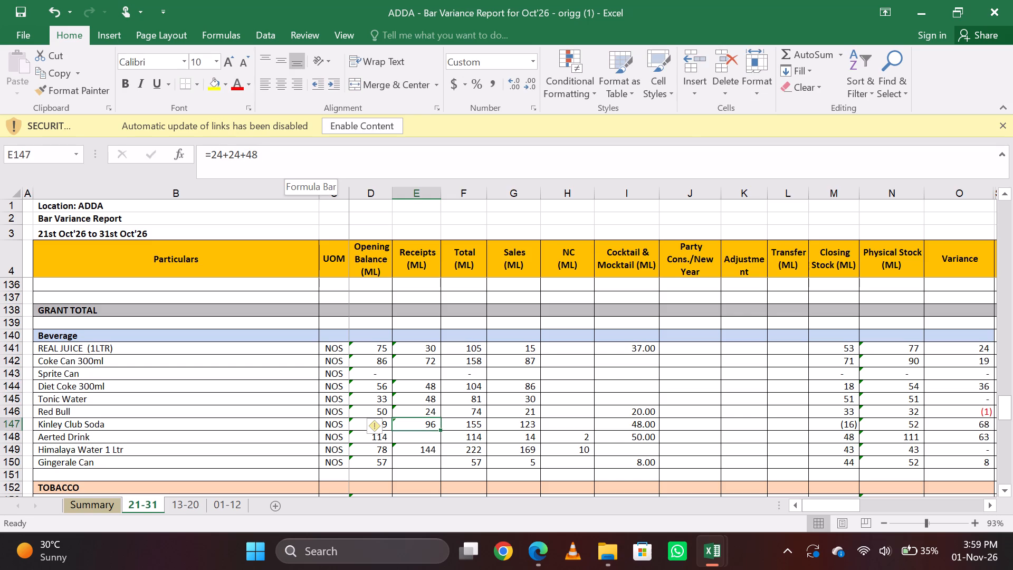
# Extend the Receipts formula for Diet Coke 300ml in the Beverage section to =24+24+24.
pyautogui.press('Up')
pyautogui.press('Up')
pyautogui.press('Up')
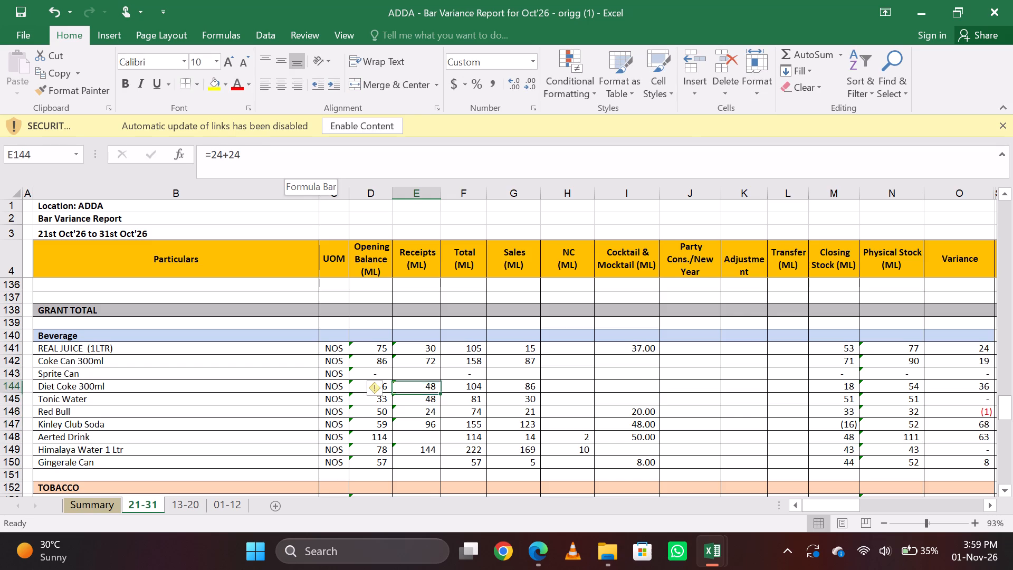
pyautogui.click(293, 154)
pyautogui.write('+24')
pyautogui.press('Return')
pyautogui.press('Up')
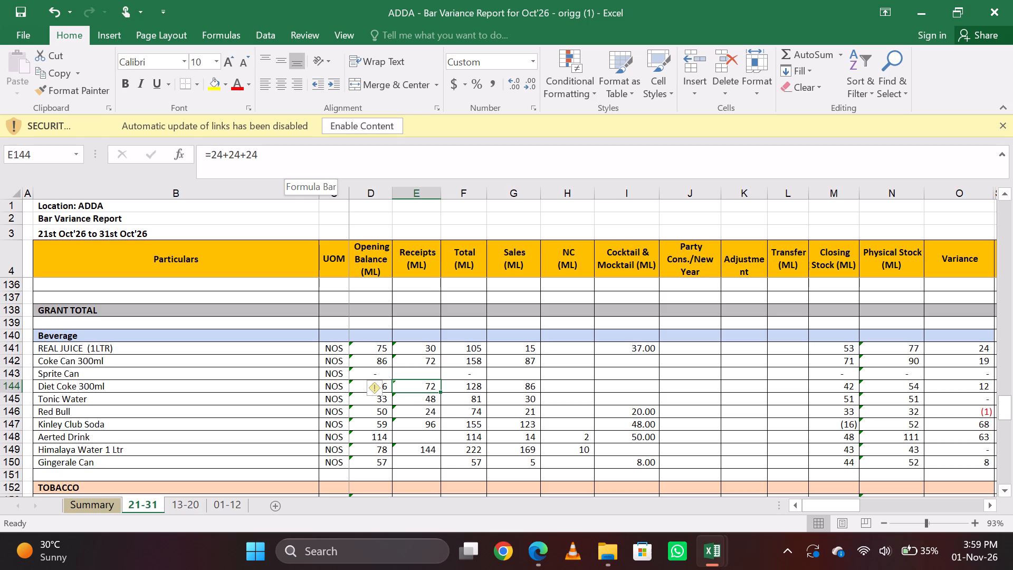
# Extend the Receipts formula for REAL JUICE (1LTR) in the Beverage section to =9+9+5+7+11.
pyautogui.press('Up')
pyautogui.press('Up')
pyautogui.press('Up')
pyautogui.press('Up')
pyautogui.press('Down')
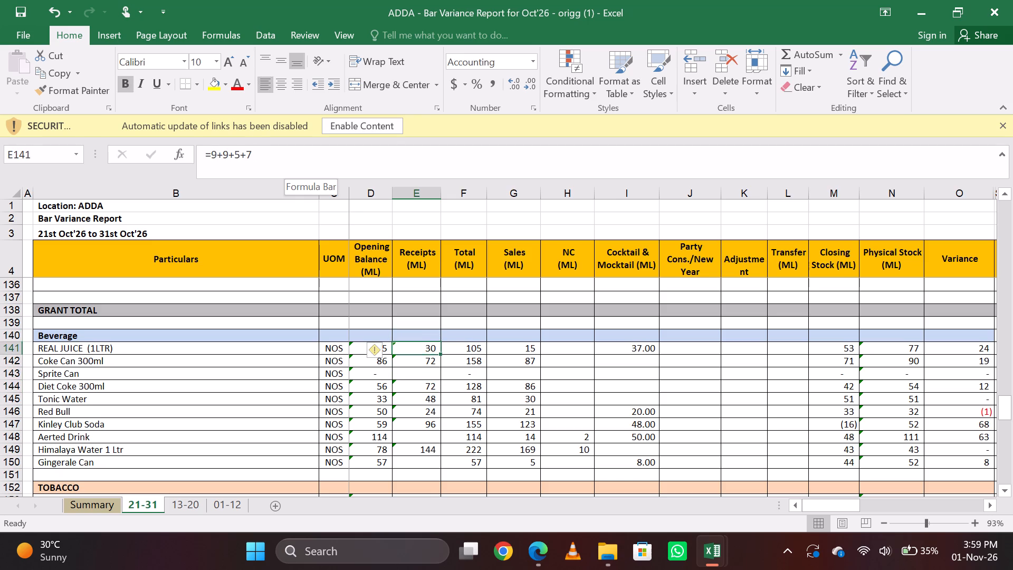
pyautogui.click(293, 154)
pyautogui.write('+11')
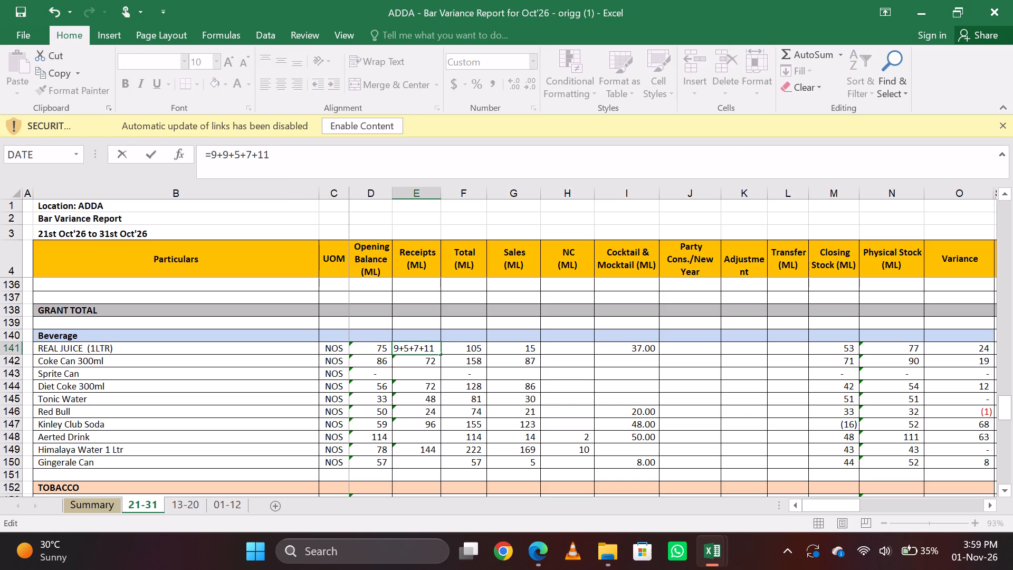
pyautogui.press('Return')
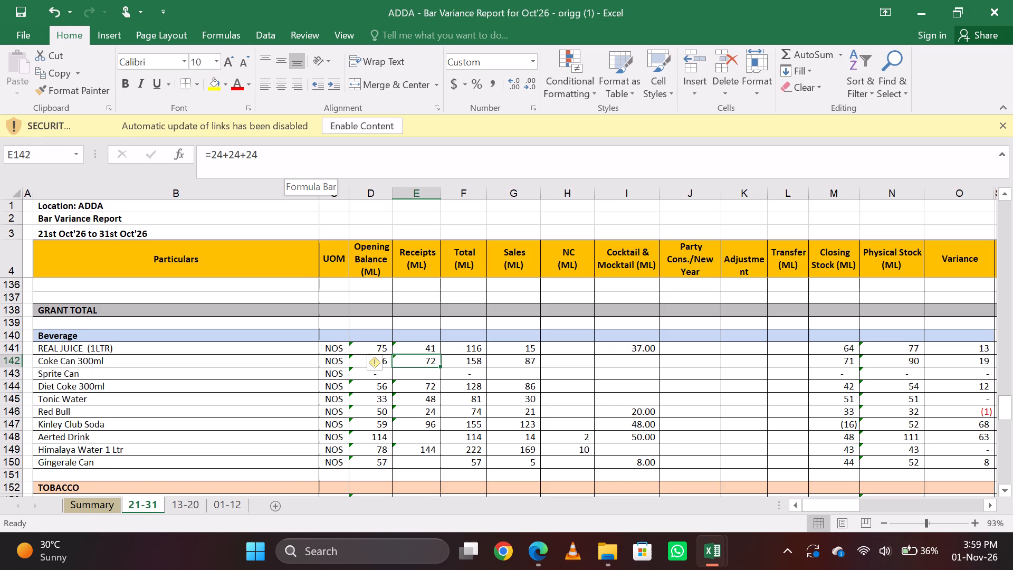
# Extend the Receipts formula for Diet Coke 300ml in the Beverage section to =24+24+24+24.
pyautogui.press('Down')
pyautogui.press('Down')
pyautogui.press('Down')
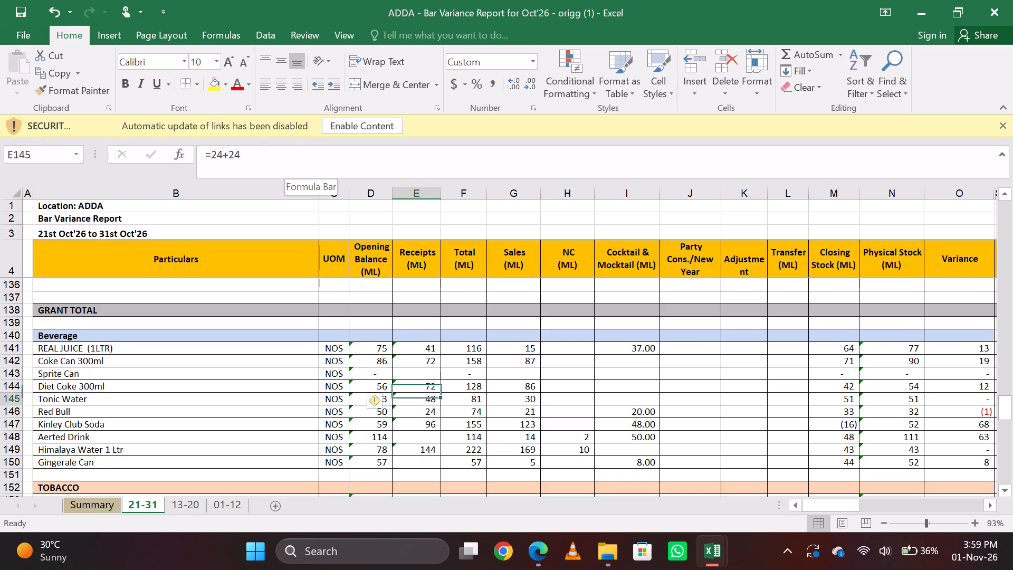
pyautogui.press('Down')
pyautogui.press('Down')
pyautogui.press('Down')
pyautogui.press('Down')
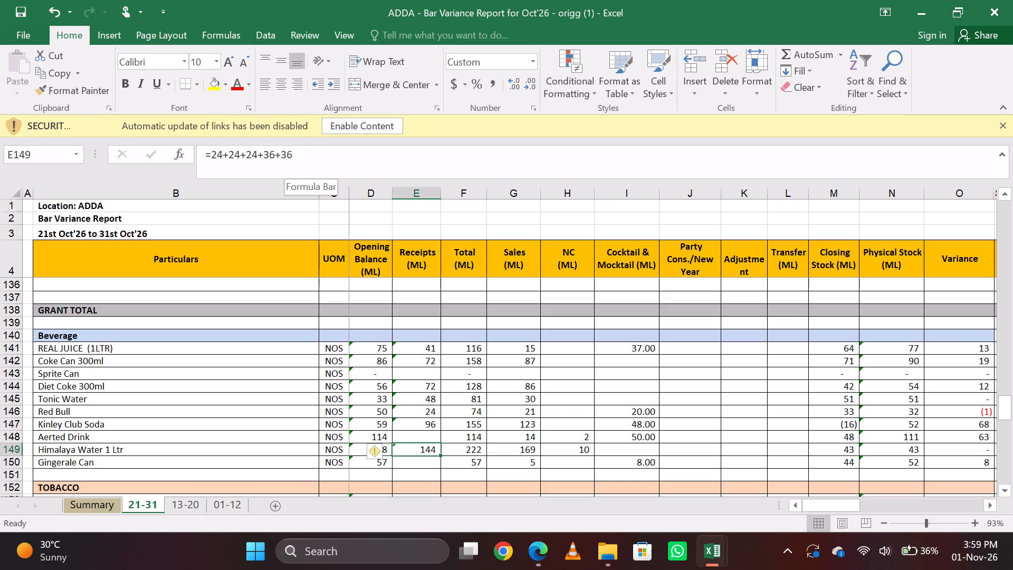
pyautogui.press('Up')
pyautogui.press('Up')
pyautogui.press('Down')
pyautogui.press('Up')
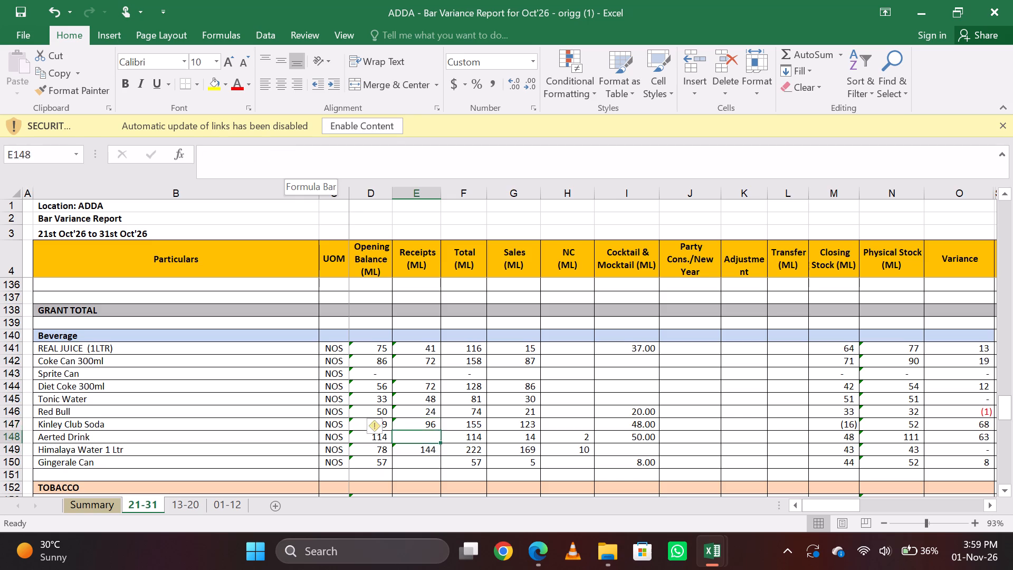
pyautogui.press('Up')
pyautogui.press('Up')
pyautogui.press('Up')
pyautogui.click(293, 154)
pyautogui.hotkey('shift', '+')
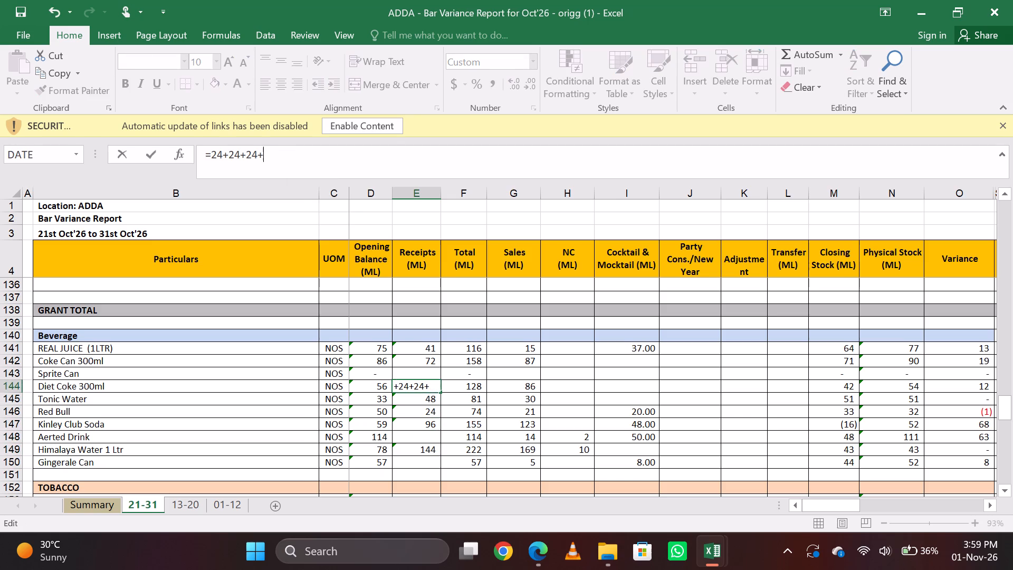
pyautogui.write('24')
pyautogui.press('Return')
pyautogui.press('Up')
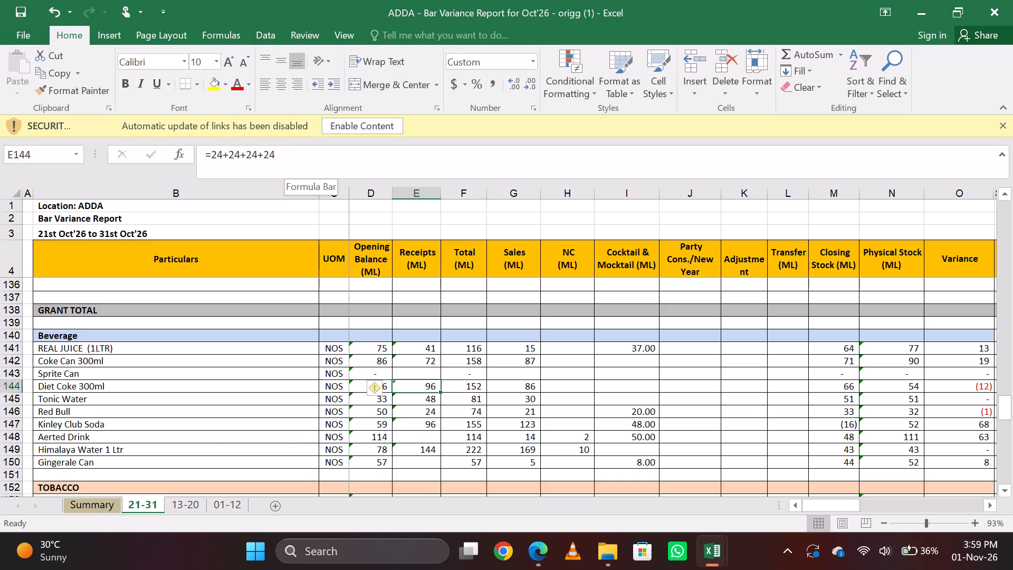
# Extend the Receipts formula for Himalaya Water 1 Ltr in the Beverage section to =24+24+24+36+36+36.
pyautogui.press('Down')
pyautogui.press('Down')
pyautogui.press('Down')
pyautogui.press('Down')
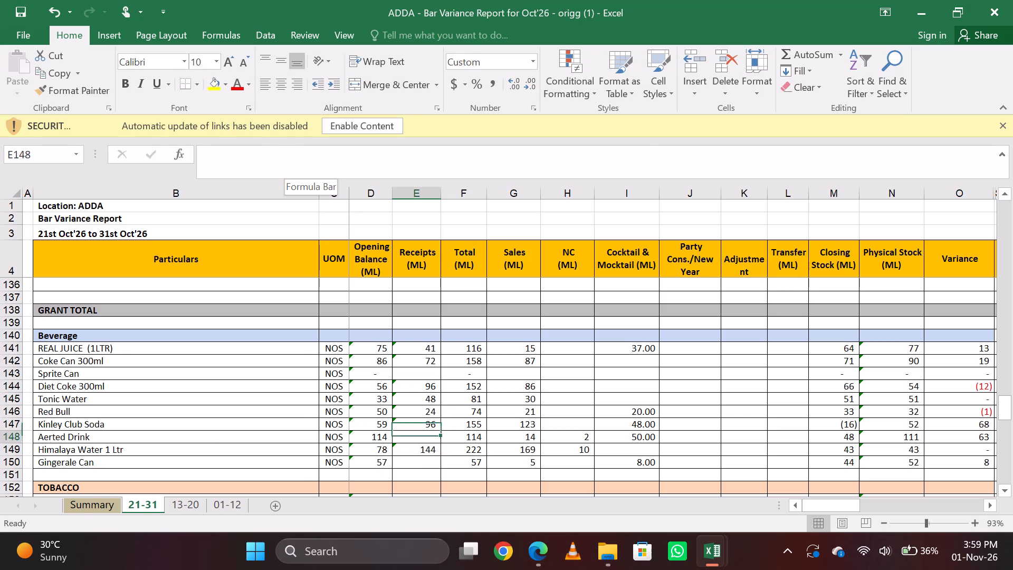
pyautogui.press('Down')
pyautogui.click(293, 154)
pyautogui.write('+36')
pyautogui.press('Return')
pyautogui.press('Up')
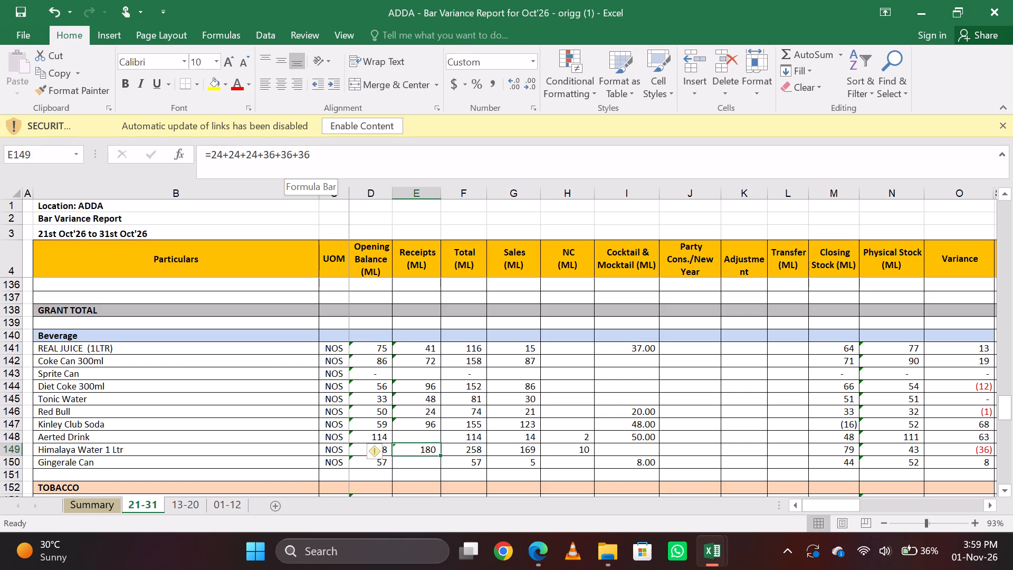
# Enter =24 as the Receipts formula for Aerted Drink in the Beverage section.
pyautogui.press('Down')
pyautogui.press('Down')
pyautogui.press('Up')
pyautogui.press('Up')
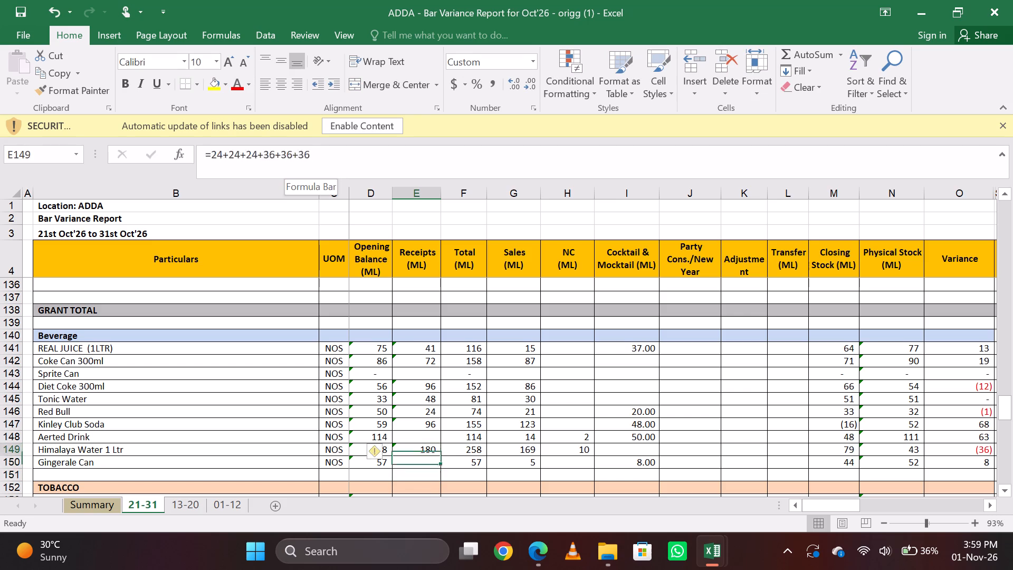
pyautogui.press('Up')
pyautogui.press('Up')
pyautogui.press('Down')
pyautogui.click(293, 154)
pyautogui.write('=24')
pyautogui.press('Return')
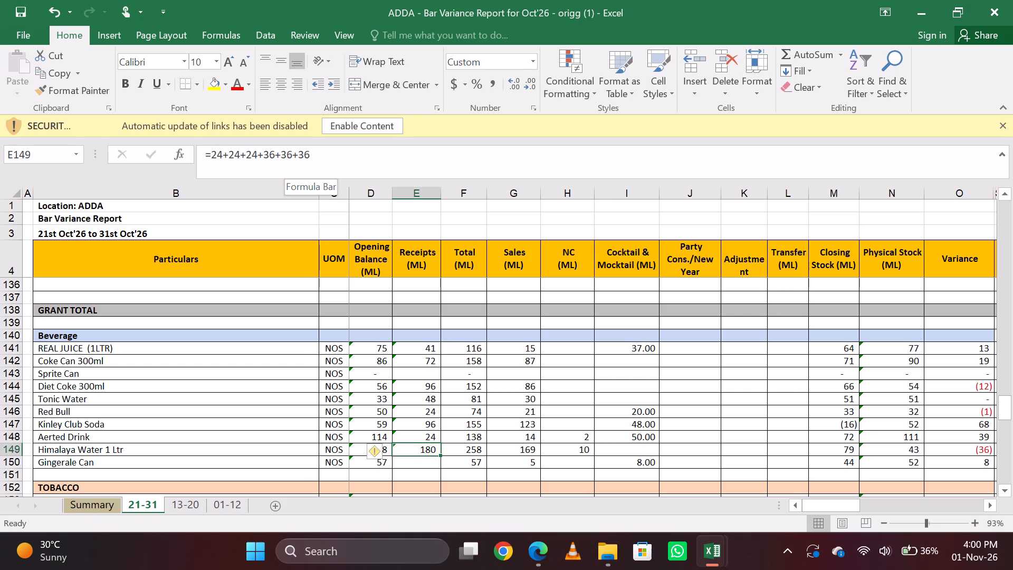
# Set the Receipts formula for Aerted Drink in the Beverage section to =48.
pyautogui.press('Up')
pyautogui.press('Down')
pyautogui.press('Up')
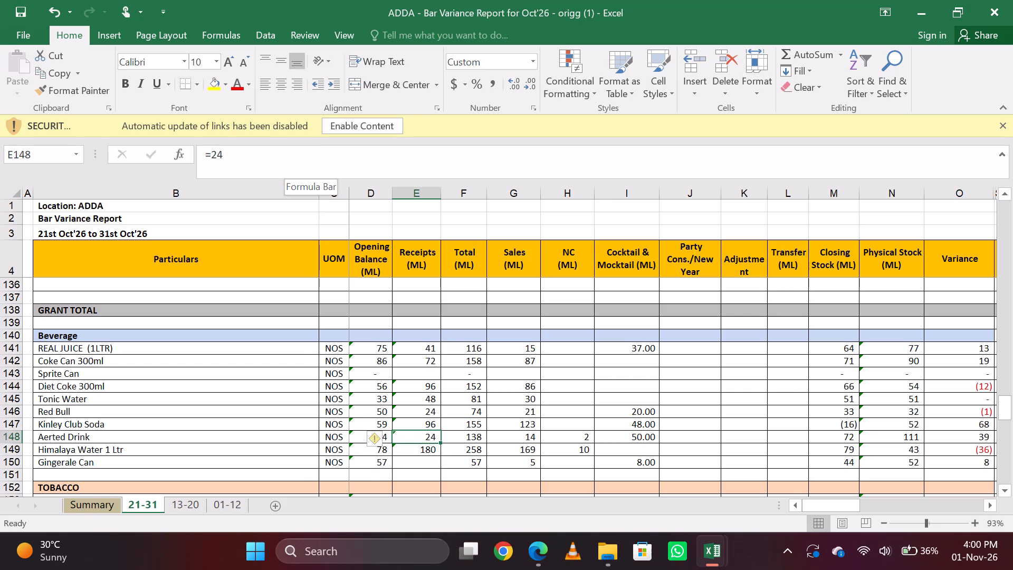
pyautogui.press('BackSpace')
pyautogui.write('=48')
pyautogui.press('Return')
pyautogui.press('Up')
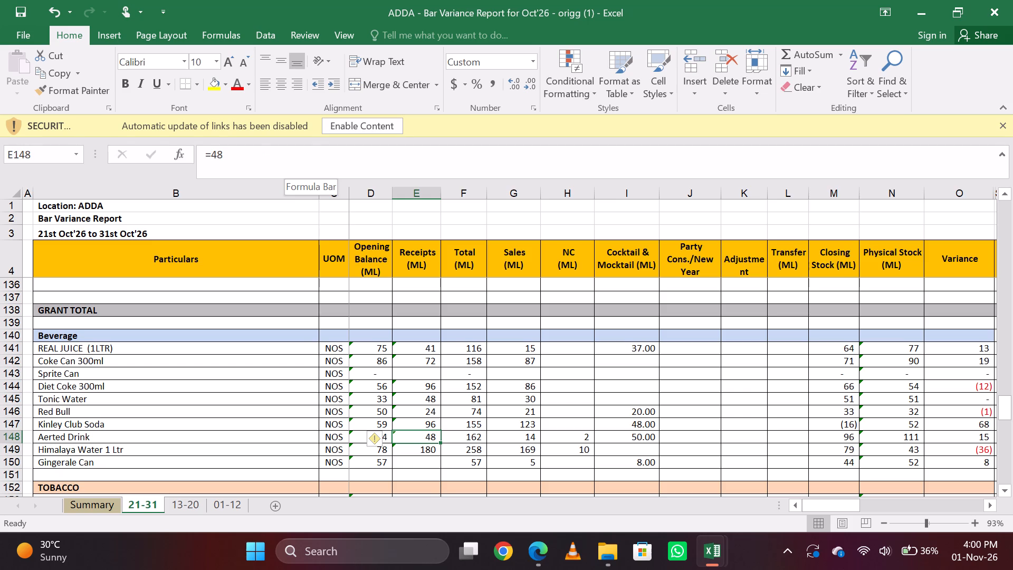
# Extend the Receipts formula for REAL JUICE (1LTR) in the Beverage section to =9+9+5+7+11+8.
pyautogui.press('Up')
pyautogui.press('Up')
pyautogui.press('Up')
pyautogui.press('Up')
pyautogui.press('Up')
pyautogui.press('Up')
pyautogui.press('Up')
pyautogui.click(293, 154)
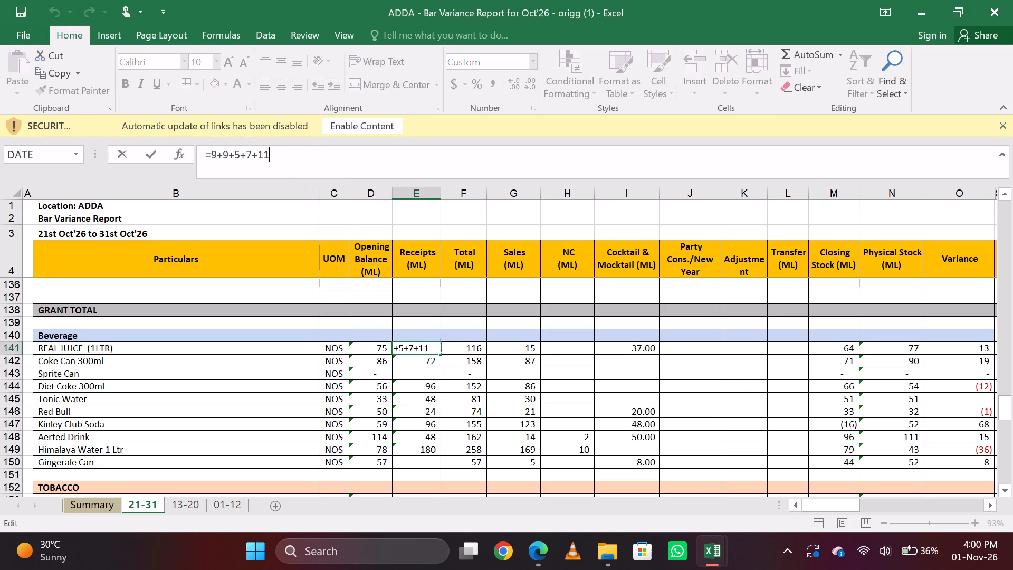
pyautogui.write('+8')
pyautogui.press('Return')
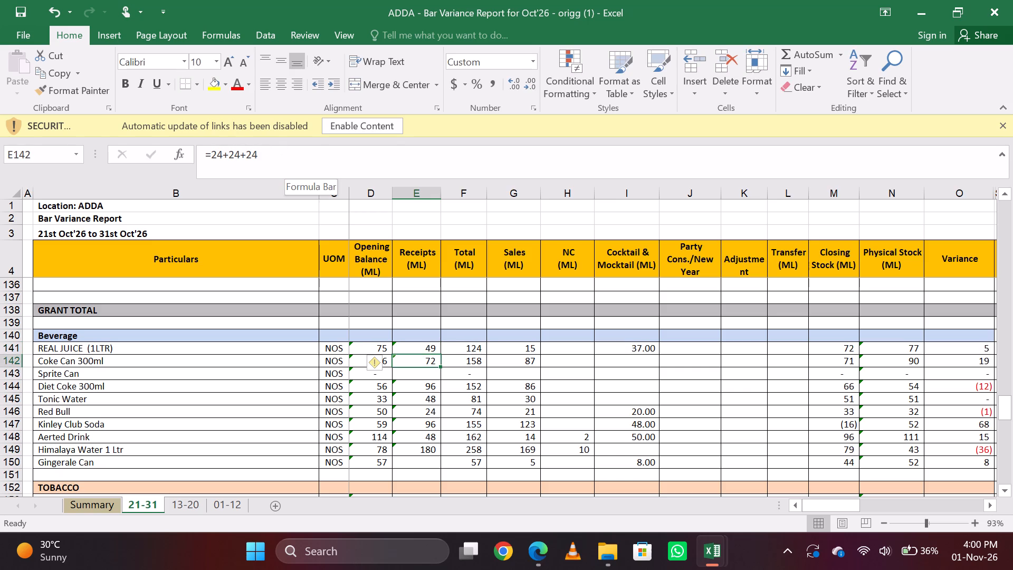
# Enter =750*2 as the Receipts formula for CHIVAS 12 YRS in the Scotch, Whisky & Bourbon section.
pyautogui.press('pageup')
pyautogui.press('pageup')
pyautogui.press('pageup')
pyautogui.press('pageup')
pyautogui.press('pageup')
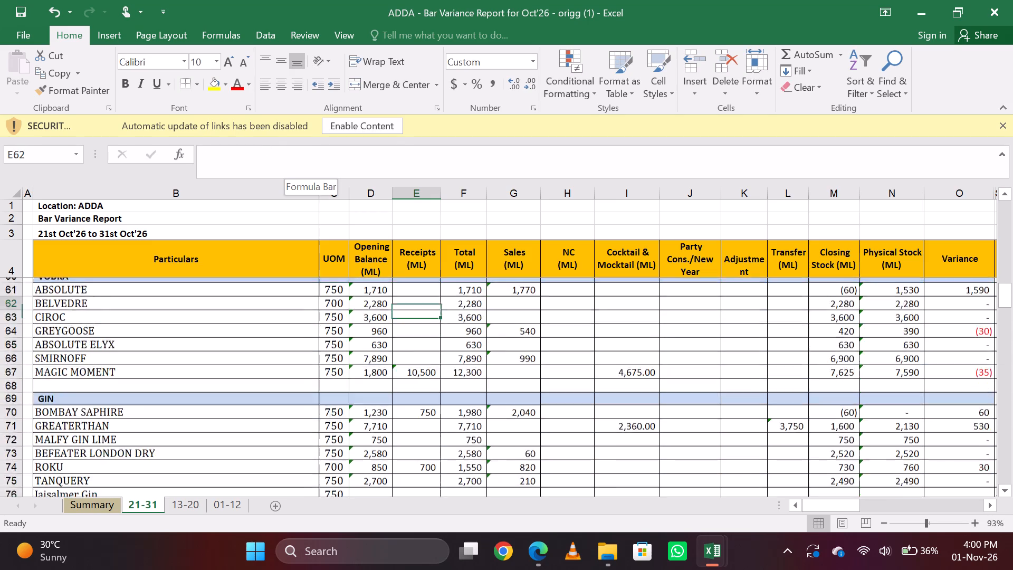
pyautogui.press('pageup')
pyautogui.press('pageup')
pyautogui.press('pageup')
pyautogui.press('pagedown')
pyautogui.press('Down')
pyautogui.press('Down')
pyautogui.press('Down')
pyautogui.press('Down')
pyautogui.press('Down')
pyautogui.press('Down')
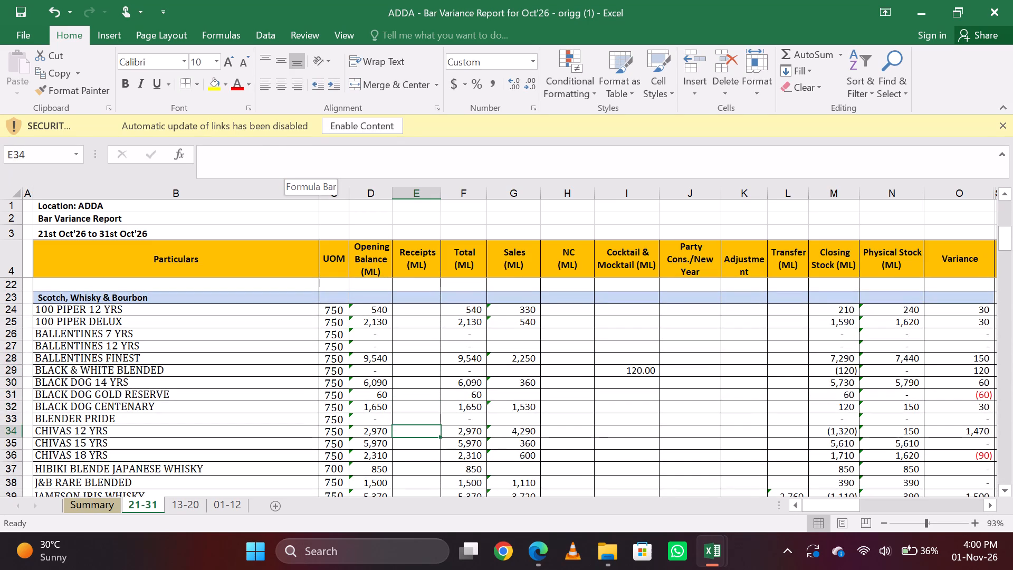
pyautogui.write('=750*2')
pyautogui.press('Return')
pyautogui.press('Up')
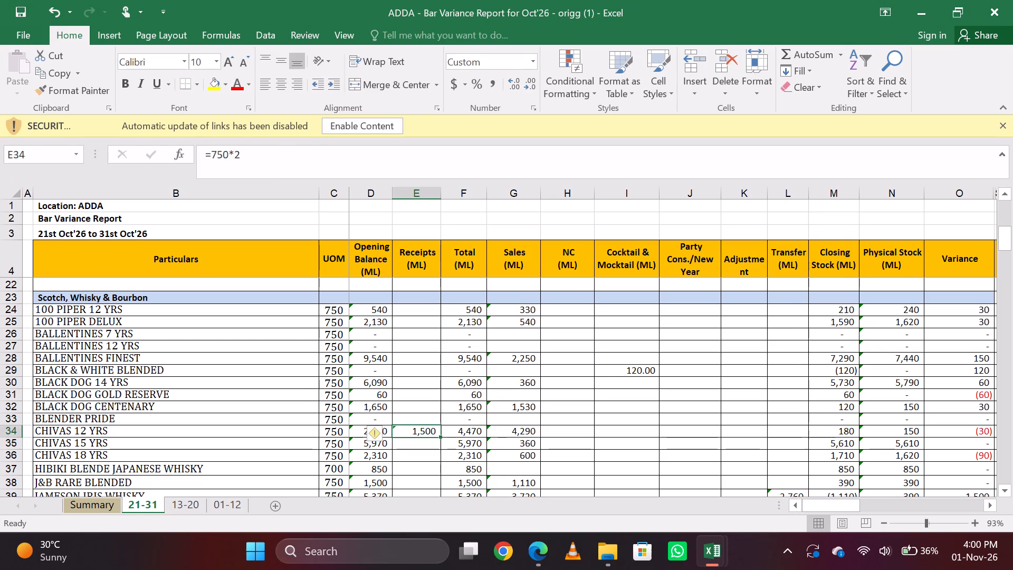
# Extend the Receipts formula for Coke Can 300ml in the Beverage section to =24+24+24+24.
pyautogui.press('pagedown')
pyautogui.press('pagedown')
pyautogui.press('pagedown')
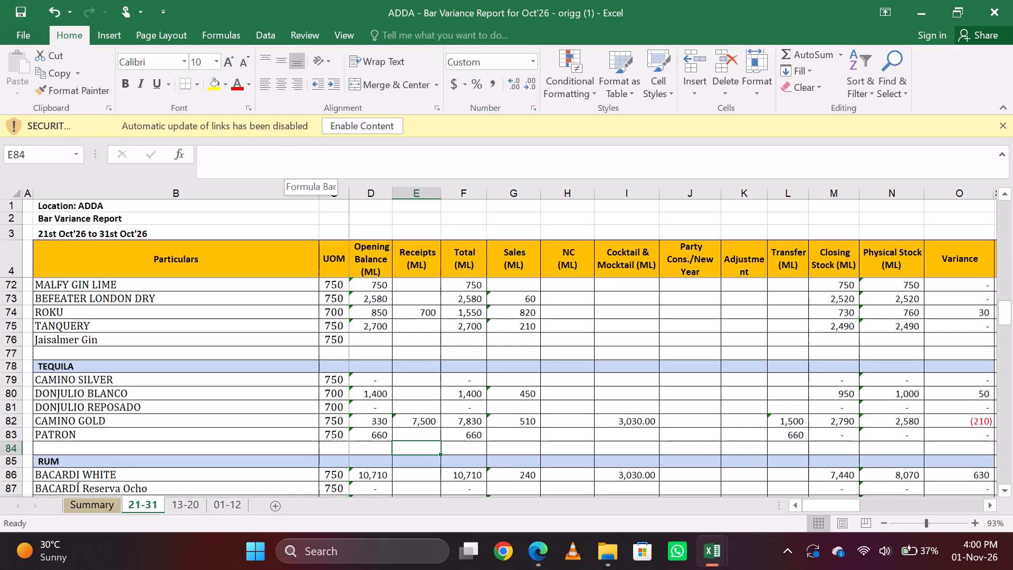
pyautogui.press('pagedown')
pyautogui.press('pagedown')
pyautogui.press('pagedown')
pyautogui.press('pagedown')
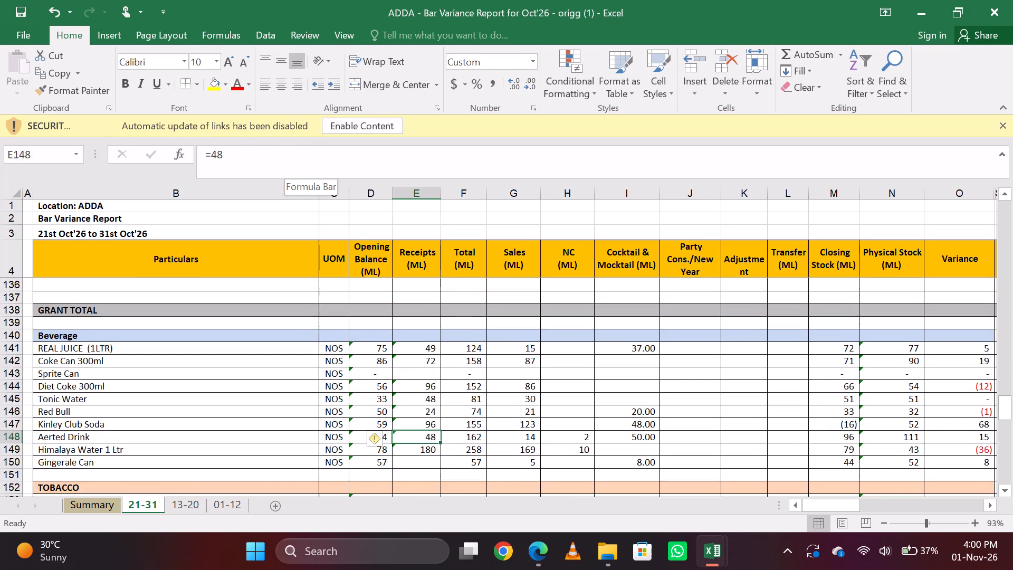
pyautogui.press('Up')
pyautogui.press('Down')
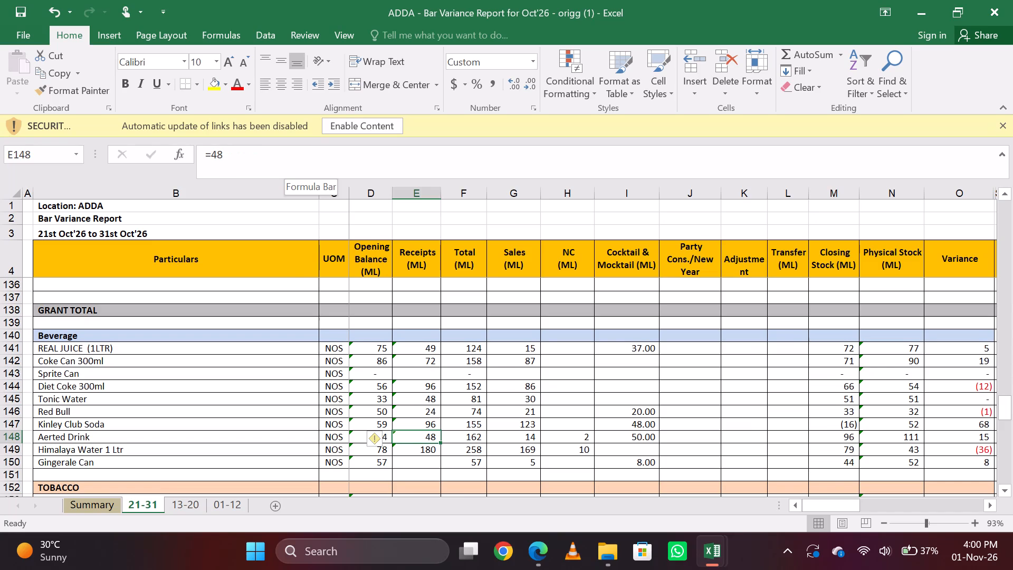
pyautogui.press('Up')
pyautogui.press('Up')
pyautogui.press('Up')
pyautogui.press('Up')
pyautogui.press('Up')
pyautogui.press('Up')
pyautogui.click(293, 154)
pyautogui.write('+24')
pyautogui.press('Return')
pyautogui.press('Down')
pyautogui.press('Up')
pyautogui.press('Up')
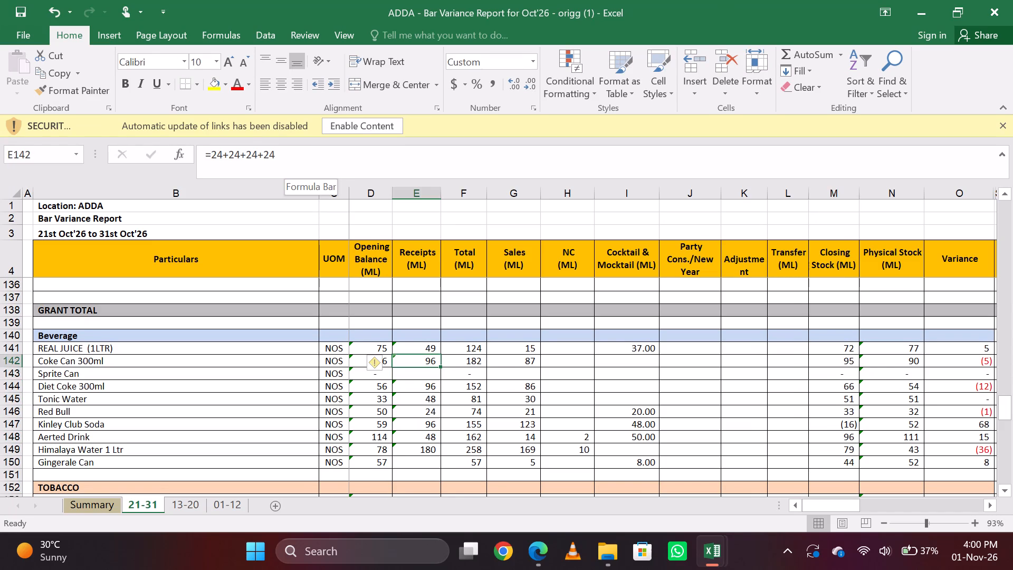
pyautogui.press('Down')
pyautogui.press('Up')
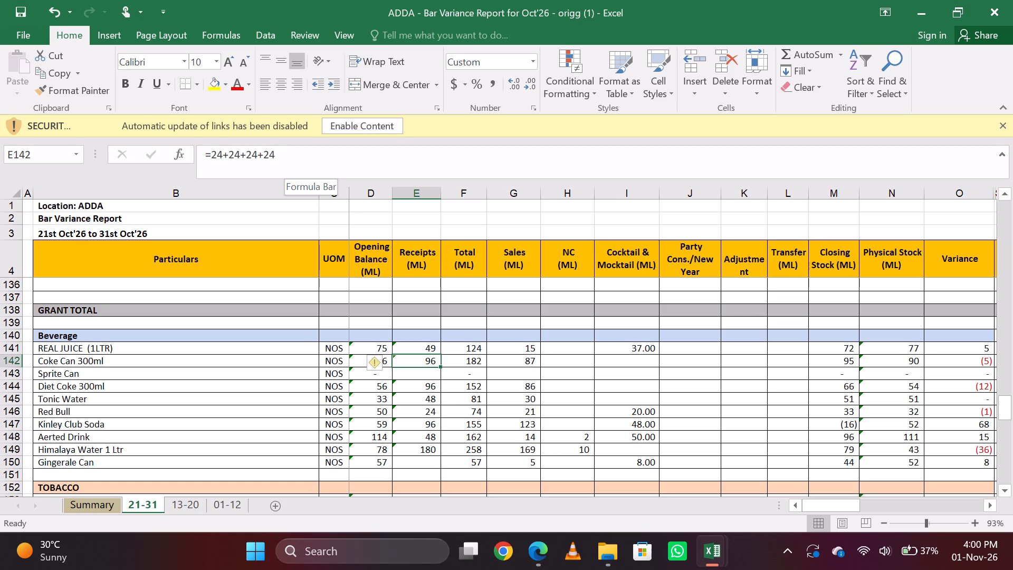
# Review the Receipts formulas of the Beverage items from REAL JUICE (1LTR) to Himalaya Water 1 Ltr.
pyautogui.press('Up')
pyautogui.press('Up')
pyautogui.press('Down')
pyautogui.press('Down')
pyautogui.press('Down')
pyautogui.press('Down')
pyautogui.press('Down')
pyautogui.press('Down')
pyautogui.press('Down')
pyautogui.press('Down')
pyautogui.press('Down')
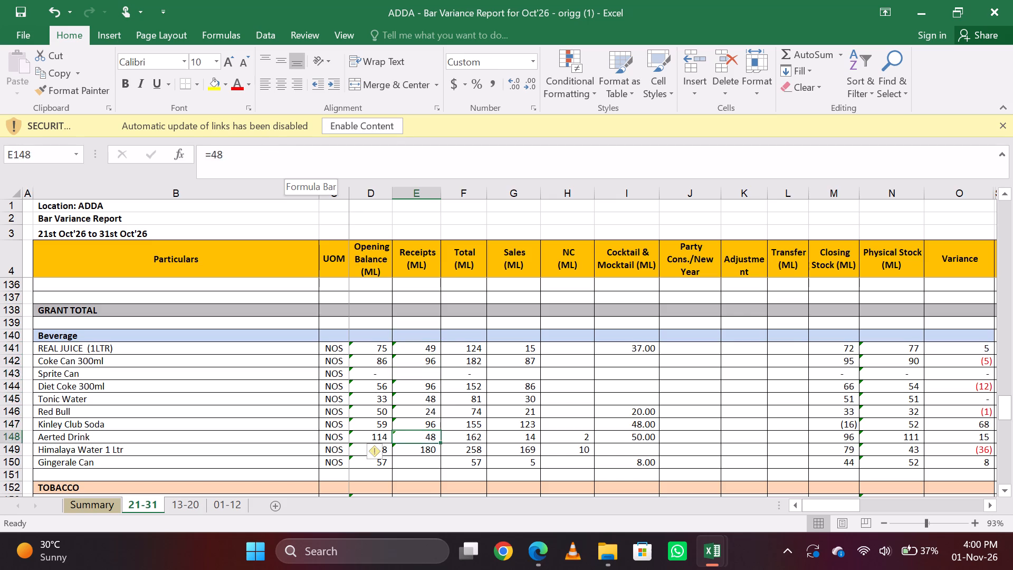
pyautogui.press('Up')
pyautogui.press('Up')
pyautogui.press('Up')
pyautogui.press('Up')
pyautogui.press('Up')
pyautogui.press('Up')
pyautogui.press('Up')
pyautogui.press('Down')
pyautogui.press('Down')
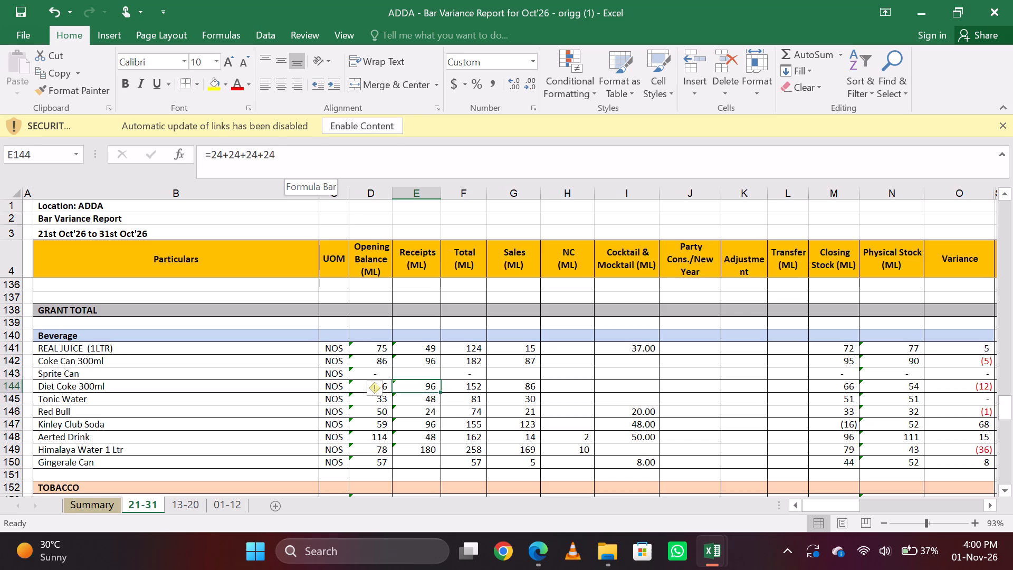
pyautogui.press('Up')
pyautogui.press('Down')
pyautogui.press('Down')
pyautogui.press('Up')
pyautogui.press('Up')
pyautogui.press('Up')
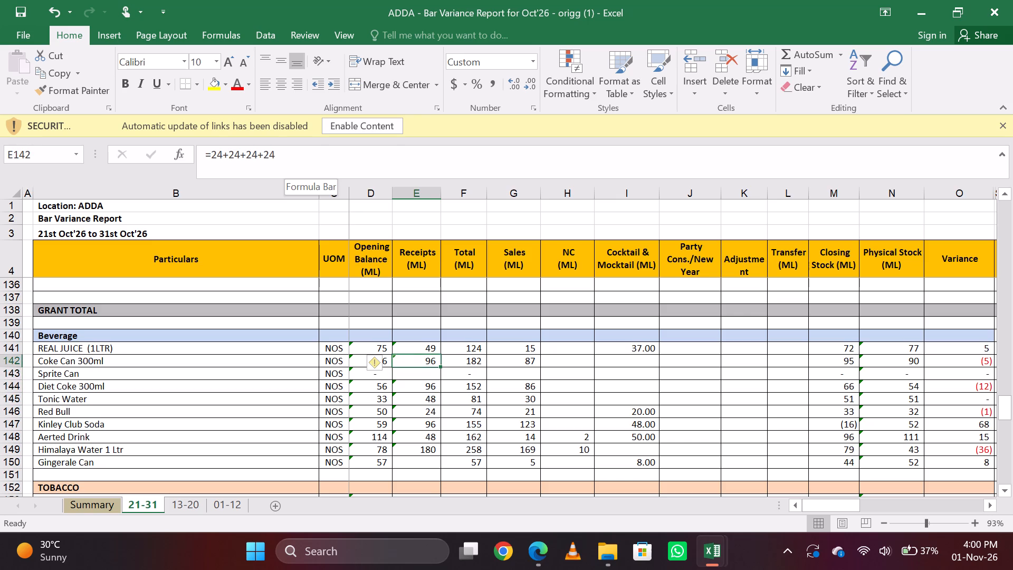
pyautogui.press('Down')
pyautogui.press('Up')
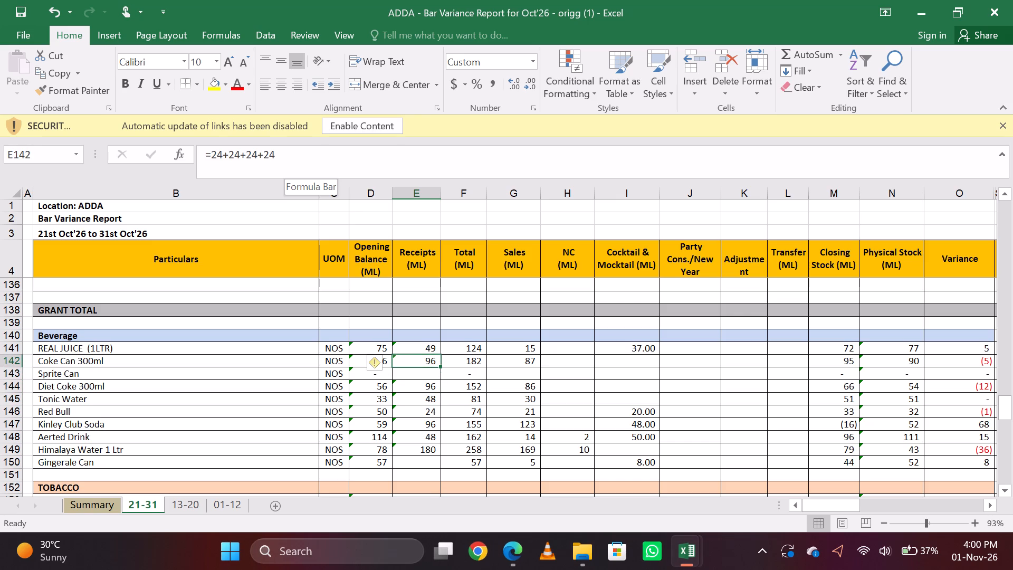
pyautogui.press('Up')
pyautogui.press('Down')
pyautogui.press('Up')
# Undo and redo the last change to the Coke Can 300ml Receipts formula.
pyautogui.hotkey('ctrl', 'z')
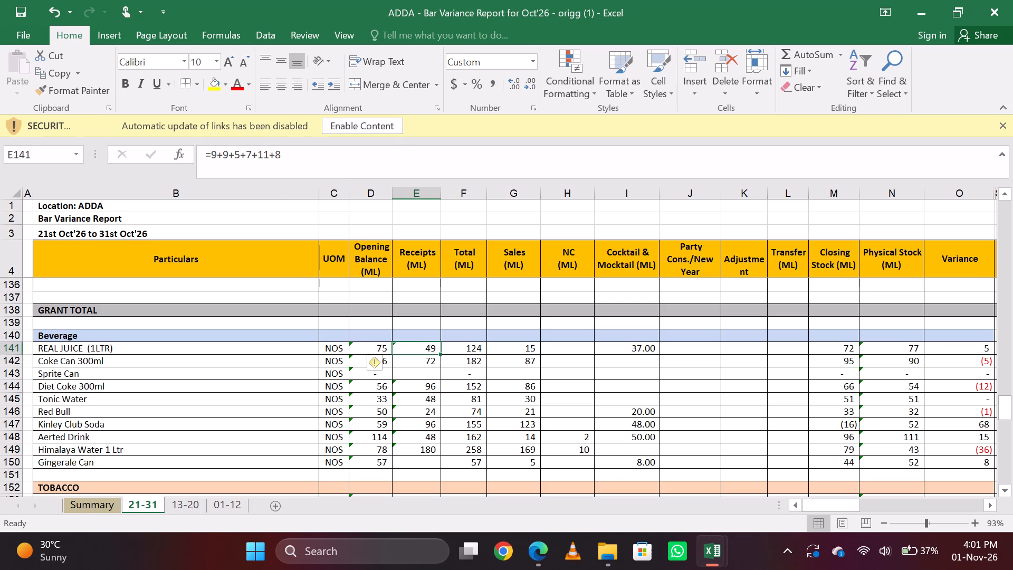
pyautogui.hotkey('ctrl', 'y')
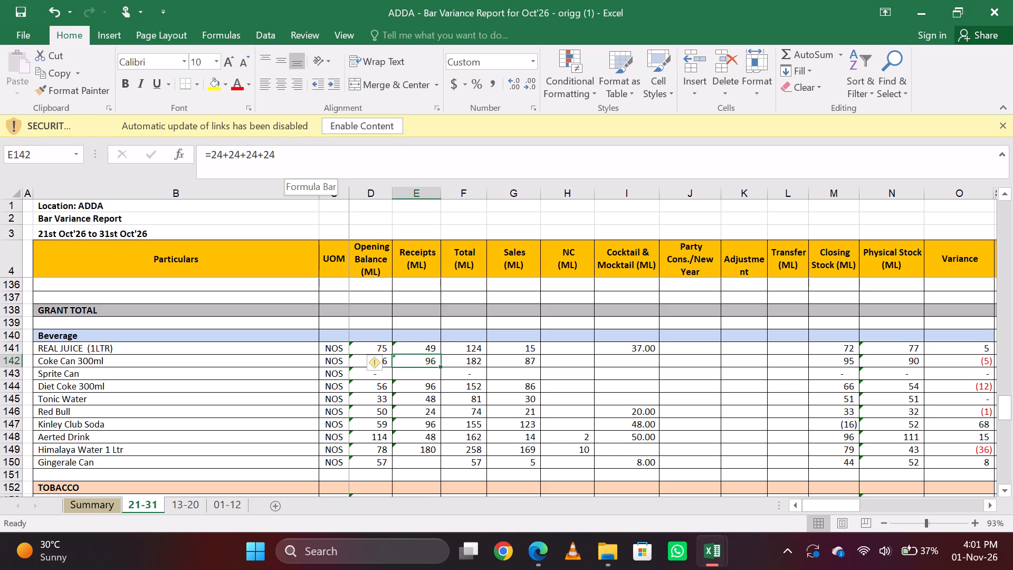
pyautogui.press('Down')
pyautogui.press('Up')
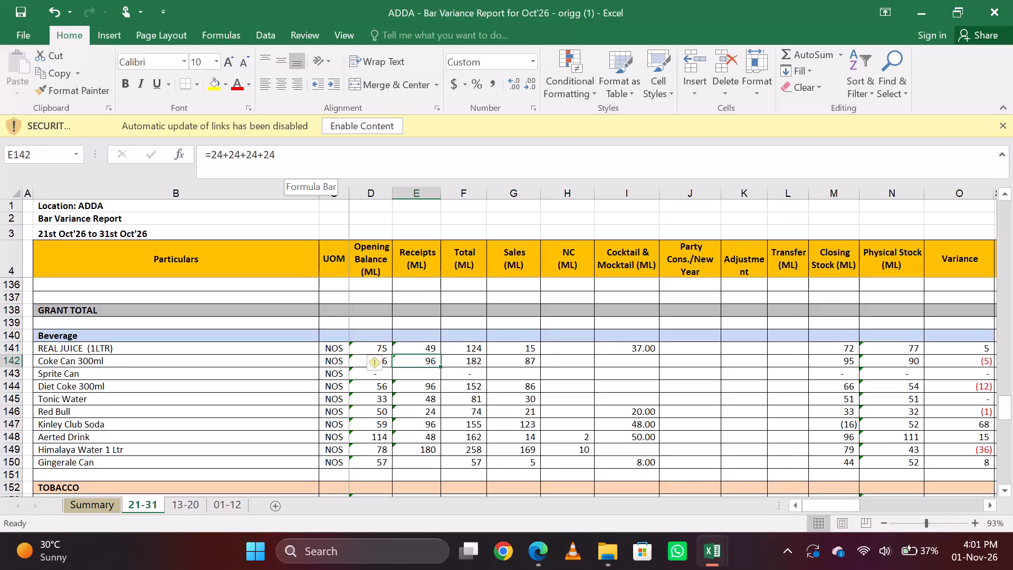
# Extend the Receipts formula for Himalaya Water 1 Ltr in the Beverage section to =24+24+24+36+36+36+12.
pyautogui.press('Down')
pyautogui.press('Down')
pyautogui.press('Down')
pyautogui.press('Down')
pyautogui.press('Down')
pyautogui.press('Down')
pyautogui.press('Down')
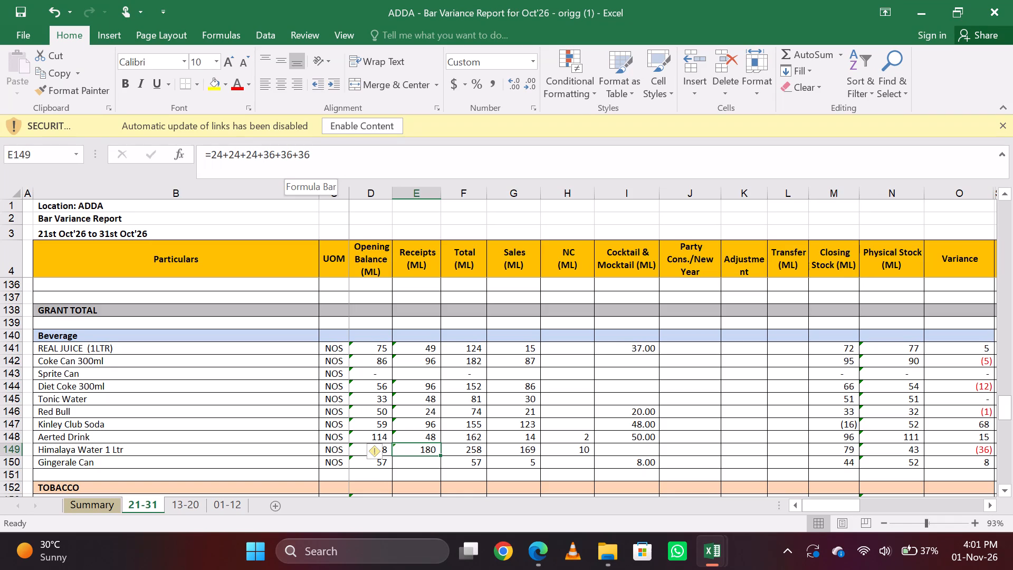
pyautogui.click(316, 149)
pyautogui.hotkey('shift', '+')
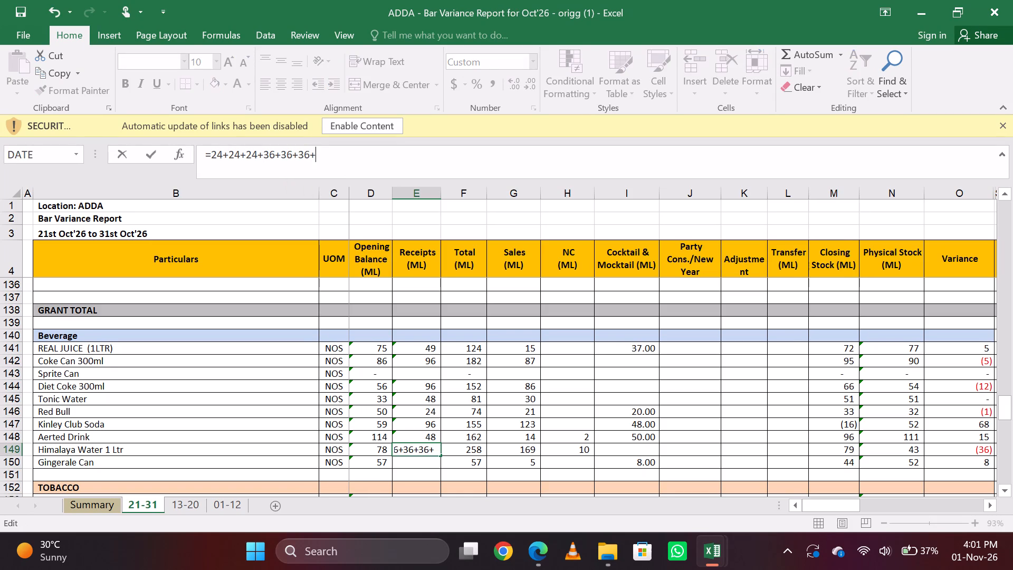
pyautogui.write('12')
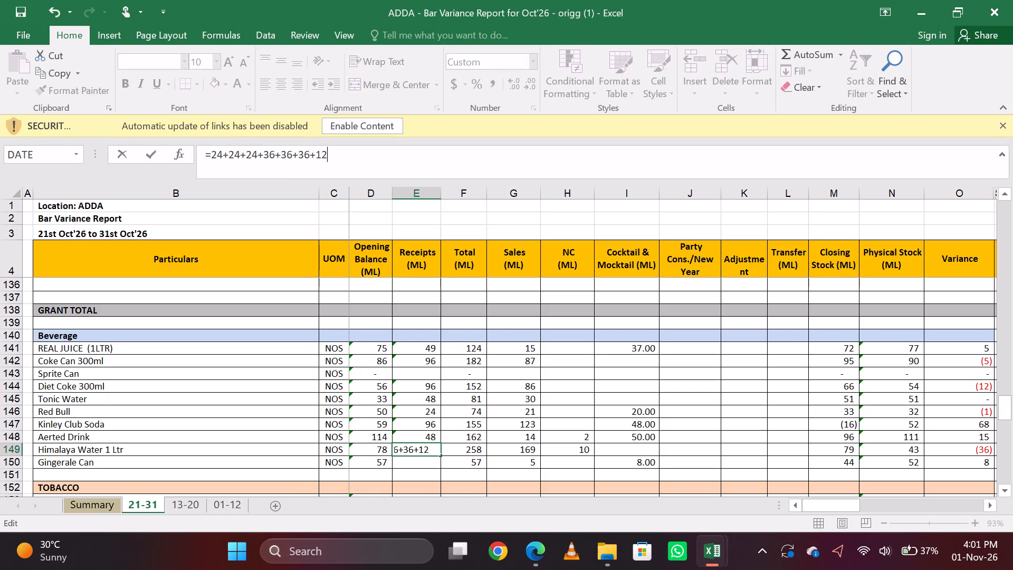
pyautogui.press('Return')
pyautogui.press('Up')
# Examine the figures across the Himalaya Water 1 Ltr row, from Total to the Adjustment and Transfer columns.
pyautogui.press('Right')
pyautogui.press('Right')
pyautogui.press('Right')
pyautogui.press('Right')
pyautogui.press('Right')
pyautogui.press('Right')
pyautogui.press('Right')
pyautogui.press('Right')
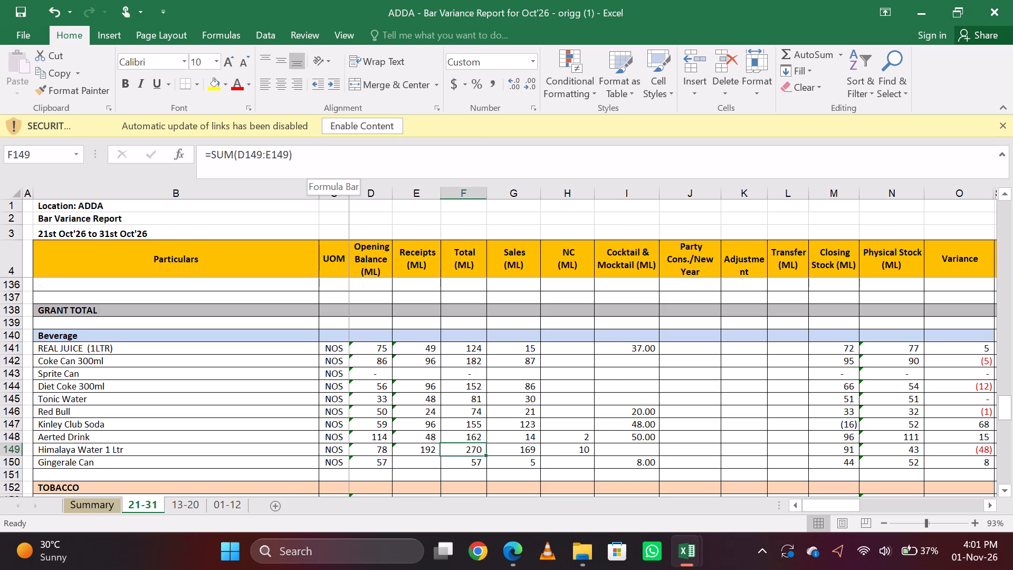
pyautogui.press('Left')
pyautogui.press('Left')
pyautogui.press('Left')
pyautogui.press('Right')
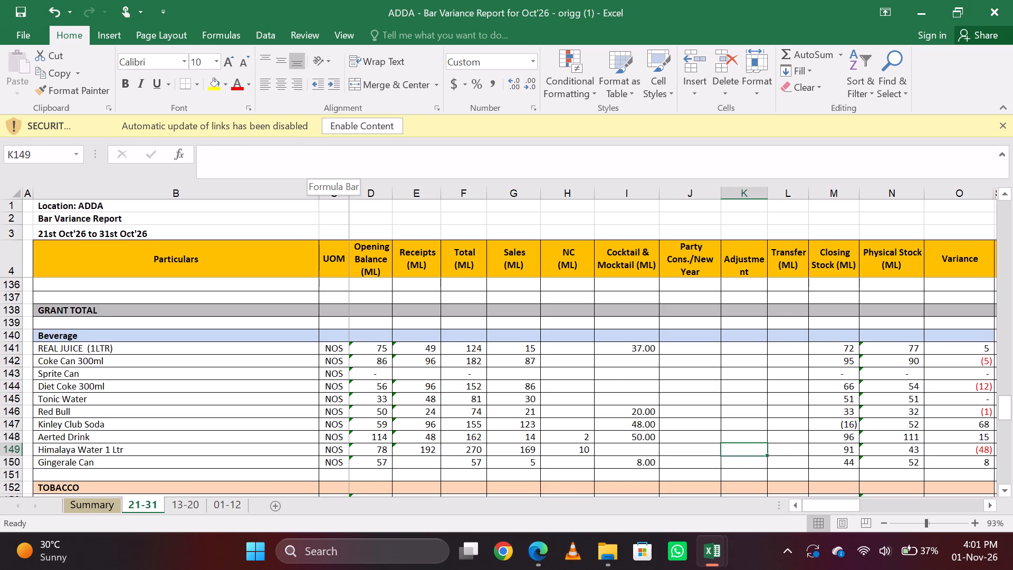
pyautogui.press('Left')
pyautogui.press('Left')
pyautogui.press('Left')
pyautogui.press('Left')
pyautogui.press('Left')
pyautogui.press('Left')
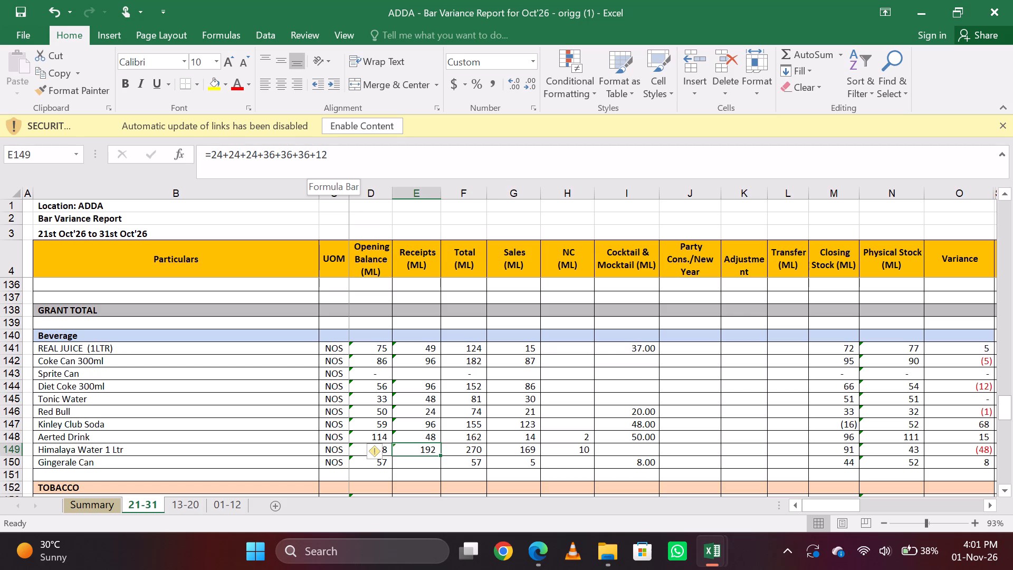
# Review the Receipts formulas of the Beverage items from Himalaya Water 1 Ltr up to REAL JUICE (1LTR).
pyautogui.press('Up')
pyautogui.press('Up')
pyautogui.press('Up')
pyautogui.press('Up')
pyautogui.press('Up')
pyautogui.press('Up')
pyautogui.press('Up')
pyautogui.press('Up')
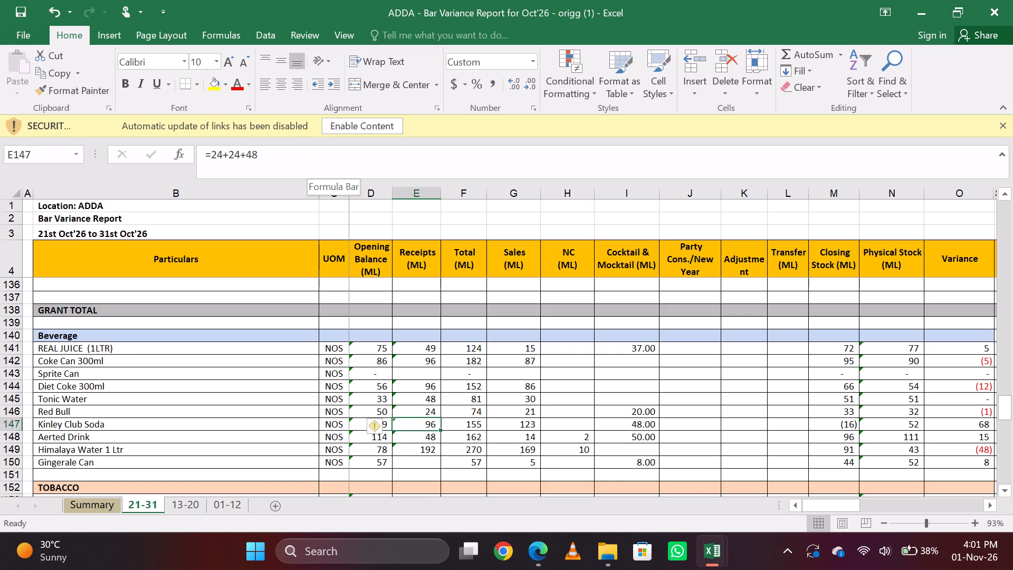
pyautogui.press('Down')
pyautogui.press('Up')
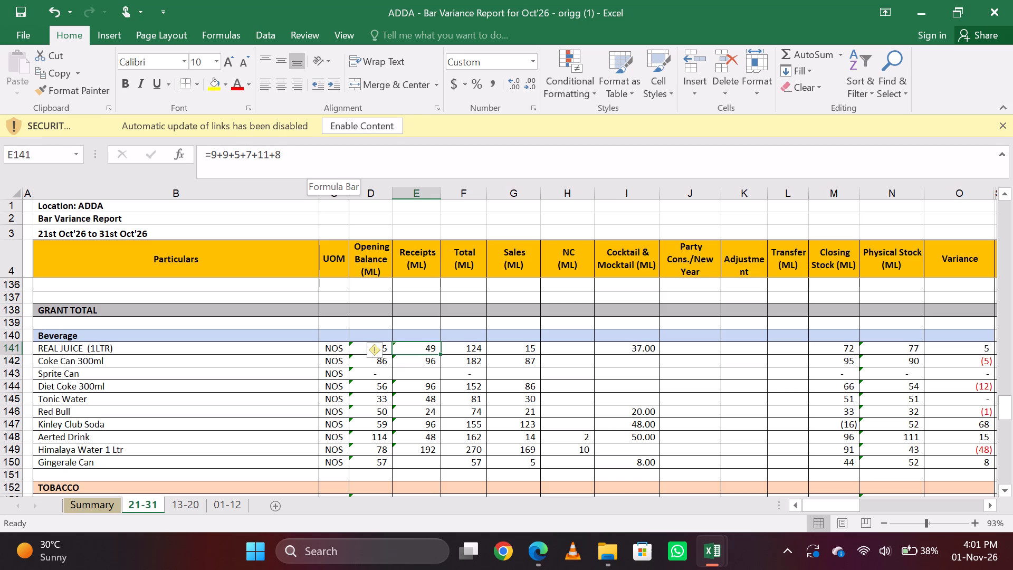
pyautogui.press('Down')
pyautogui.press('Up')
pyautogui.press('Down')
pyautogui.press('Up')
pyautogui.press('Down')
pyautogui.press('Up')
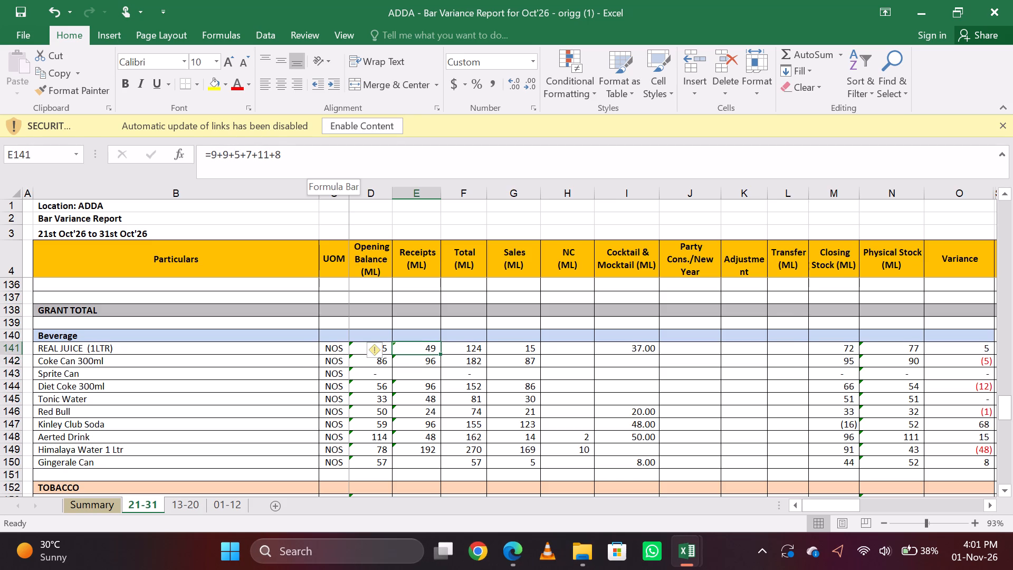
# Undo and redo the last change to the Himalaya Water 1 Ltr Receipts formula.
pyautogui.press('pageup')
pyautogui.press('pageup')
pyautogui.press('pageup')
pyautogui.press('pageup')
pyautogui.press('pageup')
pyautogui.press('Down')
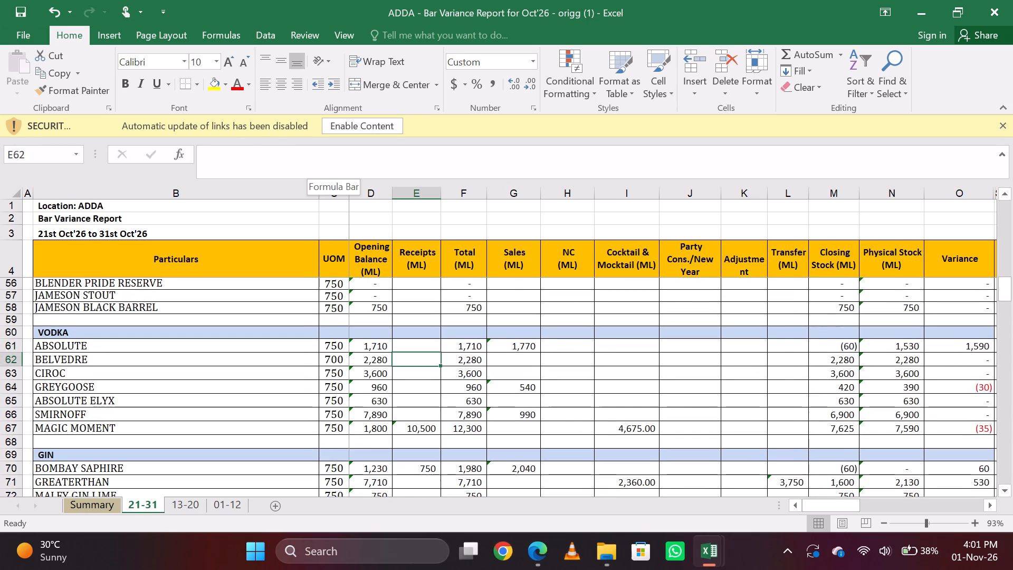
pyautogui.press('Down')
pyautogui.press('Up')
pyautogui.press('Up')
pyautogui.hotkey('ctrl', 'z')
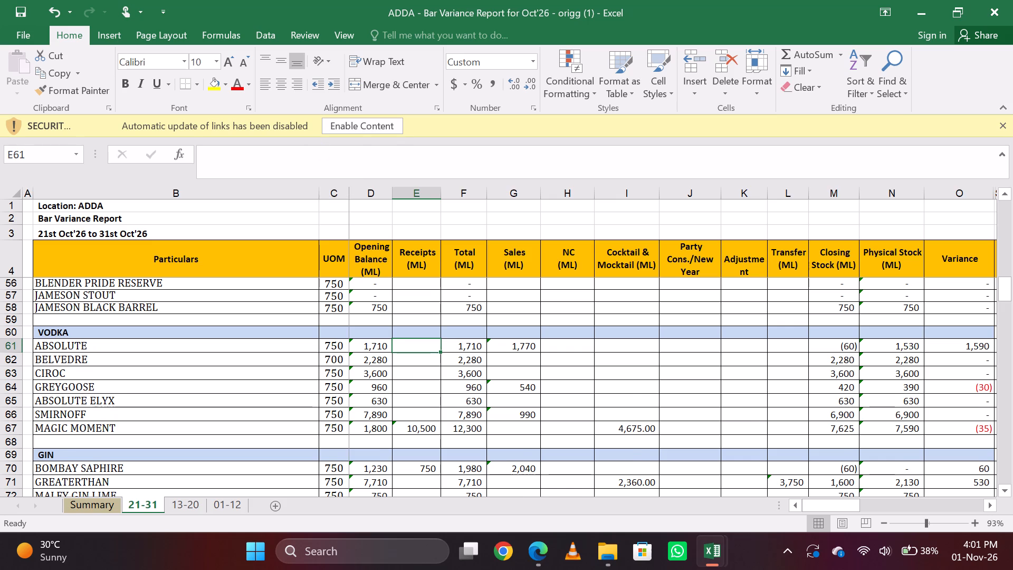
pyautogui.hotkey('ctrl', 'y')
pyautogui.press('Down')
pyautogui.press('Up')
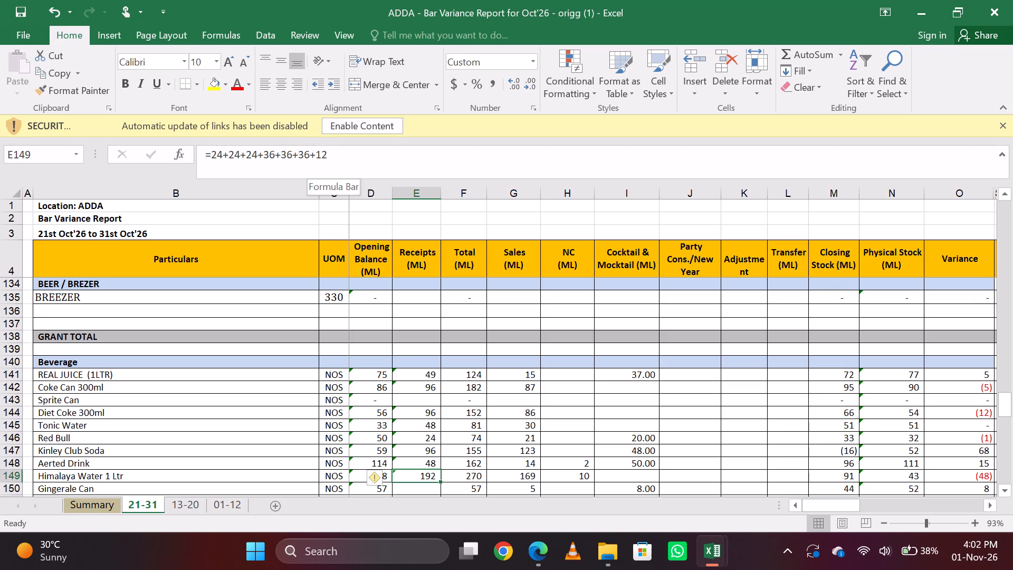
# Extend the Receipts formula for REAL JUICE (1LTR) in the Beverage section by adding +6.
pyautogui.press('Up')
pyautogui.press('Up')
pyautogui.press('Up')
pyautogui.press('Up')
pyautogui.press('Up')
pyautogui.press('Up')
pyautogui.press('Up')
pyautogui.press('Up')
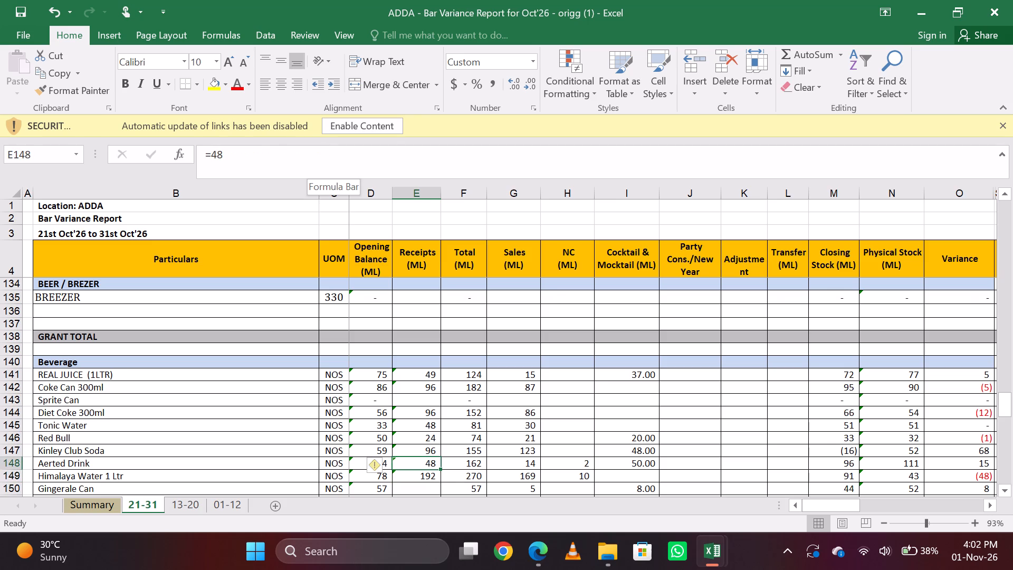
pyautogui.press('Down')
pyautogui.press('Up')
pyautogui.click(316, 149)
pyautogui.write('+6')
pyautogui.press('Return')
pyautogui.press('Up')
# Enter =750*2 as the Receipts formula for ABSOLUTE in the VODKA section.
pyautogui.press('pageup')
pyautogui.press('pageup')
pyautogui.press('pageup')
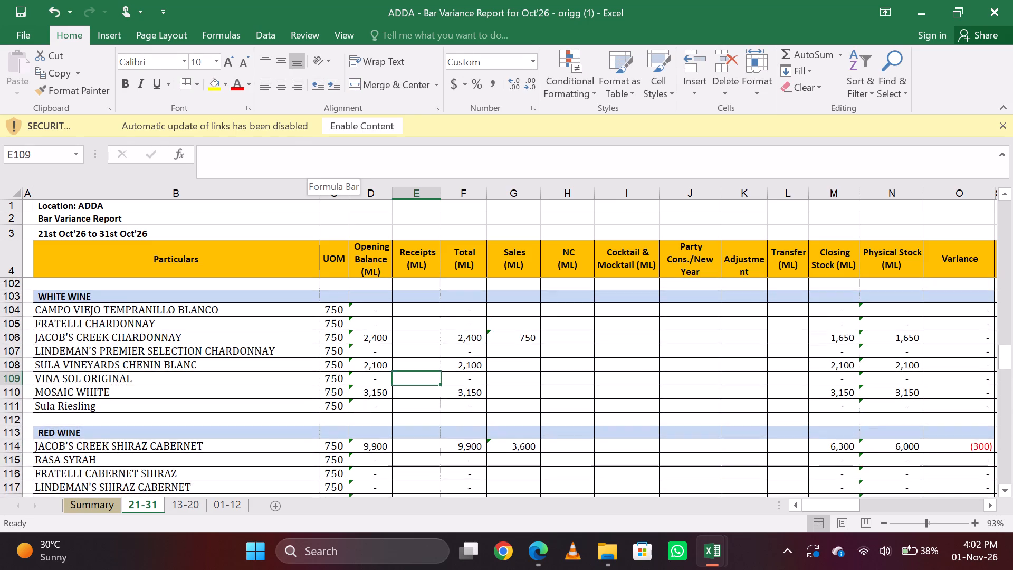
pyautogui.press('pageup')
pyautogui.press('pageup')
pyautogui.press('Down')
pyautogui.press('Up')
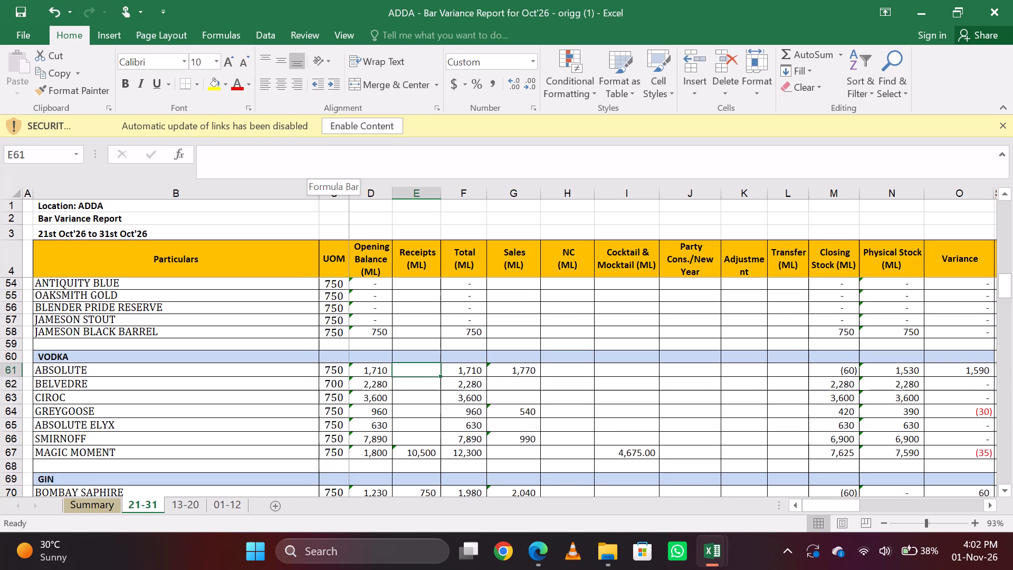
pyautogui.press('=')
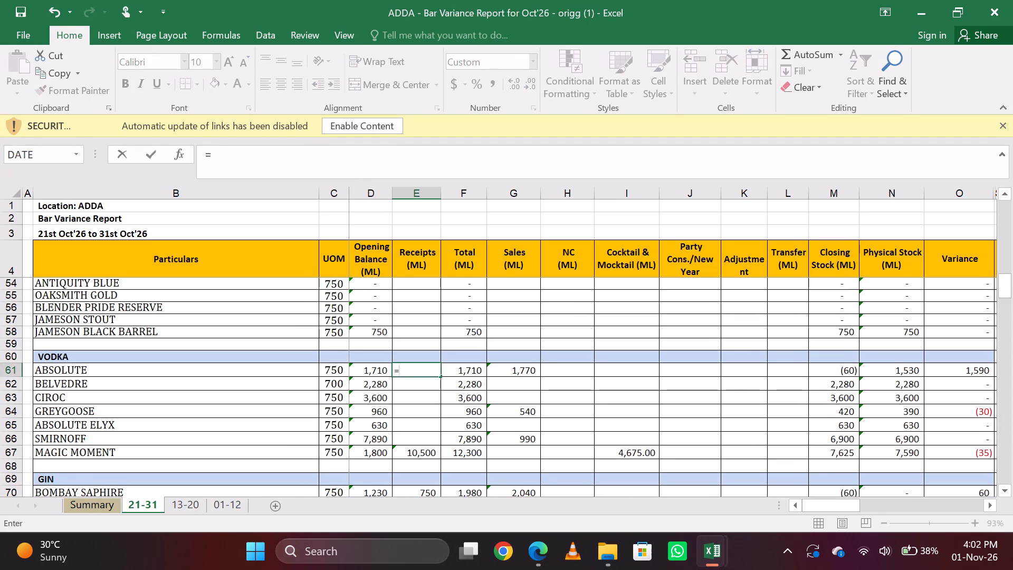
pyautogui.write('75')
pyautogui.write('0&')
pyautogui.press('8')
pyautogui.press('BackSpace')
pyautogui.press('BackSpace')
pyautogui.write('*2')
pyautogui.press('Return')
pyautogui.press('Up')
# Examine the ABSOLUTE row's closing stock, physical stock, variance and bar closing stock.
pyautogui.press('Right')
pyautogui.press('Right')
pyautogui.press('Right')
pyautogui.press('Right')
pyautogui.press('Right')
pyautogui.press('Right')
pyautogui.press('Right')
pyautogui.press('Right')
pyautogui.press('Right')
pyautogui.press('Right')
pyautogui.press('Right')
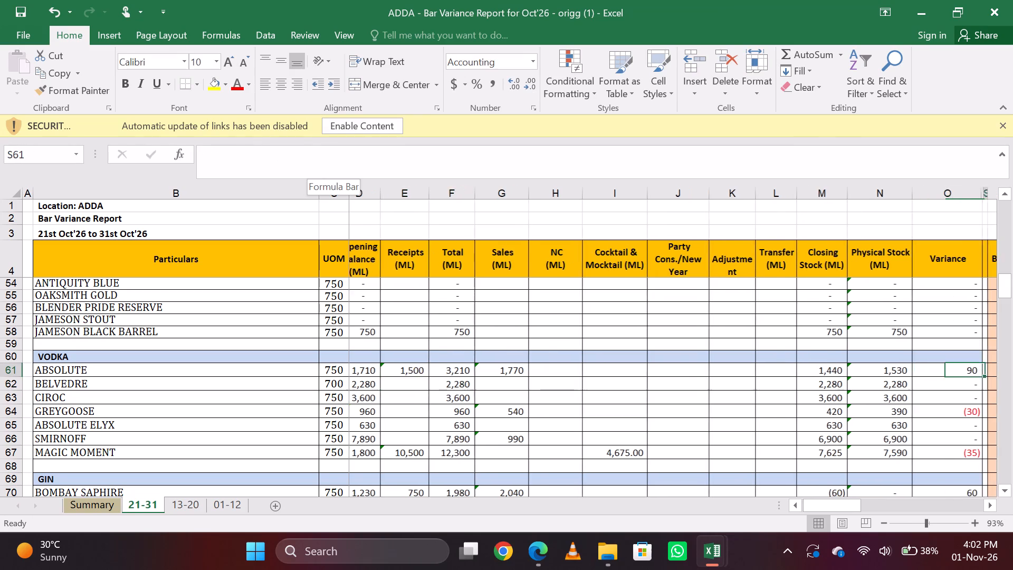
pyautogui.press('Right')
pyautogui.press('Left')
pyautogui.press('Right')
# Examine the variances and bar closing stock of the Scotch, Whisky & Bourbon section as far as JAMESON IRIS WHISKY.
pyautogui.press('Up')
pyautogui.press('Up')
pyautogui.press('Up')
pyautogui.press('Up')
pyautogui.press('Up')
pyautogui.press('Up')
pyautogui.press('Up')
pyautogui.press('Up')
pyautogui.press('Up')
pyautogui.press('Up')
pyautogui.press('Up')
pyautogui.press('Up')
pyautogui.press('Up')
pyautogui.press('Up')
pyautogui.press('Up')
pyautogui.press('Up')
pyautogui.press('Up')
pyautogui.press('Up')
pyautogui.press('Up')
pyautogui.press('Up')
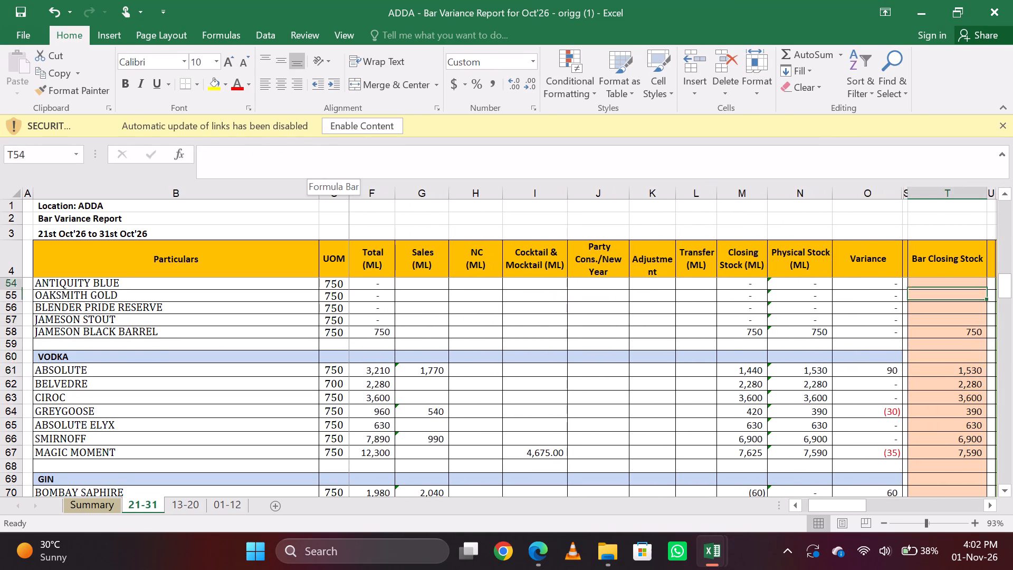
pyautogui.press('Down')
pyautogui.press('Down')
pyautogui.press('Down')
pyautogui.press('Down')
pyautogui.press('Down')
pyautogui.press('Down')
pyautogui.press('Down')
pyautogui.press('Down')
pyautogui.press('Down')
pyautogui.press('Down')
pyautogui.press('Down')
pyautogui.press('Down')
pyautogui.press('Down')
pyautogui.press('Down')
pyautogui.press('Down')
pyautogui.press('Down')
pyautogui.press('Down')
pyautogui.press('Down')
pyautogui.press('Down')
pyautogui.press('Down')
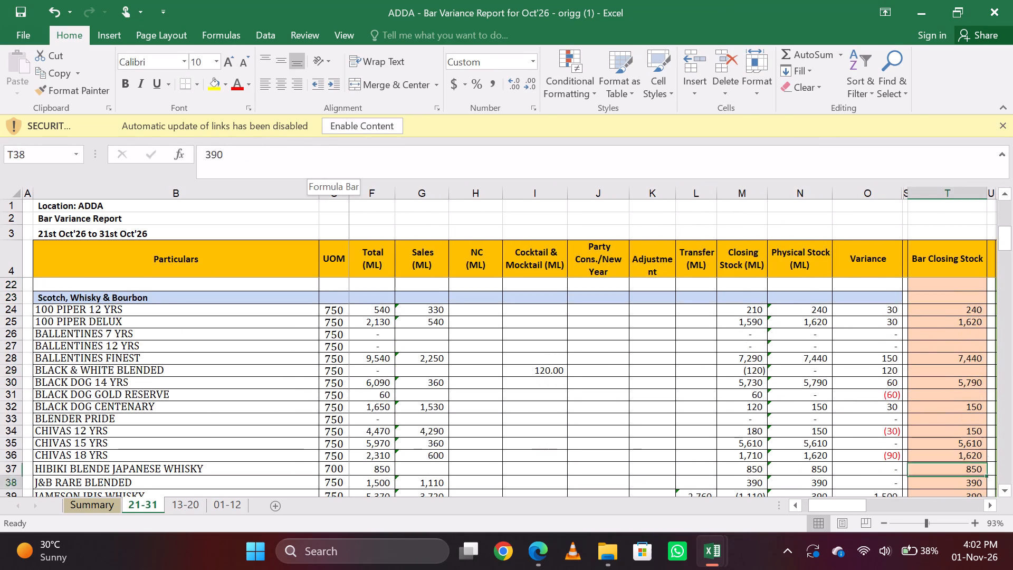
pyautogui.press('Up')
pyautogui.press('Up')
pyautogui.press('Up')
pyautogui.press('Up')
pyautogui.press('Up')
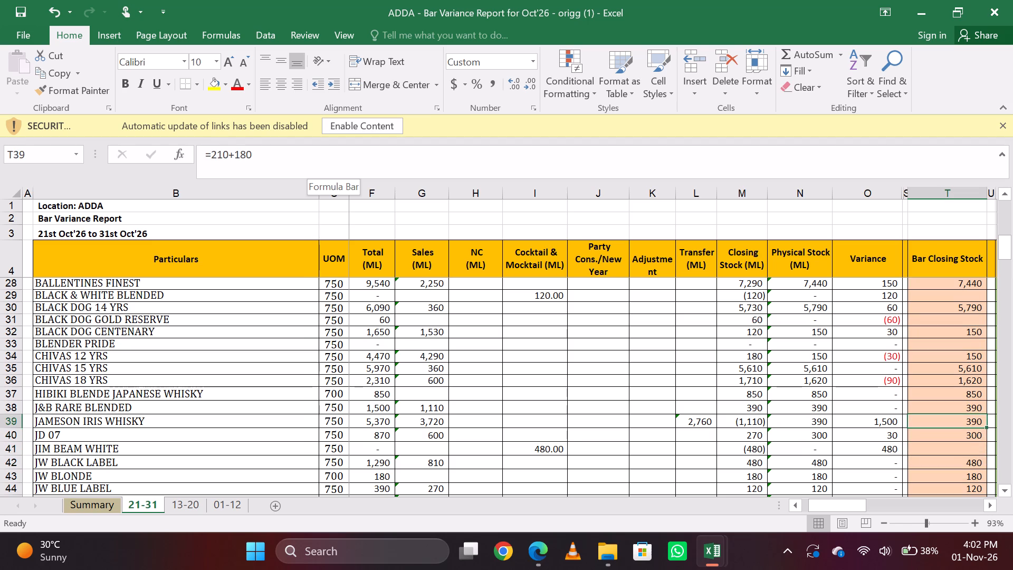
# Examine the JAMESON IRIS WHISKY row's receipts, total, sales, transfer formula, closing stock and variance formula.
pyautogui.press('Left')
pyautogui.press('Left')
pyautogui.press('Left')
pyautogui.press('Left')
pyautogui.press('Left')
pyautogui.press('Left')
pyautogui.press('Left')
pyautogui.press('Left')
pyautogui.press('Left')
pyautogui.press('Left')
pyautogui.press('Left')
pyautogui.press('Left')
pyautogui.press('Left')
pyautogui.press('Left')
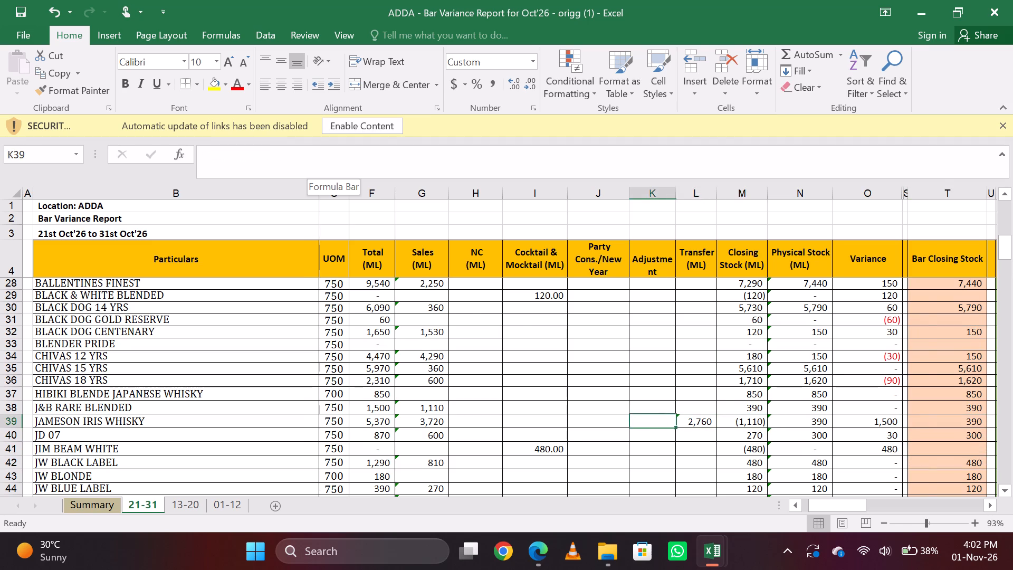
pyautogui.press('Right')
pyautogui.press('Right')
pyautogui.press('Right')
pyautogui.press('Left')
pyautogui.press('Right')
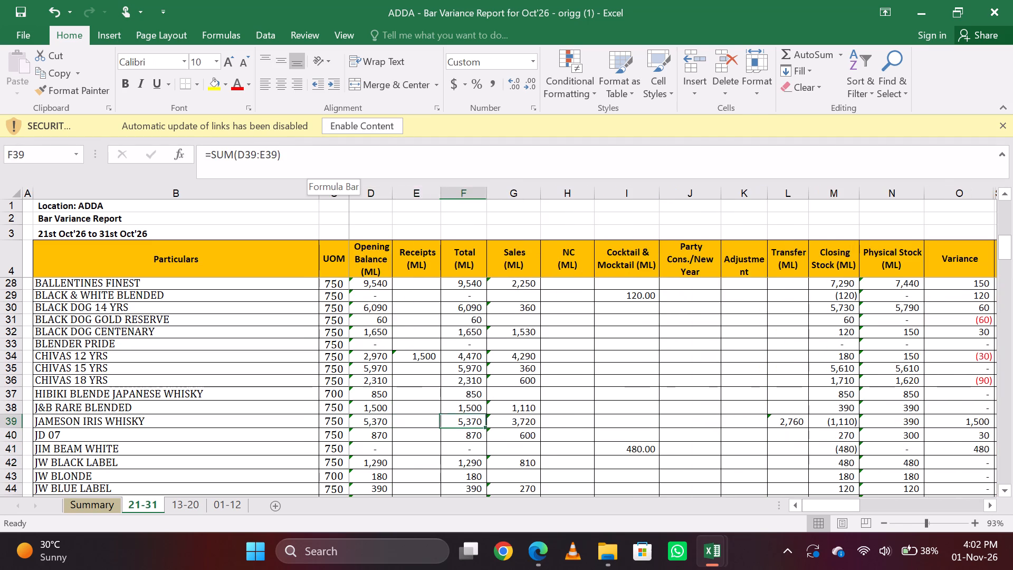
pyautogui.press('Left')
pyautogui.press('Left')
pyautogui.press('Left')
pyautogui.press('Right')
pyautogui.press('Right')
pyautogui.press('Right')
pyautogui.press('Right')
pyautogui.press('Right')
pyautogui.press('Right')
pyautogui.press('Right')
pyautogui.press('Right')
pyautogui.press('Right')
pyautogui.press('Right')
pyautogui.press('Right')
pyautogui.press('Right')
pyautogui.press('Right')
pyautogui.press('Left')
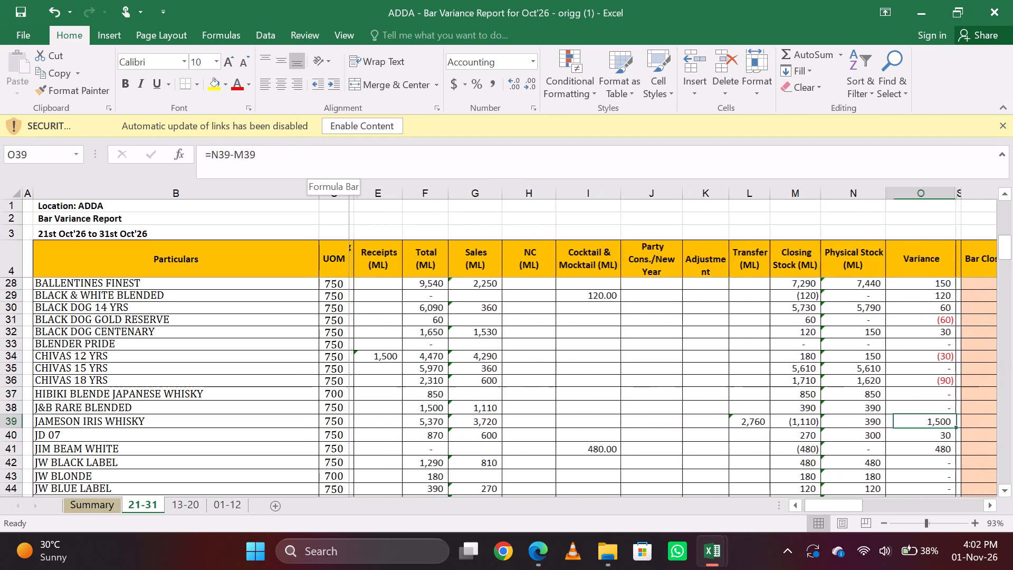
pyautogui.press('Left')
pyautogui.press('Left')
pyautogui.press('Left')
pyautogui.press('Left')
pyautogui.press('Right')
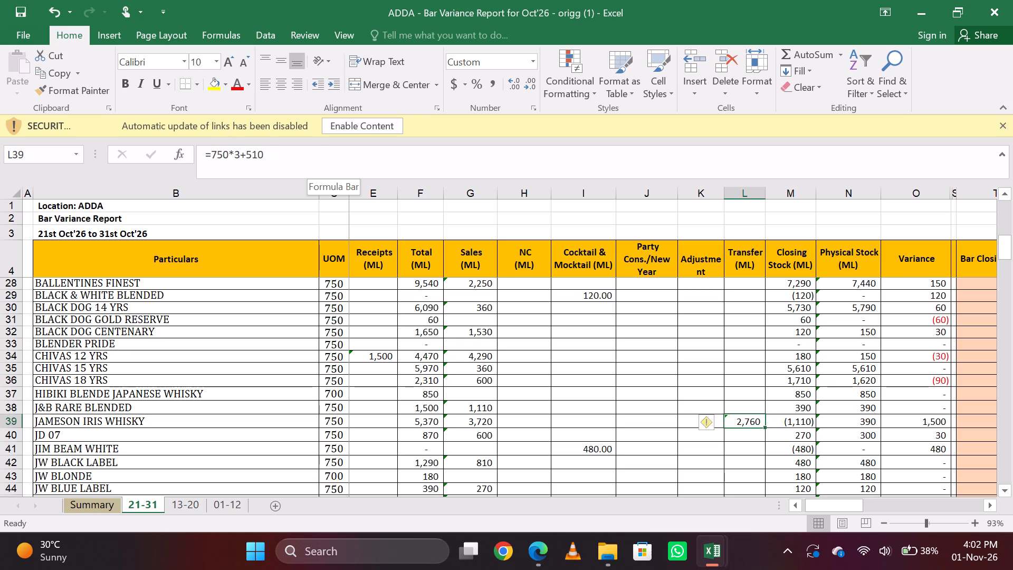
# Review the transfer, closing stock and variance figures across the SINGLE MALT and Scotch, Whisky & Bourbon sections, down to JD 07.
pyautogui.press('Up')
pyautogui.press('Up')
pyautogui.press('Up')
pyautogui.press('Up')
pyautogui.press('Up')
pyautogui.press('Up')
pyautogui.press('Up')
pyautogui.press('Up')
pyautogui.press('Up')
pyautogui.press('Up')
pyautogui.press('Up')
pyautogui.press('Up')
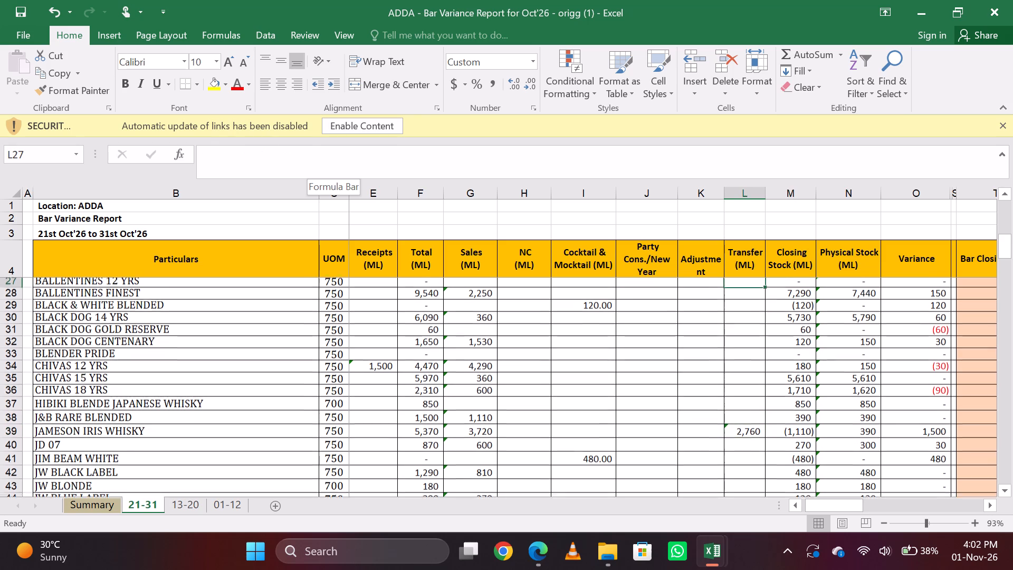
pyautogui.press('Up')
pyautogui.press('Up')
pyautogui.press('Up')
pyautogui.press('Up')
pyautogui.press('Up')
pyautogui.press('Up')
pyautogui.press('Up')
pyautogui.press('Up')
pyautogui.press('Up')
pyautogui.press('Up')
pyautogui.press('Up')
pyautogui.press('Up')
pyautogui.press('Up')
pyautogui.press('Up')
pyautogui.press('Up')
pyautogui.press('Up')
pyautogui.press('Up')
pyautogui.press('Up')
pyautogui.press('Up')
pyautogui.press('Up')
pyautogui.press('Down')
pyautogui.press('Down')
pyautogui.press('Down')
pyautogui.press('Down')
pyautogui.press('Down')
pyautogui.press('Down')
pyautogui.press('Down')
pyautogui.press('Down')
pyautogui.press('Down')
pyautogui.press('Down')
pyautogui.press('Down')
pyautogui.press('Down')
pyautogui.press('Down')
pyautogui.press('Down')
pyautogui.press('Down')
pyautogui.press('Down')
pyautogui.press('Down')
pyautogui.press('Down')
pyautogui.press('Down')
pyautogui.press('Down')
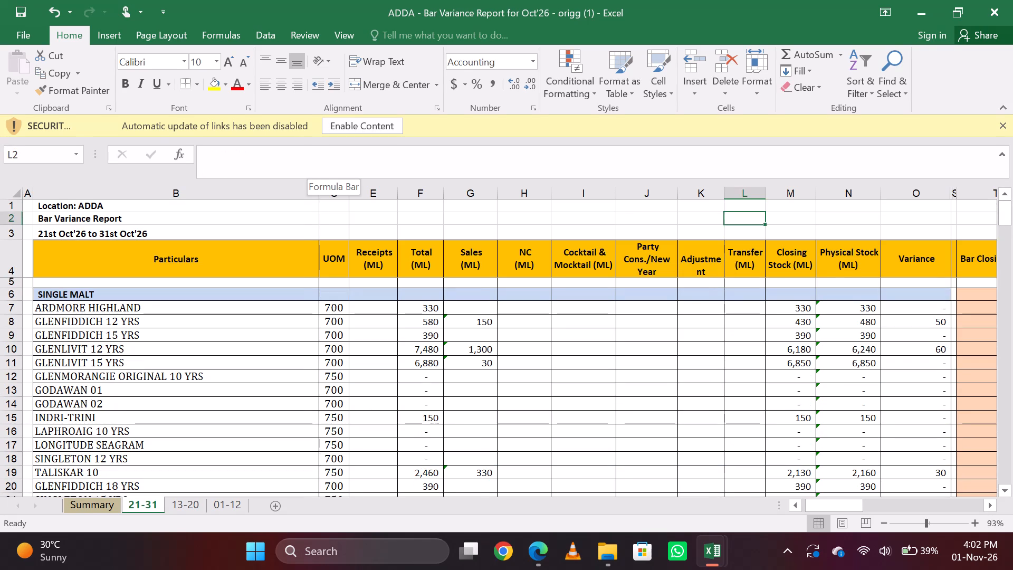
pyautogui.press('Up')
pyautogui.press('Down')
pyautogui.press('Down')
pyautogui.press('Down')
pyautogui.press('Down')
pyautogui.press('Down')
pyautogui.press('Down')
pyautogui.press('Down')
pyautogui.press('Down')
pyautogui.press('Down')
pyautogui.press('Down')
pyautogui.press('Down')
pyautogui.press('Down')
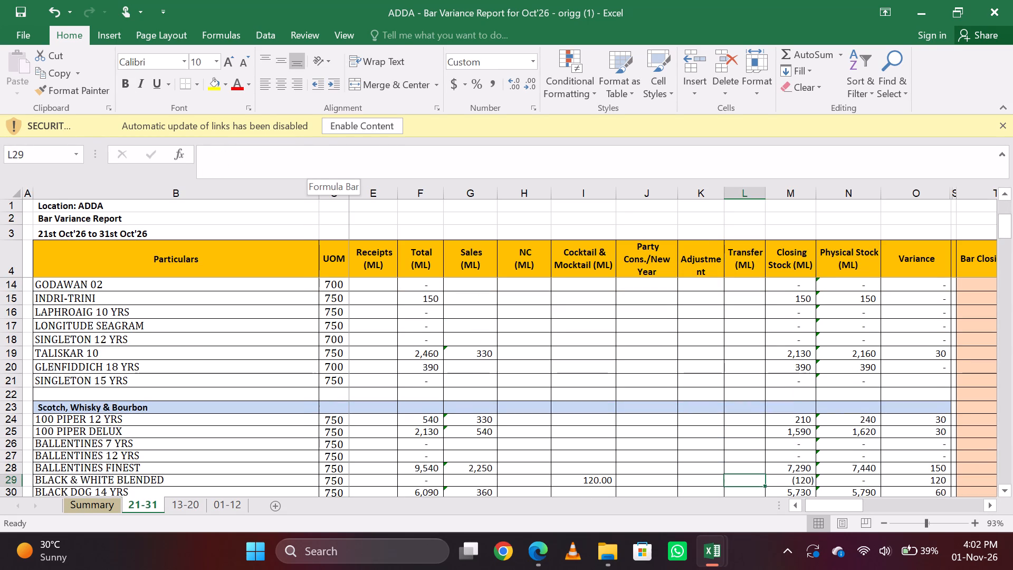
pyautogui.press('Up')
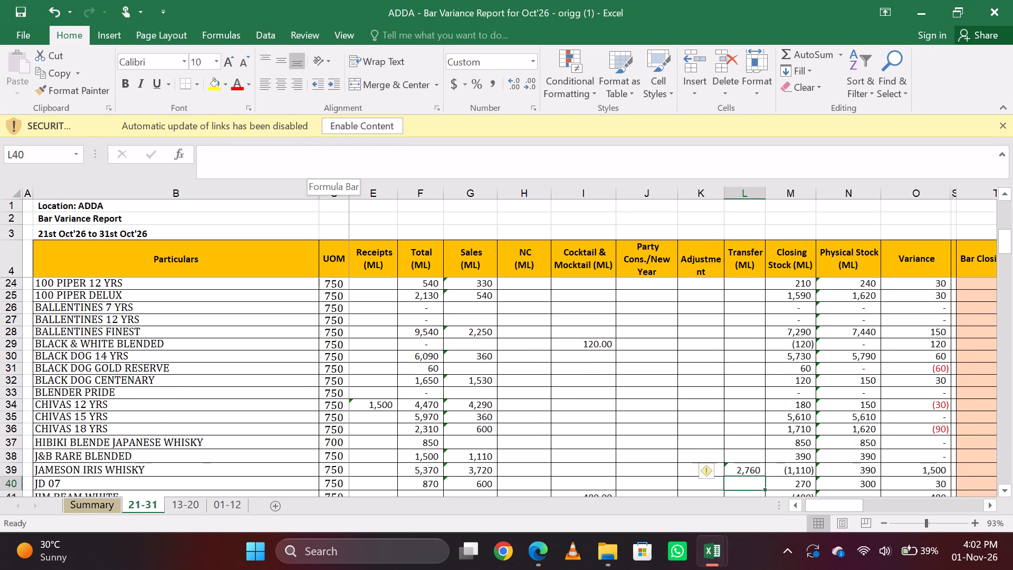
pyautogui.press('Down')
# Set the bar closing stock of GLENFIDDICH 12 YRS in the SINGLE MALT section to 430.
pyautogui.press('Up')
pyautogui.press('Up')
pyautogui.press('Up')
pyautogui.press('Up')
pyautogui.press('Up')
pyautogui.press('Up')
pyautogui.press('Up')
pyautogui.press('Up')
pyautogui.press('Up')
pyautogui.press('Up')
pyautogui.press('Up')
pyautogui.press('Up')
pyautogui.press('Up')
pyautogui.press('Up')
pyautogui.press('Up')
pyautogui.press('Up')
pyautogui.press('Up')
pyautogui.press('Up')
pyautogui.press('Up')
pyautogui.press('Up')
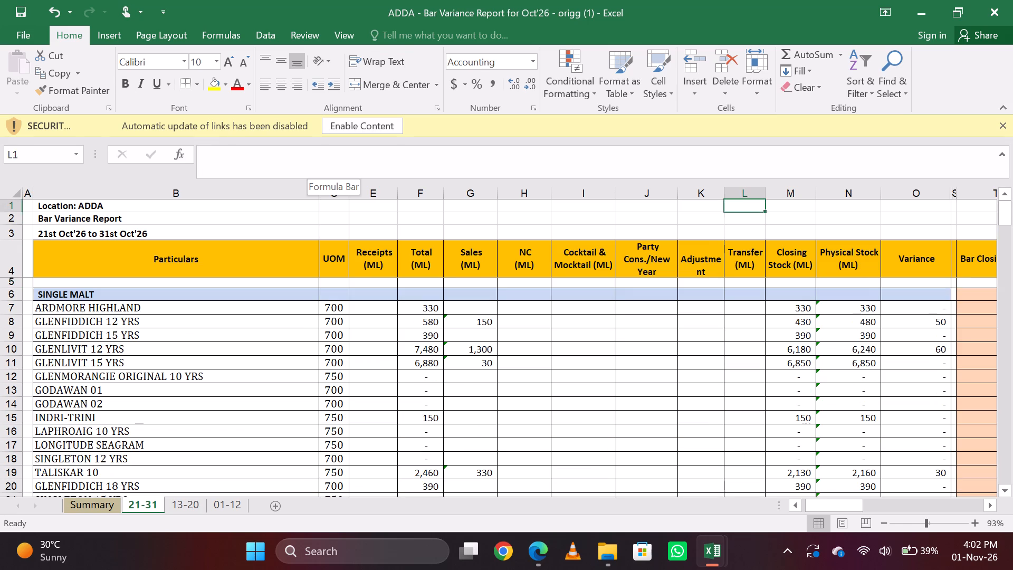
pyautogui.press('Down')
pyautogui.press('Down')
pyautogui.press('Down')
pyautogui.press('Down')
pyautogui.press('Down')
pyautogui.press('Down')
pyautogui.press('Down')
pyautogui.press('Down')
pyautogui.press('Up')
pyautogui.press('Right')
pyautogui.press('Right')
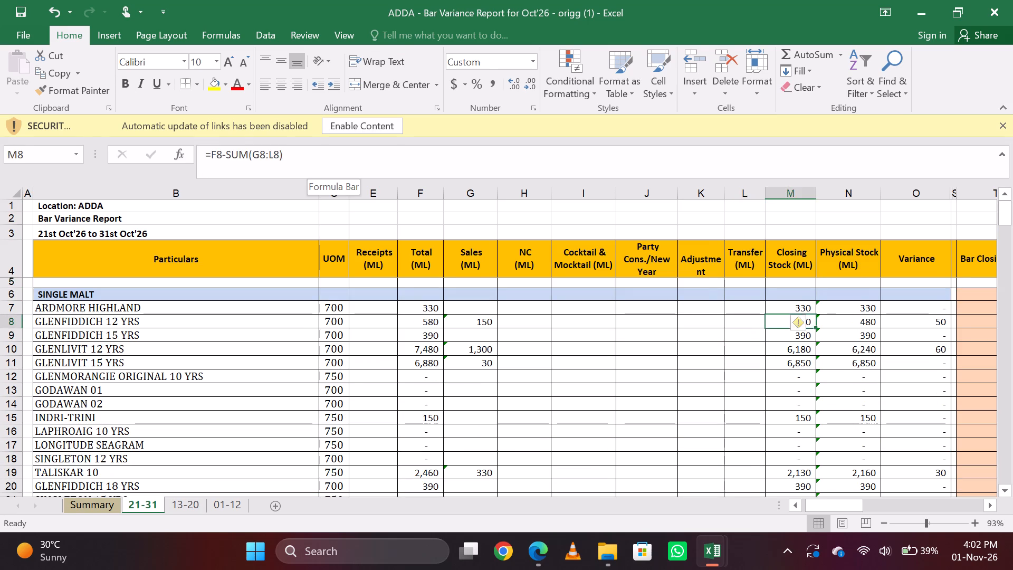
pyautogui.press('Right')
pyautogui.press('Right')
pyautogui.press('Right')
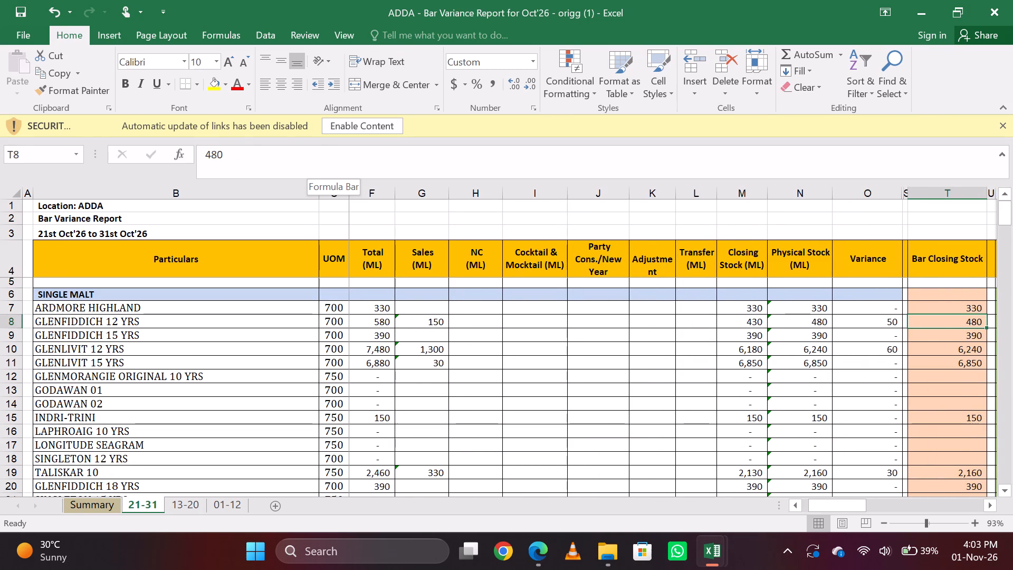
pyautogui.write('430')
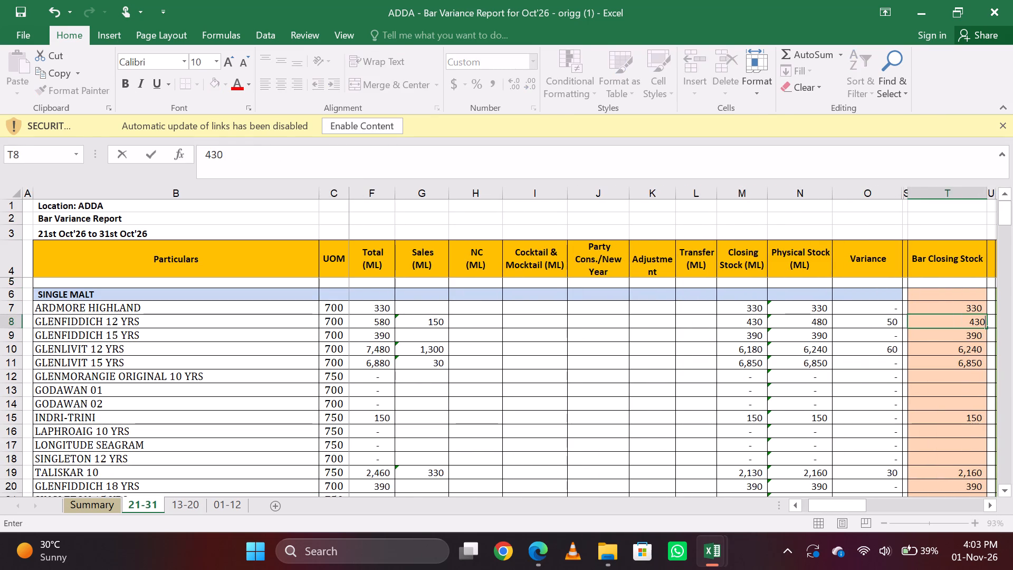
pyautogui.press('Down')
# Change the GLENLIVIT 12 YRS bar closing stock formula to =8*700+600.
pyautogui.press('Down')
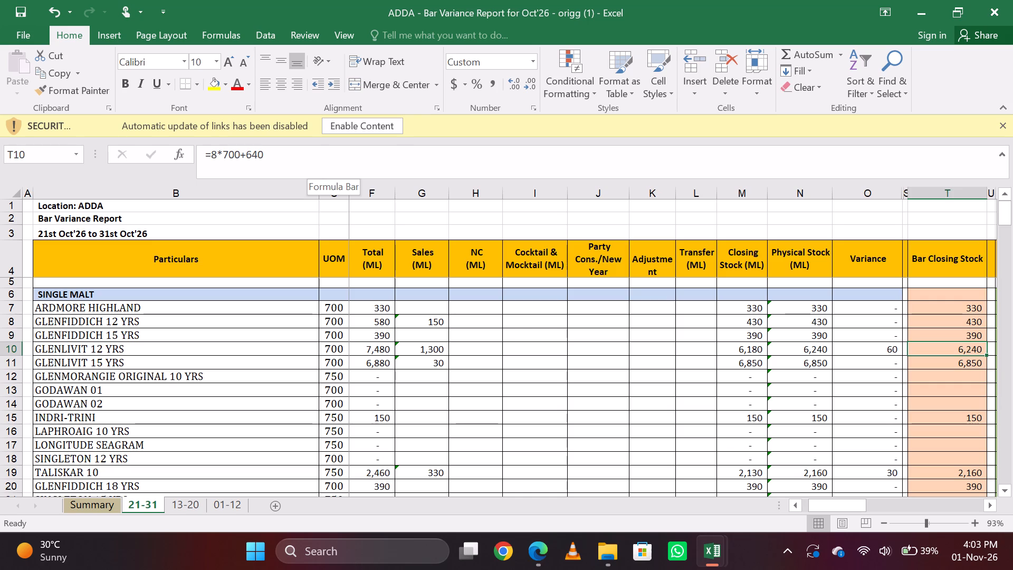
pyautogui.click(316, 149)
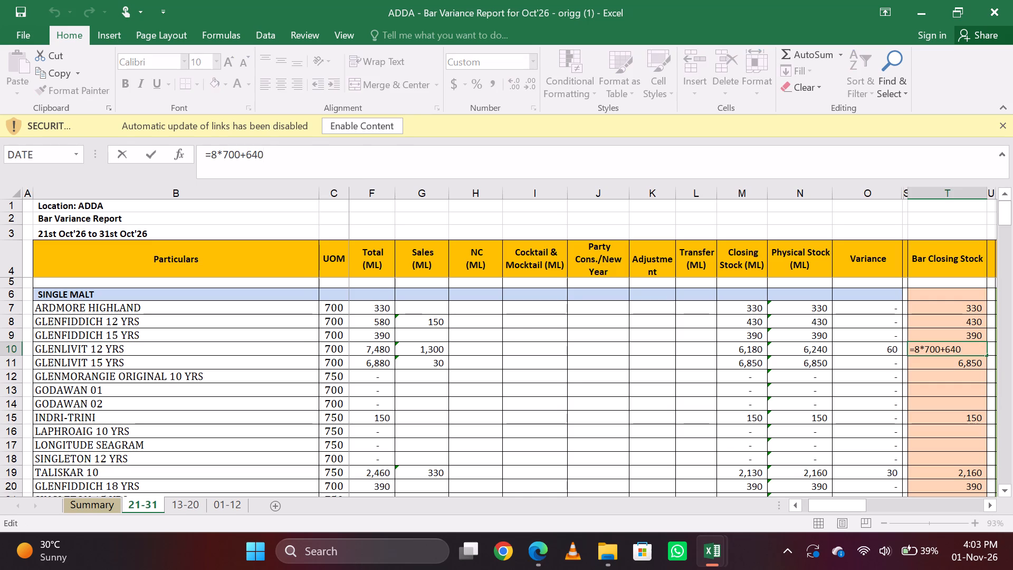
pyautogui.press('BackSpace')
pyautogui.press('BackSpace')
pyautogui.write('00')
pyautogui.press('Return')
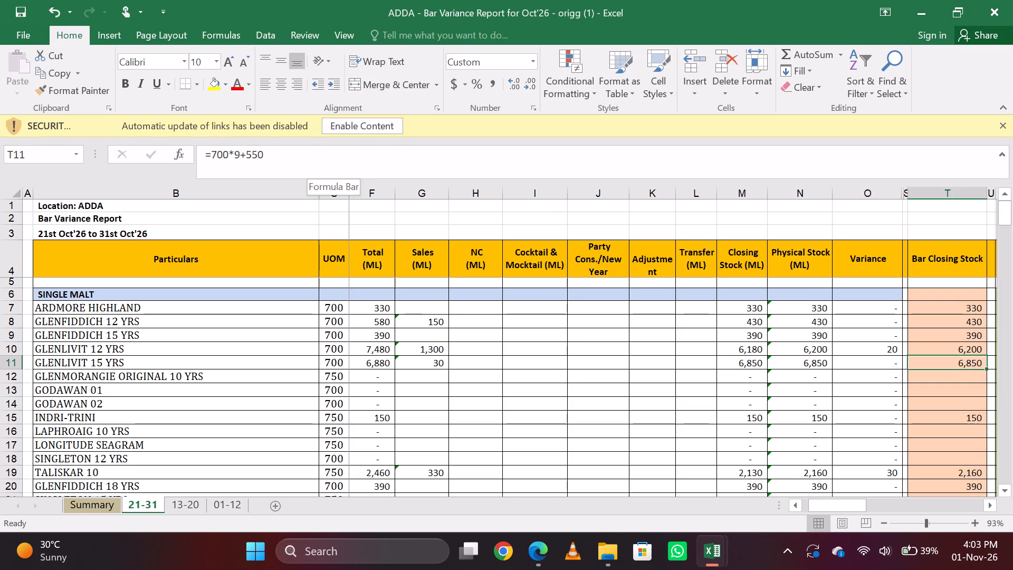
# Check the GLENLIVIT 12 YRS row's consumption and closing stock figures, and set its bar closing stock formula to =8*700+630.
pyautogui.press('Up')
pyautogui.press('Left')
pyautogui.press('Left')
pyautogui.press('Left')
pyautogui.press('Left')
pyautogui.press('Left')
pyautogui.press('Left')
pyautogui.press('Left')
pyautogui.press('Left')
pyautogui.press('Left')
pyautogui.press('Left')
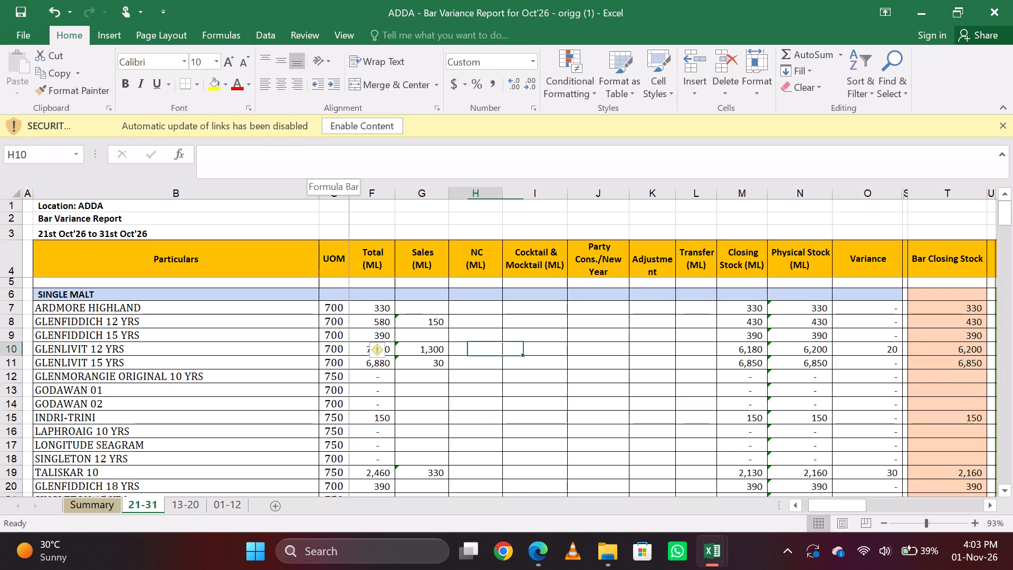
pyautogui.press('Right')
pyautogui.press('Right')
pyautogui.press('Right')
pyautogui.press('Right')
pyautogui.press('Right')
pyautogui.press('Right')
pyautogui.press('Right')
pyautogui.press('Right')
pyautogui.press('Right')
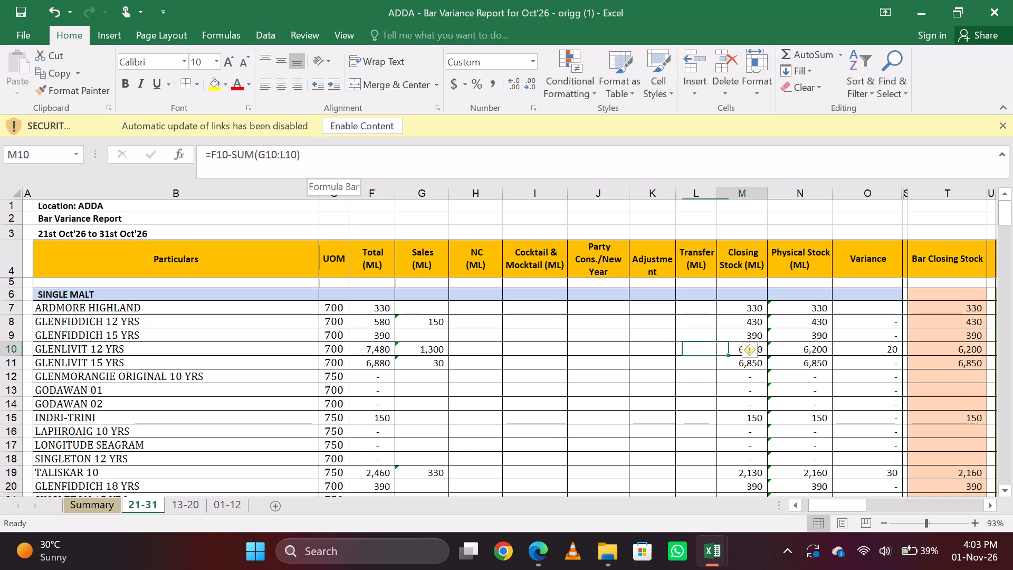
pyautogui.press('Right')
pyautogui.click(316, 149)
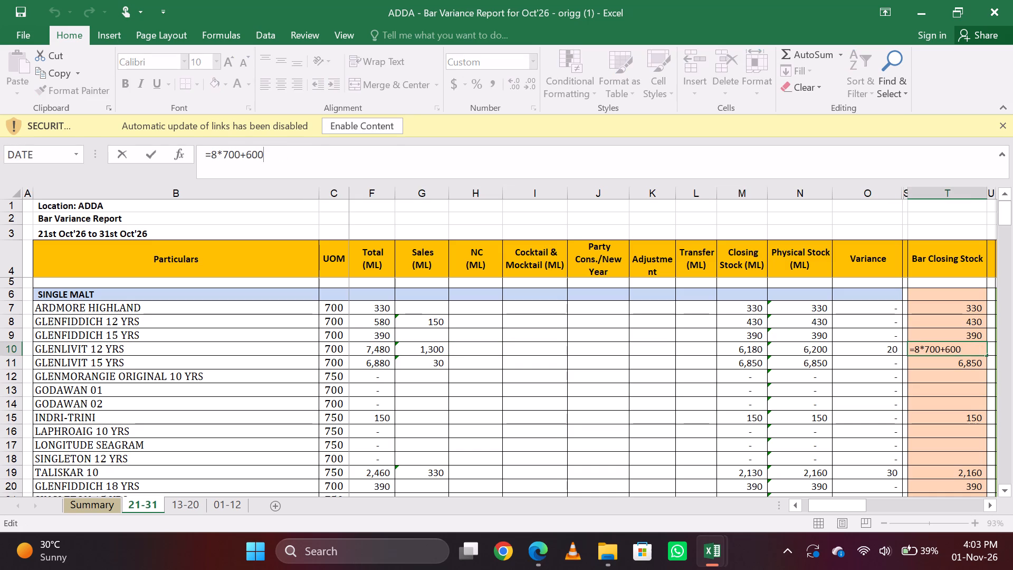
pyautogui.press('BackSpace')
pyautogui.press('BackSpace')
pyautogui.write('30')
pyautogui.press('Return')
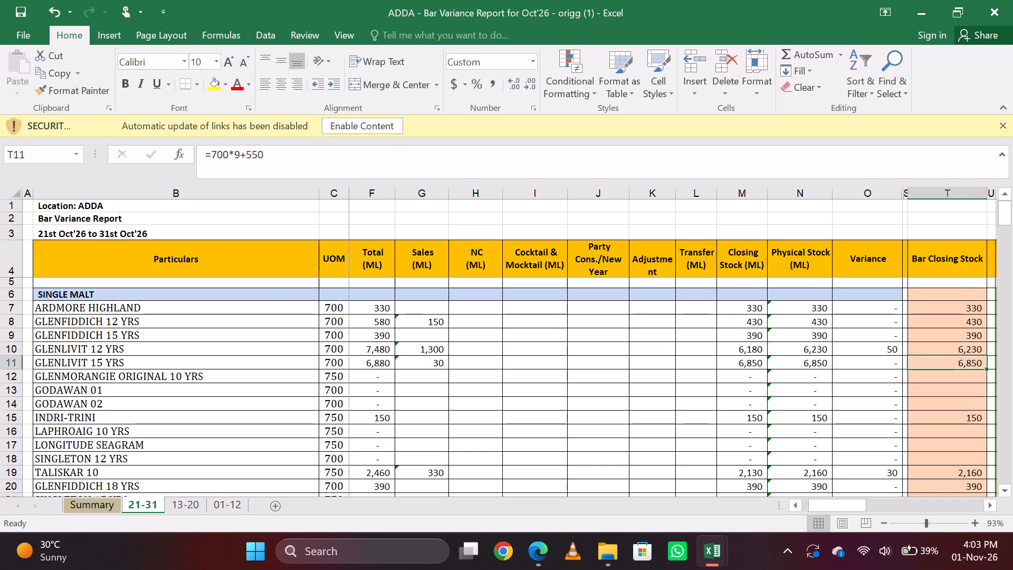
# Change the TALISKAR 10 bar closing stock formula to =750*1+600+630+150.
pyautogui.press('Down')
pyautogui.press('Down')
pyautogui.press('Down')
pyautogui.press('Down')
pyautogui.press('Down')
pyautogui.press('Down')
pyautogui.press('Down')
pyautogui.press('Down')
pyautogui.press('Down')
pyautogui.press('Up')
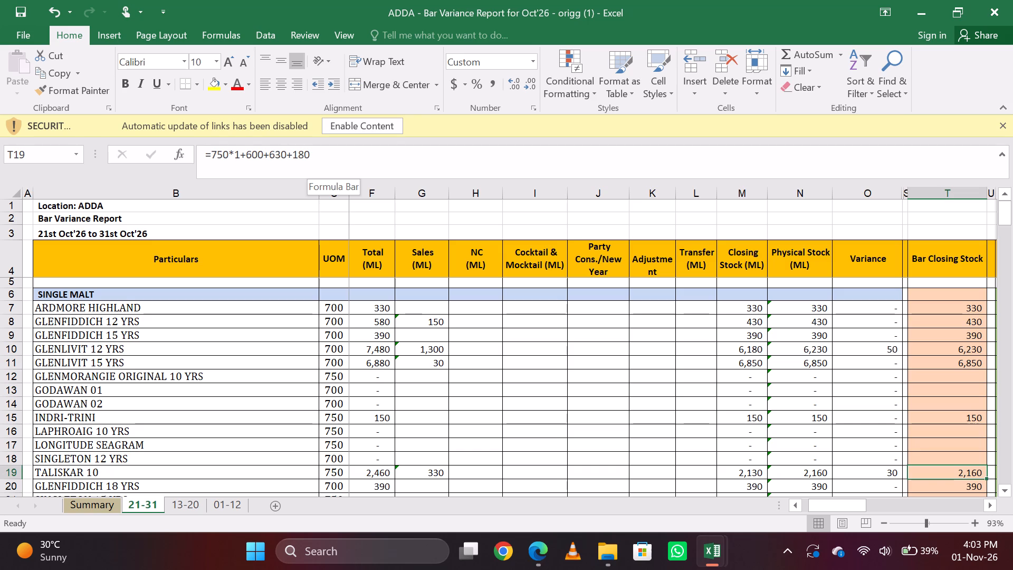
pyautogui.click(316, 149)
pyautogui.press('BackSpace')
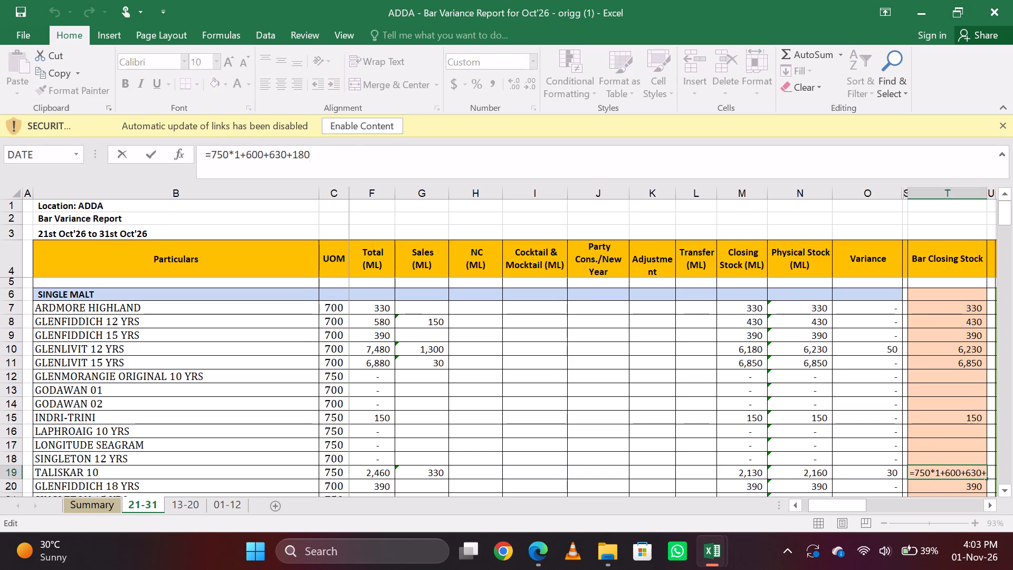
pyautogui.press('BackSpace')
pyautogui.write('50')
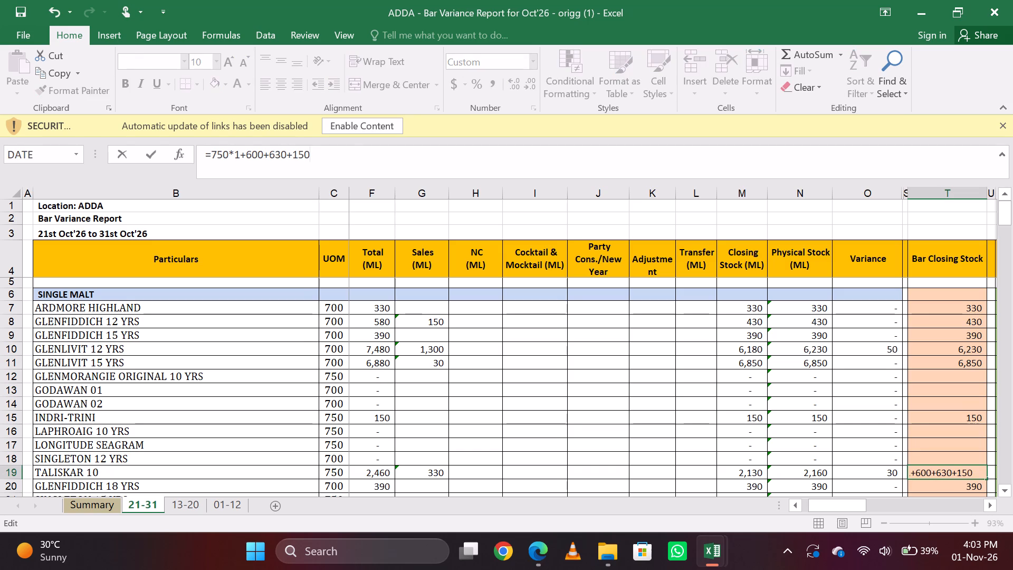
pyautogui.press('Return')
# Set the bar closing stock of 100 PIPER 12 YRS in the Scotch, Whisky & Bourbon section to 210.
pyautogui.press('Down')
pyautogui.press('Down')
pyautogui.press('Down')
pyautogui.press('Down')
pyautogui.press('Down')
pyautogui.press('Down')
pyautogui.press('Down')
pyautogui.press('Down')
pyautogui.press('Down')
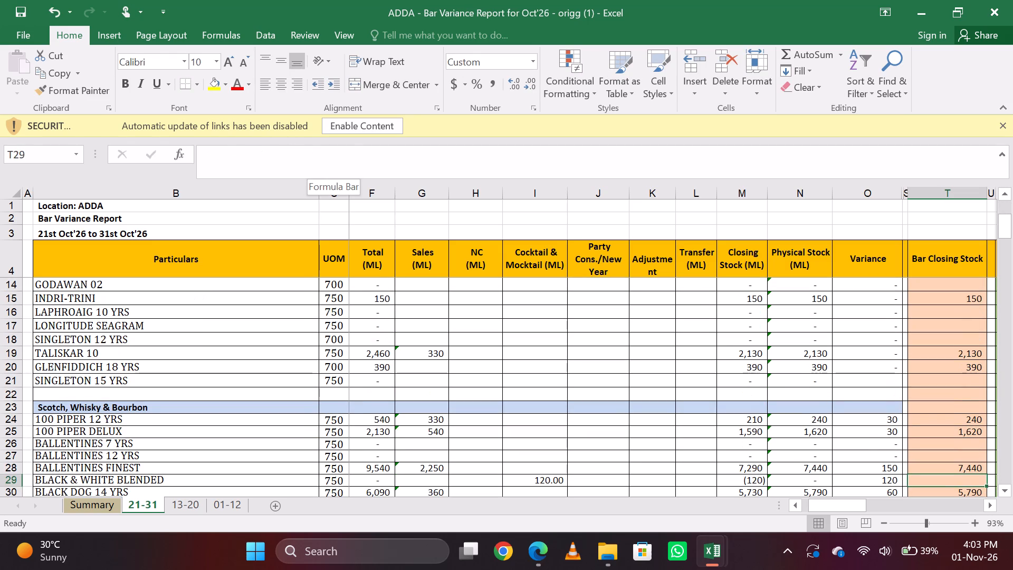
pyautogui.press('Up')
pyautogui.press('Up')
pyautogui.press('Up')
pyautogui.press('Up')
pyautogui.press('Up')
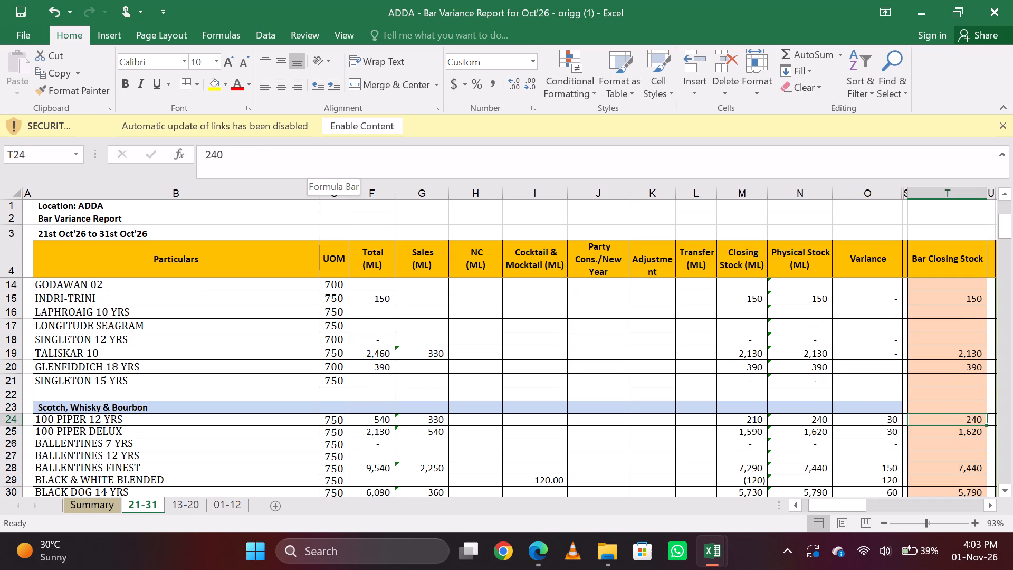
pyautogui.write('210')
pyautogui.press('Down')
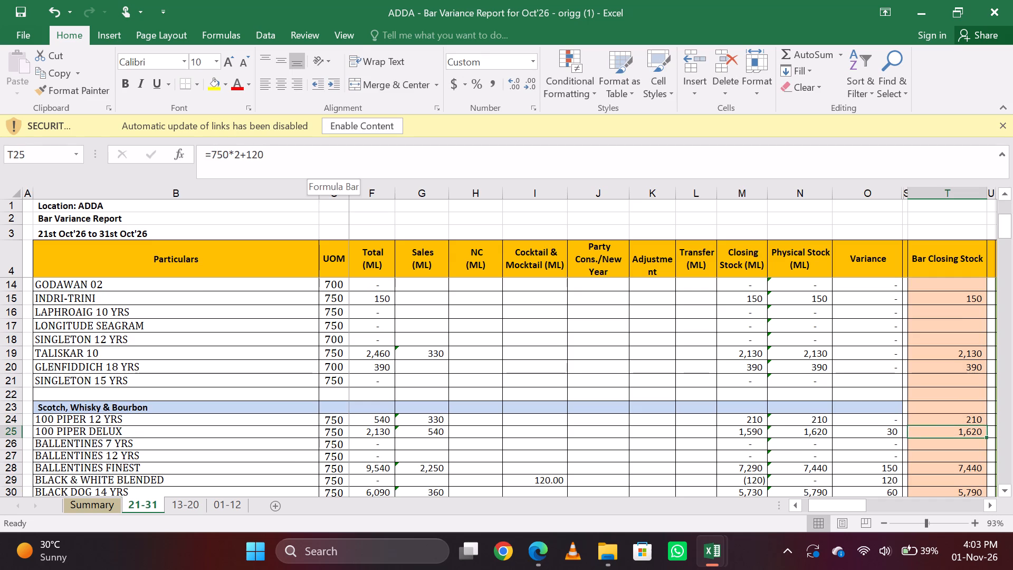
# Change the 100 PIPER DELUX bar closing stock formula to =750*2+90.
pyautogui.click(316, 149)
pyautogui.press('BackSpace')
pyautogui.press('BackSpace')
pyautogui.press('BackSpace')
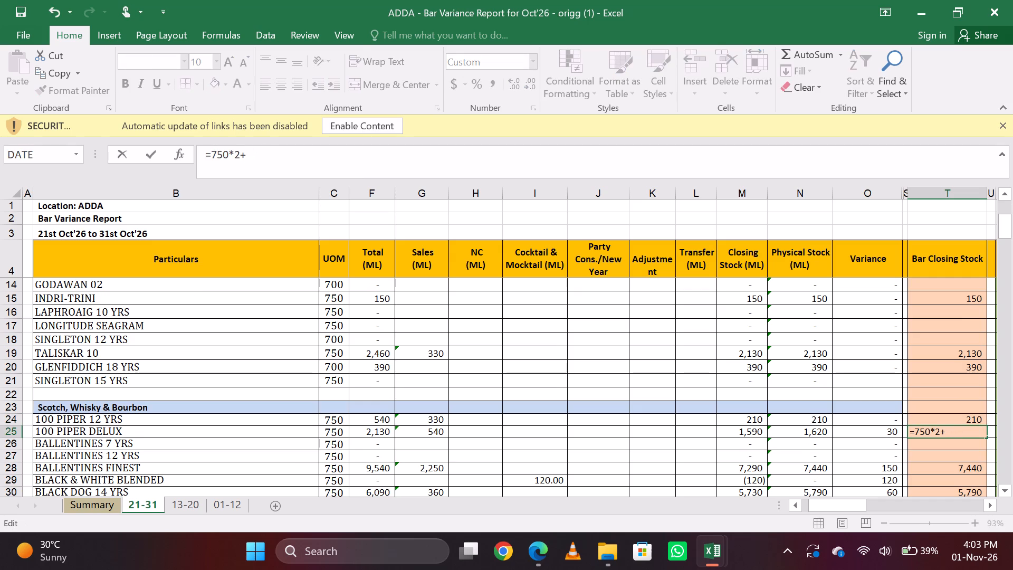
pyautogui.write('90')
pyautogui.press('Return')
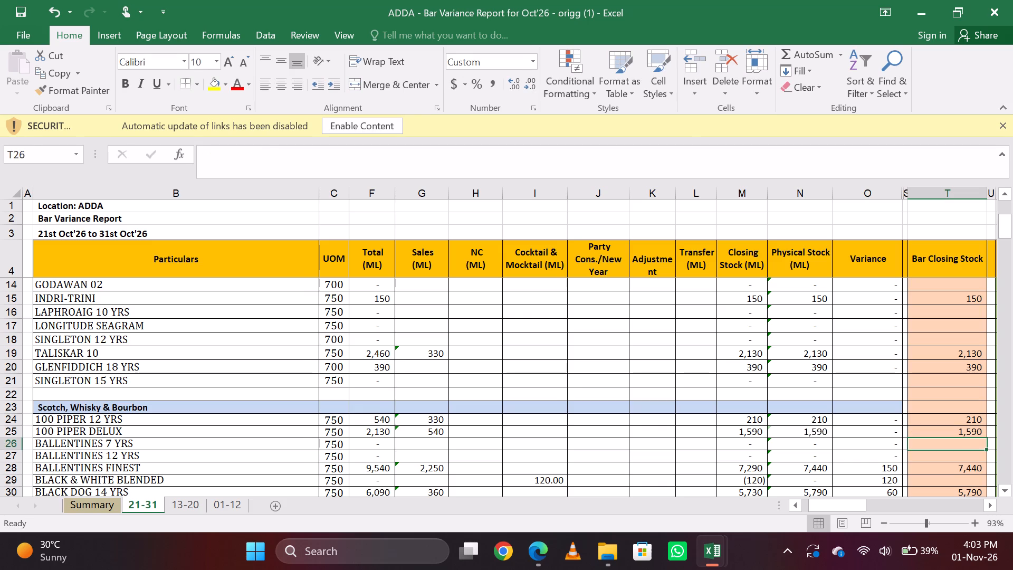
# Check the BALLENTINES FINEST row's sales and variance formulas, and set its bar closing stock formula to =9*750+660.
pyautogui.press('Return')
pyautogui.press('Return')
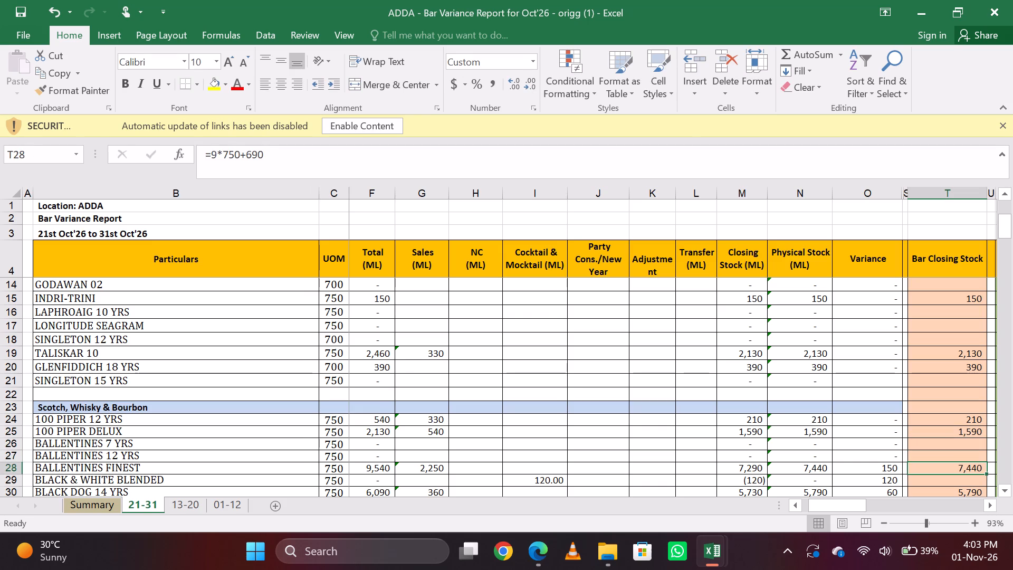
pyautogui.press('Left')
pyautogui.press('Left')
pyautogui.press('Left')
pyautogui.press('Left')
pyautogui.press('Left')
pyautogui.press('Left')
pyautogui.press('Left')
pyautogui.press('Left')
pyautogui.press('Left')
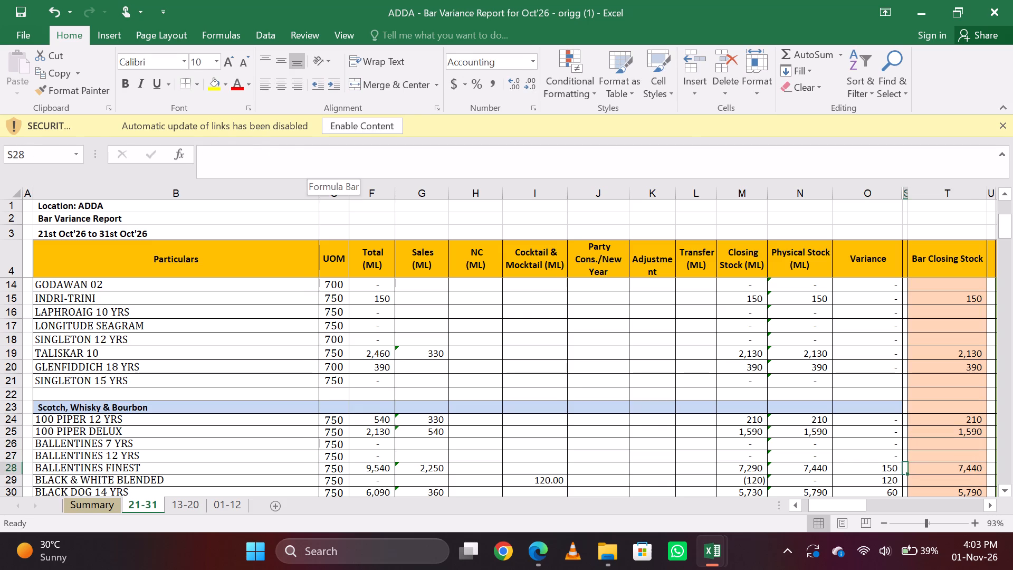
pyautogui.press('Left')
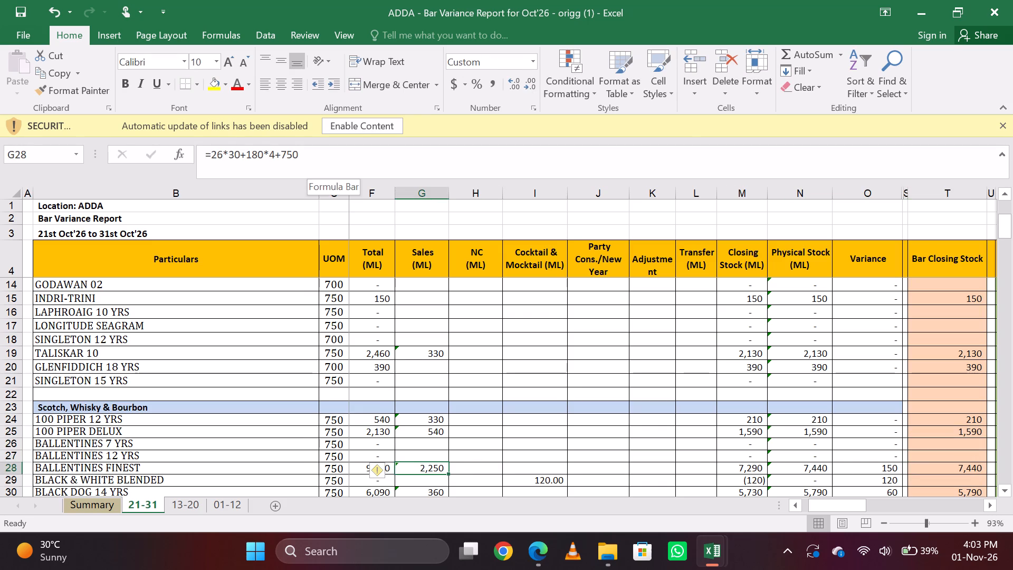
pyautogui.press('Right')
pyautogui.press('Right')
pyautogui.press('Right')
pyautogui.press('Right')
pyautogui.press('Right')
pyautogui.press('Right')
pyautogui.press('Right')
pyautogui.press('Right')
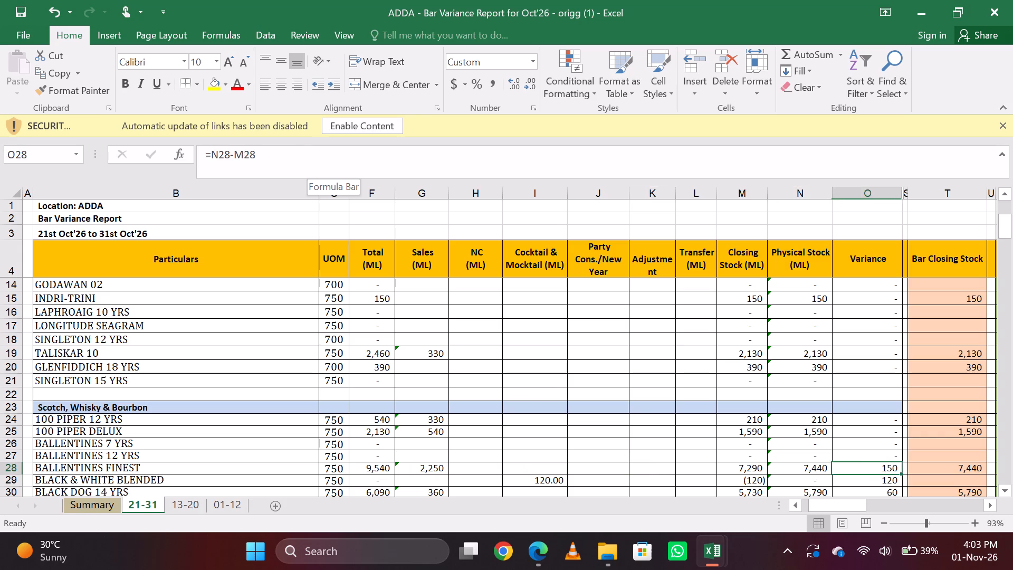
pyautogui.press('Right')
pyautogui.press('Right')
pyautogui.click(316, 149)
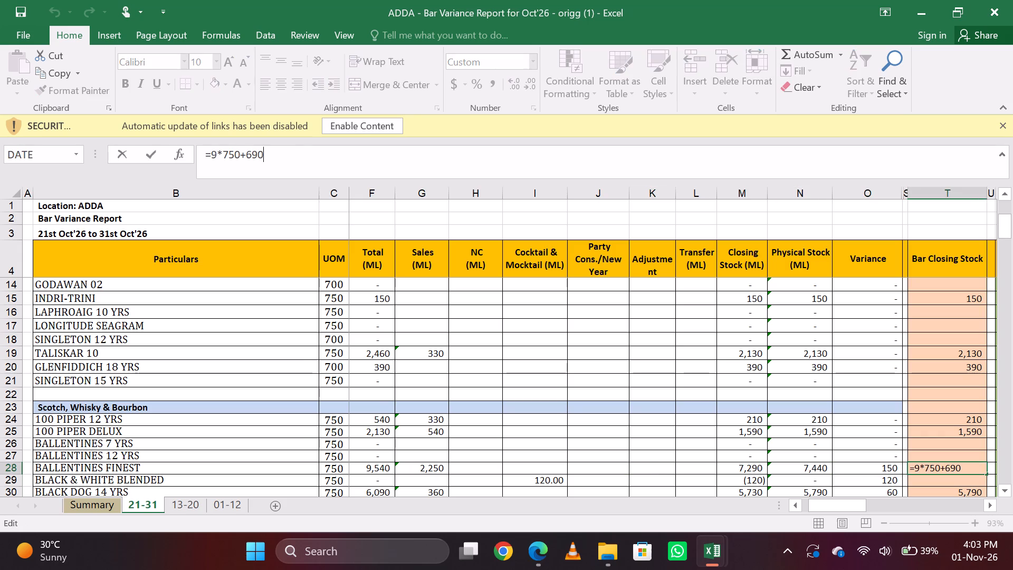
pyautogui.press('BackSpace')
pyautogui.press('BackSpace')
pyautogui.write('60')
pyautogui.press('Return')
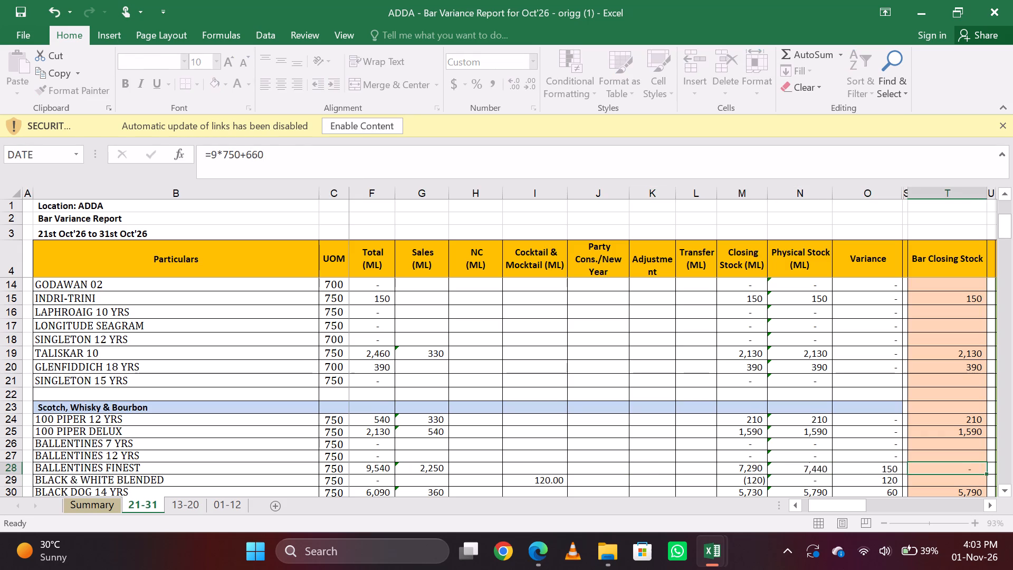
# Examine the variances and bar closing stock entries from BLACK & WHITE BLENDED down to CHIVAS 18 YRS.
pyautogui.press('Down')
pyautogui.press('Up')
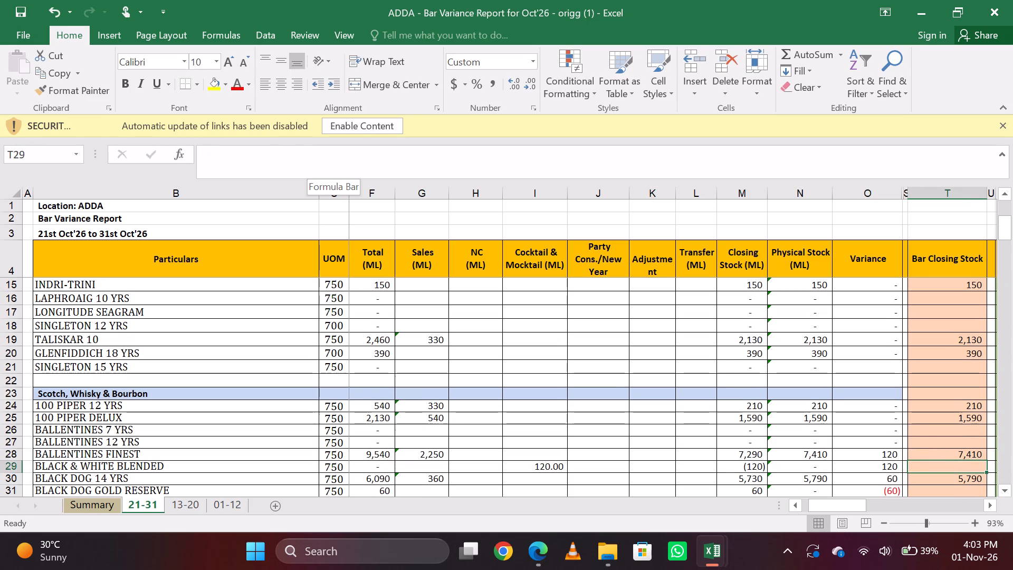
pyautogui.press('Down')
pyautogui.press('Down')
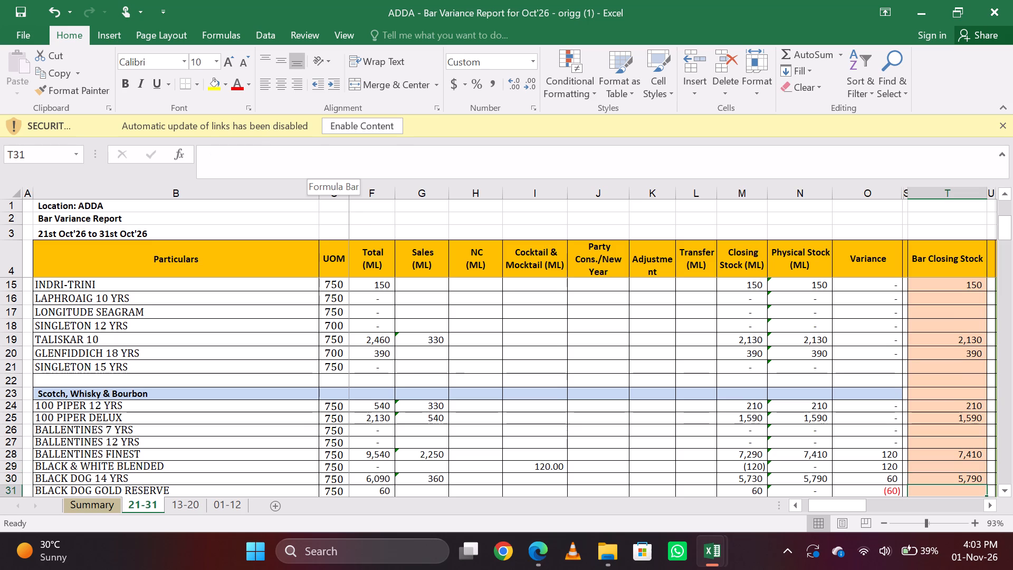
pyautogui.press('Down')
pyautogui.press('Down')
pyautogui.press('Down')
pyautogui.press('Down')
pyautogui.press('Down')
pyautogui.press('Up')
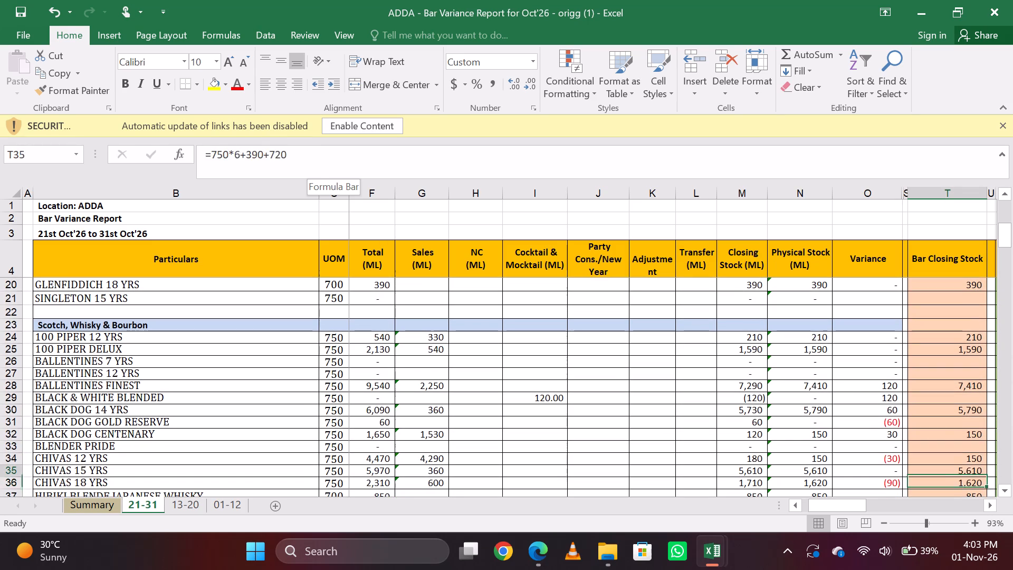
pyautogui.press('Up')
pyautogui.press('Up')
pyautogui.press('Down')
pyautogui.press('Down')
pyautogui.press('Down')
pyautogui.press('Up')
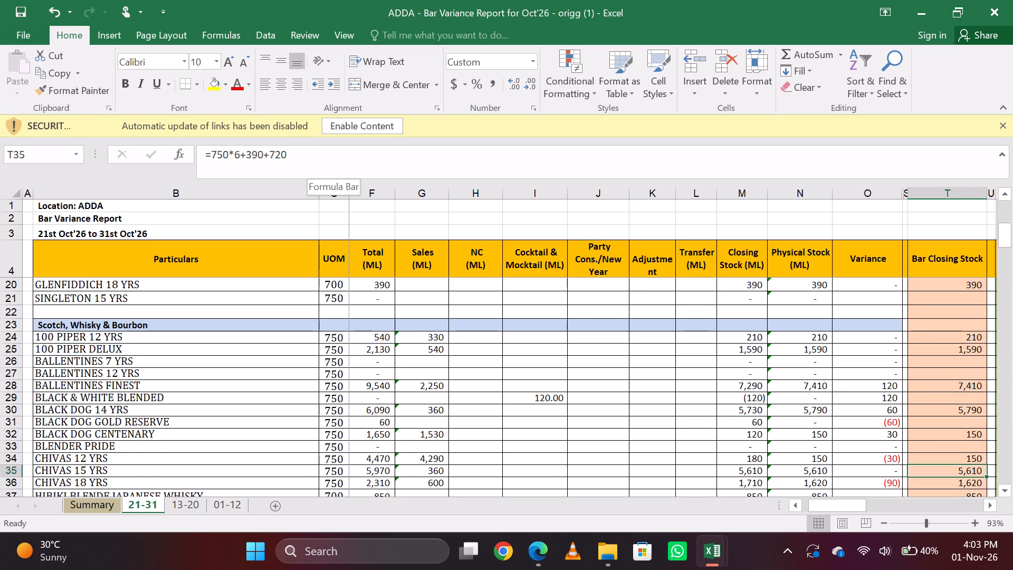
pyautogui.press('Down')
# Examine the BLACK DOG GOLD RESERVE row from opening balance and receipts through to its variance formula and bar closing stock.
pyautogui.press('Up')
pyautogui.press('Up')
pyautogui.press('Up')
pyautogui.press('Up')
pyautogui.press('Up')
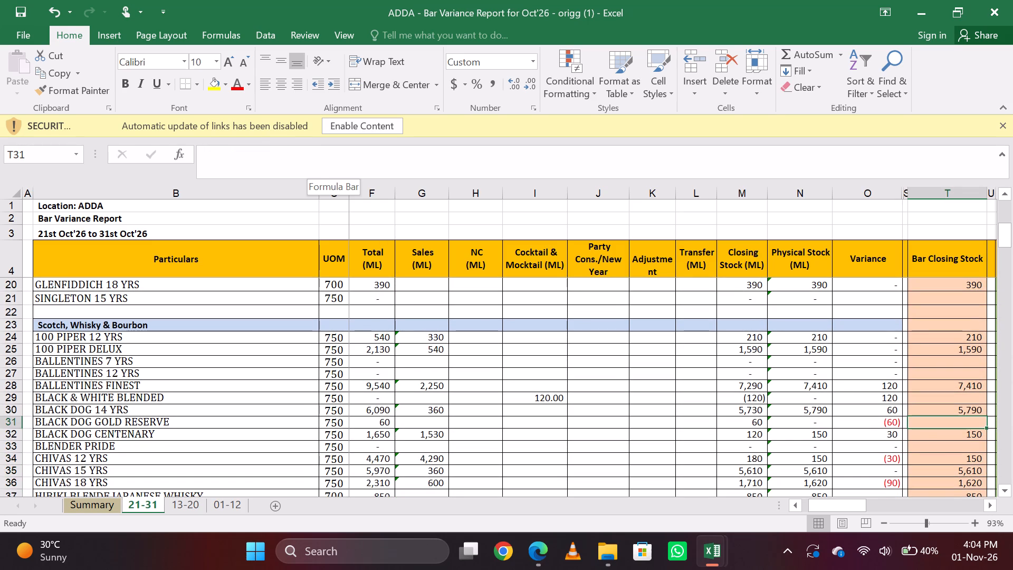
pyautogui.press('Right')
pyautogui.press('Right')
pyautogui.press('Left')
pyautogui.press('Left')
pyautogui.press('Left')
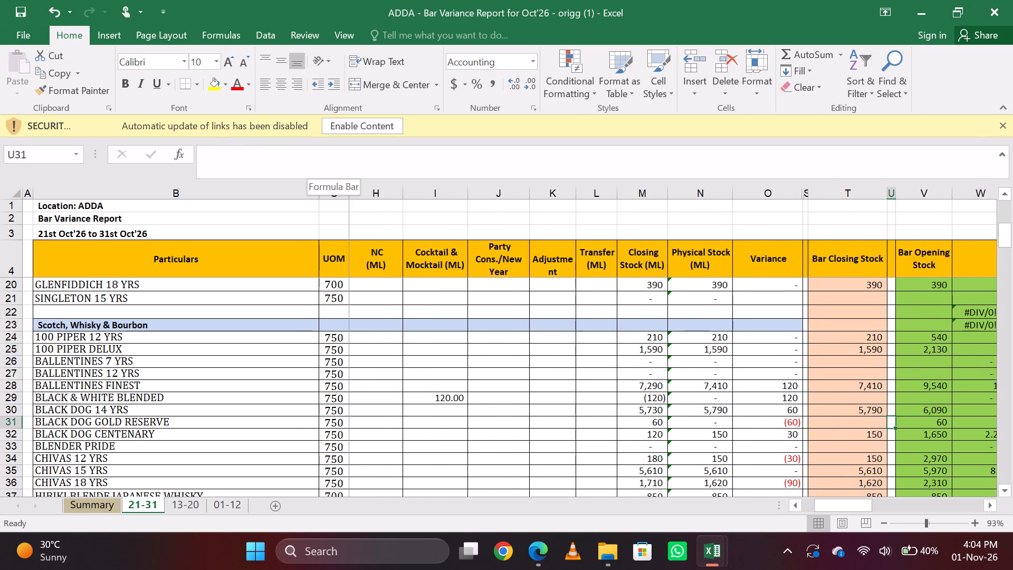
pyautogui.press('Left')
pyautogui.press('Right')
pyautogui.press('Right')
pyautogui.press('Left')
pyautogui.press('Left')
pyautogui.press('Left')
pyautogui.press('Left')
pyautogui.press('Left')
pyautogui.press('Left')
pyautogui.press('Left')
pyautogui.press('Left')
pyautogui.press('Left')
pyautogui.press('Left')
pyautogui.press('Left')
pyautogui.press('Left')
pyautogui.press('Left')
pyautogui.press('Left')
pyautogui.press('Left')
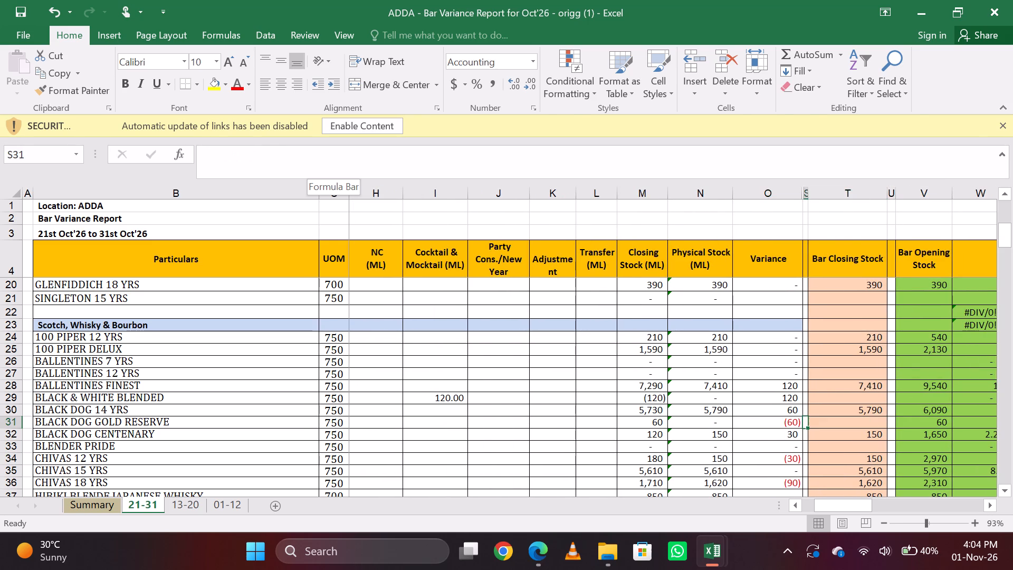
pyautogui.press('Right')
pyautogui.press('Right')
pyautogui.press('Right')
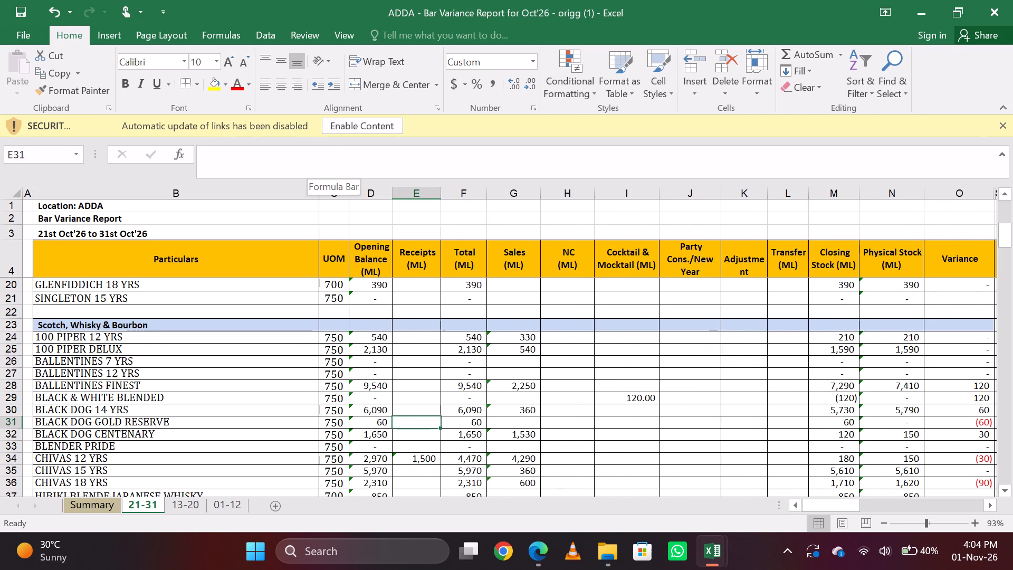
pyautogui.press('Left')
pyautogui.press('Right')
pyautogui.press('Right')
pyautogui.press('Right')
pyautogui.press('Right')
pyautogui.press('Right')
pyautogui.press('Right')
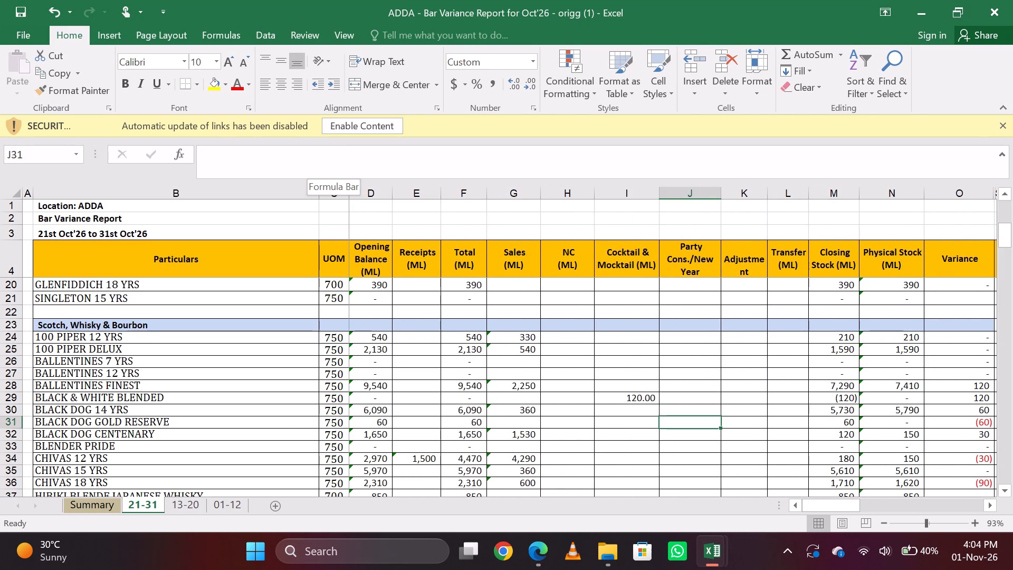
pyautogui.press('Right')
pyautogui.press('Right')
pyautogui.press('Right')
pyautogui.press('Right')
pyautogui.press('Right')
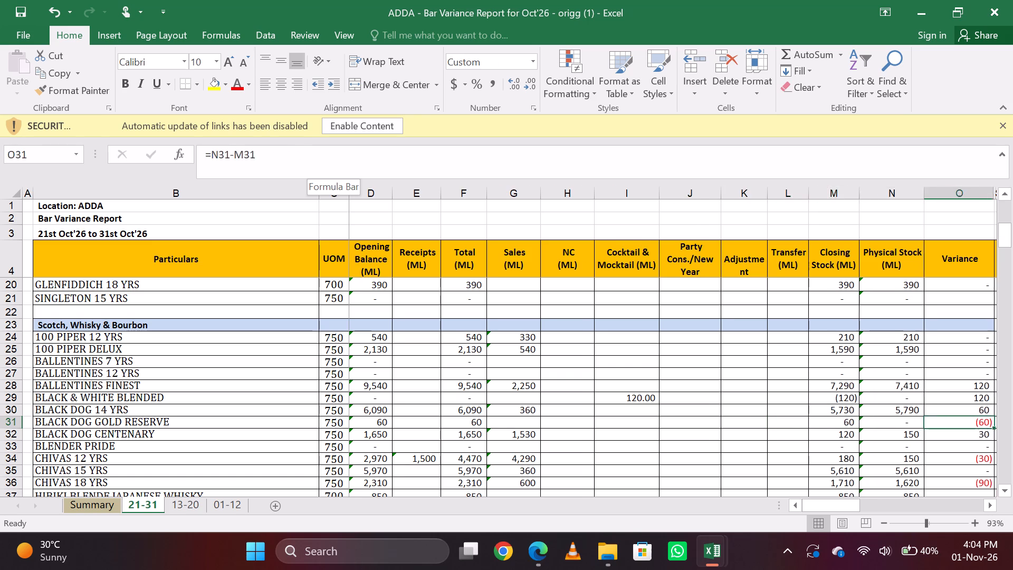
pyautogui.press('Right')
pyautogui.press('Right')
# Set the bar closing stock of CHIVAS 12 YRS to 180.
pyautogui.press('Down')
pyautogui.press('Down')
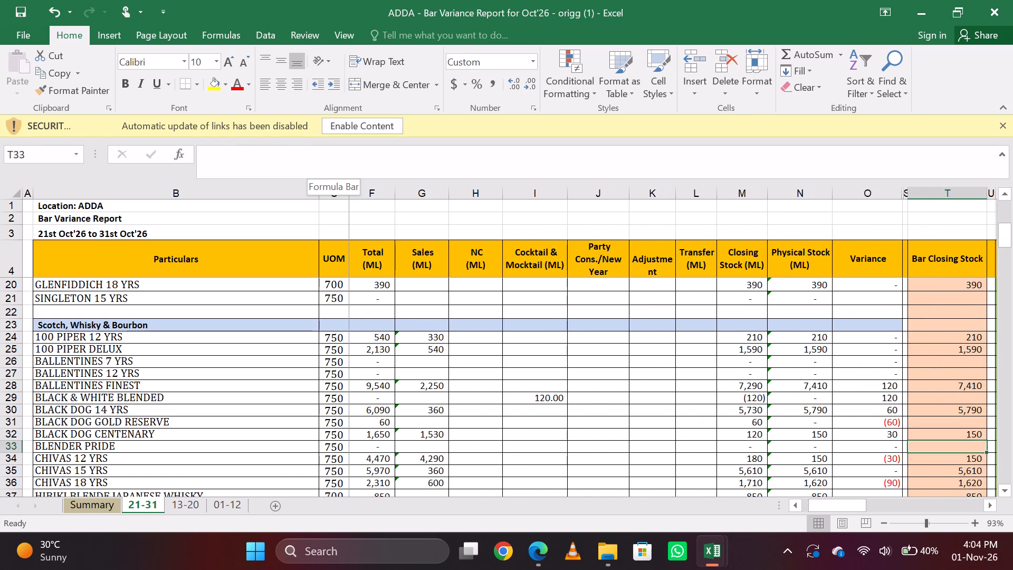
pyautogui.press('Down')
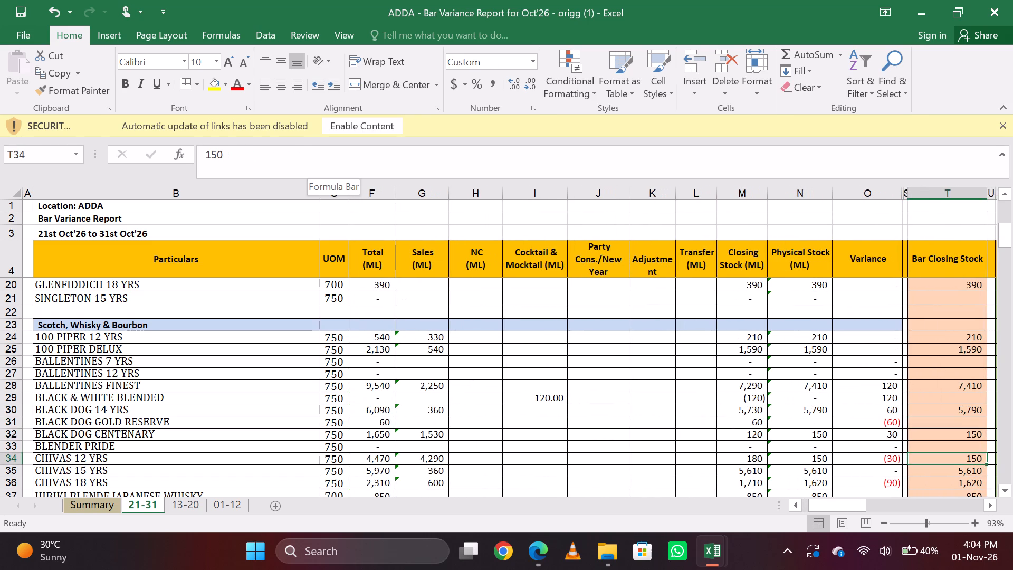
pyautogui.write('180')
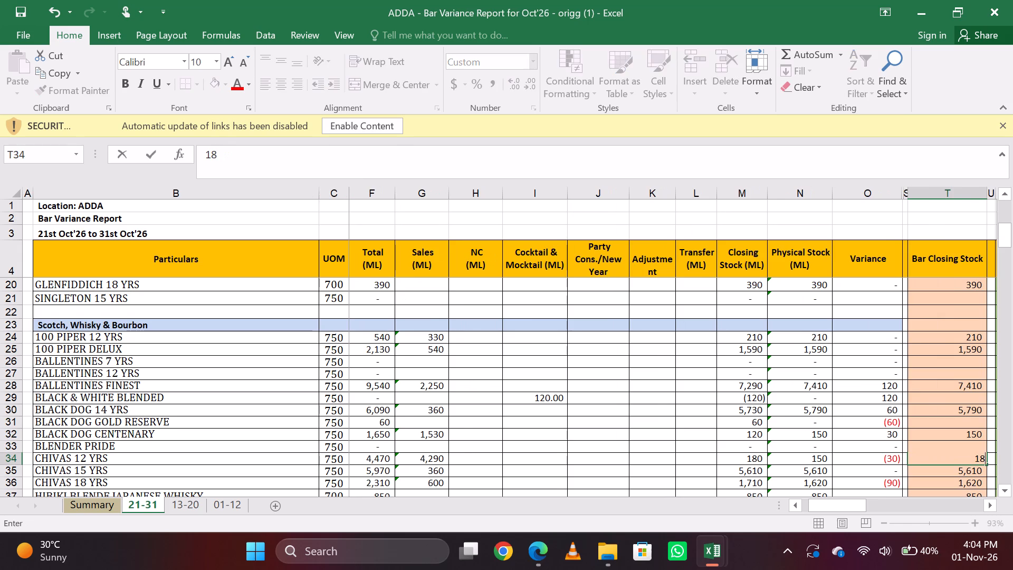
pyautogui.press('Down')
# Check the CHIVAS 18 YRS sales formula and change its bar closing stock formula to =750*2+150.
pyautogui.press('Down')
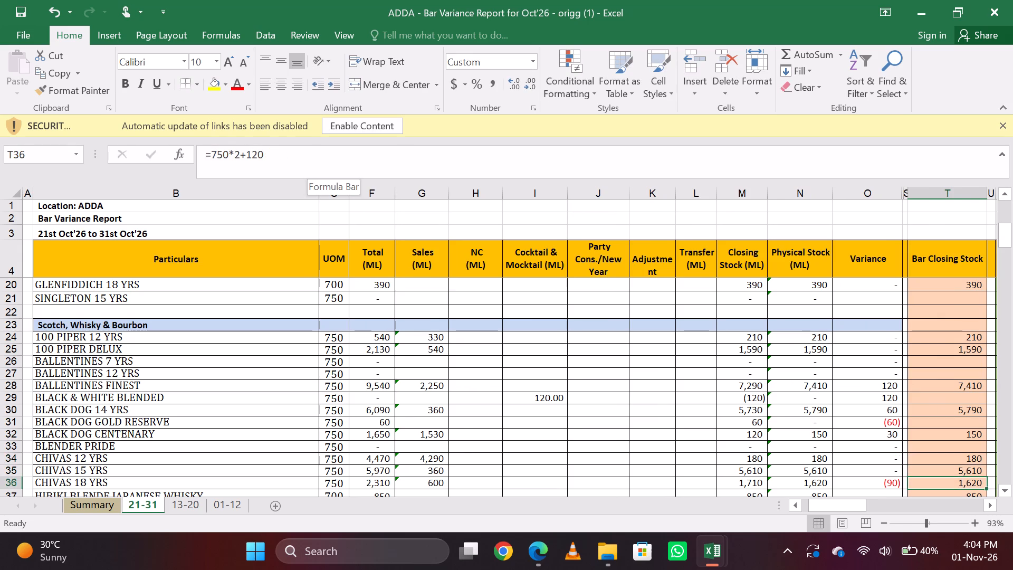
pyautogui.press('Left')
pyautogui.press('Left')
pyautogui.press('Left')
pyautogui.press('Left')
pyautogui.press('Left')
pyautogui.press('Left')
pyautogui.press('Left')
pyautogui.press('Left')
pyautogui.press('Left')
pyautogui.press('Left')
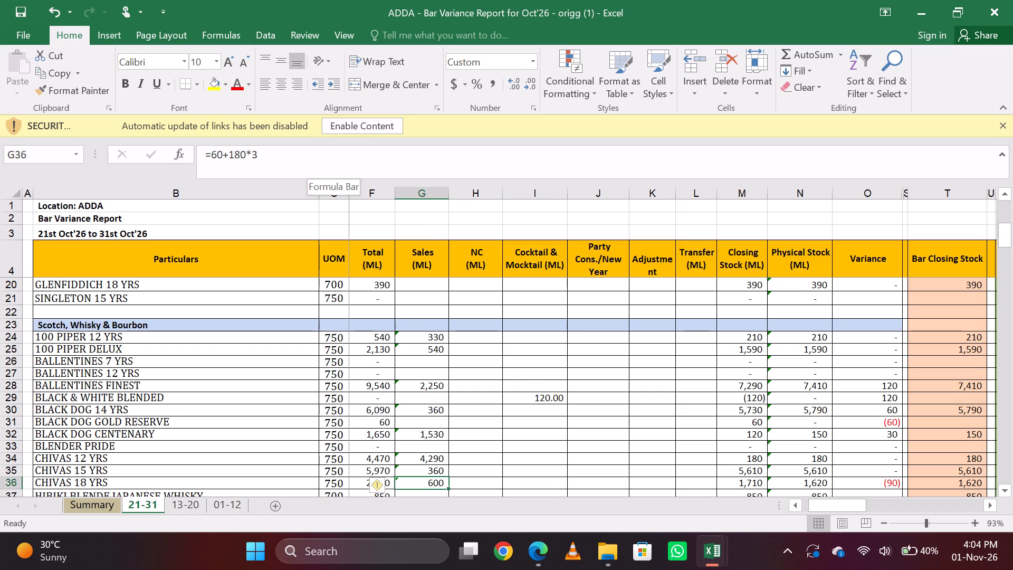
pyautogui.press('Right')
pyautogui.press('Right')
pyautogui.press('Right')
pyautogui.press('Right')
pyautogui.press('Right')
pyautogui.press('Right')
pyautogui.press('Right')
pyautogui.press('Right')
pyautogui.press('Right')
pyautogui.press('Right')
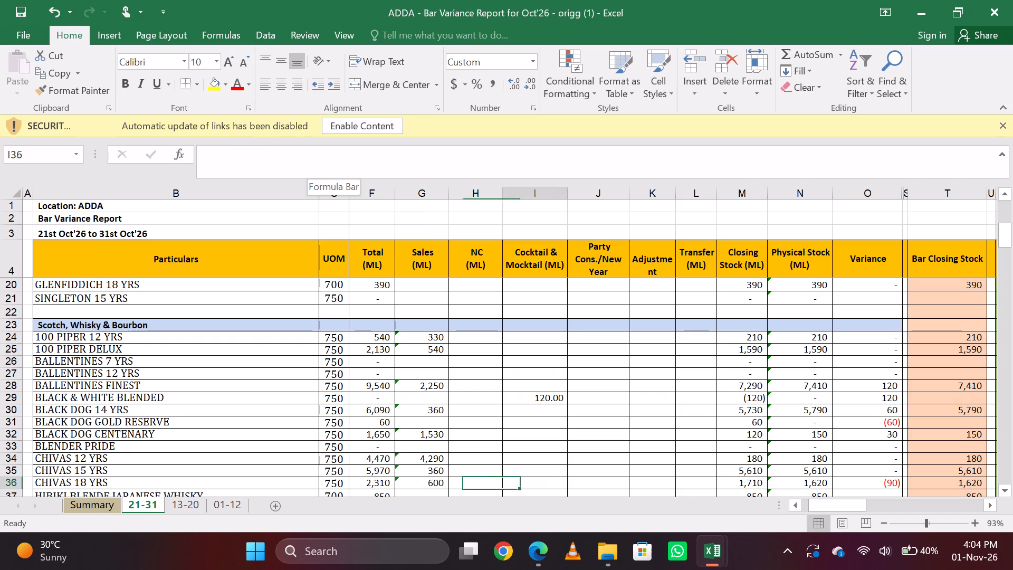
pyautogui.click(316, 149)
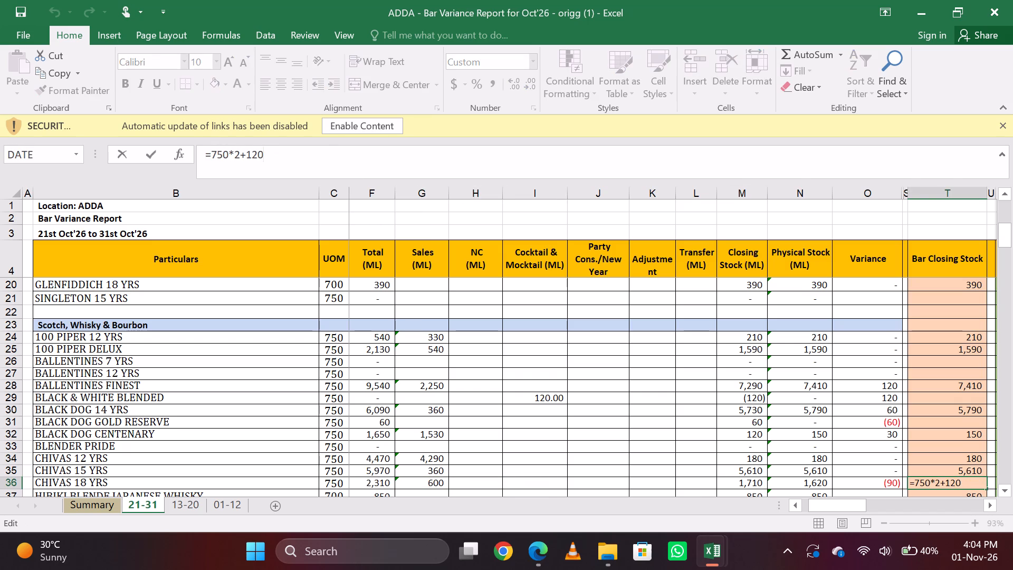
pyautogui.press('BackSpace')
pyautogui.press('BackSpace')
pyautogui.write('50')
pyautogui.press('Down')
pyautogui.press('Return')
# Examine the JAMESON IRIS WHISKY row's opening balance, receipts, sales, transfer, variance, Diff. and bar closing stock entries.
pyautogui.press('Return')
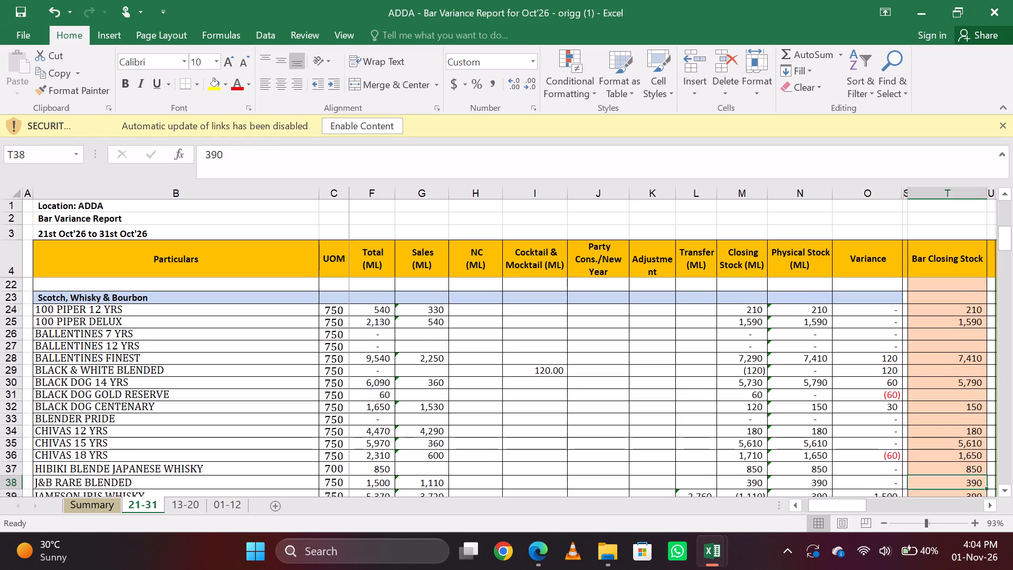
pyautogui.press('Down')
pyautogui.press('Down')
pyautogui.press('Down')
pyautogui.press('Up')
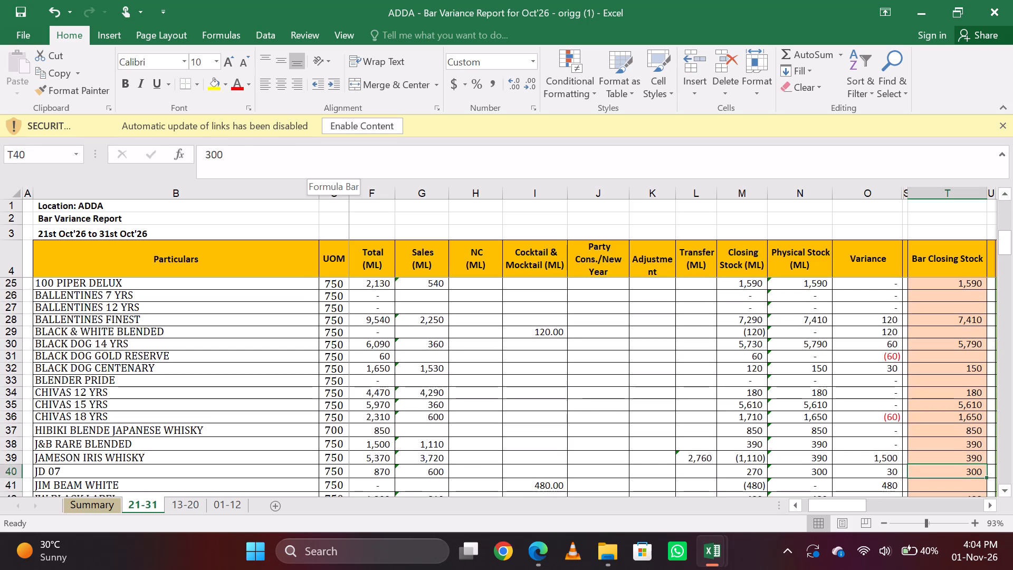
pyautogui.press('Up')
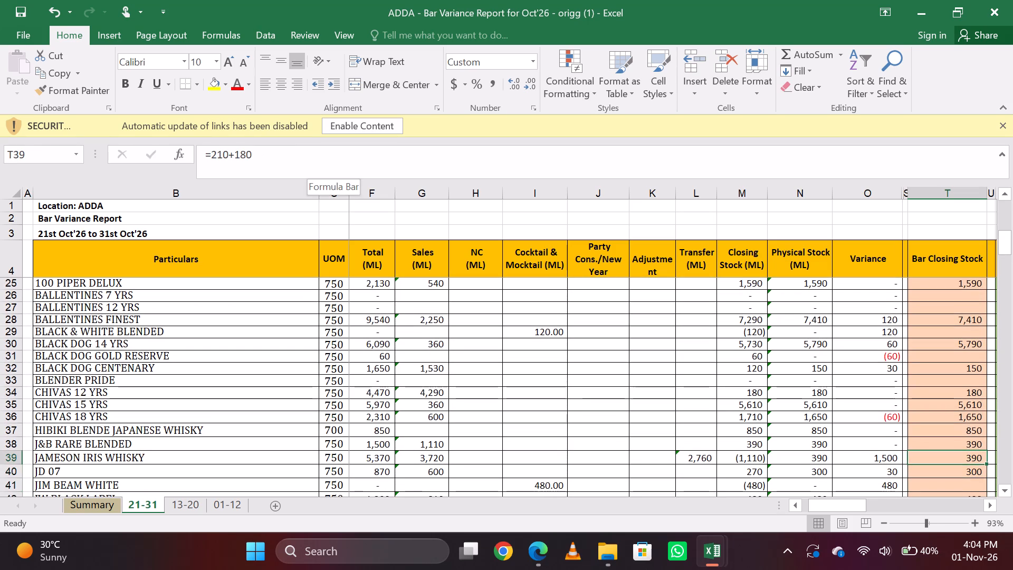
pyautogui.press('Down')
pyautogui.press('Up')
pyautogui.press('Left')
pyautogui.press('Left')
pyautogui.press('Left')
pyautogui.press('Left')
pyautogui.press('Left')
pyautogui.press('Left')
pyautogui.press('Left')
pyautogui.press('Left')
pyautogui.press('Left')
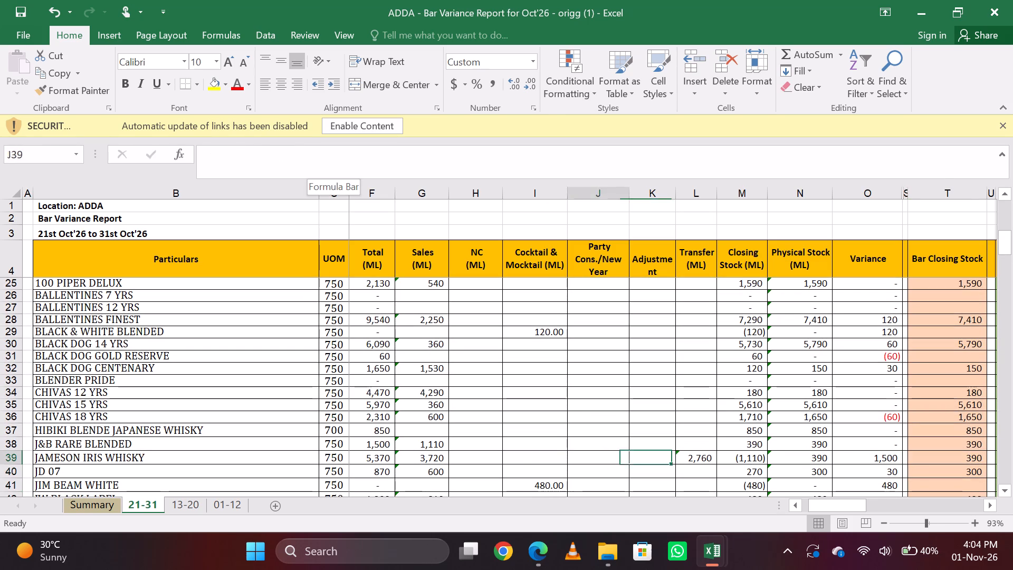
pyautogui.press('Left')
pyautogui.press('Left')
pyautogui.press('Left')
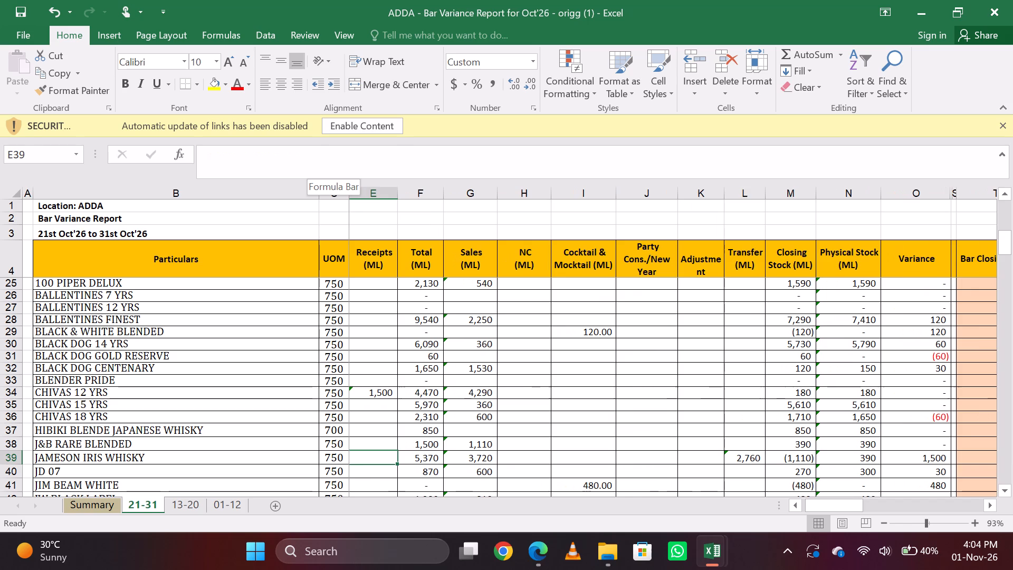
pyautogui.press('Left')
pyautogui.press('Right')
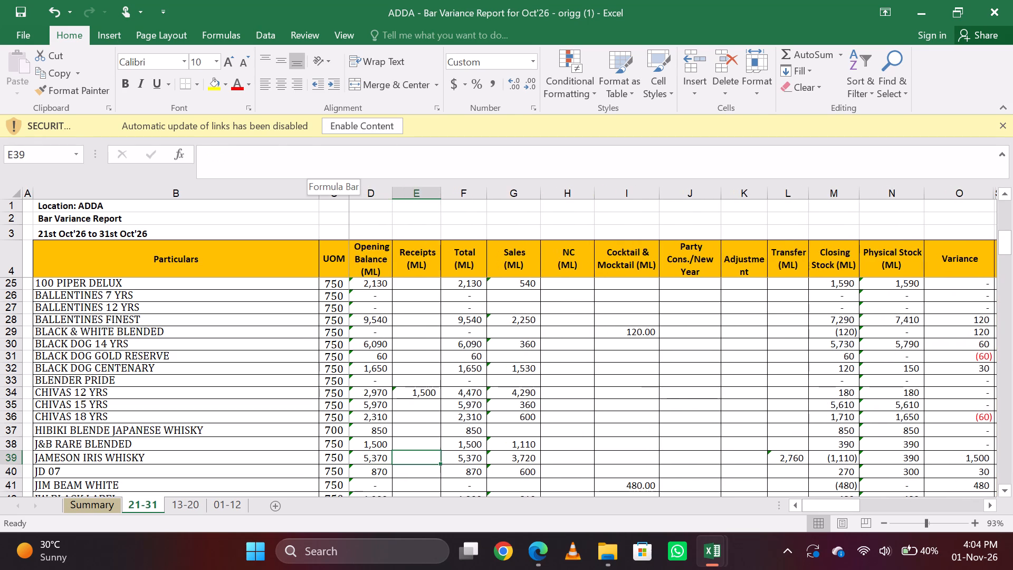
pyautogui.press('Right')
pyautogui.press('Right')
pyautogui.press('Right')
pyautogui.press('Right')
pyautogui.press('Right')
pyautogui.press('Right')
pyautogui.press('Right')
pyautogui.press('Right')
pyautogui.press('Left')
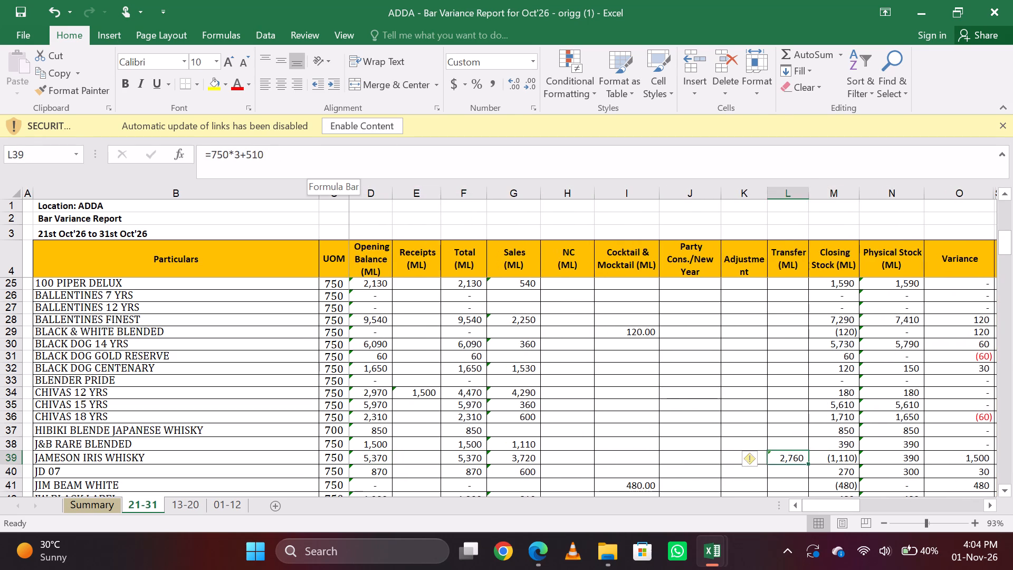
pyautogui.press('Left')
pyautogui.press('Left')
pyautogui.press('Left')
pyautogui.press('Left')
pyautogui.press('Left')
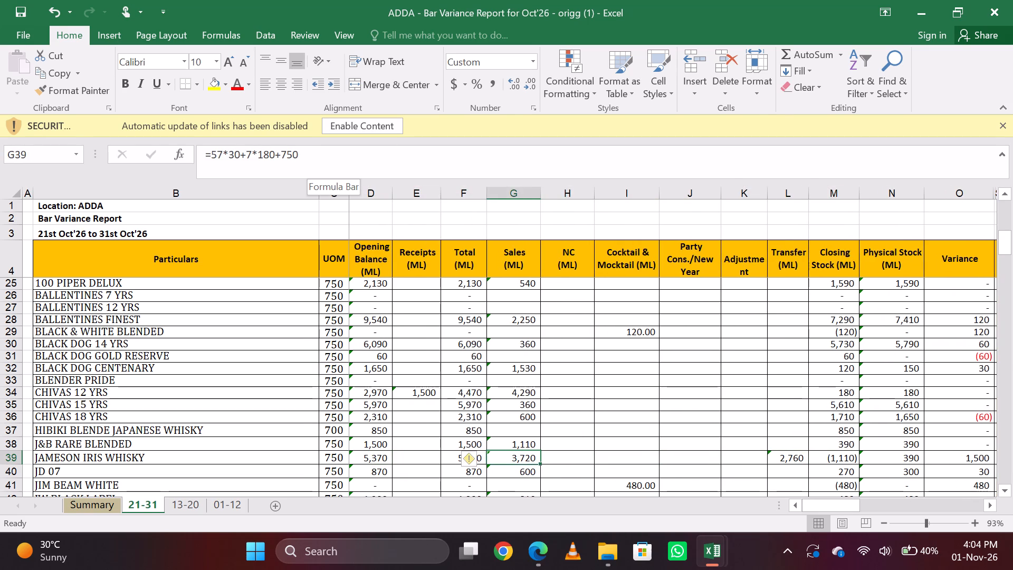
pyautogui.press('Right')
pyautogui.press('Right')
pyautogui.press('Right')
pyautogui.press('Right')
pyautogui.press('Right')
pyautogui.press('Right')
pyautogui.press('Right')
pyautogui.press('Right')
pyautogui.press('Right')
pyautogui.press('Right')
pyautogui.press('Right')
pyautogui.press('Right')
pyautogui.press('Right')
pyautogui.press('Right')
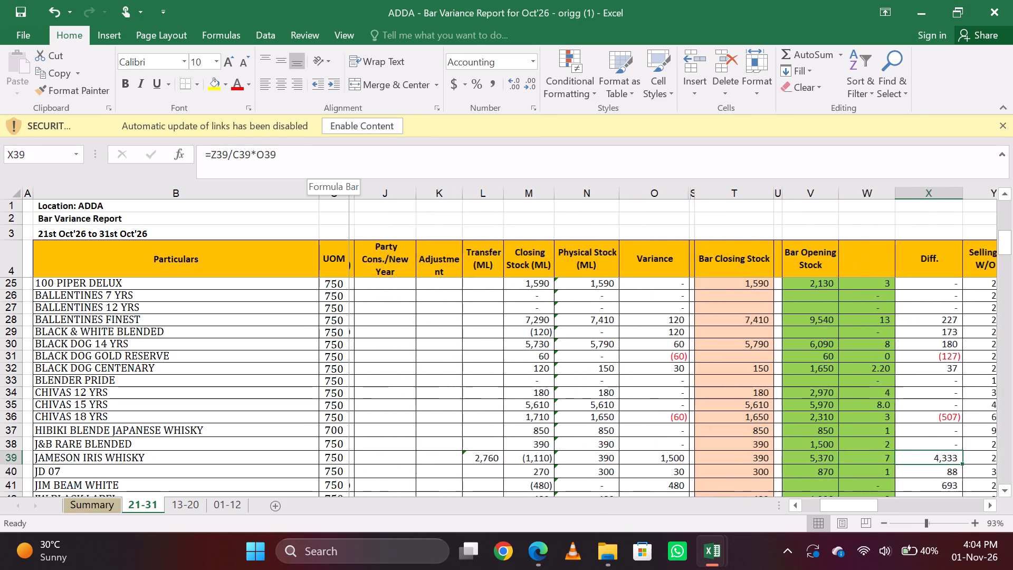
pyautogui.press('Left')
pyautogui.press('Left')
pyautogui.press('Left')
pyautogui.press('Left')
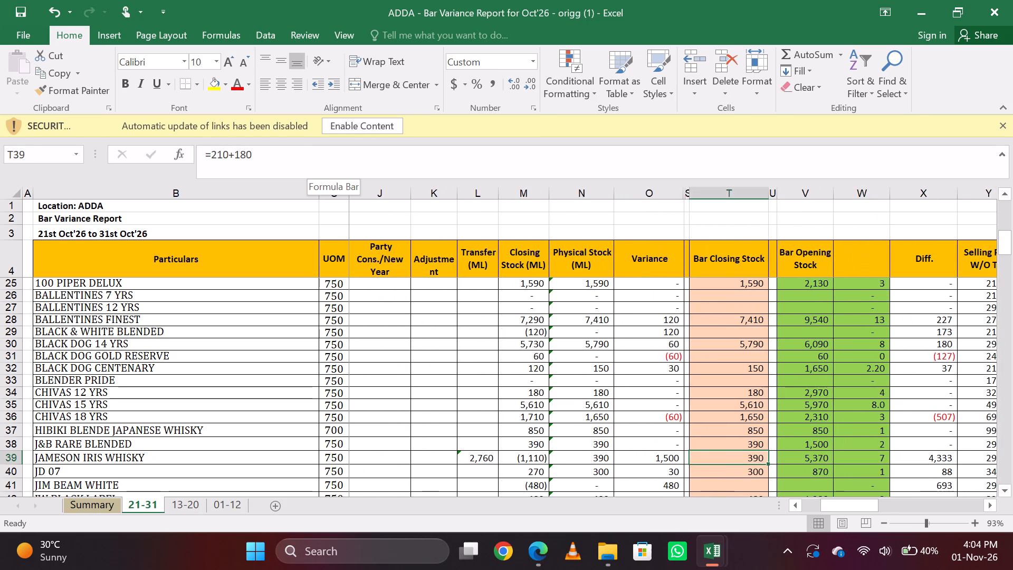
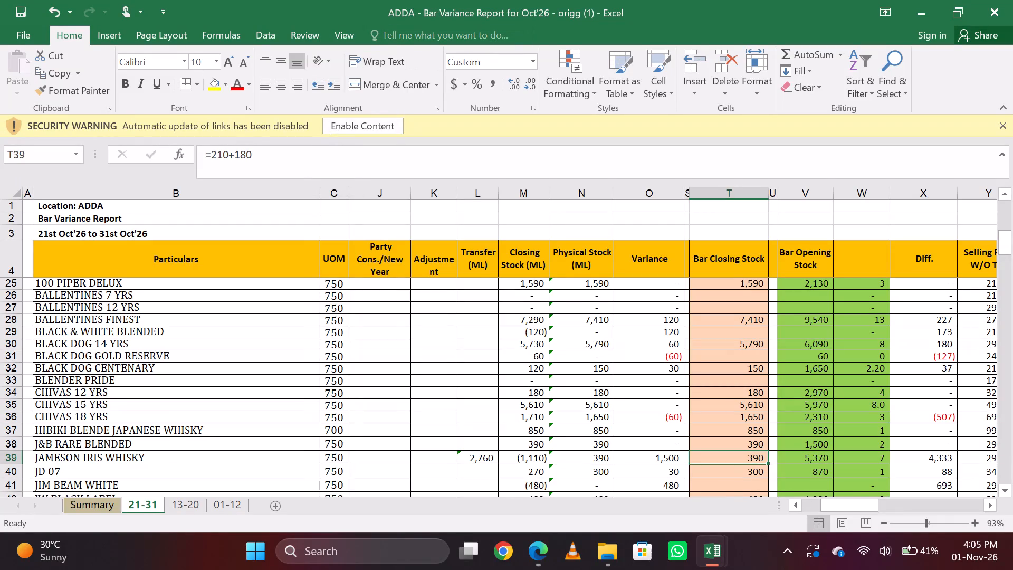
# Look over the F&B Sale sheet of ADDA - Daily Audit Report for Oct'26 from the Desktop ADDA OCT folder, and return to the variance report.
pyautogui.press('super+e')
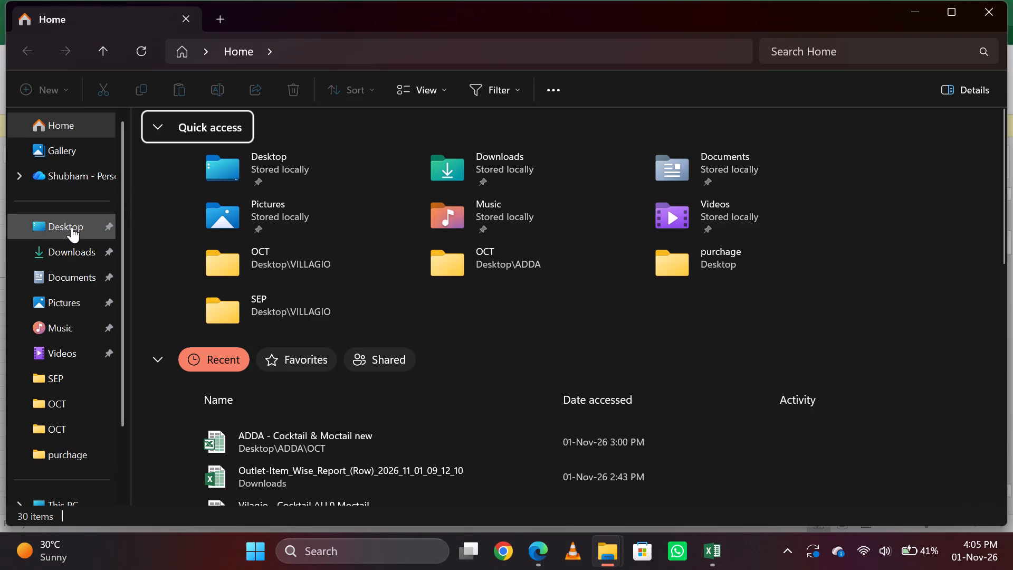
pyautogui.click(70, 229)
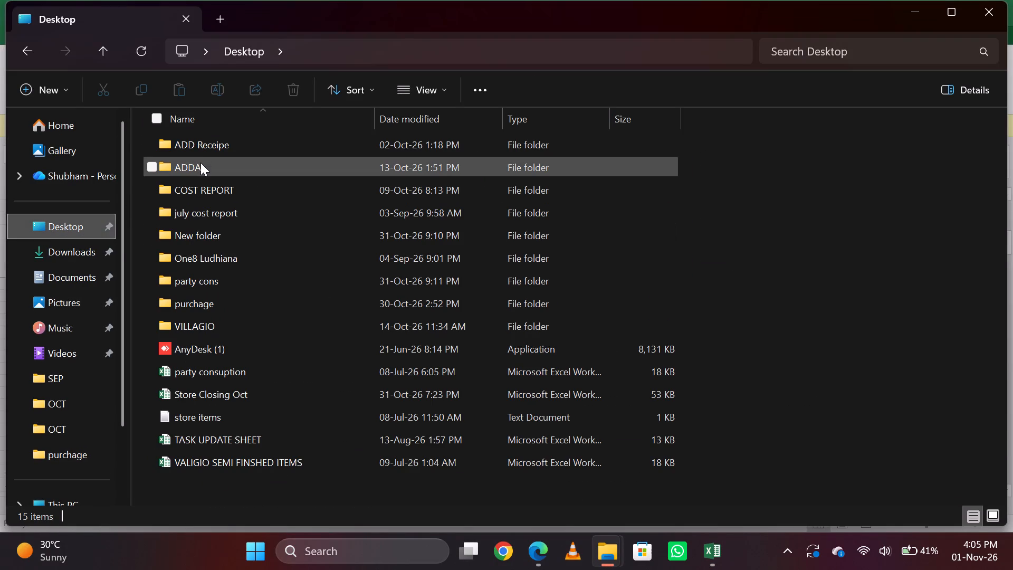
pyautogui.doubleClick(200, 163)
pyautogui.doubleClick(201, 208)
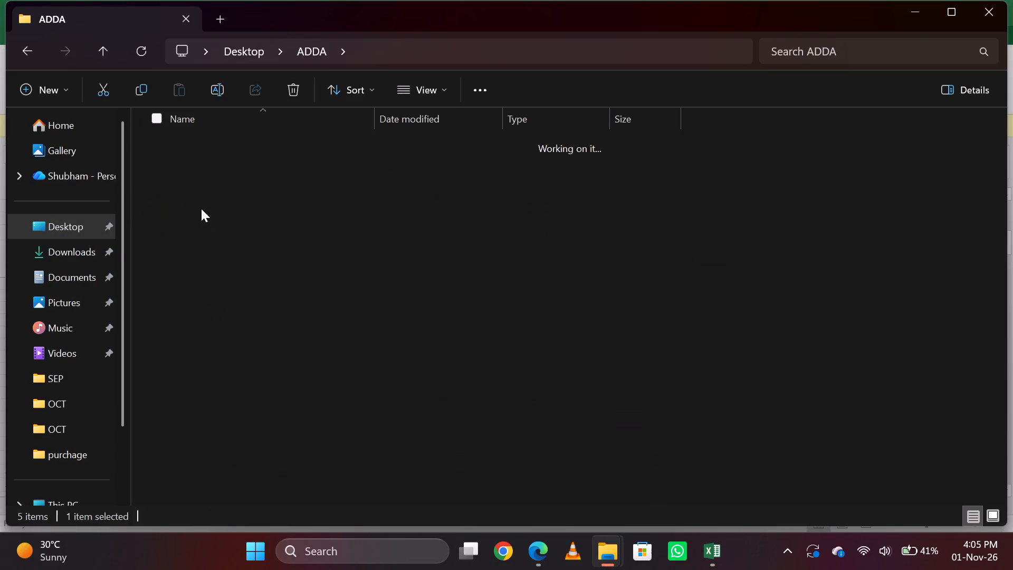
pyautogui.doubleClick(230, 192)
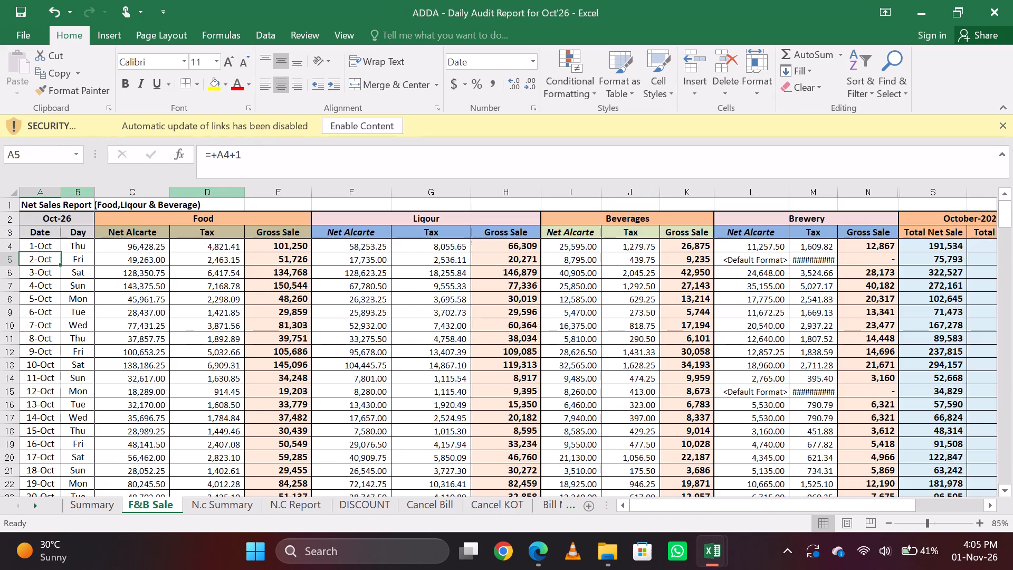
pyautogui.scroll(-1, 232, 347)
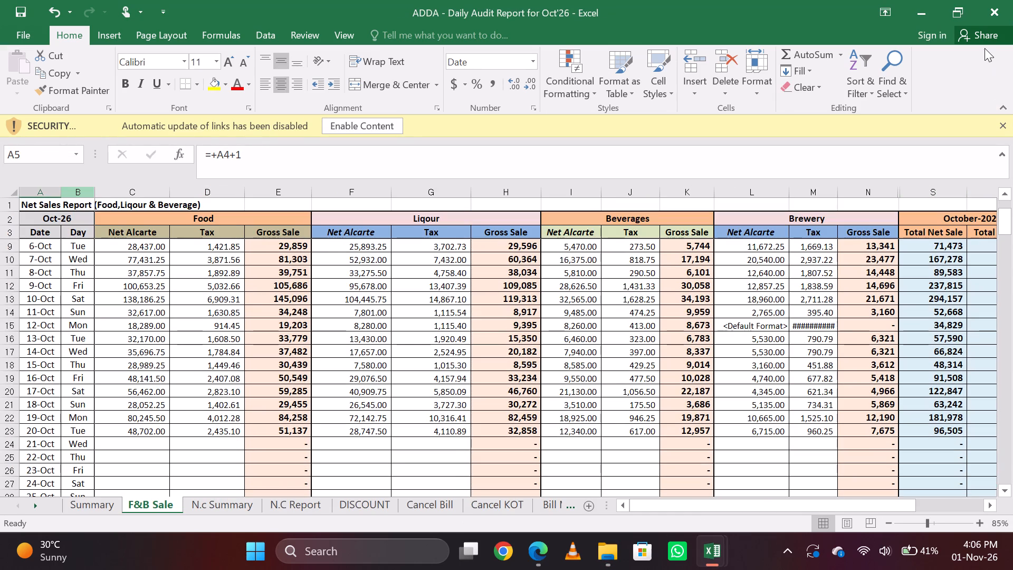
pyautogui.click(1008, 24)
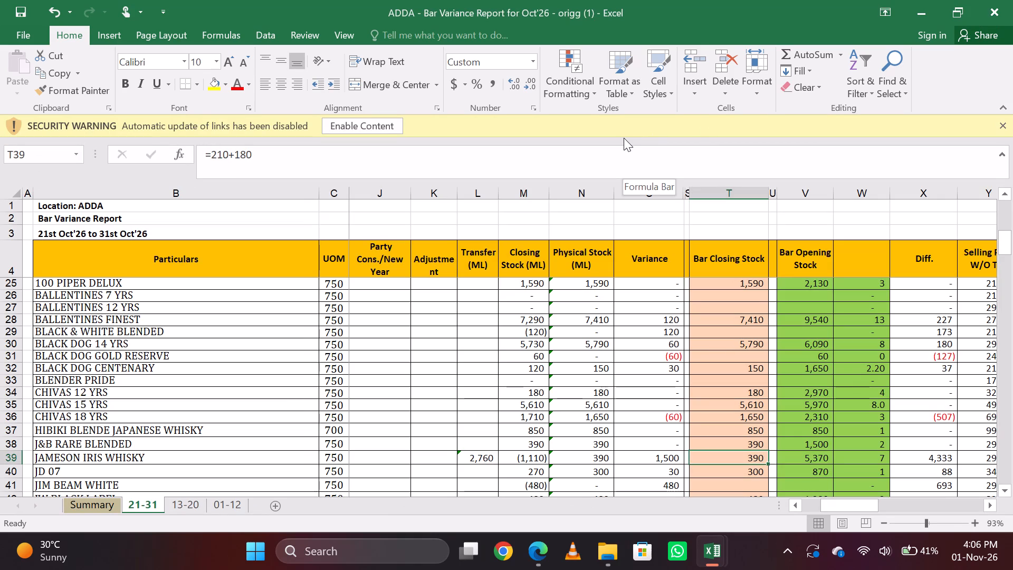
pyautogui.hotkey('alt', 'Tab')
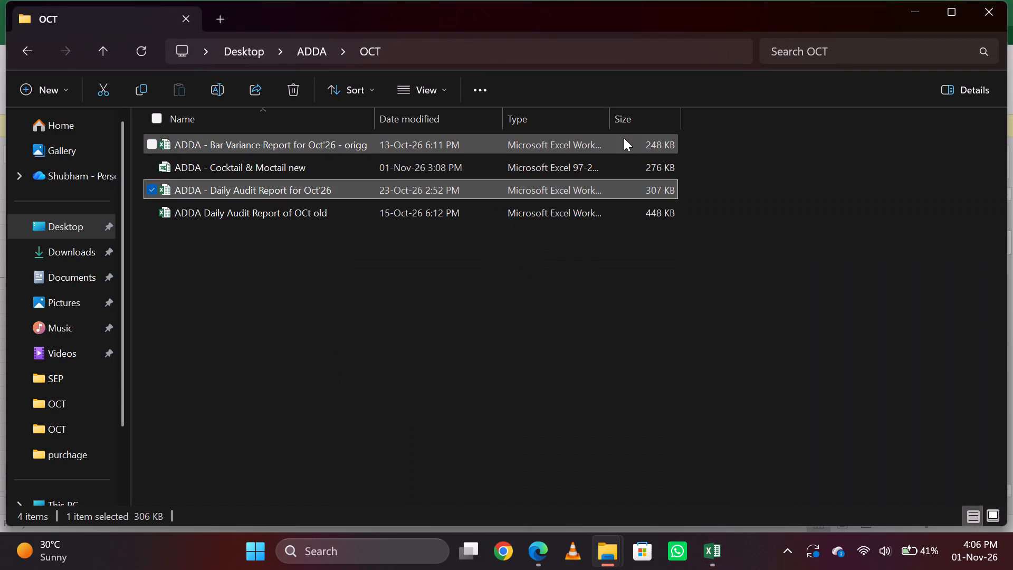
pyautogui.hotkey('alt', 'Tab')
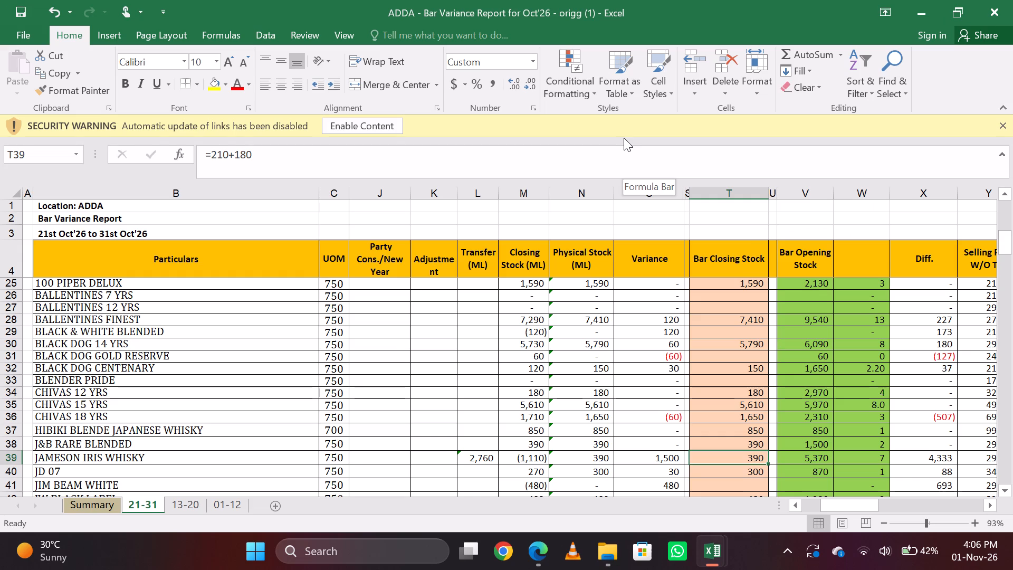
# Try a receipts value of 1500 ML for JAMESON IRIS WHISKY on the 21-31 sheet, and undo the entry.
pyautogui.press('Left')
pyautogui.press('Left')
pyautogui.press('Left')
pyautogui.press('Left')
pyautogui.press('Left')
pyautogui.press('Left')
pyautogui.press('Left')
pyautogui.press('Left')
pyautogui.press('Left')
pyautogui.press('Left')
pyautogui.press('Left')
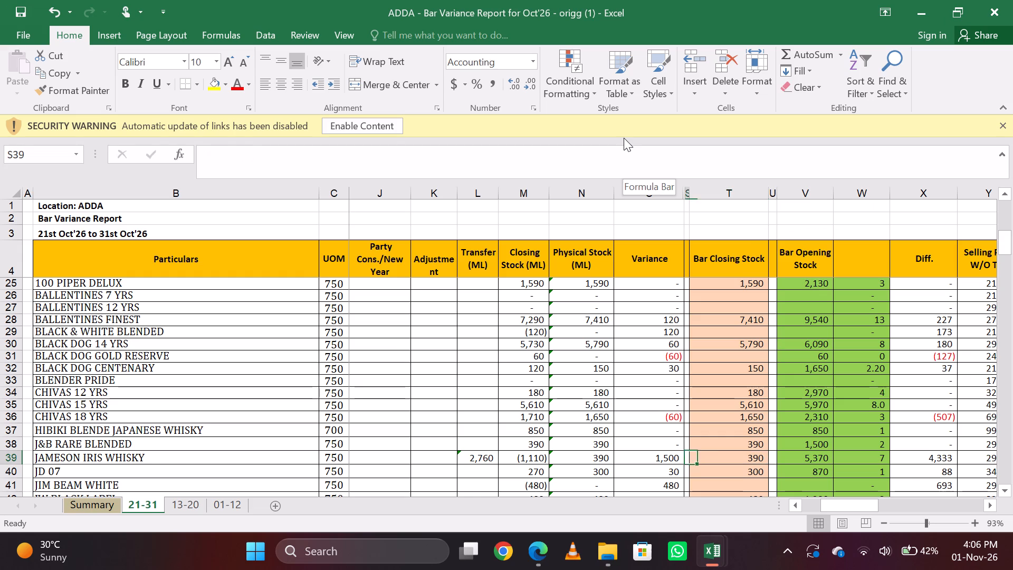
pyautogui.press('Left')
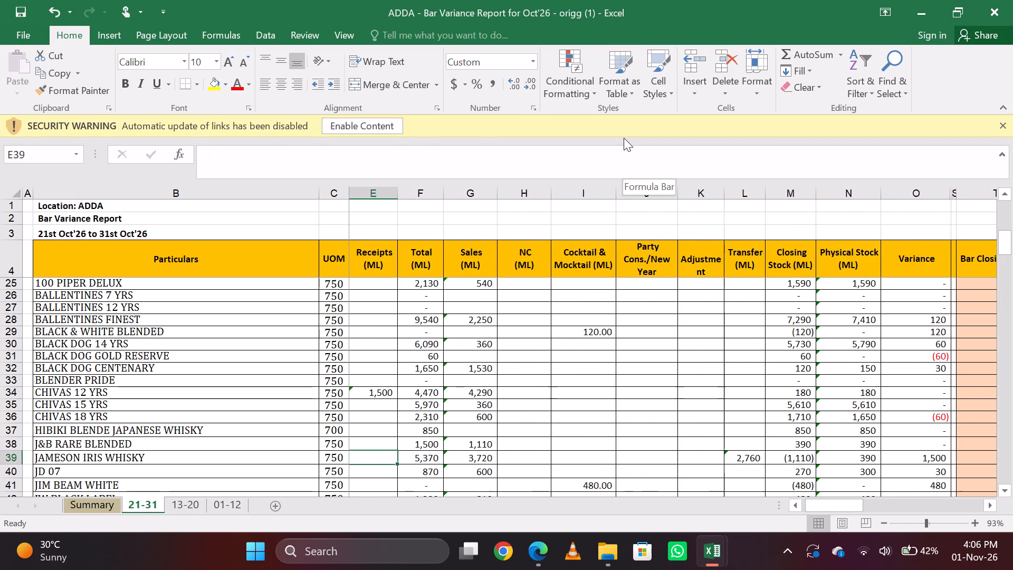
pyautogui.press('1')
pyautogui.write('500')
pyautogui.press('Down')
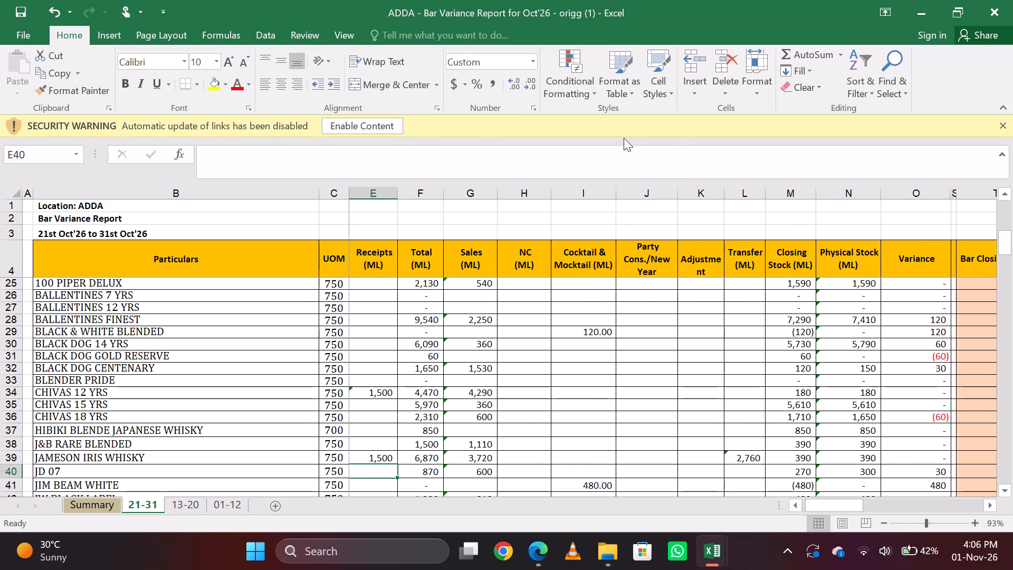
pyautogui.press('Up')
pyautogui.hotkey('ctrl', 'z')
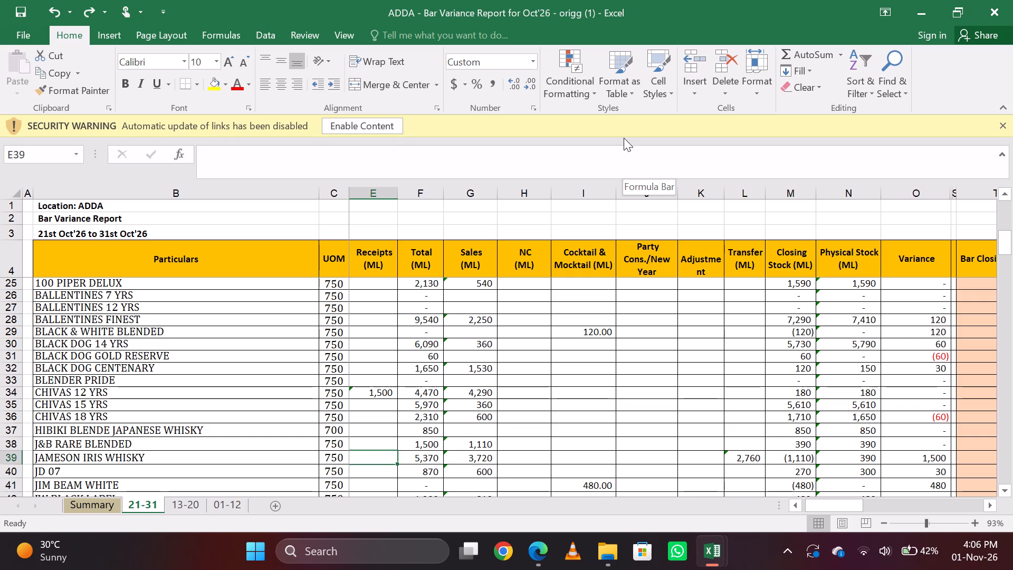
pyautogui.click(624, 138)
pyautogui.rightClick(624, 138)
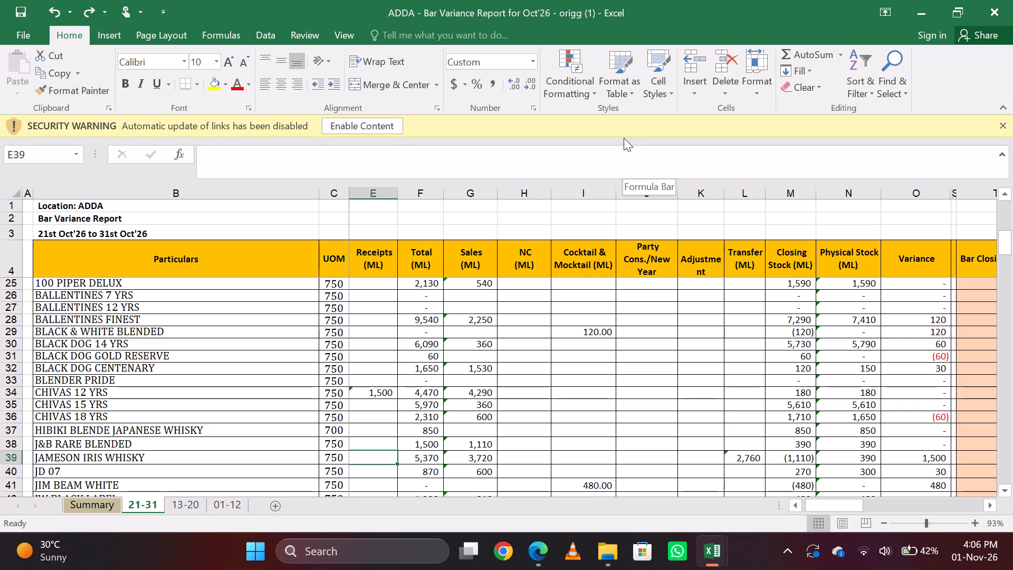
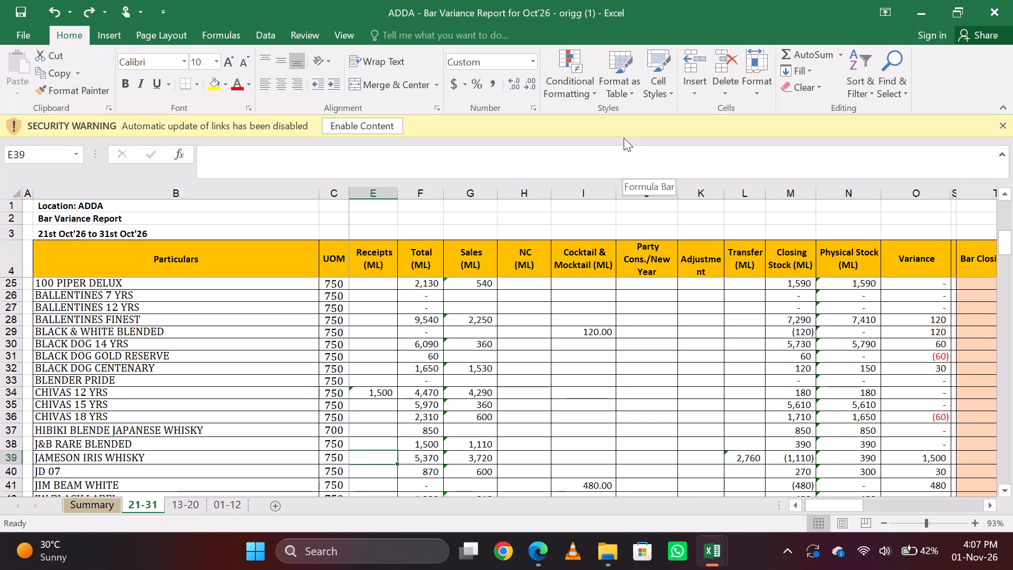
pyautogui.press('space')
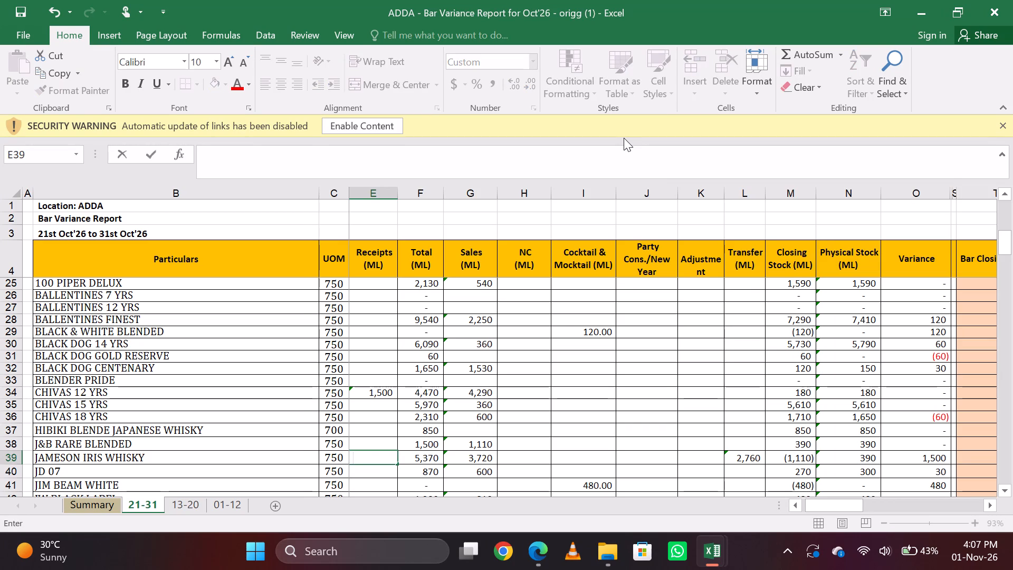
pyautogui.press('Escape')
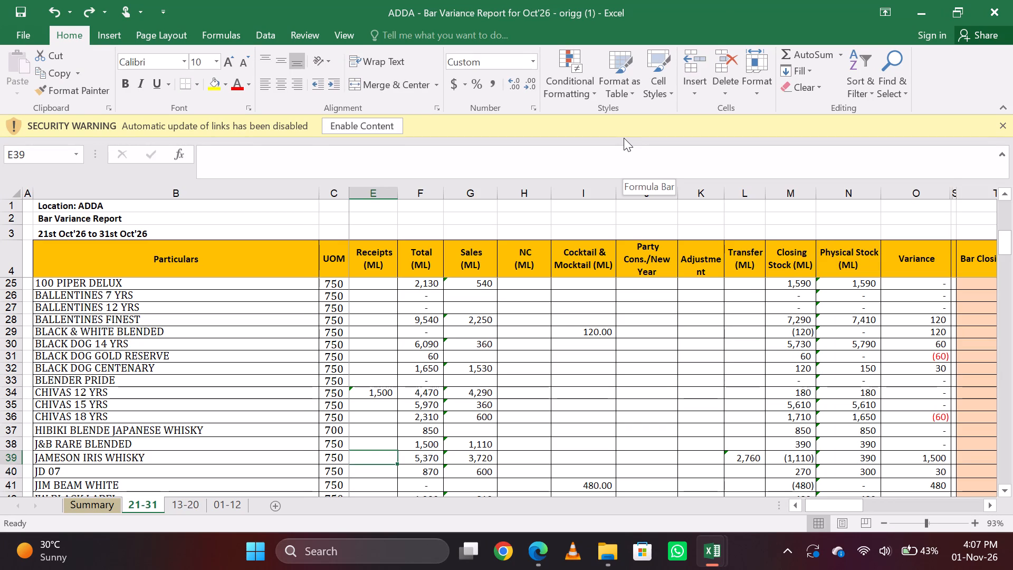
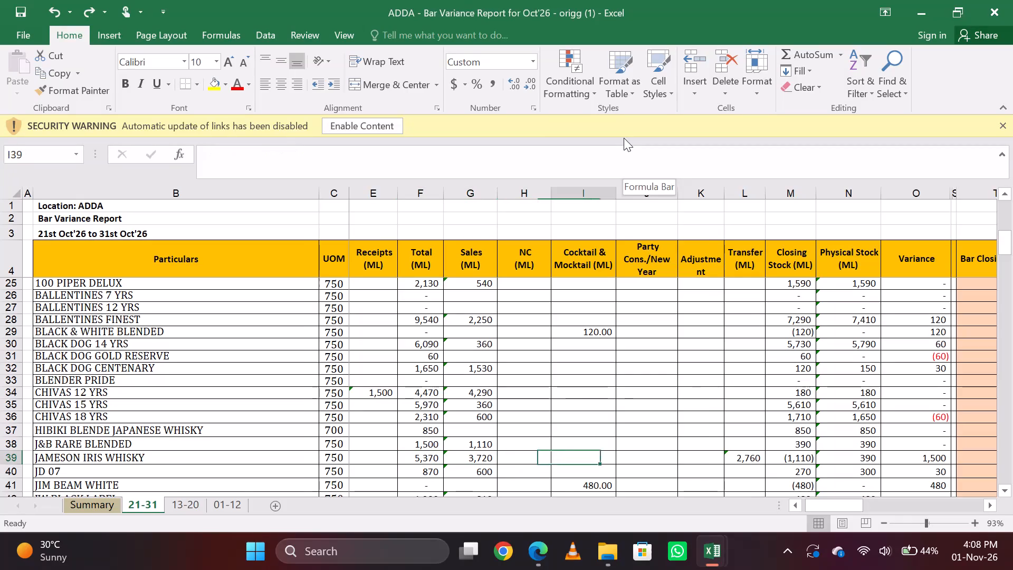
# Check the Transfer and Bar Closing Stock formulas in the Jameson Iris Whisky row of the 21-31 sheet.
pyautogui.press('Right')
pyautogui.press('Right')
pyautogui.press('Right')
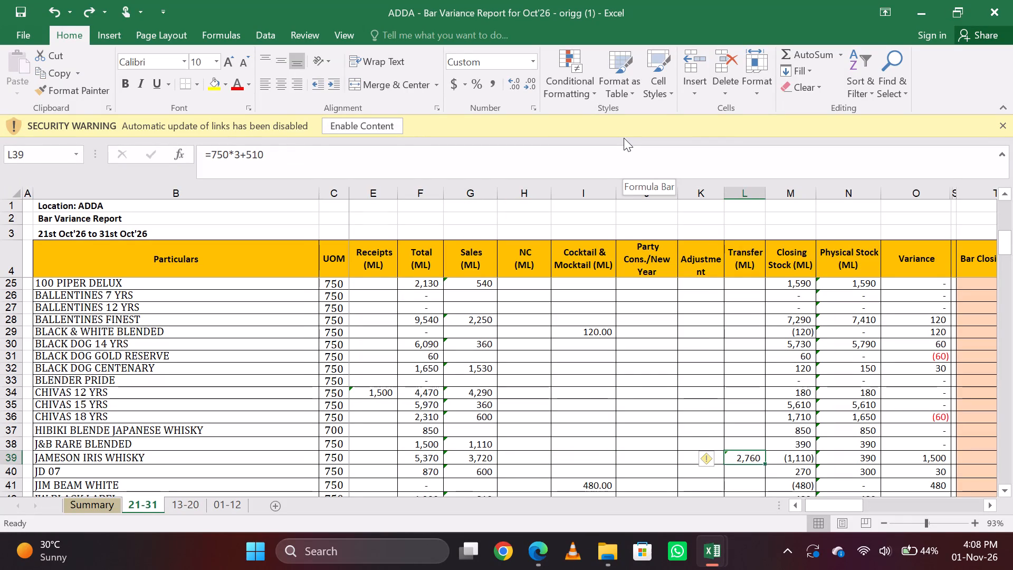
pyautogui.press('Right')
pyautogui.press('Right')
pyautogui.press('Right')
pyautogui.press('Right')
pyautogui.press('Right')
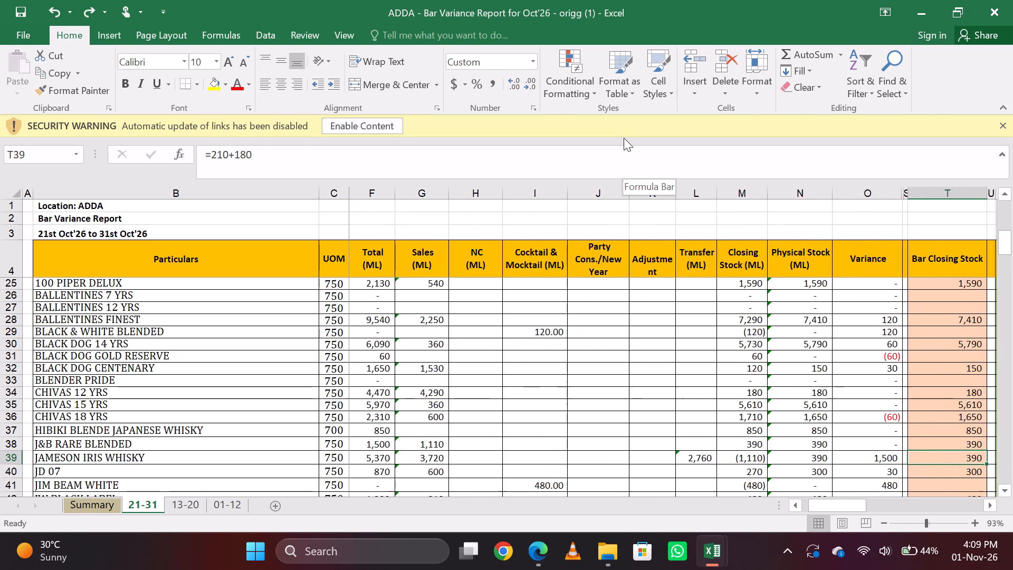
pyautogui.press('Left')
pyautogui.press('Left')
pyautogui.press('Left')
pyautogui.press('Left')
pyautogui.press('Left')
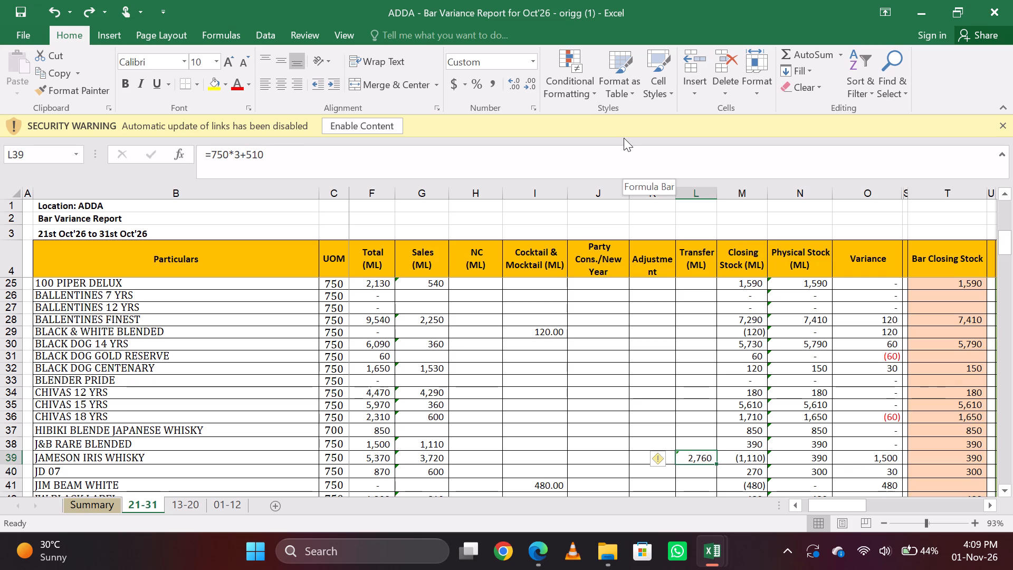
# Switch to File Explorer and open the workbook 21 oct to 31s from today's files in Downloads.
pyautogui.hotkey('alt', 'Tab')
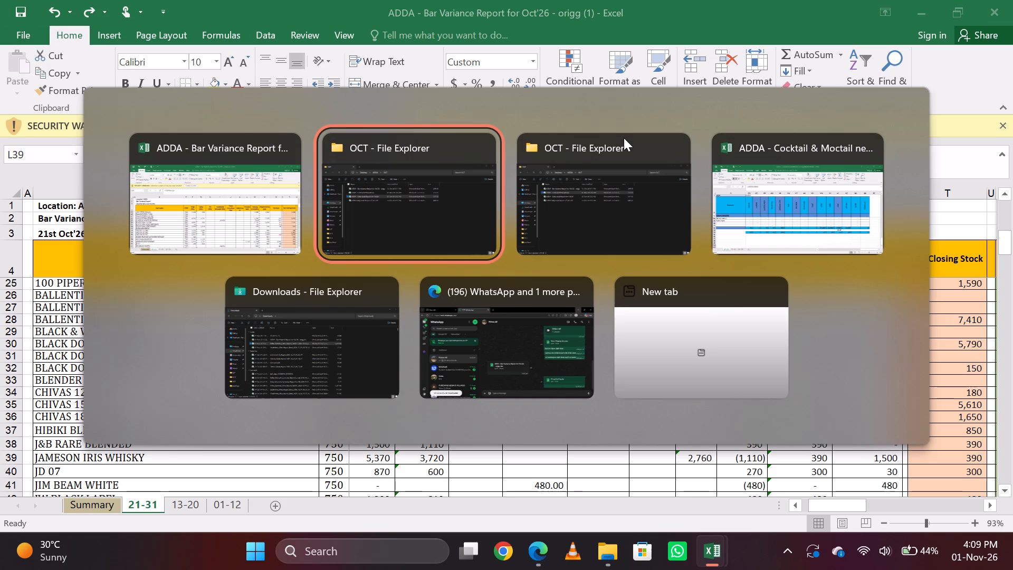
pyautogui.hotkey('alt', 'Tab')
pyautogui.hotkey('alt', 'Tab')
pyautogui.hotkey('alt', 'Tab')
pyautogui.hotkey('alt', 'Tab')
pyautogui.hotkey('alt', 'shift', 'Tab')
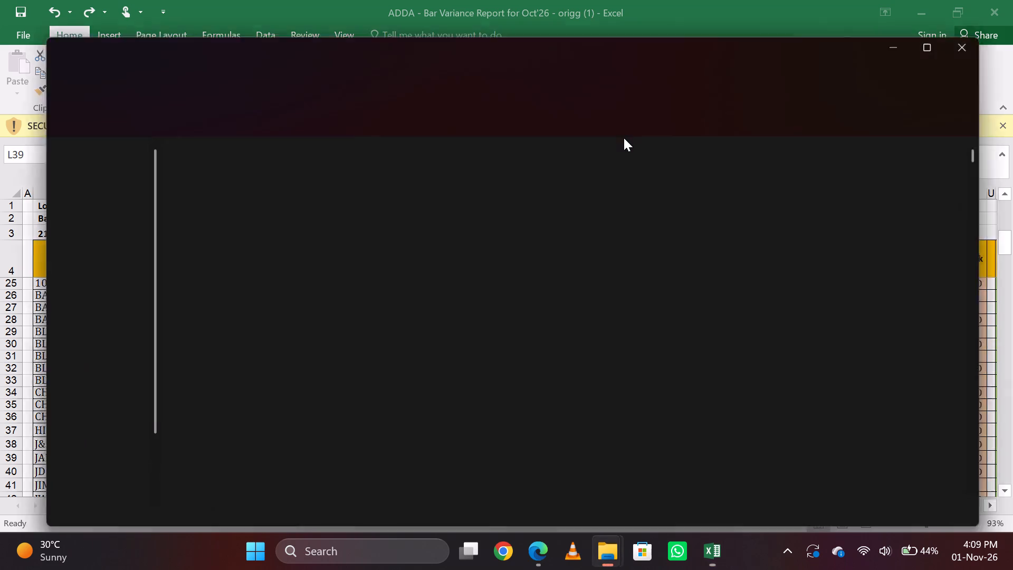
pyautogui.press('pageup')
pyautogui.press('pageup')
pyautogui.press('Left')
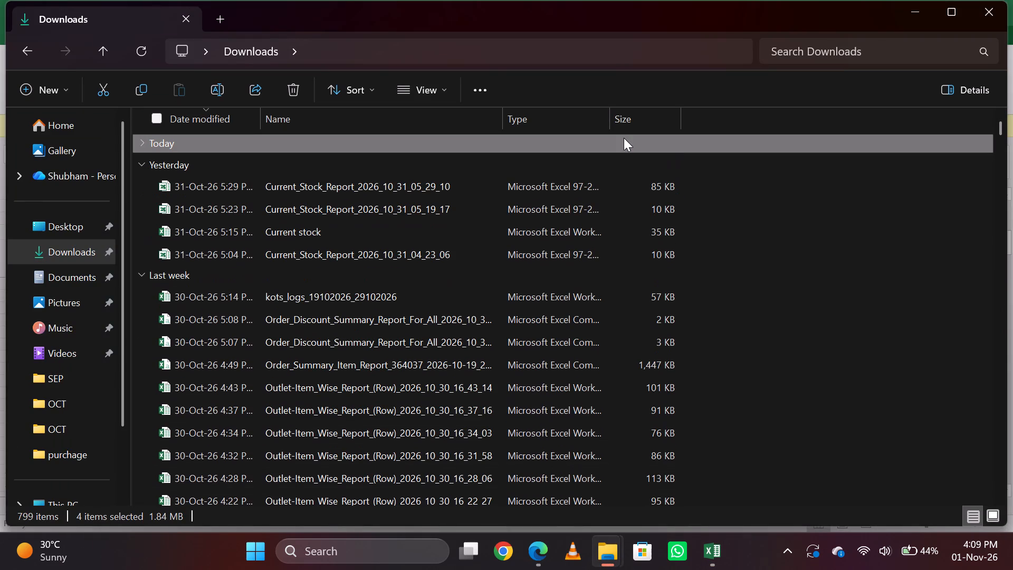
pyautogui.press('Up')
pyautogui.press('Up')
pyautogui.press('Up')
pyautogui.press('Up')
pyautogui.press('Up')
pyautogui.press('Up')
pyautogui.press('Down')
pyautogui.press('Down')
pyautogui.press('Down')
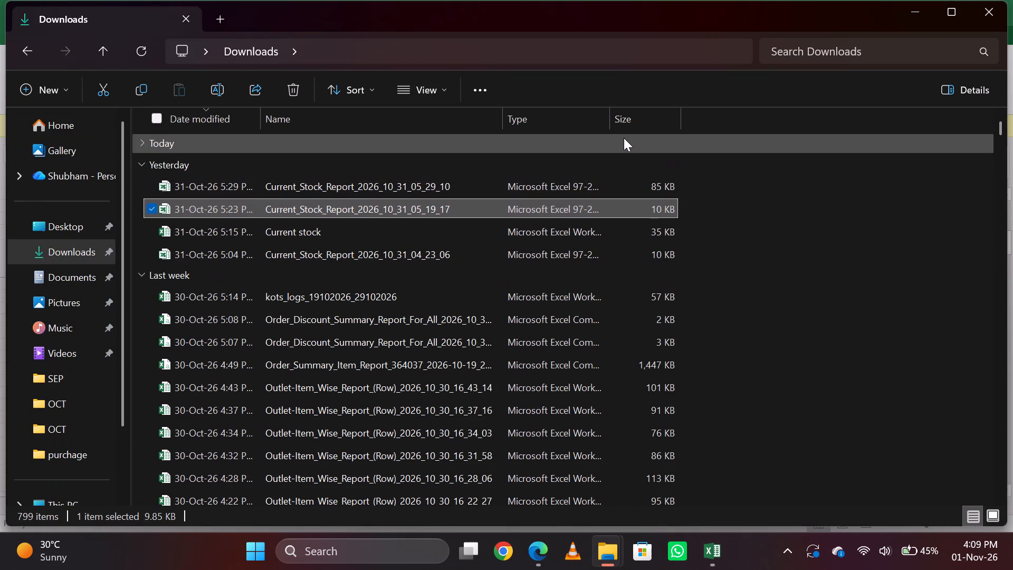
pyautogui.press('Down')
pyautogui.press('Up')
pyautogui.press('Up')
pyautogui.press('Up')
pyautogui.press('Up')
pyautogui.press('Up')
pyautogui.press('Up')
pyautogui.press('Down')
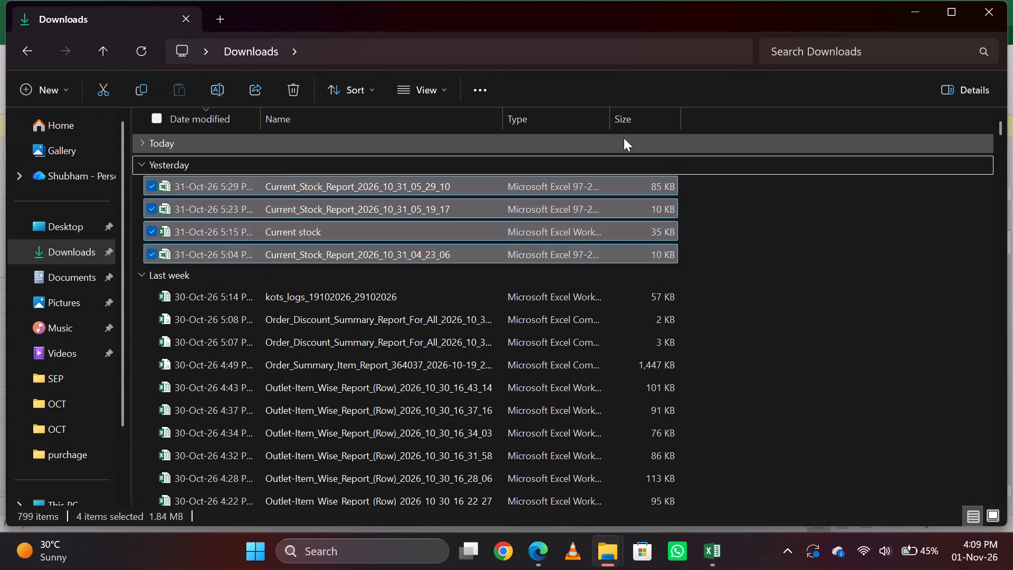
pyautogui.press('Up')
pyautogui.press('space')
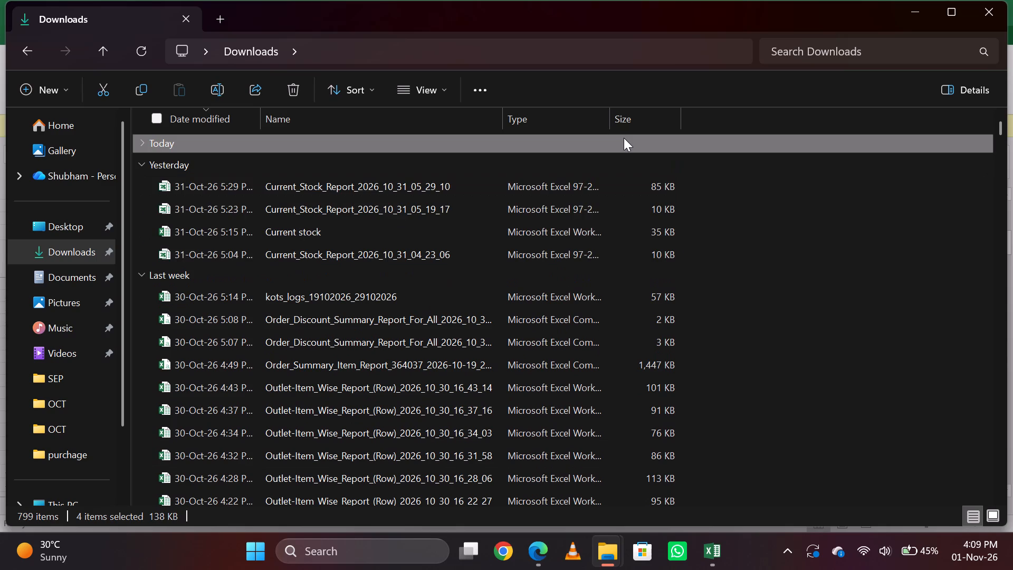
pyautogui.click(317, 145)
pyautogui.click(317, 145)
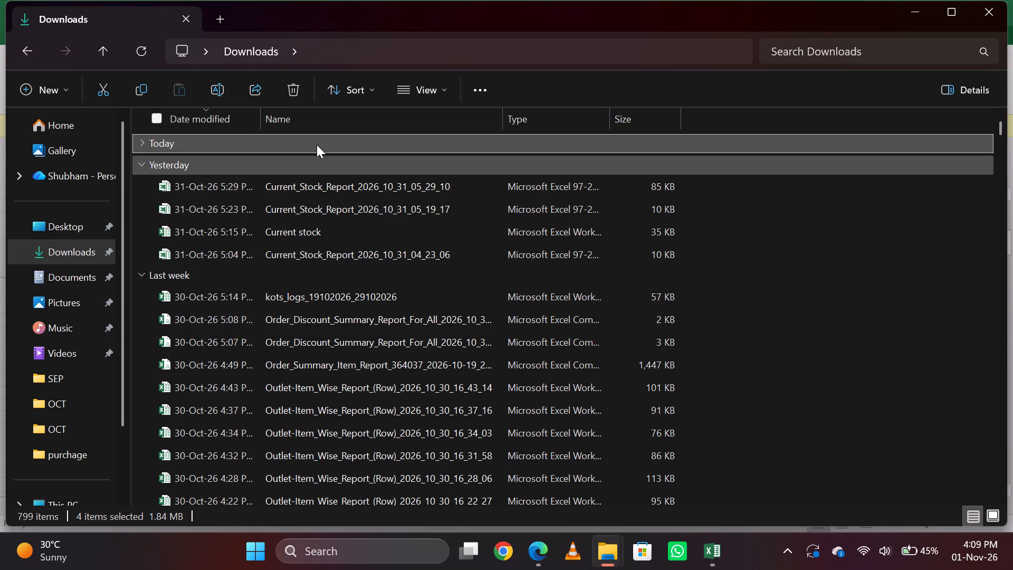
pyautogui.click(145, 147)
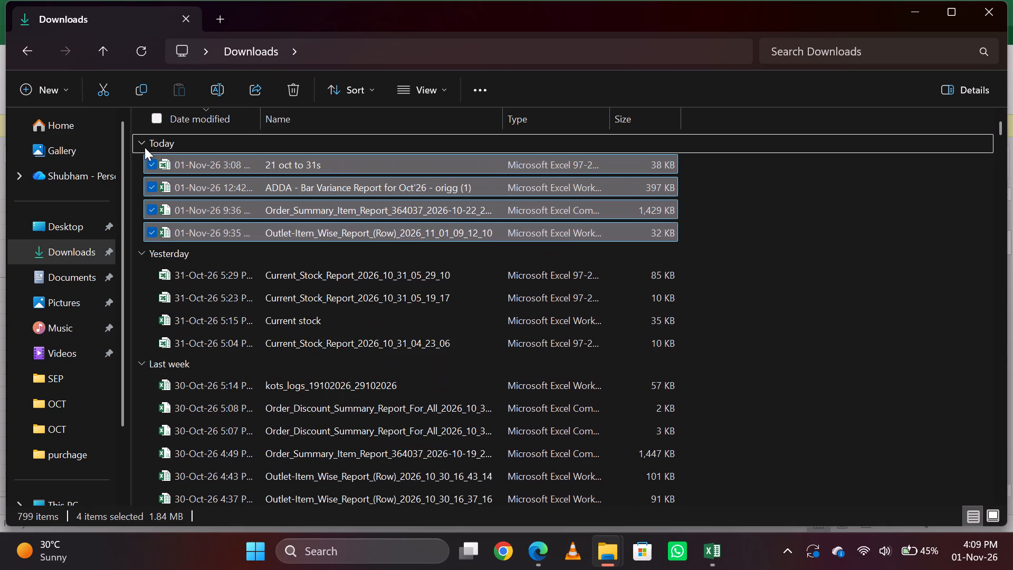
pyautogui.click(186, 160)
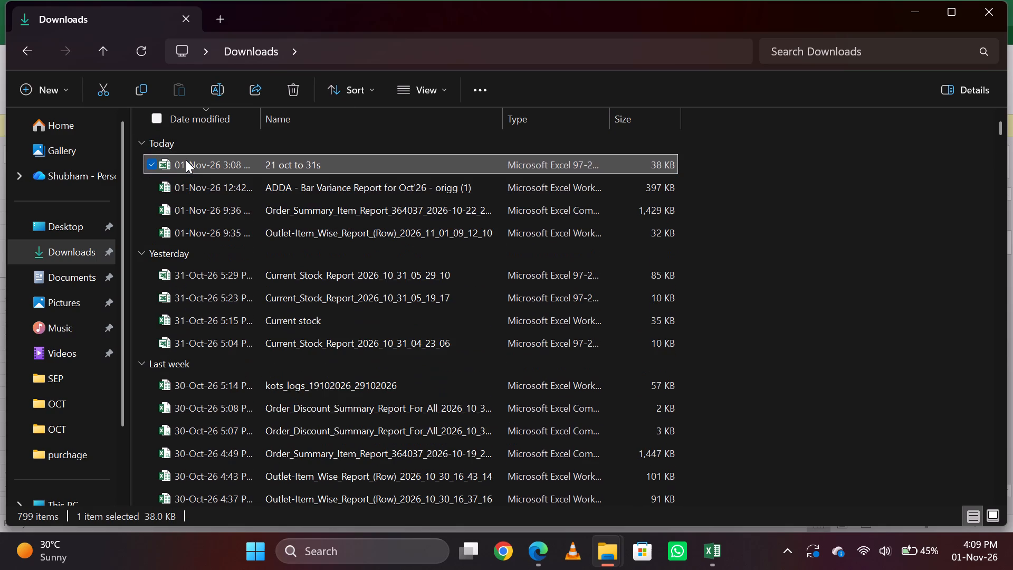
pyautogui.press('Return')
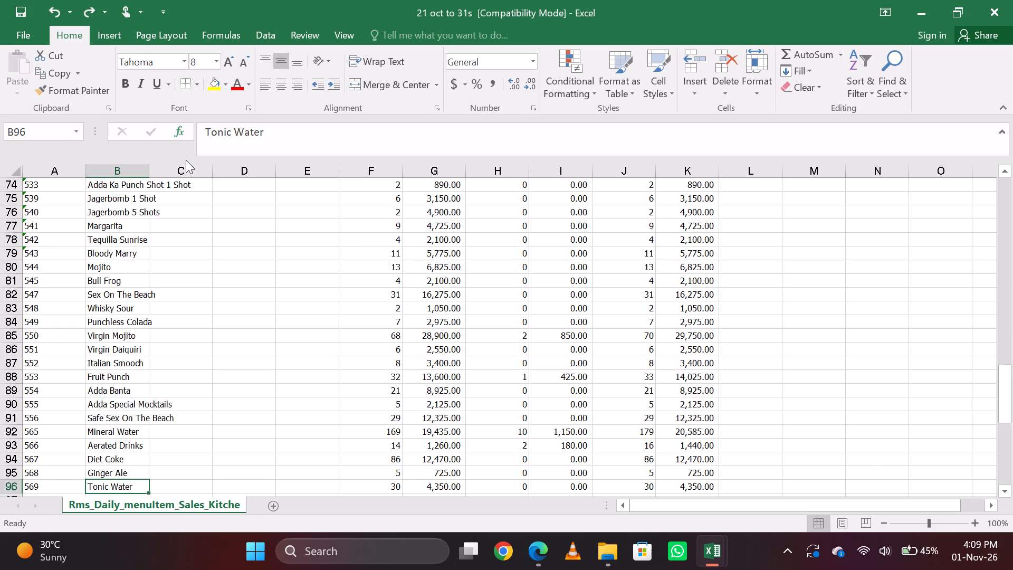
# Search the item sales workbook for "jam" and go through the Jameson entries.
pyautogui.click(206, 251)
pyautogui.hotkey('ctrl', 'f')
pyautogui.write('jam')
pyautogui.press('Return')
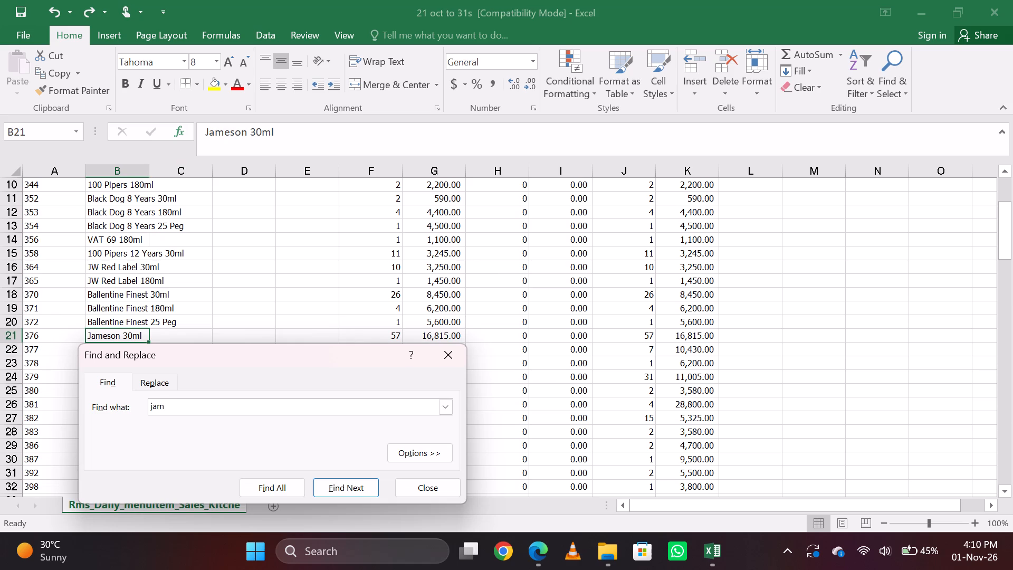
pyautogui.press('Return')
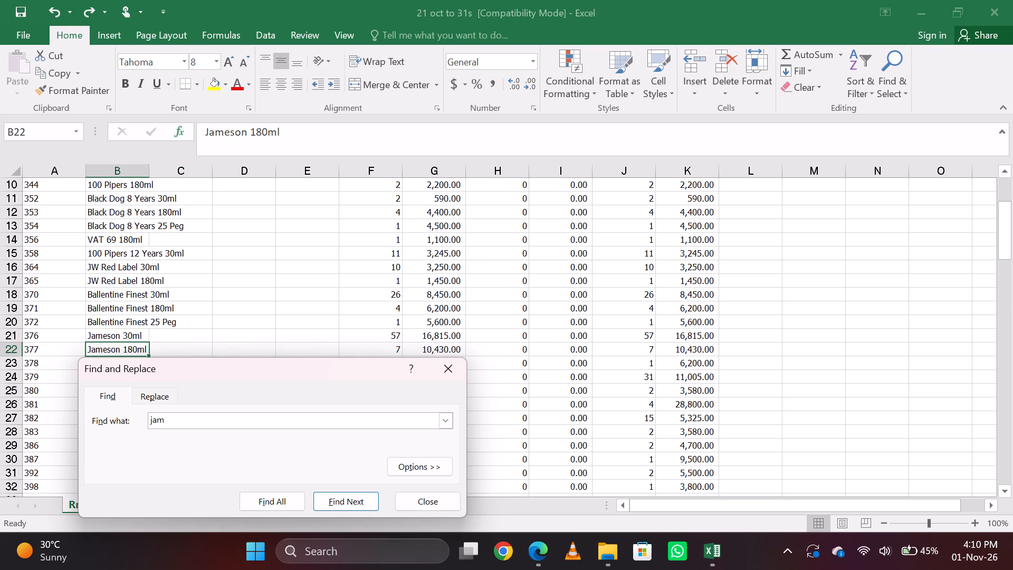
pyautogui.press('Return')
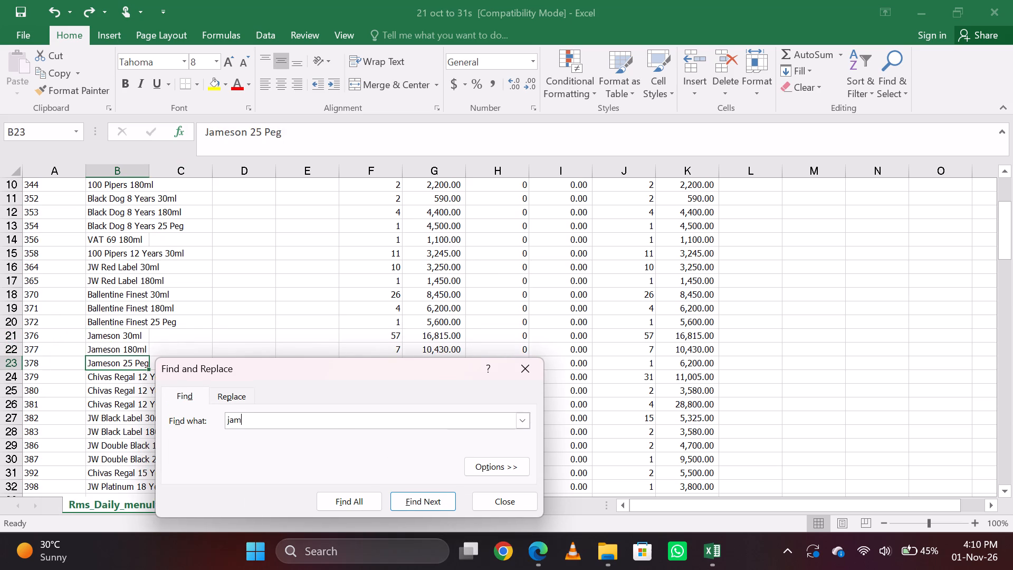
pyautogui.press('Escape')
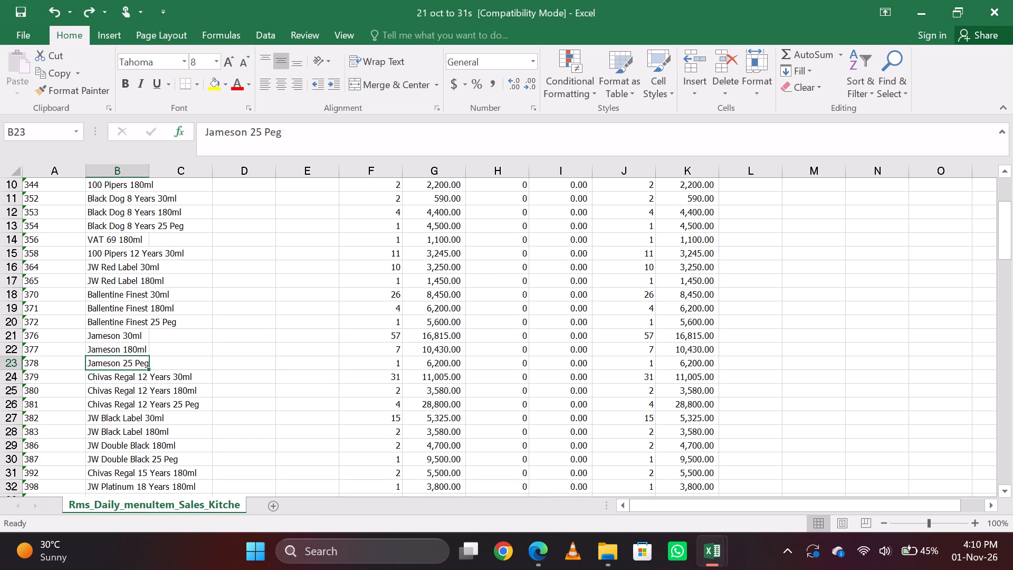
# Return to the ADDA Bar Variance Report and review the Jameson Iris Whisky row from receipts and sales through transfer, variance and bar closing stock.
pyautogui.hotkey('alt', 'Tab')
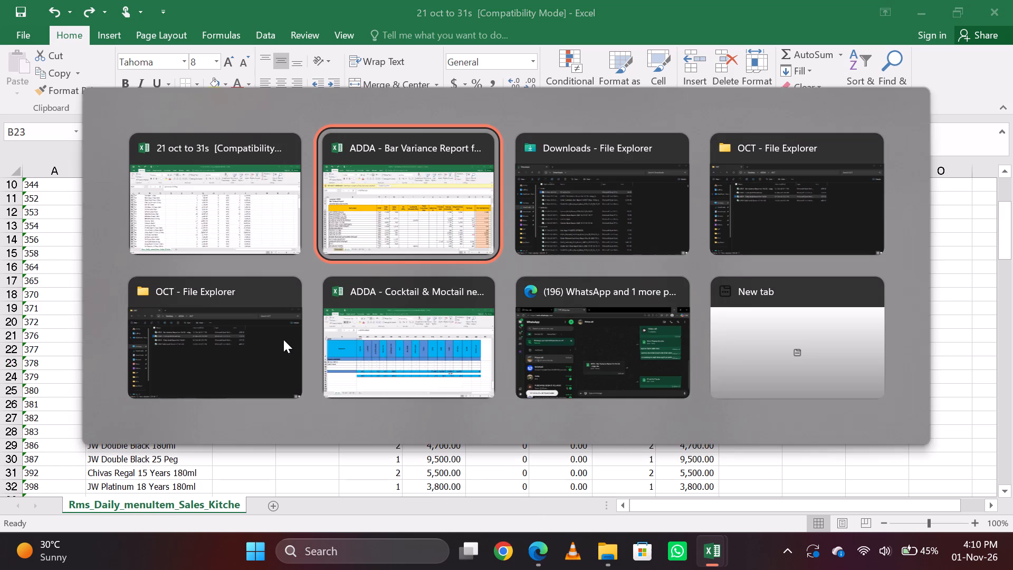
pyautogui.press('Left')
pyautogui.press('Left')
pyautogui.press('Left')
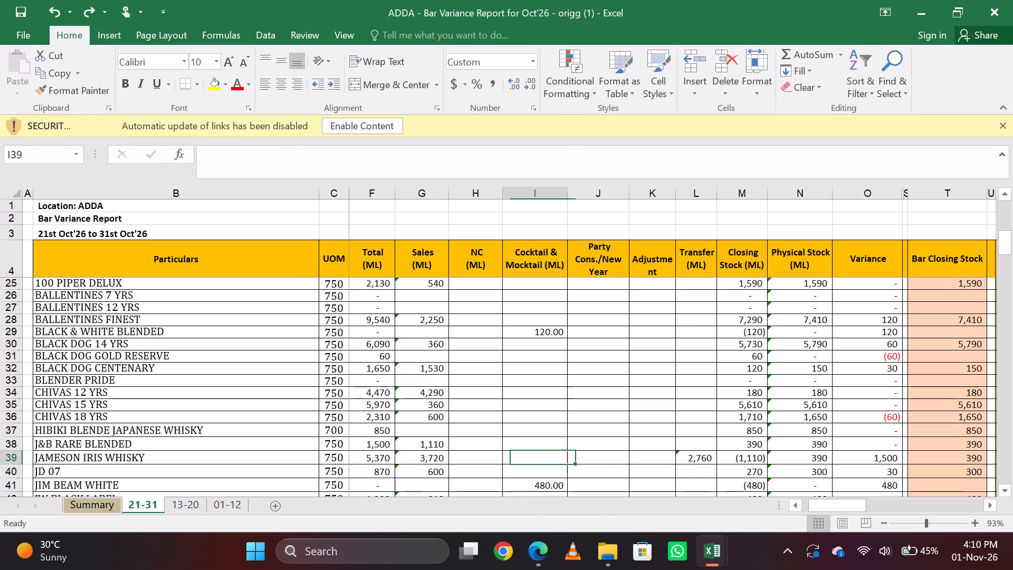
pyautogui.press('Left')
pyautogui.press('Left')
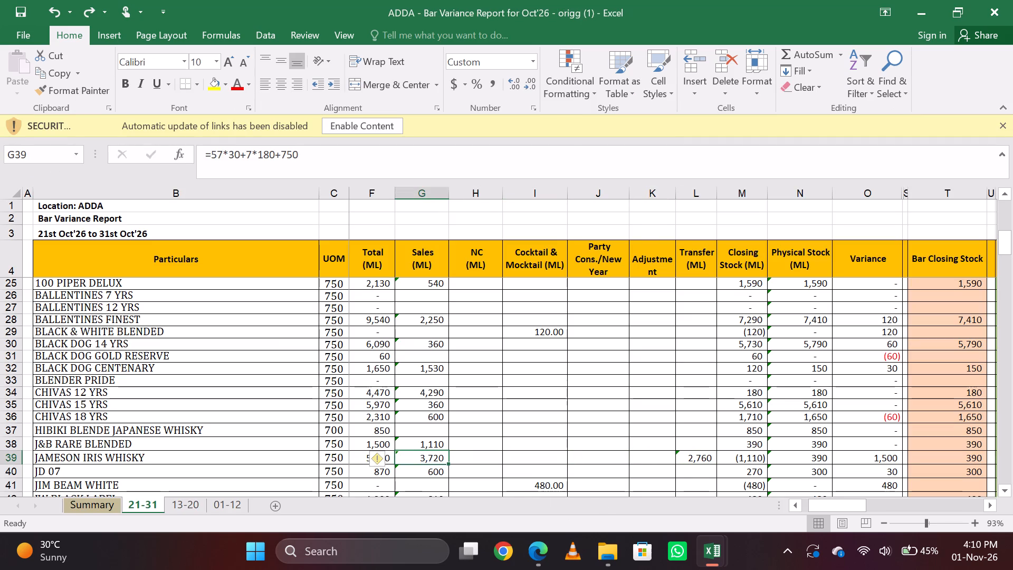
pyautogui.press('Right')
pyautogui.press('Right')
pyautogui.press('Right')
pyautogui.press('Right')
pyautogui.press('Right')
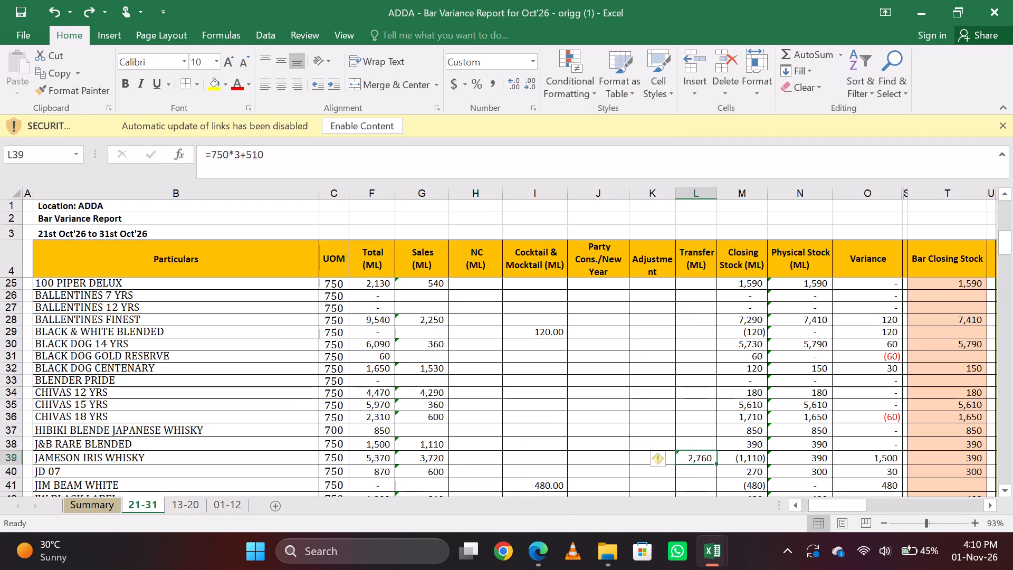
pyautogui.press('Right')
pyautogui.press('Right')
pyautogui.press('Right')
pyautogui.press('Right')
pyautogui.press('Right')
pyautogui.press('Left')
pyautogui.press('Left')
pyautogui.press('Left')
pyautogui.press('Left')
pyautogui.press('Left')
pyautogui.press('Left')
pyautogui.press('Left')
pyautogui.press('Left')
pyautogui.press('Left')
pyautogui.press('Left')
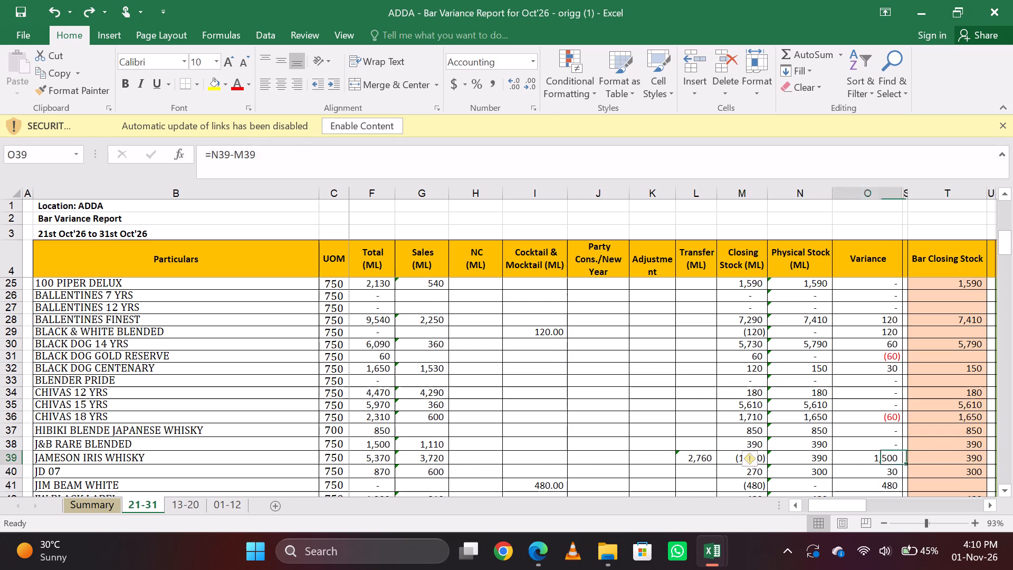
pyautogui.press('Left')
pyautogui.press('Left')
pyautogui.press('Left')
pyautogui.press('Right')
pyautogui.press('Right')
pyautogui.press('Right')
pyautogui.press('Right')
pyautogui.press('Right')
pyautogui.press('Right')
pyautogui.press('Right')
pyautogui.press('Right')
pyautogui.press('Right')
pyautogui.press('Right')
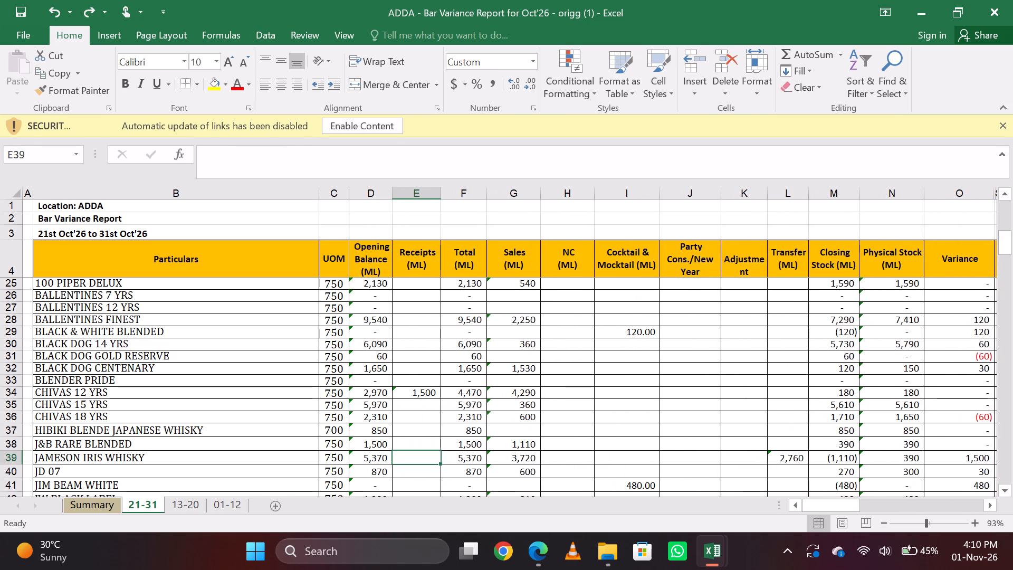
pyautogui.press('Right')
pyautogui.press('Right')
pyautogui.press('Right')
# Switch back to the 21 oct to 31s workbook and recheck its Jameson entries by searching for "jam" again.
pyautogui.hotkey('alt', 'Tab')
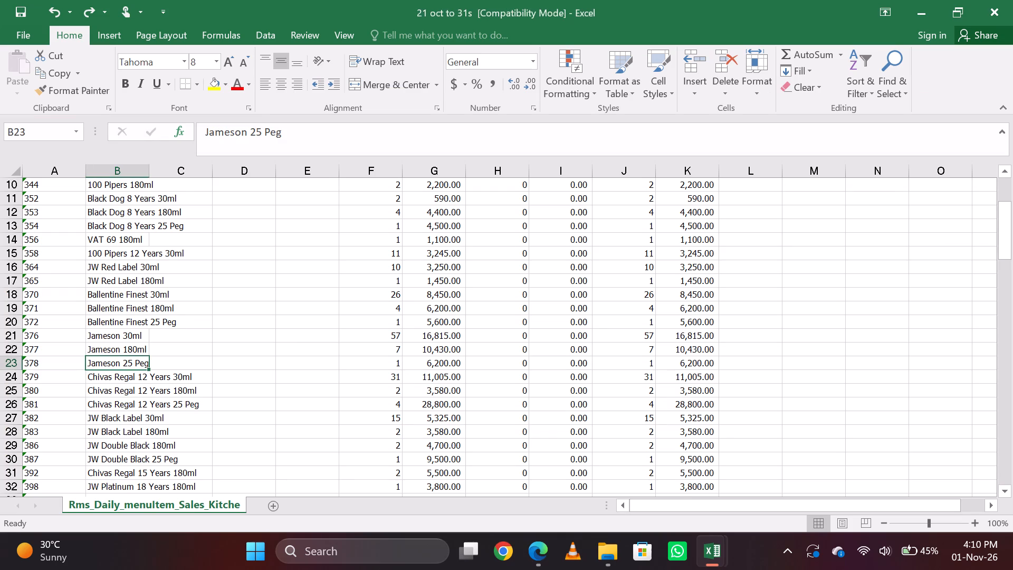
pyautogui.hotkey('ctrl', 'f')
pyautogui.press('Return')
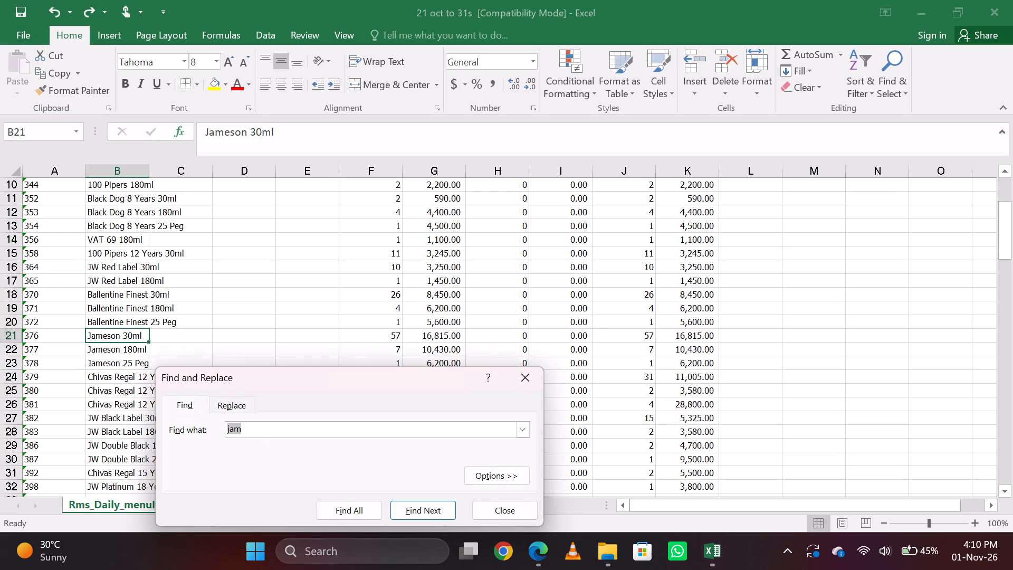
pyautogui.press('Return')
pyautogui.press('Return')
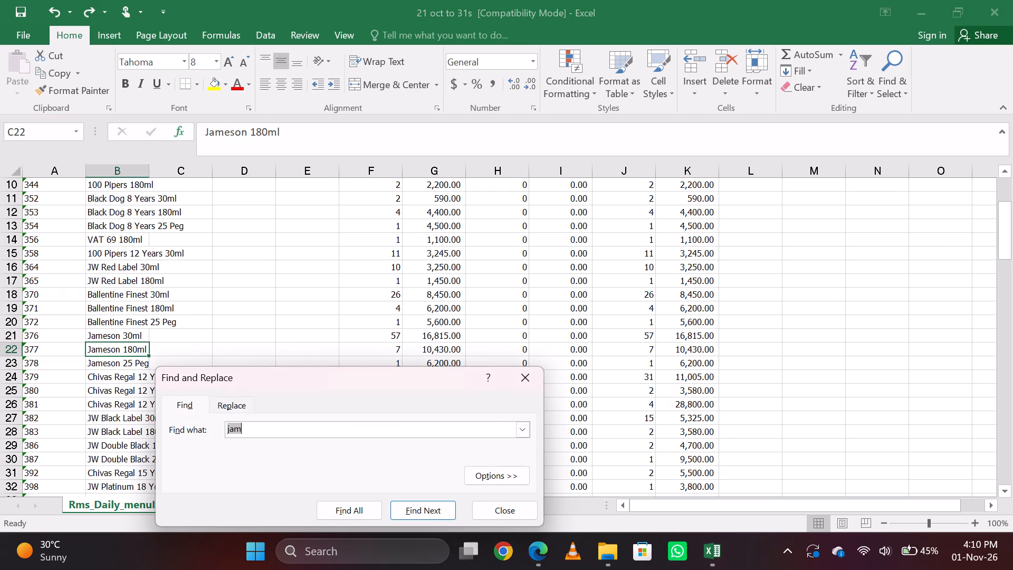
pyautogui.press('Return')
pyautogui.press('Escape')
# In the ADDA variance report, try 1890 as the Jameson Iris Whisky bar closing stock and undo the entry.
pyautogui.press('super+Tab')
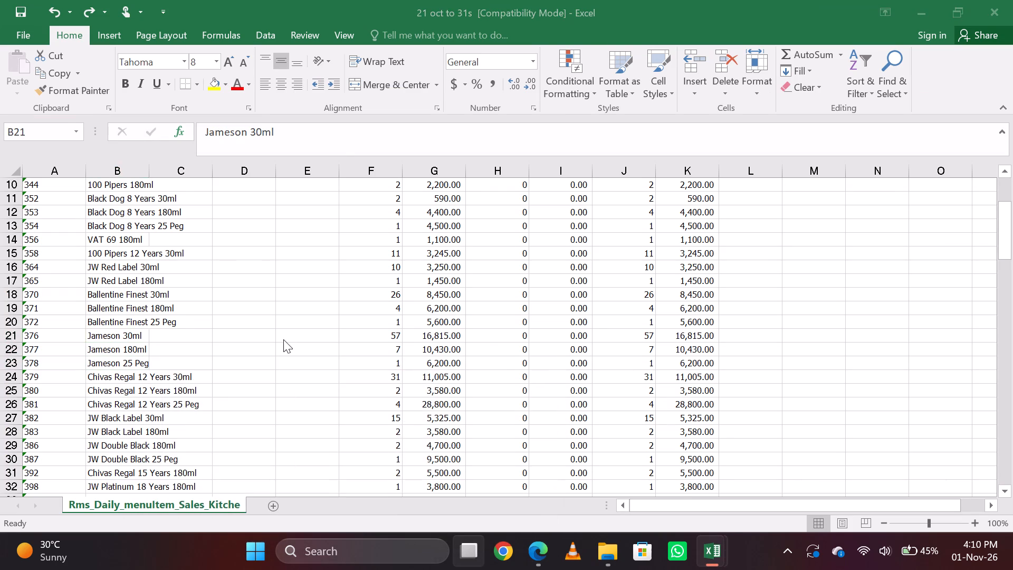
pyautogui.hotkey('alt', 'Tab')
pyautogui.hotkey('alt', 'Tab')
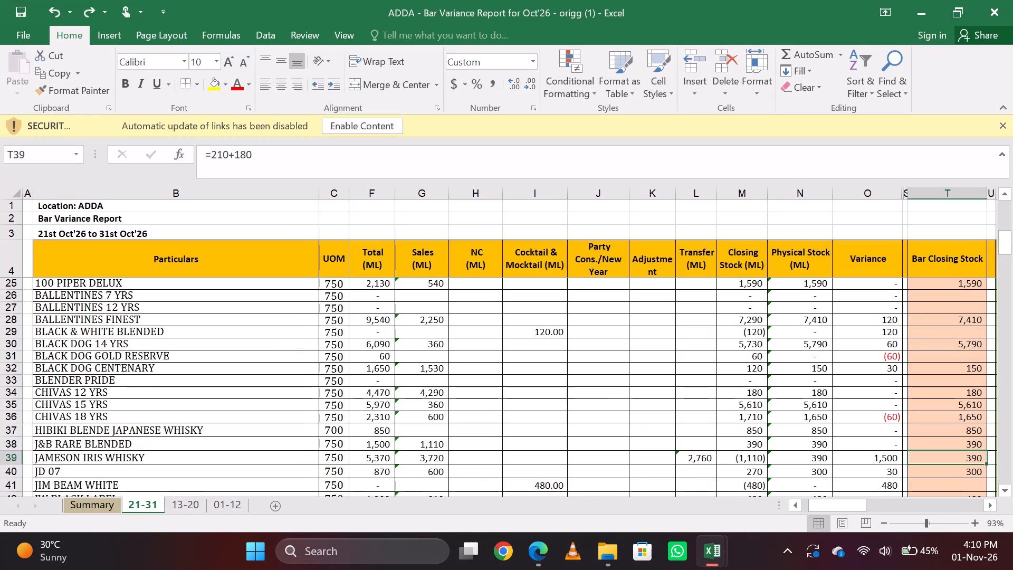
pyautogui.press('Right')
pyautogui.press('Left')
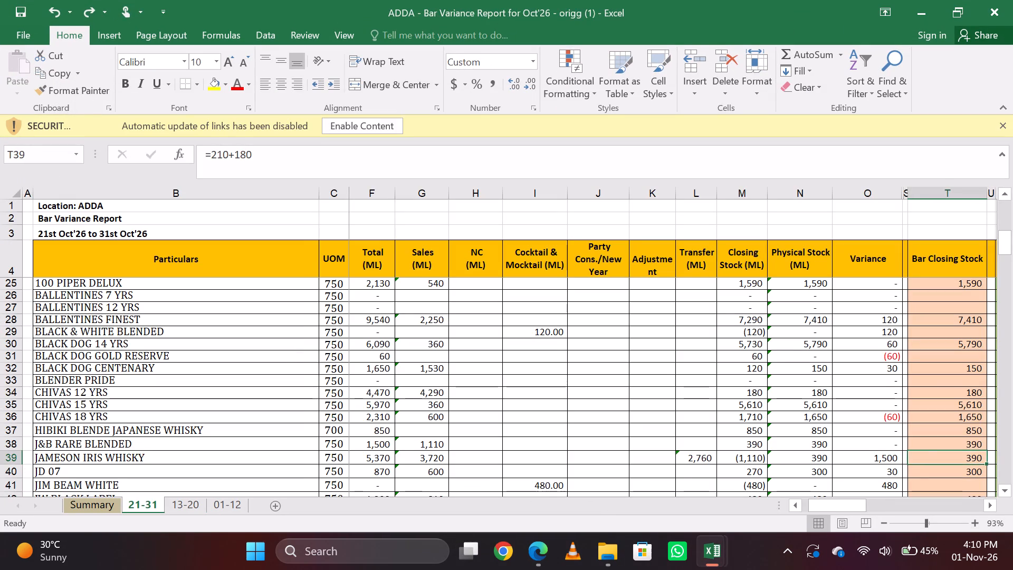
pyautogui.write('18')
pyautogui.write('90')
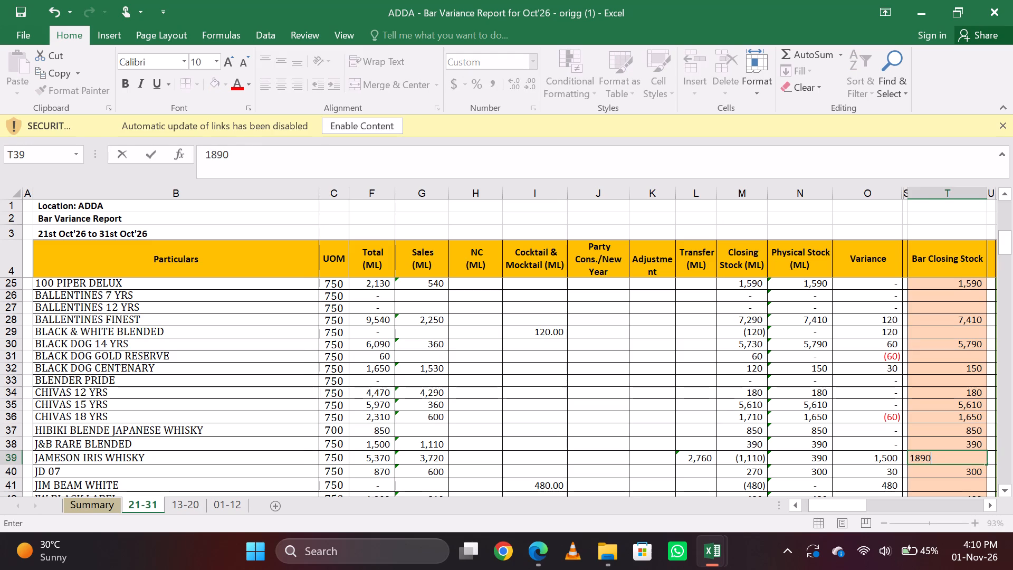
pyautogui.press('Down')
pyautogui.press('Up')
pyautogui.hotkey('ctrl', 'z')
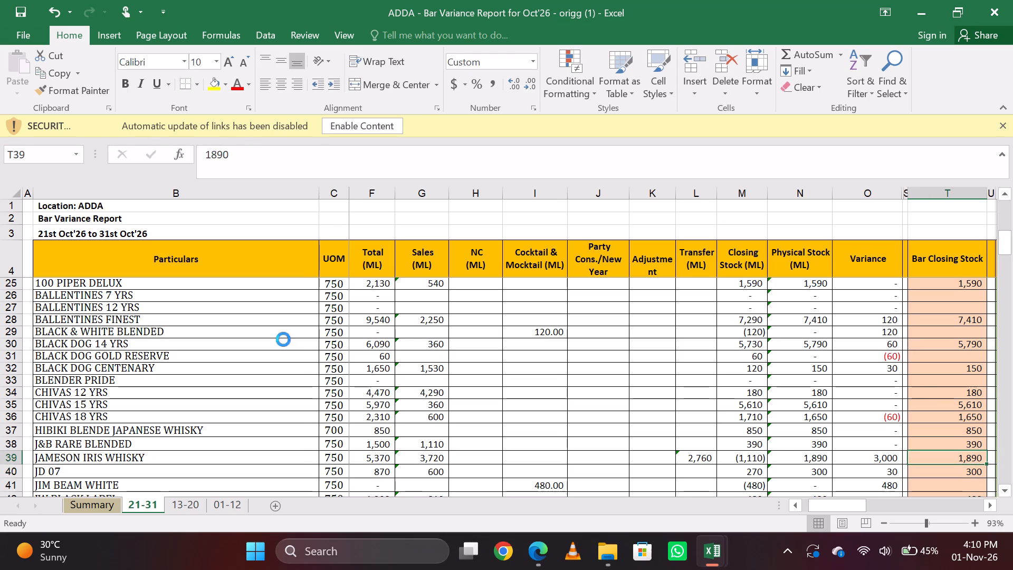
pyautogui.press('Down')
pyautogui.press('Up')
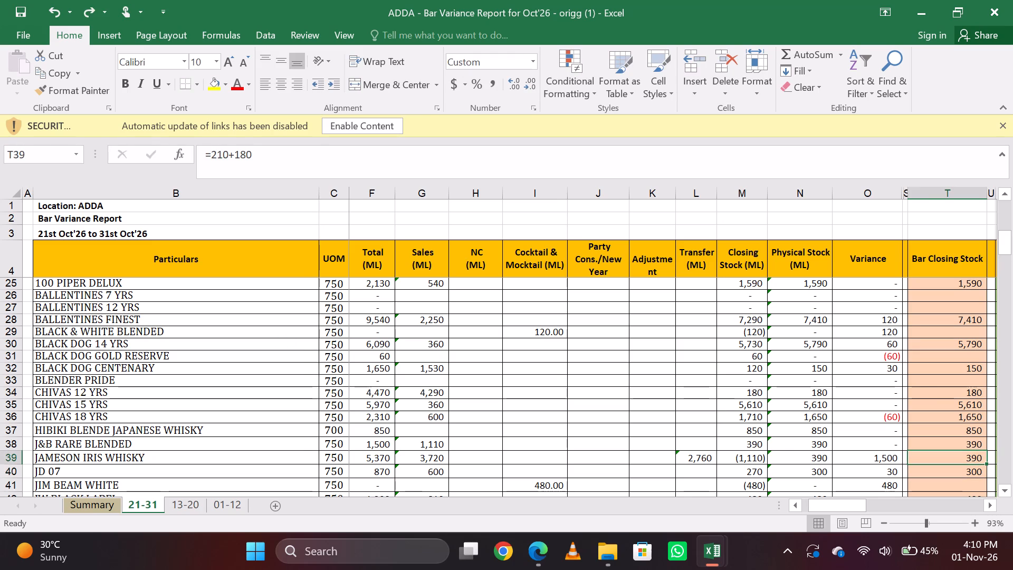
# Review the closing and physical stock of the rows below Jameson Iris Whisky, from JD 07 to JW Black Label, ending at Jim Beam White.
pyautogui.press('Down')
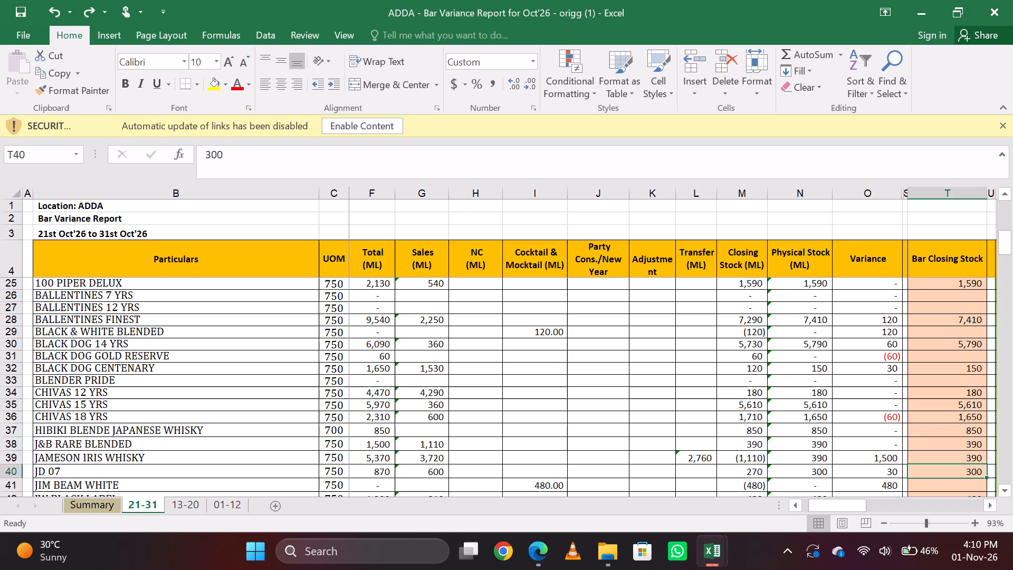
pyautogui.press('Down')
pyautogui.press('Down')
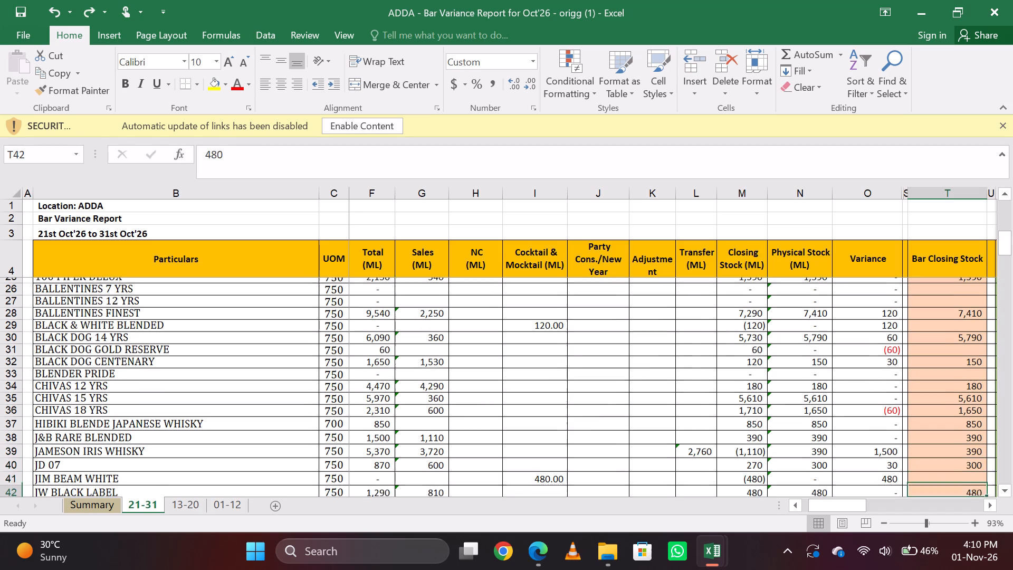
pyautogui.press('Down')
pyautogui.press('Up')
pyautogui.press('Up')
pyautogui.press('Left')
pyautogui.press('Left')
pyautogui.press('Left')
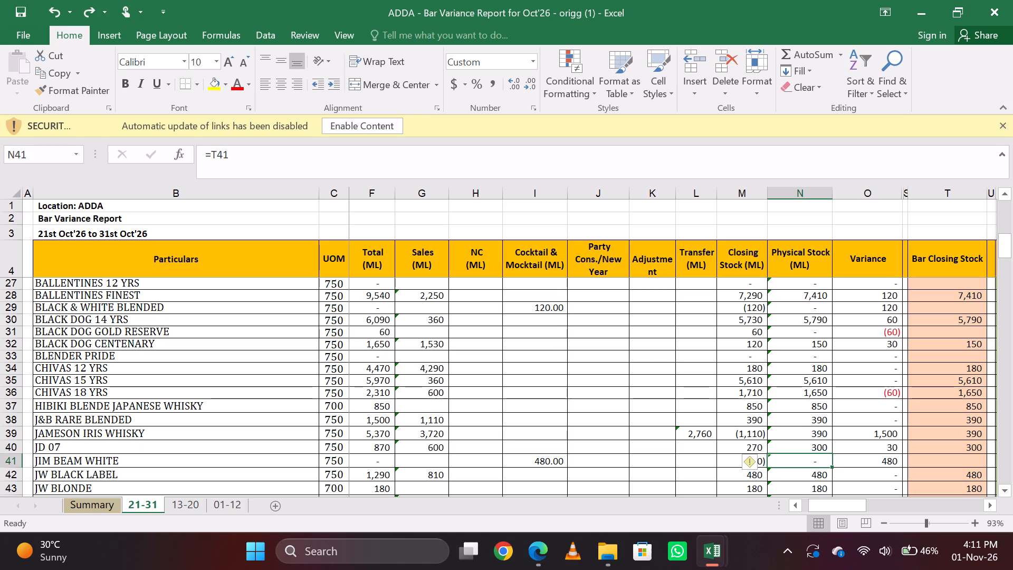
# Review the physical stock and variance of the rows around Jim Beam White, from JD 07 down past JW Black Label.
pyautogui.press('Down')
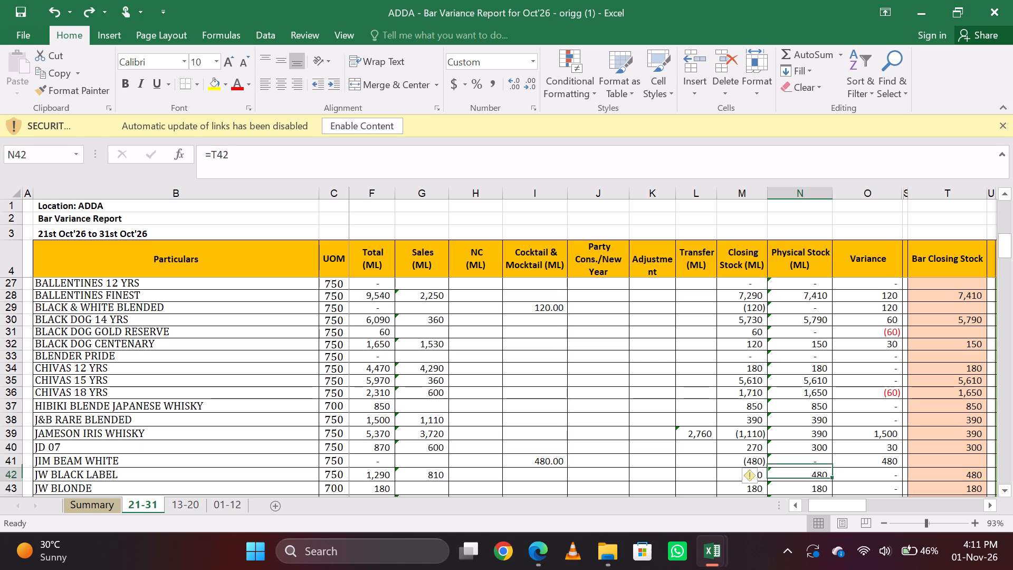
pyautogui.press('Down')
pyautogui.press('Down')
pyautogui.press('Down')
pyautogui.press('Down')
pyautogui.press('Up')
pyautogui.press('Up')
pyautogui.press('Up')
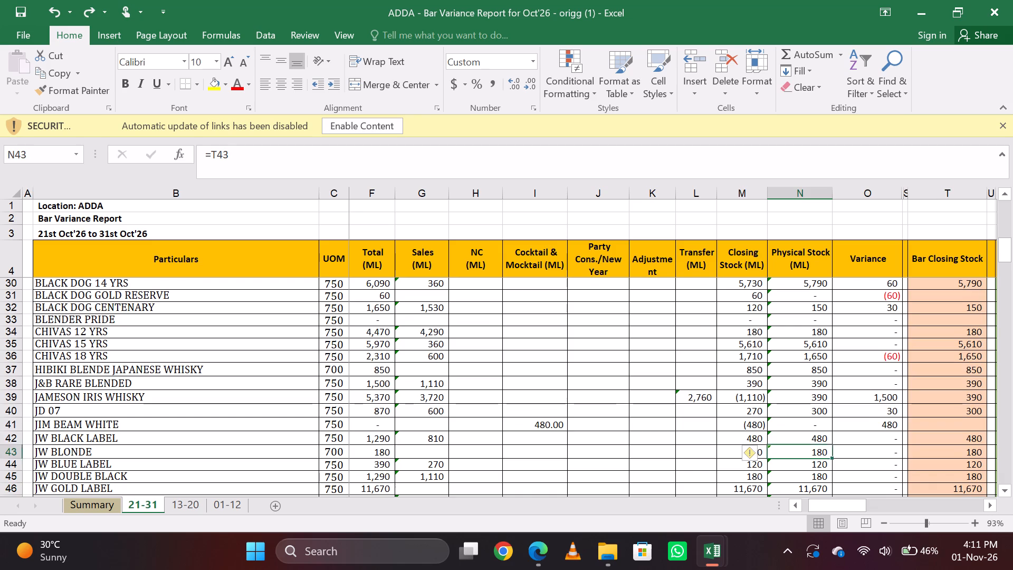
pyautogui.press('Up')
pyautogui.press('Up')
pyautogui.press('Up')
pyautogui.press('Down')
pyautogui.press('Down')
pyautogui.press('Up')
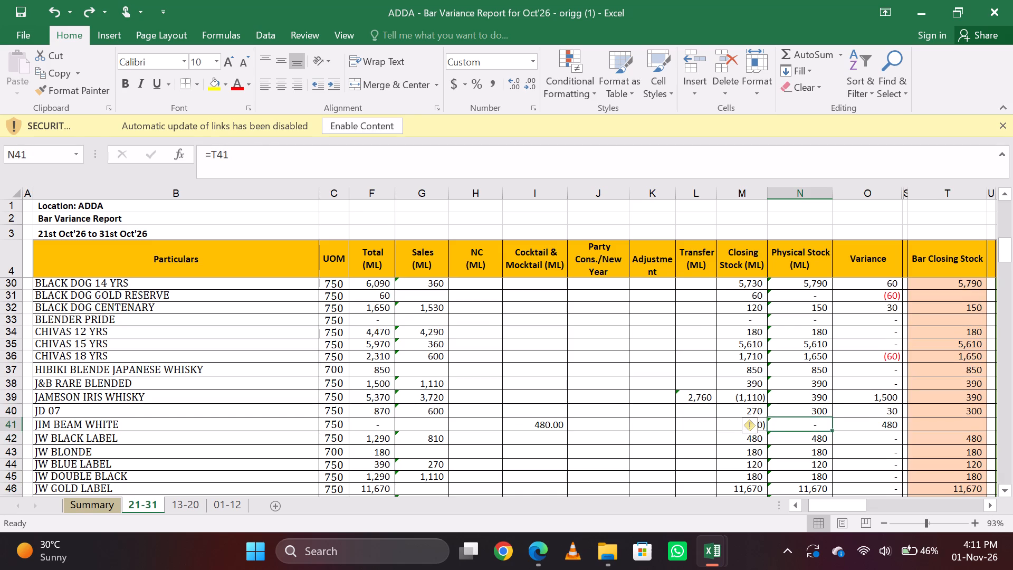
# Examine the Cocktail & Mocktail consumption in the Scotch, Whisky & Bourbon section, comparing Black & White Blended with Jim Beam White, down to Suntory Toki.
pyautogui.press('Left')
pyautogui.press('Left')
pyautogui.press('Left')
pyautogui.press('Left')
pyautogui.press('Left')
pyautogui.press('Up')
pyautogui.press('Up')
pyautogui.press('Up')
pyautogui.press('Up')
pyautogui.press('Up')
pyautogui.press('Up')
pyautogui.press('Up')
pyautogui.press('Up')
pyautogui.press('Up')
pyautogui.press('Up')
pyautogui.press('Up')
pyautogui.press('Up')
pyautogui.press('Up')
pyautogui.press('Up')
pyautogui.press('Up')
pyautogui.press('Up')
pyautogui.press('Up')
pyautogui.press('Up')
pyautogui.press('Up')
pyautogui.press('Up')
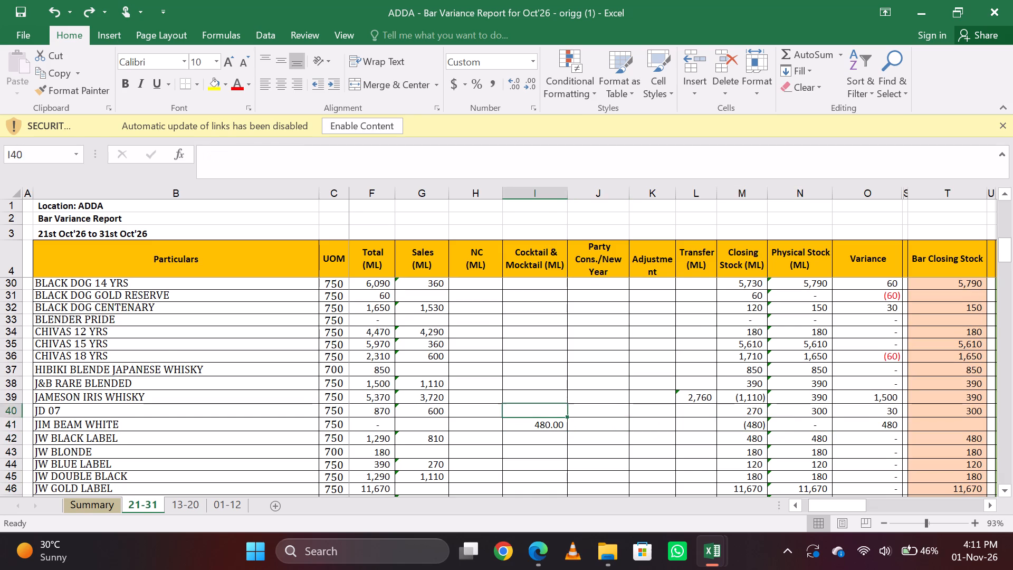
pyautogui.press('Down')
pyautogui.press('Down')
pyautogui.press('Down')
pyautogui.press('Down')
pyautogui.press('Down')
pyautogui.press('Down')
pyautogui.press('Down')
pyautogui.press('Down')
pyautogui.press('Down')
pyautogui.press('Down')
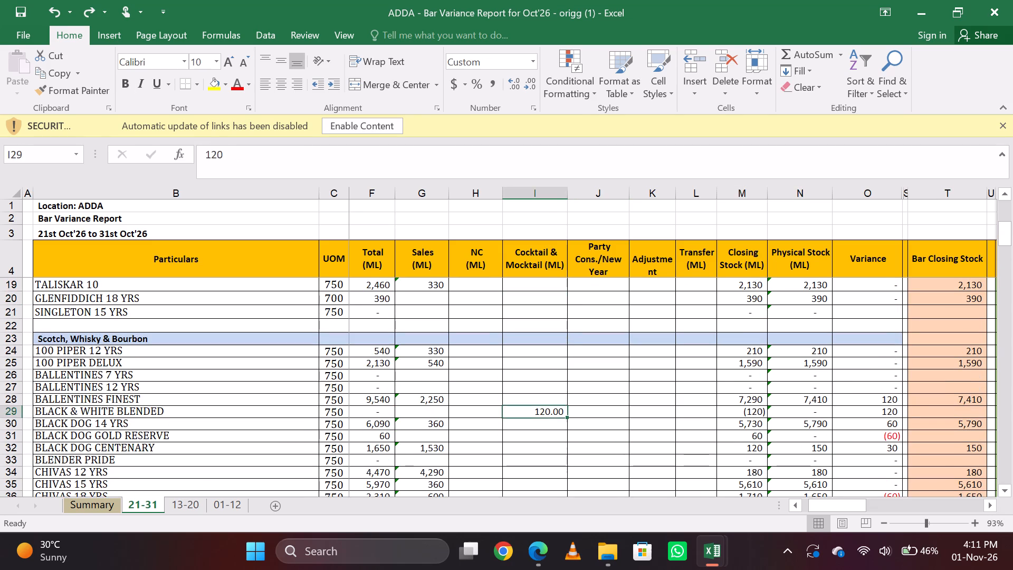
pyautogui.press('Down')
pyautogui.press('Down')
pyautogui.press('Down')
pyautogui.press('Down')
pyautogui.press('Down')
pyautogui.press('Down')
pyautogui.press('Down')
pyautogui.press('Down')
pyautogui.press('Down')
pyautogui.press('Down')
pyautogui.press('Down')
pyautogui.press('Down')
pyautogui.press('Down')
pyautogui.press('Down')
pyautogui.press('Down')
pyautogui.press('Down')
pyautogui.press('Down')
pyautogui.press('Down')
pyautogui.press('Up')
pyautogui.press('Up')
pyautogui.press('Up')
pyautogui.press('Up')
pyautogui.press('Up')
pyautogui.press('Up')
pyautogui.press('Up')
pyautogui.press('Up')
pyautogui.press('Up')
pyautogui.press('Up')
pyautogui.press('Up')
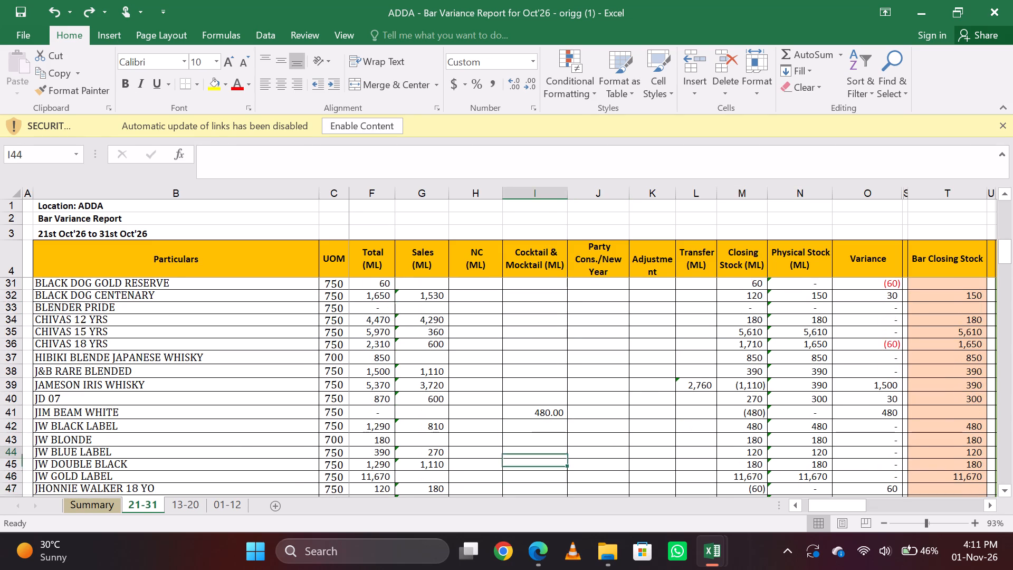
pyautogui.press('Down')
pyautogui.press('Down')
pyautogui.press('Down')
pyautogui.press('Down')
pyautogui.press('Down')
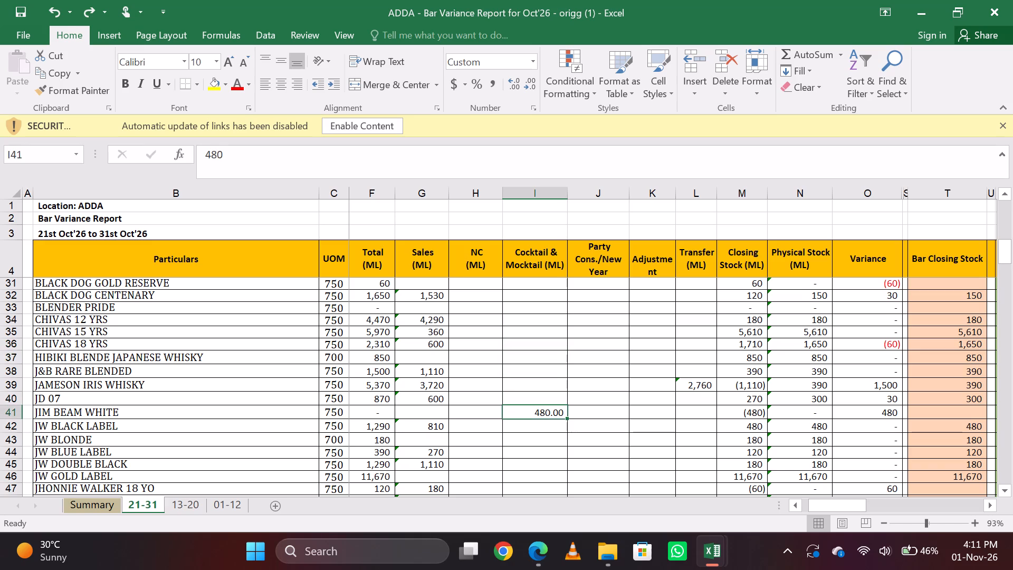
pyautogui.press('Up')
pyautogui.press('Up')
pyautogui.press('Up')
pyautogui.press('Up')
pyautogui.press('Up')
pyautogui.press('Up')
pyautogui.press('Up')
pyautogui.press('Up')
pyautogui.press('Up')
pyautogui.press('Up')
pyautogui.press('Up')
pyautogui.press('Up')
pyautogui.press('Up')
pyautogui.press('Up')
pyautogui.press('Up')
pyautogui.press('Up')
pyautogui.press('Up')
pyautogui.press('Up')
pyautogui.press('Up')
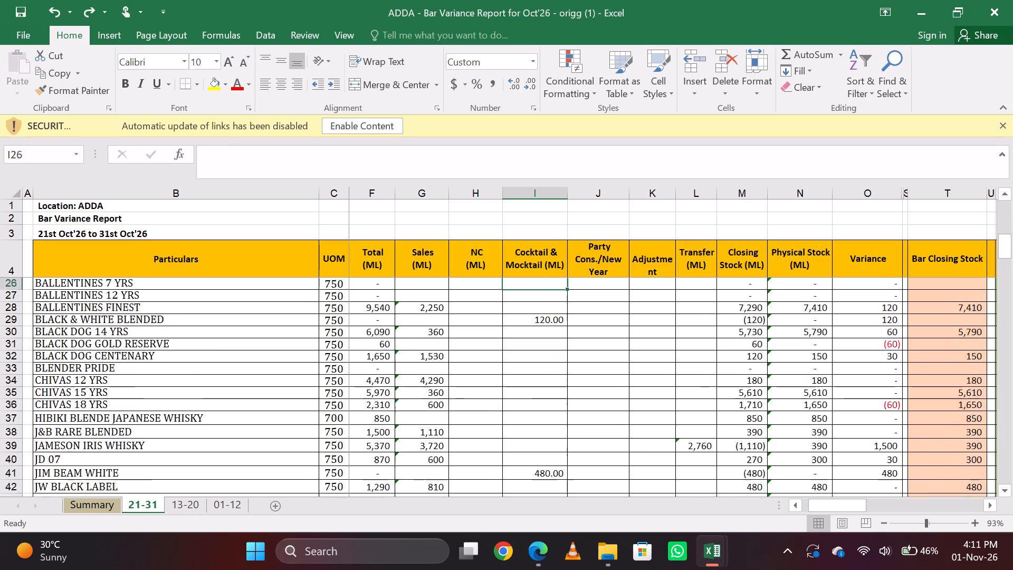
pyautogui.press('Down')
pyautogui.press('Down')
pyautogui.press('Down')
pyautogui.press('Down')
pyautogui.press('Down')
pyautogui.press('Down')
pyautogui.press('Down')
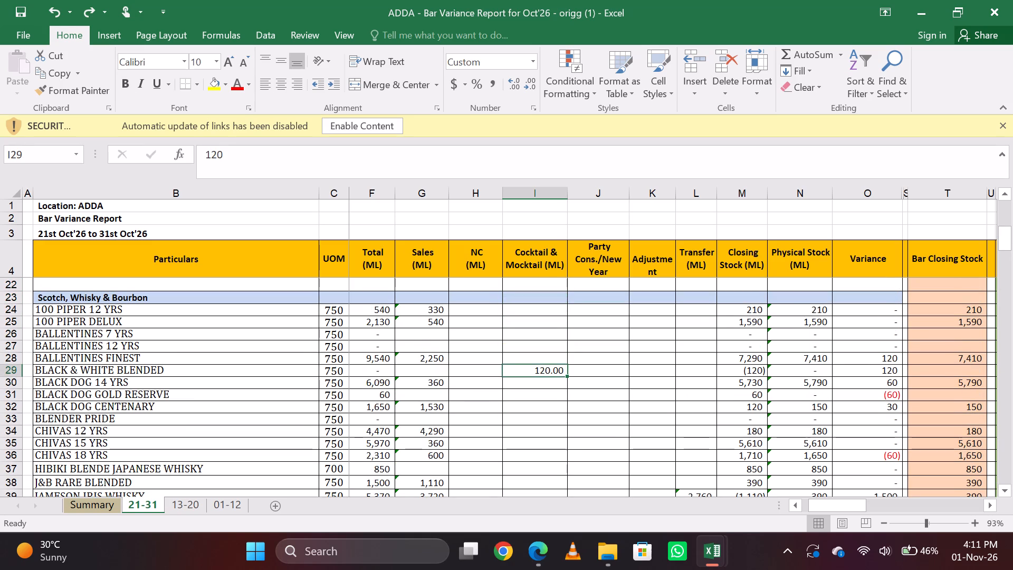
pyautogui.press('Down')
pyautogui.press('Down')
pyautogui.press('Down')
pyautogui.press('Down')
pyautogui.press('Down')
pyautogui.press('Down')
pyautogui.press('Down')
pyautogui.press('Down')
pyautogui.press('Down')
pyautogui.press('Down')
pyautogui.press('Down')
pyautogui.press('Down')
pyautogui.press('Down')
pyautogui.press('Down')
pyautogui.press('Down')
pyautogui.press('Down')
pyautogui.press('Down')
pyautogui.press('Down')
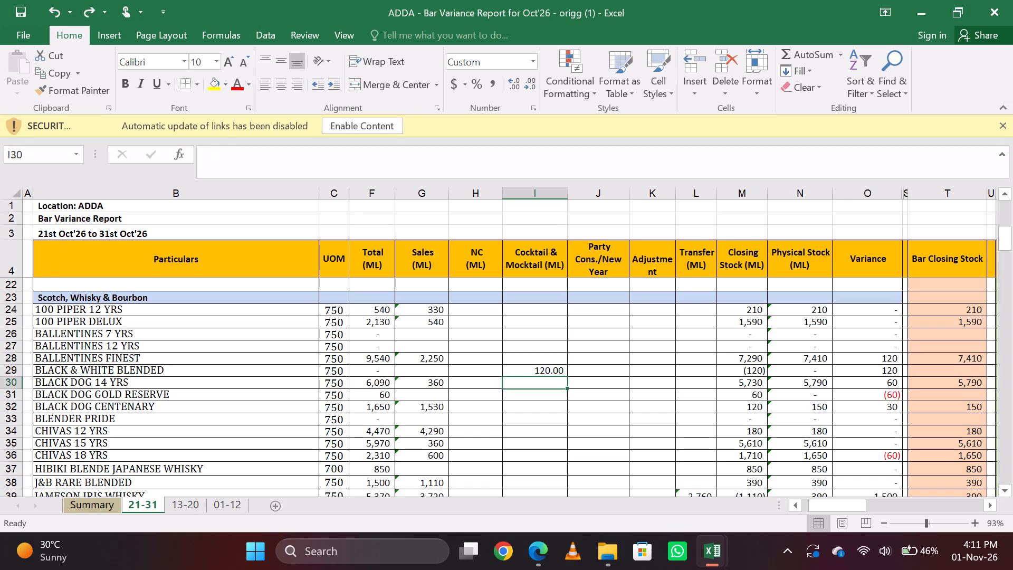
pyautogui.press('Down')
pyautogui.press('Down')
pyautogui.press('Down')
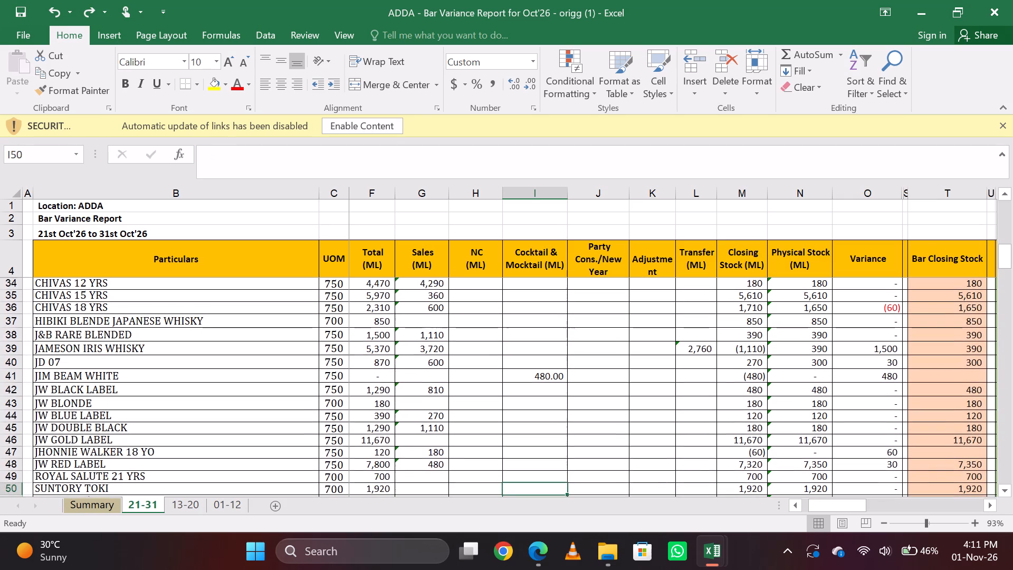
# Check the variances of JW Red Label and Jhonnie Walker 18 YO, and the latter's bar closing and opening stock.
pyautogui.press('Up')
pyautogui.press('Up')
pyautogui.press('Right')
pyautogui.press('Right')
pyautogui.press('Right')
pyautogui.press('Right')
pyautogui.press('Right')
pyautogui.press('Right')
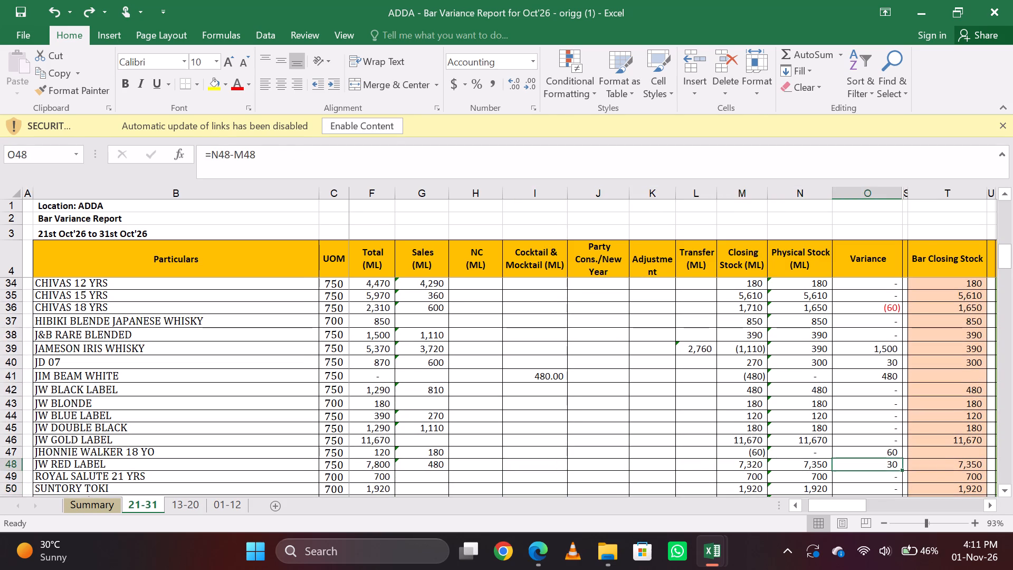
pyautogui.press('Up')
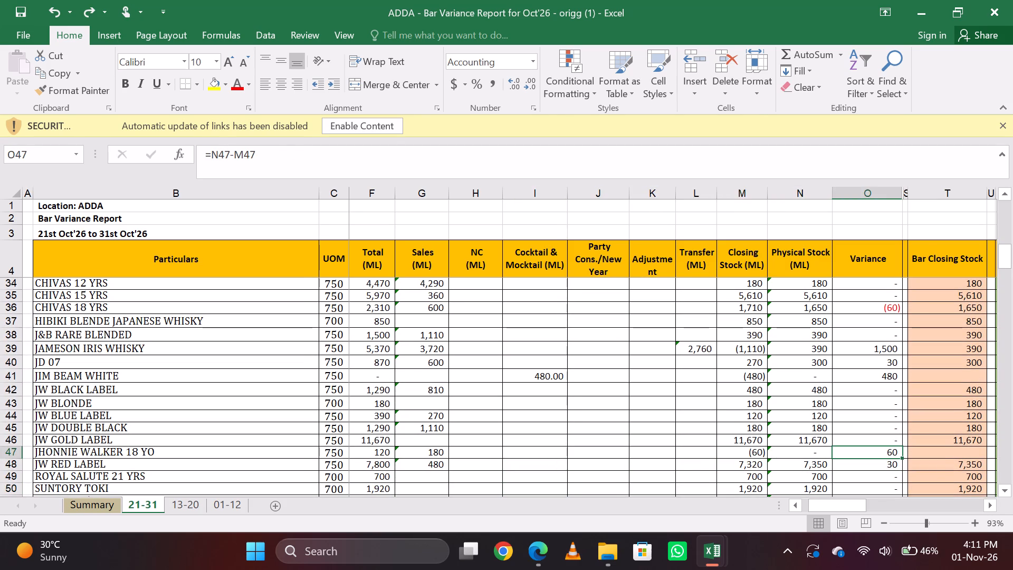
pyautogui.press('Right')
pyautogui.press('Right')
pyautogui.press('Right')
pyautogui.press('Right')
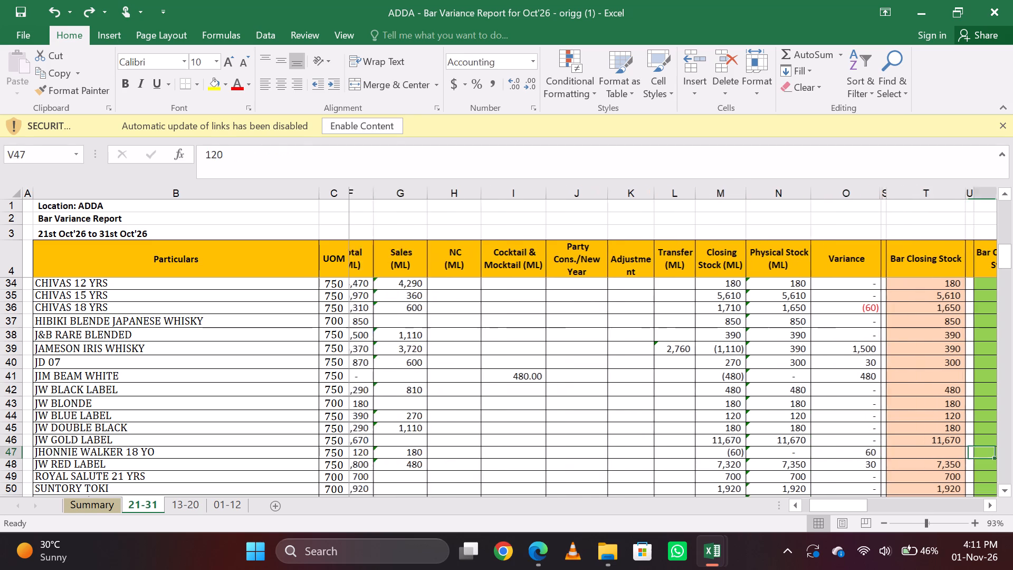
# Correct the JW Red Label bar closing stock formula to =9*750+510+60.
pyautogui.press('Left')
pyautogui.press('Left')
pyautogui.press('Left')
pyautogui.press('Down')
pyautogui.press('Left')
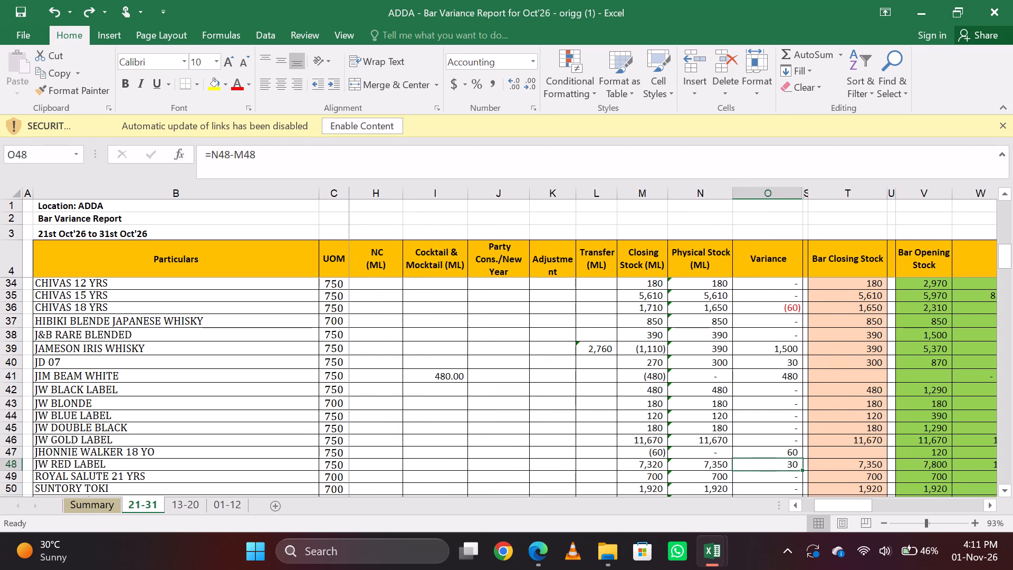
pyautogui.press('Right')
pyautogui.press('Right')
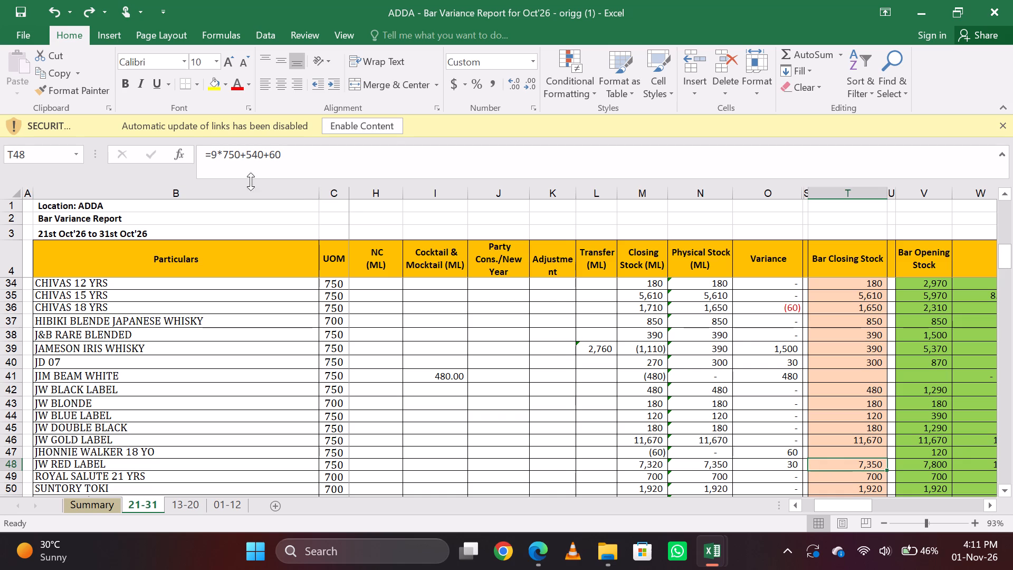
pyautogui.click(255, 160)
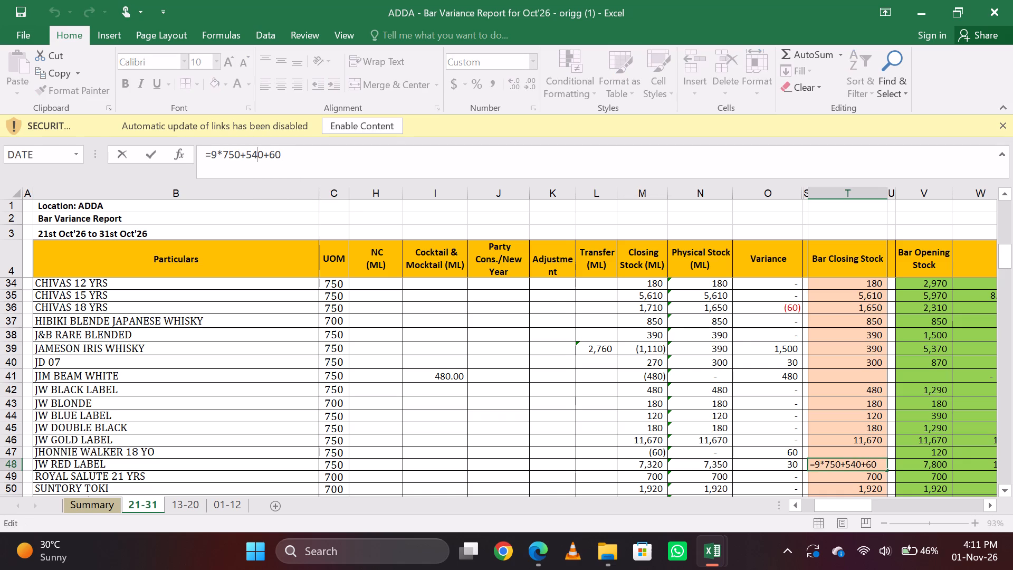
pyautogui.press('BackSpace')
pyautogui.press('1')
pyautogui.press('Return')
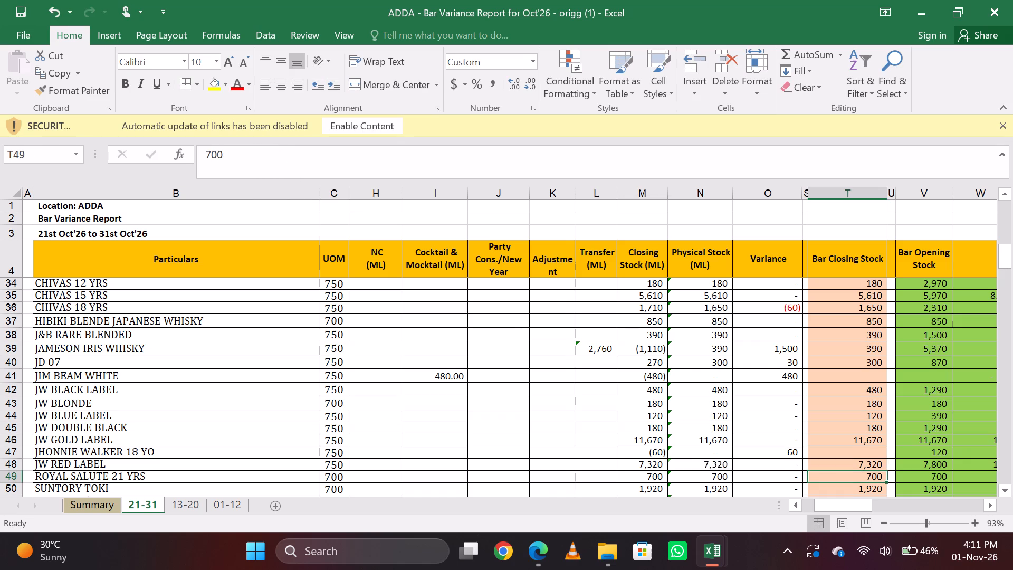
# Correct the bar closing stock formula of Absolute in the Vodka section to =750*1+630+90.
pyautogui.press('Down')
pyautogui.press('Down')
pyautogui.press('Down')
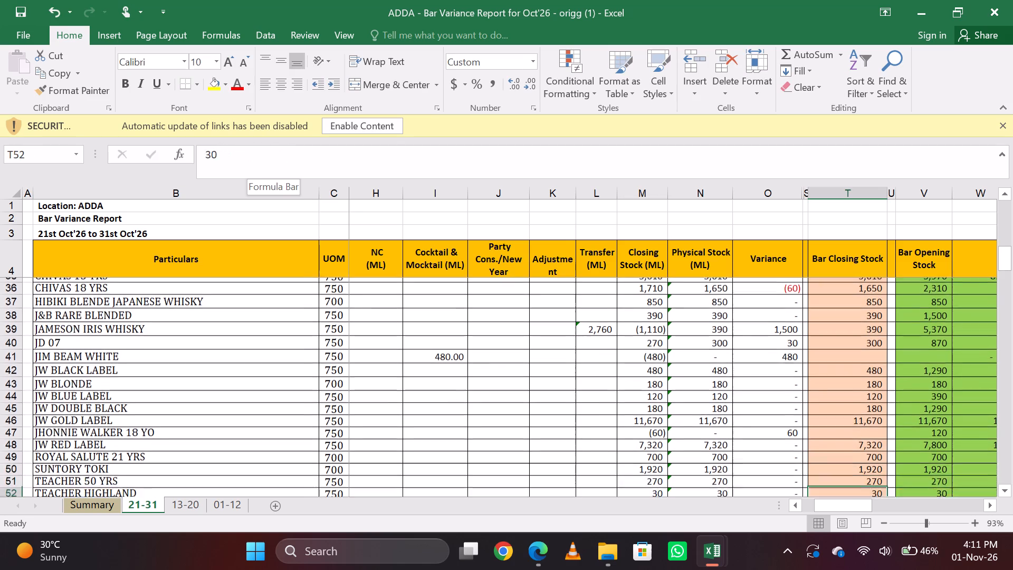
pyautogui.press('Down')
pyautogui.press('Down')
pyautogui.press('Down')
pyautogui.press('Down')
pyautogui.press('Down')
pyautogui.press('Down')
pyautogui.press('Down')
pyautogui.press('Down')
pyautogui.press('Down')
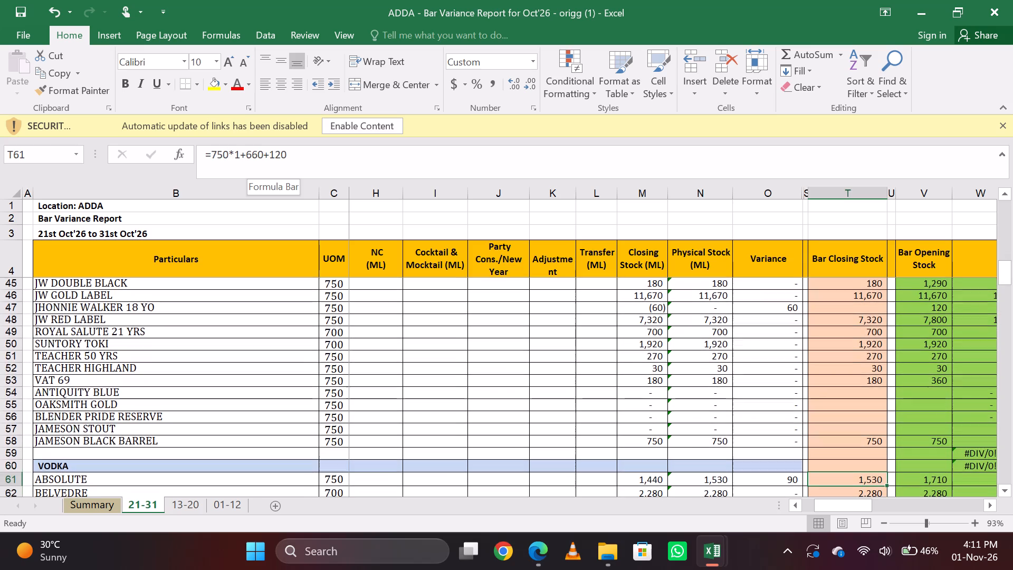
pyautogui.click(255, 160)
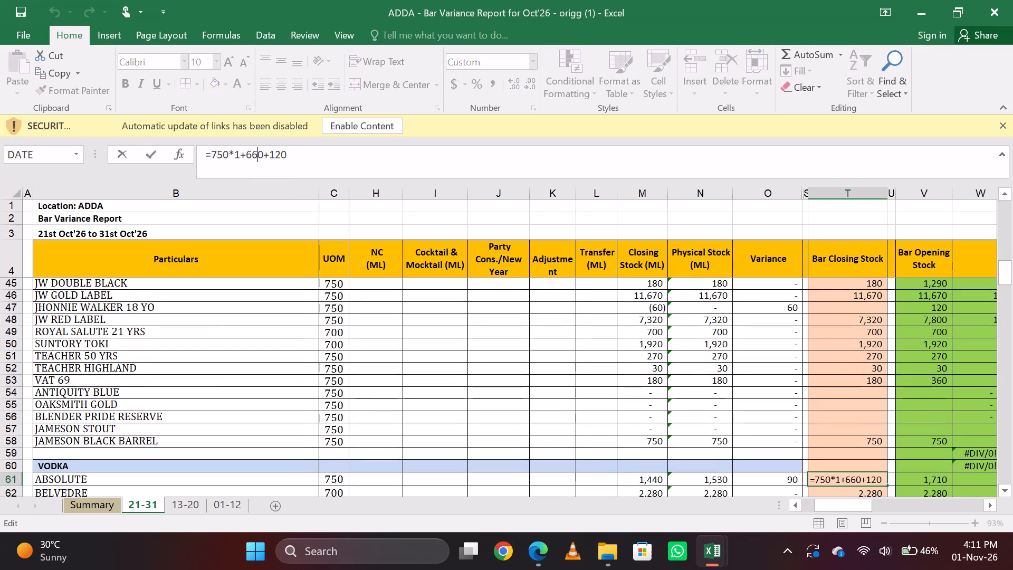
pyautogui.press('BackSpace')
pyautogui.press('3')
pyautogui.press('Right')
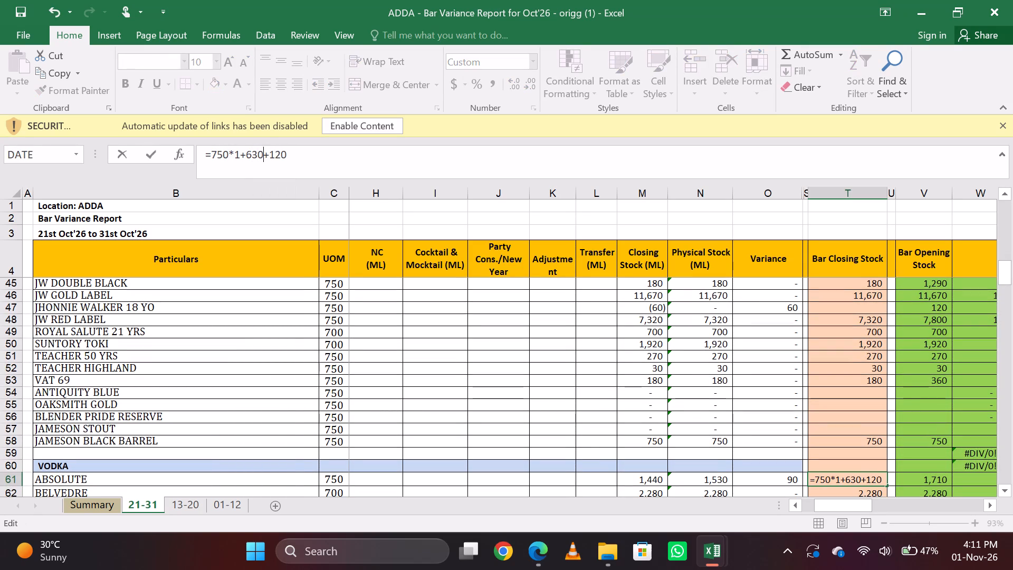
pyautogui.press('Right')
pyautogui.press('Right')
pyautogui.press('Delete')
pyautogui.press('BackSpace')
pyautogui.press('9')
pyautogui.press('Return')
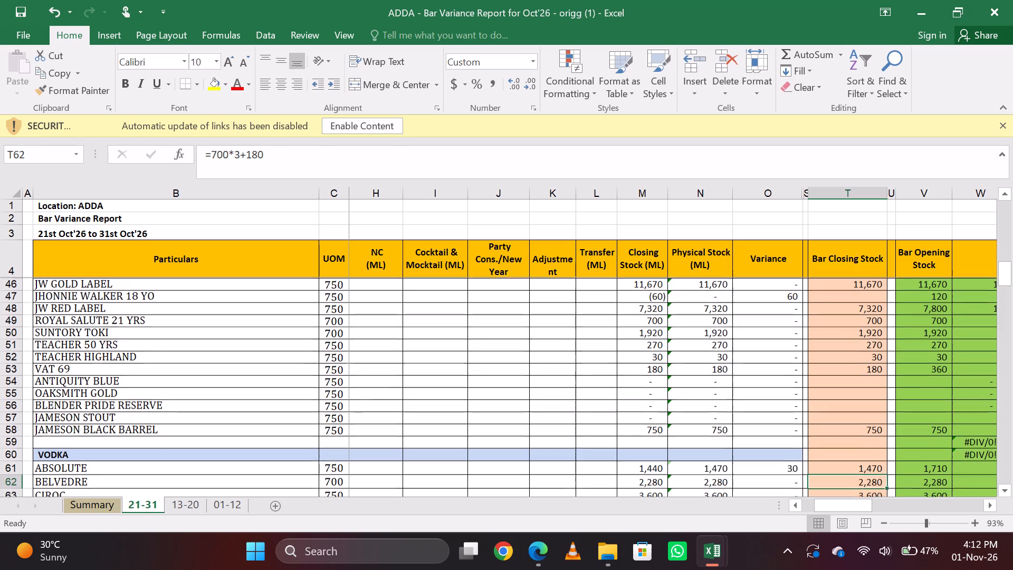
# Set the bar closing stock of Greygoose in the Vodka section to 420.
pyautogui.press('Down')
pyautogui.press('Down')
pyautogui.press('Down')
pyautogui.press('Up')
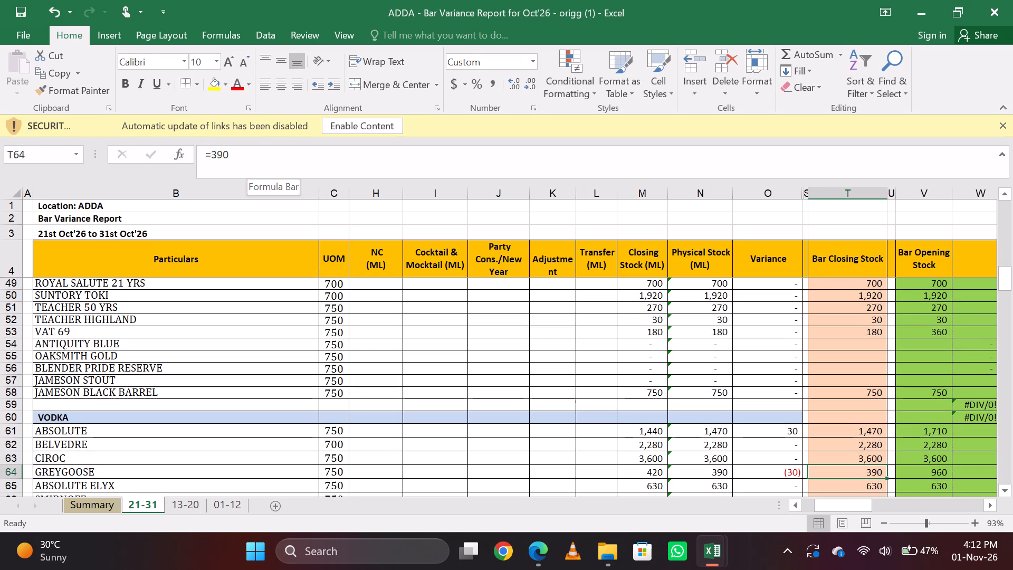
pyautogui.write('420')
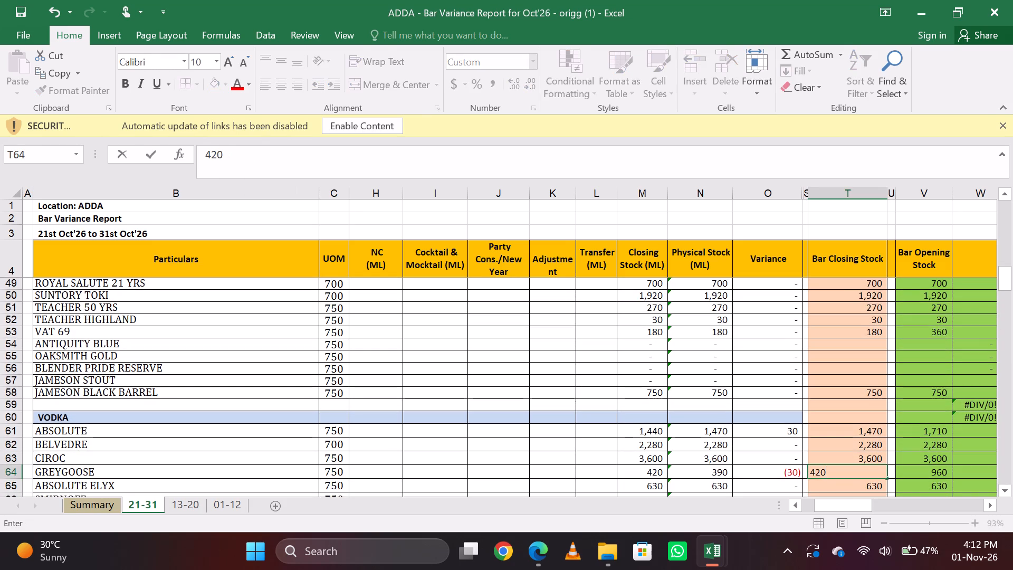
pyautogui.press('Down')
# Set the Cocktail & Mocktail consumption of Magic Moment in the Vodka section to 4710.
pyautogui.press('Down')
pyautogui.press('Down')
pyautogui.press('Down')
pyautogui.press('Up')
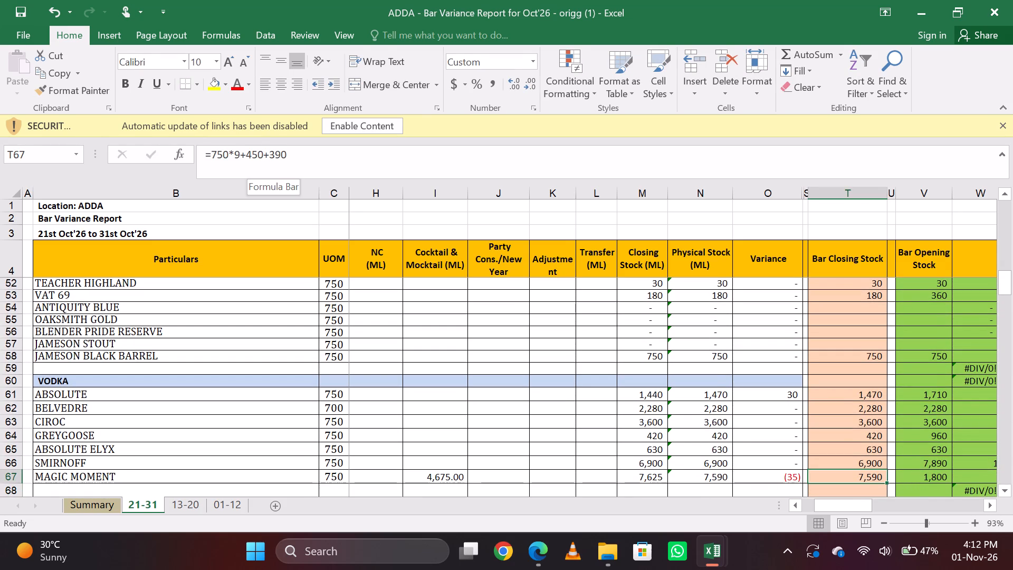
pyautogui.press('Left')
pyautogui.press('Left')
pyautogui.press('Left')
pyautogui.press('Left')
pyautogui.press('Left')
pyautogui.press('Left')
pyautogui.press('Left')
pyautogui.press('Left')
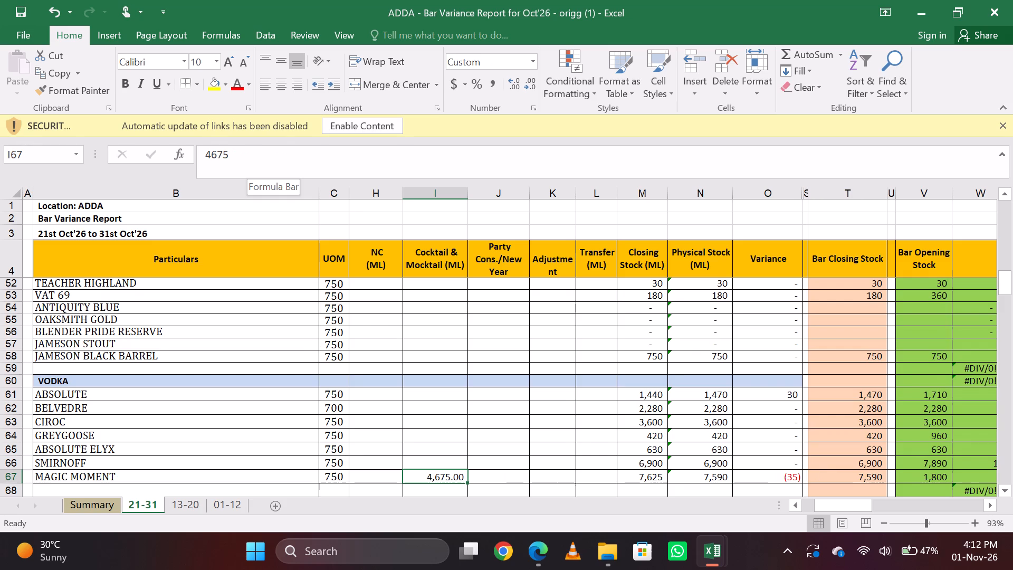
pyautogui.write('4710')
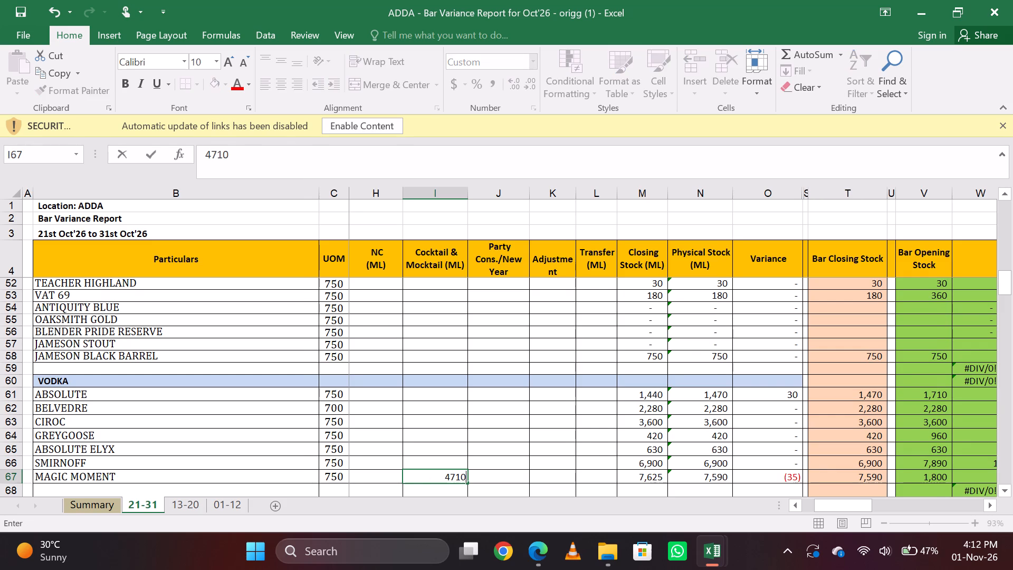
pyautogui.press('Down')
# Examine the total, sales and Cocktail & Mocktail figures in the Gin section, from Bombay Saphire down to Roku.
pyautogui.press('Down')
pyautogui.press('Down')
pyautogui.press('Down')
pyautogui.press('Down')
pyautogui.press('Down')
pyautogui.press('Down')
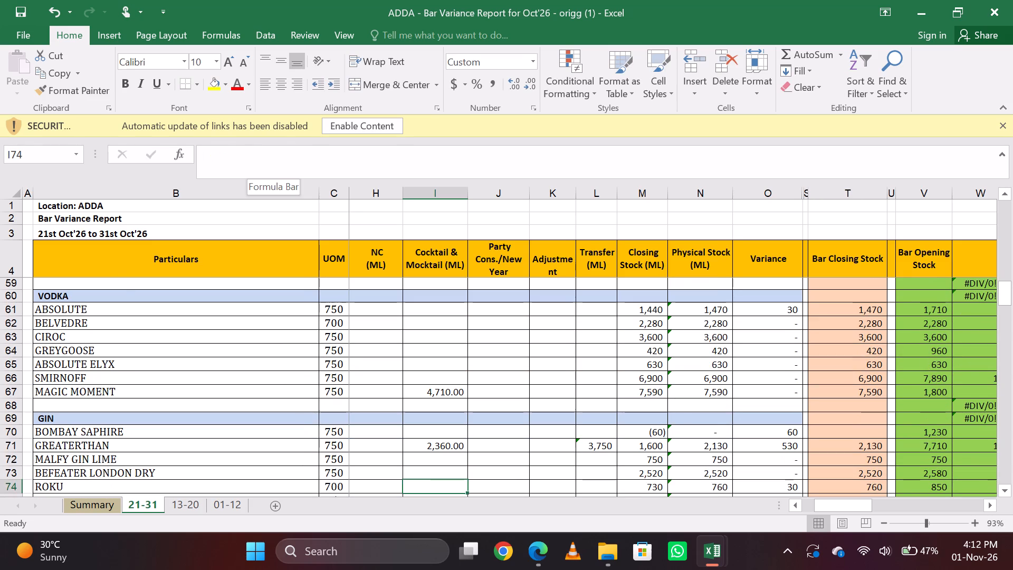
pyautogui.press('Up')
pyautogui.press('Up')
pyautogui.press('Up')
pyautogui.press('Up')
pyautogui.press('Left')
pyautogui.press('Left')
pyautogui.press('Left')
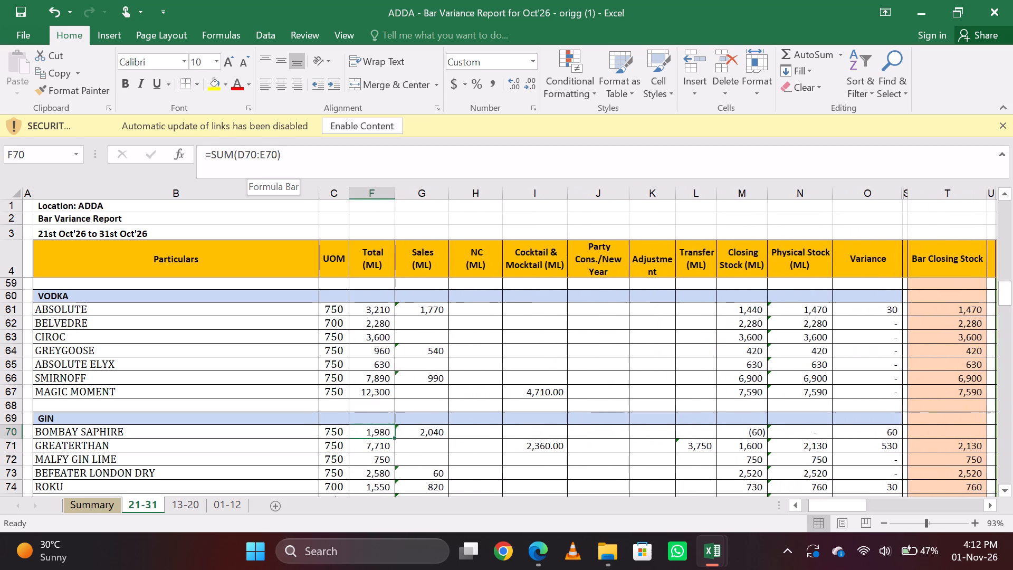
pyautogui.press('Right')
pyautogui.press('Right')
pyautogui.press('Right')
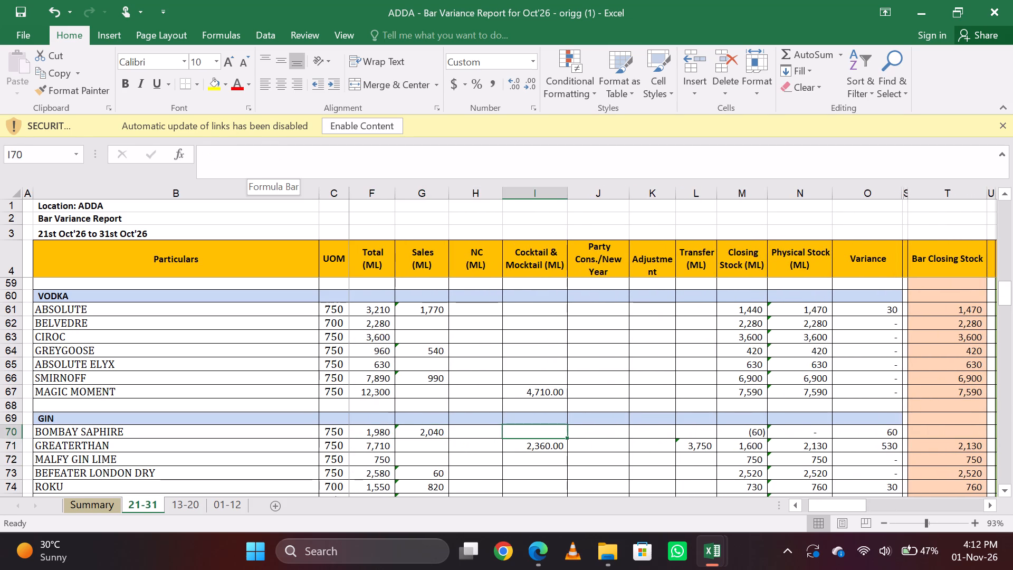
pyautogui.press('Down')
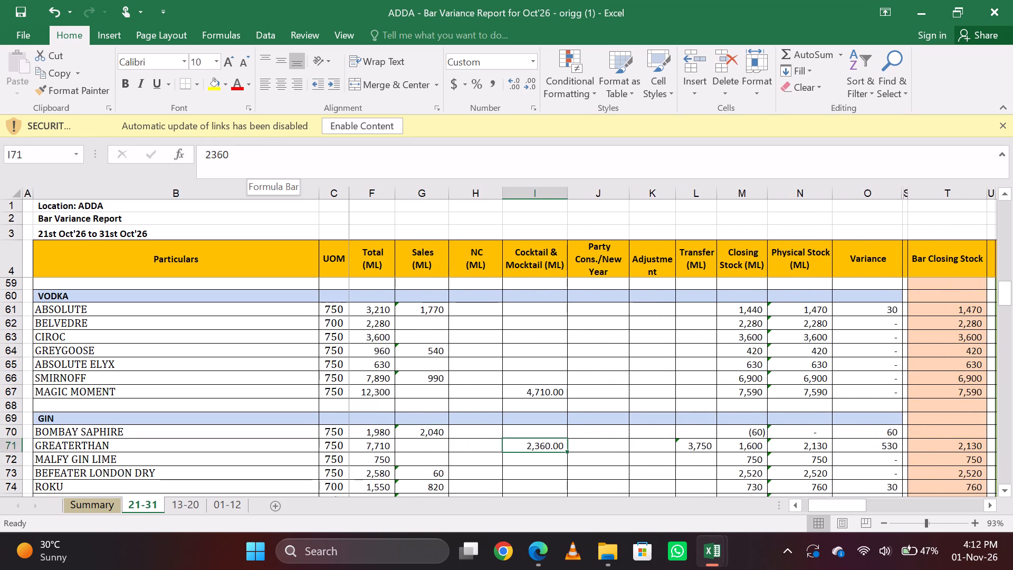
pyautogui.press('Down')
pyautogui.press('Down')
pyautogui.press('Down')
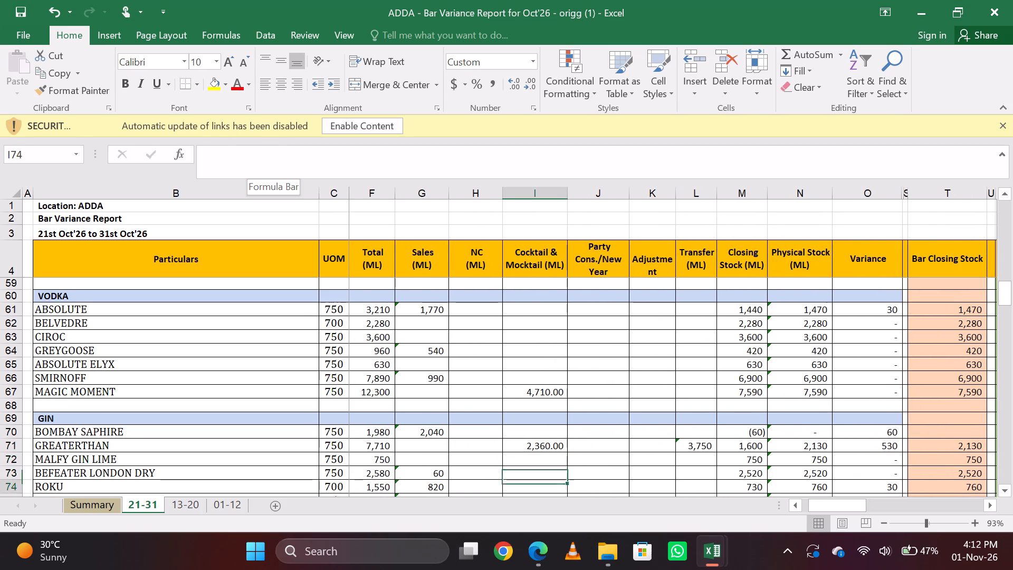
pyautogui.press('Down')
pyautogui.press('Up')
# Check the bar closing stock entries of Roku, Tanquery and Jaisalmer Gin against their variances.
pyautogui.press('Right')
pyautogui.press('Right')
pyautogui.press('Right')
pyautogui.press('Right')
pyautogui.press('Right')
pyautogui.press('Right')
pyautogui.press('Right')
pyautogui.press('Right')
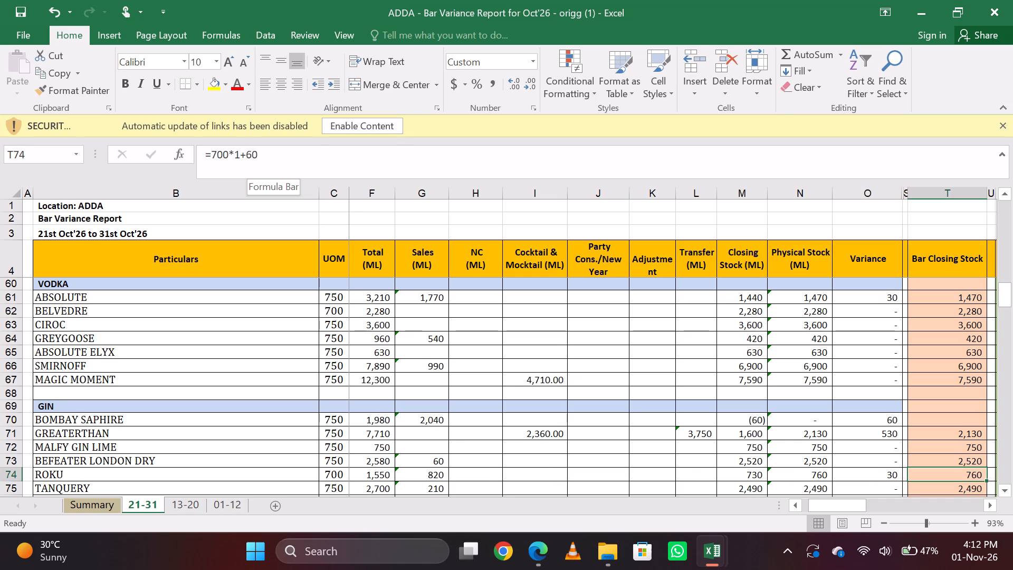
pyautogui.press('Down')
pyautogui.press('Down')
pyautogui.press('Up')
pyautogui.press('Up')
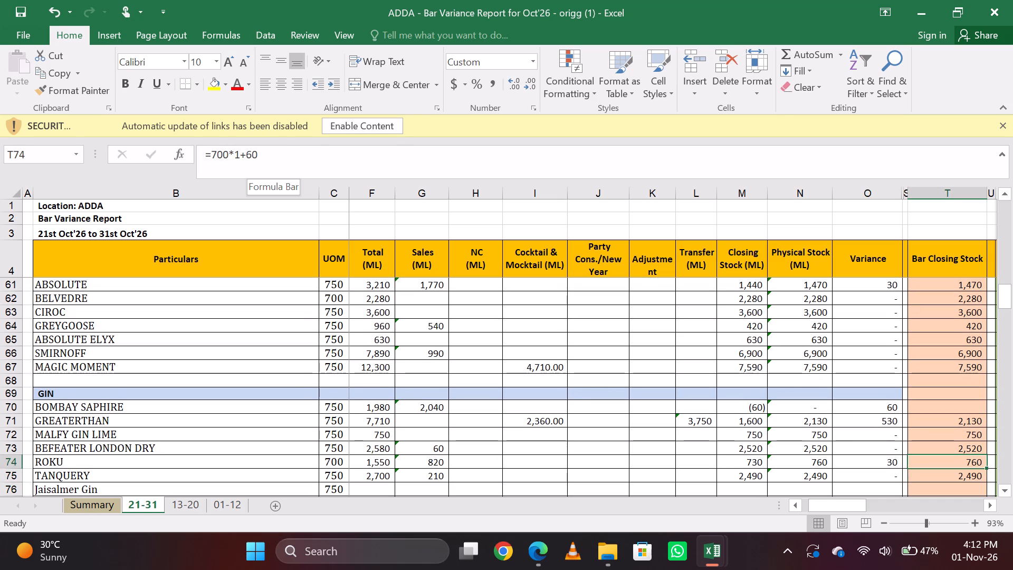
pyautogui.press('Down')
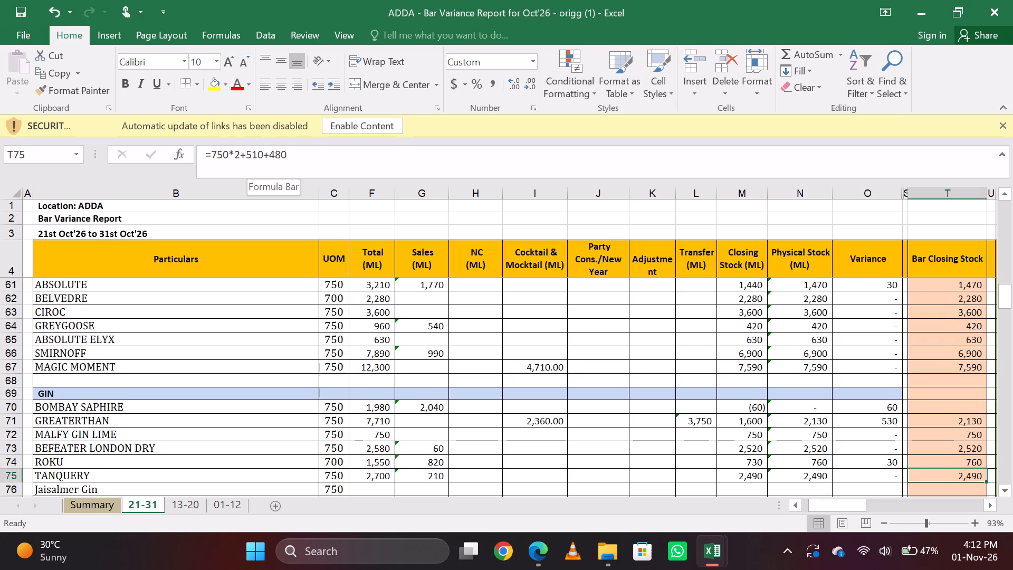
pyautogui.press('Down')
pyautogui.press('Down')
pyautogui.press('Up')
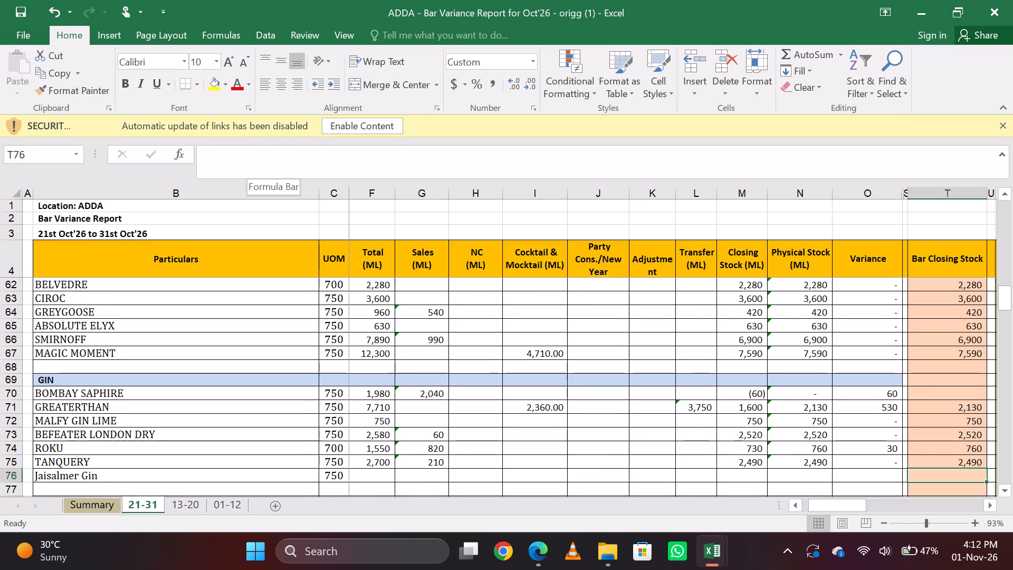
# Correct the bar closing stock formula of Donjulio Blanco in the Tequila section to =700*1+270.
pyautogui.press('Down')
pyautogui.press('Down')
pyautogui.press('Down')
pyautogui.press('Down')
pyautogui.press('Down')
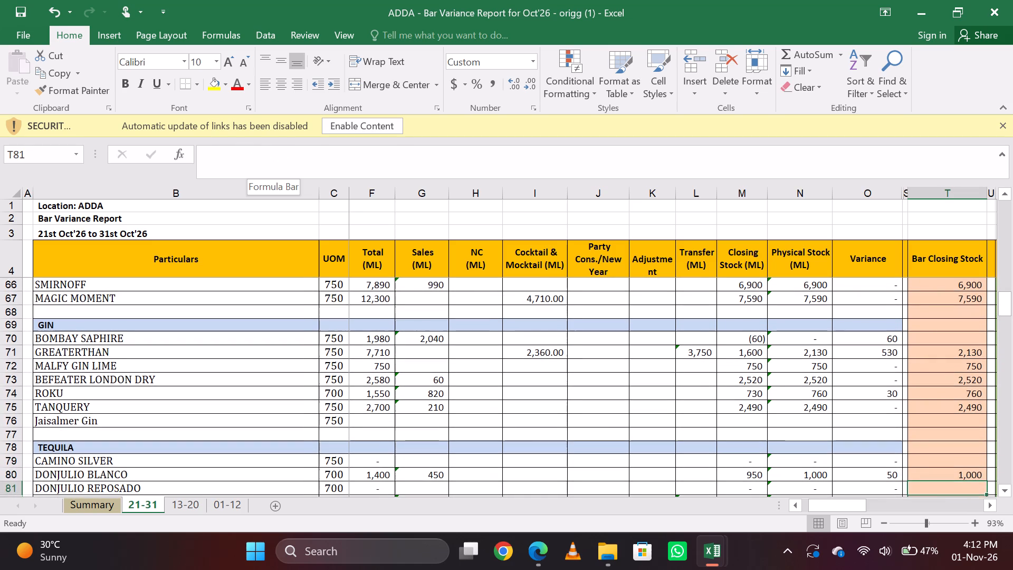
pyautogui.press('Up')
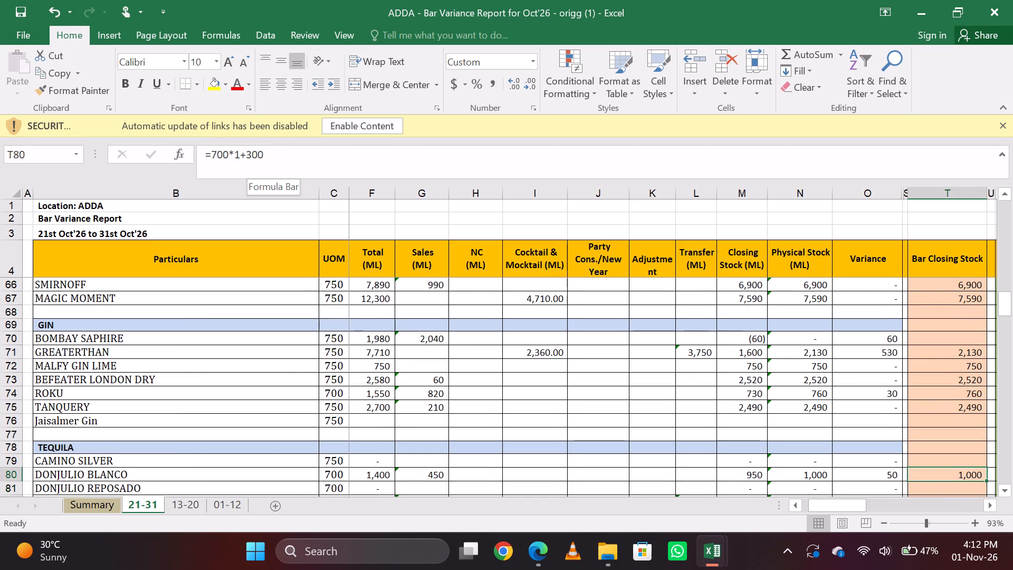
pyautogui.click(255, 160)
pyautogui.press('BackSpace')
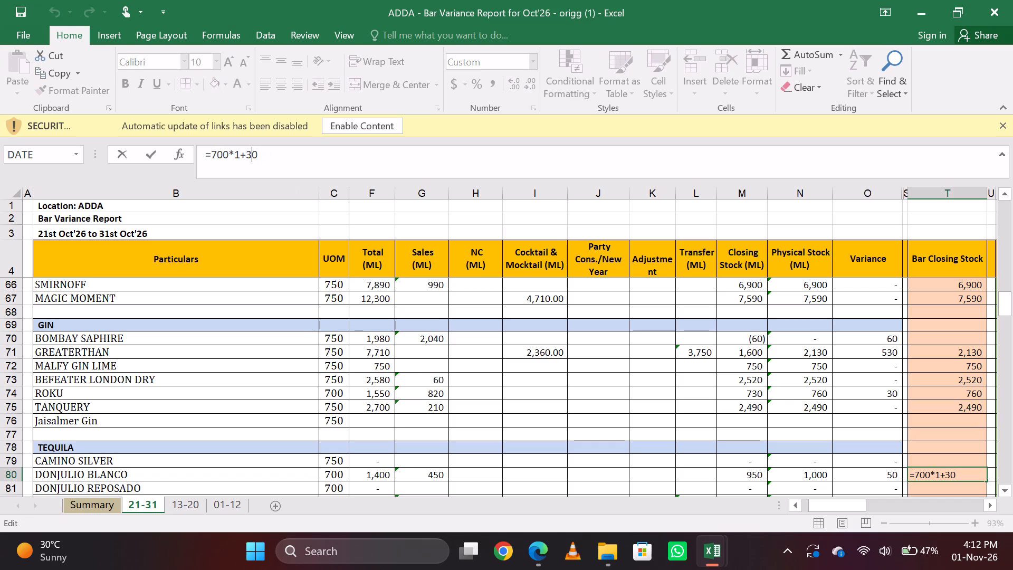
pyautogui.press('BackSpace')
pyautogui.write('27')
pyautogui.press('Down')
pyautogui.press('Up')
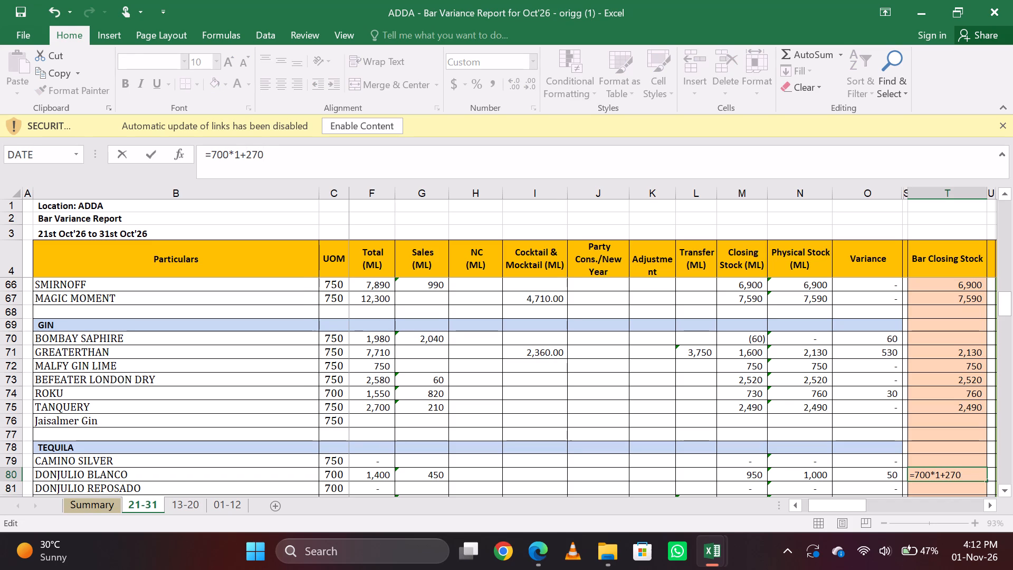
pyautogui.press('Return')
# Check the variance and bar closing stock of Camino Gold in the Tequila section.
pyautogui.press('Down')
pyautogui.press('Down')
pyautogui.press('Up')
pyautogui.press('Left')
pyautogui.press('Left')
pyautogui.press('Left')
pyautogui.press('Left')
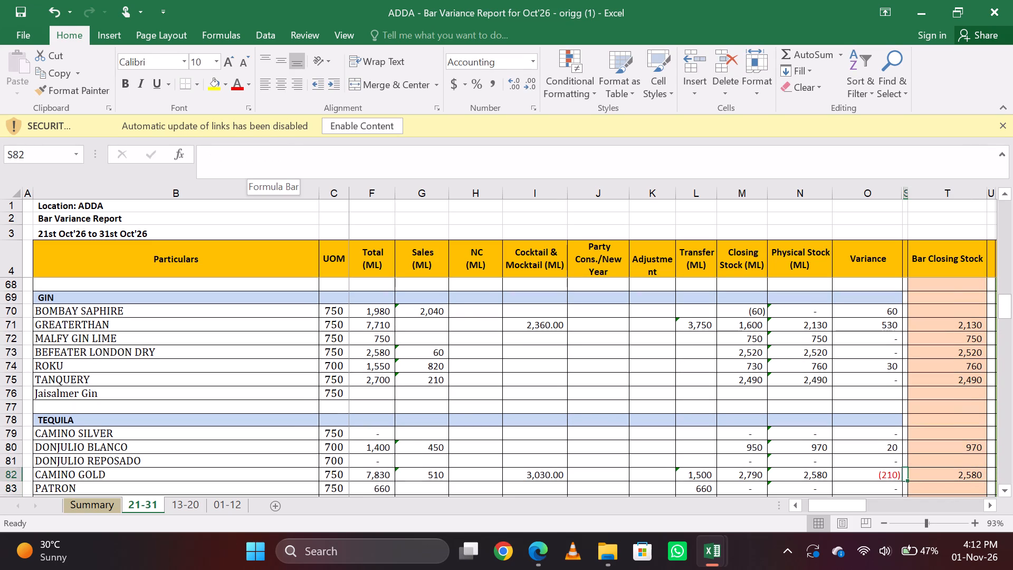
pyautogui.press('Right')
pyautogui.press('Right')
pyautogui.press('Right')
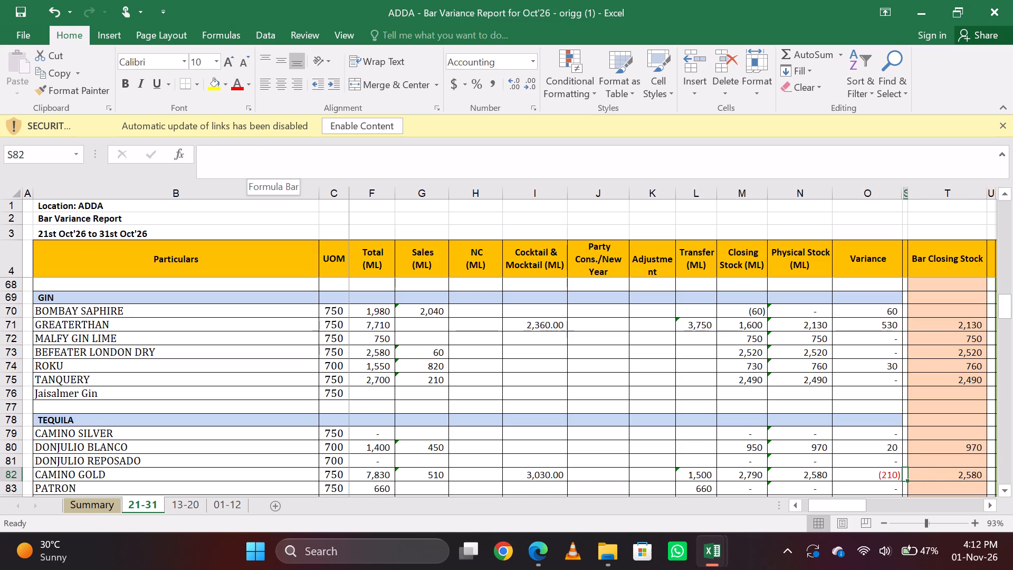
# Review the variances and bar closing stock entries of Bacardi White and Old Monk in the Rum section.
pyautogui.press('Down')
pyautogui.press('Down')
pyautogui.press('Down')
pyautogui.press('Down')
pyautogui.press('Down')
pyautogui.press('Down')
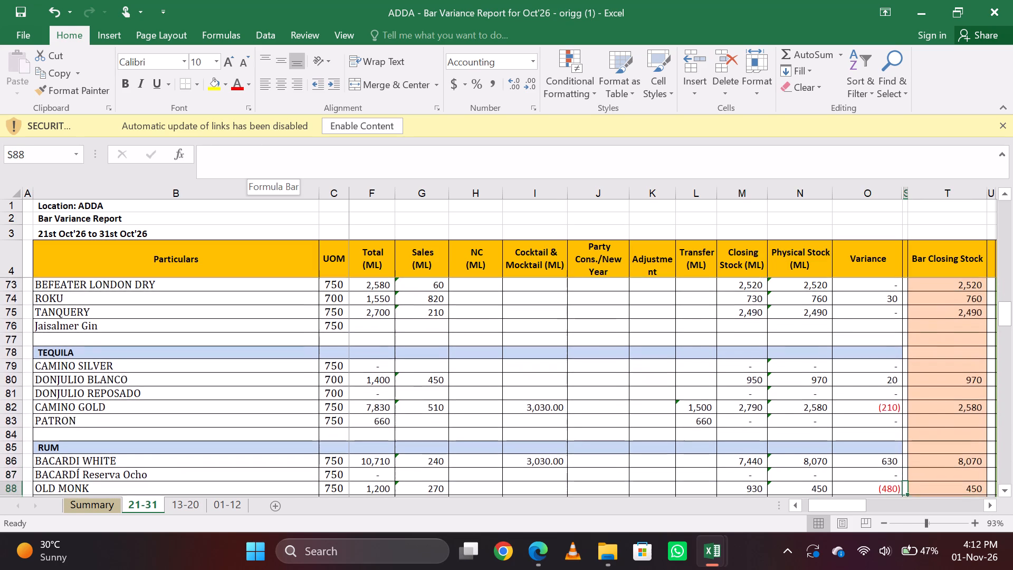
pyautogui.press('Up')
pyautogui.press('Up')
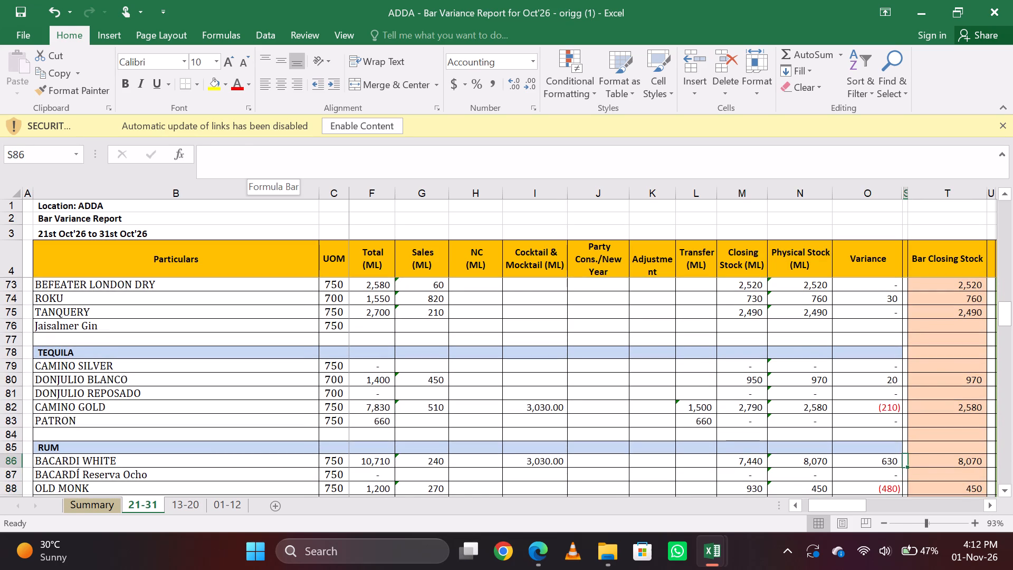
pyautogui.press('Right')
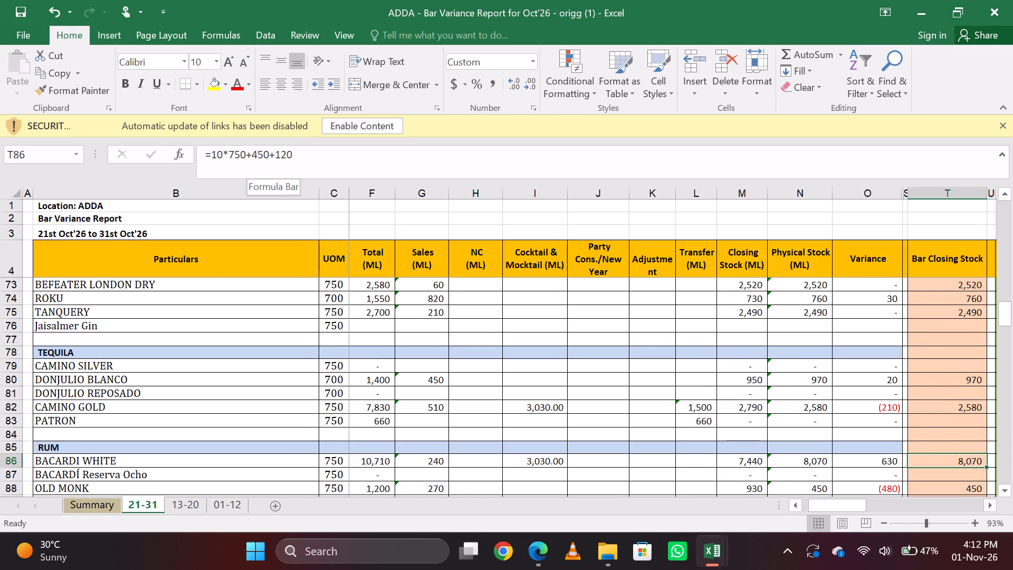
pyautogui.press('Down')
pyautogui.press('Down')
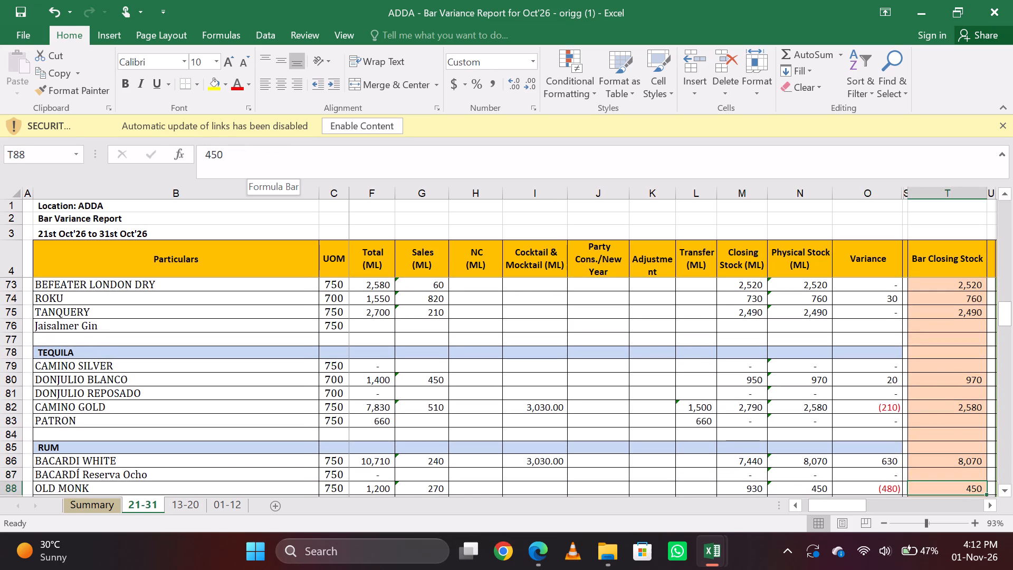
# Enter 480 as the cocktail and mocktail consumption of Old Monk in the Rum section.
pyautogui.press('Left')
pyautogui.press('Left')
pyautogui.press('Left')
pyautogui.press('Left')
pyautogui.press('Left')
pyautogui.press('Left')
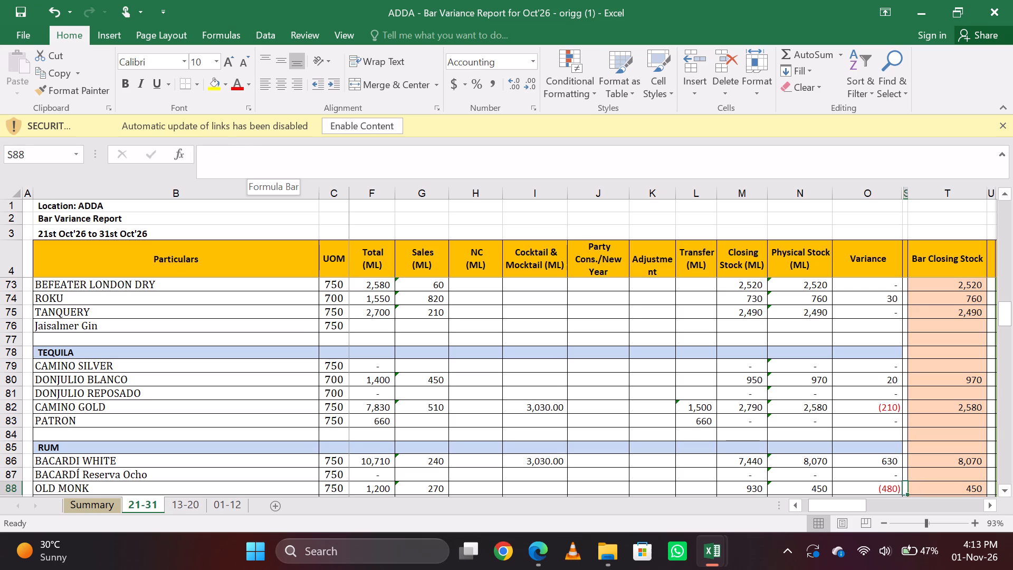
pyautogui.press('Down')
pyautogui.press('Down')
pyautogui.press('Up')
pyautogui.press('Up')
pyautogui.press('Up')
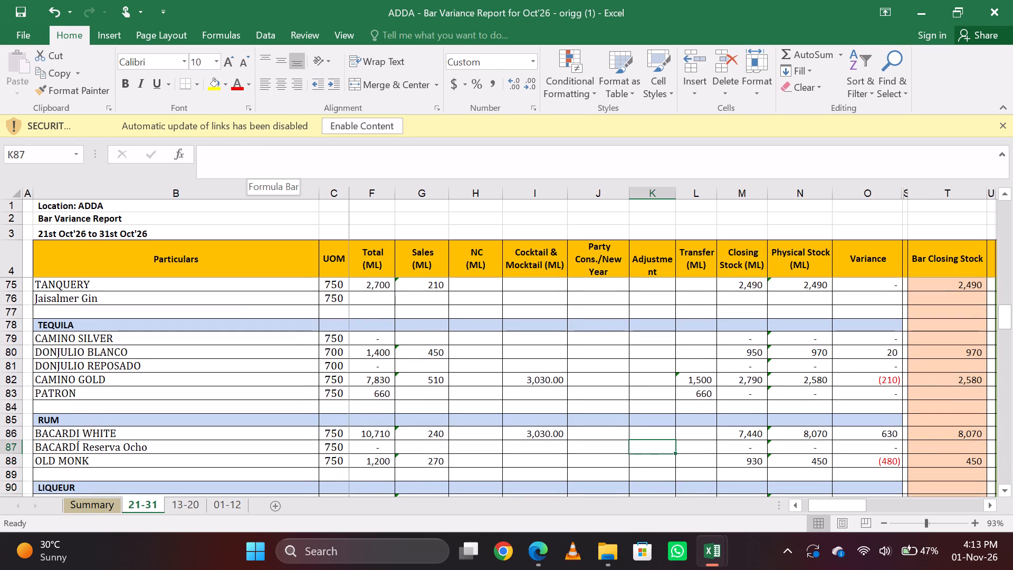
pyautogui.press('Down')
pyautogui.press('Left')
pyautogui.press('Left')
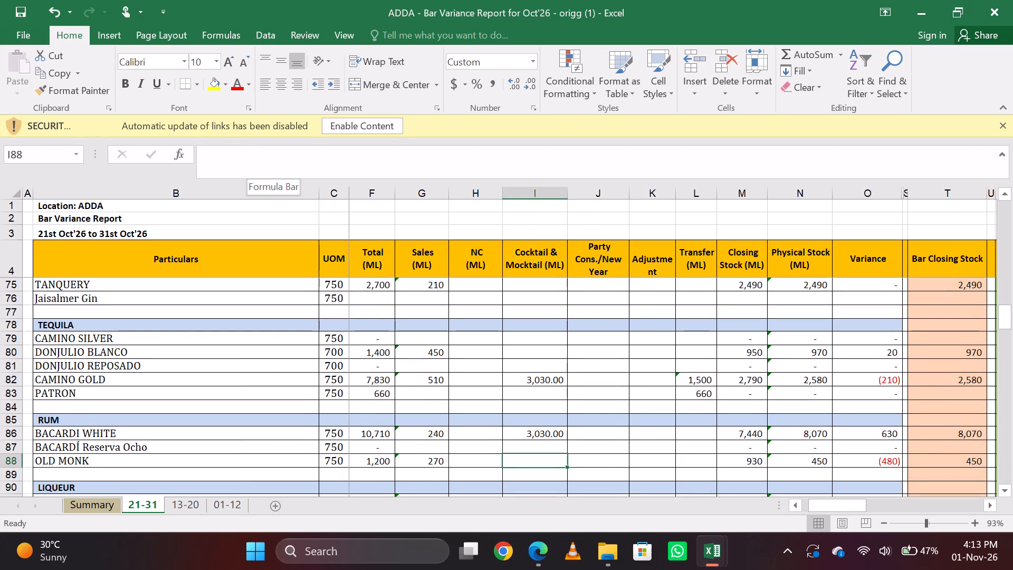
pyautogui.write('480')
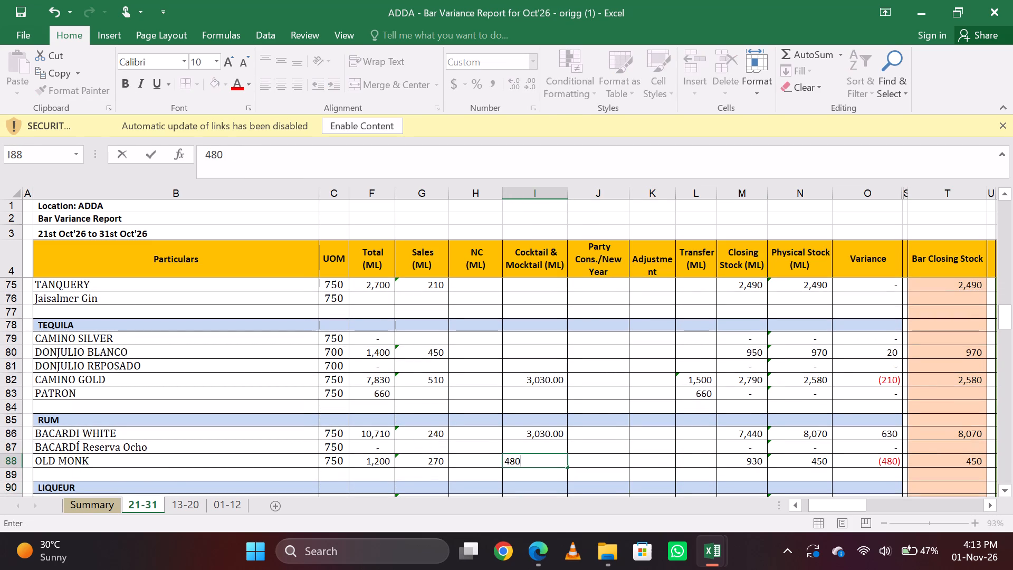
pyautogui.press('Up')
# Change the cocktail and mocktail consumption of Bacardi White in the Rum section to the formula =3030-480.
pyautogui.press('Up')
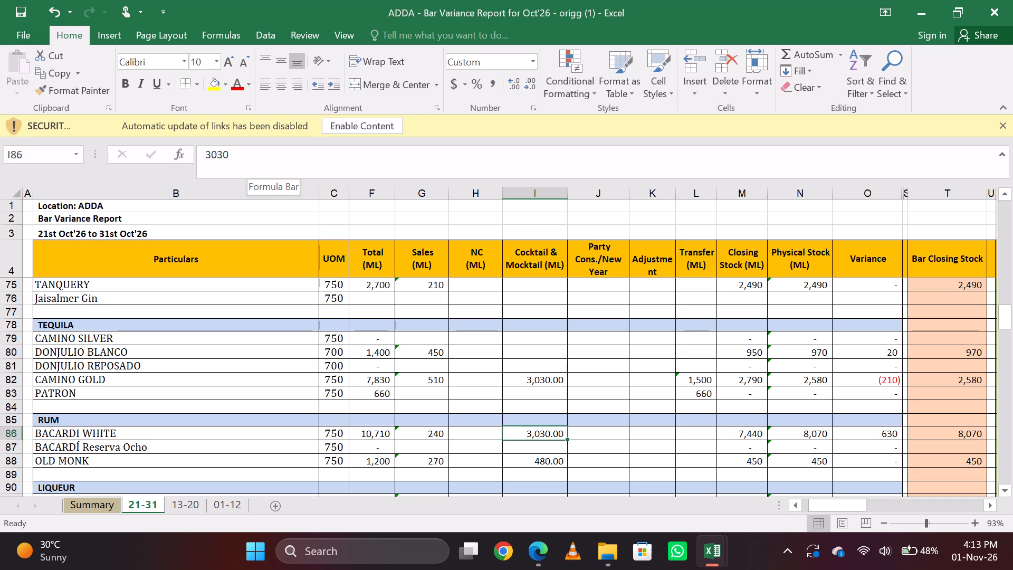
pyautogui.write('=3030')
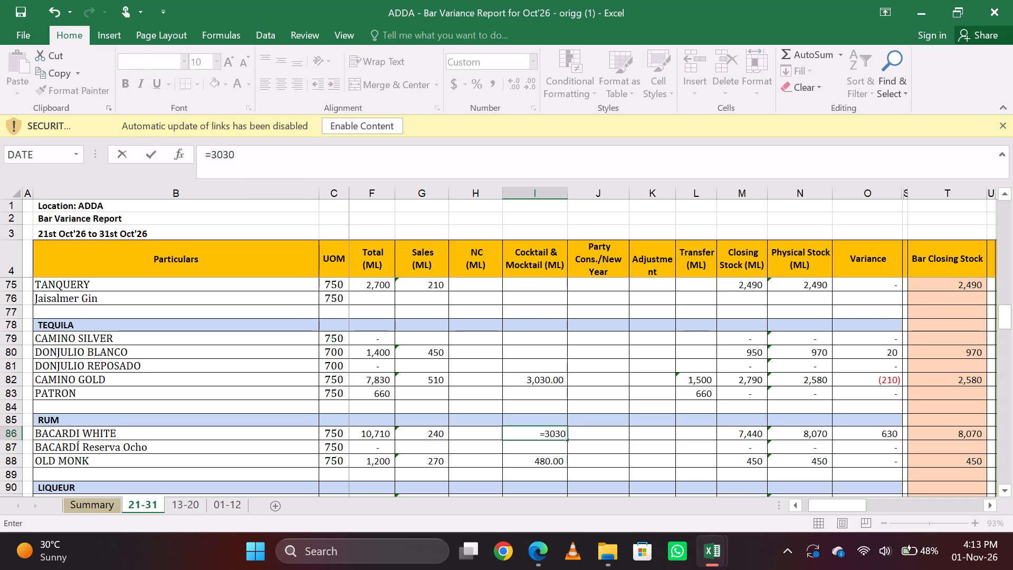
pyautogui.press('-')
pyautogui.write('480')
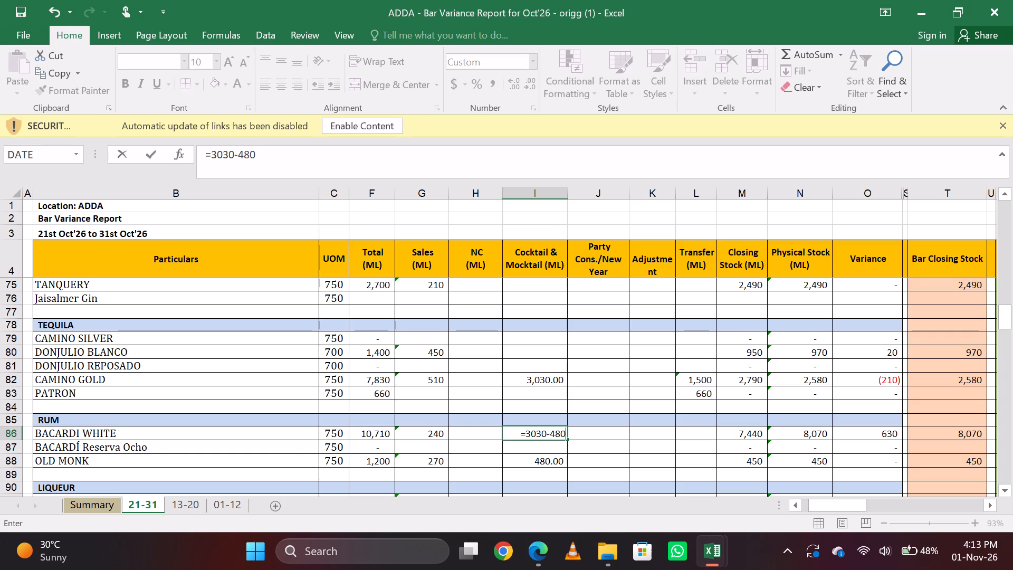
pyautogui.press('Return')
pyautogui.press('Down')
pyautogui.press('Down')
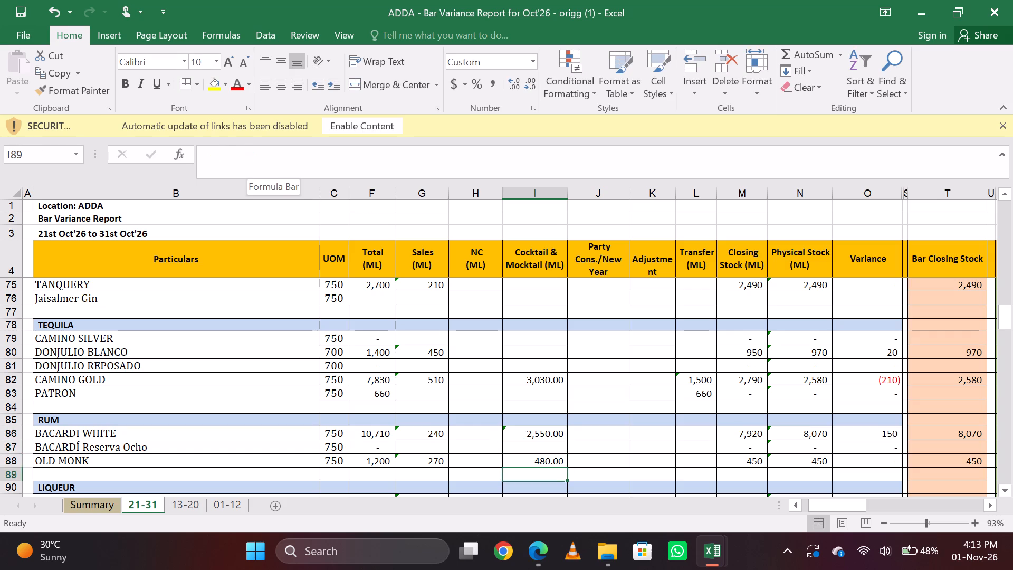
pyautogui.press('Up')
pyautogui.press('Down')
pyautogui.press('Up')
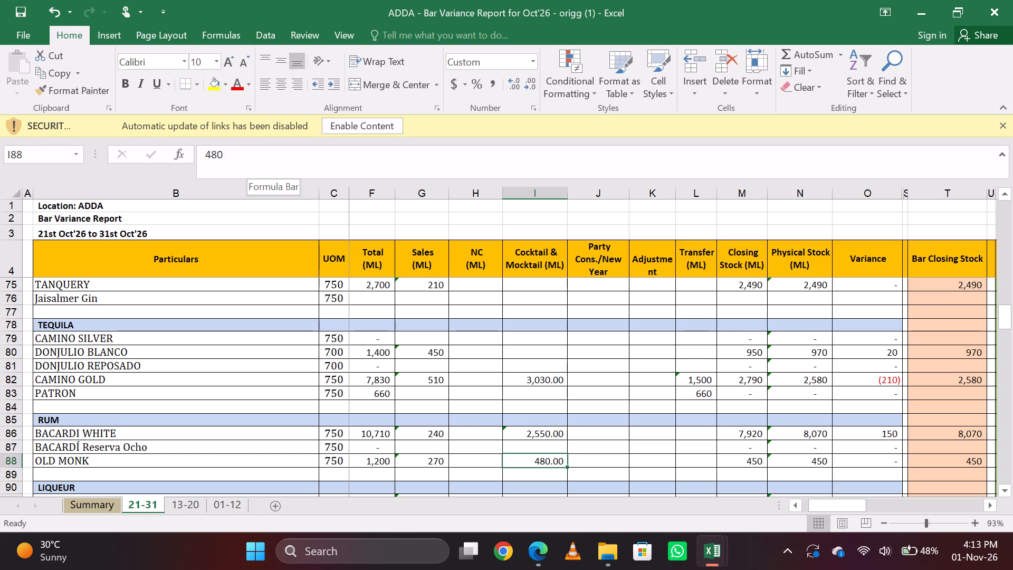
# Review the variances and cocktail consumption of the items in the Liqueur and Cognac sections.
pyautogui.press('Down')
pyautogui.press('Down')
pyautogui.press('Down')
pyautogui.press('Down')
pyautogui.press('Down')
pyautogui.press('Down')
pyautogui.press('Up')
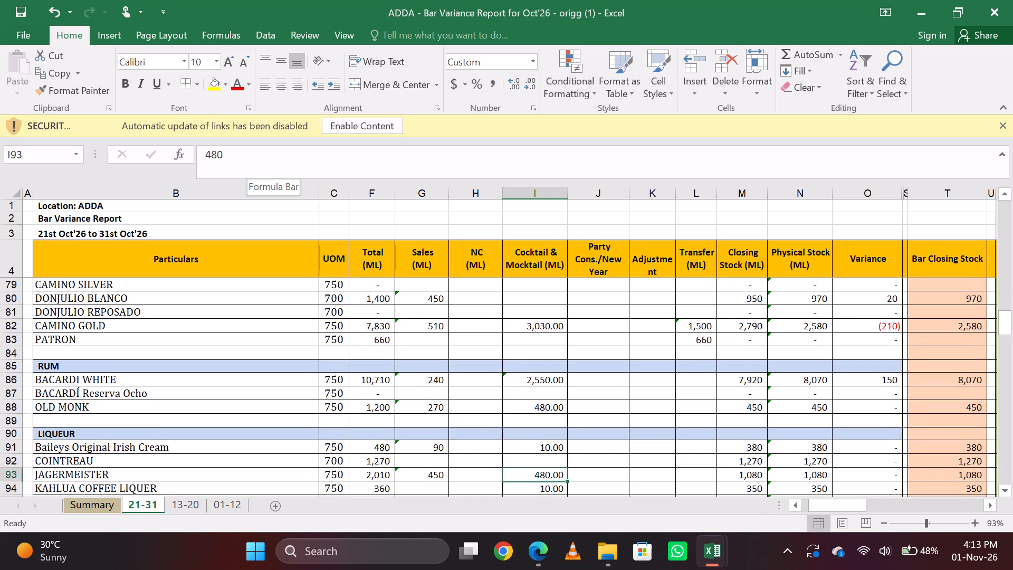
pyautogui.press('Up')
pyautogui.press('Up')
pyautogui.press('Down')
pyautogui.press('Down')
pyautogui.press('Down')
pyautogui.press('Down')
pyautogui.press('Down')
pyautogui.press('Down')
pyautogui.press('Down')
pyautogui.press('Down')
pyautogui.press('Down')
pyautogui.press('Down')
pyautogui.press('Down')
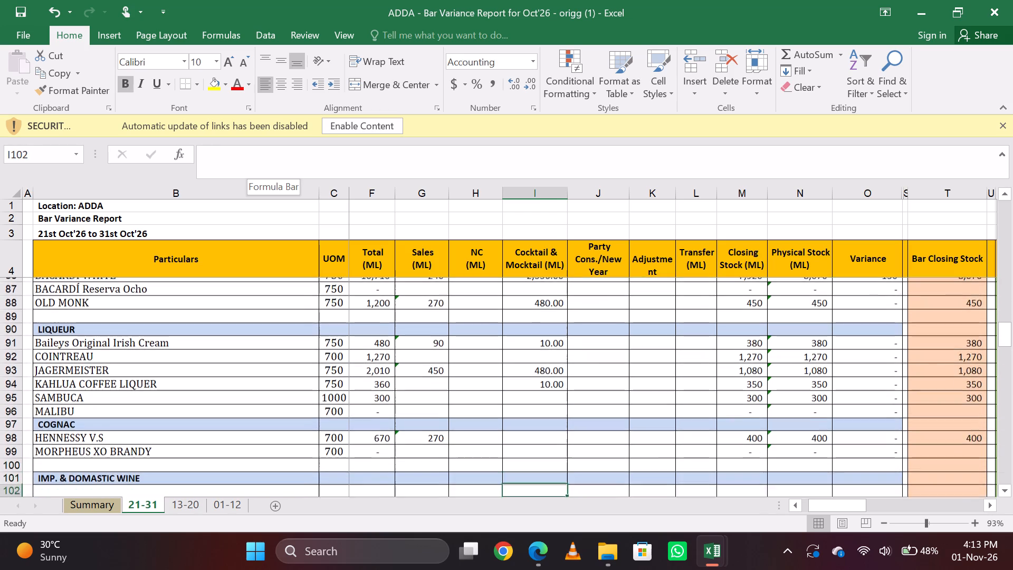
# Review the variances of the items in the White Wine and Red Wine sections.
pyautogui.press('Down')
pyautogui.press('Down')
pyautogui.press('Down')
pyautogui.press('Down')
pyautogui.press('Down')
pyautogui.press('Down')
pyautogui.press('Down')
pyautogui.press('Down')
pyautogui.press('Down')
pyautogui.press('Down')
pyautogui.press('Down')
pyautogui.press('Down')
pyautogui.press('Down')
pyautogui.press('Down')
pyautogui.press('Down')
pyautogui.press('Down')
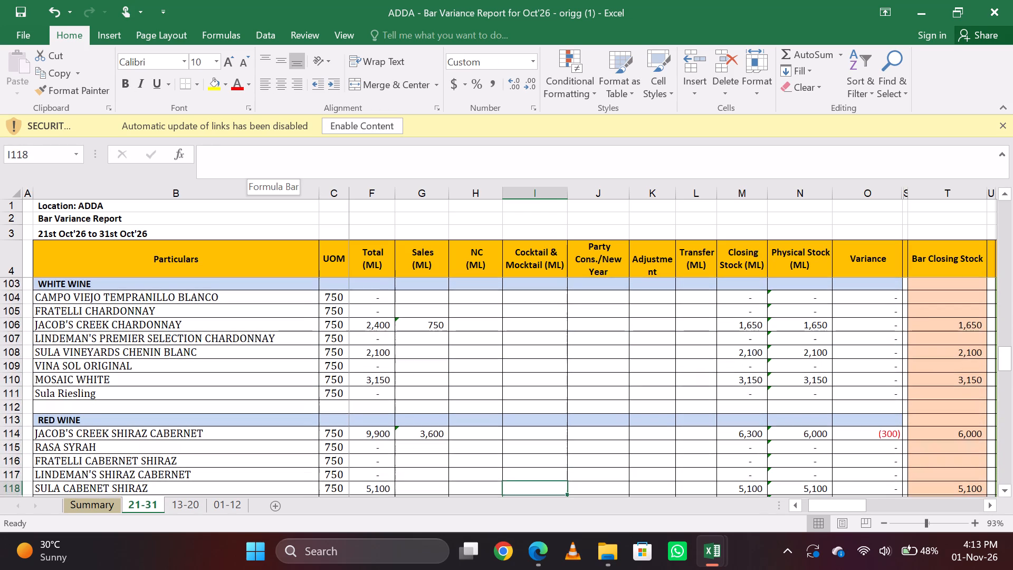
pyautogui.press('Up')
pyautogui.press('Up')
pyautogui.press('Up')
pyautogui.press('Up')
pyautogui.press('Down')
pyautogui.press('Down')
pyautogui.press('Down')
pyautogui.press('Down')
pyautogui.press('Down')
pyautogui.press('Down')
pyautogui.press('Down')
pyautogui.press('Down')
pyautogui.press('Down')
pyautogui.press('Down')
pyautogui.press('Down')
pyautogui.press('Down')
pyautogui.press('Down')
pyautogui.press('Down')
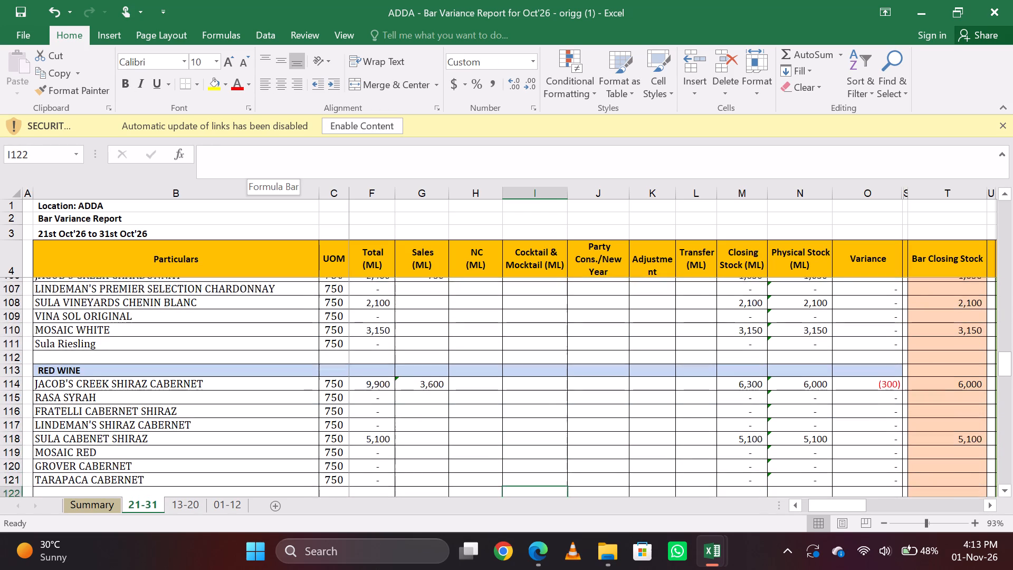
# Review the variances of the items in the Vermouth, Champagne and Beer / Brezer sections.
pyautogui.press('Down')
pyautogui.press('Down')
pyautogui.press('Down')
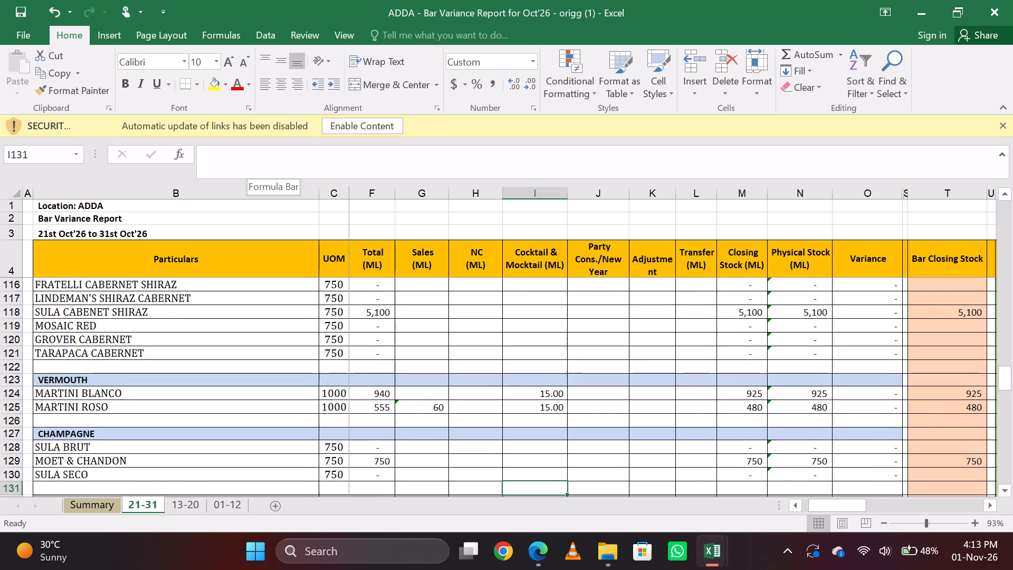
pyautogui.press('Down')
pyautogui.press('Down')
pyautogui.press('Down')
pyautogui.press('Down')
pyautogui.press('Down')
pyautogui.press('Down')
pyautogui.press('Down')
pyautogui.press('Down')
pyautogui.press('Down')
pyautogui.press('Down')
pyautogui.press('Down')
pyautogui.press('Down')
pyautogui.press('Down')
pyautogui.press('Down')
pyautogui.press('Down')
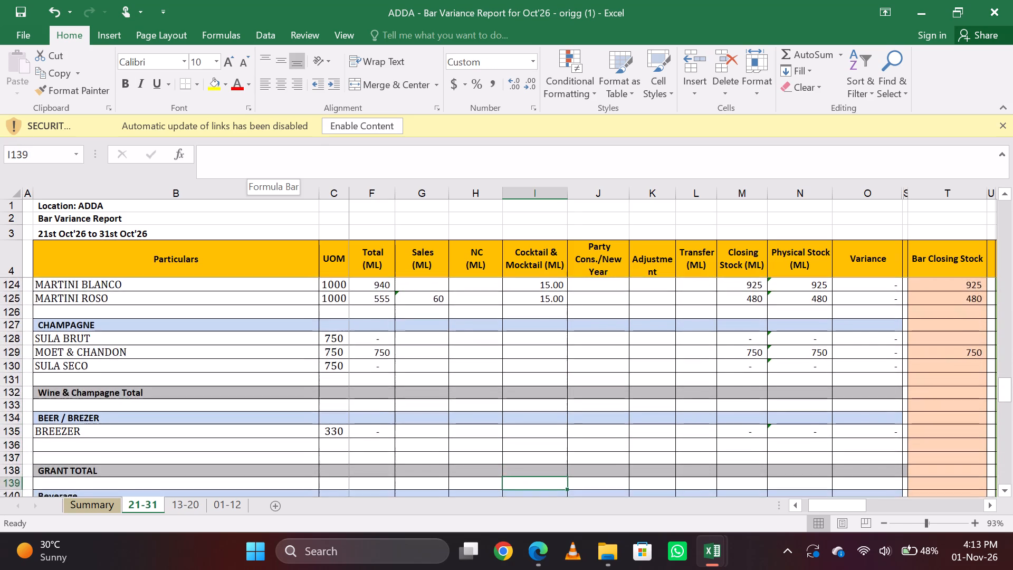
# Check the variance of each item in the Beverage section and of Tobaco in the Tobacco section.
pyautogui.press('Down')
pyautogui.press('Down')
pyautogui.press('Down')
pyautogui.press('Down')
pyautogui.press('Down')
pyautogui.press('Down')
pyautogui.press('Down')
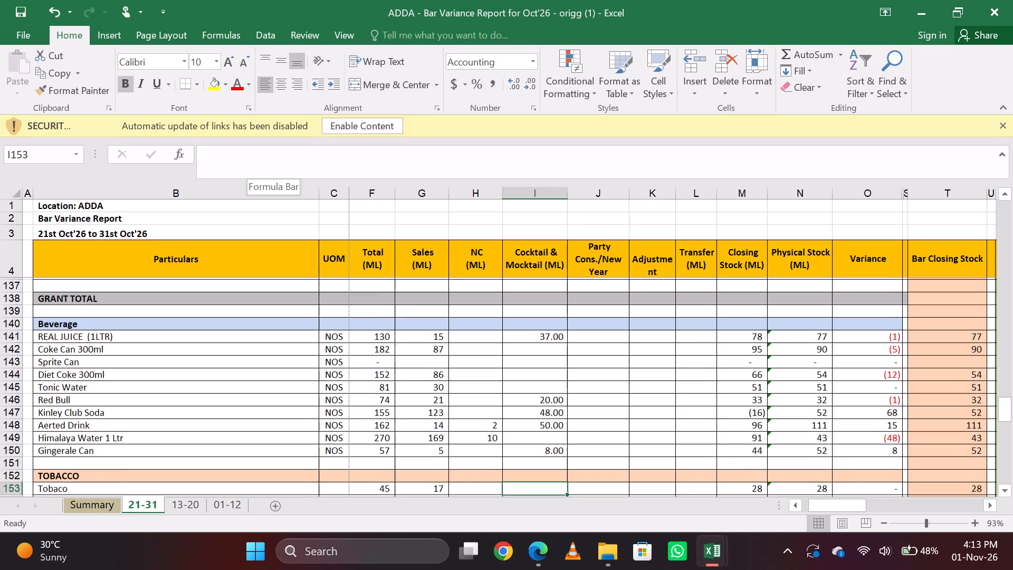
pyautogui.press('Up')
pyautogui.press('Up')
pyautogui.press('Up')
pyautogui.press('Up')
pyautogui.press('Up')
pyautogui.press('Up')
pyautogui.press('Up')
pyautogui.press('Up')
pyautogui.press('Up')
pyautogui.press('Up')
pyautogui.press('Up')
pyautogui.press('Up')
pyautogui.press('Right')
pyautogui.press('Right')
pyautogui.press('Right')
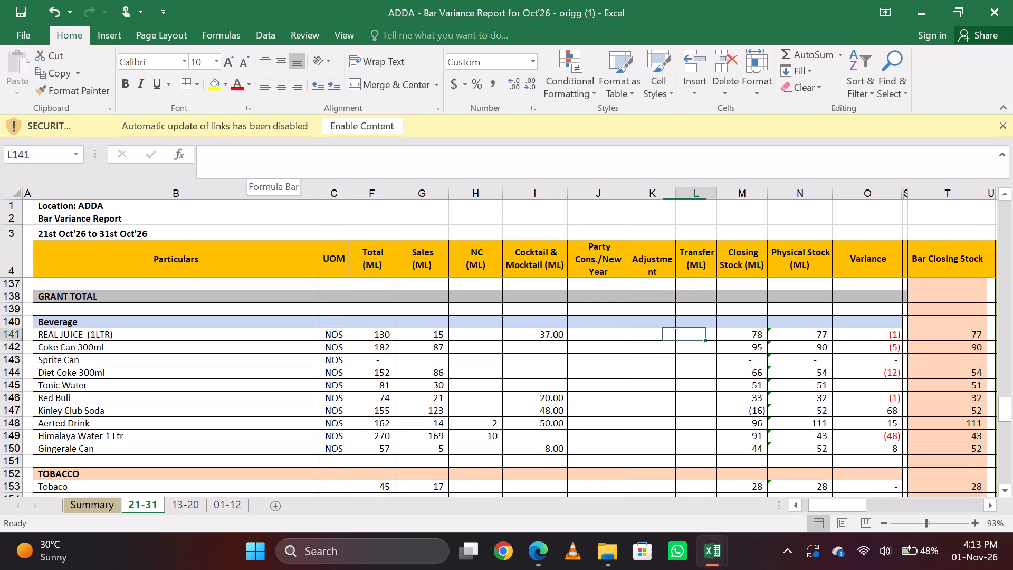
pyautogui.press('Right')
pyautogui.press('Right')
pyautogui.press('Right')
pyautogui.press('Right')
pyautogui.press('Left')
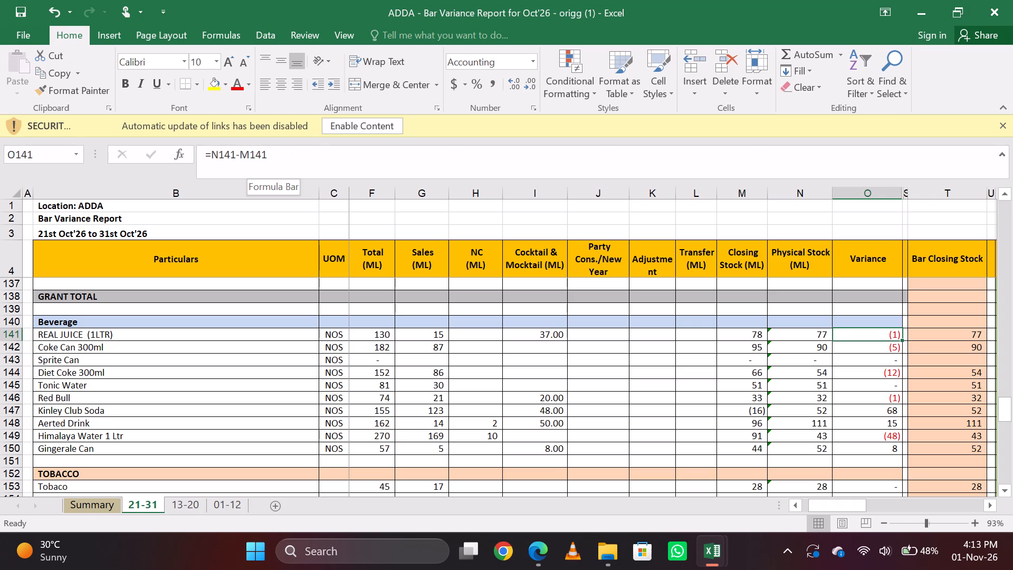
pyautogui.press('Down')
pyautogui.press('Down')
pyautogui.press('Down')
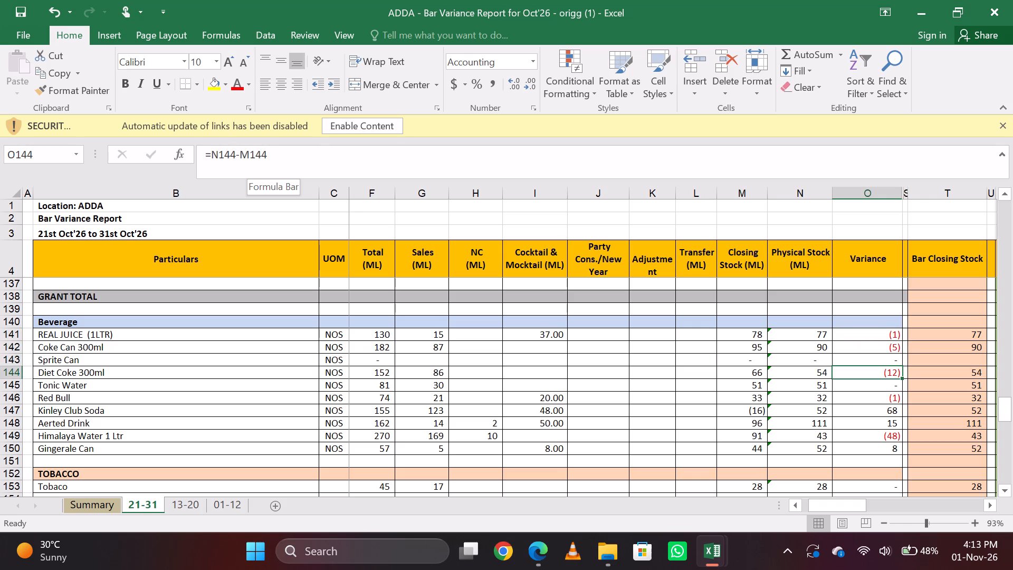
pyautogui.press('Down')
pyautogui.press('Down')
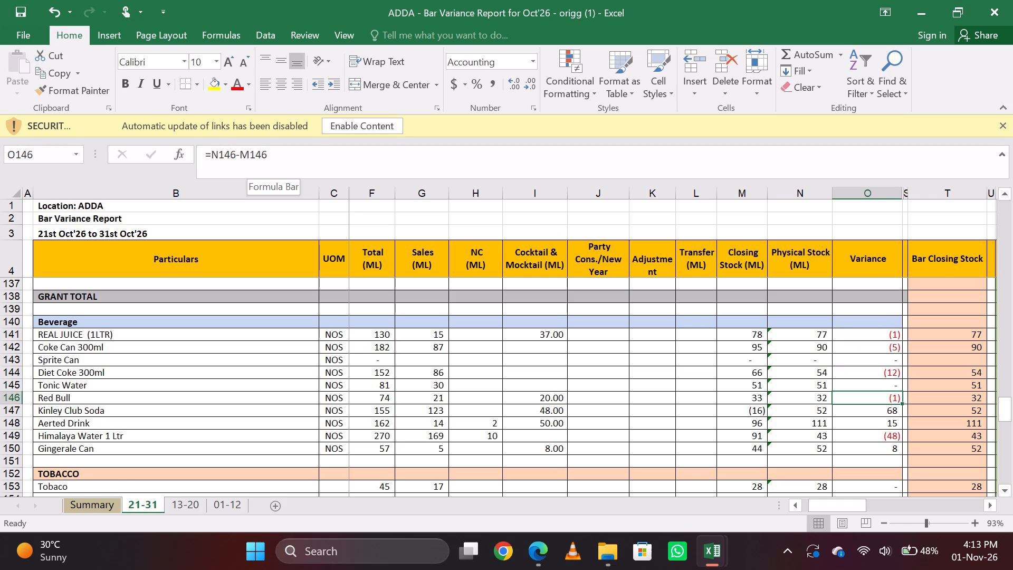
pyautogui.press('Down')
pyautogui.press('Down')
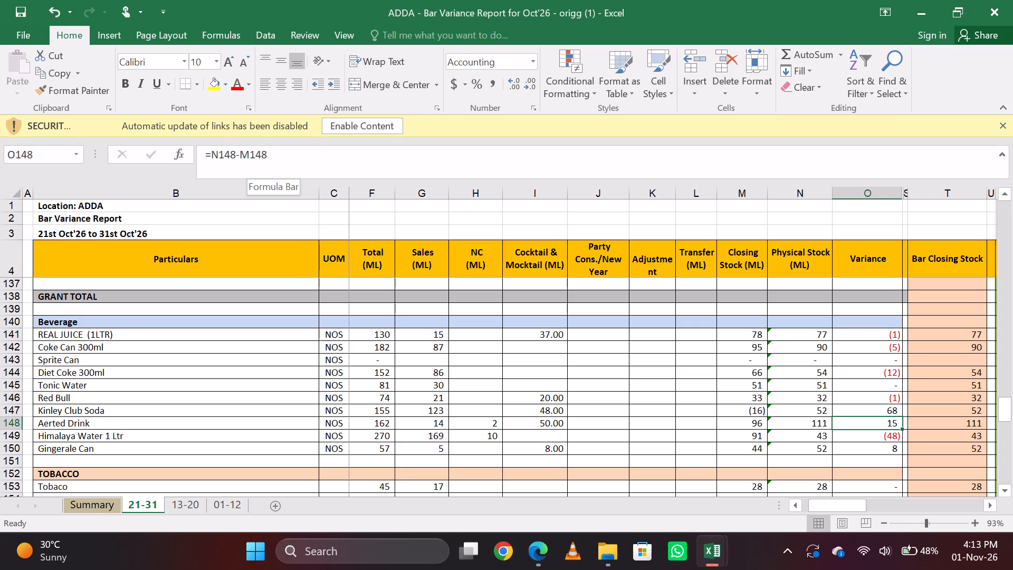
pyautogui.press('Down')
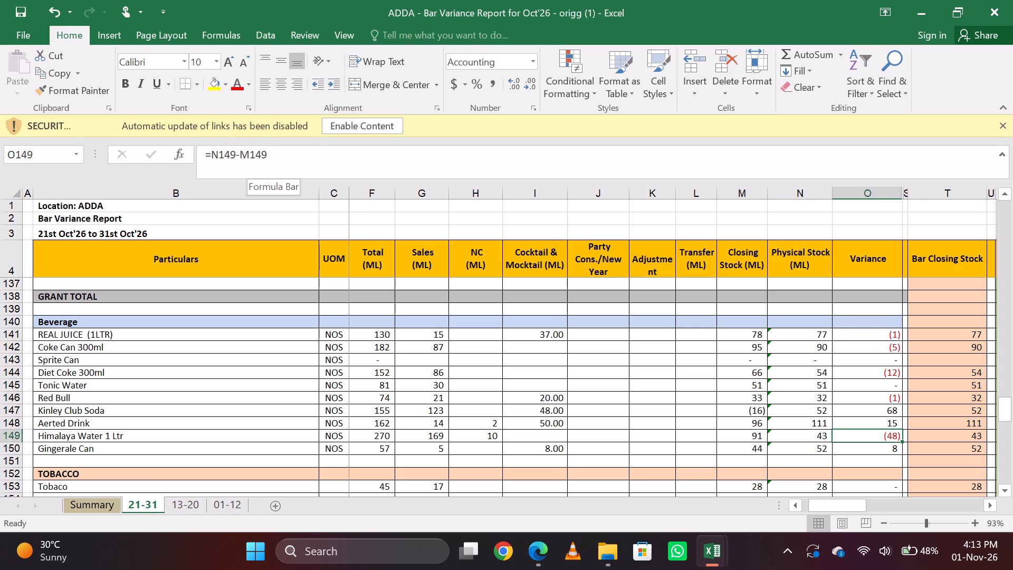
pyautogui.press('Down')
pyautogui.press('Down')
pyautogui.press('Down')
pyautogui.press('Down')
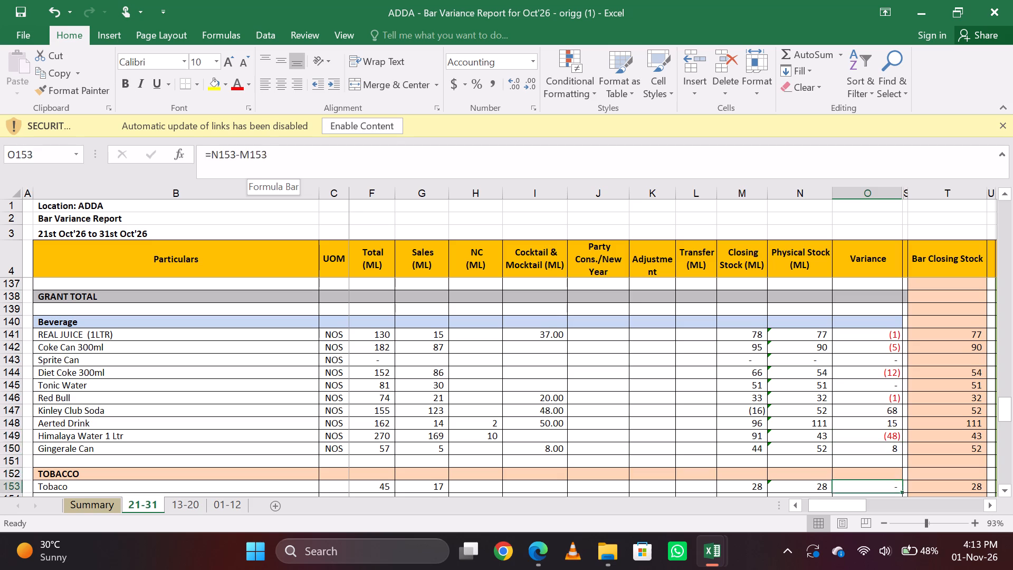
pyautogui.press('Down')
pyautogui.press('Down')
# Go back up the Variance column from the Tobacco section to the start of the report, above the Single Malt section.
pyautogui.press('Up')
pyautogui.press('Up')
pyautogui.press('Up')
pyautogui.press('Up')
pyautogui.press('Up')
pyautogui.press('Up')
pyautogui.press('Up')
pyautogui.press('Up')
pyautogui.press('Up')
pyautogui.press('Up')
pyautogui.press('Up')
pyautogui.press('Up')
pyautogui.press('Up')
pyautogui.press('Up')
pyautogui.press('Up')
pyautogui.press('Up')
pyautogui.press('Up')
pyautogui.press('Up')
pyautogui.press('Up')
pyautogui.press('Up')
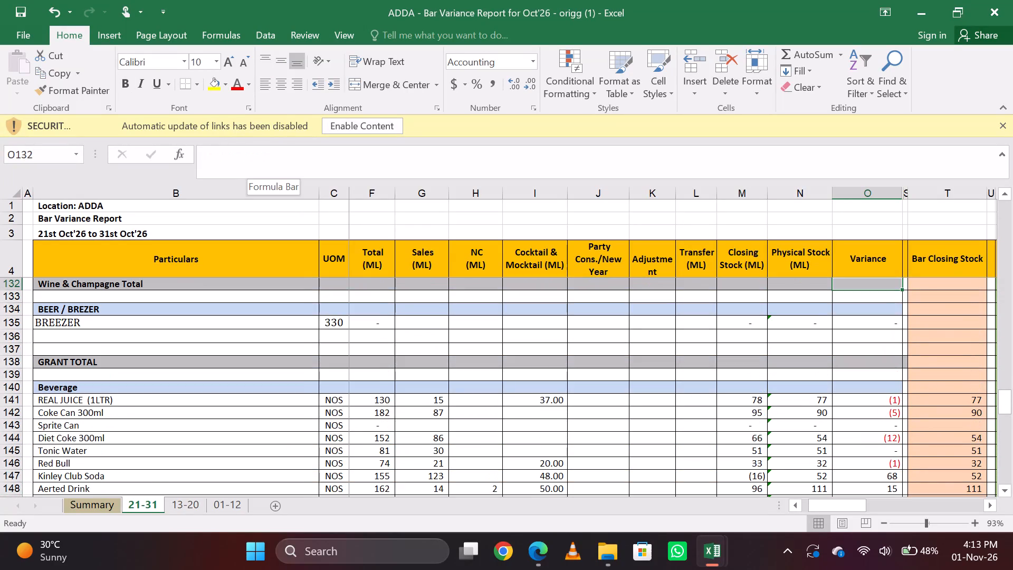
pyautogui.press('pageup')
pyautogui.press('pageup')
pyautogui.press('pageup')
pyautogui.press('pageup')
pyautogui.press('pageup')
pyautogui.press('pageup')
pyautogui.press('pageup')
pyautogui.press('pageup')
pyautogui.press('pageup')
pyautogui.press('pageup')
pyautogui.press('pageup')
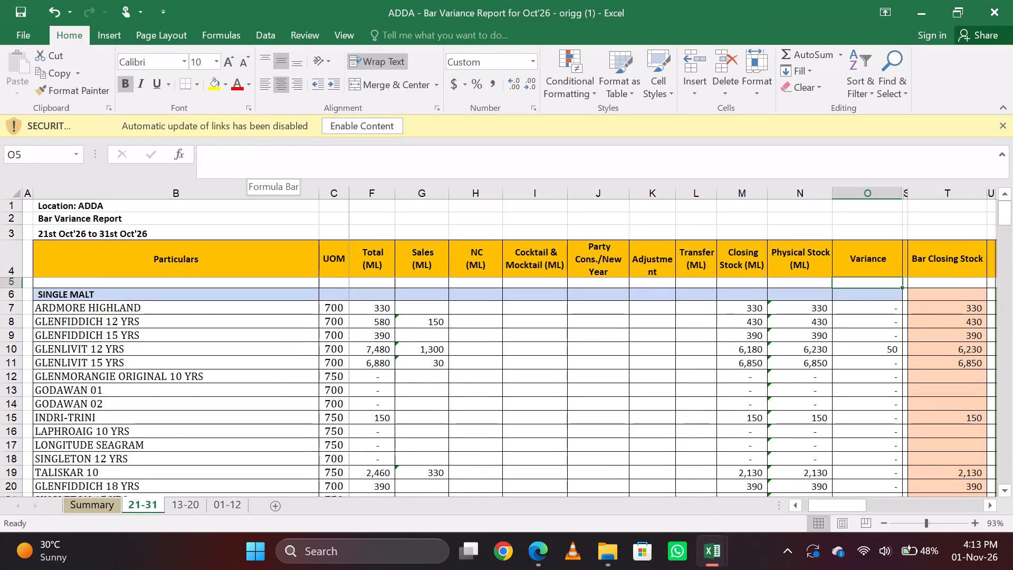
pyautogui.press('pageup')
pyautogui.press('pageup')
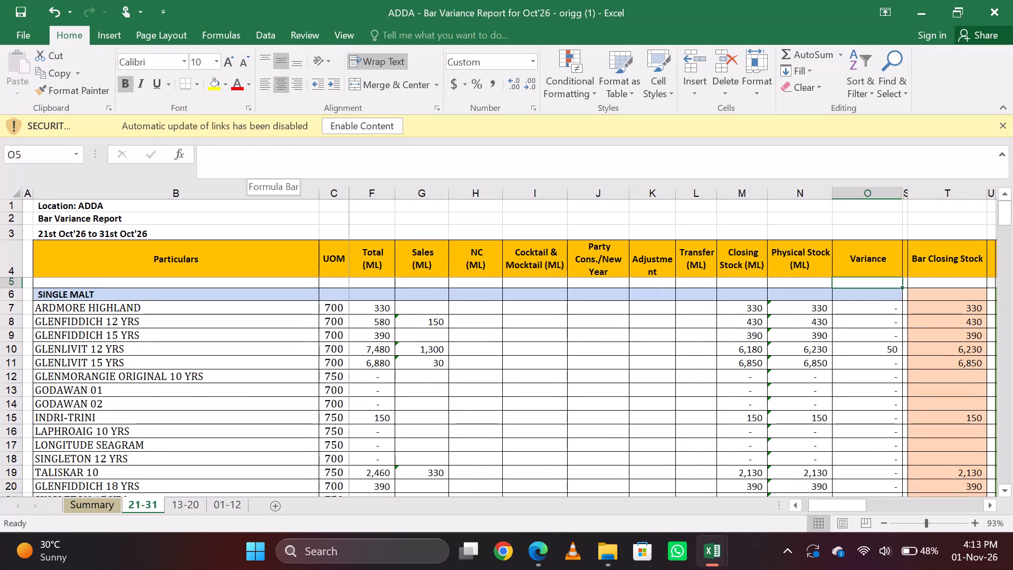
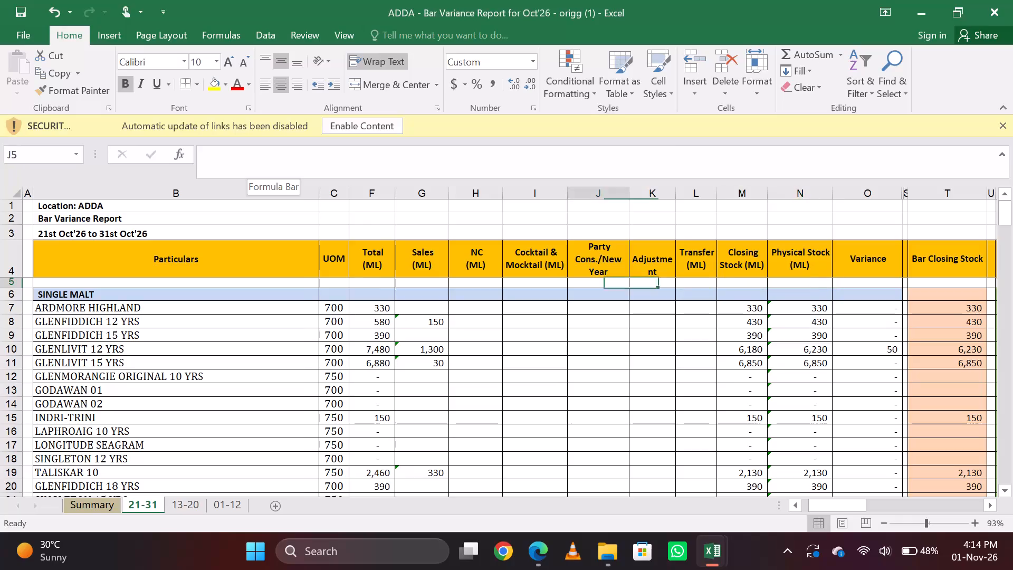
# Enter receipts of 1500 ml for JAMESON IRIS WHISKY.
pyautogui.press('Down')
pyautogui.press('Down')
pyautogui.press('Down')
pyautogui.press('Down')
pyautogui.press('Down')
pyautogui.press('Down')
pyautogui.press('Down')
pyautogui.press('Down')
pyautogui.press('Down')
pyautogui.press('Down')
pyautogui.press('Down')
pyautogui.press('Down')
pyautogui.press('Down')
pyautogui.press('Down')
pyautogui.press('Down')
pyautogui.press('Down')
pyautogui.press('Down')
pyautogui.press('Down')
pyautogui.press('Down')
pyautogui.press('Down')
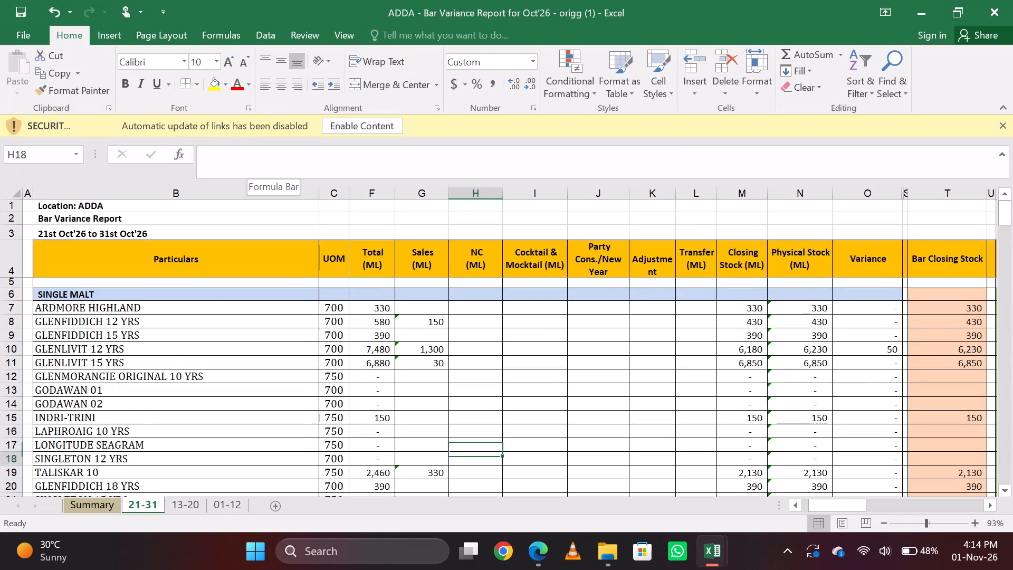
pyautogui.press('Left')
pyautogui.press('Left')
pyautogui.press('Up')
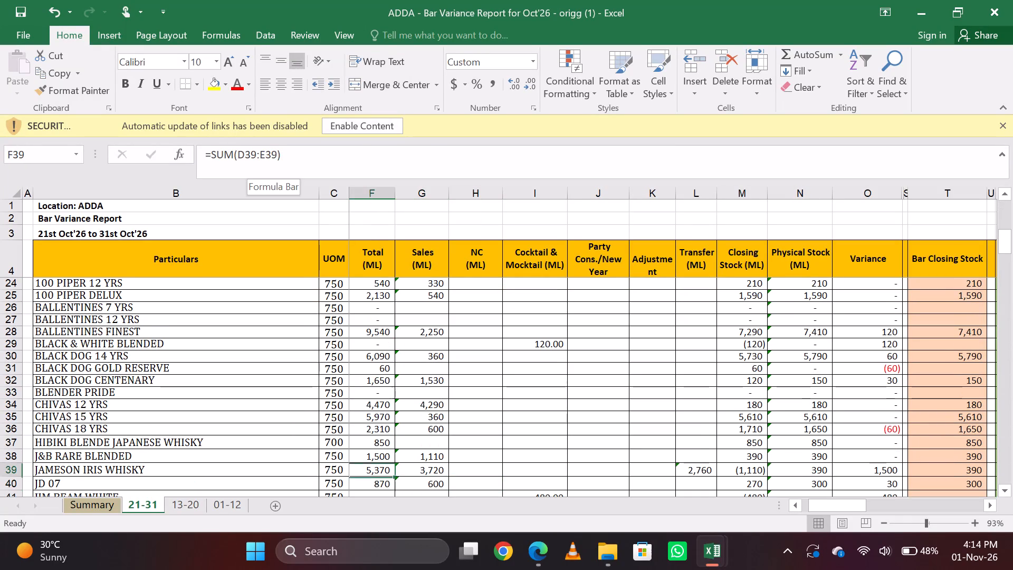
pyautogui.press('Left')
pyautogui.press('Left')
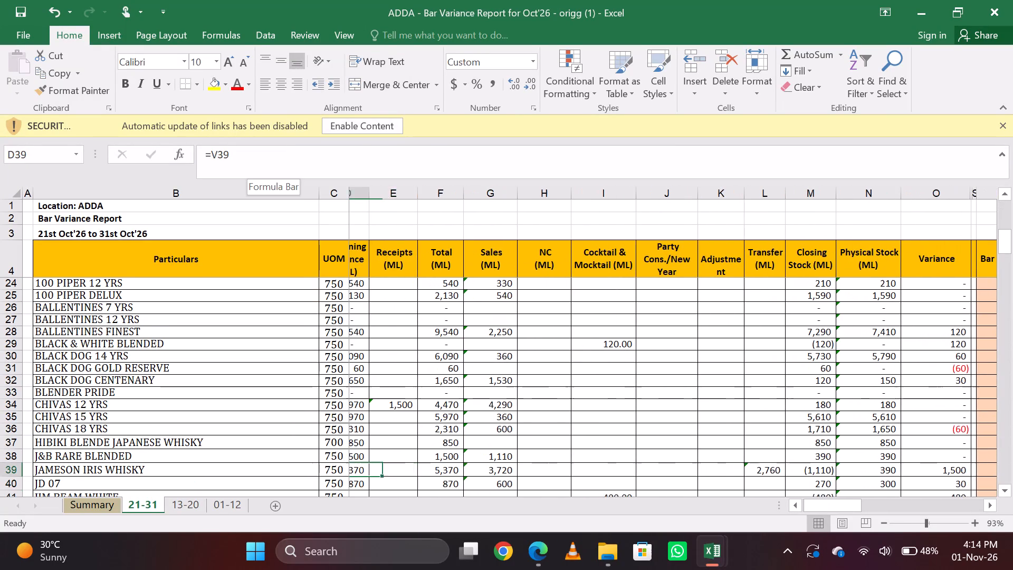
pyautogui.press('Right')
pyautogui.write('1500')
pyautogui.press('Up')
pyautogui.press('Up')
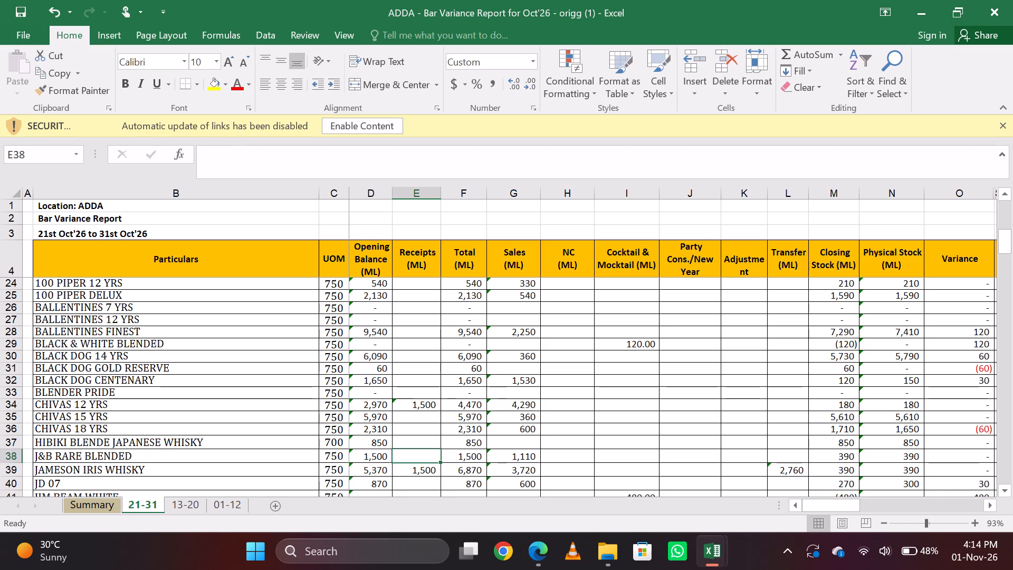
# Look back up the Receipts column from JAMESON IRIS WHISKY to the start of the report, above the Single Malt section.
pyautogui.press('Down')
pyautogui.press('Up')
pyautogui.press('Up')
pyautogui.press('Up')
pyautogui.press('Up')
pyautogui.press('Up')
pyautogui.press('Up')
pyautogui.press('Up')
pyautogui.press('Up')
pyautogui.press('Up')
pyautogui.press('Up')
pyautogui.press('Up')
pyautogui.press('Up')
pyautogui.press('Up')
pyautogui.press('Up')
pyautogui.press('Up')
pyautogui.press('Up')
pyautogui.press('Up')
pyautogui.press('Up')
pyautogui.press('Up')
pyautogui.press('Up')
pyautogui.press('Up')
pyautogui.press('Up')
pyautogui.press('Up')
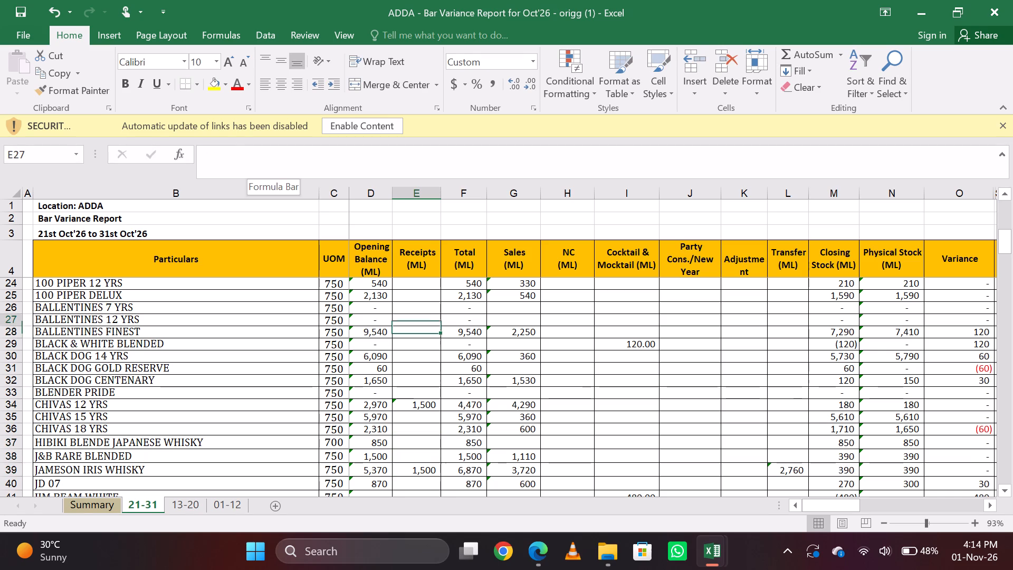
pyautogui.press('Up')
pyautogui.press('Up')
pyautogui.press('Up')
pyautogui.press('Up')
pyautogui.press('Up')
pyautogui.press('Up')
pyautogui.press('Up')
pyautogui.press('Up')
pyautogui.press('Up')
pyautogui.press('Up')
pyautogui.press('Up')
pyautogui.press('Up')
pyautogui.press('Up')
pyautogui.press('Up')
pyautogui.press('Up')
pyautogui.press('Up')
pyautogui.press('Up')
pyautogui.press('Up')
pyautogui.press('Up')
pyautogui.press('Up')
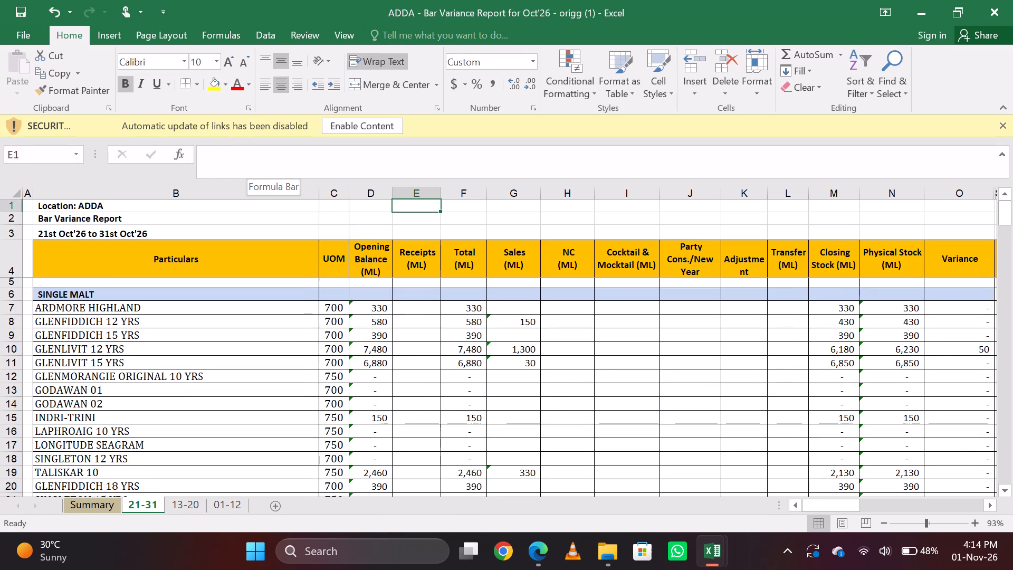
# Check the rows from the Single Malt section down to the Johnnie Walker whiskies along the Receipts column.
pyautogui.press('Down')
pyautogui.press('Down')
pyautogui.press('Down')
pyautogui.press('Down')
pyautogui.press('Down')
pyautogui.press('Down')
pyautogui.press('Down')
pyautogui.press('Down')
pyautogui.press('Down')
pyautogui.press('Down')
pyautogui.press('Down')
pyautogui.press('Down')
pyautogui.press('Down')
pyautogui.press('Down')
pyautogui.press('Down')
pyautogui.press('Down')
pyautogui.press('Down')
pyautogui.press('Down')
pyautogui.press('Down')
pyautogui.press('Down')
pyautogui.press('Down')
pyautogui.press('Down')
pyautogui.press('Down')
pyautogui.press('Down')
pyautogui.press('Down')
pyautogui.press('Down')
pyautogui.press('Down')
pyautogui.press('Down')
pyautogui.press('Down')
pyautogui.press('Down')
pyautogui.press('Down')
pyautogui.press('Down')
pyautogui.press('Down')
pyautogui.press('Down')
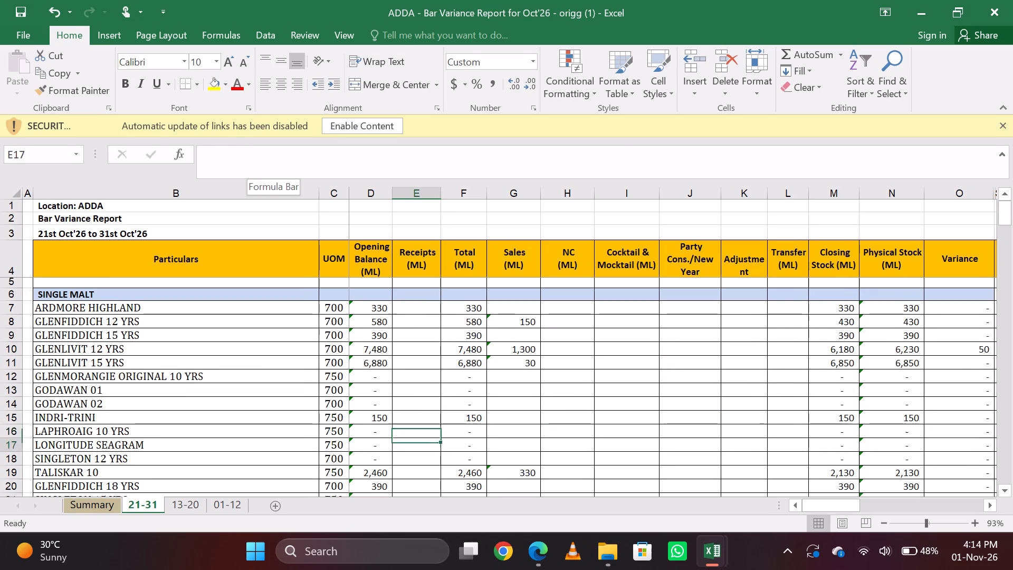
pyautogui.press('Down')
pyautogui.press('Down')
pyautogui.press('Down')
pyautogui.press('Down')
pyautogui.press('Down')
pyautogui.press('Down')
pyautogui.press('Down')
pyautogui.press('Down')
pyautogui.press('Down')
pyautogui.press('Down')
pyautogui.press('Down')
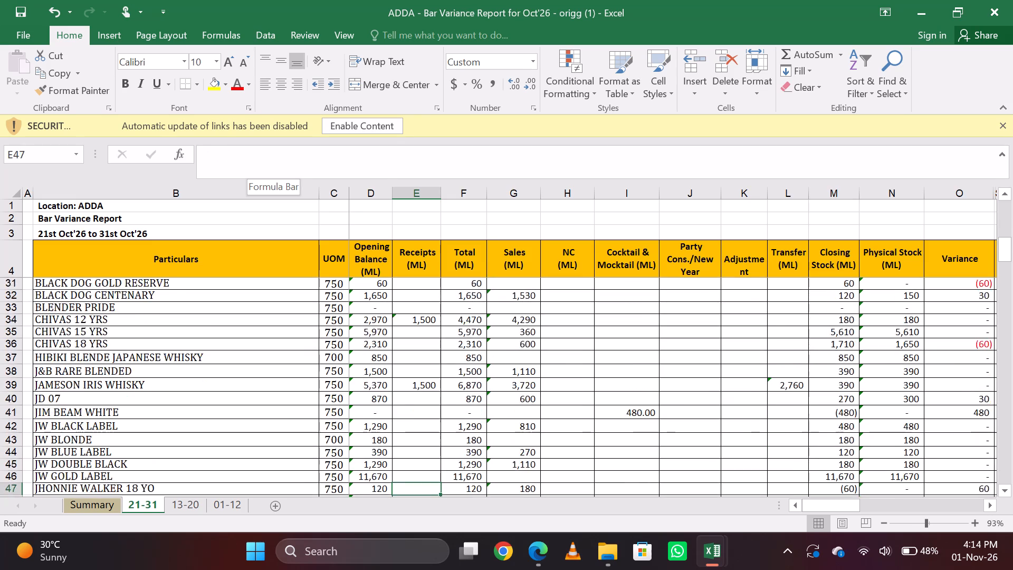
pyautogui.press('Down')
# Examine the JIM BEAM WHITE row, comparing its cocktail and mocktail consumption with its closing stock and variance.
pyautogui.press('Up')
pyautogui.press('Up')
pyautogui.press('Up')
pyautogui.press('Up')
pyautogui.press('Up')
pyautogui.press('Up')
pyautogui.press('Up')
pyautogui.press('Up')
pyautogui.press('Up')
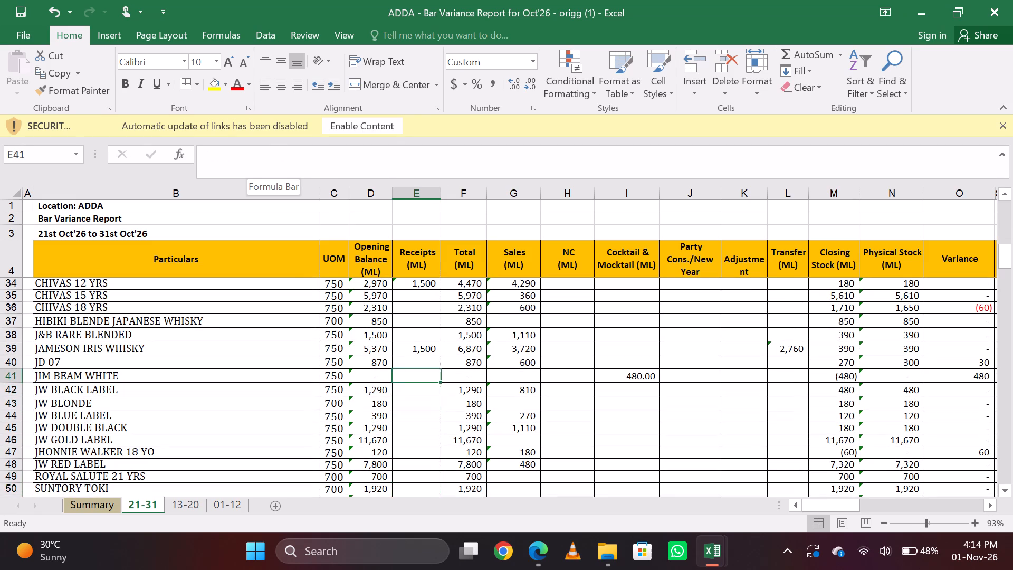
pyautogui.press('Right')
pyautogui.press('Right')
pyautogui.press('Right')
pyautogui.press('Right')
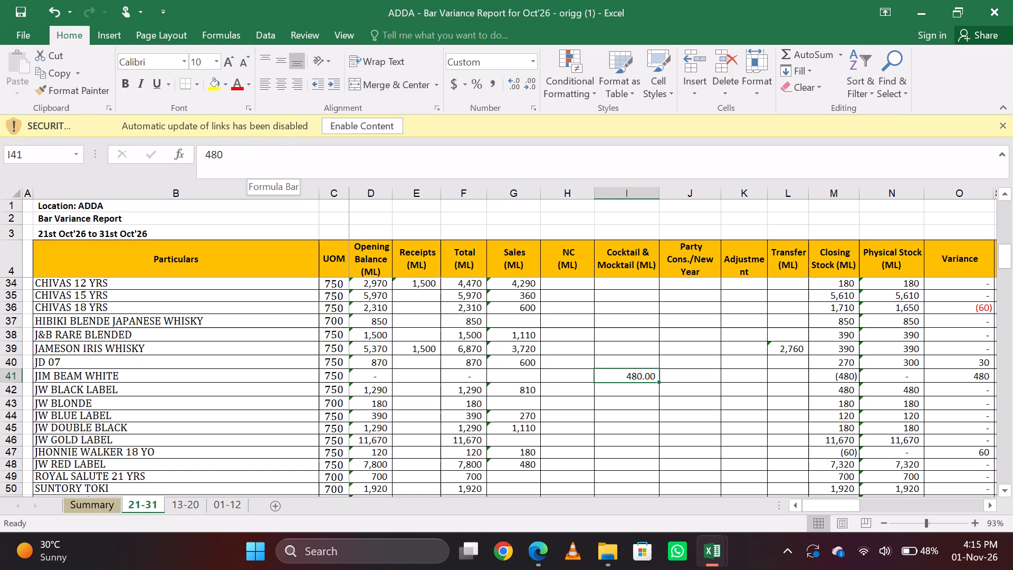
pyautogui.press('Right')
pyautogui.press('Right')
pyautogui.press('Right')
pyautogui.press('Right')
pyautogui.press('Right')
pyautogui.press('Right')
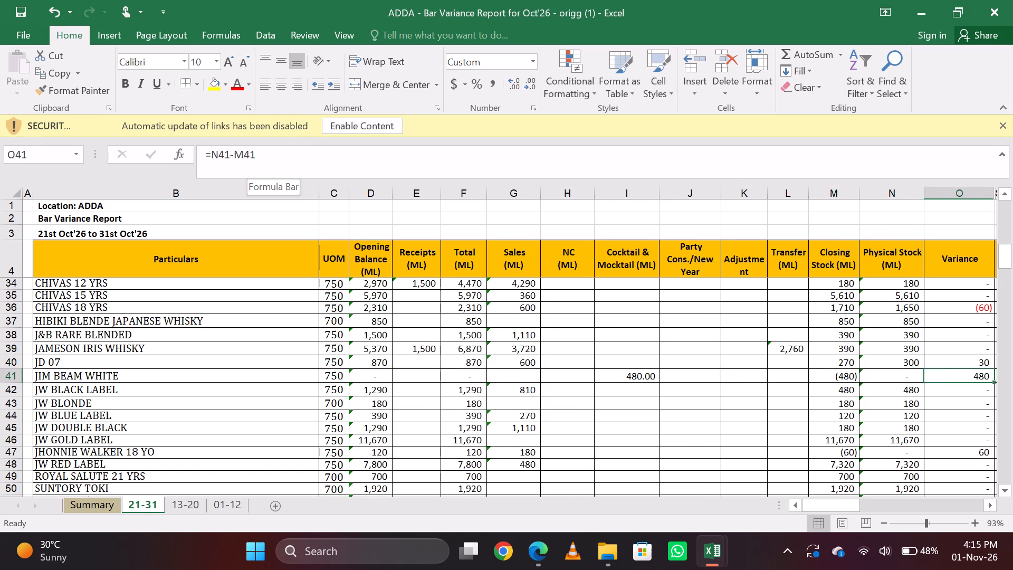
pyautogui.press('Right')
pyautogui.press('Left')
pyautogui.press('Left')
pyautogui.press('Left')
pyautogui.press('Left')
pyautogui.press('Left')
pyautogui.press('Left')
pyautogui.press('Left')
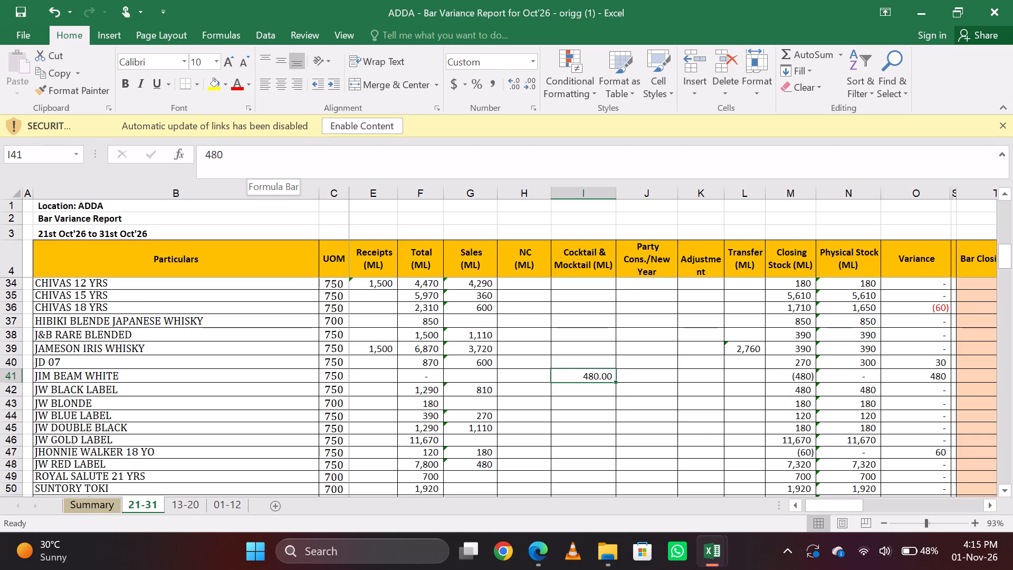
# Enter 60 ml of cocktail and mocktail consumption for BLACK DOG GOLD RESERVE.
pyautogui.press('Up')
pyautogui.press('Up')
pyautogui.press('Up')
pyautogui.press('Up')
pyautogui.press('Up')
pyautogui.press('Up')
pyautogui.press('Up')
pyautogui.press('Up')
pyautogui.press('Up')
pyautogui.press('Up')
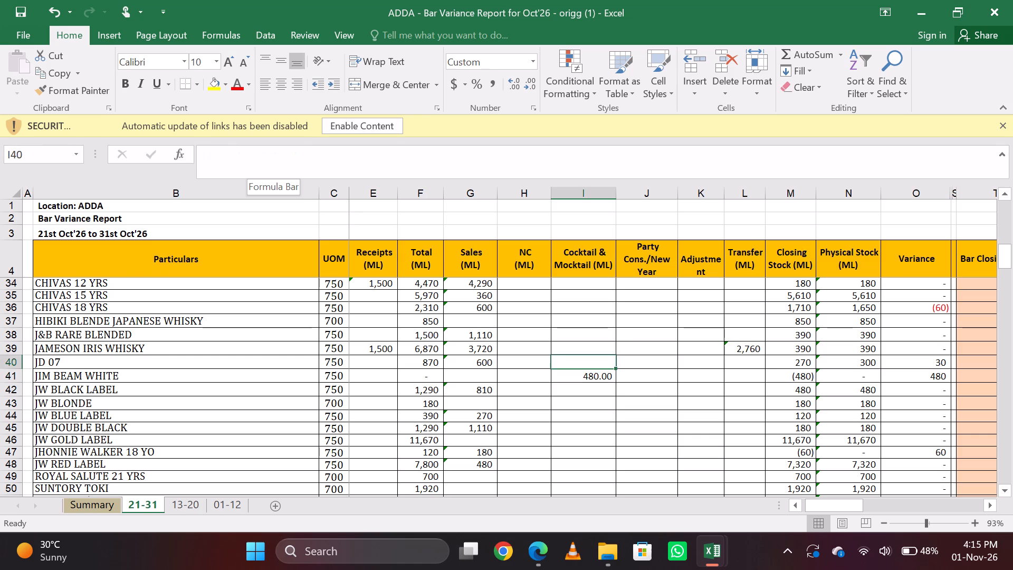
pyautogui.press('Up')
pyautogui.press('Up')
pyautogui.press('Up')
pyautogui.press('Up')
pyautogui.press('Down')
pyautogui.press('Down')
pyautogui.press('Down')
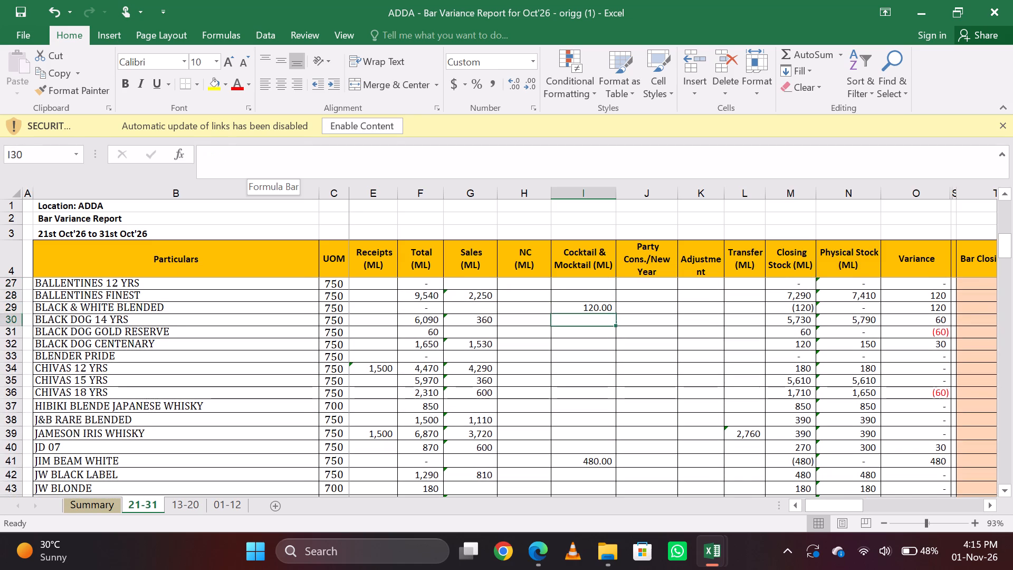
pyautogui.press('Down')
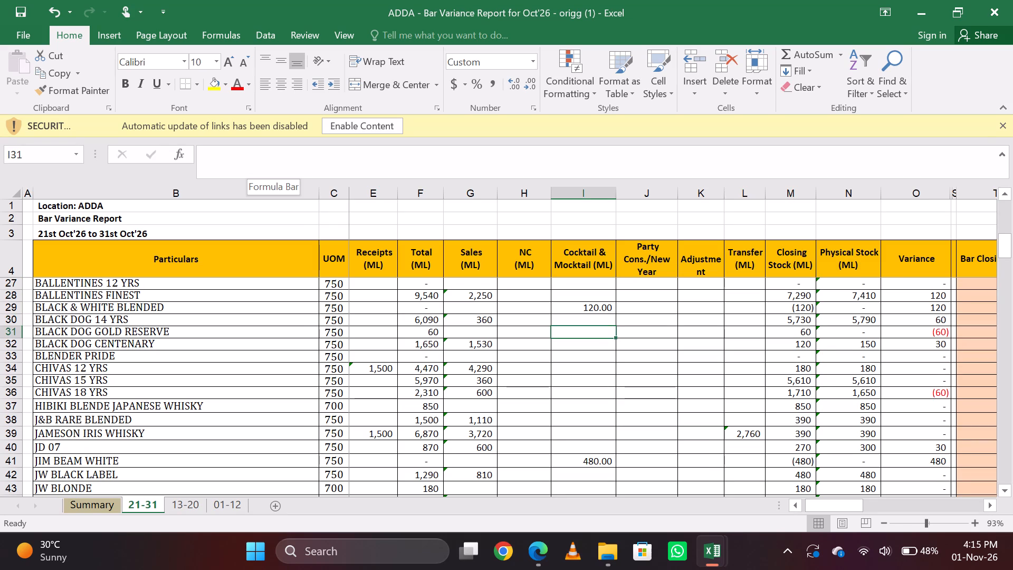
pyautogui.press('6')
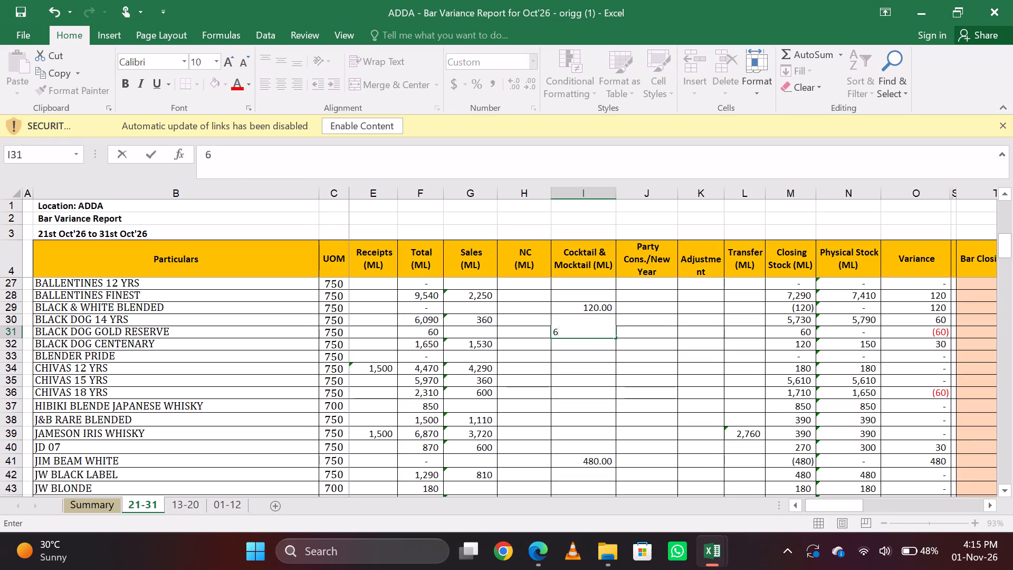
pyautogui.press('0')
pyautogui.press('Down')
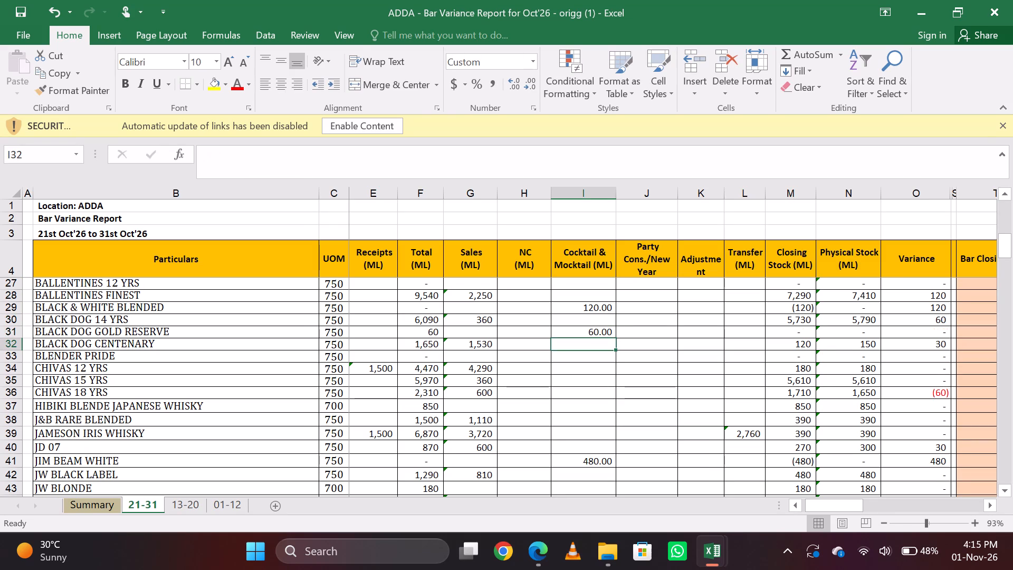
# Check the blended whisky rows from BLACK & WHITE BLENDED to VAT 69 for cocktail consumption, stock and variance.
pyautogui.press('Up')
pyautogui.press('Up')
pyautogui.press('Up')
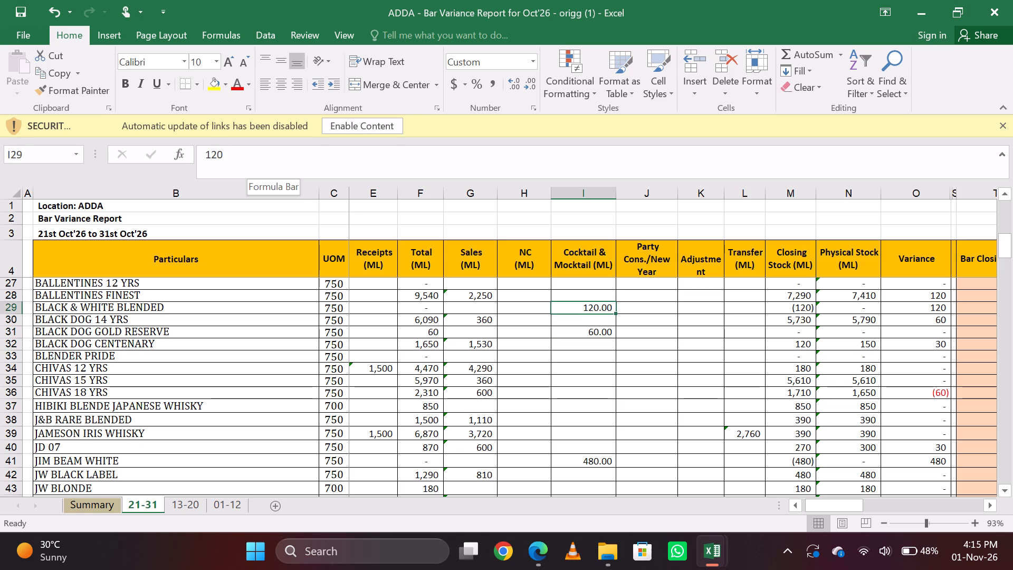
pyautogui.press('Down')
pyautogui.press('Down')
pyautogui.press('Down')
pyautogui.press('Down')
pyautogui.press('Down')
pyautogui.press('Down')
pyautogui.press('Down')
pyautogui.press('Down')
pyautogui.press('Down')
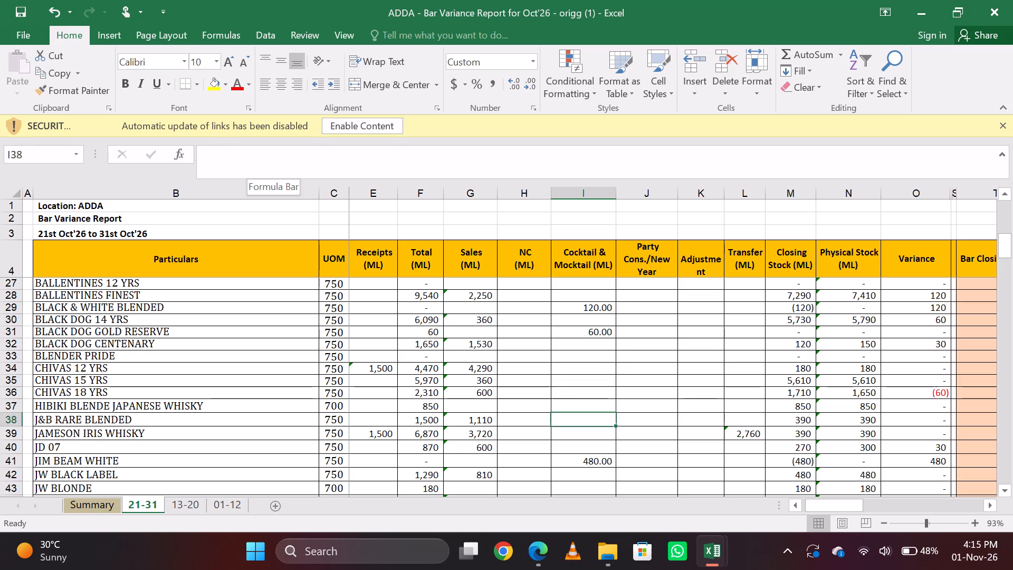
pyautogui.press('Up')
pyautogui.press('Up')
pyautogui.press('Up')
pyautogui.press('Up')
pyautogui.press('Up')
pyautogui.press('Up')
pyautogui.press('Down')
pyautogui.press('Down')
pyautogui.press('Down')
pyautogui.press('Down')
pyautogui.press('Down')
pyautogui.press('Down')
pyautogui.press('Down')
pyautogui.press('Down')
pyautogui.press('Down')
pyautogui.press('Down')
pyautogui.press('Down')
pyautogui.press('Down')
pyautogui.press('Down')
pyautogui.press('Down')
pyautogui.press('Down')
pyautogui.press('Down')
pyautogui.press('Down')
pyautogui.press('Down')
pyautogui.press('Down')
pyautogui.press('Down')
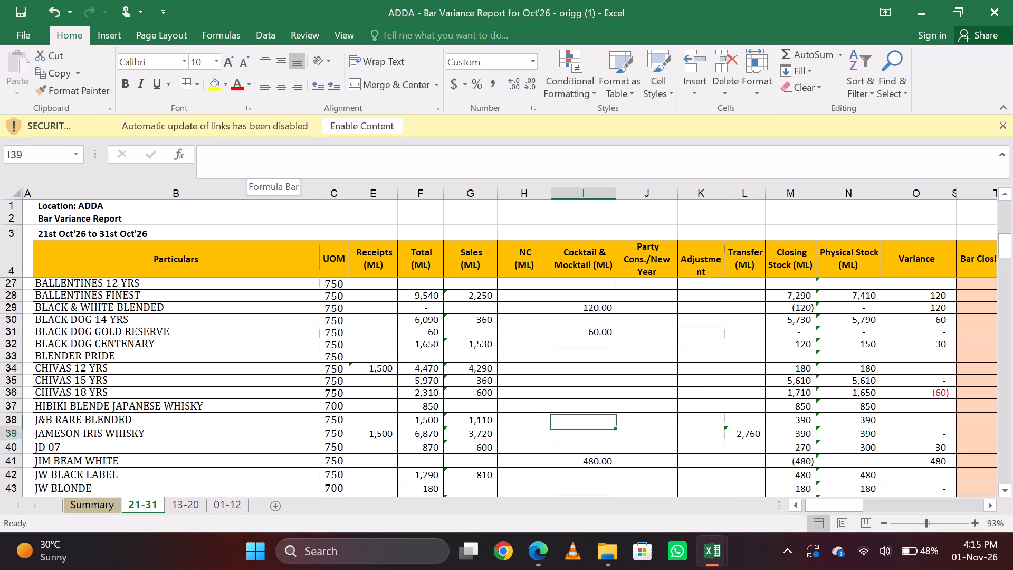
pyautogui.press('Down')
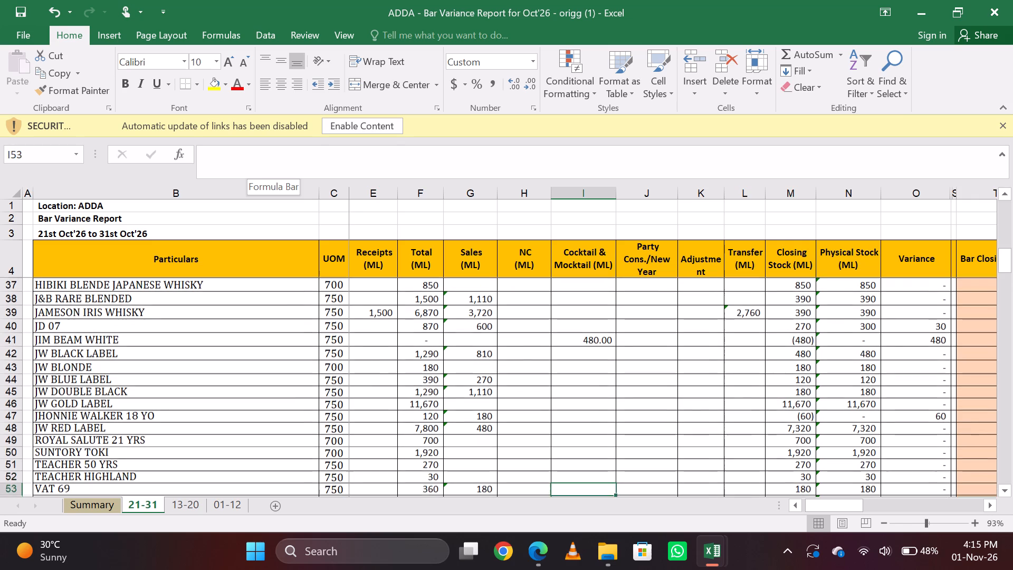
# Clear the bar closing stock value for TEACHER HIGHLAND.
pyautogui.press('Up')
pyautogui.press('Right')
pyautogui.press('Right')
pyautogui.press('Right')
pyautogui.press('Right')
pyautogui.press('Right')
pyautogui.press('Right')
pyautogui.press('Right')
pyautogui.press('Right')
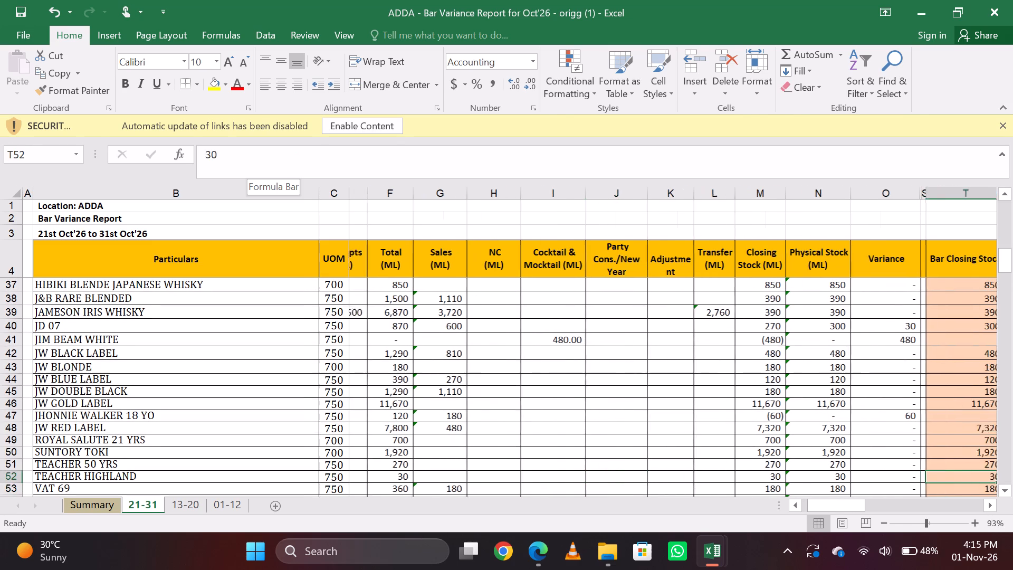
pyautogui.press('Right')
pyautogui.press('Left')
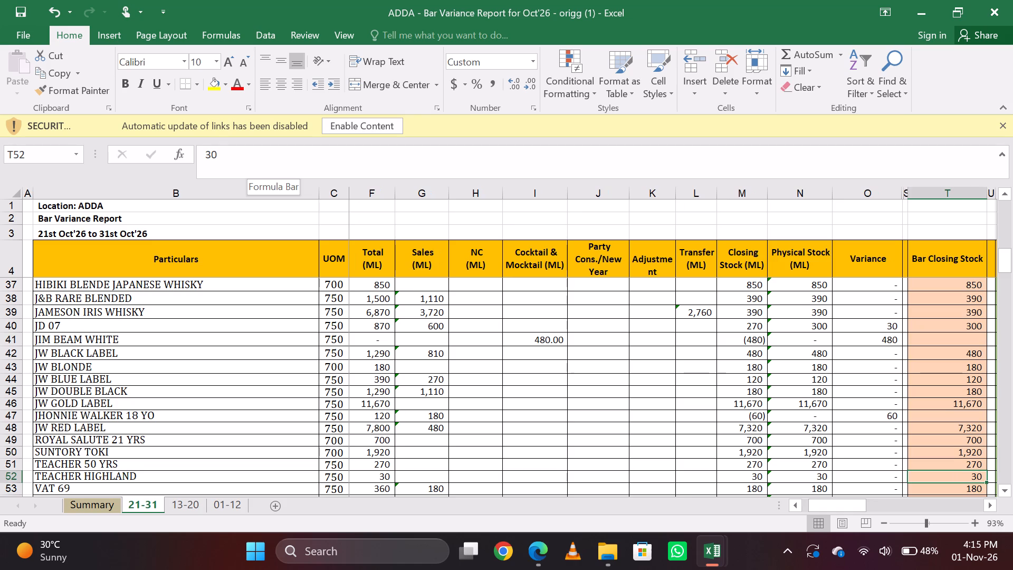
pyautogui.press('Delete')
# Enter 30 ml of cocktail and mocktail consumption for TEACHER HIGHLAND.
pyautogui.press('Left')
pyautogui.press('Left')
pyautogui.press('Left')
pyautogui.press('Left')
pyautogui.press('Left')
pyautogui.press('Left')
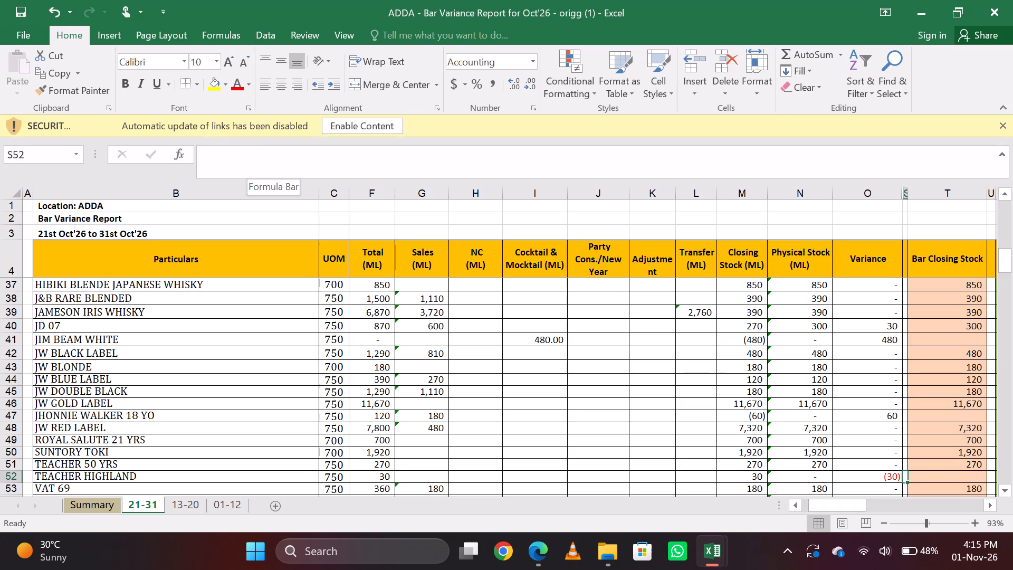
pyautogui.press('Left')
pyautogui.press('Left')
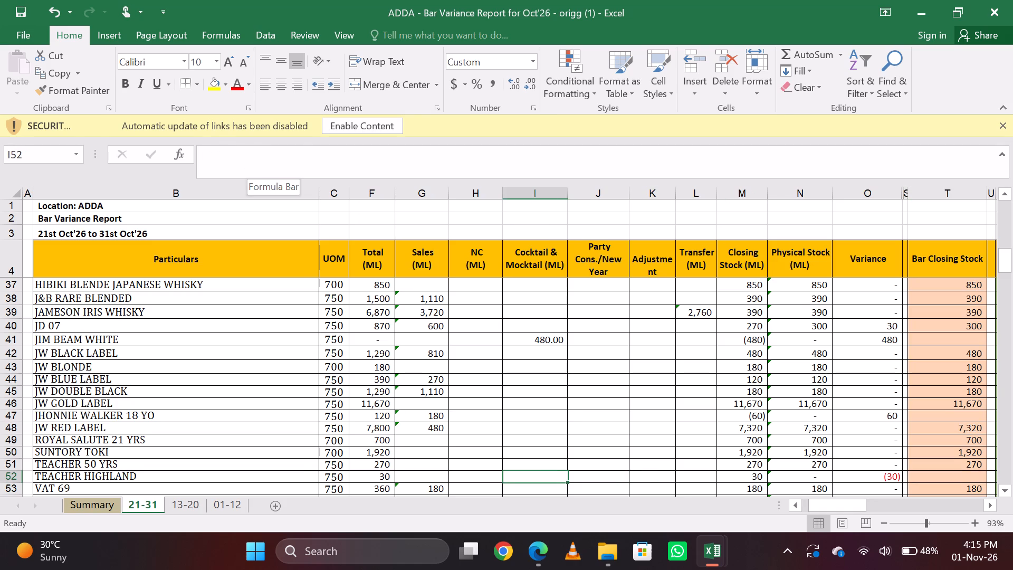
pyautogui.write('30')
pyautogui.press('Down')
# Examine the JHONNIE WALKER 18 YO row, comparing its closing stock, physical stock and variance.
pyautogui.press('Up')
pyautogui.press('Up')
pyautogui.press('Up')
pyautogui.press('Up')
pyautogui.press('Up')
pyautogui.press('Up')
pyautogui.press('Up')
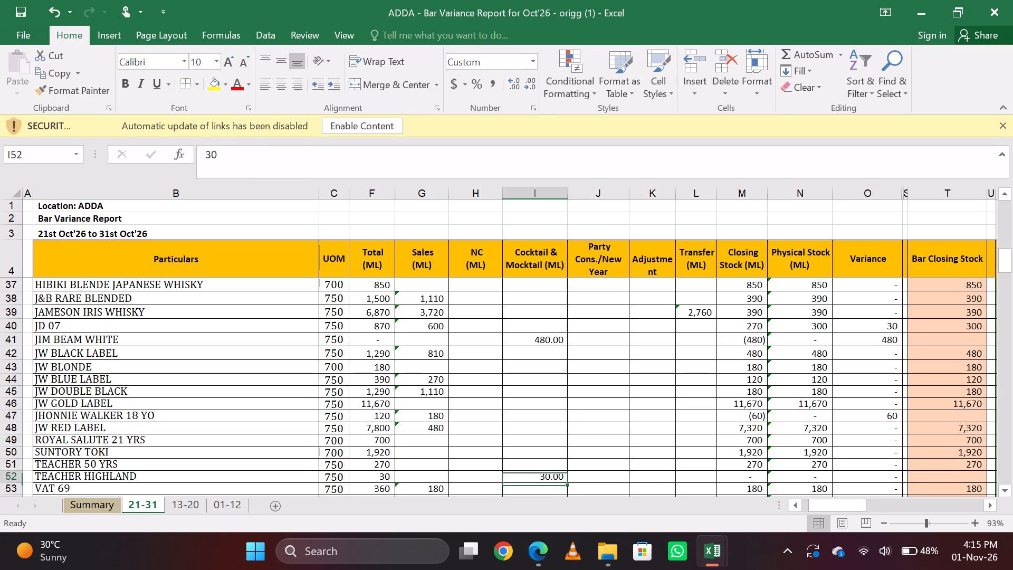
pyautogui.press('Right')
pyautogui.press('Right')
pyautogui.press('Down')
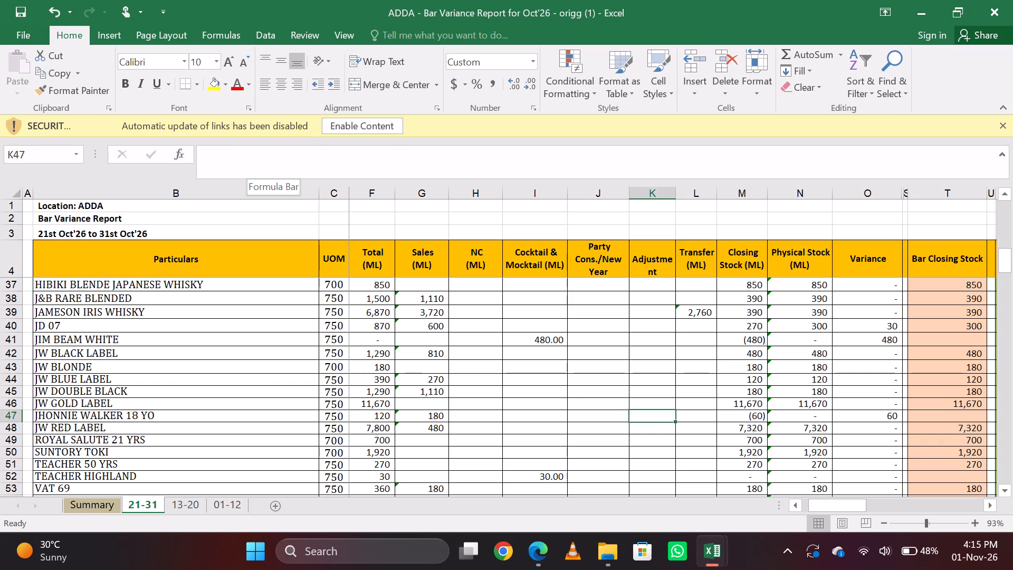
pyautogui.press('Right')
pyautogui.press('Right')
pyautogui.press('Right')
pyautogui.press('Right')
pyautogui.press('Right')
pyautogui.press('Left')
pyautogui.press('Left')
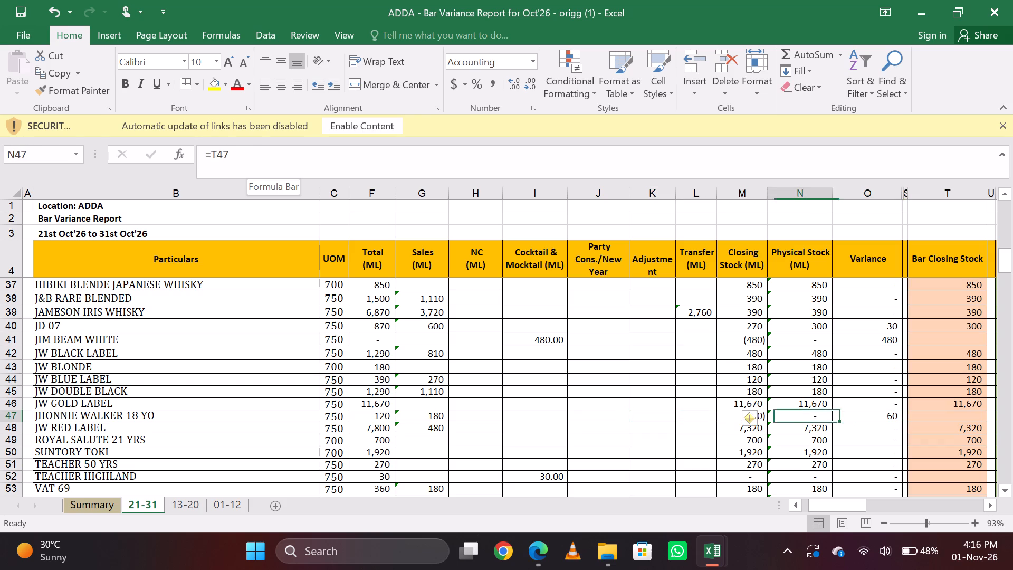
pyautogui.press('Left')
pyautogui.press('Left')
pyautogui.press('Left')
pyautogui.press('Left')
pyautogui.press('Left')
# Review the cocktail consumption of JIM BEAM WHITE against the surrounding whisky rows from JAMESON IRIS WHISKY to VAT 69.
pyautogui.press('Up')
pyautogui.press('Up')
pyautogui.press('Up')
pyautogui.press('Up')
pyautogui.press('Up')
pyautogui.press('Up')
pyautogui.press('Up')
pyautogui.press('Up')
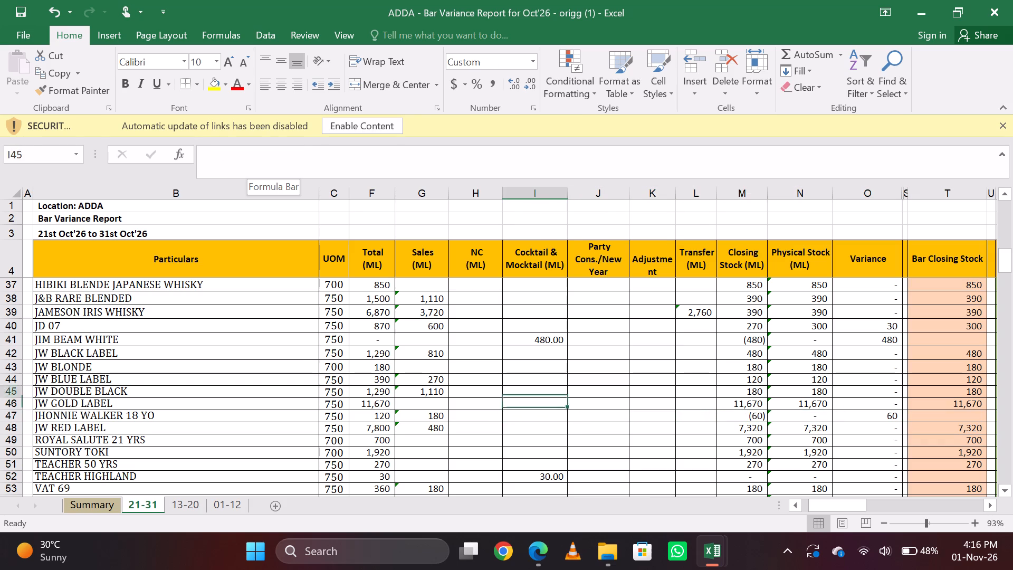
pyautogui.press('Down')
pyautogui.press('Down')
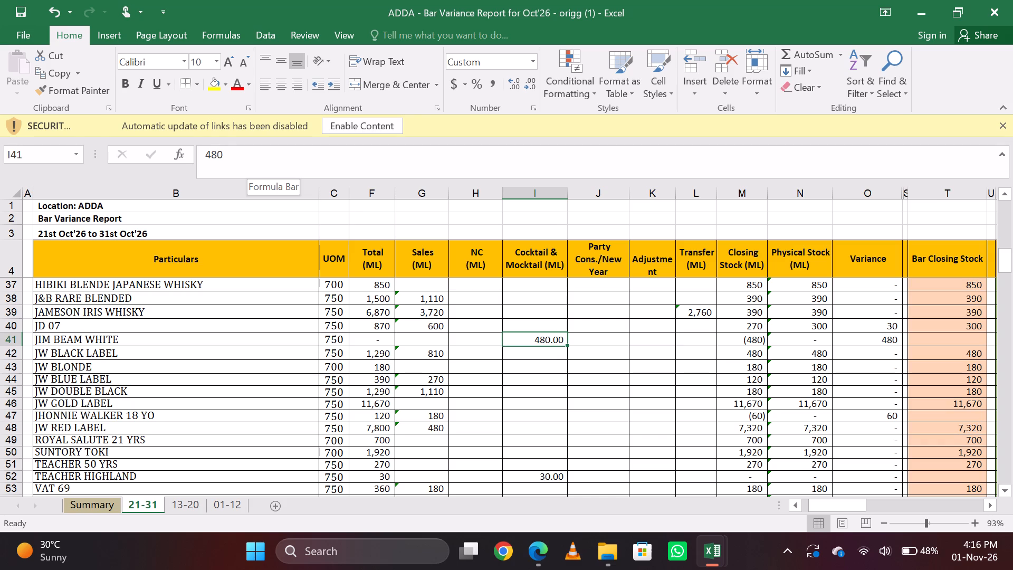
pyautogui.press('Up')
pyautogui.press('Down')
pyautogui.press('Down')
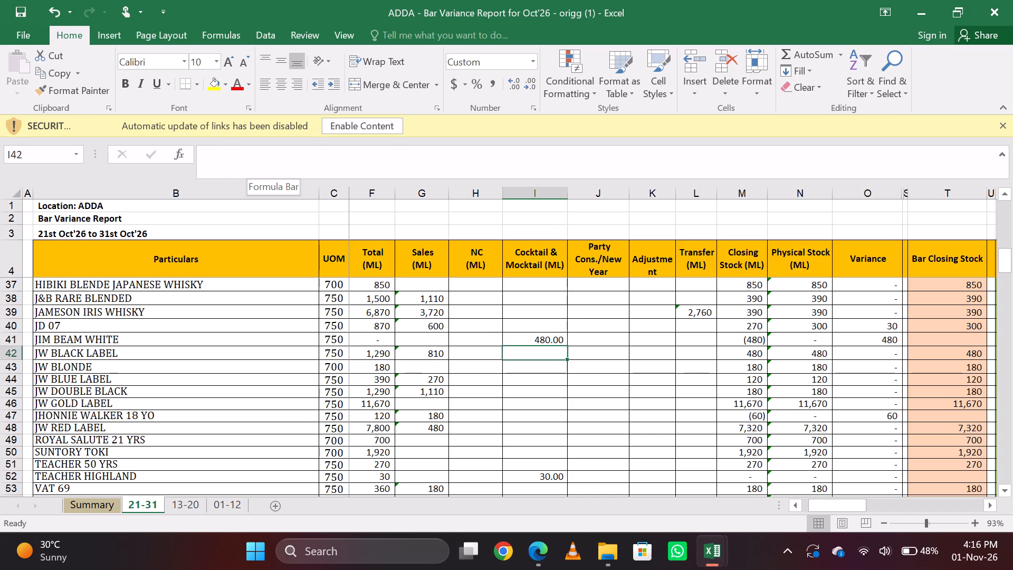
pyautogui.press('Up')
pyautogui.press('Down')
pyautogui.press('Down')
pyautogui.press('Down')
pyautogui.press('Down')
pyautogui.press('Down')
pyautogui.press('Down')
pyautogui.press('Down')
pyautogui.press('Down')
pyautogui.press('Down')
pyautogui.press('Down')
pyautogui.press('Down')
pyautogui.press('Down')
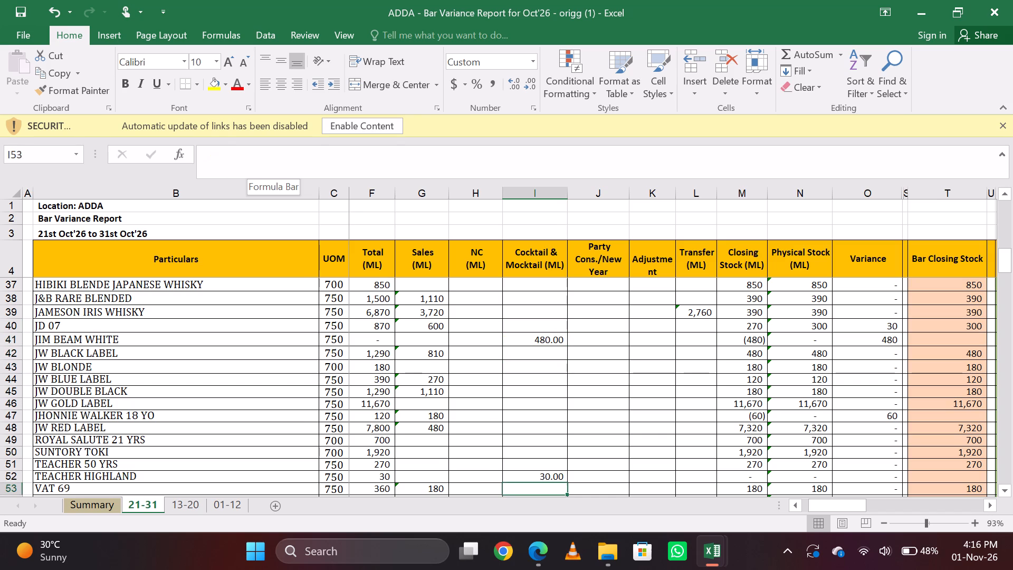
# Set the cocktail and mocktail consumption for JIM BEAM WHITE to 390 ml.
pyautogui.press('Up')
pyautogui.press('Up')
pyautogui.press('Up')
pyautogui.press('Up')
pyautogui.press('Up')
pyautogui.press('Up')
pyautogui.press('Up')
pyautogui.press('Up')
pyautogui.press('Up')
pyautogui.press('Up')
pyautogui.press('Up')
pyautogui.press('Up')
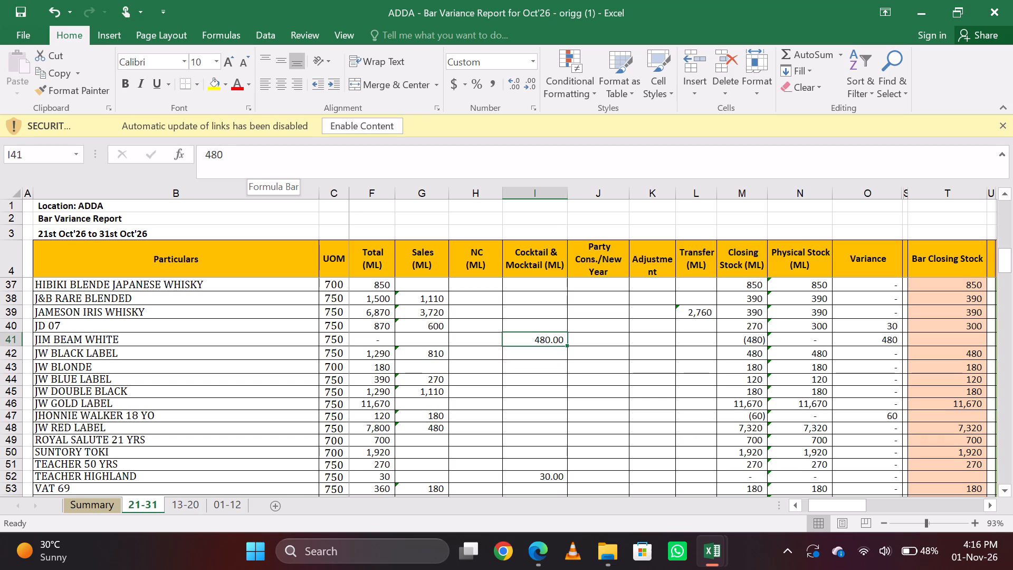
pyautogui.write('390')
pyautogui.press('Down')
# Check the cocktail consumption column from JIM BEAM WHITE back up to the BLACK & WHITE BLENDED and BLACK DOG rows.
pyautogui.press('Up')
pyautogui.press('Up')
pyautogui.press('Up')
pyautogui.press('Up')
pyautogui.press('Up')
pyautogui.press('Up')
pyautogui.press('Up')
pyautogui.press('Up')
pyautogui.press('Up')
pyautogui.press('Up')
pyautogui.press('Up')
pyautogui.press('Up')
pyautogui.press('Up')
pyautogui.press('Down')
pyautogui.press('Down')
pyautogui.press('Up')
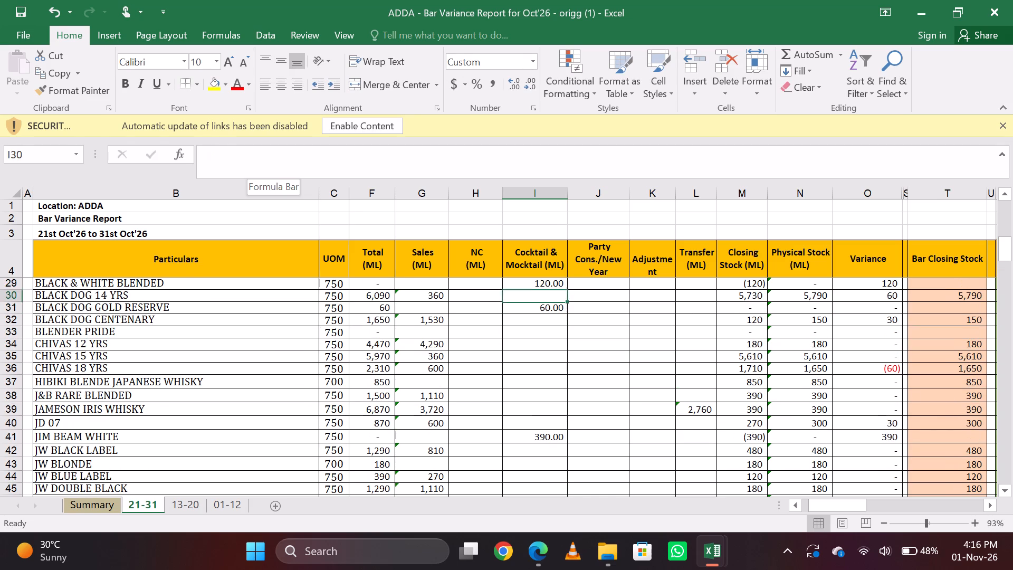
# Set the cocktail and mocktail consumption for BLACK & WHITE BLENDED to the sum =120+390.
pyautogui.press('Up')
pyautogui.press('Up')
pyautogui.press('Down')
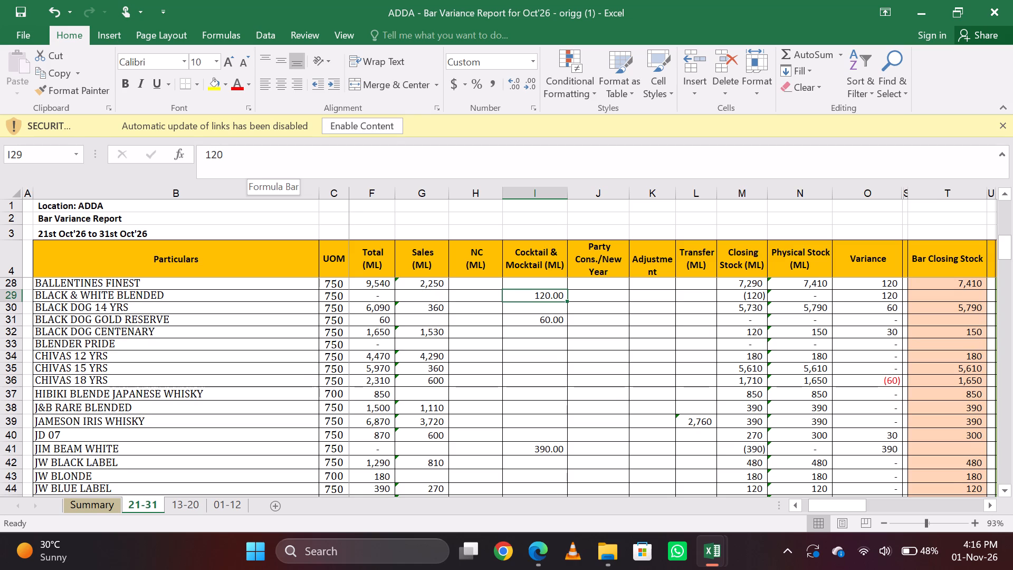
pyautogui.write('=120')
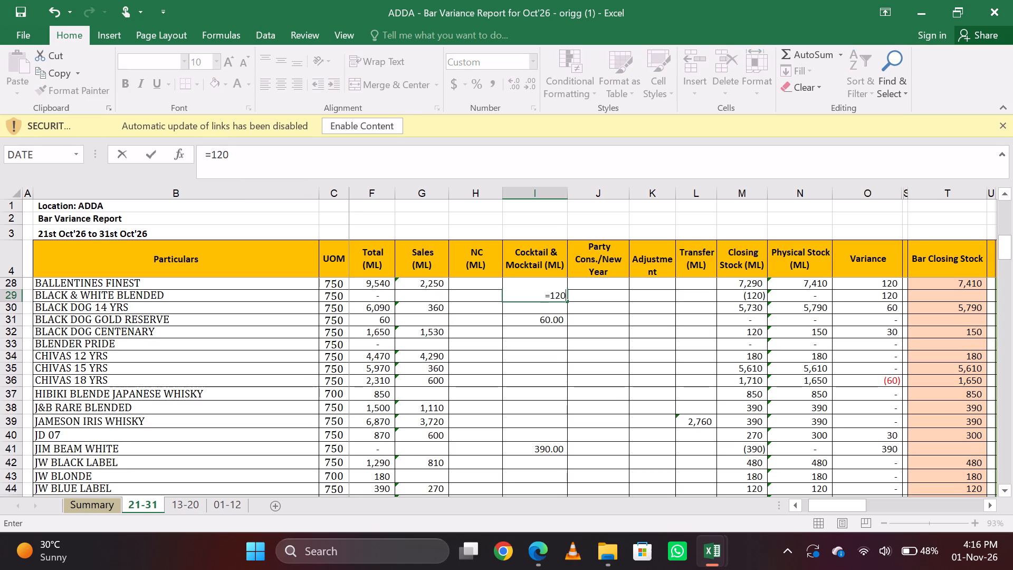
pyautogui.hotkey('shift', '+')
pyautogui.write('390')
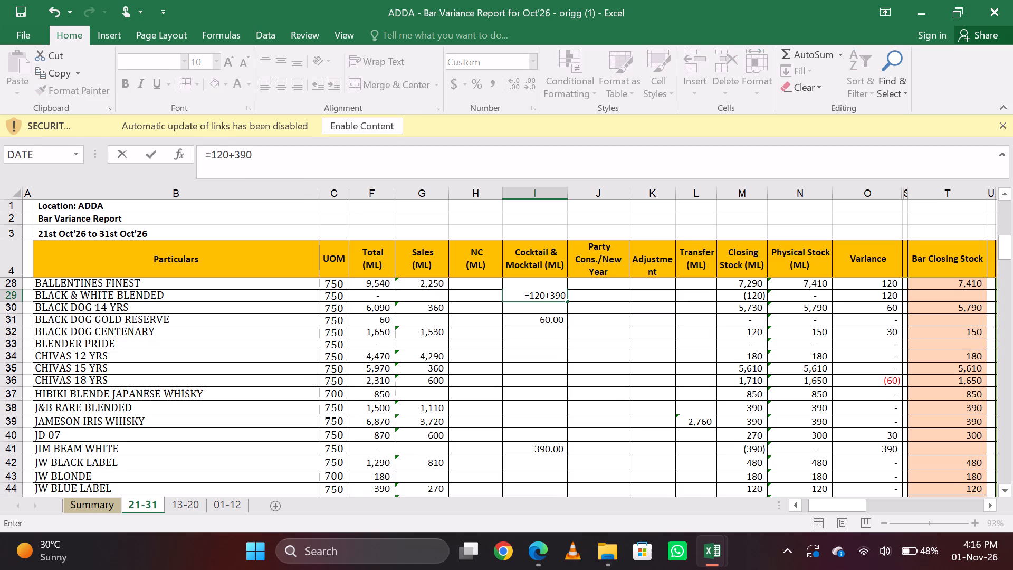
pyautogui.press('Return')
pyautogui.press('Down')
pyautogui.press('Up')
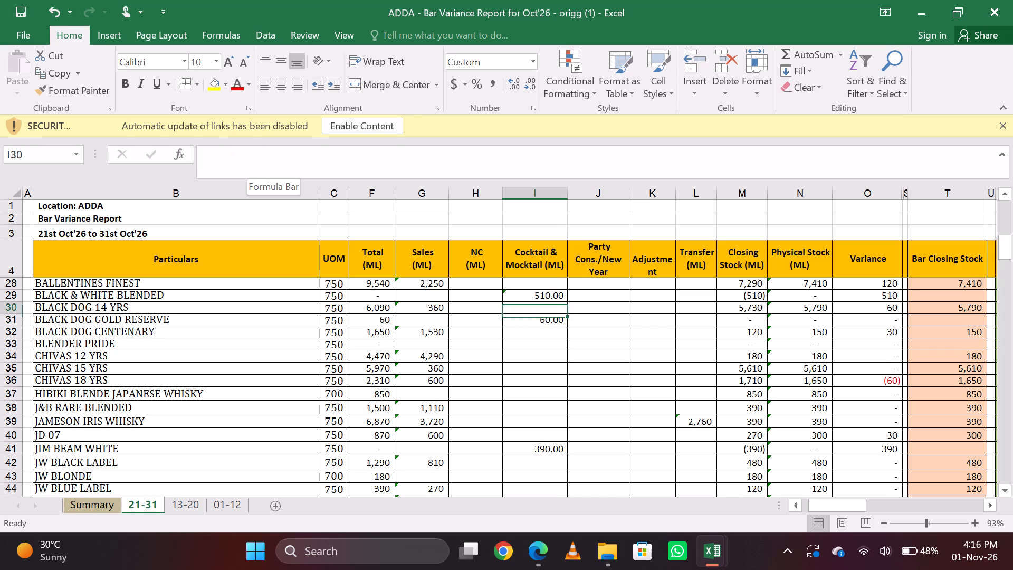
# Clear the cocktail and mocktail consumption value for JIM BEAM WHITE.
pyautogui.press('Up')
pyautogui.press('Down')
pyautogui.press('Down')
pyautogui.press('Down')
pyautogui.press('Down')
pyautogui.press('Down')
pyautogui.press('Down')
pyautogui.press('Down')
pyautogui.press('Down')
pyautogui.press('Down')
pyautogui.press('Down')
pyautogui.press('Down')
pyautogui.press('Down')
pyautogui.press('Down')
pyautogui.press('Down')
pyautogui.press('Down')
pyautogui.press('Down')
pyautogui.press('Down')
pyautogui.press('Down')
pyautogui.press('Down')
pyautogui.press('Down')
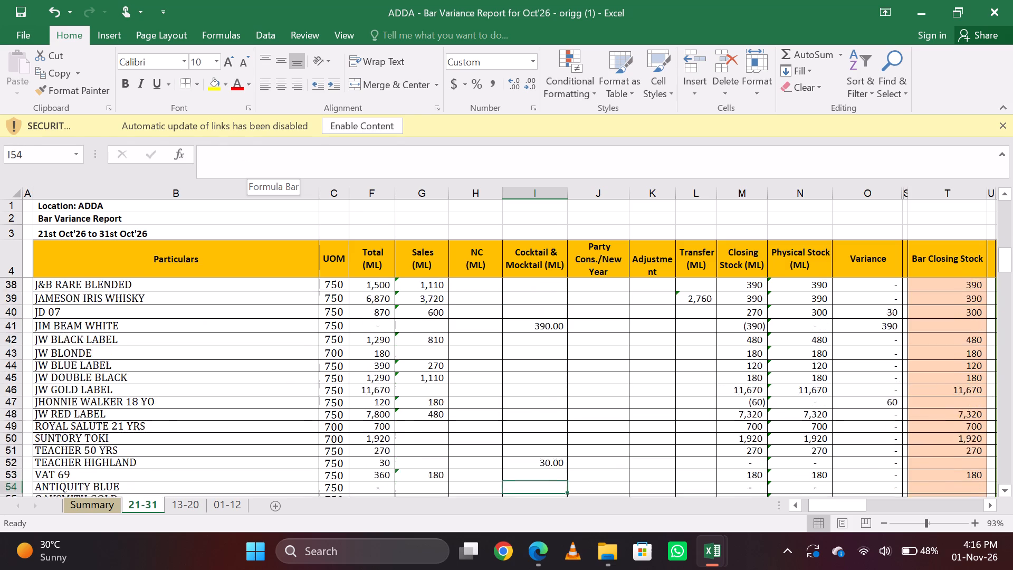
pyautogui.press('Up')
pyautogui.press('Up')
pyautogui.press('Up')
pyautogui.press('Up')
pyautogui.press('Up')
pyautogui.press('Up')
pyautogui.press('Up')
pyautogui.press('Up')
pyautogui.press('Up')
pyautogui.press('Up')
pyautogui.press('Up')
pyautogui.press('Up')
pyautogui.press('Up')
pyautogui.press('Up')
pyautogui.press('Up')
pyautogui.press('Up')
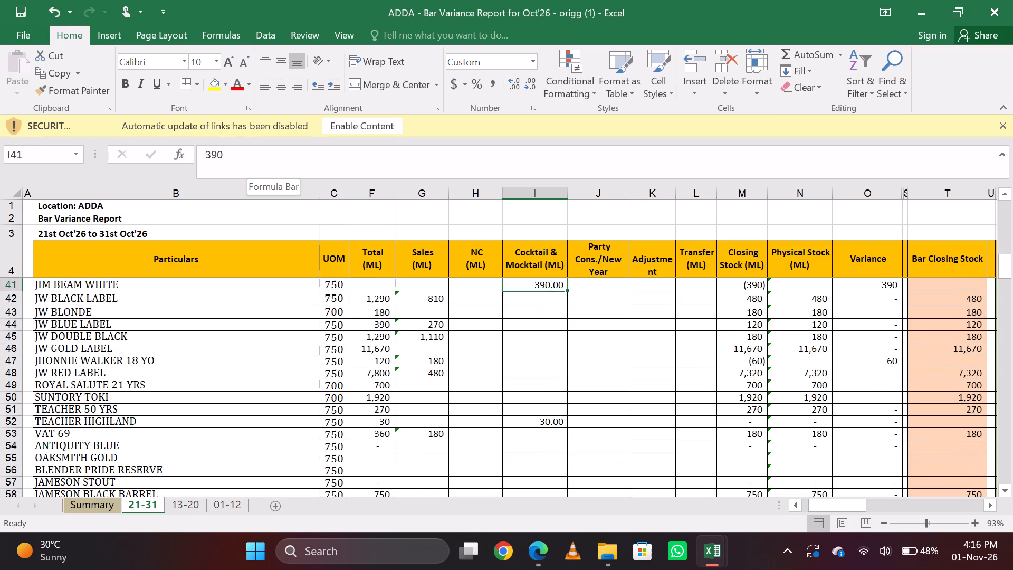
pyautogui.press('Delete')
# Clear the cocktail and mocktail consumption value for BLACK & WHITE BLENDED.
pyautogui.press('Down')
pyautogui.press('Up')
pyautogui.press('Up')
pyautogui.press('Up')
pyautogui.press('Up')
pyautogui.press('Up')
pyautogui.press('Up')
pyautogui.press('Up')
pyautogui.press('Up')
pyautogui.press('Up')
pyautogui.press('Up')
pyautogui.press('Up')
pyautogui.press('Up')
pyautogui.press('Up')
pyautogui.press('Up')
pyautogui.press('Up')
pyautogui.press('Up')
pyautogui.press('Up')
pyautogui.press('Up')
pyautogui.press('Up')
pyautogui.press('Up')
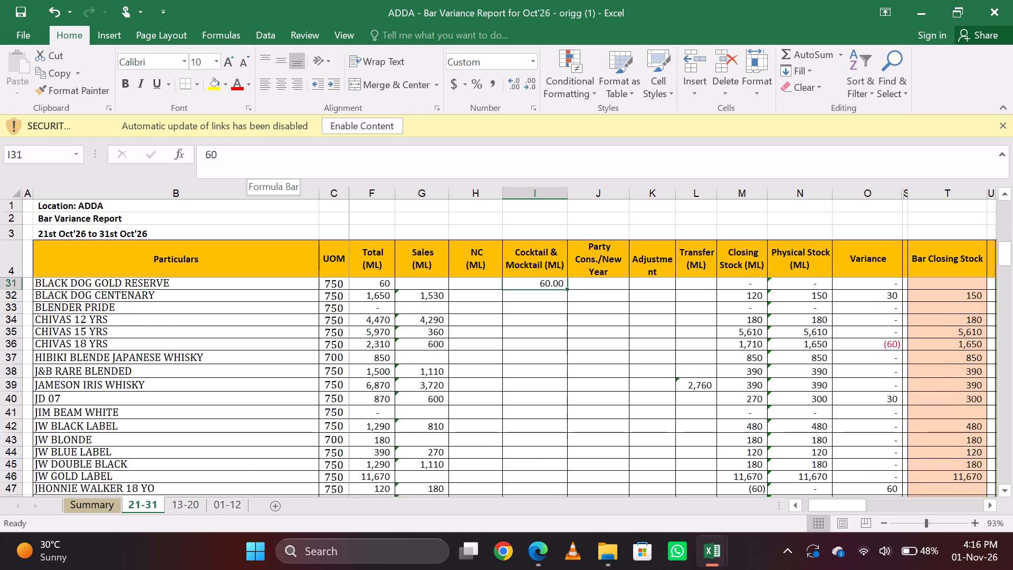
pyautogui.press('Down')
pyautogui.press('Down')
pyautogui.press('Down')
pyautogui.press('Down')
pyautogui.press('Down')
pyautogui.press('Down')
pyautogui.press('Down')
pyautogui.press('Down')
pyautogui.press('Down')
pyautogui.press('Down')
pyautogui.press('Down')
pyautogui.press('Down')
pyautogui.press('Down')
pyautogui.press('Up')
pyautogui.press('Up')
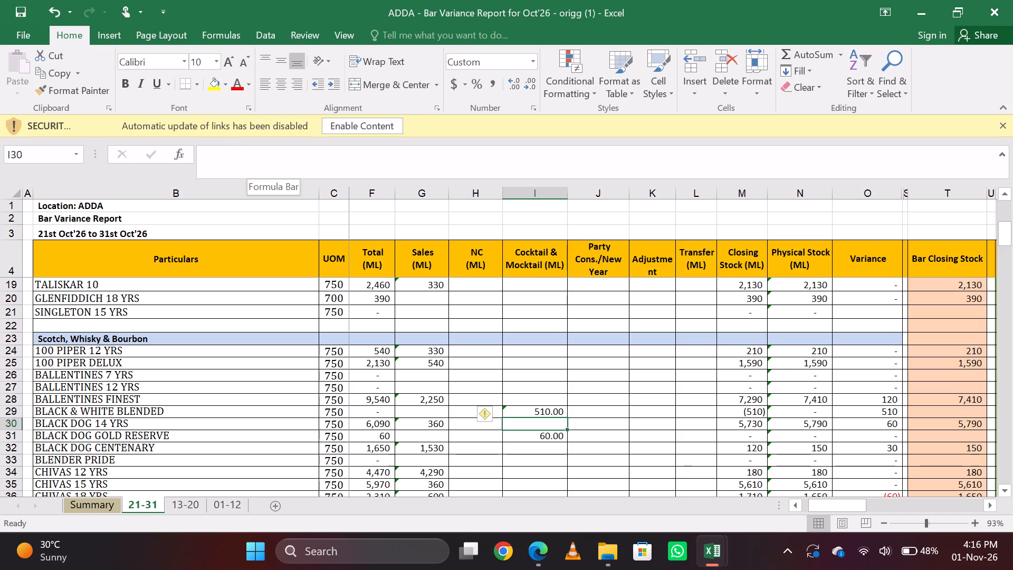
pyautogui.press('Up')
pyautogui.press('Delete')
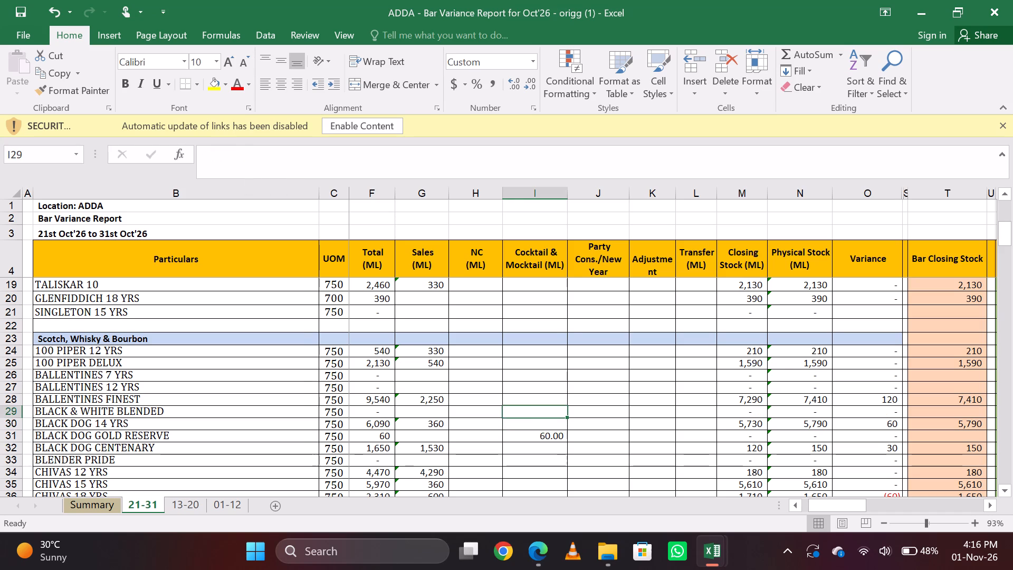
# Review the cocktail consumption and variances of the whisky rows from BLACK DOG 14 YRS down to the VODKA section.
pyautogui.press('Down')
pyautogui.press('Down')
pyautogui.press('Down')
pyautogui.press('Down')
pyautogui.press('Down')
pyautogui.press('Down')
pyautogui.press('Down')
pyautogui.press('Down')
pyautogui.press('Down')
pyautogui.press('Down')
pyautogui.press('Down')
pyautogui.press('Down')
pyautogui.press('Down')
pyautogui.press('Down')
pyautogui.press('Down')
pyautogui.press('Down')
pyautogui.press('Down')
pyautogui.press('Down')
pyautogui.press('Down')
pyautogui.press('Down')
pyautogui.press('Down')
pyautogui.press('Down')
pyautogui.press('Down')
pyautogui.press('Down')
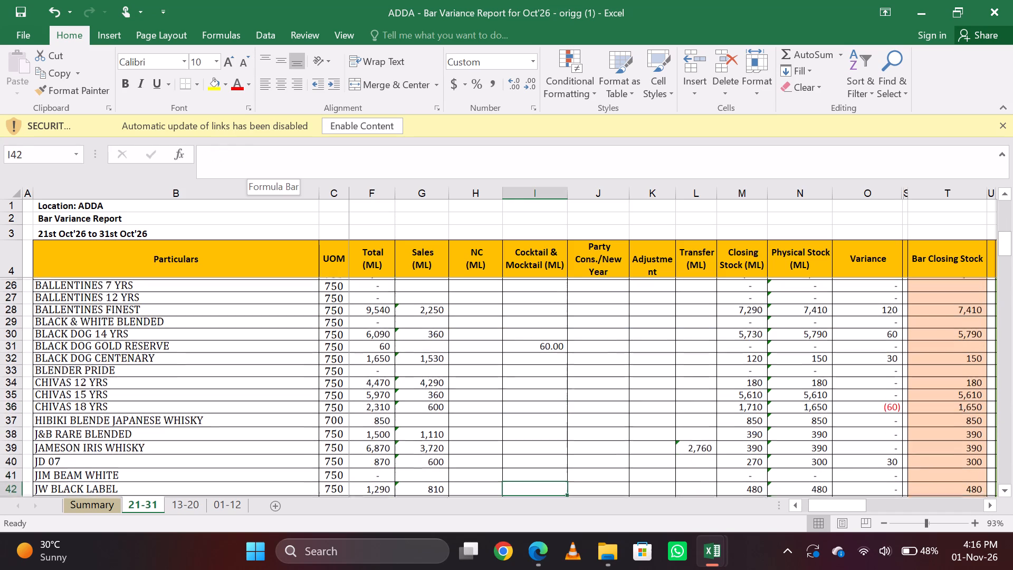
pyautogui.press('Down')
pyautogui.press('Down')
pyautogui.press('Down')
pyautogui.press('Down')
pyautogui.press('Down')
pyautogui.press('Down')
pyautogui.press('Down')
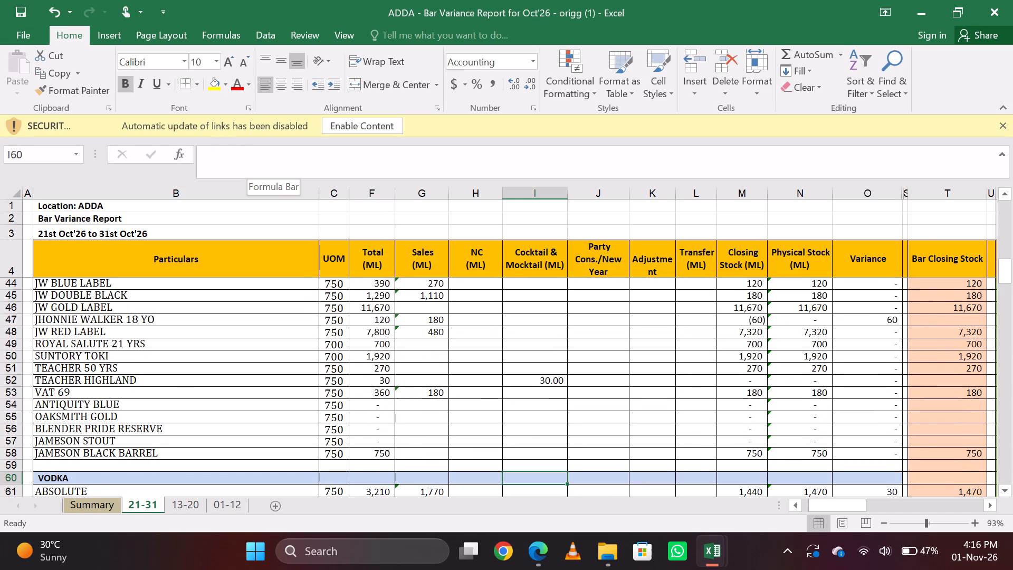
# Switch to the ADDA Cocktail & Moctail workbook and clear the Sale & NC Qty of Hot Toddy under Classic Cocktails on the 21-31 sheet.
pyautogui.hotkey('alt', 'Tab')
pyautogui.hotkey('alt', 'Tab')
pyautogui.hotkey('alt', 'Tab')
pyautogui.hotkey('alt', 'Tab')
pyautogui.hotkey('alt', 'Tab')
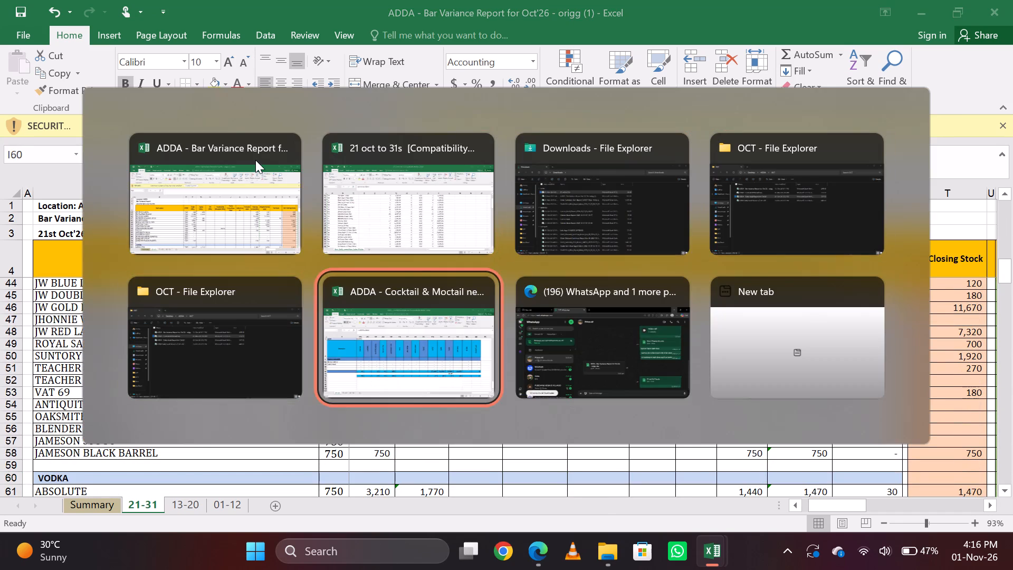
pyautogui.press('Up')
pyautogui.press('Up')
pyautogui.press('Up')
pyautogui.press('Up')
pyautogui.press('Up')
pyautogui.press('Up')
pyautogui.press('Up')
pyautogui.press('Up')
pyautogui.press('Up')
pyautogui.press('Up')
pyautogui.press('Up')
pyautogui.press('Up')
pyautogui.press('Up')
pyautogui.press('Up')
pyautogui.press('Up')
pyautogui.press('Up')
pyautogui.press('Up')
pyautogui.press('Up')
pyautogui.press('Up')
pyautogui.press('Up')
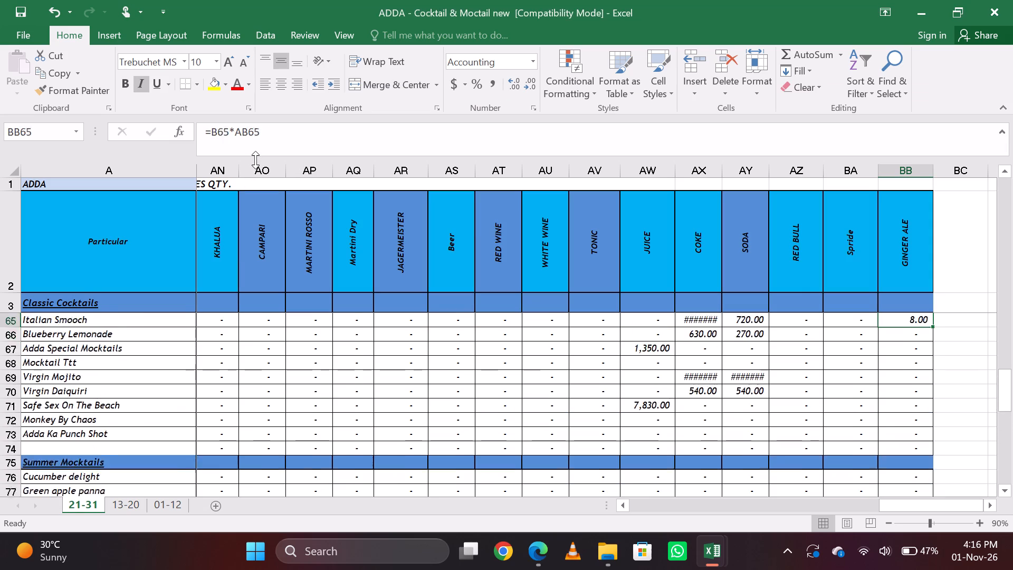
pyautogui.press('pageup')
pyautogui.press('pageup')
pyautogui.press('pageup')
pyautogui.press('pageup')
pyautogui.press('pageup')
pyautogui.press('pageup')
pyautogui.press('pageup')
pyautogui.press('pageup')
pyautogui.press('pageup')
pyautogui.press('pageup')
pyautogui.press('pageup')
pyautogui.press('pageup')
pyautogui.press('pageup')
pyautogui.press('pageup')
pyautogui.press('pageup')
pyautogui.press('pageup')
pyautogui.press('pageup')
pyautogui.press('pageup')
pyautogui.press('pageup')
pyautogui.press('pageup')
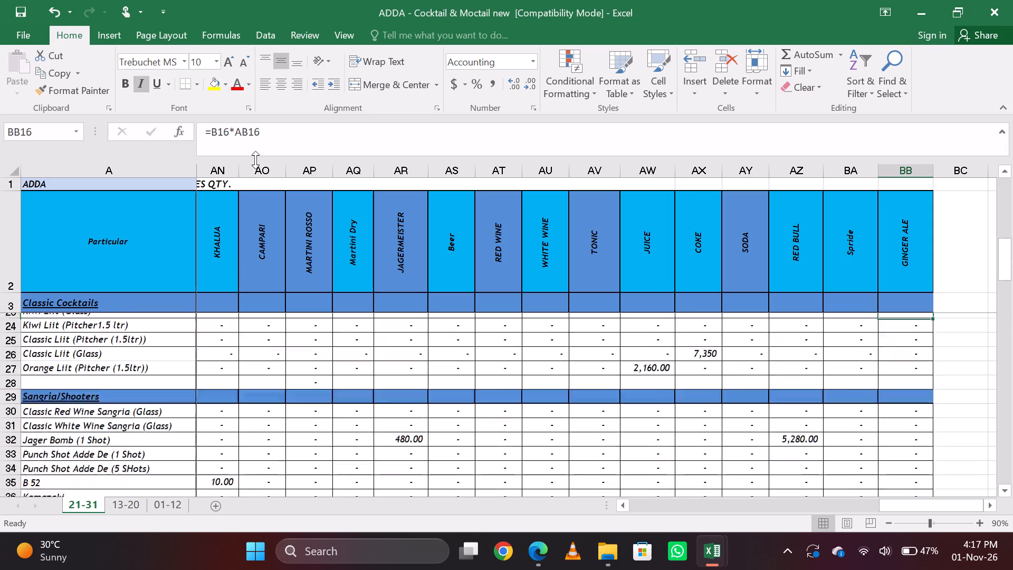
pyautogui.press('Left')
pyautogui.press('Left')
pyautogui.press('Left')
pyautogui.press('Left')
pyautogui.press('Left')
pyautogui.press('Left')
pyautogui.press('Left')
pyautogui.press('Left')
pyautogui.press('Left')
pyautogui.press('Left')
pyautogui.press('Left')
pyautogui.press('Left')
pyautogui.press('Left')
pyautogui.press('Left')
pyautogui.press('Left')
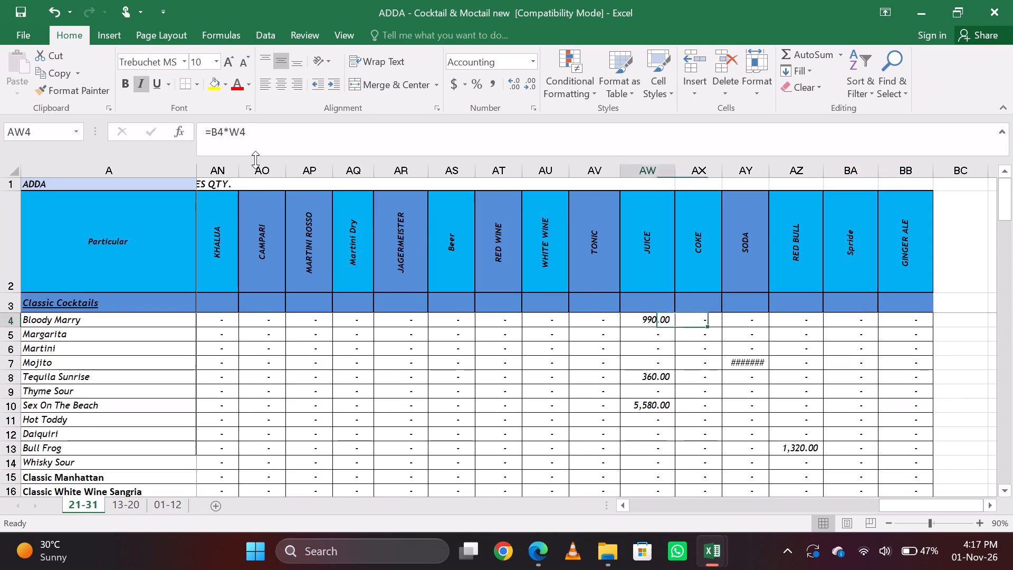
pyautogui.press('Left')
pyautogui.press('Left')
pyautogui.press('Left')
pyautogui.press('Left')
pyautogui.press('Left')
pyautogui.press('Left')
pyautogui.press('Left')
pyautogui.press('Left')
pyautogui.press('Left')
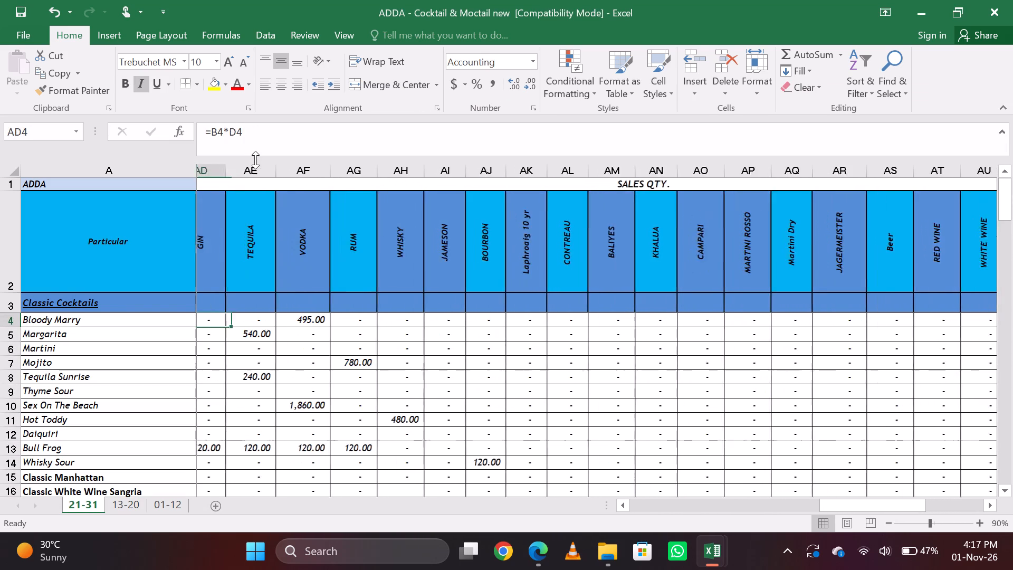
pyautogui.press('Left')
pyautogui.press('Left')
pyautogui.press('Left')
pyautogui.press('Right')
pyautogui.press('Right')
pyautogui.press('Right')
pyautogui.press('Right')
pyautogui.press('Right')
pyautogui.press('Right')
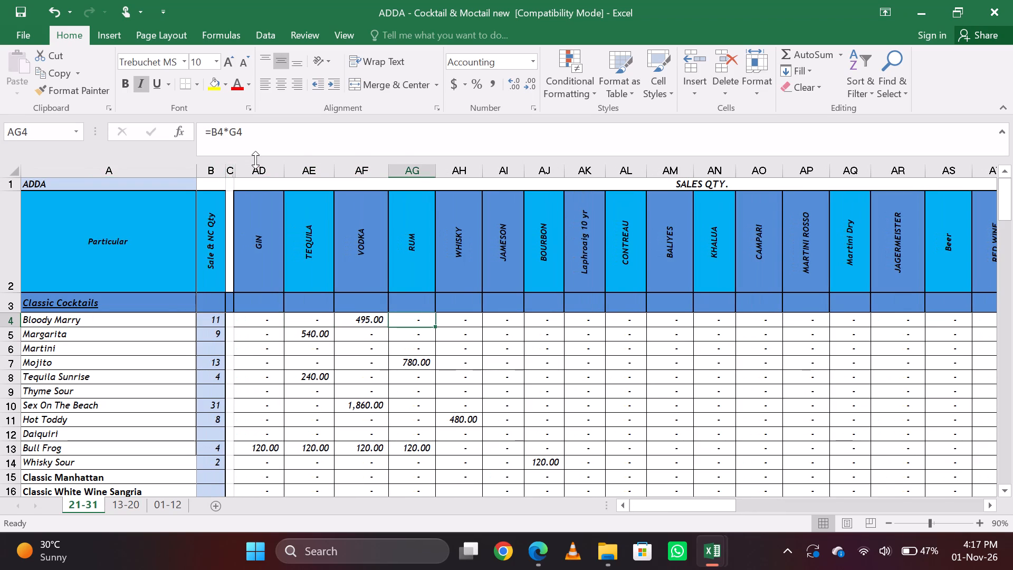
pyautogui.press('Right')
pyautogui.press('Down')
pyautogui.press('Down')
pyautogui.press('Down')
pyautogui.press('Down')
pyautogui.press('Down')
pyautogui.press('Down')
pyautogui.press('Down')
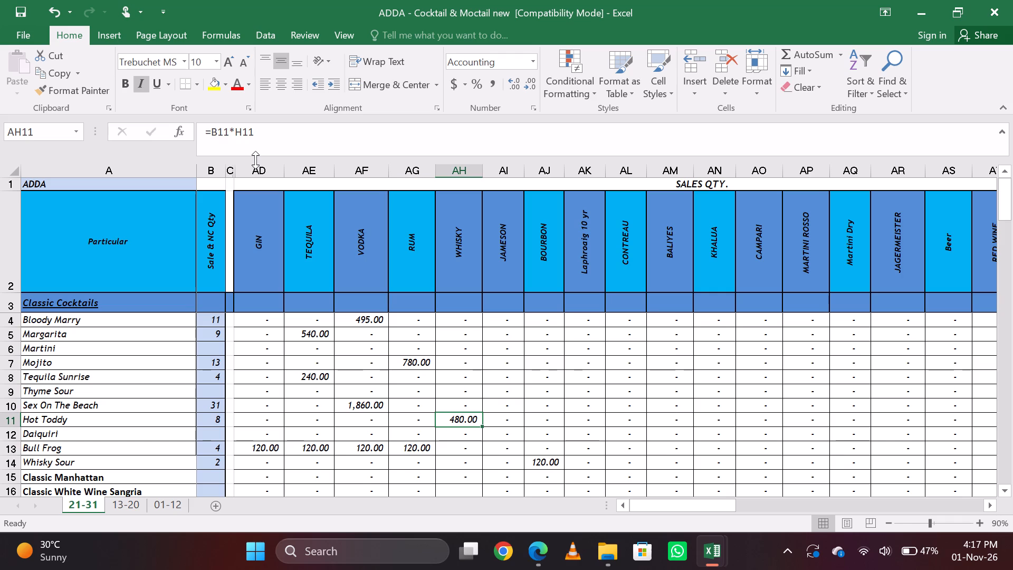
pyautogui.press('Left')
pyautogui.press('Left')
pyautogui.press('Left')
pyautogui.press('Left')
pyautogui.press('Left')
pyautogui.press('Left')
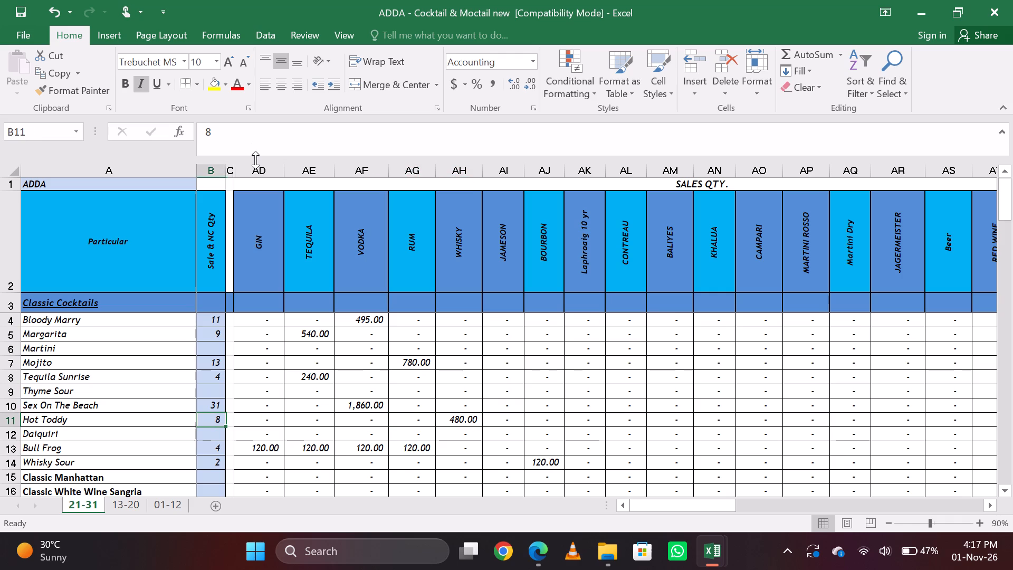
pyautogui.press('Delete')
# Examine the Sale & NC Qty and spirit sales quantities on the 21-31 sheet from Daiquiri down to the totals row.
pyautogui.press('Down')
pyautogui.press('Down')
pyautogui.press('Down')
pyautogui.press('Down')
pyautogui.press('Down')
pyautogui.press('Down')
pyautogui.press('Down')
pyautogui.press('Down')
pyautogui.press('Down')
pyautogui.press('Down')
pyautogui.press('Down')
pyautogui.press('Down')
pyautogui.press('Down')
pyautogui.press('Down')
pyautogui.press('Down')
pyautogui.press('Down')
pyautogui.press('Down')
pyautogui.press('Down')
pyautogui.press('Down')
pyautogui.press('Down')
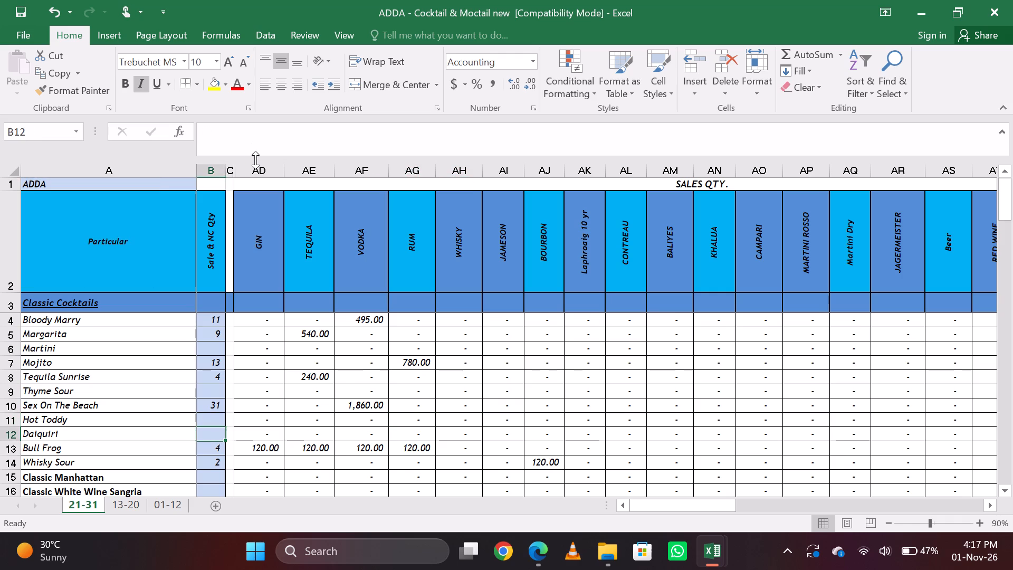
pyautogui.press('Down')
pyautogui.press('Down')
pyautogui.press('Down')
pyautogui.press('Down')
pyautogui.press('Down')
pyautogui.press('Down')
pyautogui.press('Down')
pyautogui.press('Down')
pyautogui.press('Down')
pyautogui.press('Down')
pyautogui.press('Down')
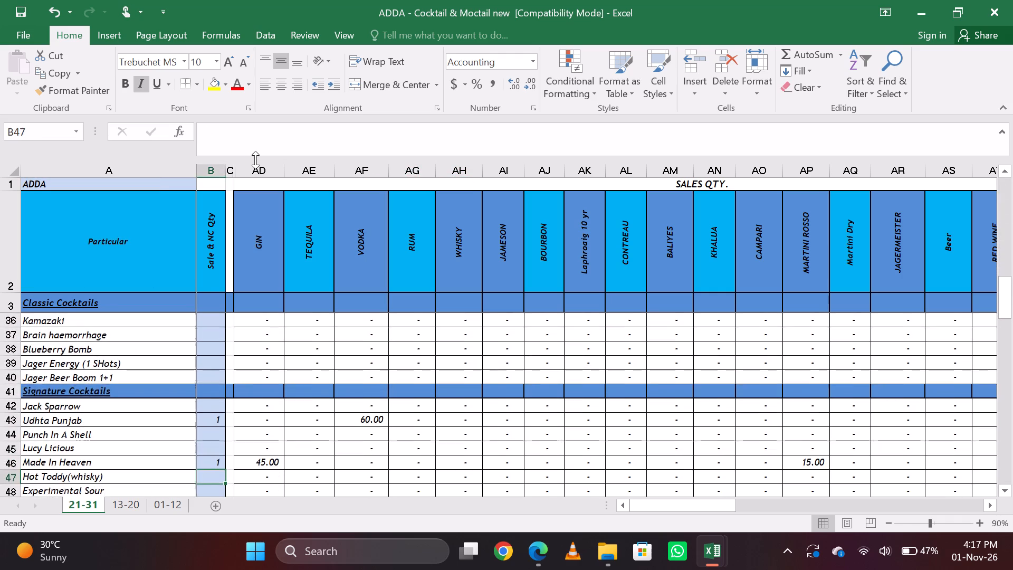
pyautogui.press('Down')
pyautogui.press('Down')
pyautogui.press('Down')
pyautogui.press('Down')
pyautogui.press('Down')
pyautogui.press('Down')
pyautogui.press('Down')
pyautogui.press('Down')
pyautogui.press('Down')
pyautogui.press('Down')
pyautogui.press('Down')
pyautogui.press('Down')
pyautogui.press('Down')
pyautogui.press('Down')
pyautogui.press('Down')
pyautogui.press('Down')
pyautogui.press('Down')
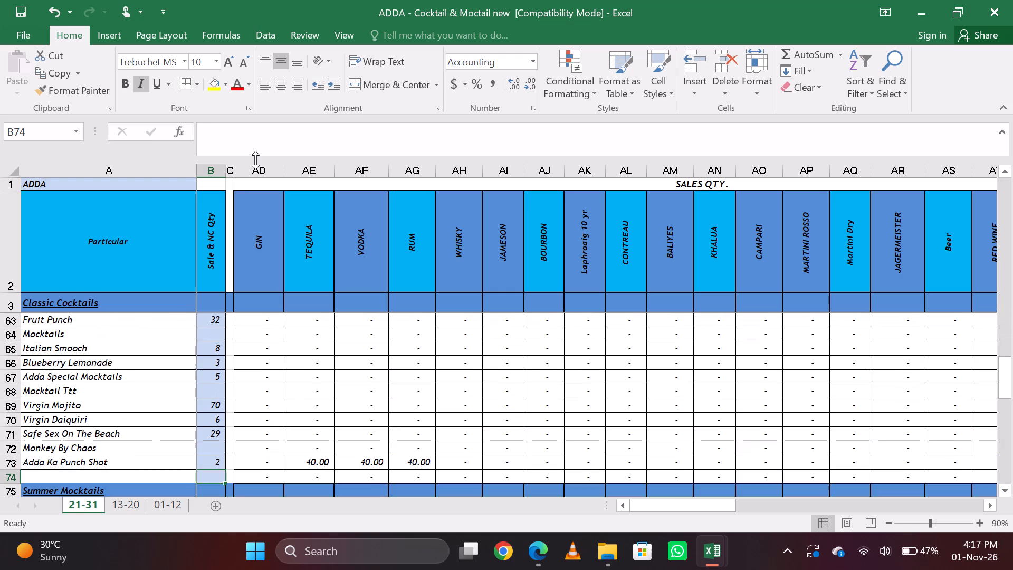
pyautogui.press('Down')
pyautogui.press('Down')
pyautogui.press('Down')
pyautogui.press('Down')
pyautogui.press('Down')
pyautogui.press('Down')
pyautogui.press('Down')
pyautogui.press('Down')
pyautogui.press('Down')
pyautogui.press('Down')
pyautogui.press('Up')
pyautogui.press('Down')
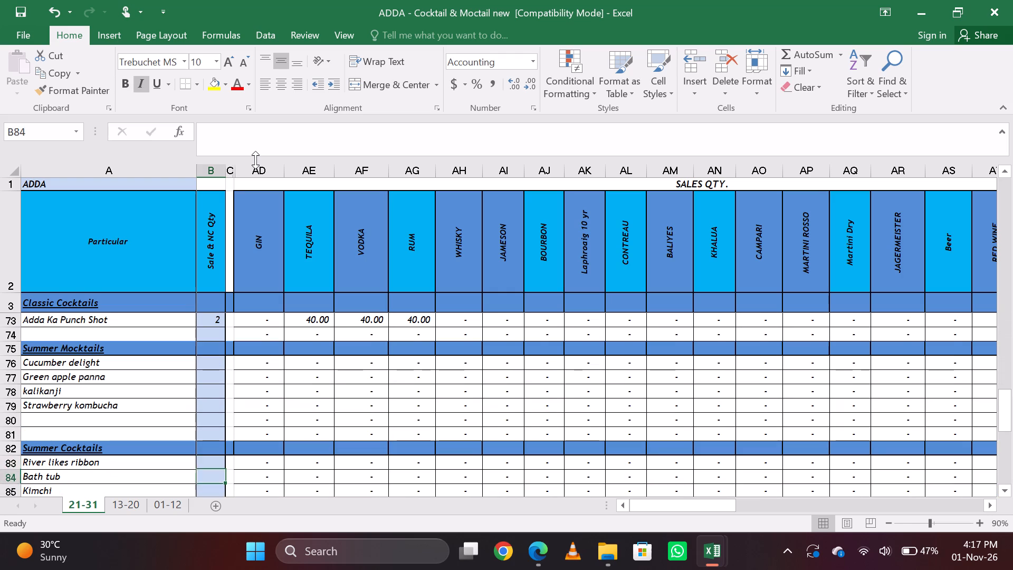
pyautogui.press('Down')
pyautogui.press('Down')
pyautogui.press('Down')
pyautogui.press('Down')
pyautogui.press('Down')
pyautogui.press('Down')
pyautogui.press('Down')
pyautogui.press('Down')
# Recheck the Sale & NC Qty entries from Summer Cocktails back up to Sex On The Beach, including Hot Toddy(whisky) under Signature Cocktails.
pyautogui.press('Up')
pyautogui.press('Up')
pyautogui.press('Up')
pyautogui.press('Up')
pyautogui.press('Up')
pyautogui.press('Up')
pyautogui.press('Up')
pyautogui.press('Up')
pyautogui.press('Up')
pyautogui.press('Up')
pyautogui.press('Up')
pyautogui.press('Up')
pyautogui.press('Up')
pyautogui.press('Up')
pyautogui.press('Up')
pyautogui.press('Up')
pyautogui.press('Up')
pyautogui.press('Up')
pyautogui.press('Up')
pyautogui.press('Up')
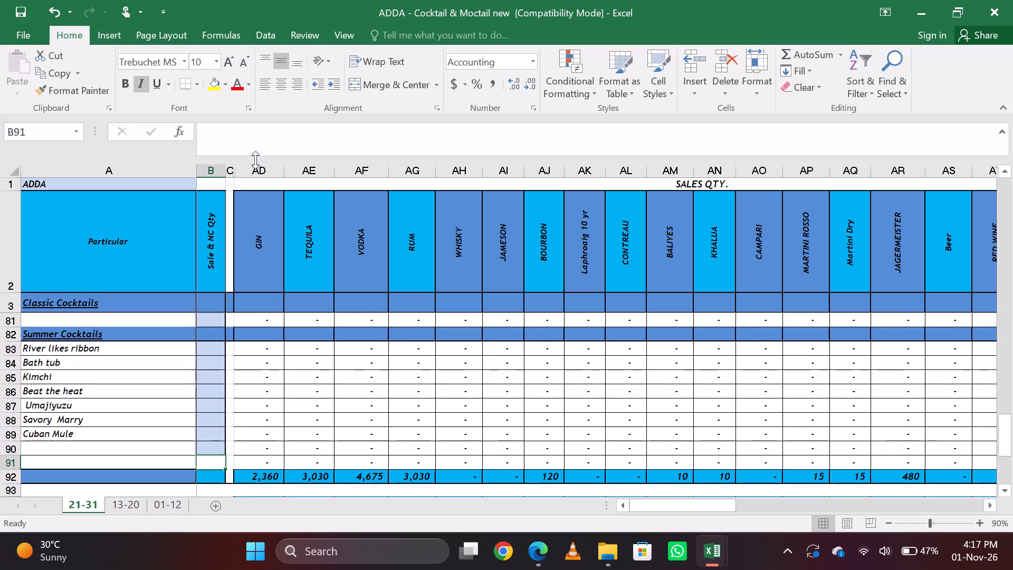
pyautogui.press('Up')
pyautogui.press('Up')
pyautogui.press('Up')
pyautogui.press('Up')
pyautogui.press('Up')
pyautogui.press('Up')
pyautogui.press('Up')
pyautogui.press('Up')
pyautogui.press('Up')
pyautogui.press('Up')
pyautogui.press('Up')
pyautogui.press('Up')
pyautogui.press('Up')
pyautogui.press('Up')
pyautogui.press('Up')
pyautogui.press('Up')
pyautogui.press('Up')
pyautogui.press('Up')
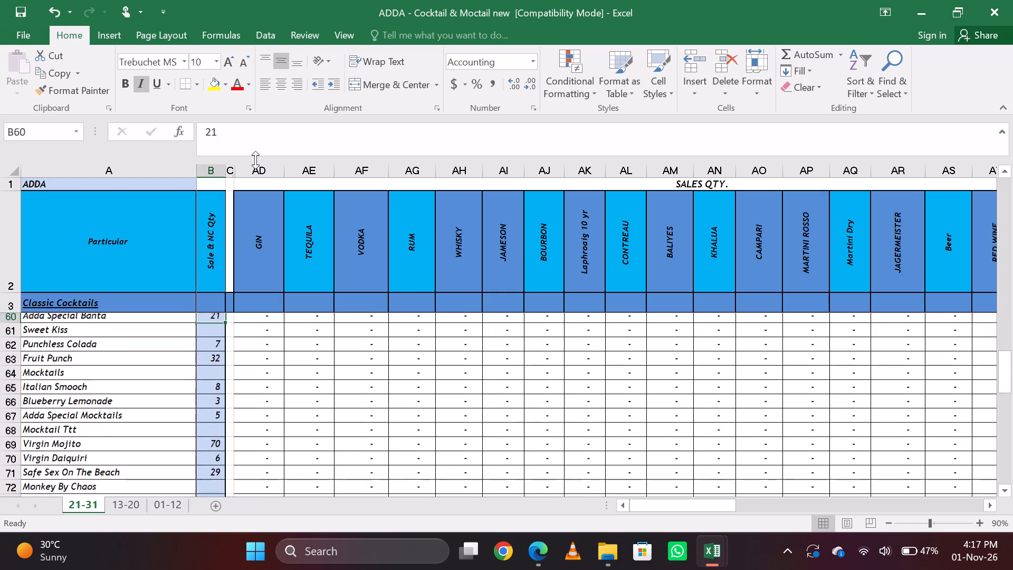
pyautogui.press('Up')
pyautogui.press('Up')
pyautogui.press('Up')
pyautogui.press('Up')
pyautogui.press('Up')
pyautogui.press('Up')
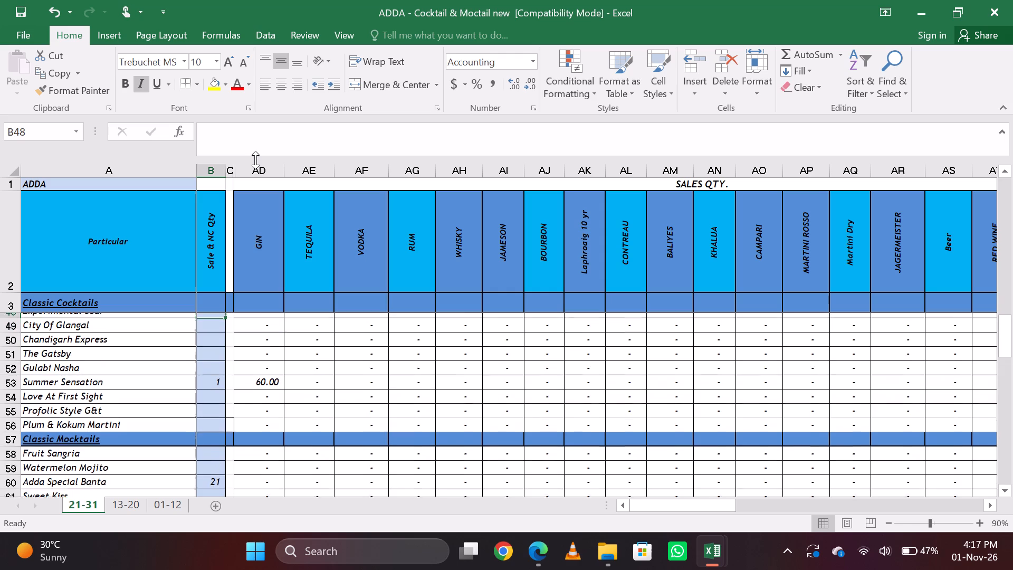
pyautogui.press('Up')
pyautogui.press('Up')
pyautogui.press('Up')
pyautogui.press('Up')
pyautogui.press('Down')
pyautogui.press('Down')
pyautogui.press('Down')
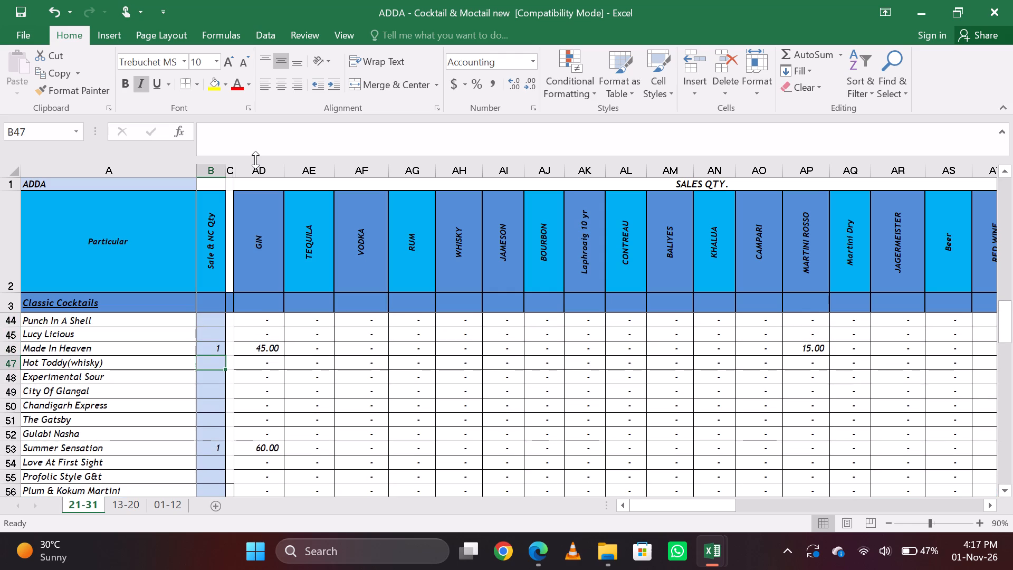
pyautogui.press('Up')
pyautogui.press('Up')
pyautogui.press('Up')
pyautogui.press('Up')
pyautogui.press('Up')
pyautogui.press('Up')
pyautogui.press('Up')
pyautogui.press('Up')
pyautogui.press('Up')
pyautogui.press('Up')
pyautogui.press('Up')
pyautogui.press('Up')
pyautogui.press('Up')
pyautogui.press('Up')
pyautogui.press('Up')
pyautogui.press('Up')
pyautogui.press('Up')
pyautogui.press('Up')
pyautogui.press('Up')
pyautogui.press('Up')
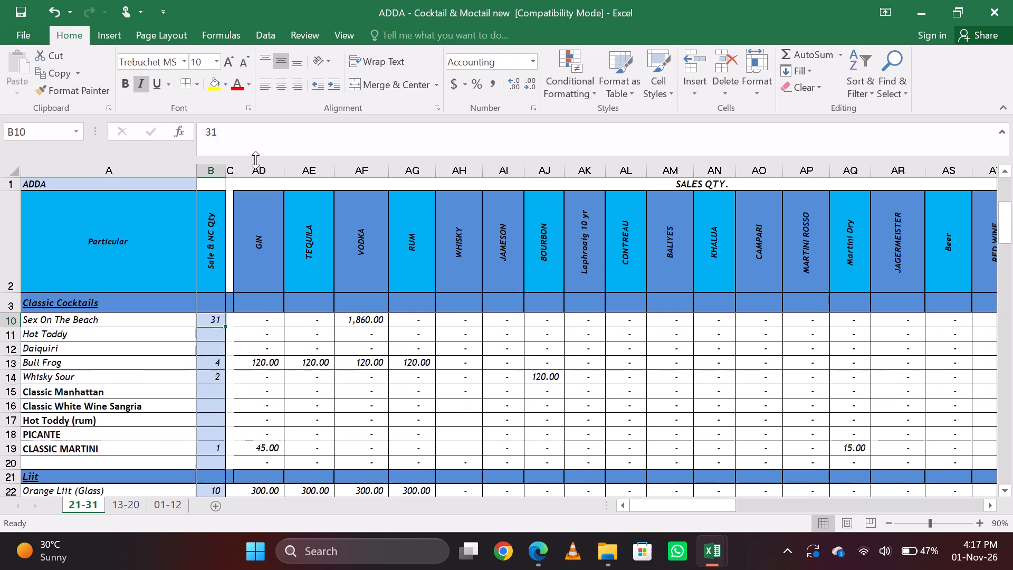
# Switch to the ADDA Bar Variance Report and review the cocktail and mocktail consumption from ABSOLUTE up to JW BLUE LABEL.
pyautogui.hotkey('alt', 'Tab')
pyautogui.press('Down')
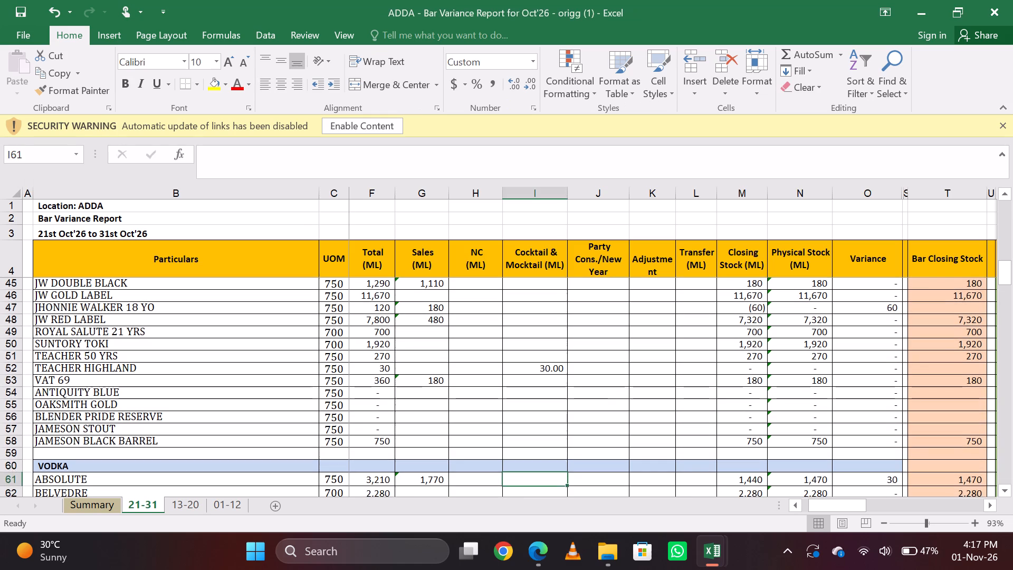
pyautogui.press('Up')
pyautogui.press('Up')
pyautogui.press('Up')
pyautogui.press('Up')
pyautogui.press('Up')
pyautogui.press('Up')
pyautogui.press('Up')
pyautogui.press('Up')
pyautogui.press('Up')
pyautogui.press('Up')
pyautogui.press('Up')
pyautogui.press('Up')
pyautogui.press('Up')
pyautogui.press('Up')
pyautogui.press('Up')
pyautogui.press('Up')
pyautogui.press('Up')
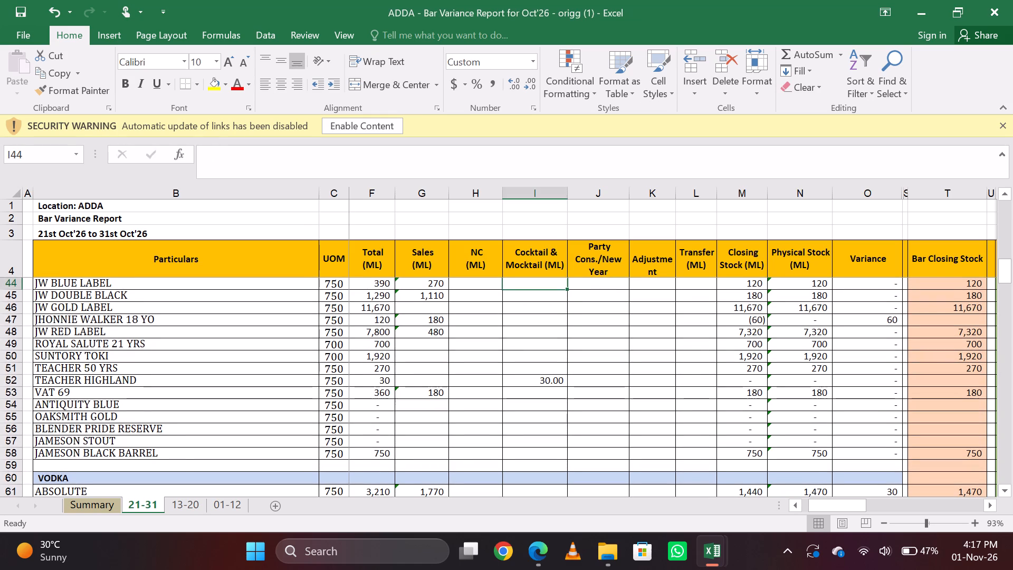
# Review the cocktail and mocktail consumption on the 21-31 sheet from JW DOUBLE BLACK through the vodkas to GREATERTHAN gin.
pyautogui.press('Down')
pyautogui.press('Down')
pyautogui.press('Down')
pyautogui.press('Down')
pyautogui.press('Down')
pyautogui.press('Down')
pyautogui.press('Down')
pyautogui.press('Down')
pyautogui.press('Down')
pyautogui.press('Down')
pyautogui.press('Down')
pyautogui.press('Down')
pyautogui.press('Down')
pyautogui.press('Down')
pyautogui.press('Down')
pyautogui.press('Down')
pyautogui.press('Down')
pyautogui.press('Down')
pyautogui.press('Down')
pyautogui.press('Down')
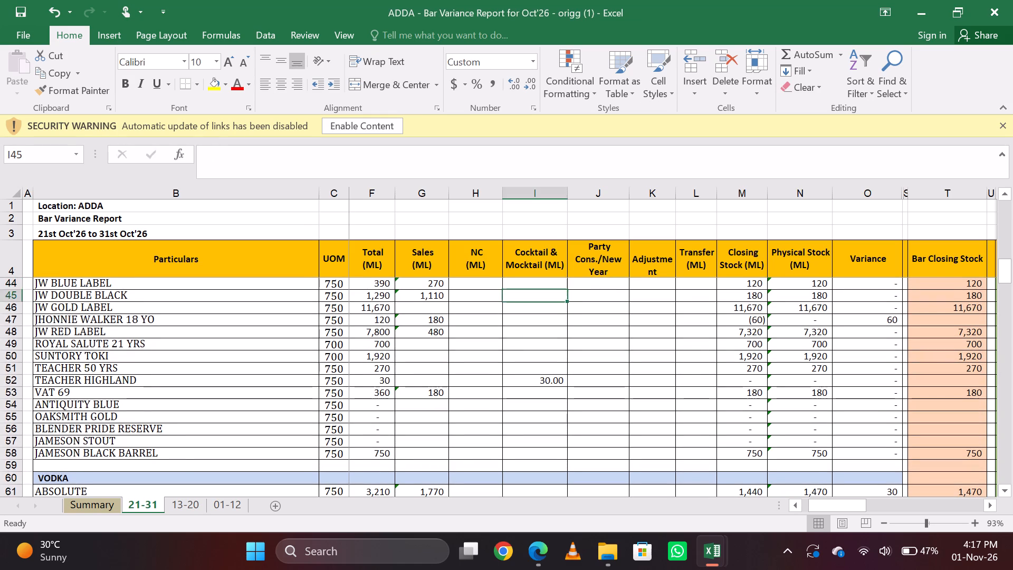
pyautogui.press('Down')
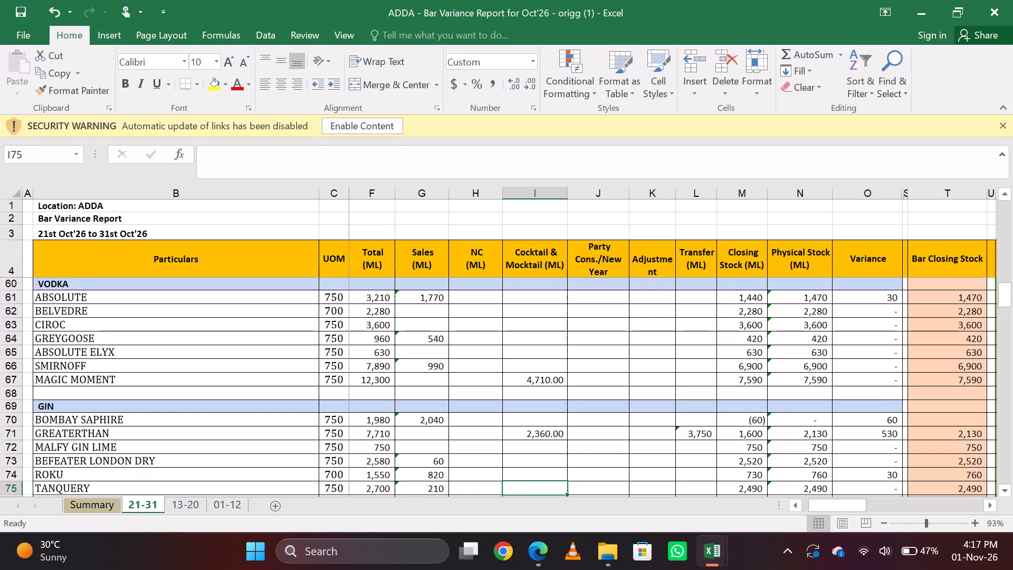
pyautogui.press('Up')
pyautogui.press('Up')
pyautogui.press('Up')
pyautogui.press('Up')
pyautogui.press('Up')
pyautogui.press('Down')
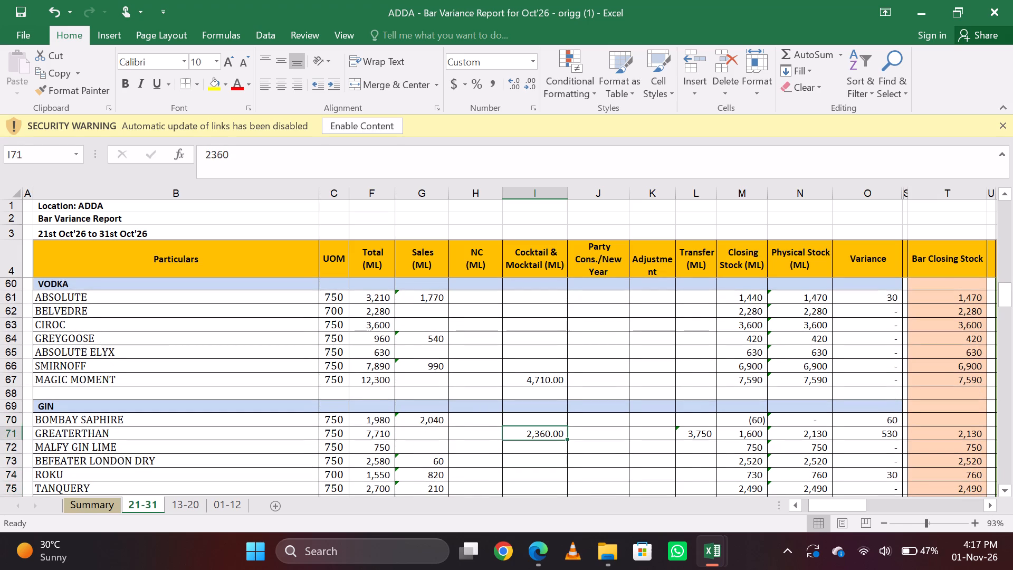
# Check the cocktail and mocktail consumption against the variances for the remaining gins, the tequilas and the rums, including CAMINO GOLD.
pyautogui.press('Down')
pyautogui.press('Down')
pyautogui.press('Down')
pyautogui.press('Down')
pyautogui.press('Down')
pyautogui.press('Down')
pyautogui.press('Down')
pyautogui.press('Down')
pyautogui.press('Down')
pyautogui.press('Down')
pyautogui.press('Down')
pyautogui.press('Down')
pyautogui.press('Down')
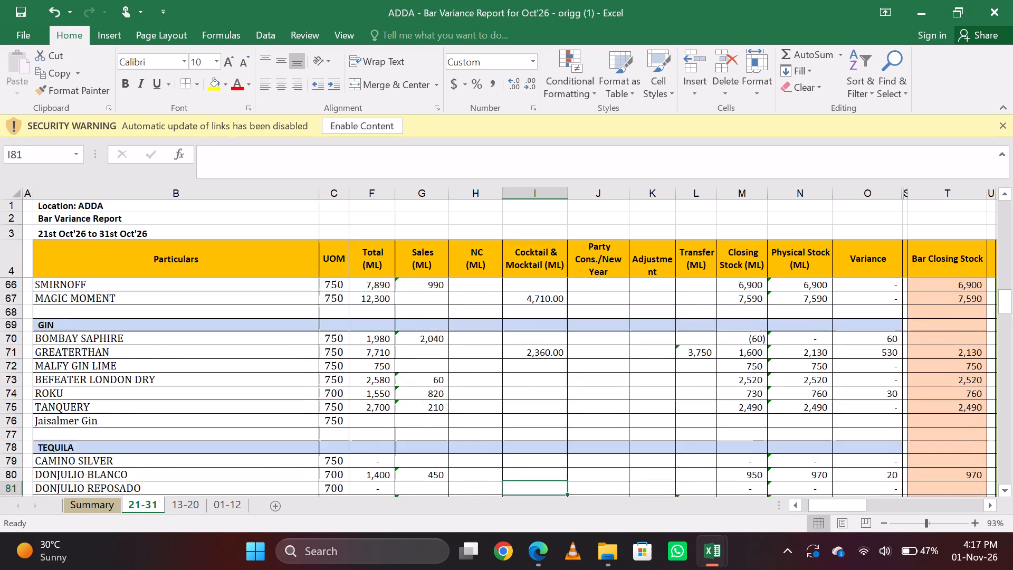
pyautogui.press('Down')
pyautogui.press('Up')
pyautogui.press('Up')
pyautogui.press('Up')
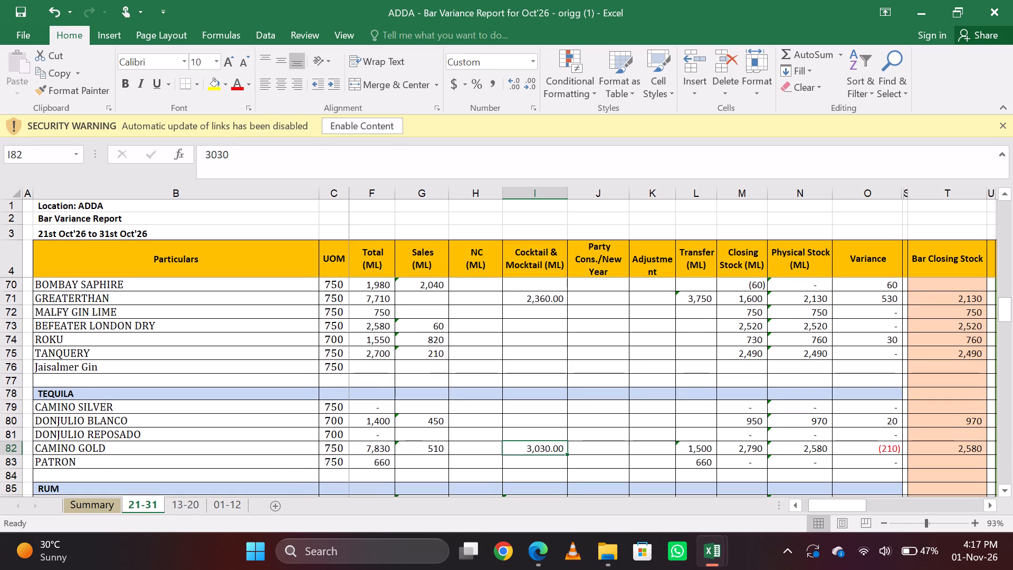
pyautogui.press('Down')
pyautogui.press('Up')
pyautogui.press('Down')
pyautogui.press('Down')
pyautogui.press('Down')
pyautogui.press('Down')
pyautogui.press('Down')
pyautogui.press('Down')
pyautogui.press('Down')
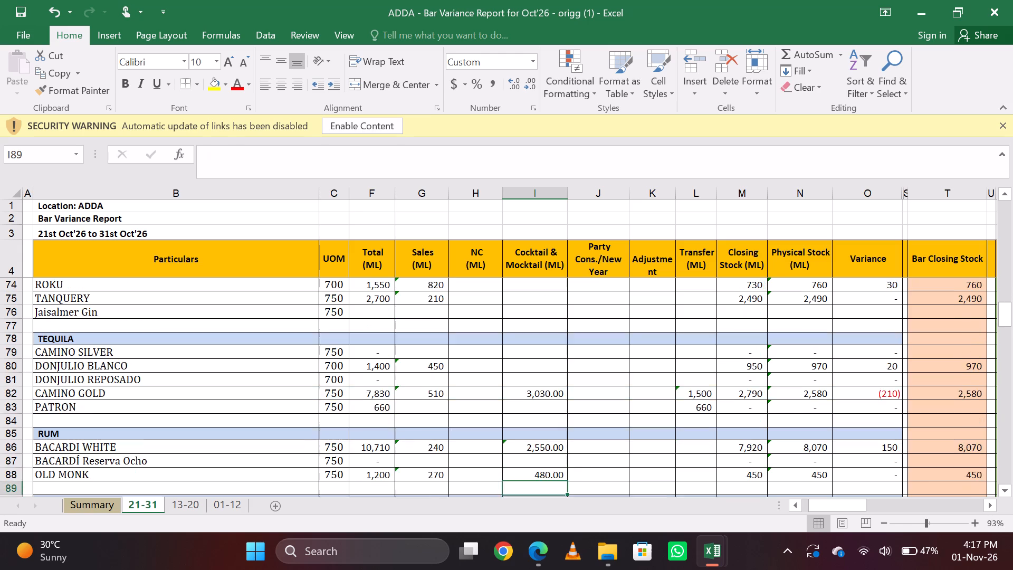
# Examine the cocktail and mocktail consumption of the liqueurs and cognacs, rechecking the rum and tequila rows above them.
pyautogui.press('Down')
pyautogui.press('Down')
pyautogui.press('Down')
pyautogui.press('Down')
pyautogui.press('Down')
pyautogui.press('Down')
pyautogui.press('Up')
pyautogui.press('Up')
pyautogui.press('Up')
pyautogui.press('Up')
pyautogui.press('Up')
pyautogui.press('Up')
pyautogui.press('Up')
pyautogui.press('Up')
pyautogui.press('Up')
pyautogui.press('Up')
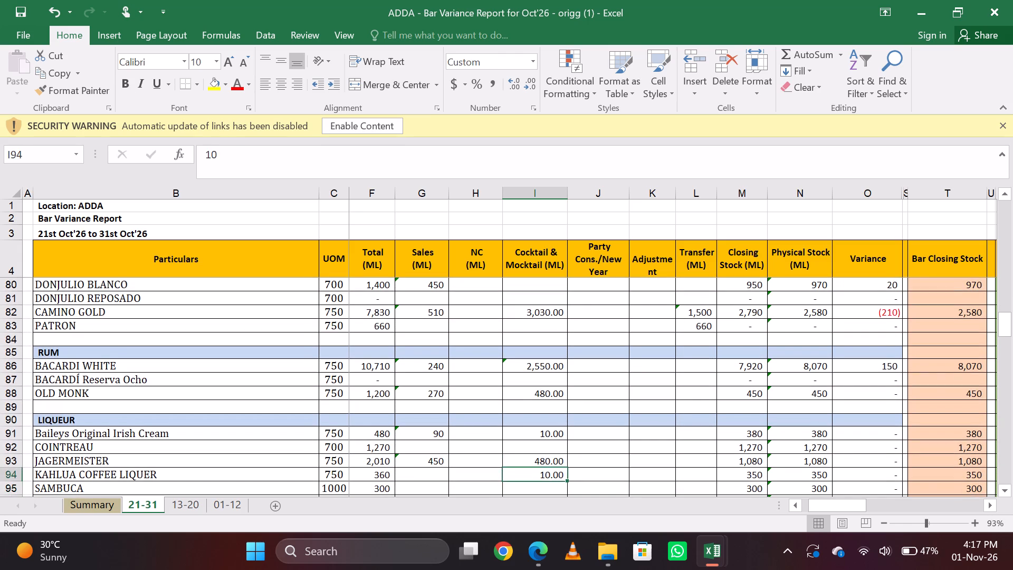
pyautogui.press('Down')
pyautogui.press('Down')
pyautogui.press('Down')
pyautogui.press('Down')
pyautogui.press('Down')
pyautogui.press('Down')
pyautogui.press('Down')
pyautogui.press('Down')
pyautogui.press('Down')
pyautogui.press('Down')
pyautogui.press('Down')
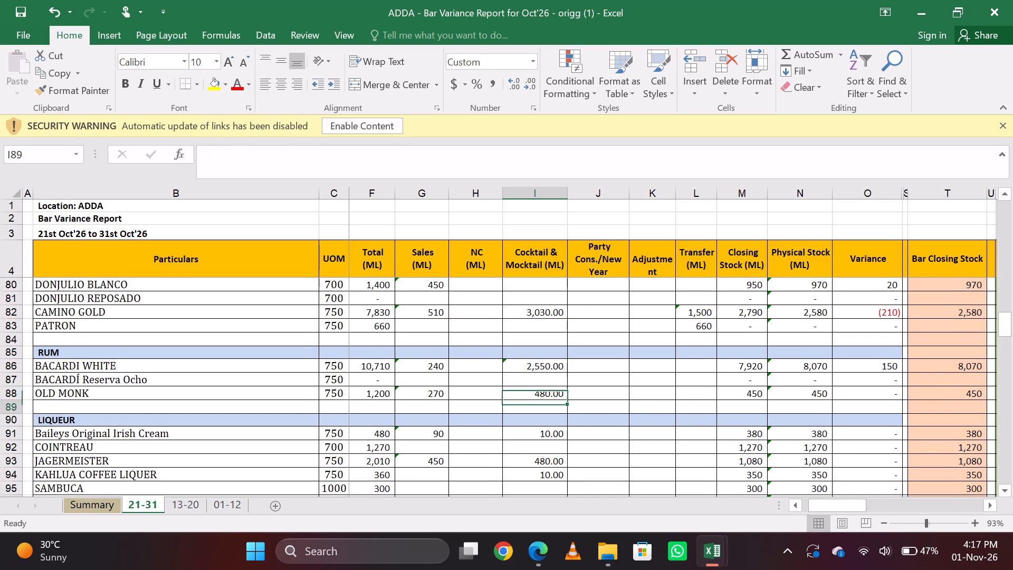
pyautogui.press('Down')
pyautogui.press('Down')
pyautogui.press('Down')
pyautogui.press('Down')
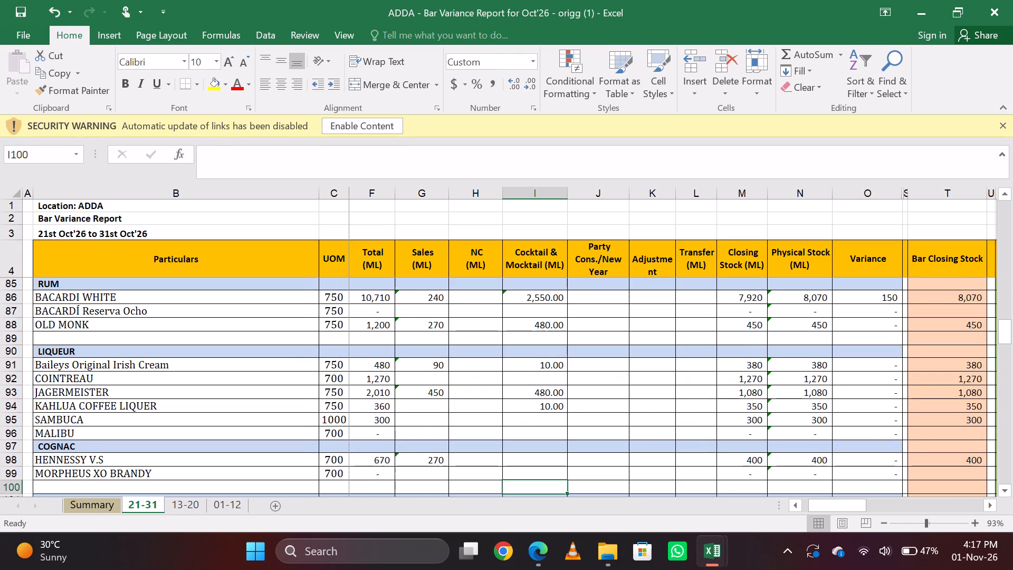
pyautogui.press('Down')
pyautogui.press('Down')
pyautogui.press('Down')
pyautogui.press('Down')
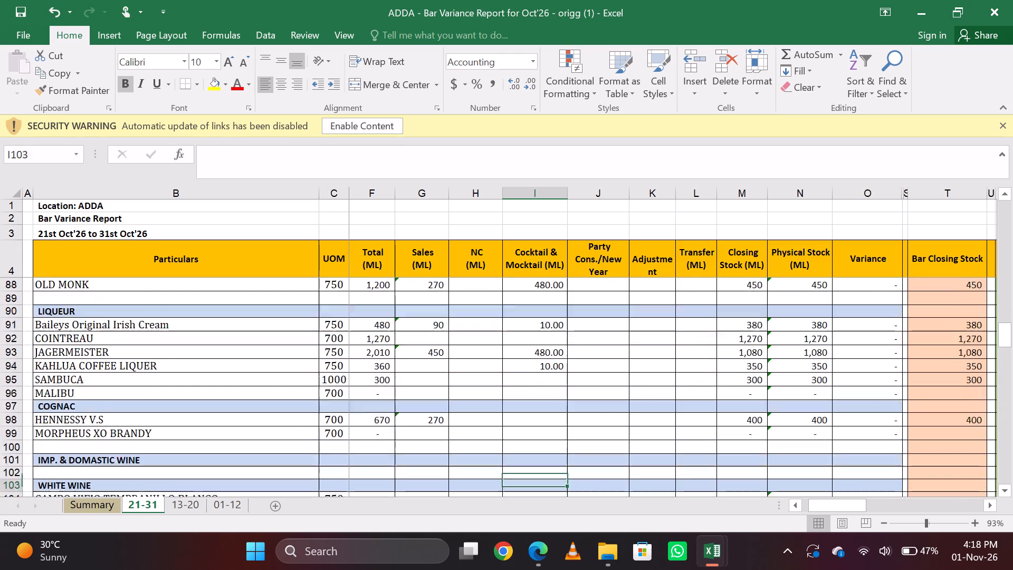
# Review the cocktail consumption and variances of the white and red wines, vermouth and champagne down to BREEZER, rechecking the wine rows.
pyautogui.press('Down')
pyautogui.press('Down')
pyautogui.press('Down')
pyautogui.press('Down')
pyautogui.press('Down')
pyautogui.press('Down')
pyautogui.press('Down')
pyautogui.press('Down')
pyautogui.press('Down')
pyautogui.press('Down')
pyautogui.press('Down')
pyautogui.press('Up')
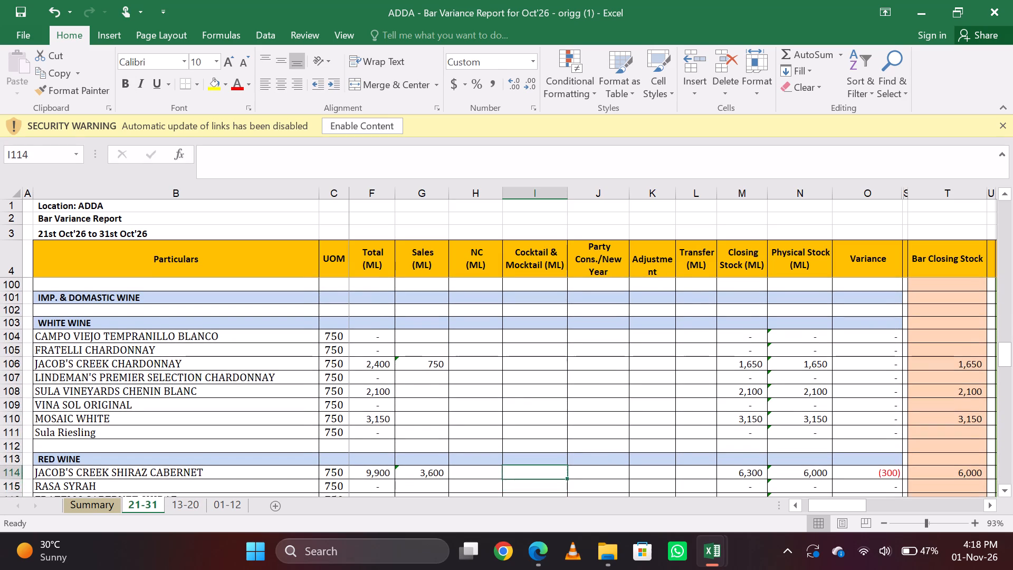
pyautogui.press('Down')
pyautogui.press('Down')
pyautogui.press('Down')
pyautogui.press('Down')
pyautogui.press('Down')
pyautogui.press('Down')
pyautogui.press('Down')
pyautogui.press('Down')
pyautogui.press('Down')
pyautogui.press('Down')
pyautogui.press('Down')
pyautogui.press('Down')
pyautogui.press('Down')
pyautogui.press('Down')
pyautogui.press('Down')
pyautogui.press('Down')
pyautogui.press('Down')
pyautogui.press('Down')
pyautogui.press('Down')
pyautogui.press('Down')
pyautogui.press('Down')
pyautogui.press('Down')
pyautogui.press('Up')
pyautogui.press('Up')
pyautogui.press('Up')
pyautogui.press('Up')
pyautogui.press('Up')
pyautogui.press('Up')
pyautogui.press('Up')
pyautogui.press('Up')
pyautogui.press('Up')
pyautogui.press('Up')
pyautogui.press('Up')
pyautogui.press('Up')
pyautogui.press('Up')
pyautogui.press('Up')
pyautogui.press('Up')
pyautogui.press('Up')
pyautogui.press('Up')
pyautogui.press('Up')
pyautogui.press('Up')
pyautogui.press('Up')
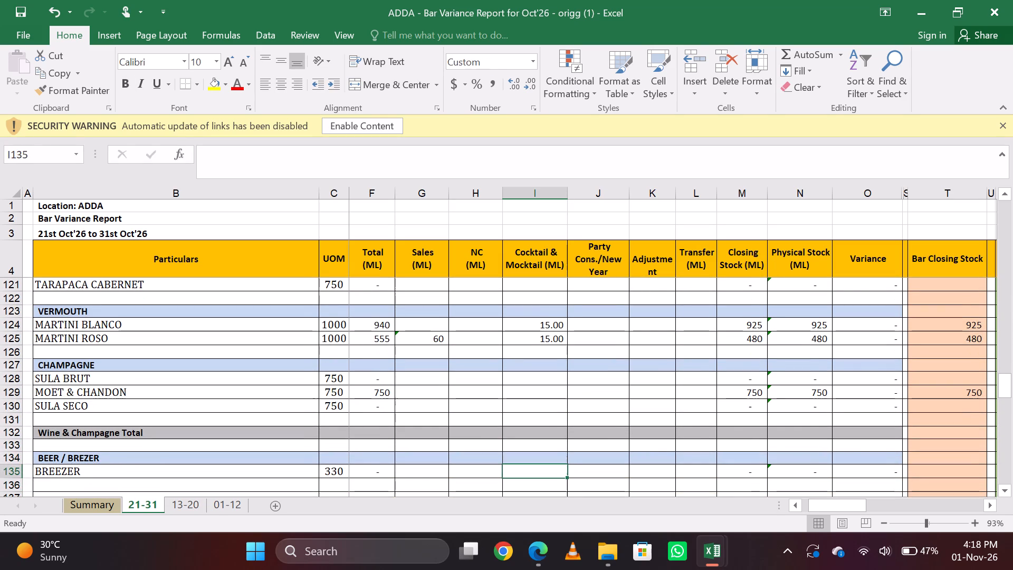
pyautogui.press('Down')
pyautogui.press('Down')
pyautogui.press('Down')
pyautogui.press('Down')
pyautogui.press('Down')
pyautogui.press('Down')
pyautogui.press('Down')
pyautogui.press('Down')
pyautogui.press('Down')
pyautogui.press('Down')
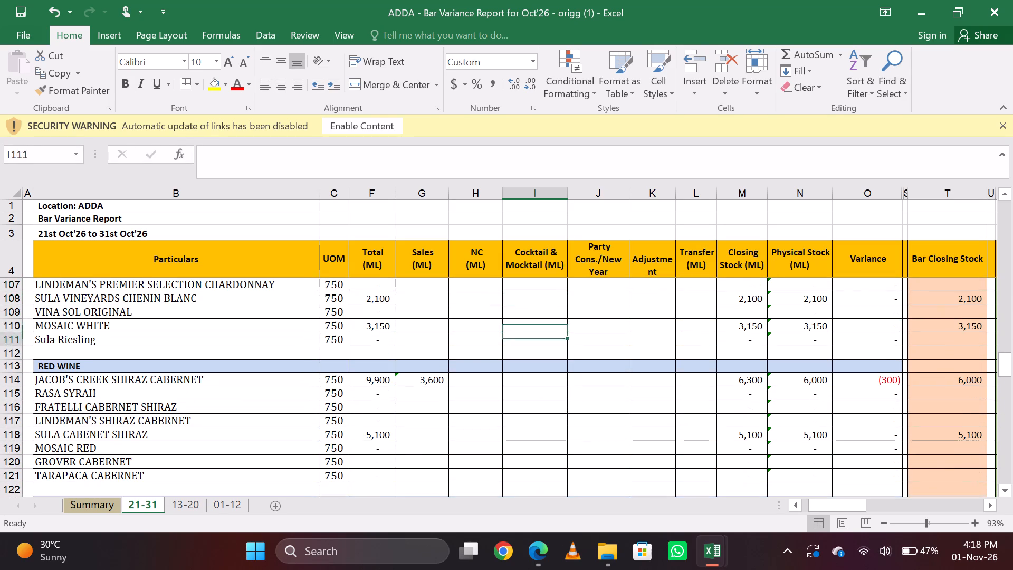
# Check the bar closing stock and sales formulas of JACOB'S CREEK SHIRAZ CABERNET against its variance on the 21-31 sheet.
pyautogui.press('Up')
pyautogui.press('Up')
pyautogui.press('Up')
pyautogui.press('Right')
pyautogui.press('Right')
pyautogui.press('Right')
pyautogui.press('Right')
pyautogui.press('Right')
pyautogui.press('Right')
pyautogui.press('Right')
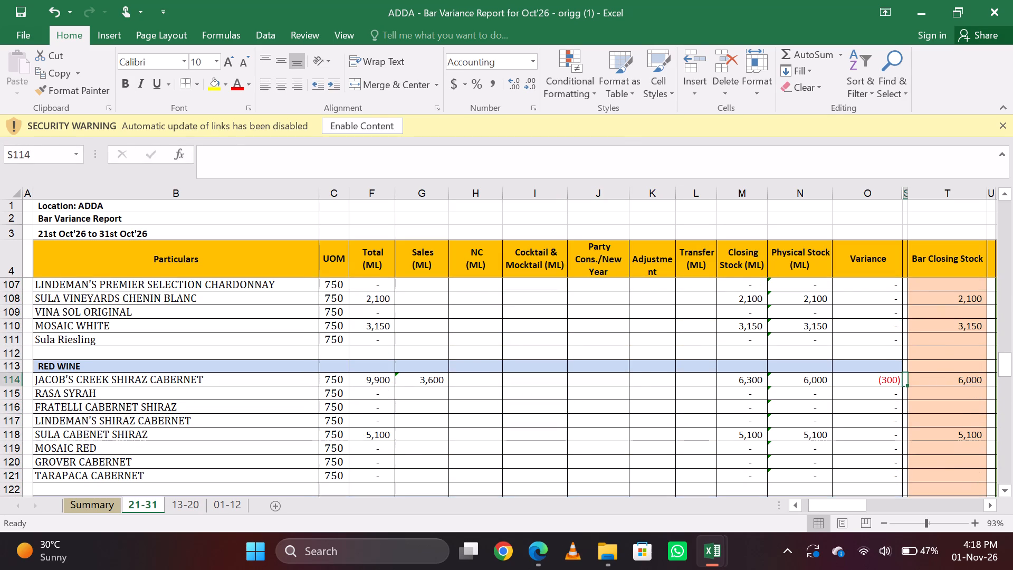
pyautogui.press('Right')
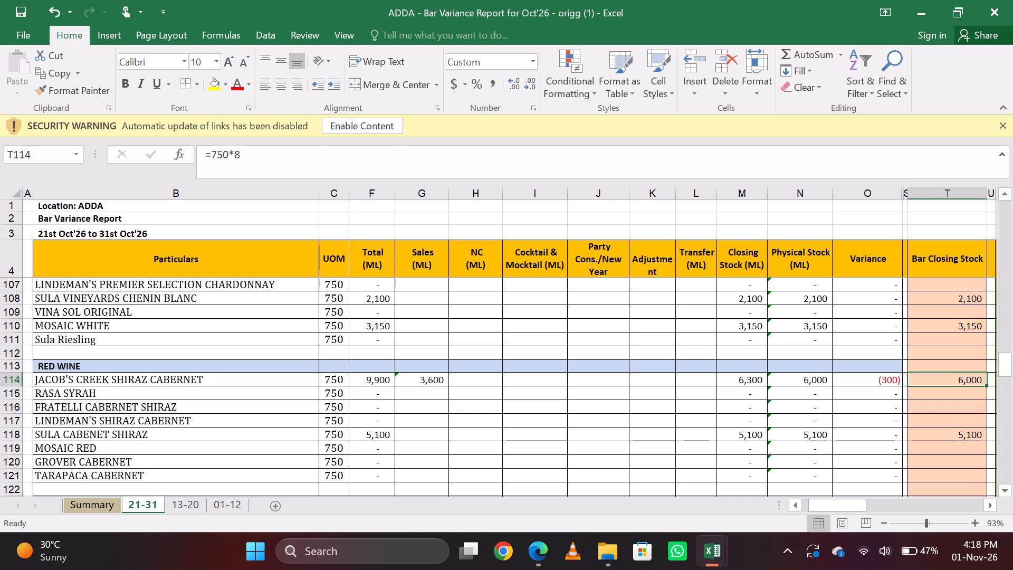
pyautogui.press('Left')
pyautogui.press('Left')
pyautogui.press('Left')
pyautogui.press('Left')
pyautogui.press('Left')
pyautogui.press('Left')
pyautogui.press('Left')
pyautogui.press('Left')
pyautogui.press('Left')
pyautogui.press('Left')
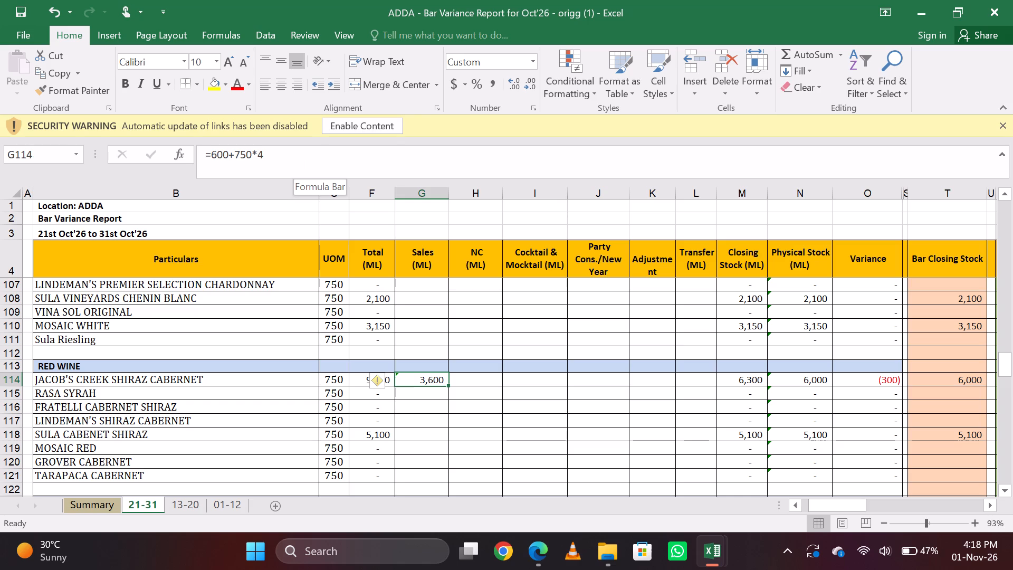
# Add 150 ml to the bar closing stock of JACOB'S CREEK SHIRAZ CABERNET, making the formula =750*8+150.
pyautogui.press('Right')
pyautogui.press('Right')
pyautogui.press('Right')
pyautogui.press('Right')
pyautogui.press('Right')
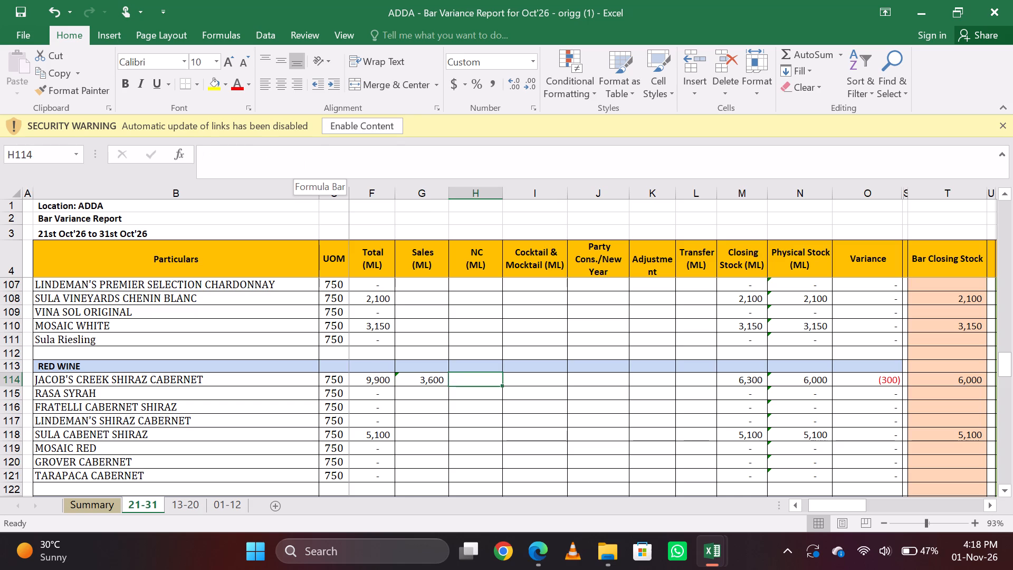
pyautogui.press('Right')
pyautogui.press('Right')
pyautogui.press('Right')
pyautogui.press('Right')
pyautogui.press('Right')
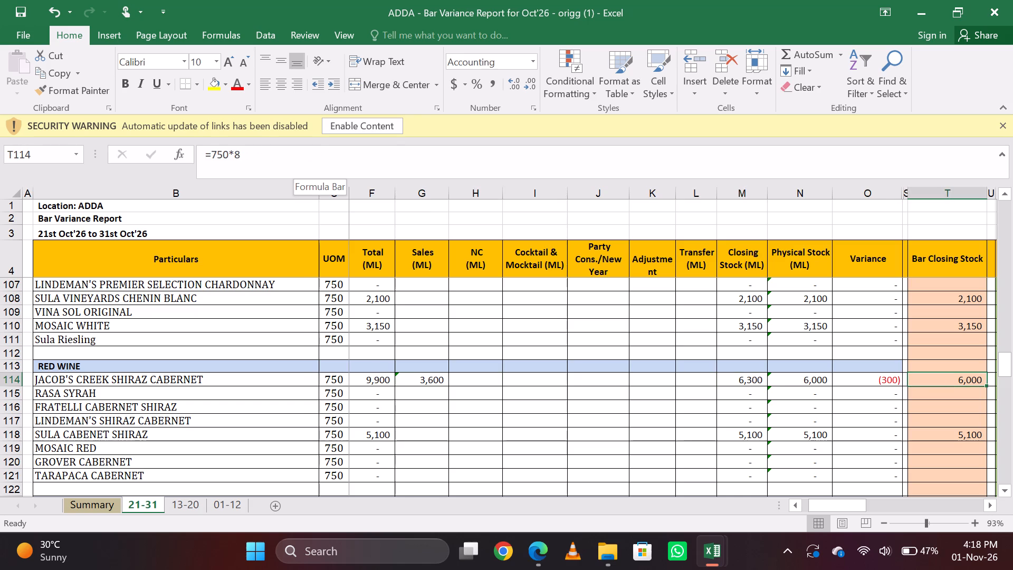
pyautogui.click(302, 169)
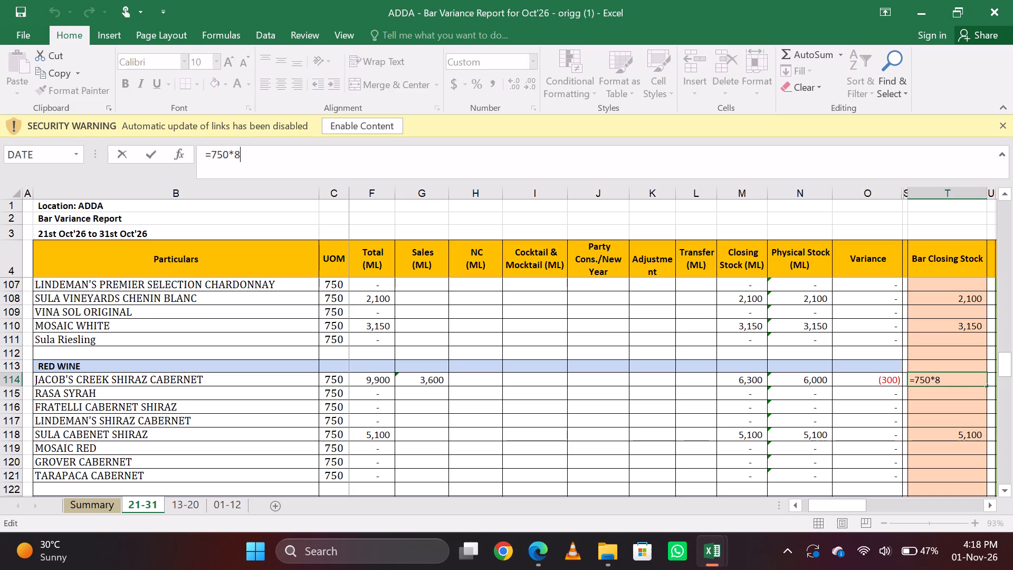
pyautogui.hotkey('shift', '+')
pyautogui.write('15')
pyautogui.press('0')
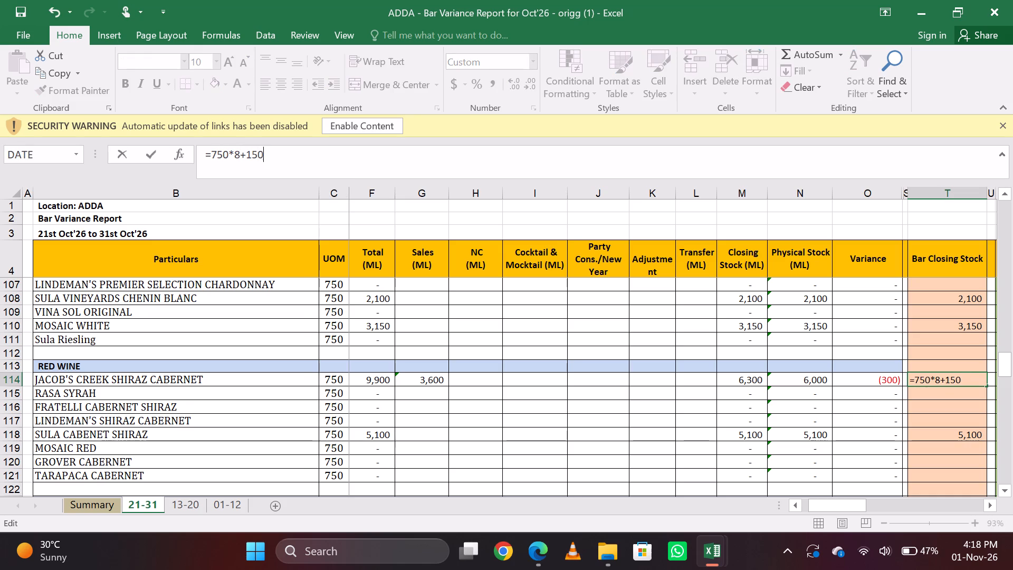
pyautogui.press('Return')
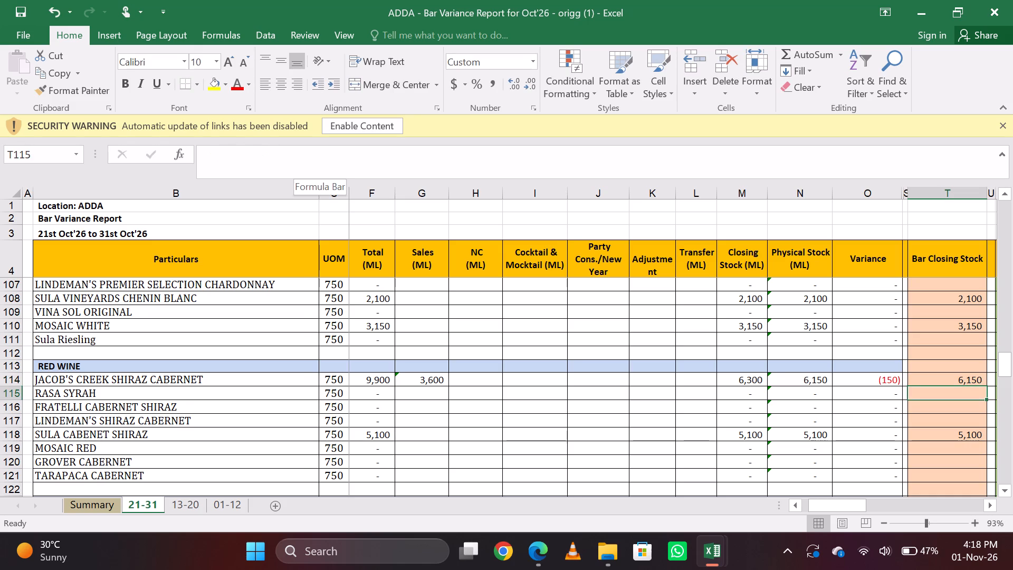
pyautogui.press('Up')
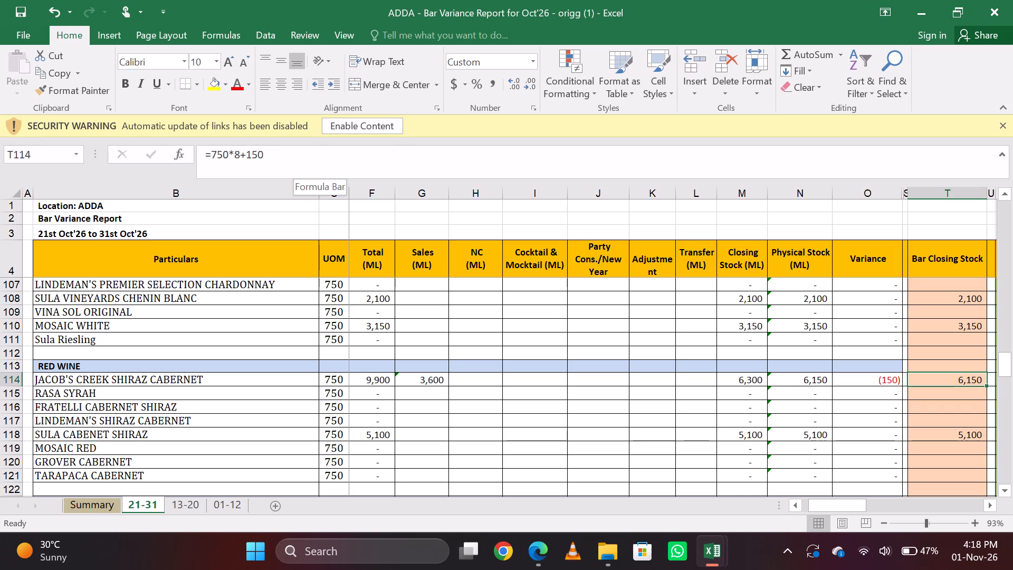
# Review the bar closing stock and variances from the remaining red wines through vermouth and champagne to BREEZER.
pyautogui.press('Down')
pyautogui.press('Down')
pyautogui.press('Down')
pyautogui.press('Down')
pyautogui.press('Down')
pyautogui.press('Down')
pyautogui.press('Down')
pyautogui.press('Down')
pyautogui.press('Down')
pyautogui.press('Down')
pyautogui.press('Down')
pyautogui.press('Down')
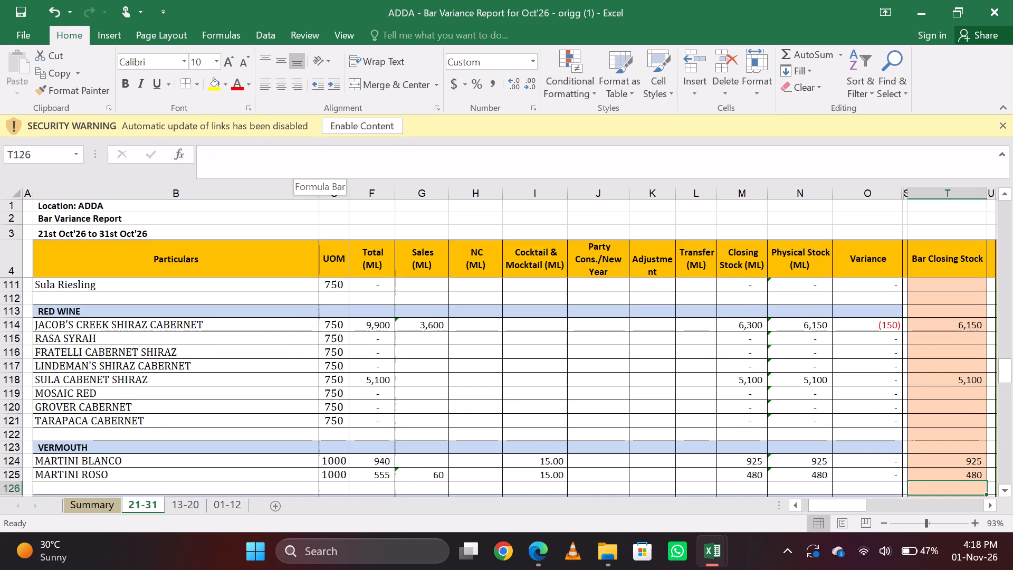
pyautogui.press('Down')
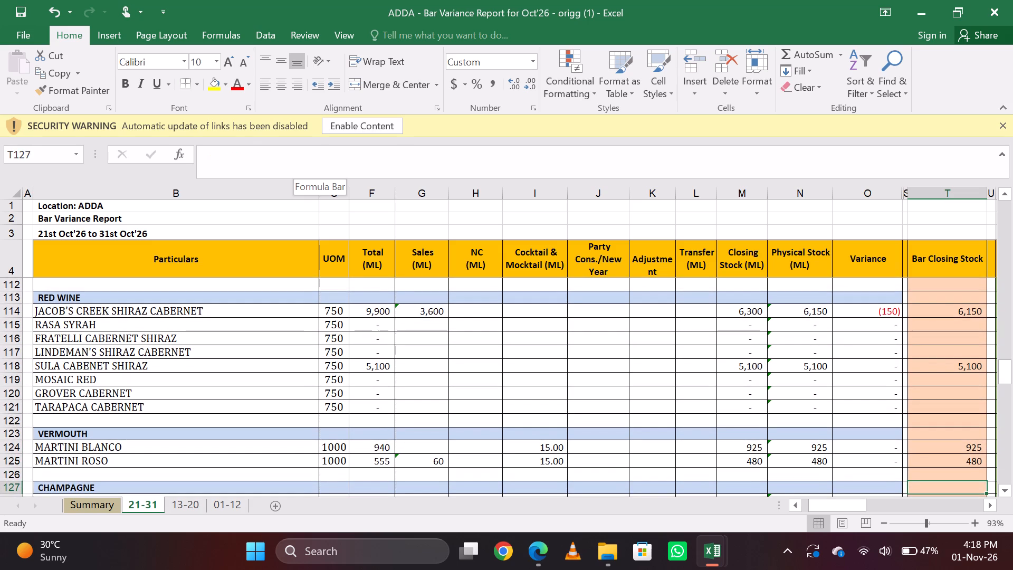
pyautogui.press('Up')
pyautogui.press('Up')
pyautogui.press('Up')
pyautogui.press('Down')
pyautogui.press('Down')
pyautogui.press('Down')
pyautogui.press('Down')
pyautogui.press('Down')
pyautogui.press('Down')
pyautogui.press('Down')
pyautogui.press('Down')
pyautogui.press('Down')
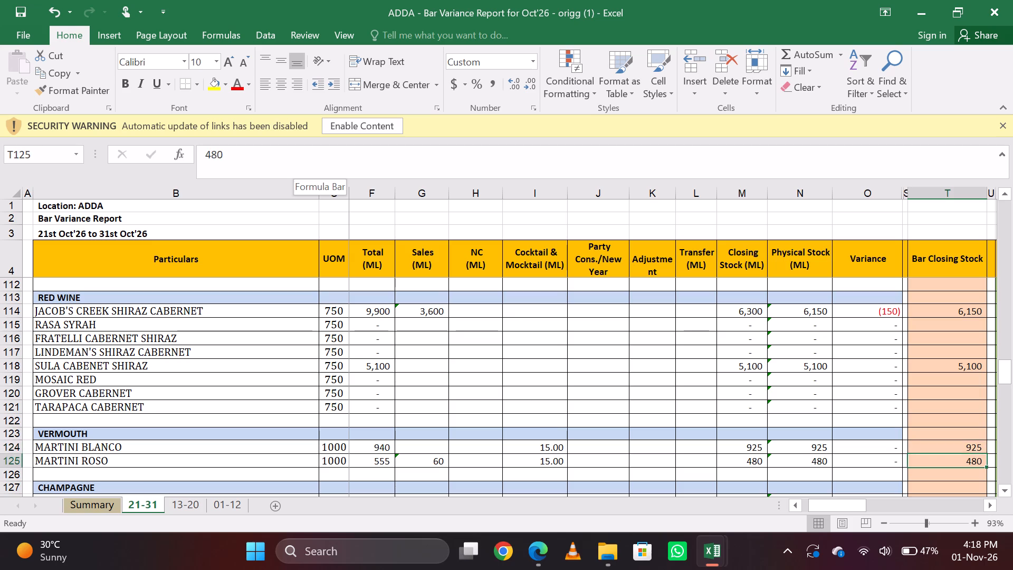
pyautogui.press('Down')
pyautogui.press('Down')
pyautogui.press('Down')
pyautogui.press('Down')
pyautogui.press('Down')
pyautogui.press('Down')
pyautogui.press('Down')
pyautogui.press('Down')
pyautogui.press('Down')
pyautogui.press('Down')
pyautogui.press('Down')
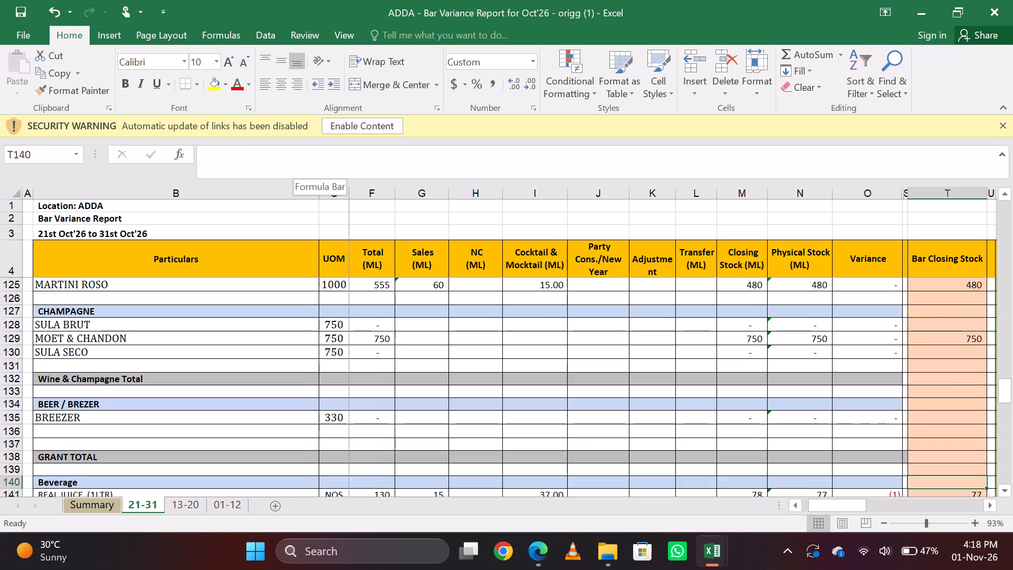
# Examine the bar closing stock and variances of the Beverage rows from REAL JUICE to Gingerale Can, rechecking Red Bull.
pyautogui.press('Down')
pyautogui.press('Down')
pyautogui.press('Down')
pyautogui.press('Down')
pyautogui.press('Up')
pyautogui.press('Down')
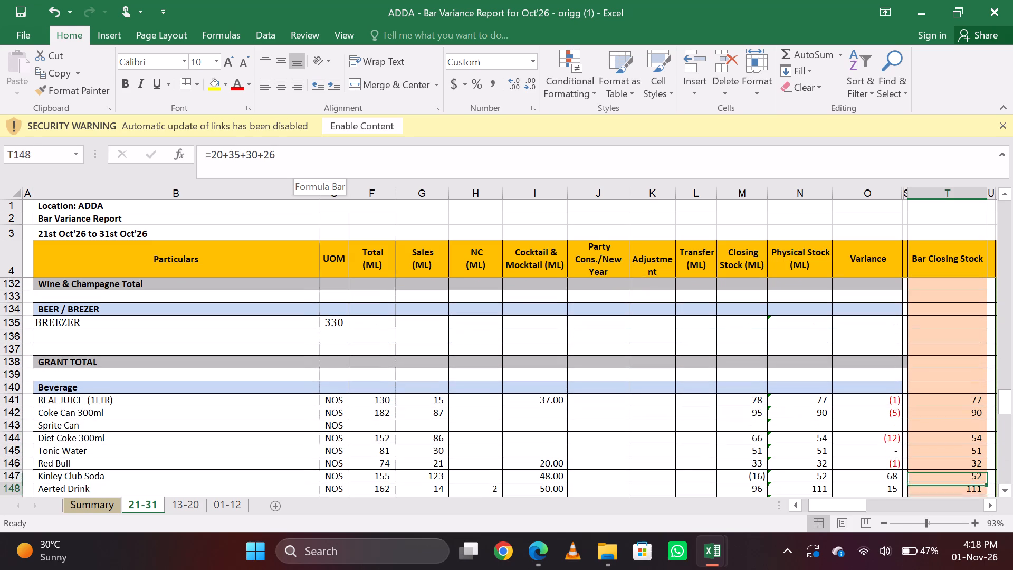
pyautogui.press('Down')
pyautogui.press('Down')
pyautogui.press('Down')
pyautogui.press('Down')
pyautogui.press('Down')
pyautogui.press('Up')
pyautogui.press('Up')
pyautogui.press('Up')
pyautogui.press('Up')
pyautogui.press('Up')
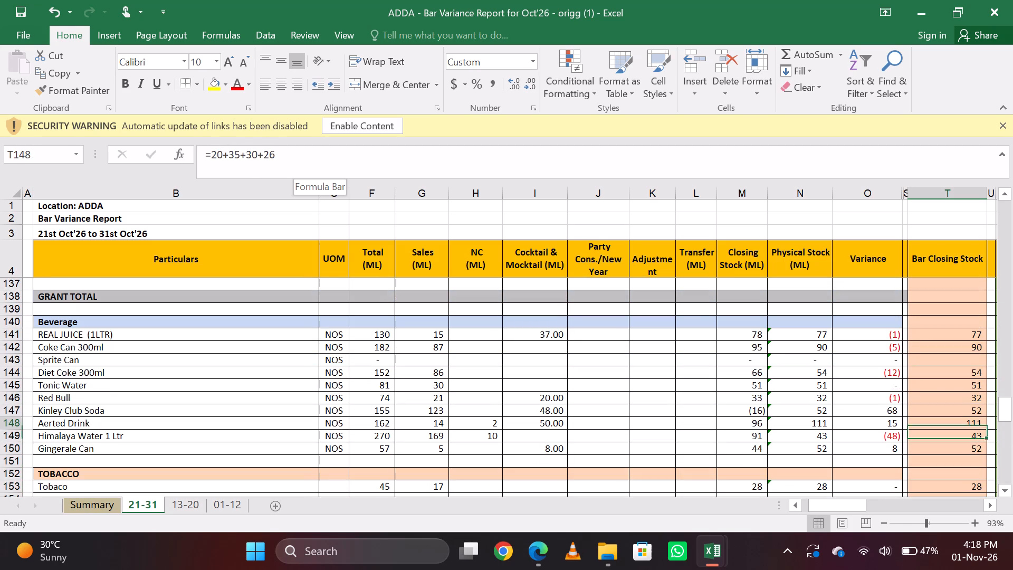
pyautogui.press('Up')
pyautogui.press('Up')
pyautogui.press('Up')
pyautogui.press('Up')
pyautogui.press('Down')
pyautogui.press('Down')
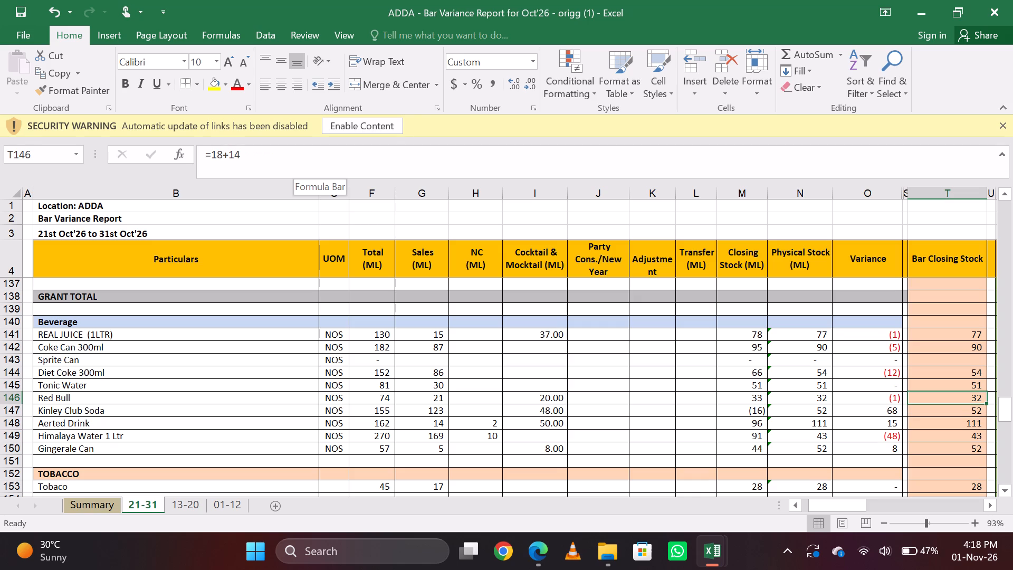
pyautogui.press('Down')
pyautogui.press('Up')
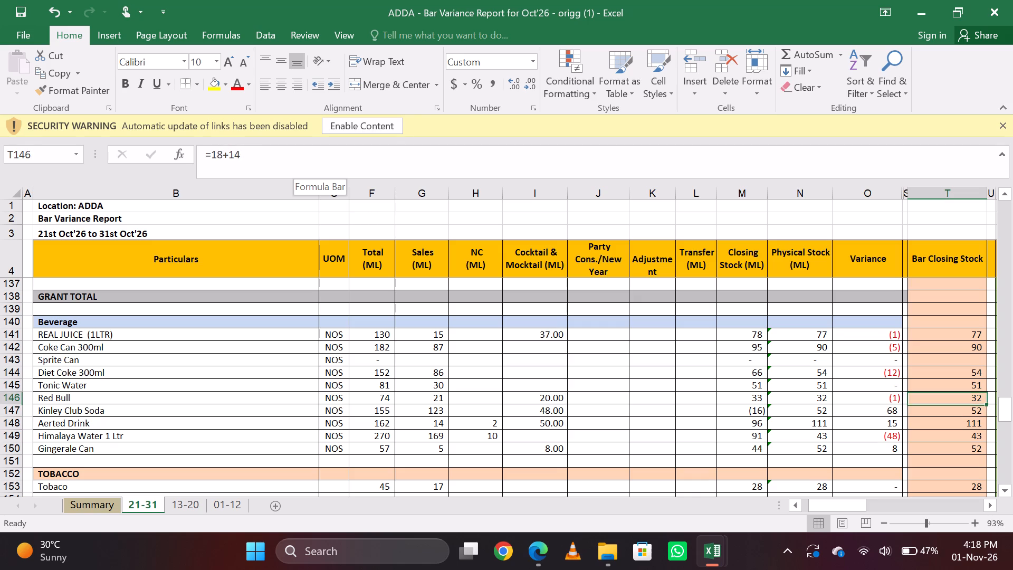
# Check the sales and cocktail consumption of Red Bull, and the cocktail consumption of Kinley Club Soda and Aerted Drink.
pyautogui.press('Left')
pyautogui.press('Left')
pyautogui.press('Left')
pyautogui.press('Left')
pyautogui.press('Left')
pyautogui.press('Left')
pyautogui.press('Left')
pyautogui.press('Left')
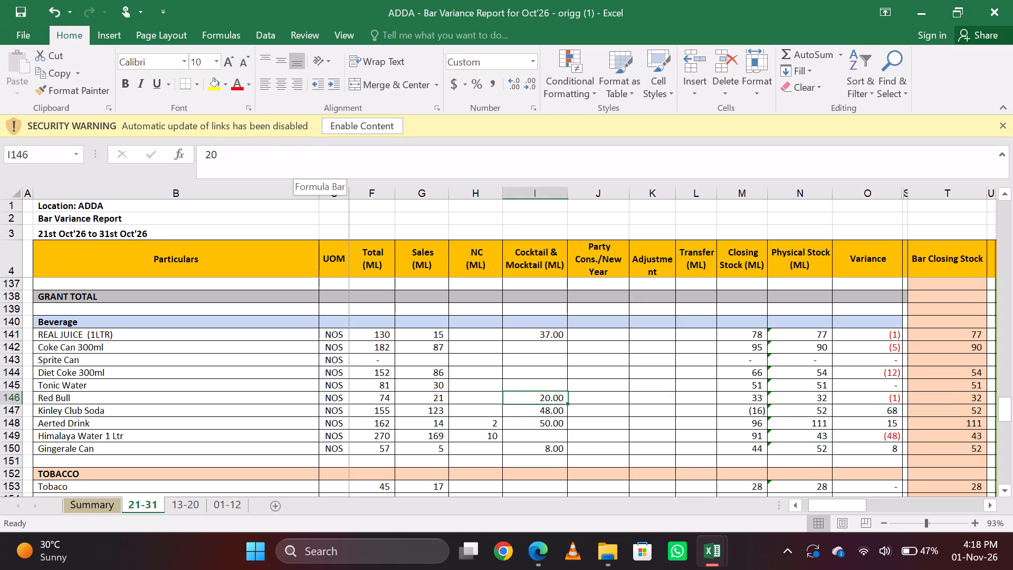
pyautogui.press('Left')
pyautogui.press('Left')
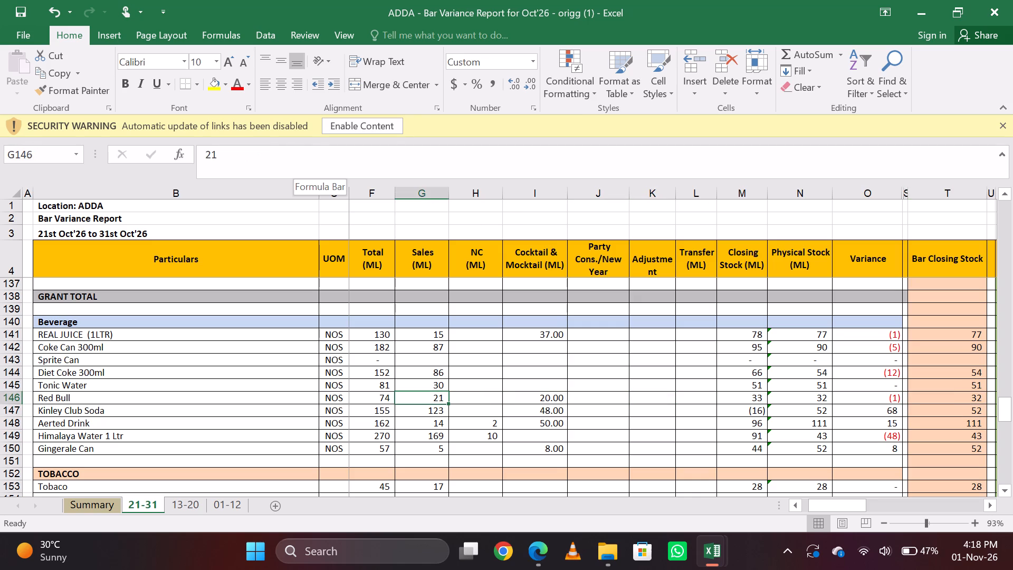
pyautogui.press('Right')
pyautogui.press('Right')
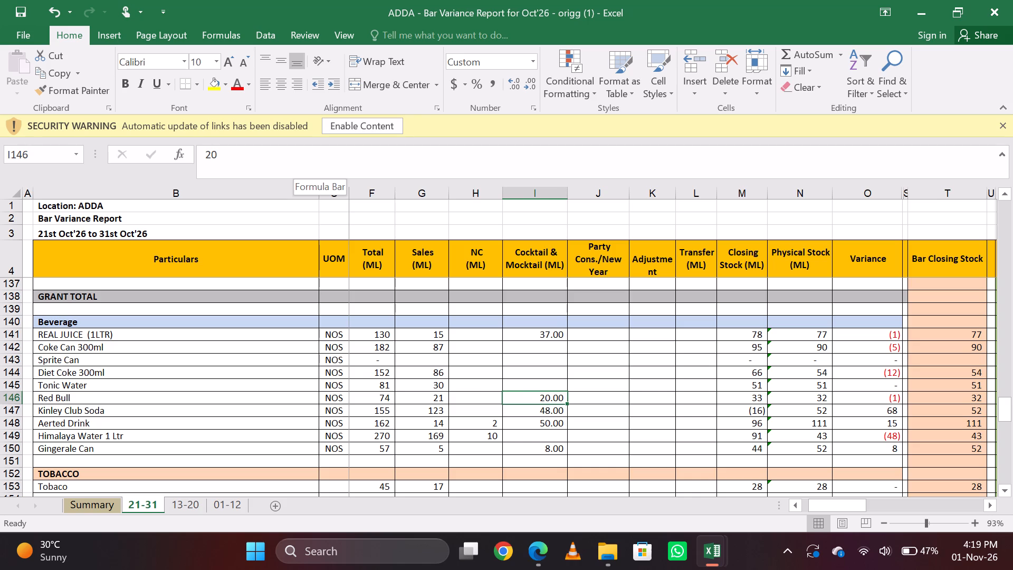
pyautogui.press('Down')
pyautogui.press('Down')
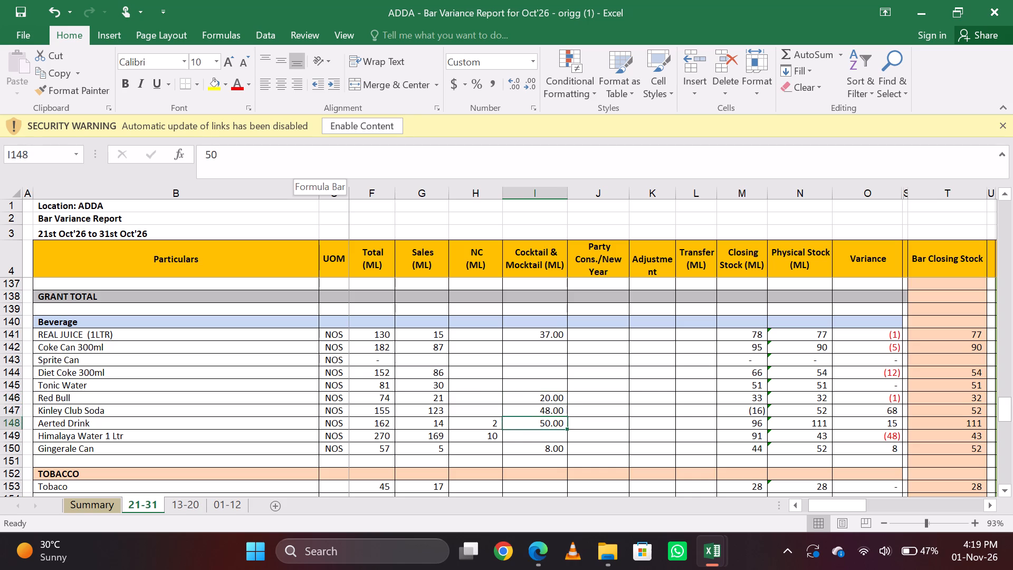
# Check the bar closing stock formula of Himalaya Water 1 Ltr against its variance.
pyautogui.press('Down')
pyautogui.press('Right')
pyautogui.press('Right')
pyautogui.press('Right')
pyautogui.press('Right')
pyautogui.press('Right')
pyautogui.press('Right')
pyautogui.press('Right')
pyautogui.press('Right')
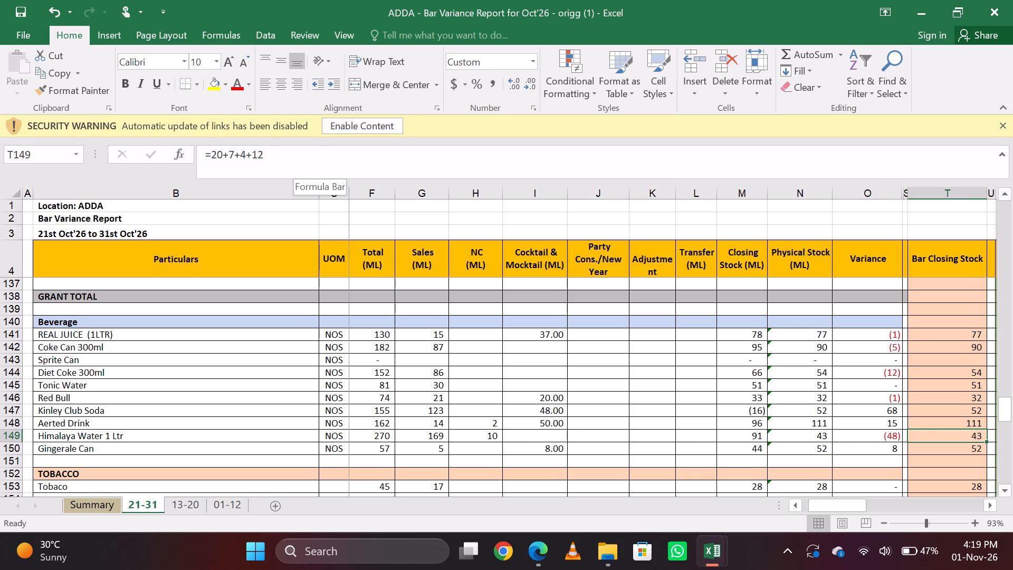
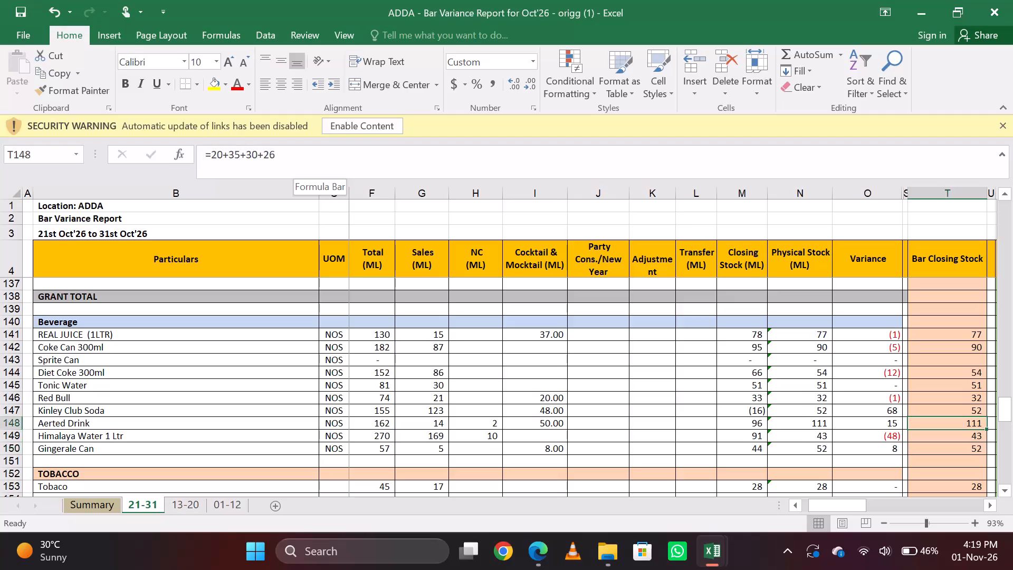
# Check the combined sales, NC and cocktail consumption of Red Bull for 21-31.
pyautogui.press('Up')
pyautogui.press('Left')
pyautogui.press('Left')
pyautogui.press('Left')
pyautogui.press('Left')
pyautogui.press('Left')
pyautogui.press('Left')
pyautogui.press('Left')
pyautogui.press('Left')
pyautogui.press('Left')
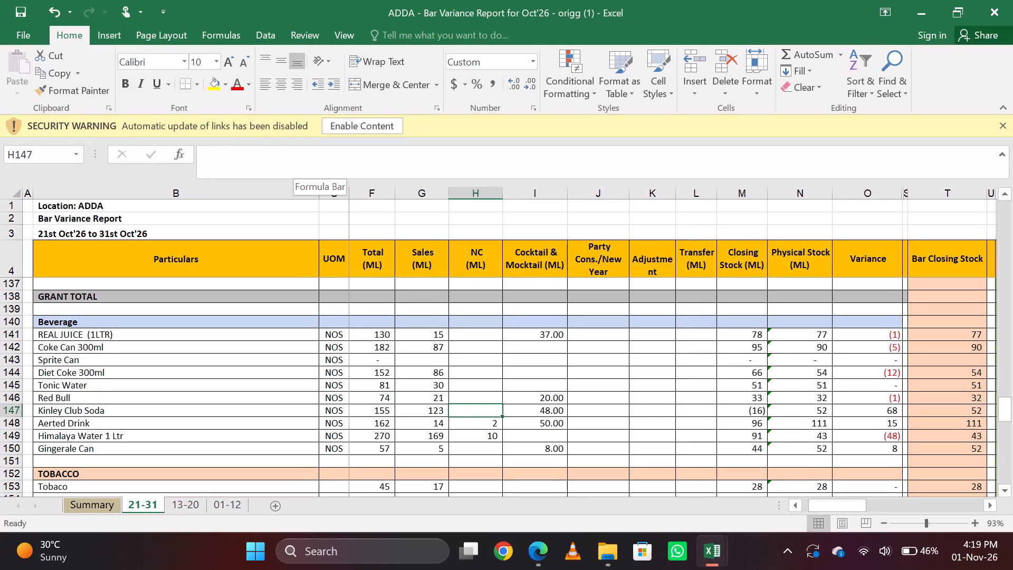
pyautogui.press('Up')
pyautogui.press('Left')
pyautogui.hotkey('shift', 'Right')
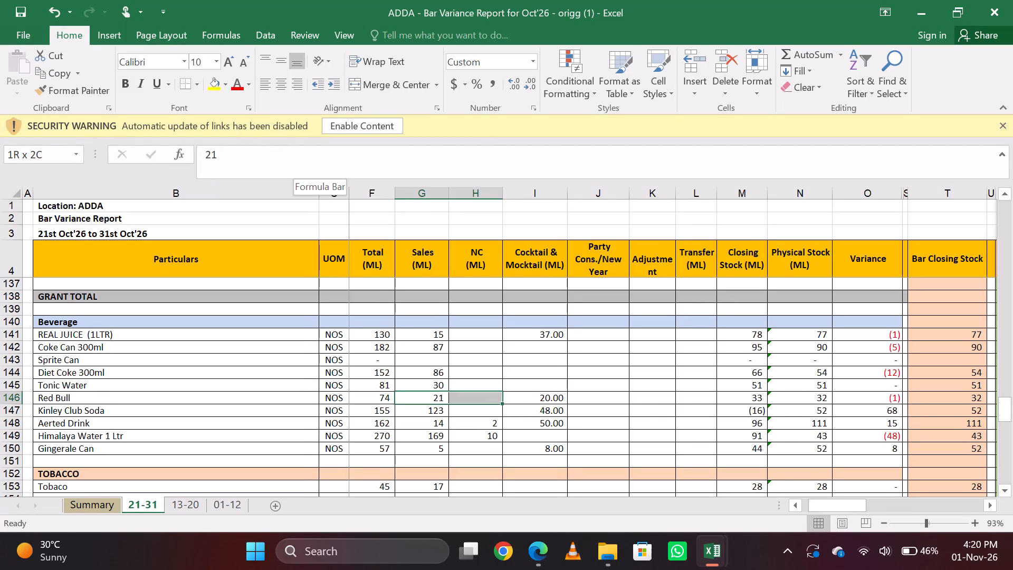
pyautogui.hotkey('shift', 'Right')
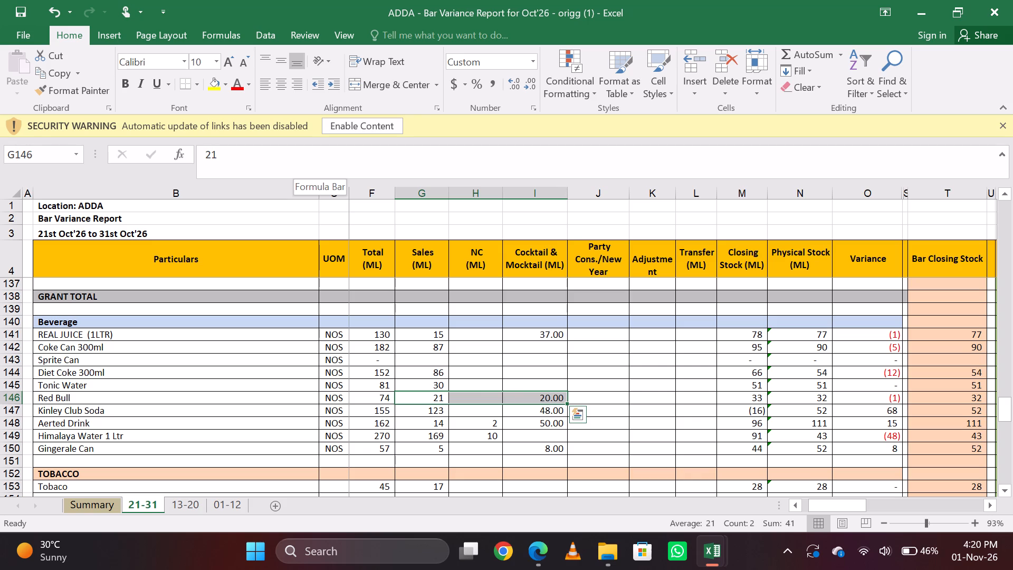
# Check the bar opening stock of Red Bull against its closing stock and variance.
pyautogui.press('Right')
pyautogui.press('Right')
pyautogui.press('Right')
pyautogui.press('Right')
pyautogui.press('Right')
pyautogui.press('Right')
pyautogui.press('Right')
pyautogui.press('Right')
pyautogui.press('Right')
pyautogui.press('Right')
pyautogui.press('Right')
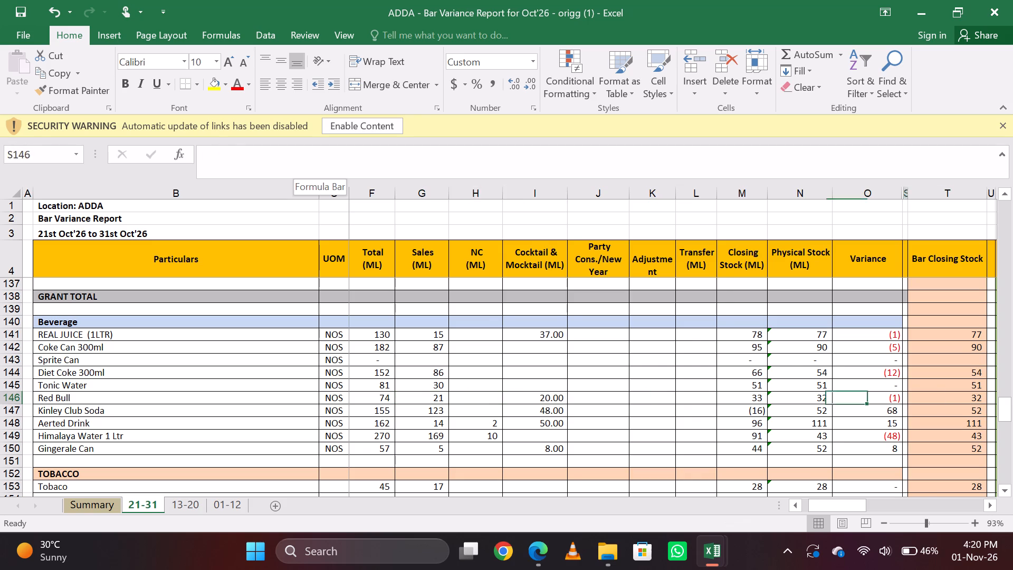
pyautogui.press('Right')
pyautogui.press('Right')
pyautogui.press('Left')
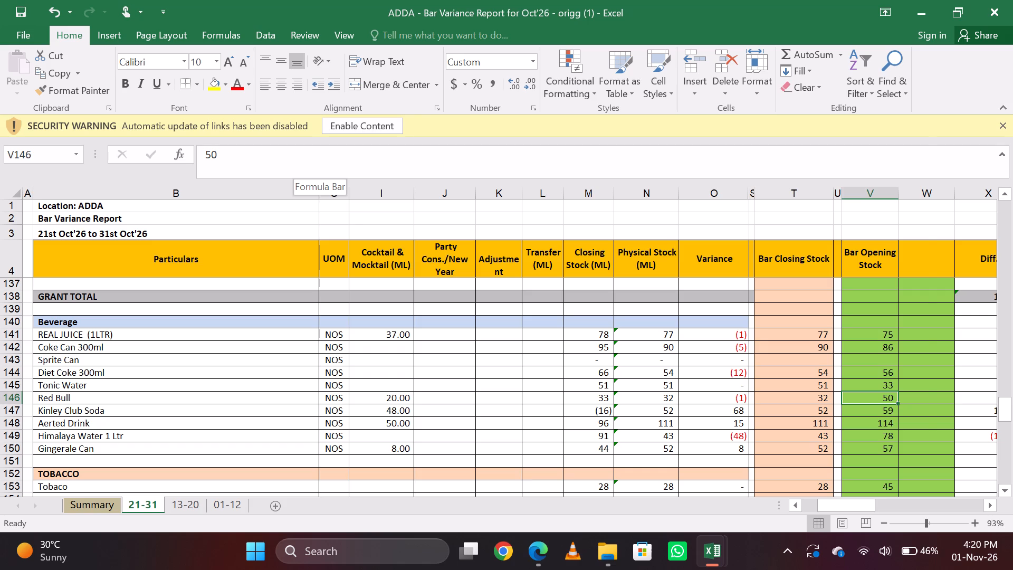
# In the ADDA Cocktail & Moctail workbook, examine the Sale & NC quantities from Classic Cocktails through Classic Mocktails.
pyautogui.hotkey('alt', 'Tab')
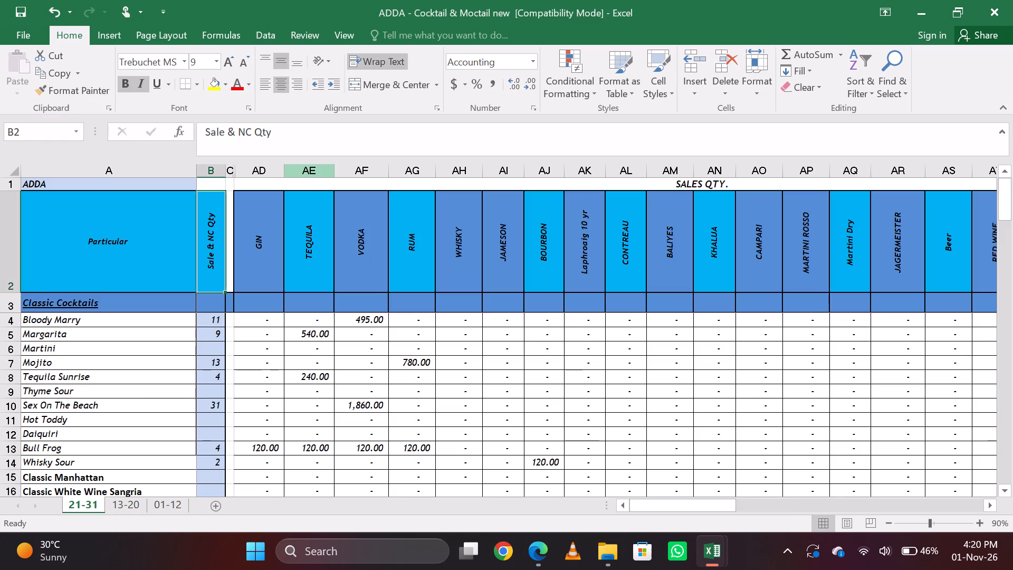
pyautogui.press('Down')
pyautogui.press('Down')
pyautogui.press('Down')
pyautogui.press('Down')
pyautogui.press('Down')
pyautogui.press('Down')
pyautogui.press('Down')
pyautogui.press('Down')
pyautogui.press('Down')
pyautogui.press('Down')
pyautogui.press('Down')
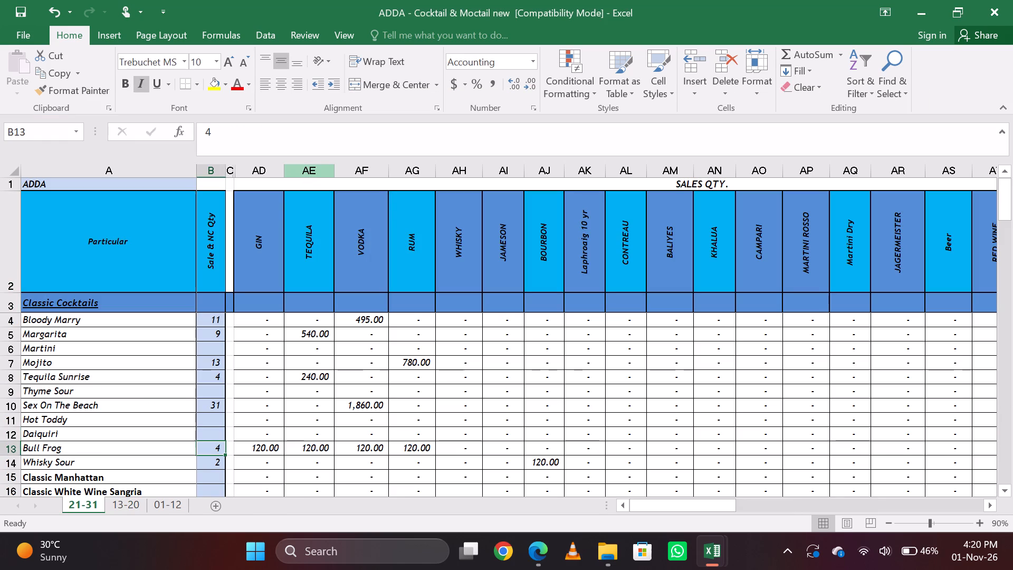
pyautogui.press('Down')
pyautogui.press('Up')
pyautogui.press('Down')
pyautogui.press('Down')
pyautogui.press('Down')
pyautogui.press('Down')
pyautogui.press('Down')
pyautogui.press('Down')
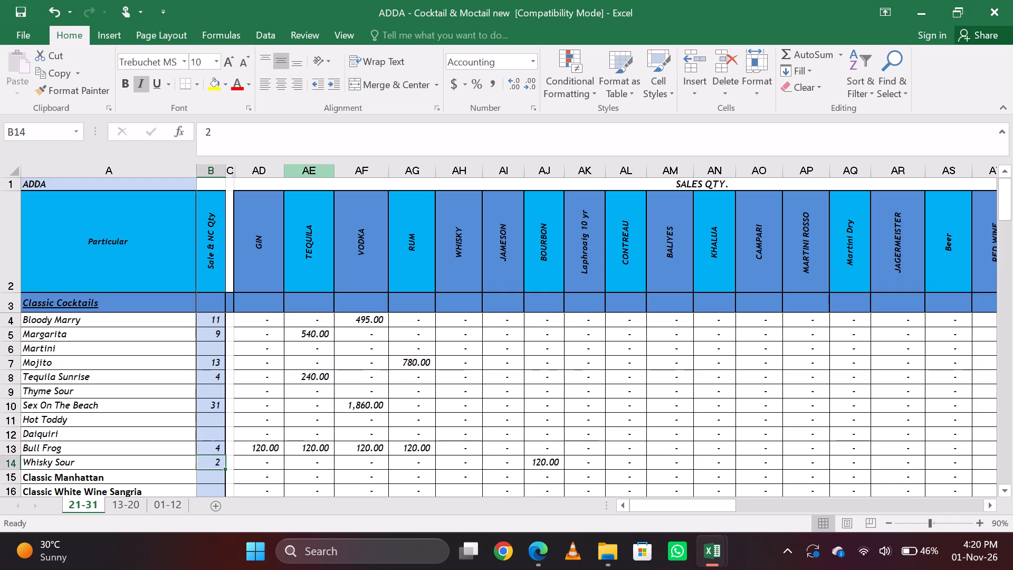
pyautogui.press('Down')
pyautogui.press('Down')
pyautogui.press('Down')
pyautogui.press('Down')
pyautogui.press('Down')
pyautogui.press('Down')
pyautogui.press('Down')
pyautogui.press('Down')
pyautogui.press('Down')
pyautogui.press('Down')
pyautogui.press('Down')
pyautogui.press('Down')
pyautogui.press('Down')
pyautogui.press('Down')
pyautogui.press('Down')
pyautogui.press('Down')
pyautogui.press('Down')
pyautogui.press('Down')
pyautogui.press('Down')
pyautogui.press('Down')
pyautogui.press('Down')
pyautogui.press('Down')
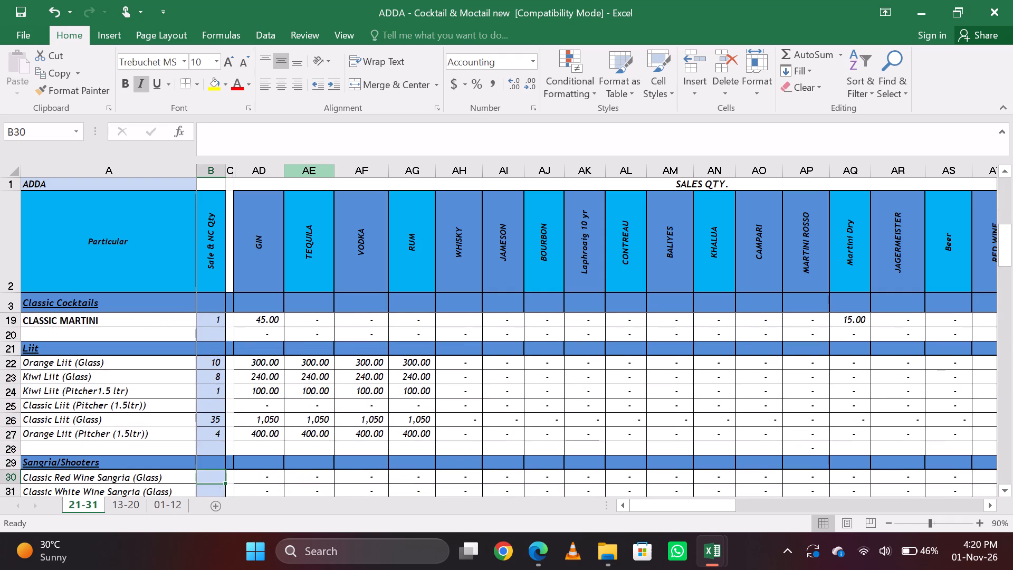
pyautogui.press('Down')
pyautogui.press('Down')
pyautogui.press('Down')
pyautogui.press('Down')
pyautogui.press('Down')
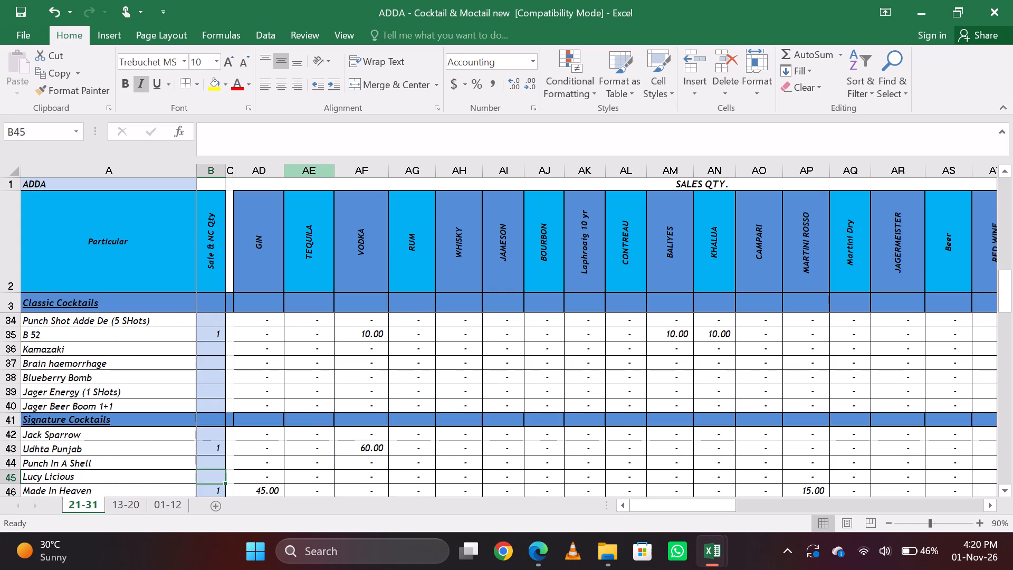
pyautogui.press('Down')
pyautogui.press('Down')
pyautogui.press('Down')
pyautogui.press('Down')
pyautogui.press('Down')
pyautogui.press('Down')
pyautogui.press('Down')
pyautogui.press('Down')
pyautogui.press('Down')
pyautogui.press('Down')
pyautogui.press('Down')
pyautogui.press('Down')
pyautogui.press('Down')
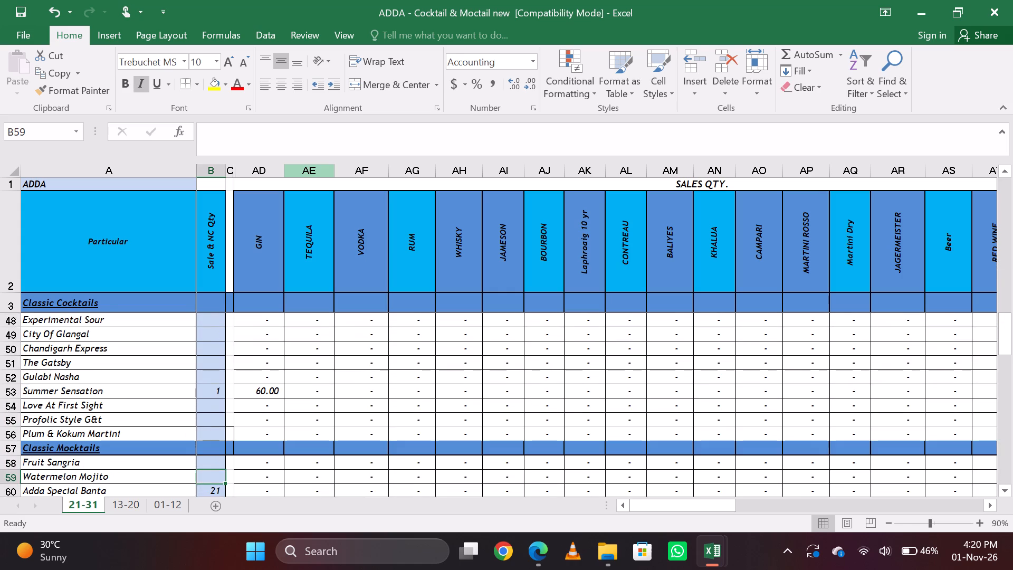
# Search the cocktail sheet for "jager" and check the Sale & NC quantity of Jager Bomb (1 Shot).
pyautogui.hotkey('ctrl', 'f')
pyautogui.write('jager')
pyautogui.press('Return')
pyautogui.press('Return')
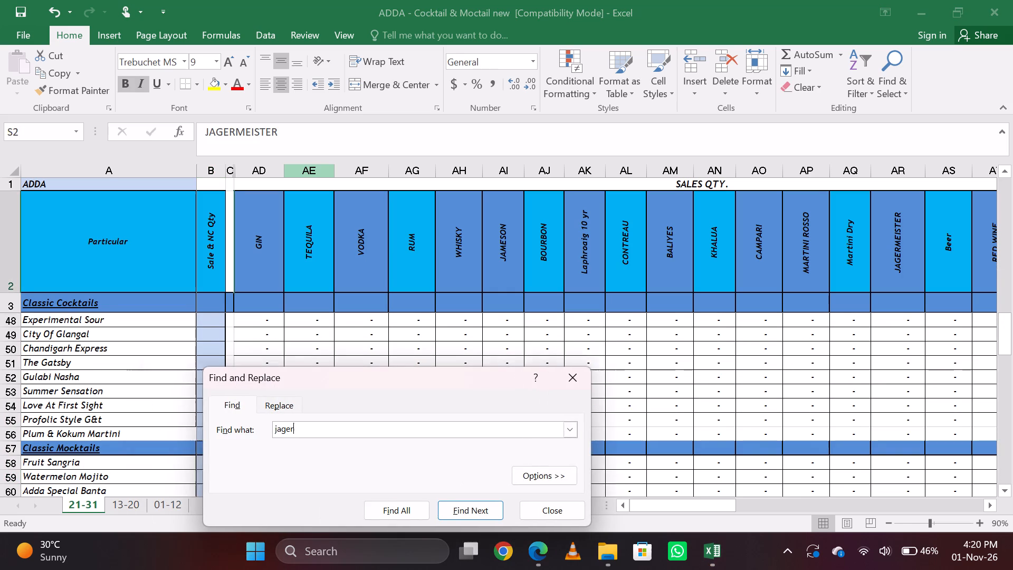
pyautogui.press('Escape')
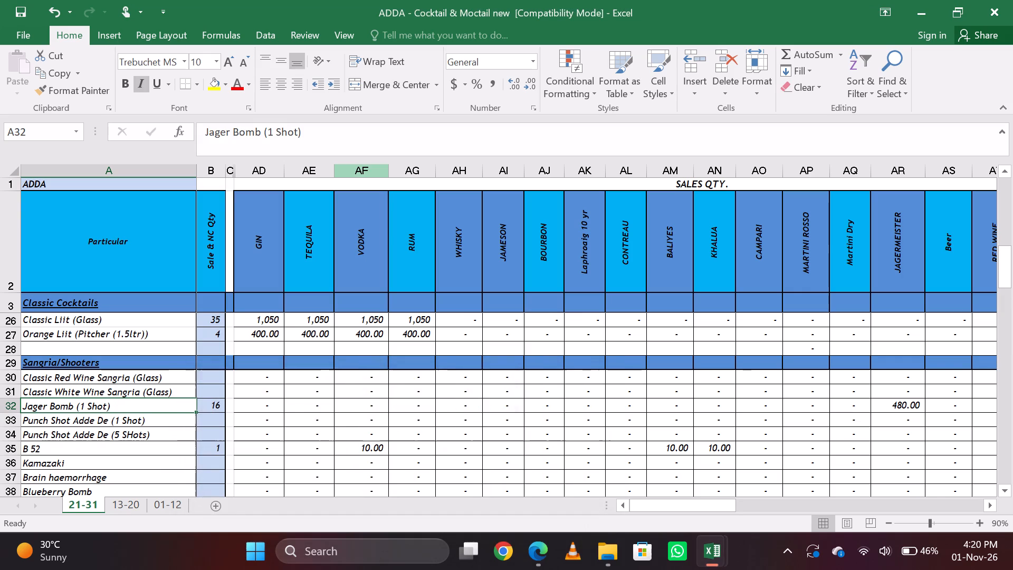
pyautogui.press('Down')
pyautogui.press('Up')
pyautogui.press('Right')
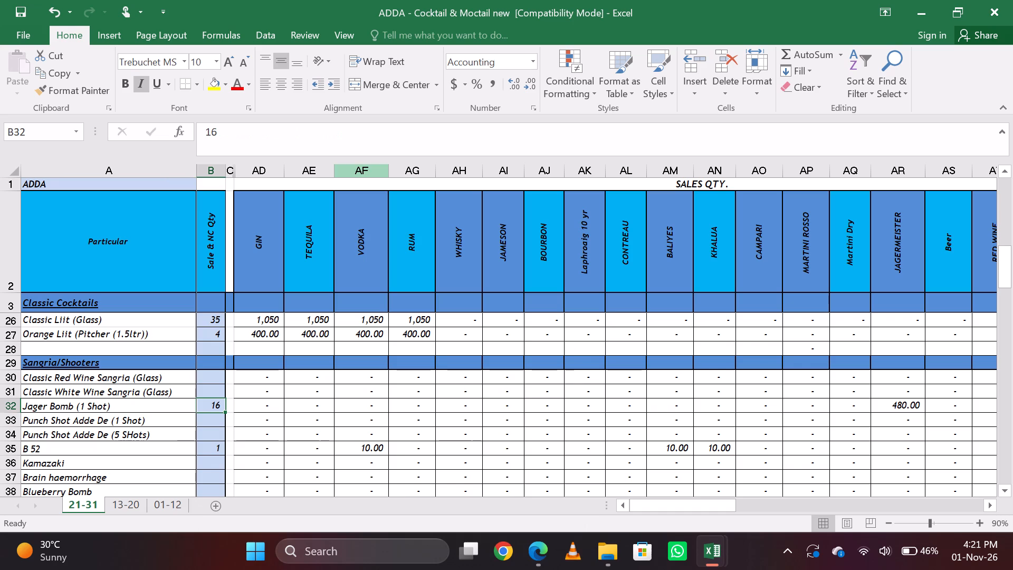
# Back in the Bar Variance Report, set the Bar Closing Stock of Red Bull to 33.
pyautogui.hotkey('alt', 'Tab')
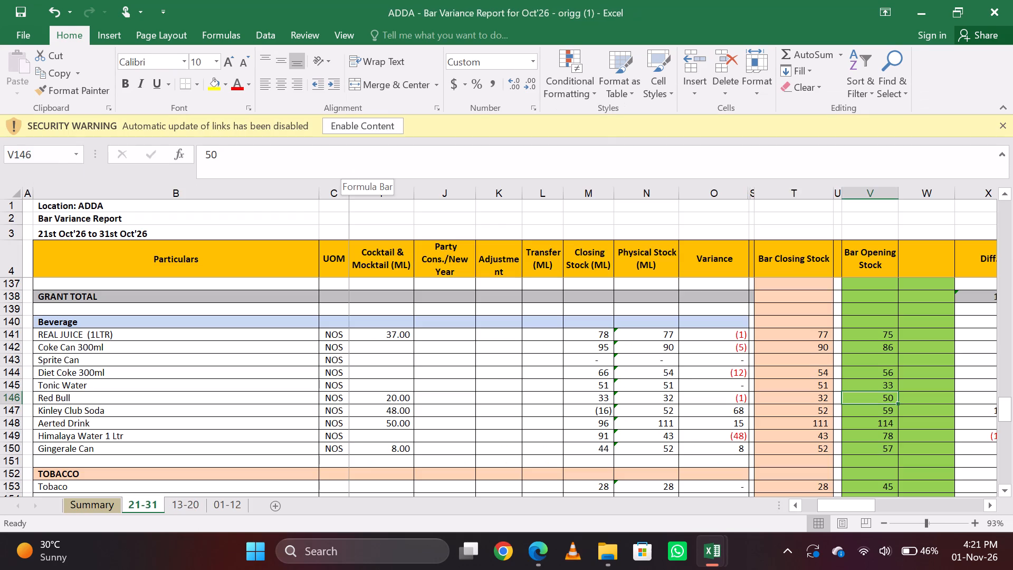
pyautogui.press('Left')
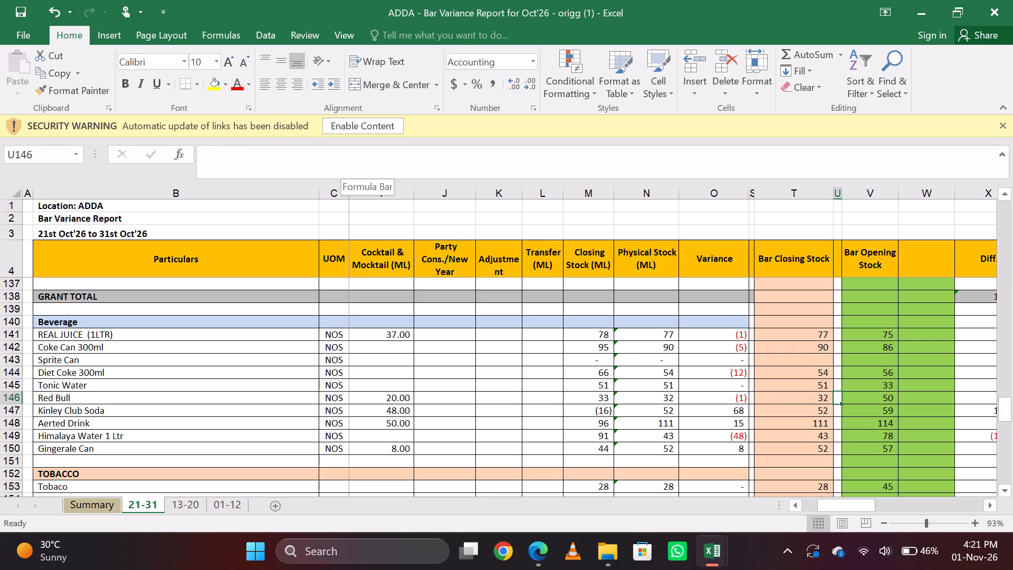
pyautogui.press('Left')
pyautogui.write('33')
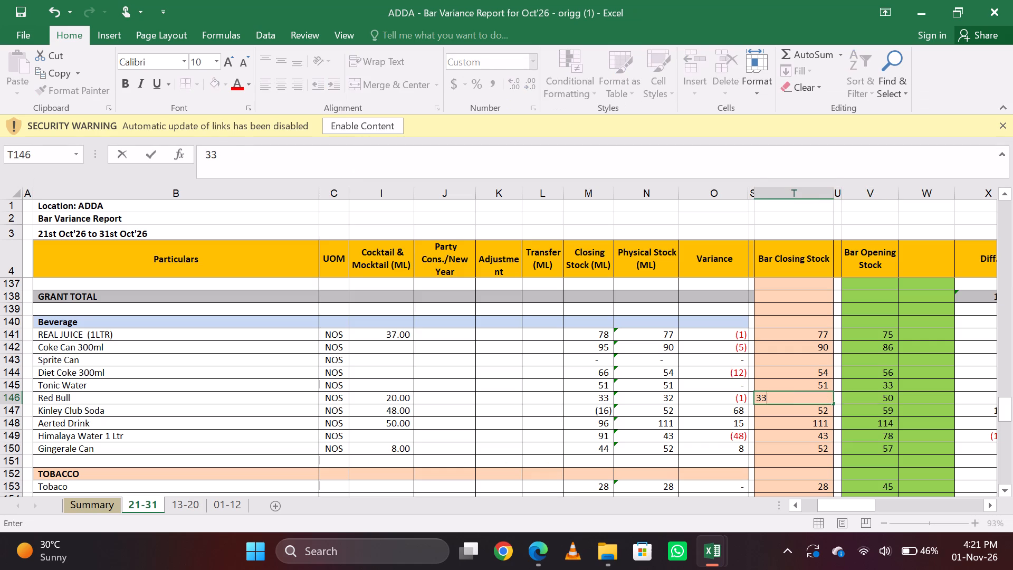
pyautogui.press('Down')
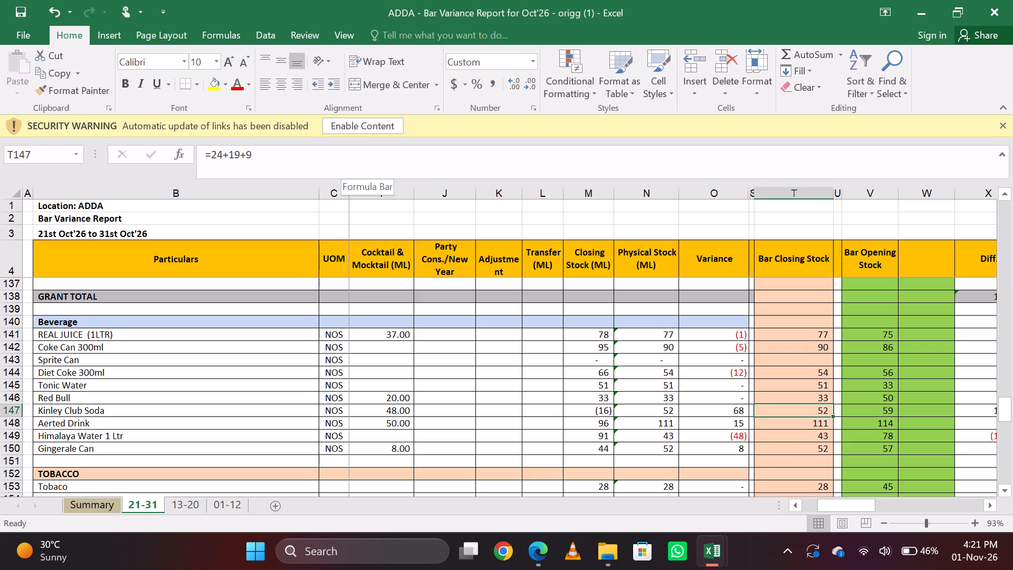
# Examine the bar closing stock formulas and variances of Aerted Drink, Himalaya Water 1 Ltr and Gingerale Can.
pyautogui.press('Down')
pyautogui.press('Down')
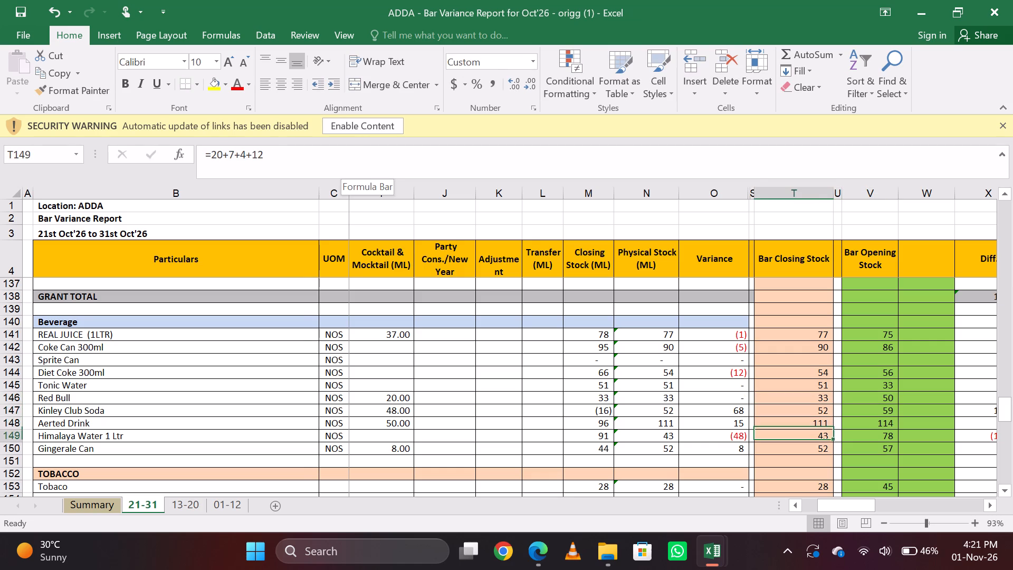
pyautogui.press('Up')
pyautogui.press('Down')
pyautogui.press('Down')
pyautogui.press('Up')
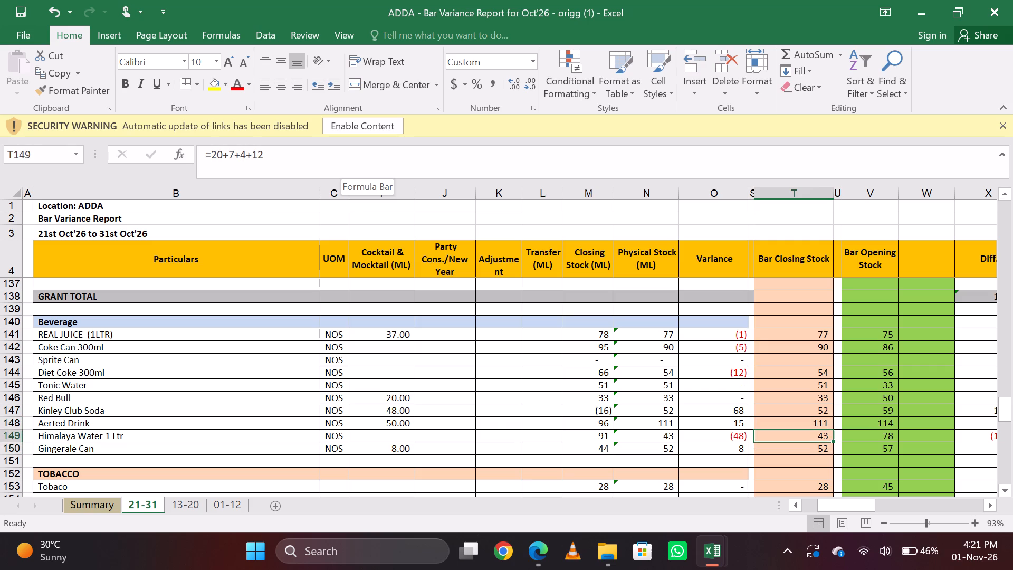
pyautogui.press('Down')
pyautogui.press('Up')
pyautogui.press('Down')
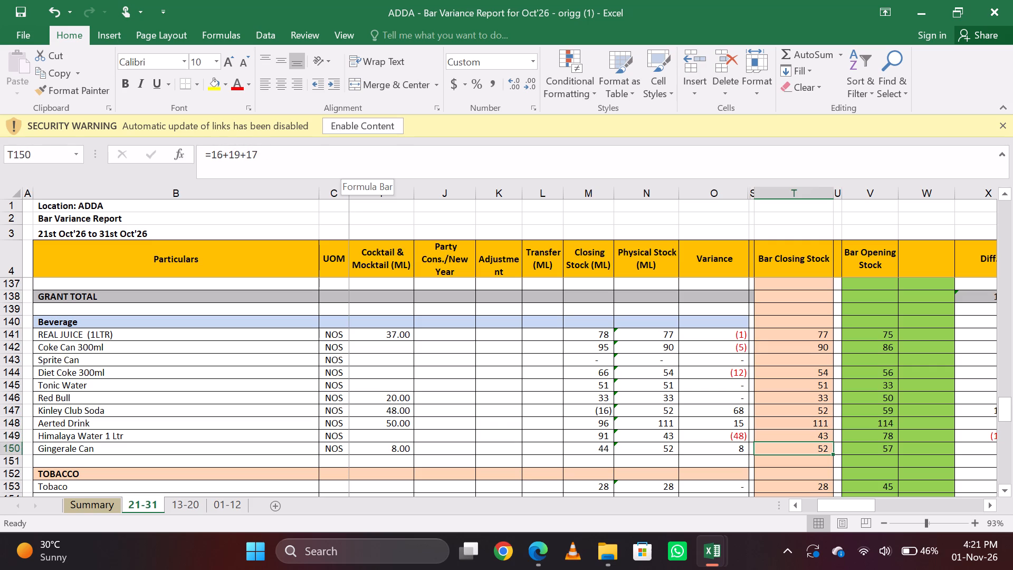
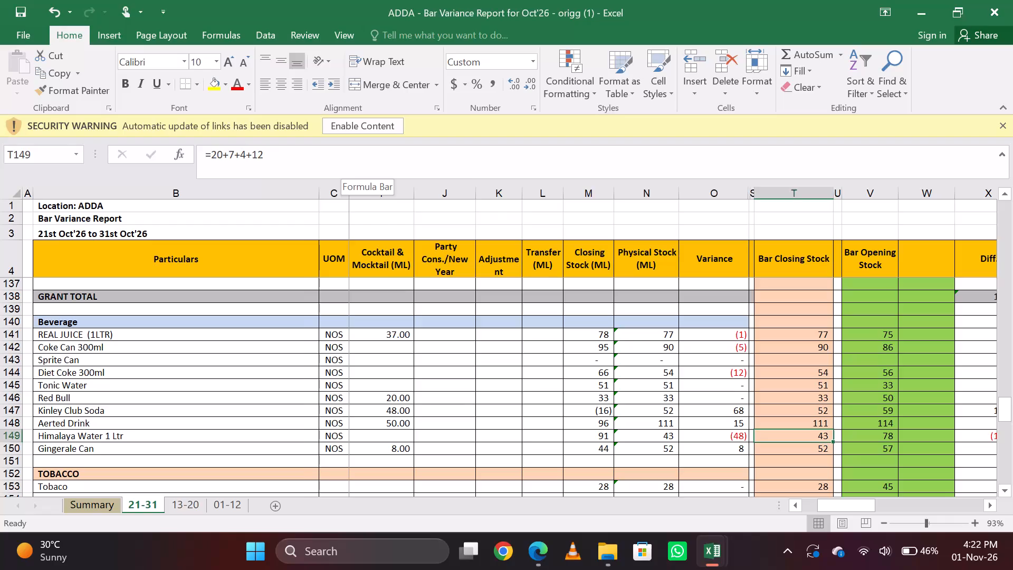
# Add 48 to the Bar Closing Stock formula of Himalaya Water 1 Ltr, making it =20+7+4+12+48.
pyautogui.click(349, 169)
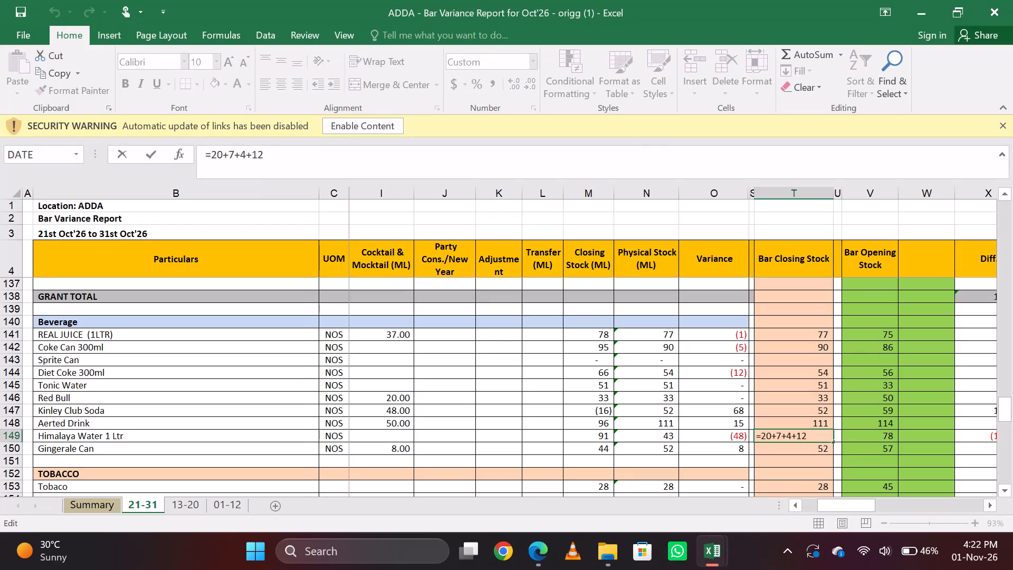
pyautogui.write('+48')
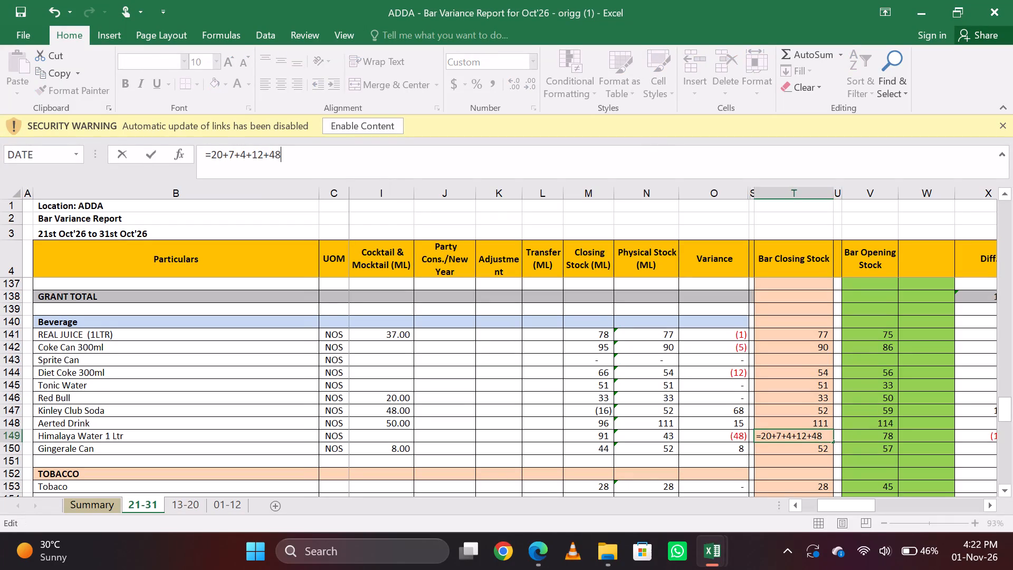
pyautogui.press('Return')
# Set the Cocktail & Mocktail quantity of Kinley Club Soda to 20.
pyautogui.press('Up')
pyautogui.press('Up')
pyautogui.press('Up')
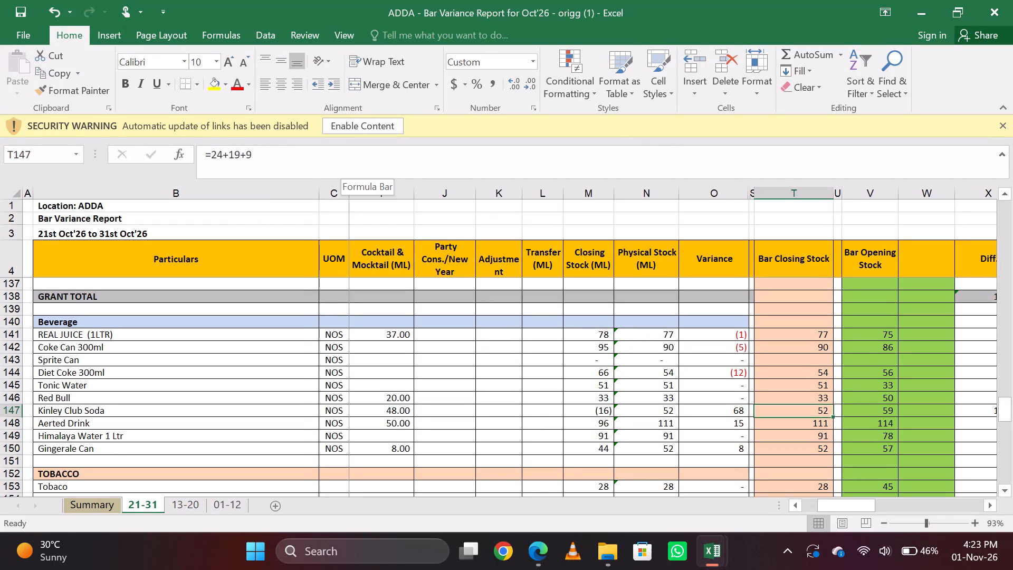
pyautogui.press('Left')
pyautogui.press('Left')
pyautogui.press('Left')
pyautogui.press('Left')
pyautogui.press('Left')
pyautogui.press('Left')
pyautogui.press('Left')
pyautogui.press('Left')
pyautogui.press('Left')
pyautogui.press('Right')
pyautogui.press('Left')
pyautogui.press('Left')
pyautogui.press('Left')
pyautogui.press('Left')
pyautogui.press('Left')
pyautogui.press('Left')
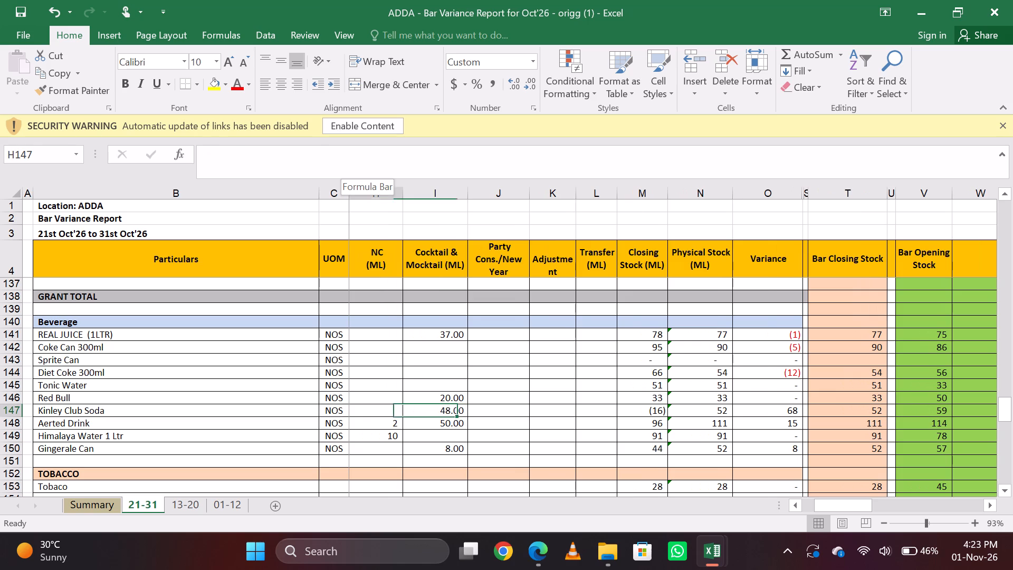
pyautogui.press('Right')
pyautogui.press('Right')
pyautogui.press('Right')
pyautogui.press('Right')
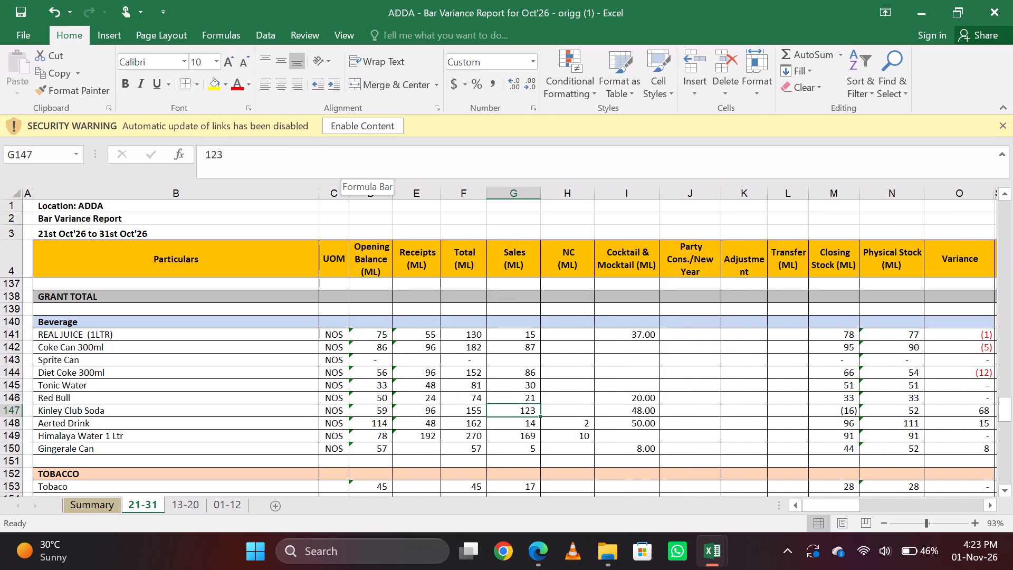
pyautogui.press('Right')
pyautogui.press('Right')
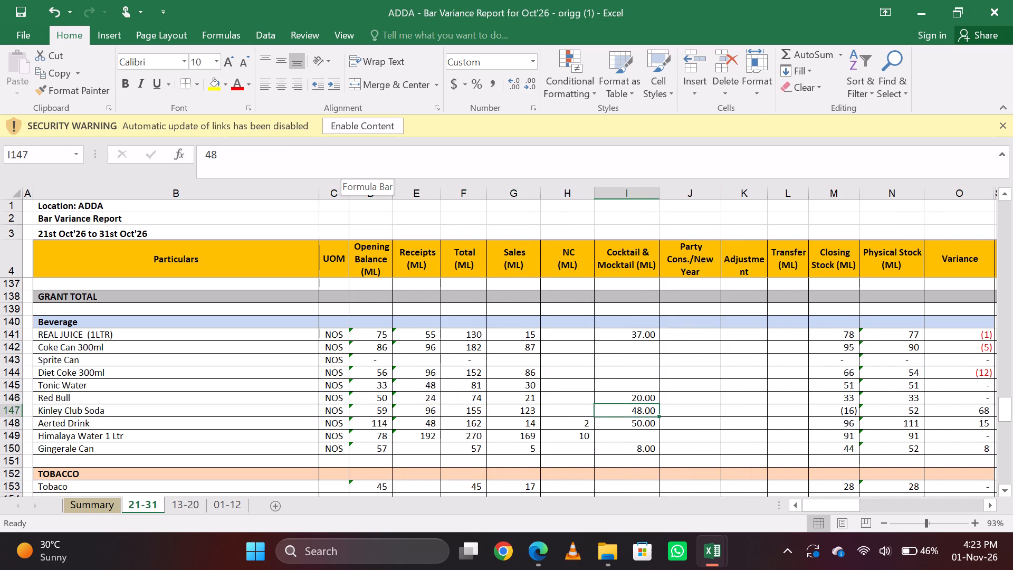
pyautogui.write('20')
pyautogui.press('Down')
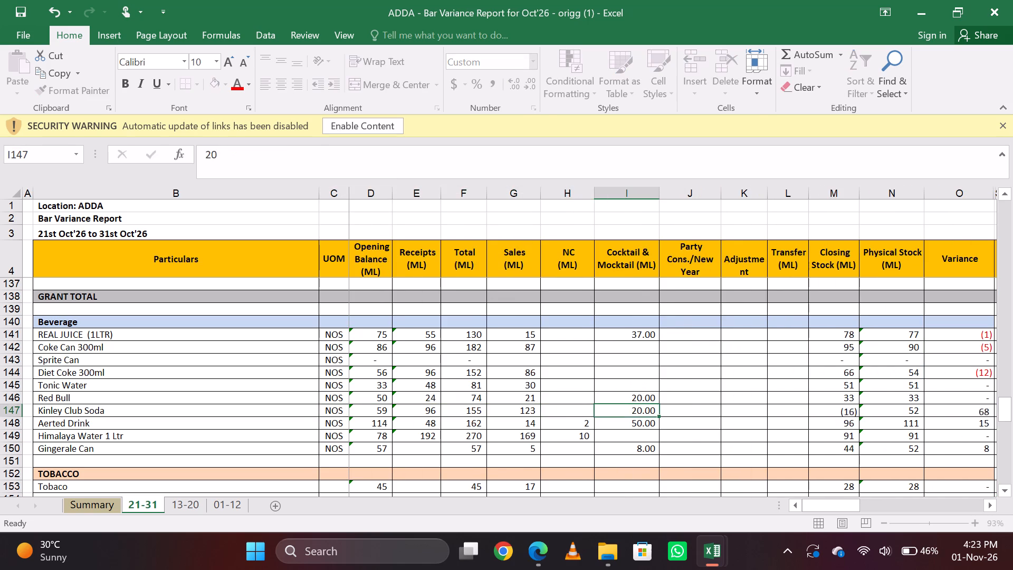
# Set the Cocktail & Mocktail quantity of Kinley Club Soda to 10.
pyautogui.press('Up')
pyautogui.press('1')
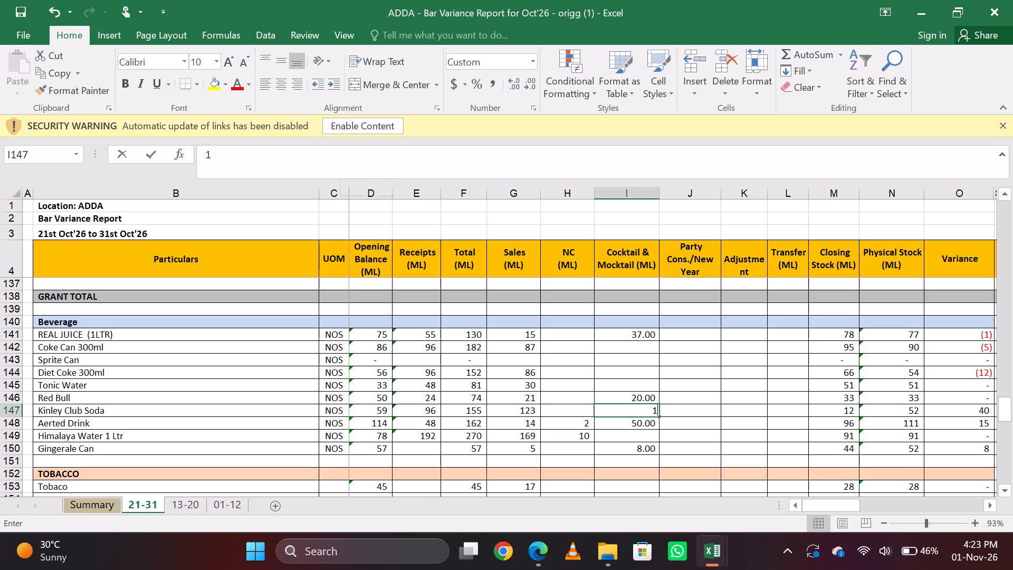
pyautogui.press('0')
pyautogui.press('Down')
pyautogui.press('Up')
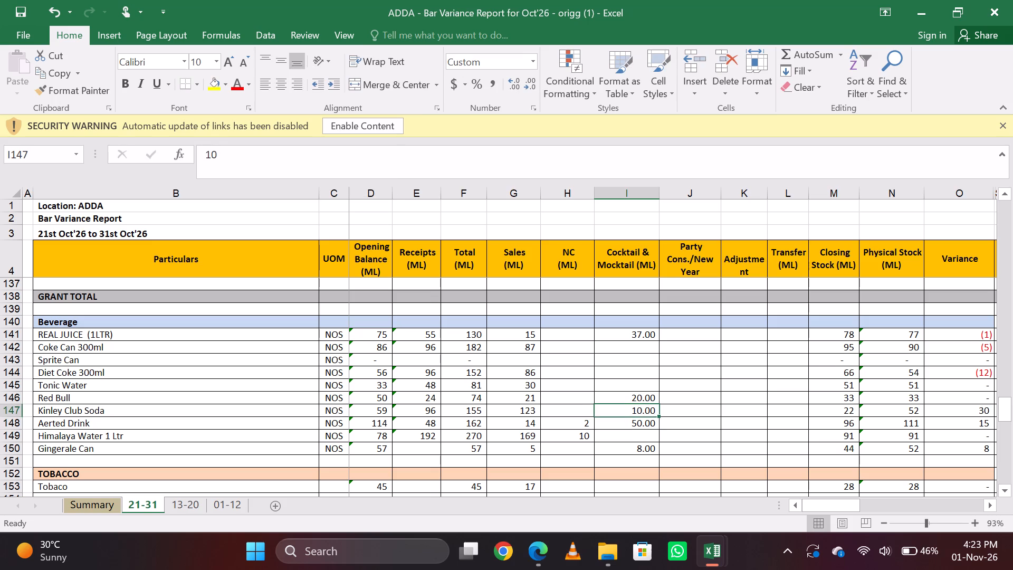
pyautogui.press('Down')
pyautogui.press('Up')
pyautogui.press('Down')
pyautogui.press('Up')
pyautogui.press('Down')
pyautogui.press('Up')
pyautogui.press('Down')
pyautogui.press('Up')
# Set the Cocktail & Mocktail quantity of Aerted Drink to 35.
pyautogui.press('Down')
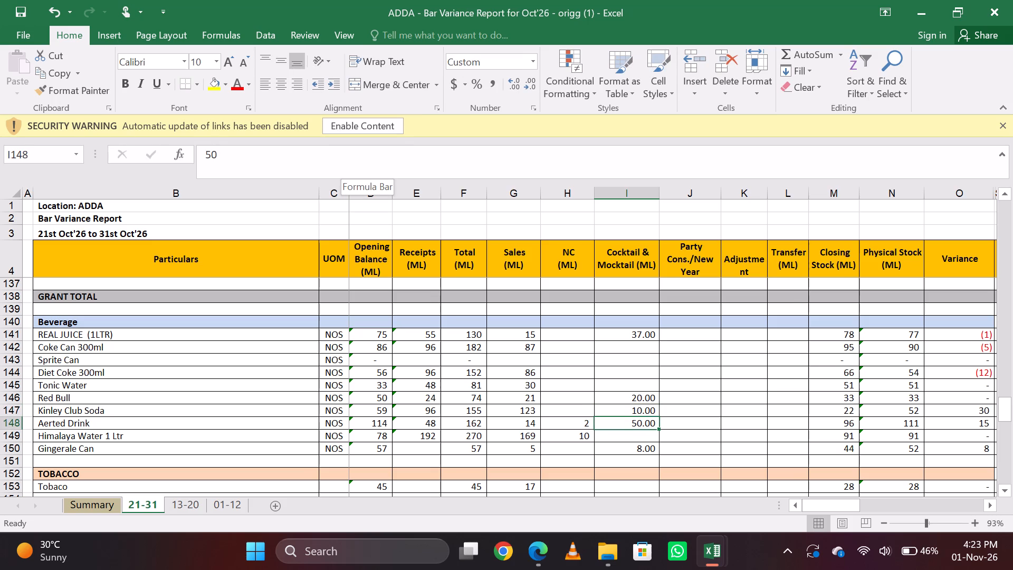
pyautogui.write('35')
pyautogui.press('Down')
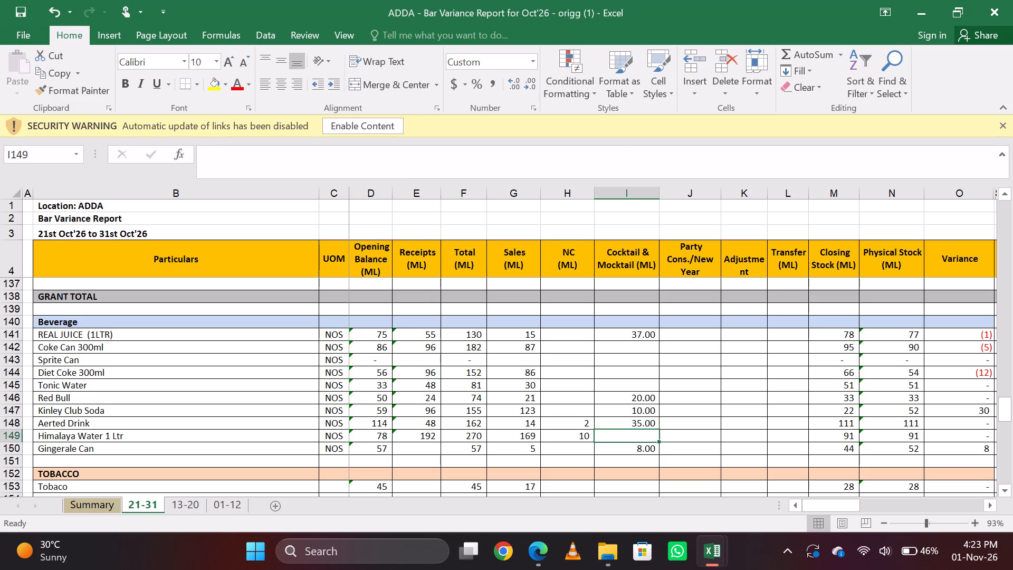
pyautogui.press('Up')
# Clear the Cocktail & Mocktail quantity of Gingerale Can and replace it with 3.
pyautogui.press('Down')
pyautogui.press('Down')
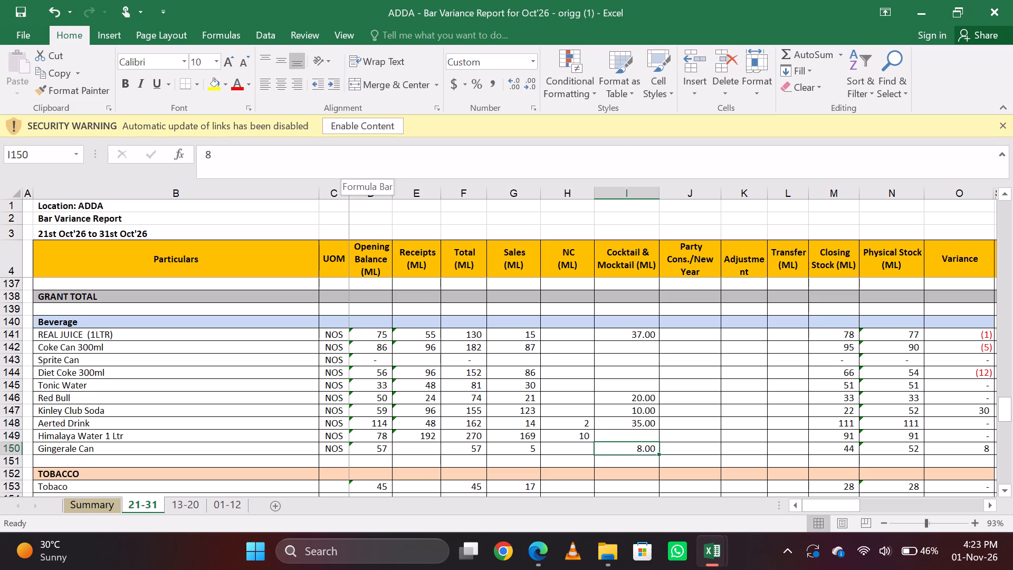
pyautogui.press('Delete')
pyautogui.press('3')
# Examine the Bar Closing Stock formulas and variances of the beverages from Diet Coke 300ml up to REAL JUICE (1LTR).
pyautogui.press('Up')
pyautogui.press('Up')
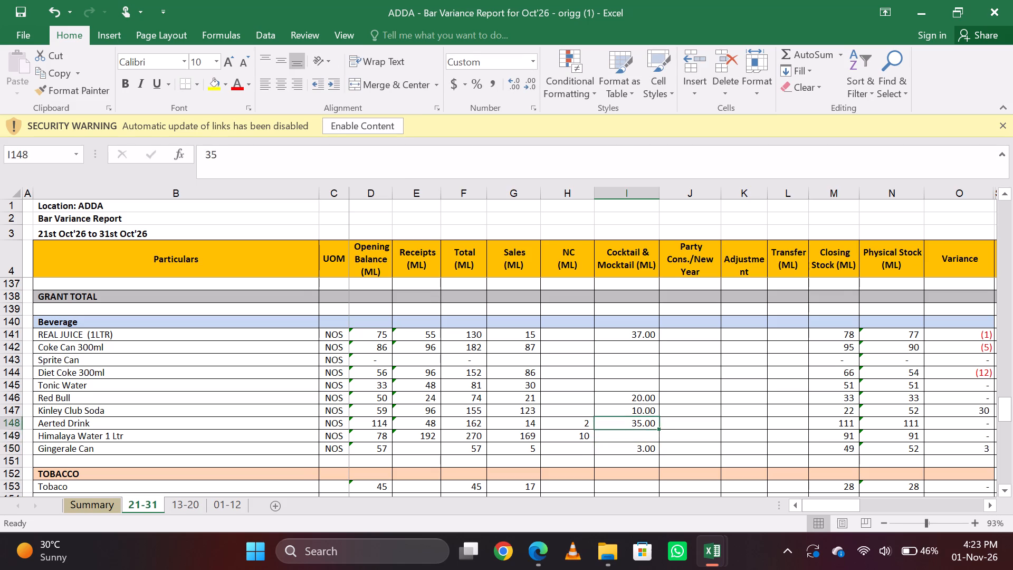
pyautogui.press('Up')
pyautogui.press('Up')
pyautogui.press('Up')
pyautogui.press('Right')
pyautogui.press('Right')
pyautogui.press('Up')
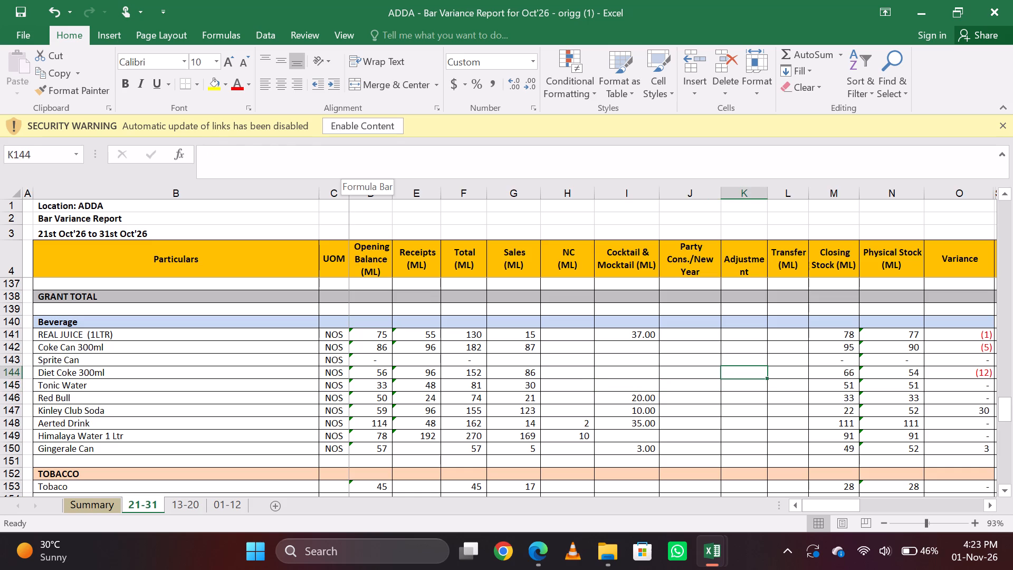
pyautogui.press('Right')
pyautogui.press('Right')
pyautogui.press('Right')
pyautogui.press('Right')
pyautogui.press('Right')
pyautogui.press('Right')
pyautogui.press('Up')
pyautogui.press('Up')
pyautogui.press('Up')
pyautogui.press('Up')
pyautogui.press('Up')
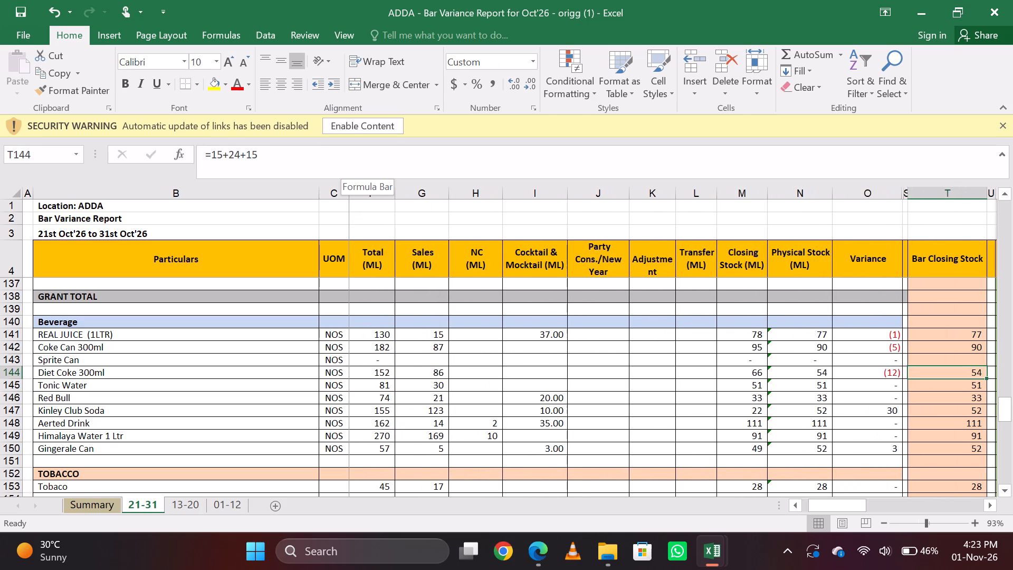
pyautogui.press('Down')
pyautogui.press('Down')
pyautogui.press('Down')
pyautogui.press('Down')
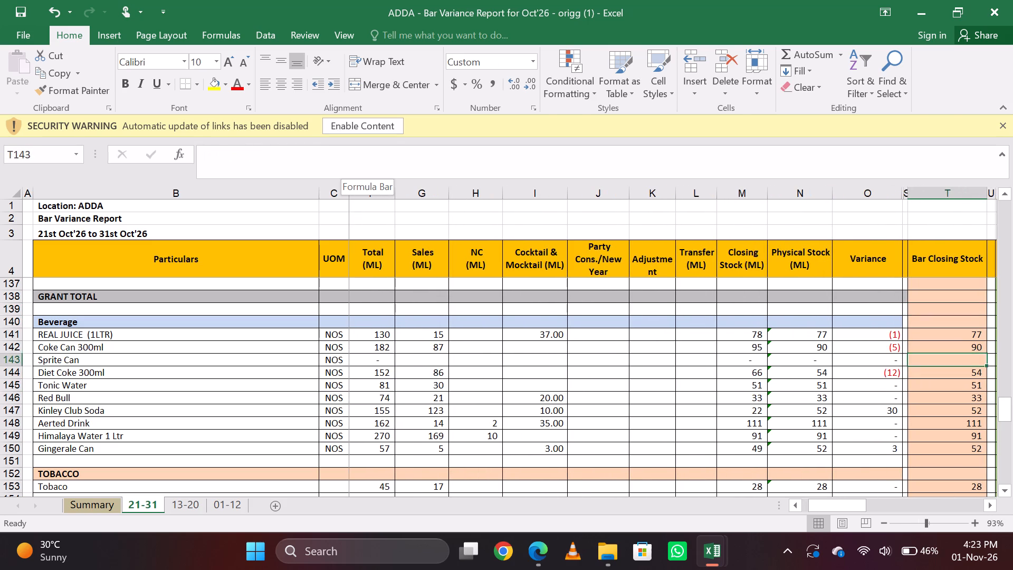
pyautogui.press('Up')
pyautogui.press('Up')
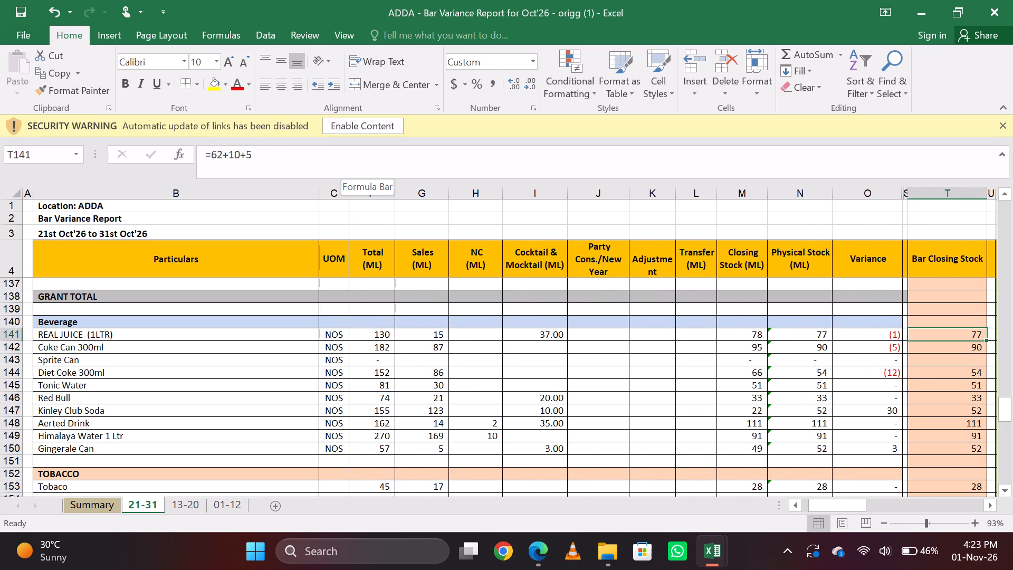
# Set the Cocktail & Mocktail quantity of REAL JUICE (1LTR) to 38.
pyautogui.press('Left')
pyautogui.press('Left')
pyautogui.press('Left')
pyautogui.press('Left')
pyautogui.press('Left')
pyautogui.press('Left')
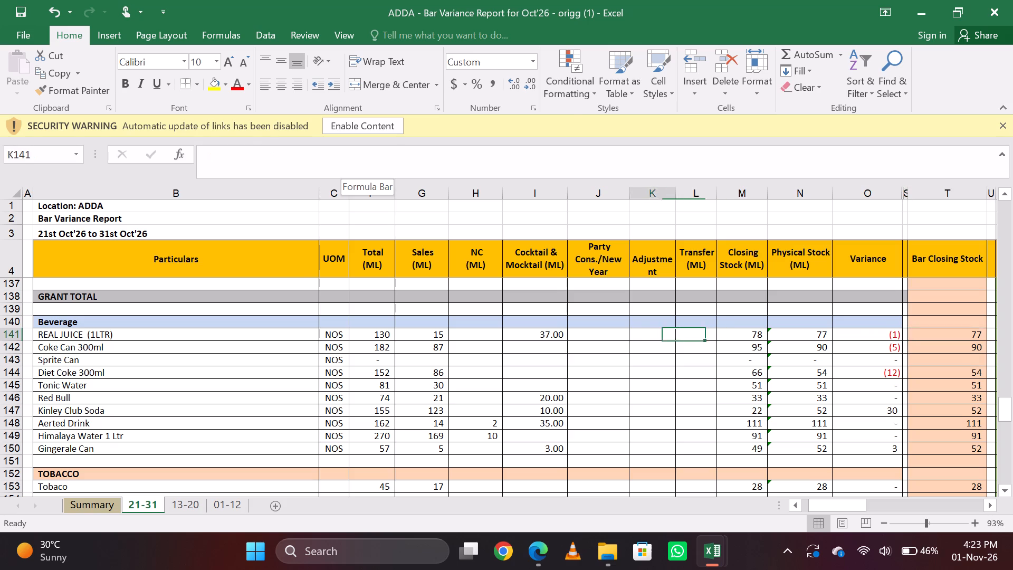
pyautogui.press('Left')
pyautogui.press('Left')
pyautogui.write('38')
pyautogui.press('Down')
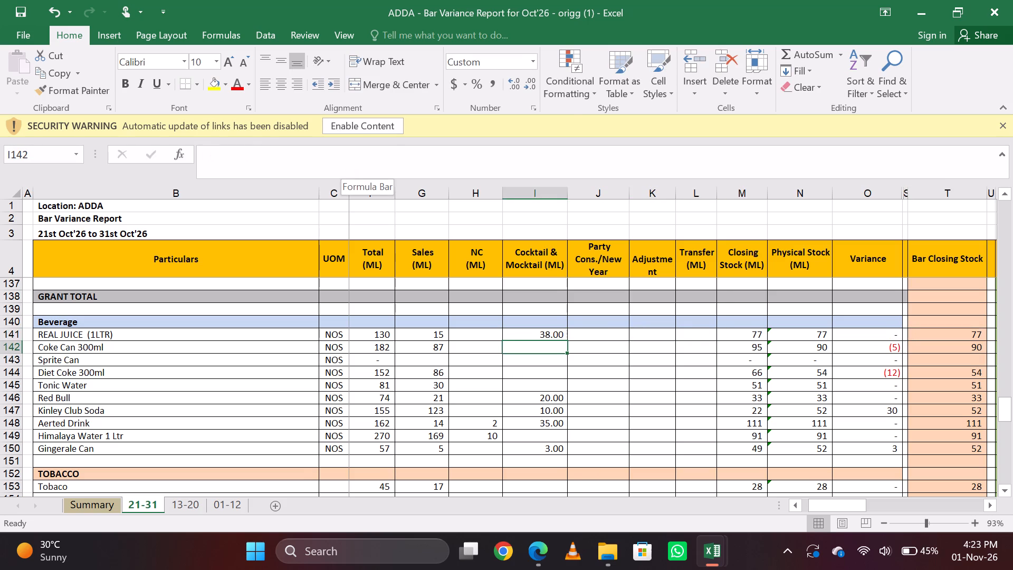
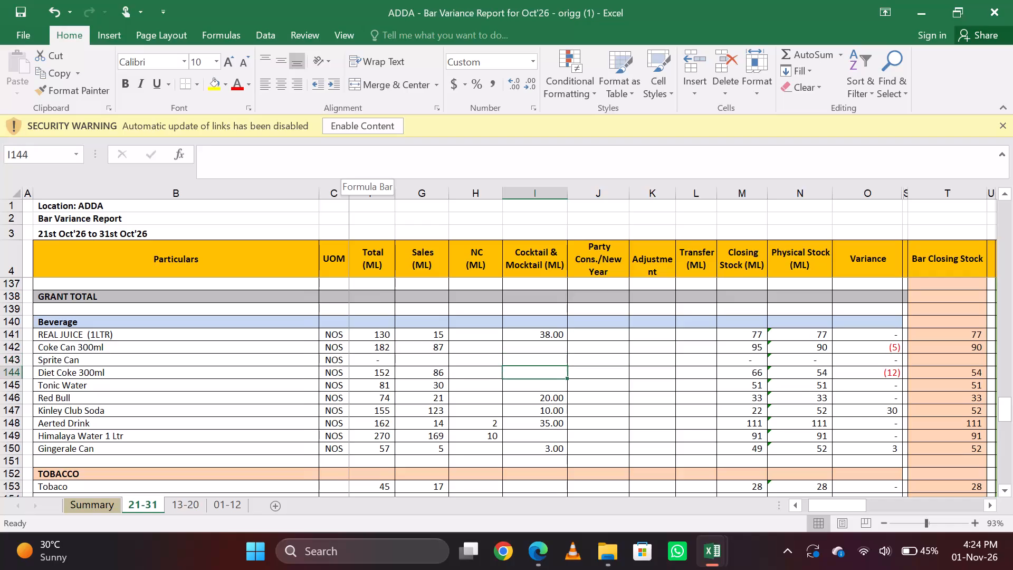
# Select the Sales quantities from Coke Can 300ml to Diet Coke 300ml to check their combined total.
pyautogui.press('Up')
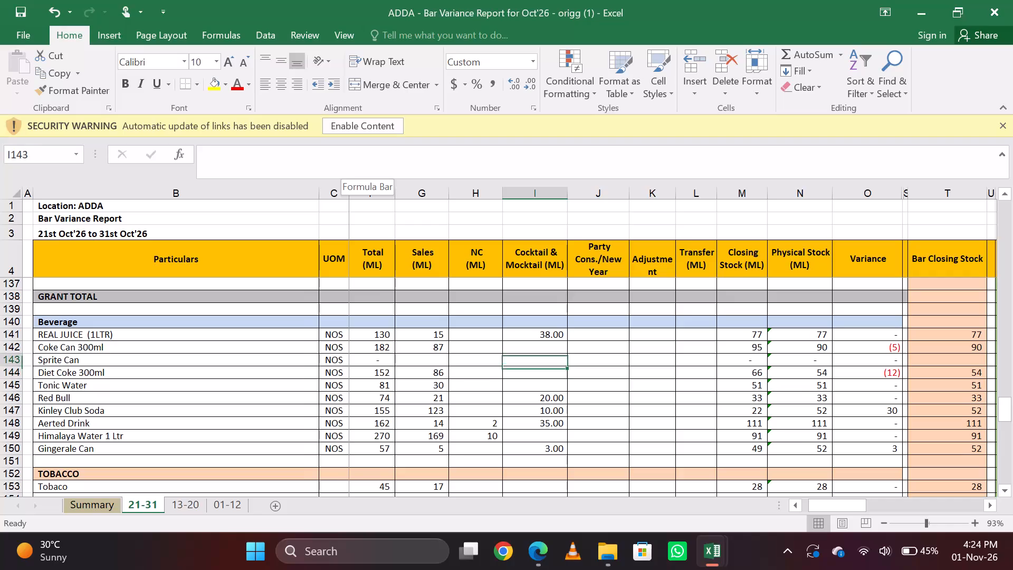
pyautogui.press('Up')
pyautogui.press('Down')
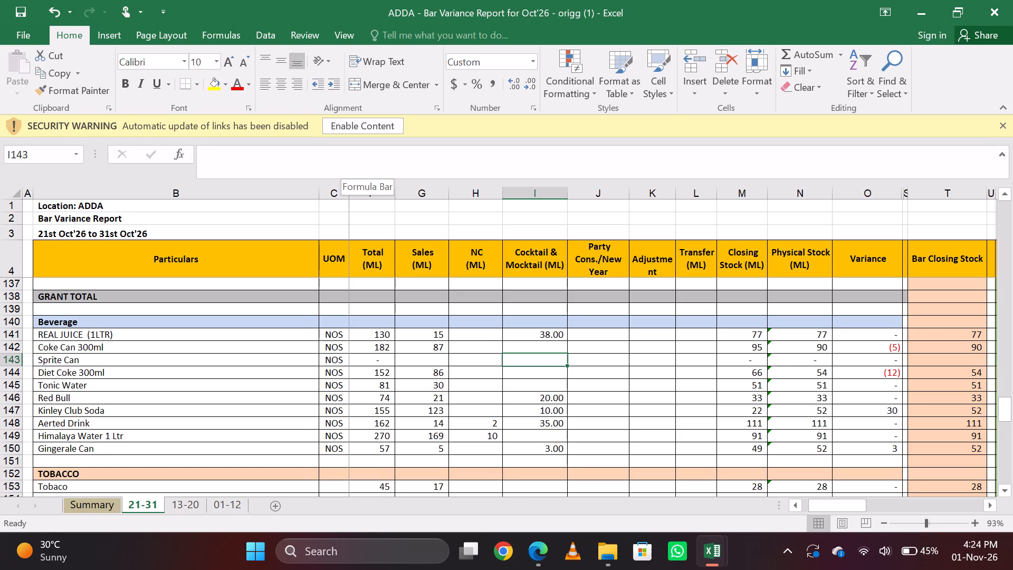
pyautogui.press('Up')
pyautogui.press('Left')
pyautogui.press('Left')
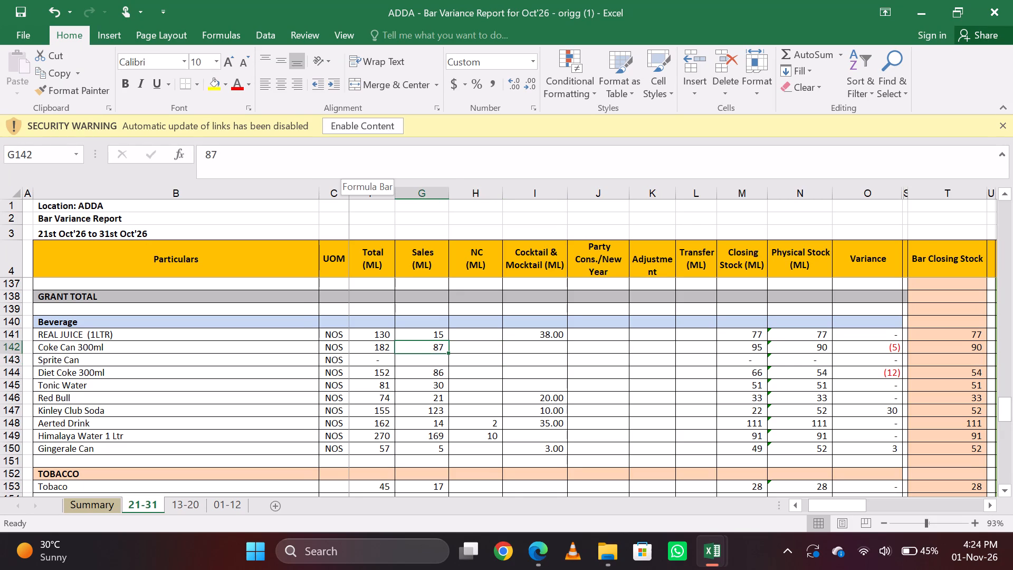
pyautogui.hotkey('shift', 'Down')
pyautogui.hotkey('shift', 'Down')
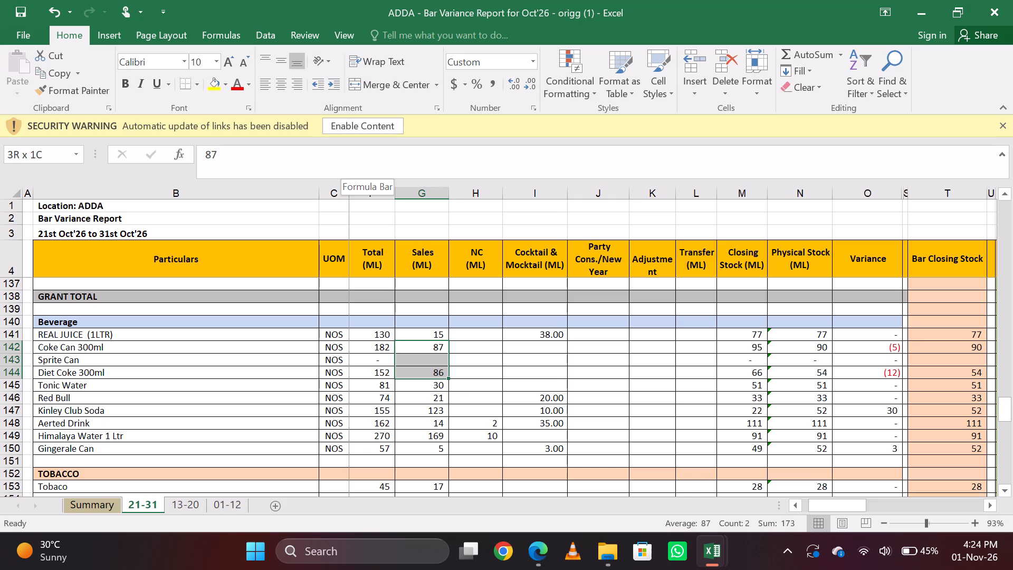
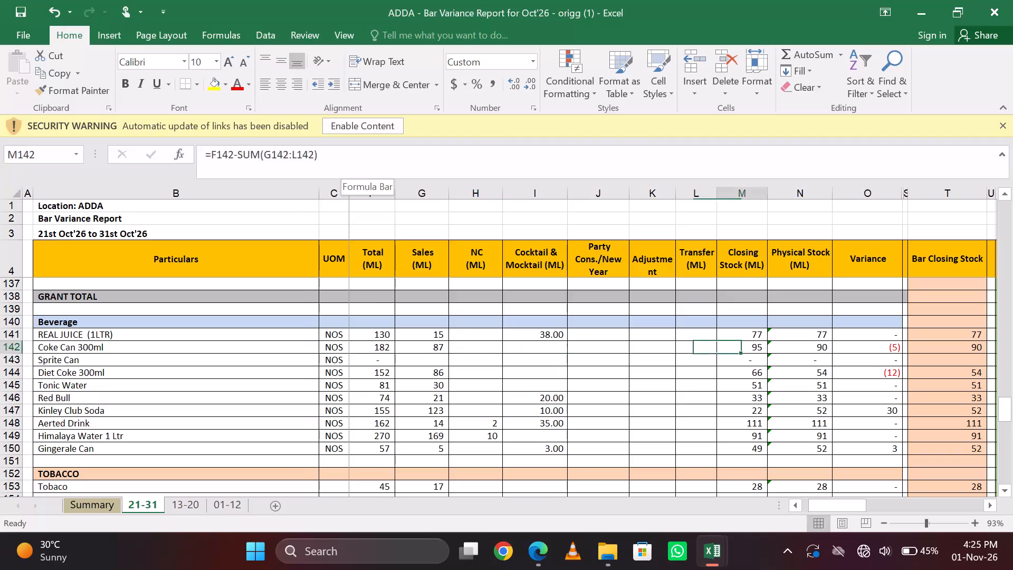
# Select the Bar Opening Stock quantities from Coke Can 300ml to Diet Coke 300ml to check their combined total.
pyautogui.press('Right')
pyautogui.press('Right')
pyautogui.press('Right')
pyautogui.press('Right')
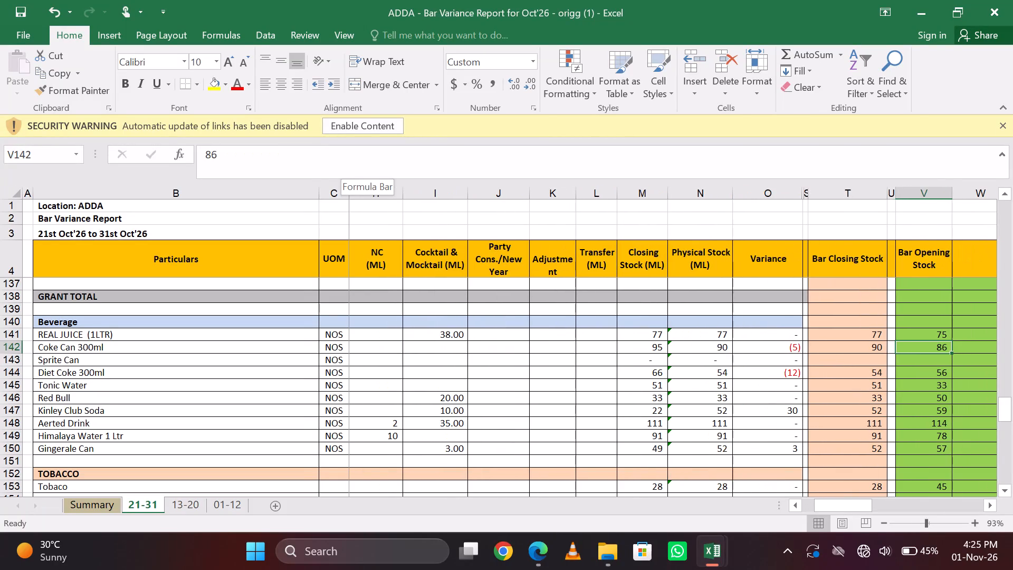
pyautogui.hotkey('shift', 'Down')
pyautogui.hotkey('shift', 'Down')
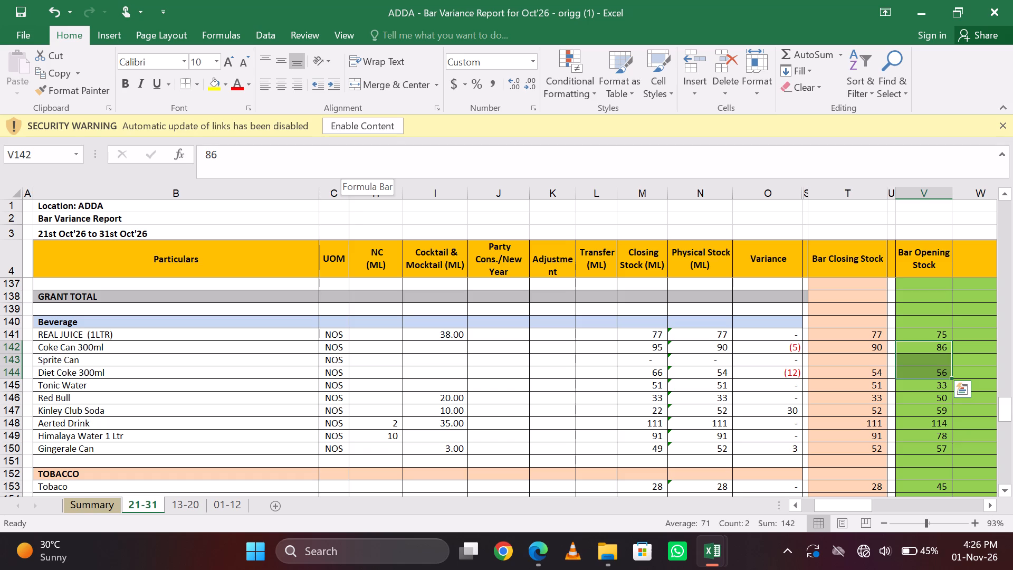
# Review the Variance column from the beverage rows back up through wine, liqueur, rum, tequila and gin to the vodka rows.
pyautogui.press('Up')
pyautogui.press('Up')
pyautogui.press('Up')
pyautogui.press('Up')
pyautogui.press('Up')
pyautogui.press('Up')
pyautogui.press('Up')
pyautogui.press('Up')
pyautogui.press('Up')
pyautogui.press('Up')
pyautogui.press('Up')
pyautogui.press('Up')
pyautogui.press('Up')
pyautogui.press('Up')
pyautogui.press('Up')
pyautogui.press('Up')
pyautogui.press('Up')
pyautogui.press('Up')
pyautogui.press('Up')
pyautogui.press('Up')
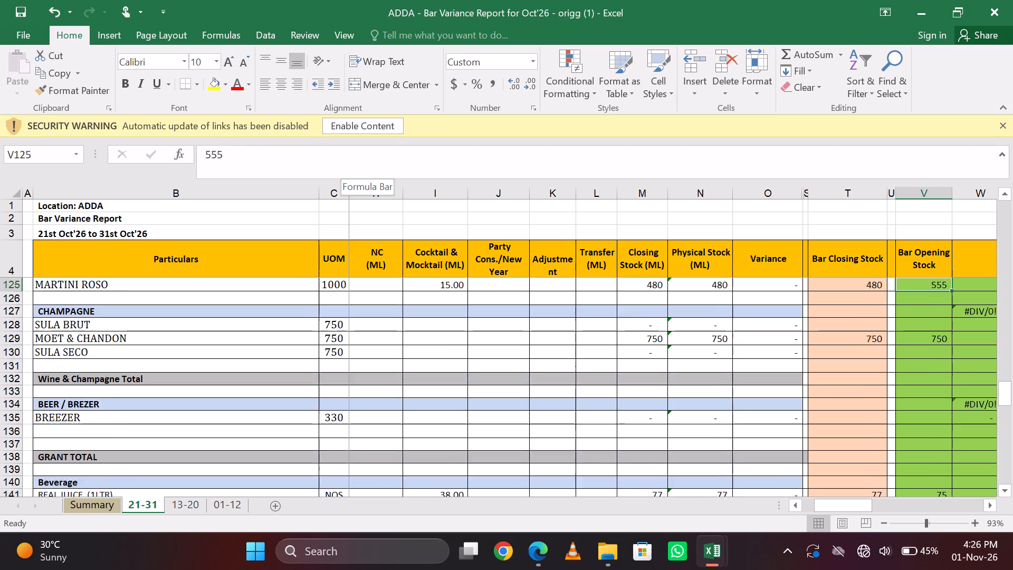
pyautogui.press('Up')
pyautogui.press('Up')
pyautogui.press('Up')
pyautogui.press('Up')
pyautogui.press('Up')
pyautogui.press('Up')
pyautogui.press('Up')
pyautogui.press('Up')
pyautogui.press('Up')
pyautogui.press('Up')
pyautogui.press('Up')
pyautogui.press('Up')
pyautogui.press('Up')
pyautogui.press('Up')
pyautogui.press('Up')
pyautogui.press('Up')
pyautogui.press('Up')
pyautogui.press('Up')
pyautogui.press('Up')
pyautogui.press('Up')
pyautogui.press('Up')
pyautogui.press('Up')
pyautogui.press('Up')
pyautogui.press('Up')
pyautogui.press('Up')
pyautogui.press('Up')
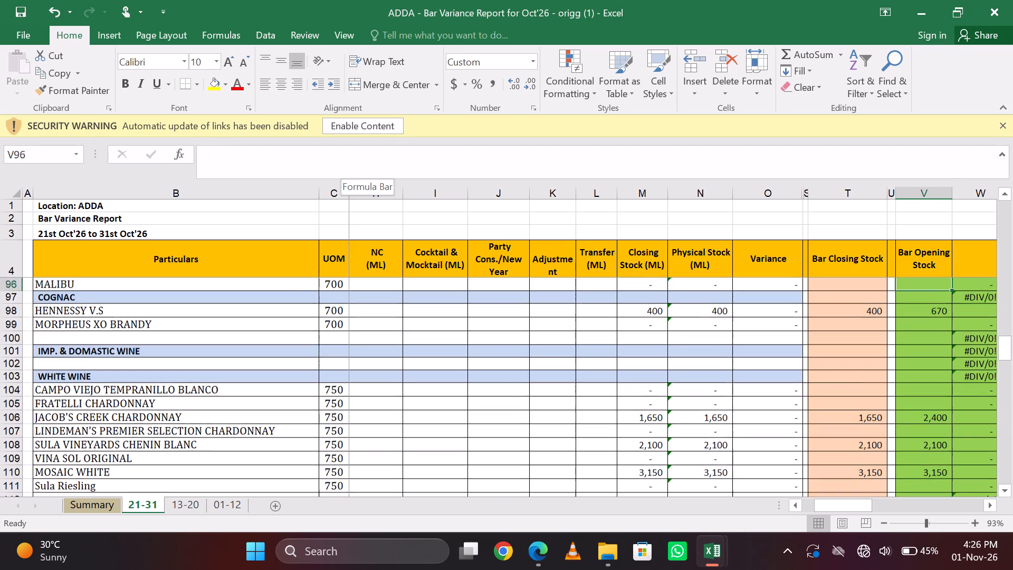
pyautogui.press('Left')
pyautogui.press('Left')
pyautogui.press('Left')
pyautogui.press('Left')
pyautogui.press('Left')
pyautogui.press('Left')
pyautogui.press('Up')
pyautogui.press('Up')
pyautogui.press('Up')
pyautogui.press('Up')
pyautogui.press('Up')
pyautogui.press('Up')
pyautogui.press('Up')
pyautogui.press('Up')
pyautogui.press('Up')
pyautogui.press('Up')
pyautogui.press('Up')
pyautogui.press('Up')
pyautogui.press('Up')
pyautogui.press('Up')
pyautogui.press('Up')
pyautogui.press('Up')
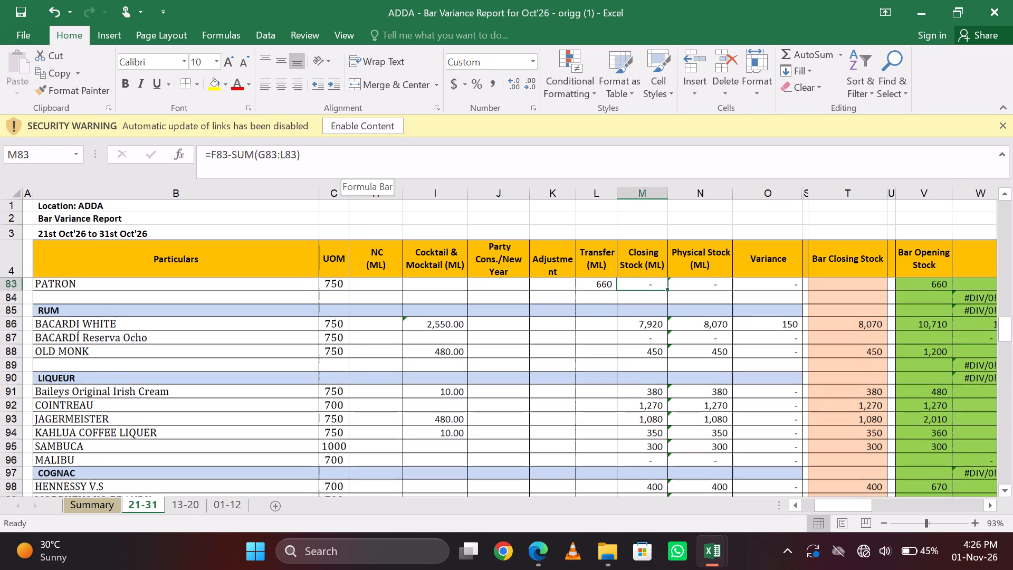
pyautogui.press('Down')
pyautogui.press('Down')
pyautogui.press('Down')
pyautogui.press('Down')
pyautogui.press('Down')
pyautogui.press('Down')
pyautogui.press('Down')
pyautogui.press('Down')
pyautogui.press('Down')
pyautogui.press('Down')
pyautogui.press('Down')
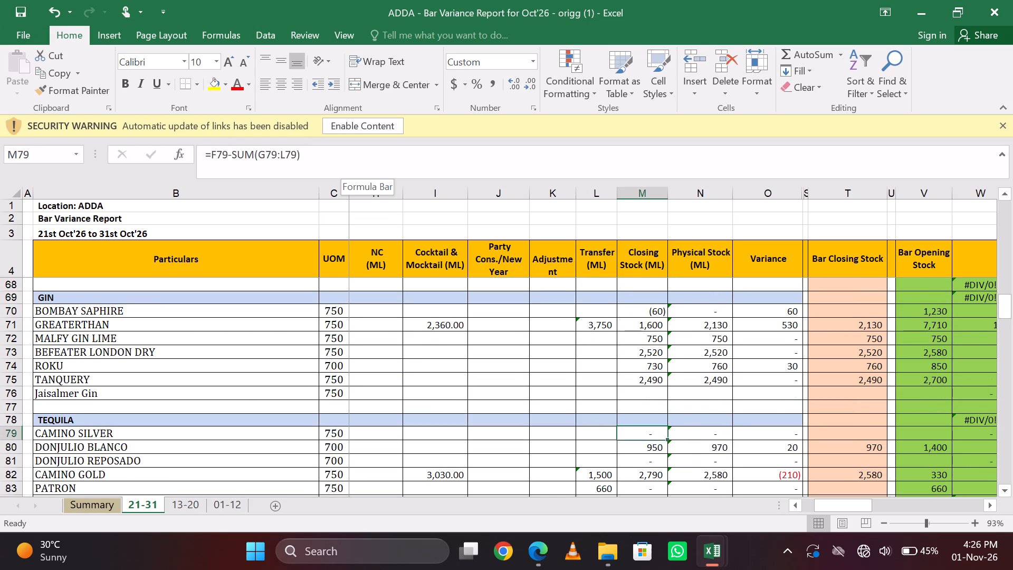
pyautogui.press('Up')
pyautogui.press('Up')
pyautogui.press('Up')
pyautogui.press('Up')
pyautogui.press('Up')
pyautogui.press('Up')
pyautogui.press('Up')
pyautogui.press('Up')
pyautogui.press('Up')
pyautogui.press('Up')
pyautogui.press('Up')
pyautogui.press('Up')
pyautogui.press('Up')
pyautogui.press('Up')
pyautogui.press('Up')
pyautogui.press('Up')
pyautogui.press('Up')
pyautogui.press('Up')
pyautogui.press('Up')
# Adjust GREATERTHAN gin's Cocktail & Mocktail consumption, trying 1970 and 1960 before settling on 1980 ML.
pyautogui.press('Down')
pyautogui.press('Down')
pyautogui.press('Down')
pyautogui.press('Down')
pyautogui.press('Down')
pyautogui.press('Down')
pyautogui.press('Down')
pyautogui.press('Down')
pyautogui.press('Down')
pyautogui.press('Down')
pyautogui.press('Down')
pyautogui.press('Down')
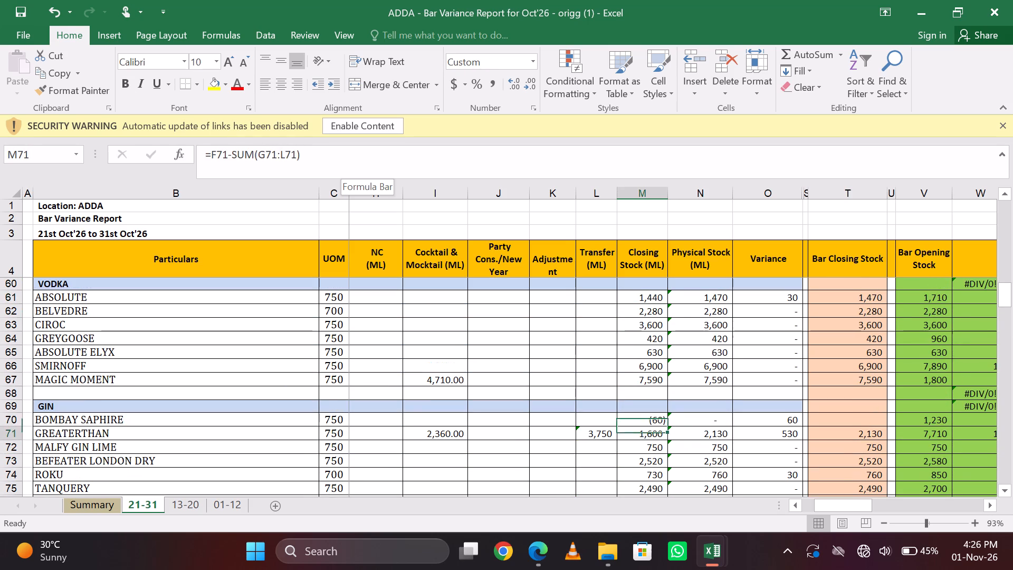
pyautogui.press('Up')
pyautogui.press('Left')
pyautogui.press('Left')
pyautogui.press('Left')
pyautogui.press('Left')
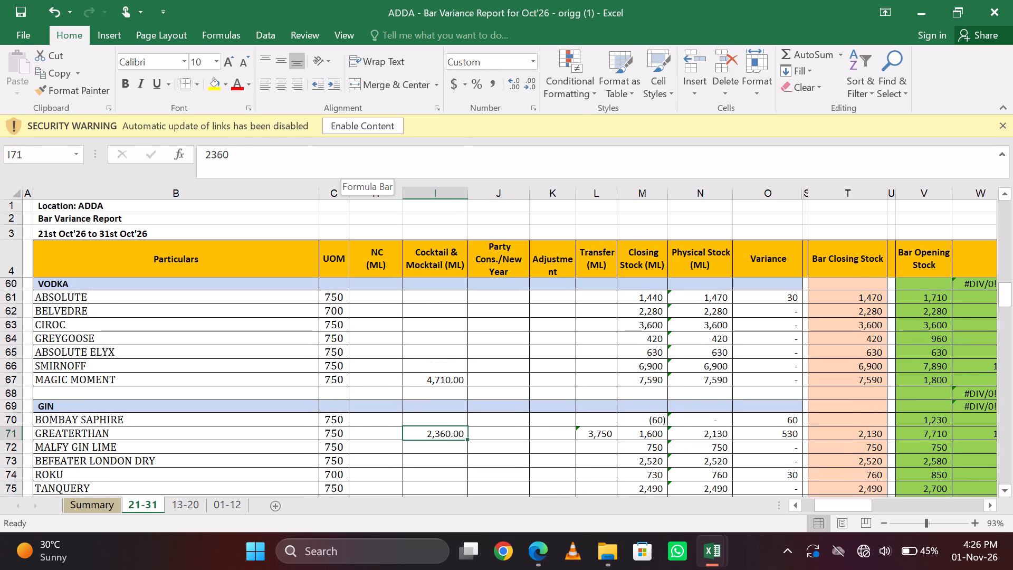
pyautogui.write('19070')
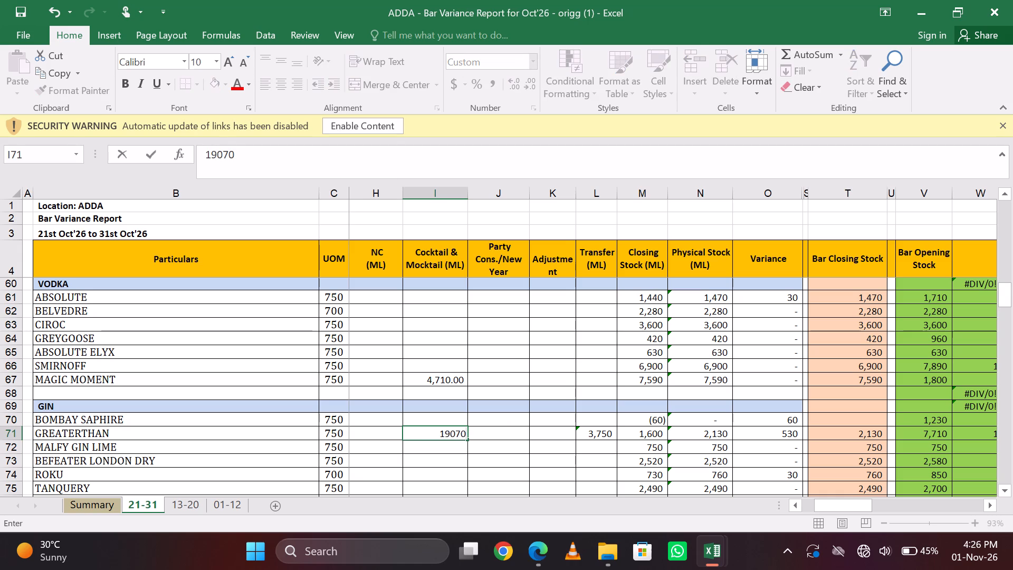
pyautogui.press('BackSpace')
pyautogui.press('BackSpace')
pyautogui.press('BackSpace')
pyautogui.write('70')
pyautogui.press('Down')
pyautogui.press('Up')
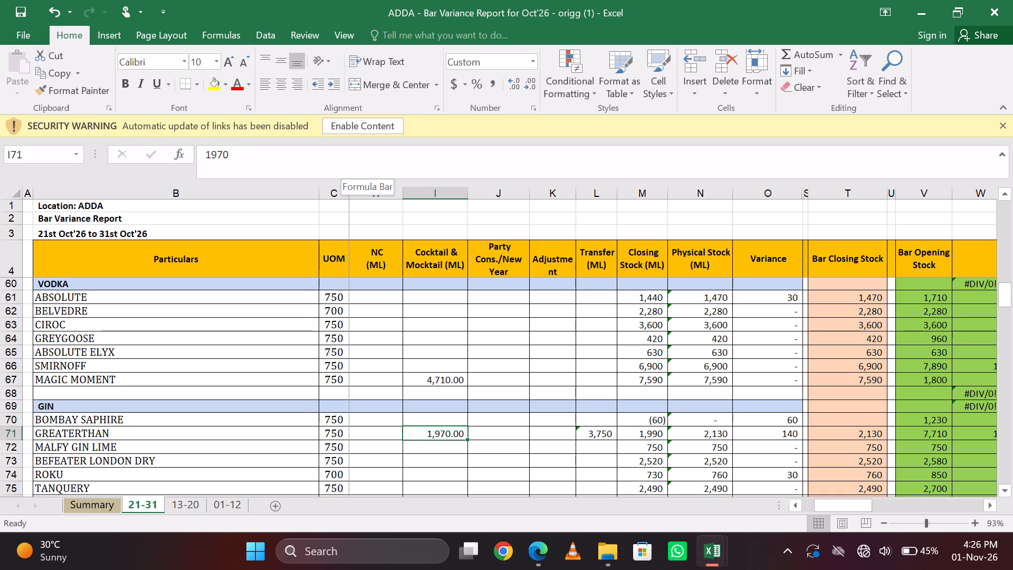
pyautogui.write('1960')
pyautogui.press('Down')
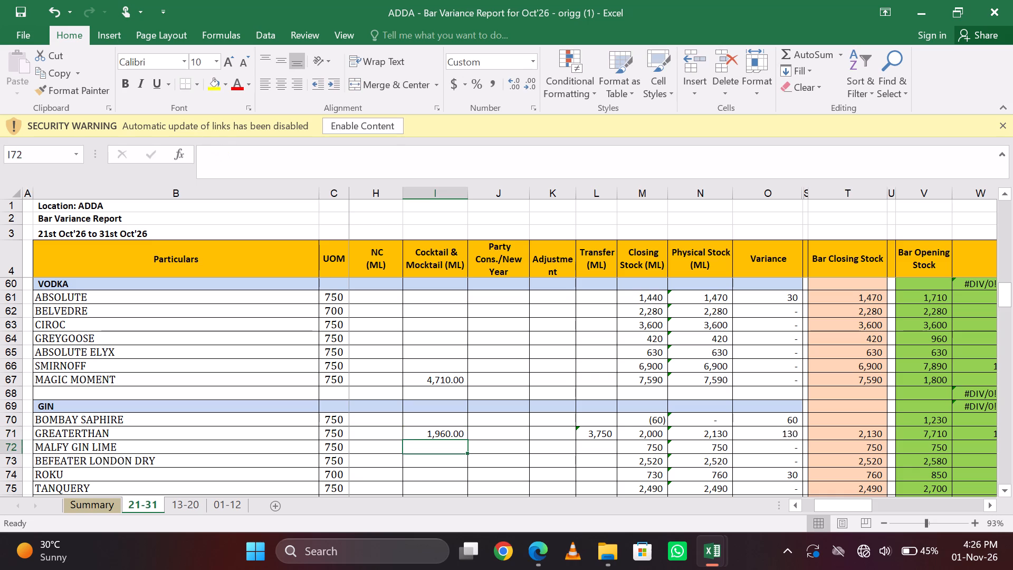
pyautogui.press('Up')
pyautogui.write('1980')
pyautogui.press('Down')
# Adjust CAMINO GOLD tequila's Cocktail & Mocktail consumption, trying 3250 before settling on 3240 ML.
pyautogui.press('Down')
pyautogui.press('Down')
pyautogui.press('Down')
pyautogui.press('Down')
pyautogui.press('Down')
pyautogui.press('Down')
pyautogui.press('Down')
pyautogui.press('Down')
pyautogui.press('Down')
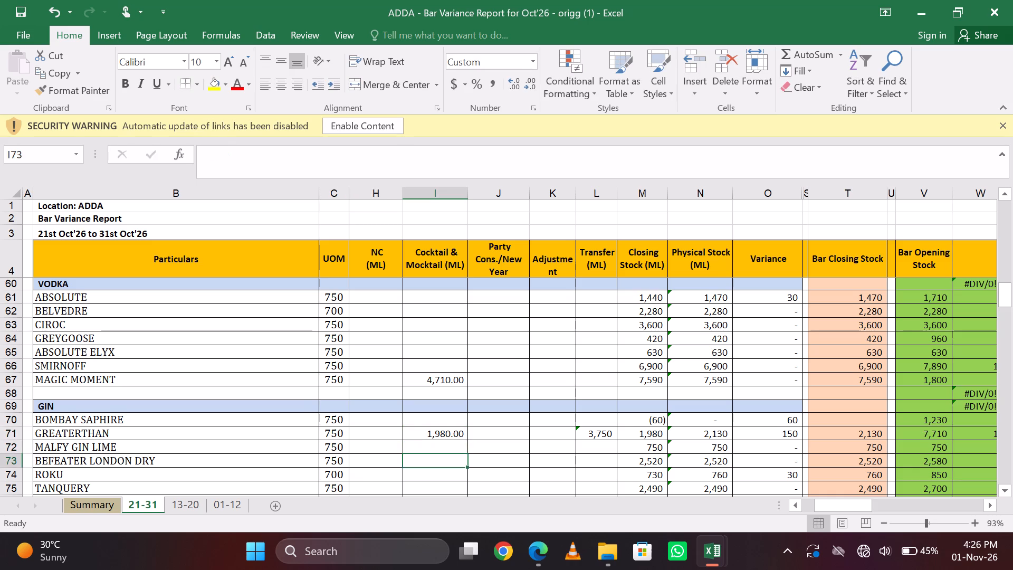
pyautogui.press('Down')
pyautogui.press('Down')
pyautogui.press('Down')
pyautogui.press('Up')
pyautogui.press('Up')
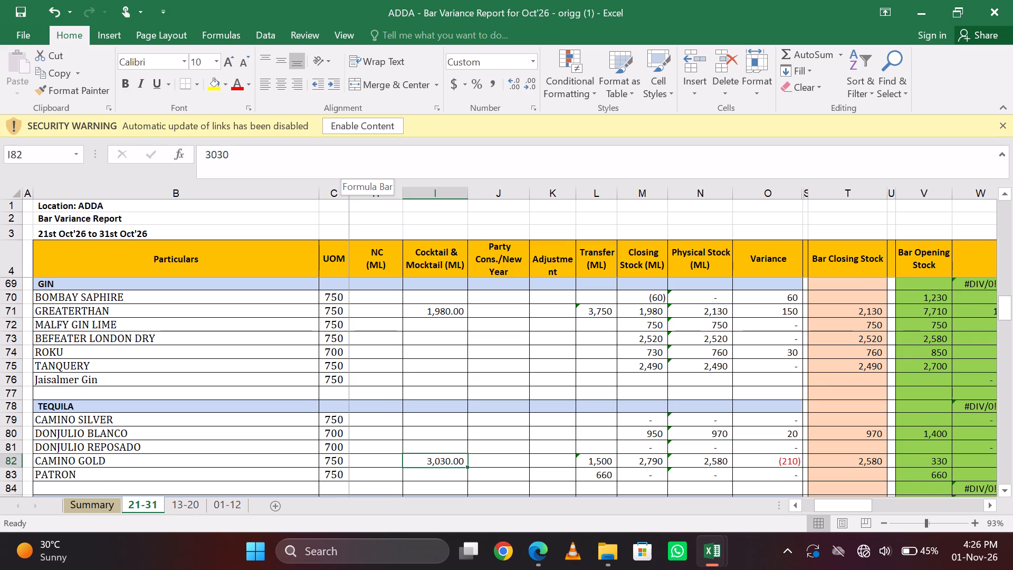
pyautogui.write('32')
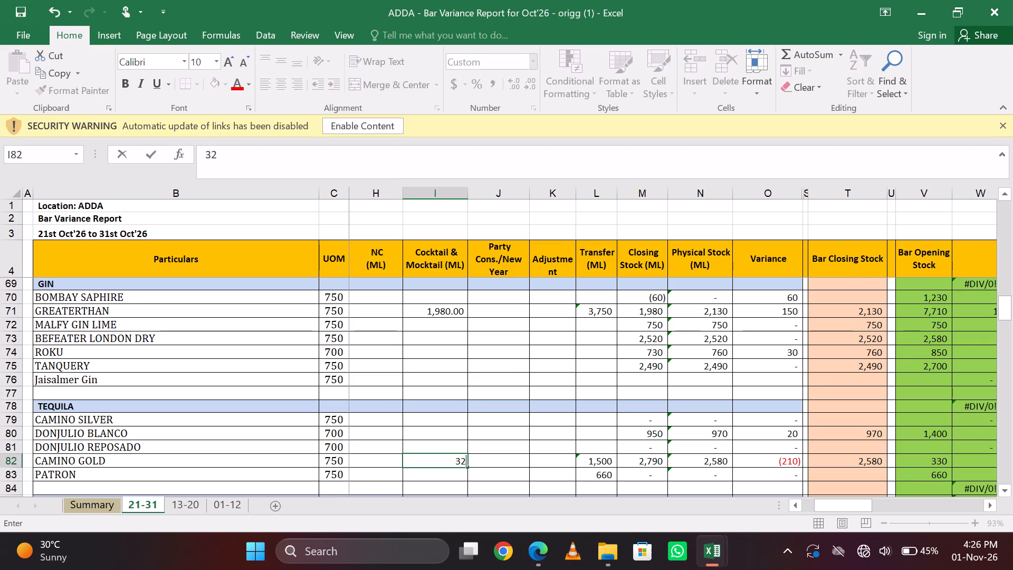
pyautogui.write('50')
pyautogui.press('Down')
pyautogui.press('Up')
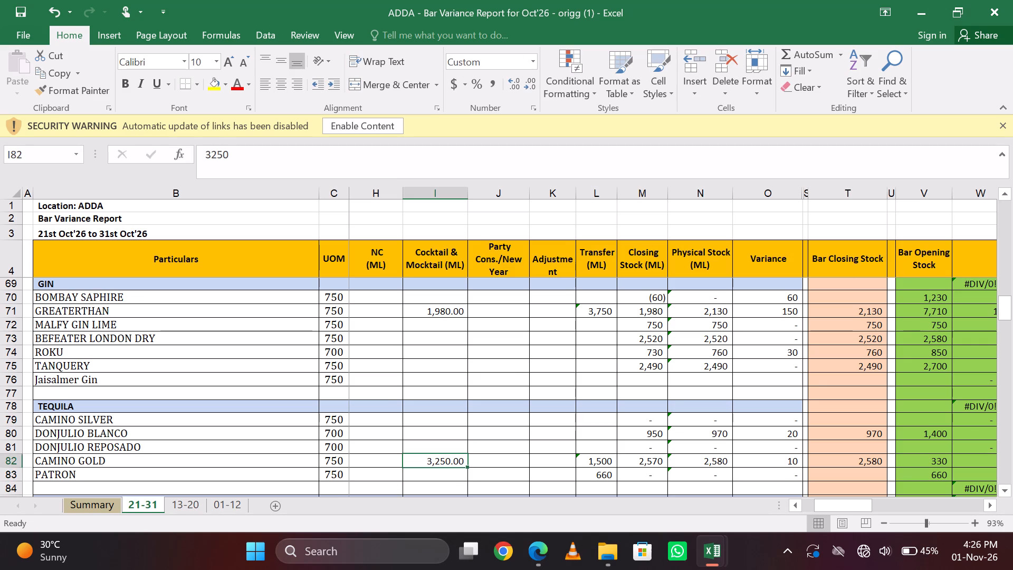
pyautogui.write('3240')
pyautogui.press('Down')
# Review the Variance column from the tequila and rum rows back up through gin, vodka and whisky to GLENMORANGIE ORIGINAL 10 YRS.
pyautogui.press('Down')
pyautogui.press('Down')
pyautogui.press('Down')
pyautogui.press('Down')
pyautogui.press('Down')
pyautogui.press('Down')
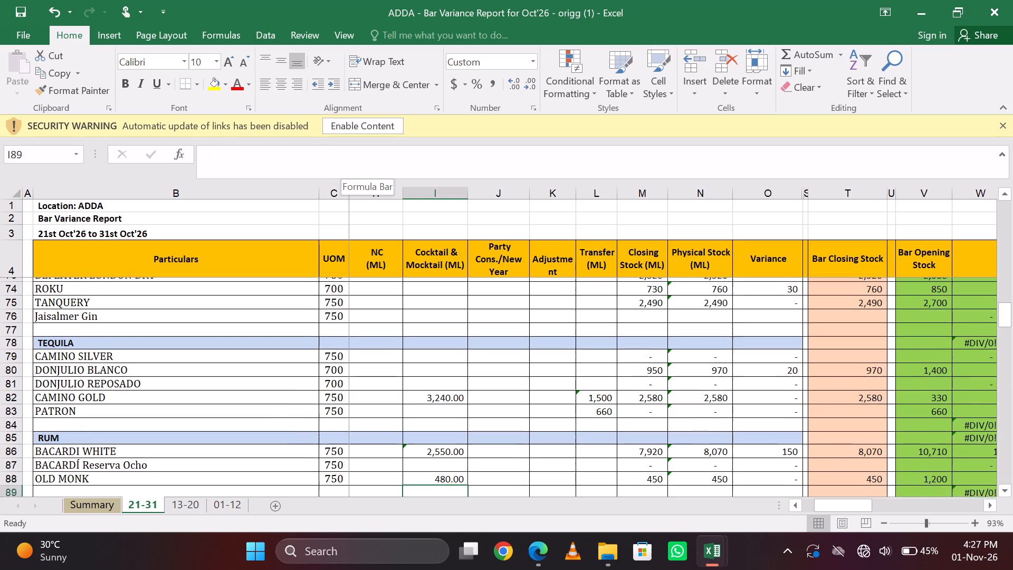
pyautogui.press('Down')
pyautogui.press('Up')
pyautogui.press('Up')
pyautogui.press('Up')
pyautogui.press('Up')
pyautogui.press('Up')
pyautogui.press('Up')
pyautogui.press('Up')
pyautogui.press('Up')
pyautogui.press('Up')
pyautogui.press('Up')
pyautogui.press('Up')
pyautogui.press('Up')
pyautogui.press('Up')
pyautogui.press('Up')
pyautogui.press('Up')
pyautogui.press('Up')
pyautogui.press('Up')
pyautogui.press('Up')
pyautogui.press('Up')
pyautogui.press('Up')
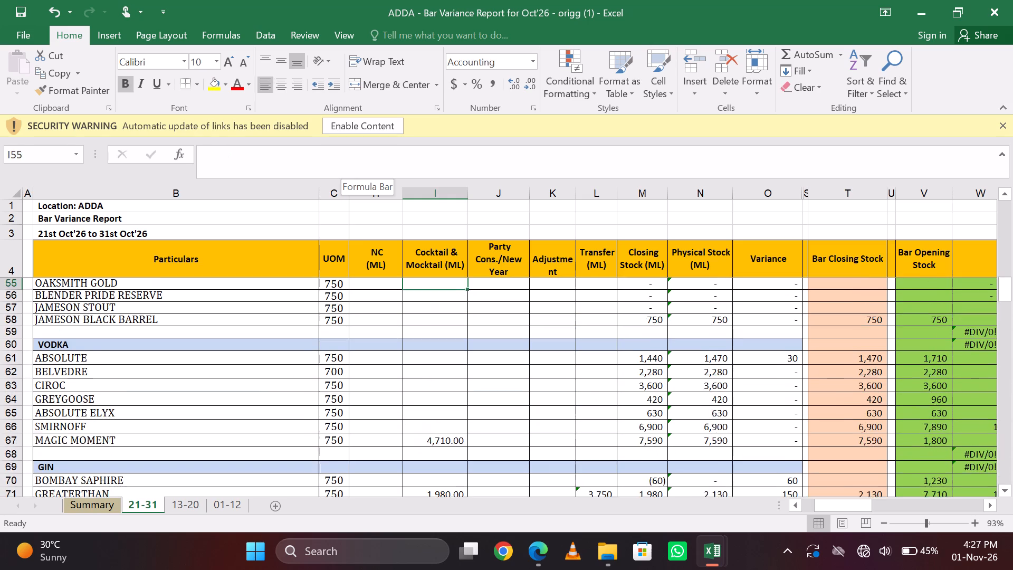
pyautogui.press('Up')
pyautogui.press('Up')
pyautogui.press('Up')
pyautogui.press('Up')
pyautogui.press('Up')
pyautogui.press('Up')
pyautogui.press('Up')
pyautogui.press('Up')
pyautogui.press('Up')
pyautogui.press('Up')
pyautogui.press('Up')
pyautogui.press('Up')
pyautogui.press('Up')
pyautogui.press('Up')
pyautogui.press('Up')
pyautogui.press('Up')
pyautogui.press('Up')
pyautogui.press('Up')
pyautogui.press('Up')
pyautogui.press('Up')
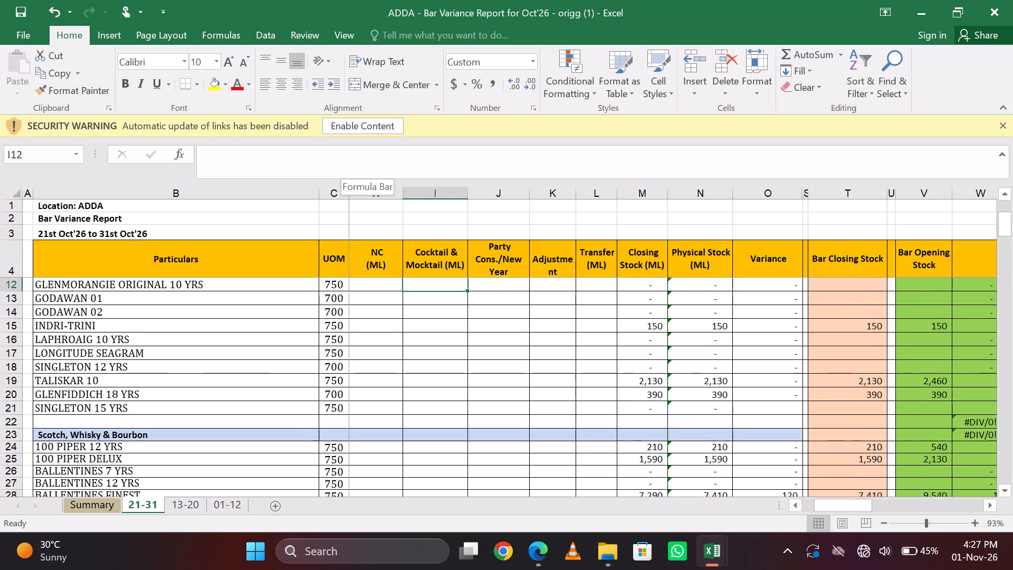
# Review the variances down through the Scotch, Whisky & Bourbon rows, returning to the Ballentines entries.
pyautogui.press('Down')
pyautogui.press('Down')
pyautogui.press('Down')
pyautogui.press('Down')
pyautogui.press('Down')
pyautogui.press('Down')
pyautogui.press('Down')
pyautogui.press('Down')
pyautogui.press('Down')
pyautogui.press('Down')
pyautogui.press('Down')
pyautogui.press('Down')
pyautogui.press('Down')
pyautogui.press('Down')
pyautogui.press('Down')
pyautogui.press('Down')
pyautogui.press('Down')
pyautogui.press('Down')
pyautogui.press('Down')
pyautogui.press('Down')
pyautogui.press('Up')
pyautogui.press('Up')
pyautogui.press('Up')
pyautogui.press('Up')
pyautogui.press('Up')
pyautogui.press('Up')
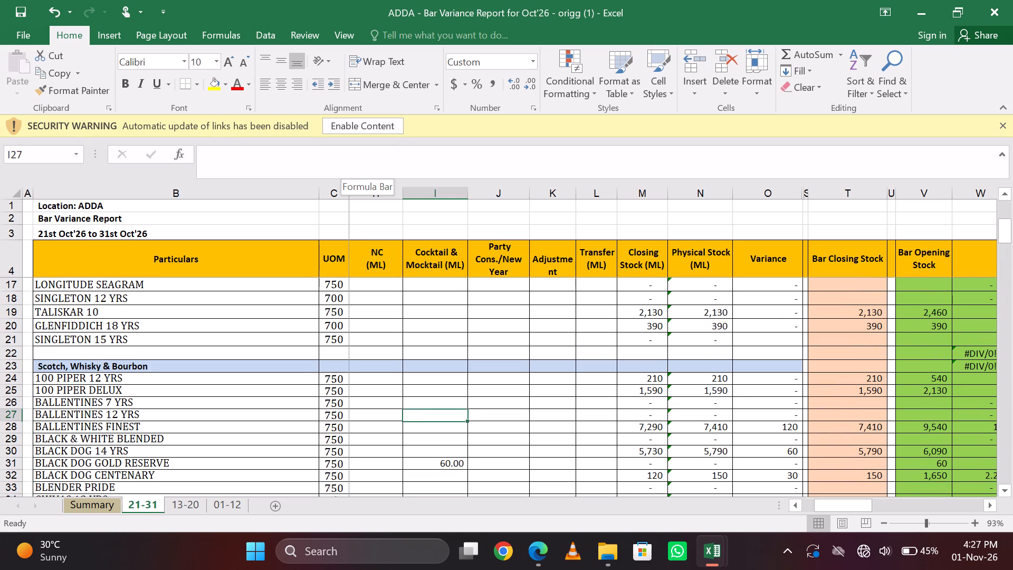
# Examine the BALLENTINES FINEST row across its columns, checking the Sales and Bar Closing Stock formulas behind its variance.
pyautogui.press('Right')
pyautogui.press('Down')
pyautogui.press('Left')
pyautogui.press('Left')
pyautogui.press('Left')
pyautogui.press('Left')
pyautogui.press('Left')
pyautogui.press('Left')
pyautogui.press('Left')
pyautogui.press('Left')
pyautogui.press('Right')
pyautogui.press('Right')
pyautogui.press('Right')
pyautogui.press('Right')
pyautogui.press('Right')
pyautogui.press('Right')
pyautogui.press('Right')
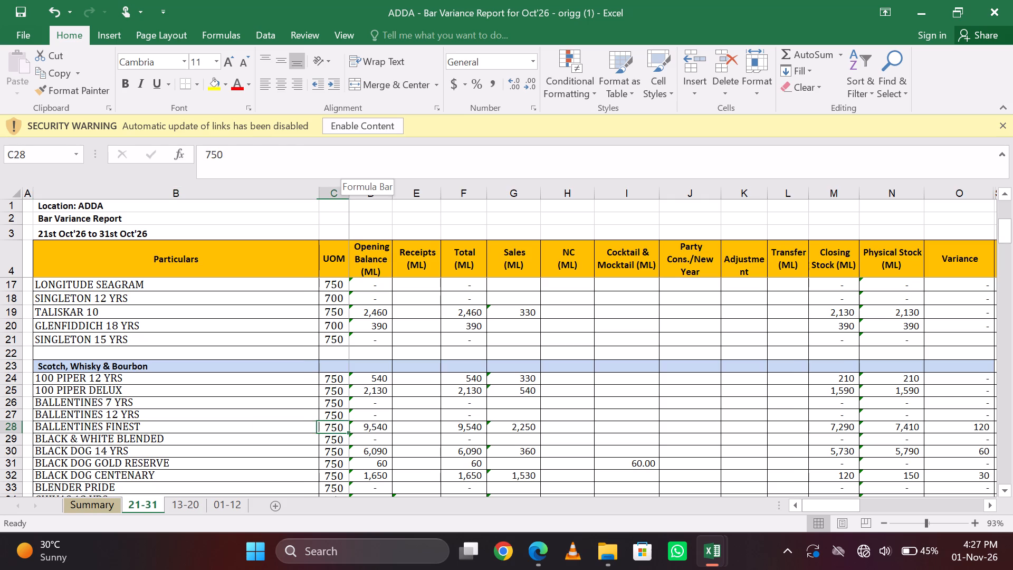
pyautogui.press('Left')
pyautogui.press('Left')
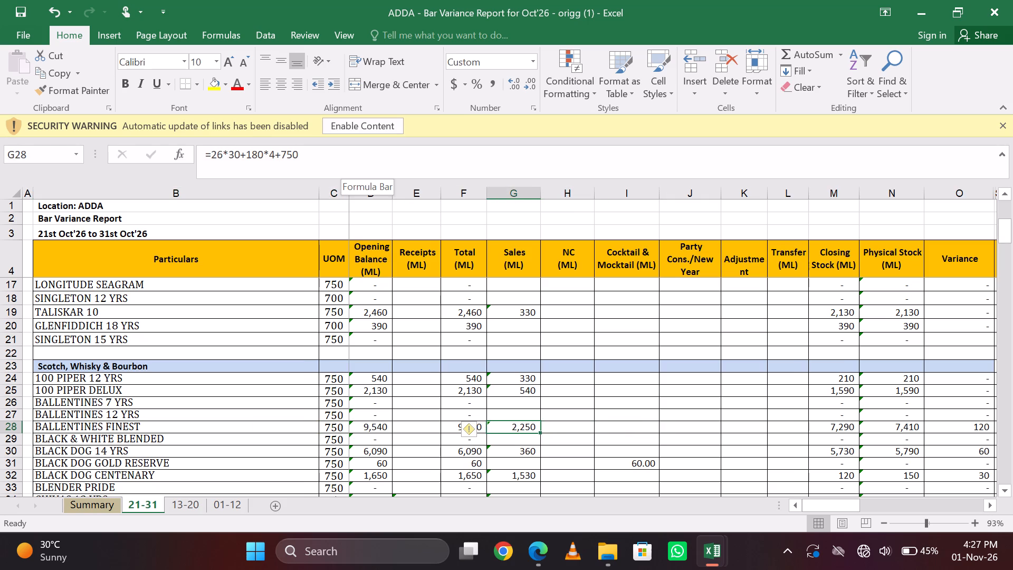
pyautogui.press('Right')
pyautogui.press('Right')
pyautogui.press('Right')
pyautogui.press('Right')
pyautogui.press('Right')
pyautogui.press('Right')
pyautogui.press('Right')
pyautogui.press('Right')
pyautogui.press('Right')
pyautogui.press('Right')
pyautogui.press('Right')
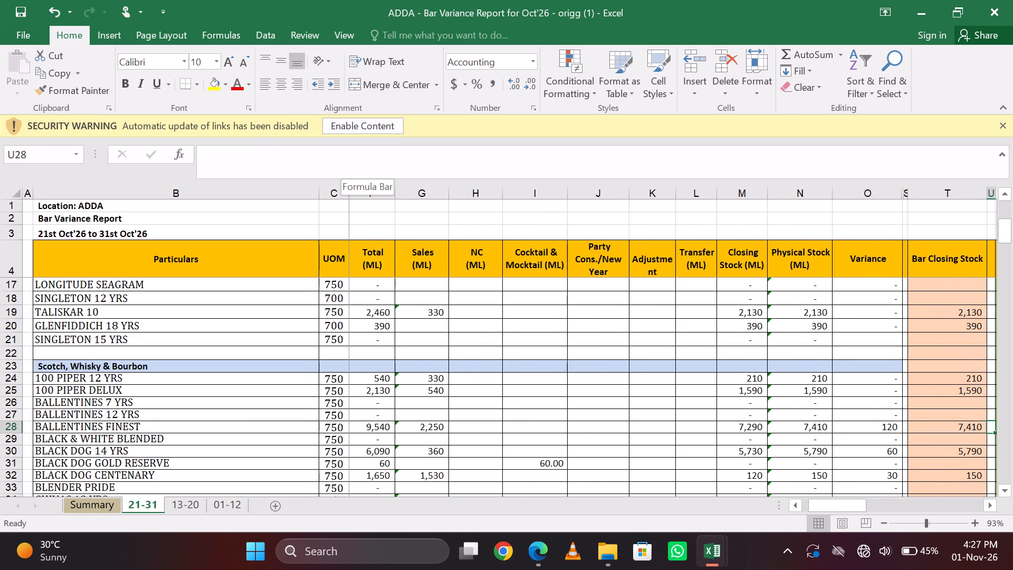
pyautogui.press('Right')
pyautogui.press('Left')
pyautogui.press('Left')
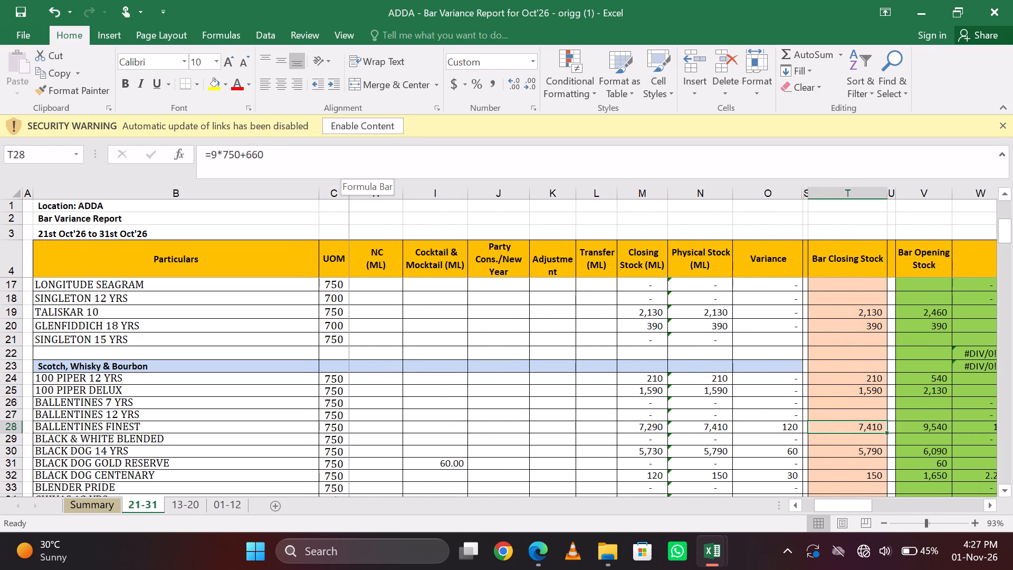
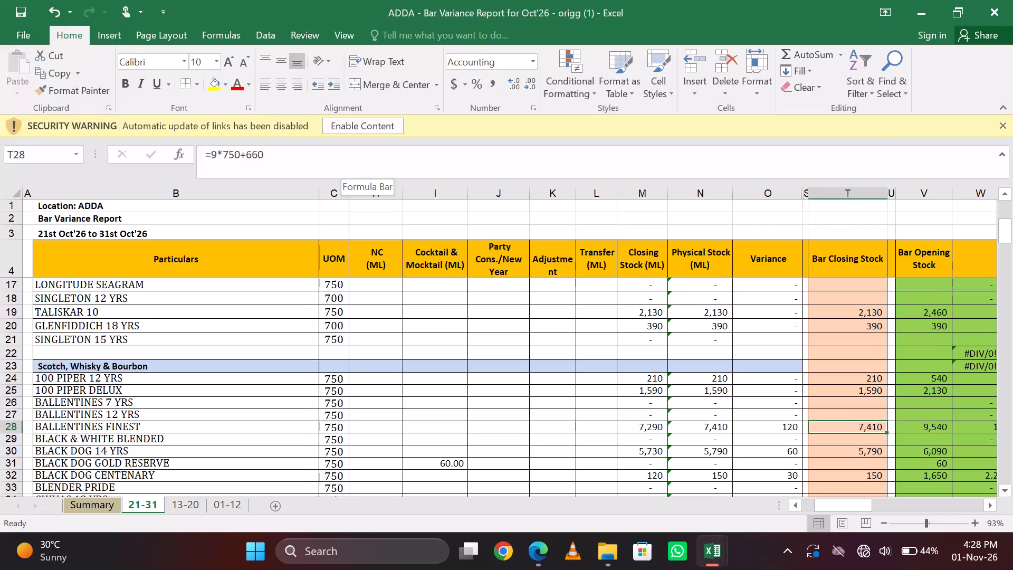
# Review the stock and variance rows down to the Beverage section, checking the Bar Closing Stock formula for Diet Coke 300ml.
pyautogui.press('Down')
pyautogui.press('pagedown')
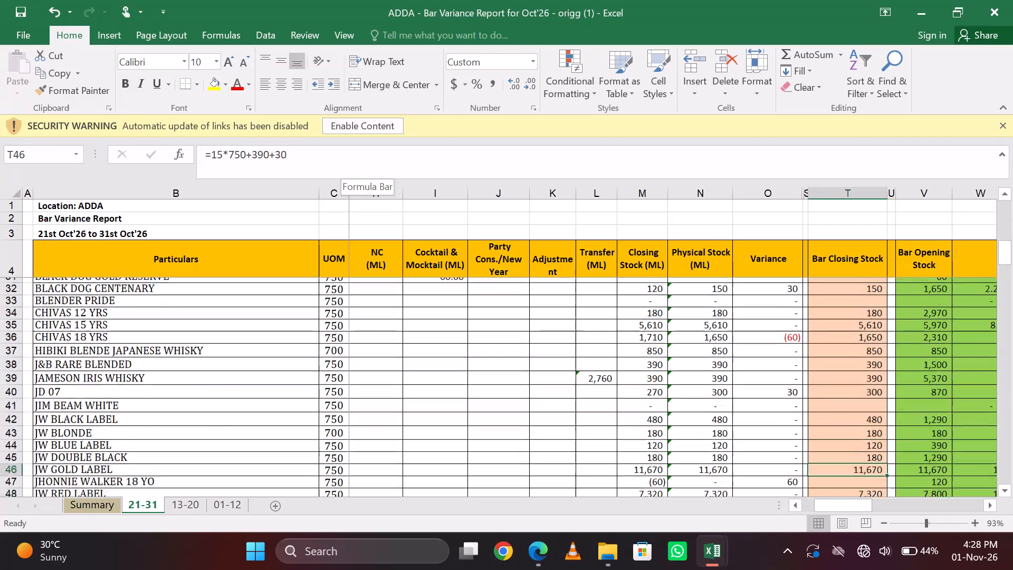
pyautogui.press('pagedown')
pyautogui.press('pagedown')
pyautogui.press('pagedown')
pyautogui.press('pagedown')
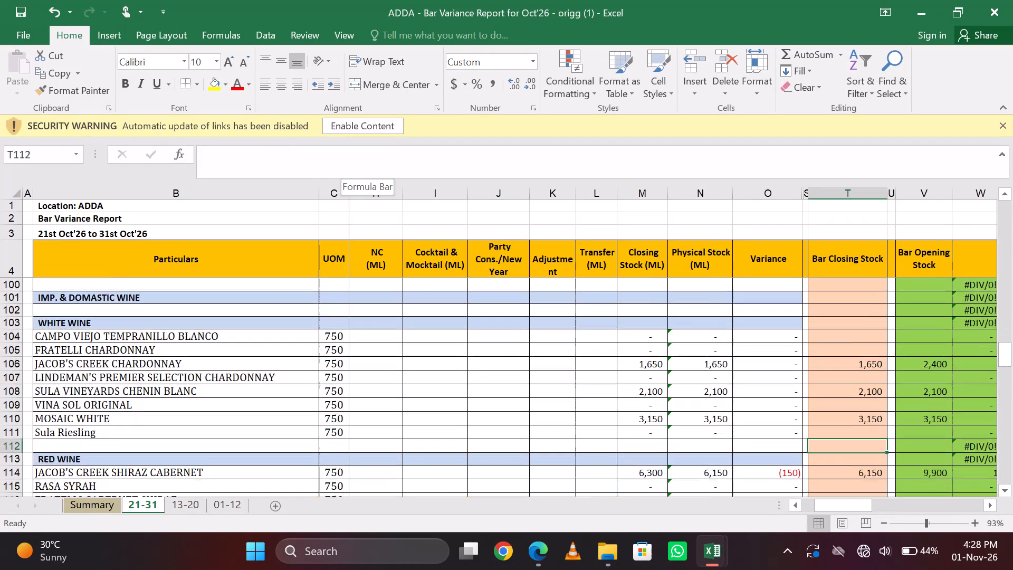
pyautogui.press('pagedown')
pyautogui.press('pagedown')
pyautogui.press('Down')
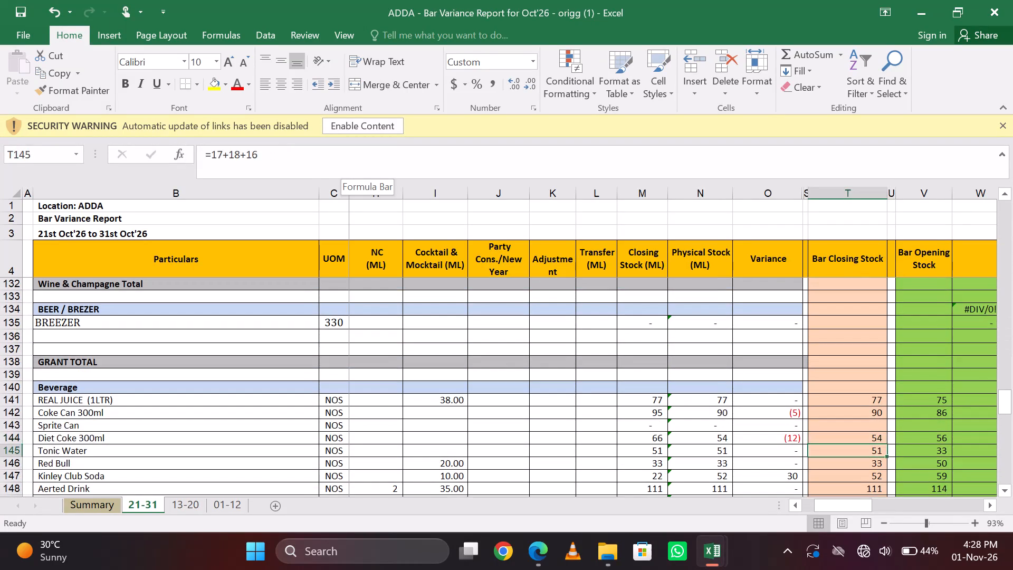
pyautogui.press('Up')
pyautogui.press('Up')
pyautogui.press('Down')
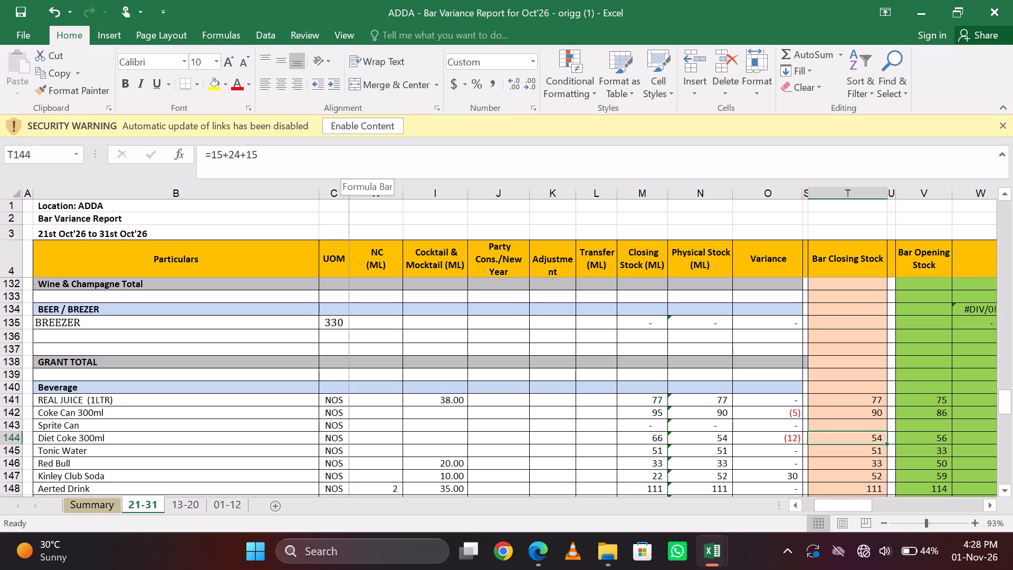
pyautogui.press('Left')
pyautogui.press('Right')
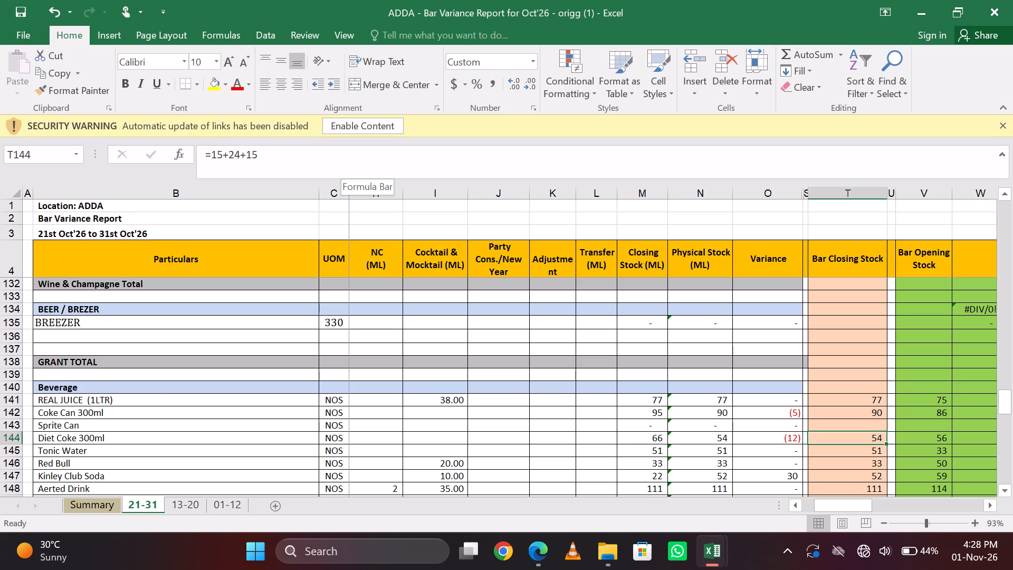
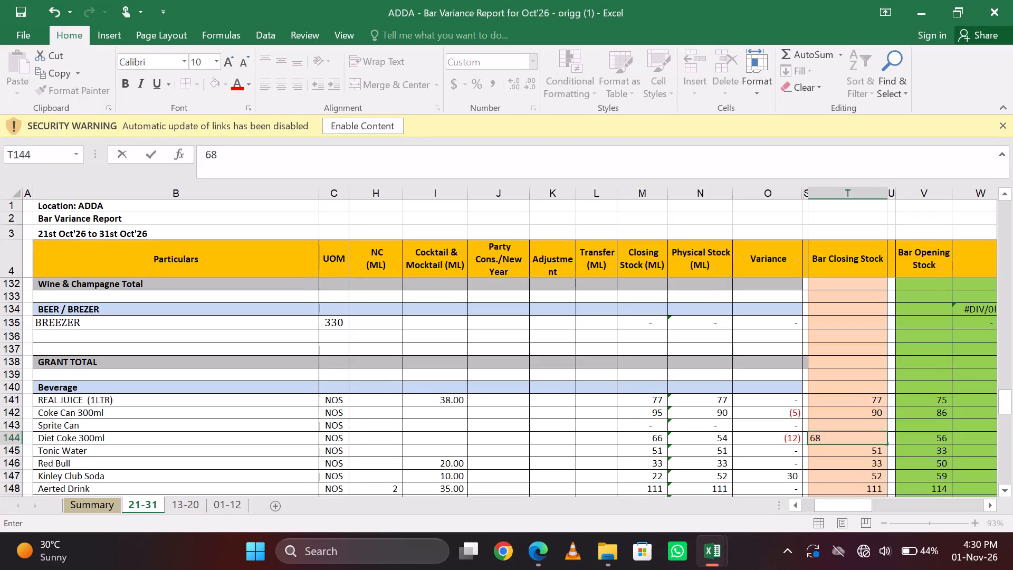
# Set the Bar Closing Stock for Diet Coke 300ml to 68.
pyautogui.press('Down')
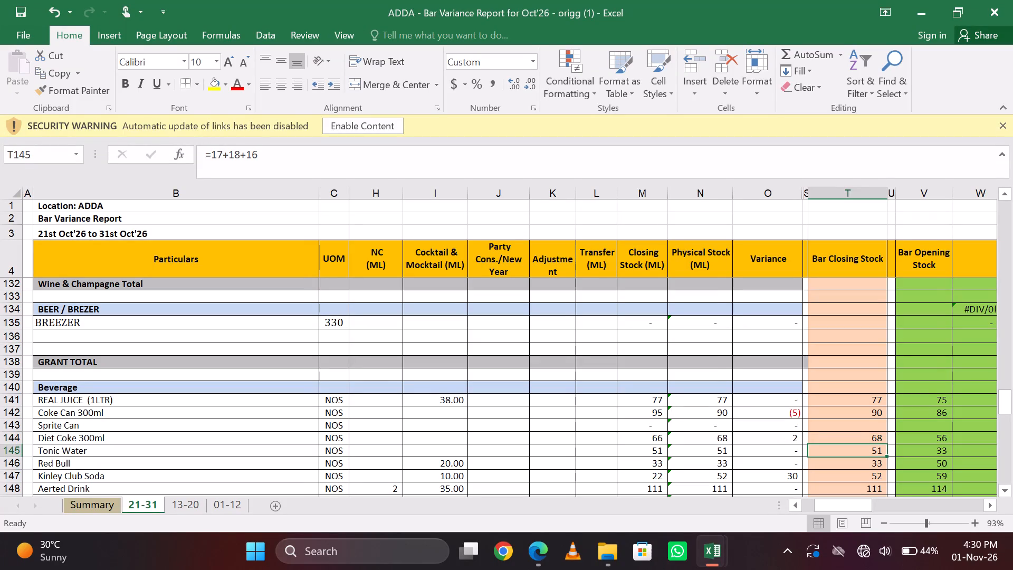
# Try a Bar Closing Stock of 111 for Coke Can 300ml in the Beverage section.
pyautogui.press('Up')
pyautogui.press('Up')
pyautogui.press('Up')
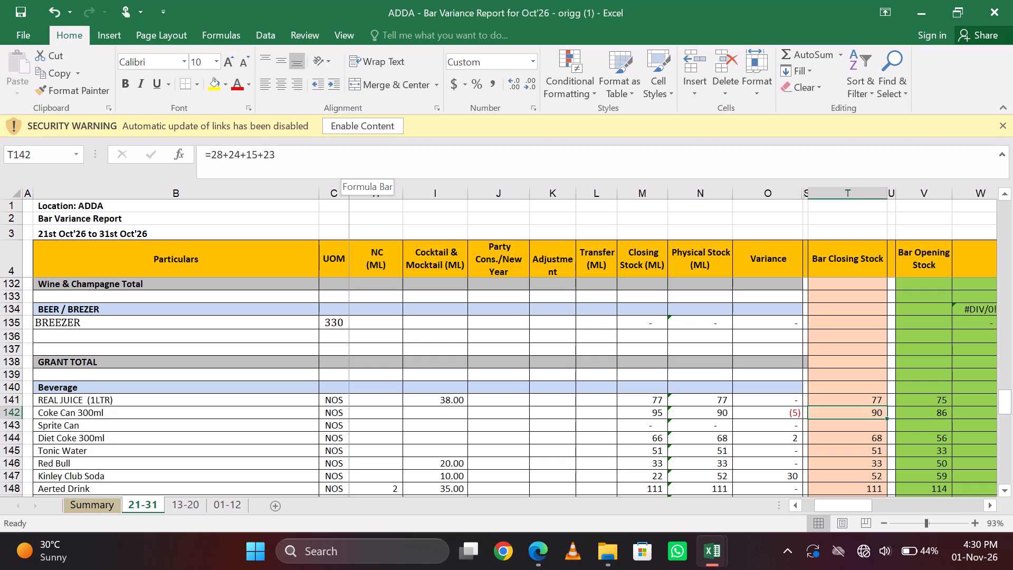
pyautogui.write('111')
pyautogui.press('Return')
# Set the Bar Closing Stock for Coke Can 300ml to 87.
pyautogui.press('Up')
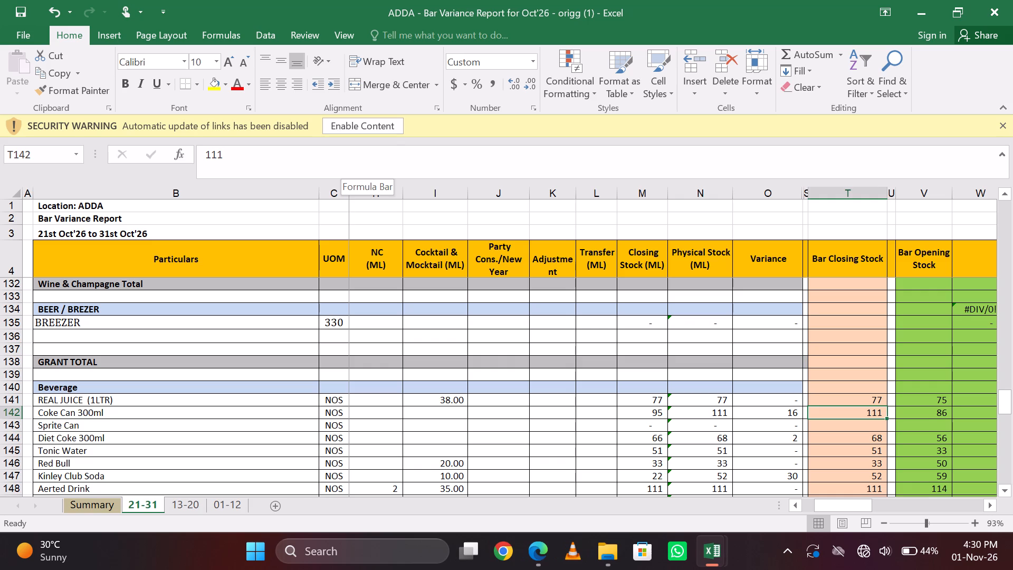
pyautogui.write('87')
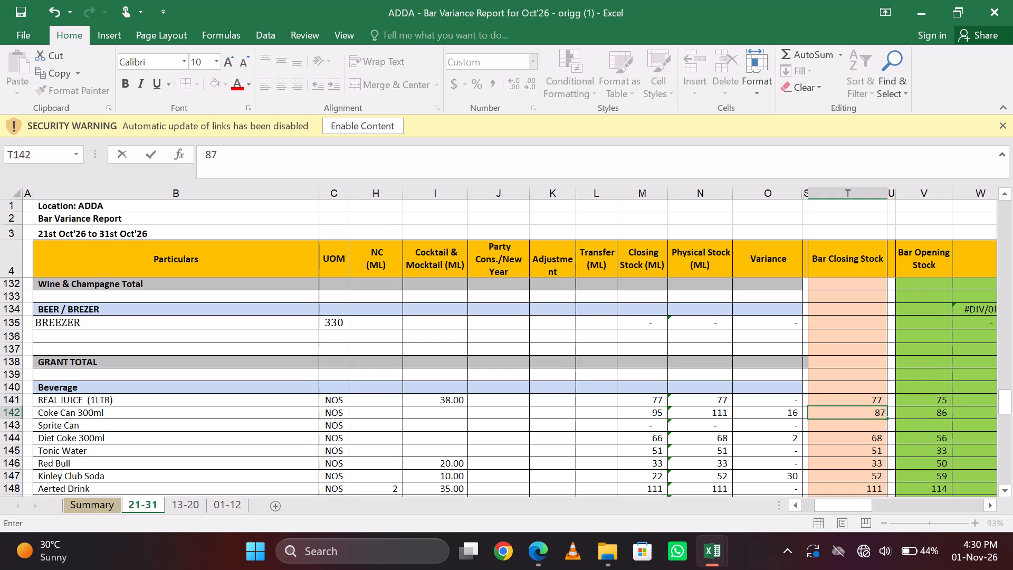
pyautogui.press('Down')
pyautogui.press('Up')
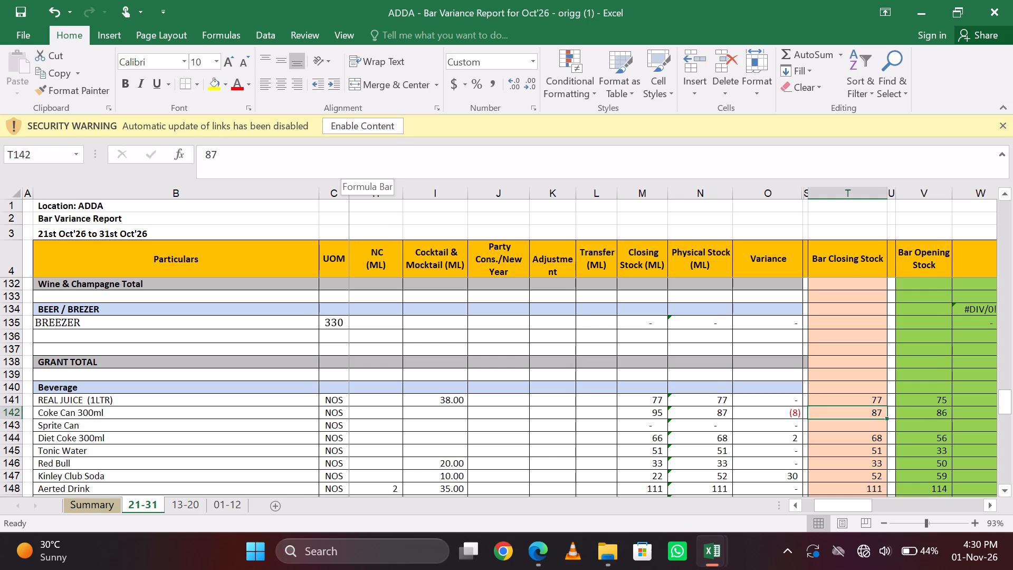
pyautogui.press('Up')
pyautogui.press('Down')
# Select the Bar Closing Stock cells from Coke Can 300ml through Diet Coke 300ml to check their combined stock.
pyautogui.hotkey('shift', 'Down')
pyautogui.hotkey('shift', 'Down')
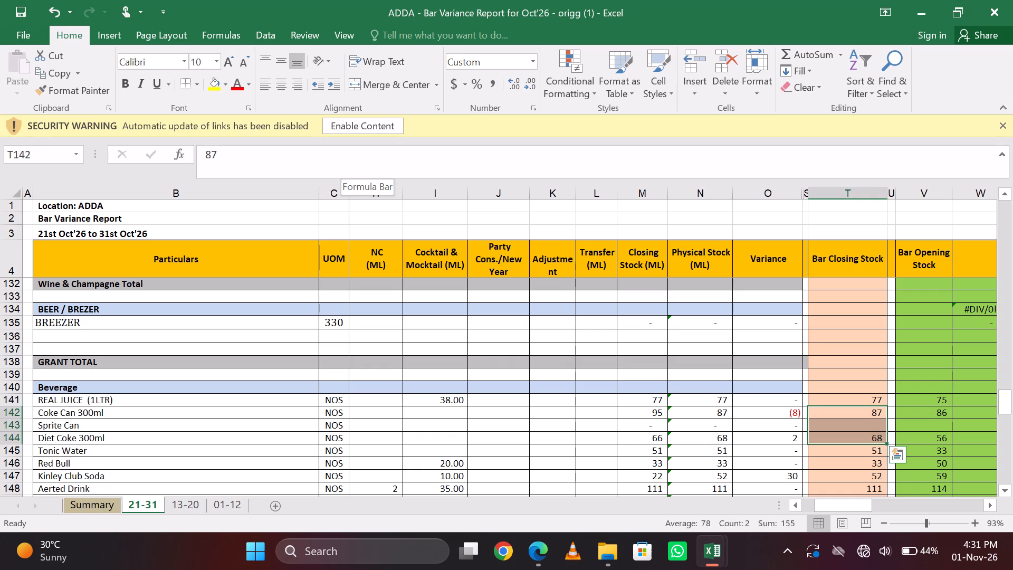
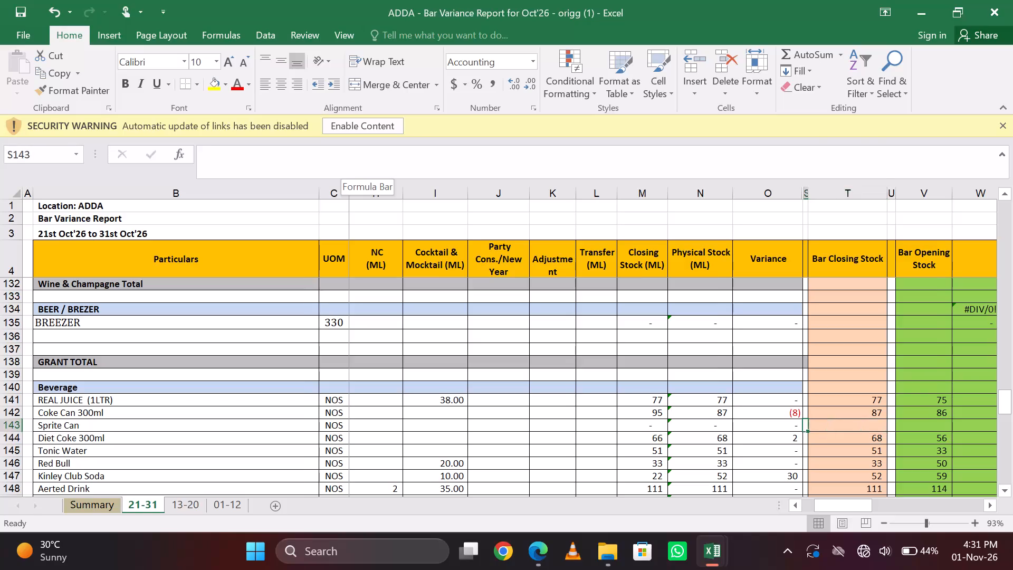
# Select the Variance cell for Diet Coke 300ml in the Beverage section to check its formula.
pyautogui.press('Down')
pyautogui.press('Left')
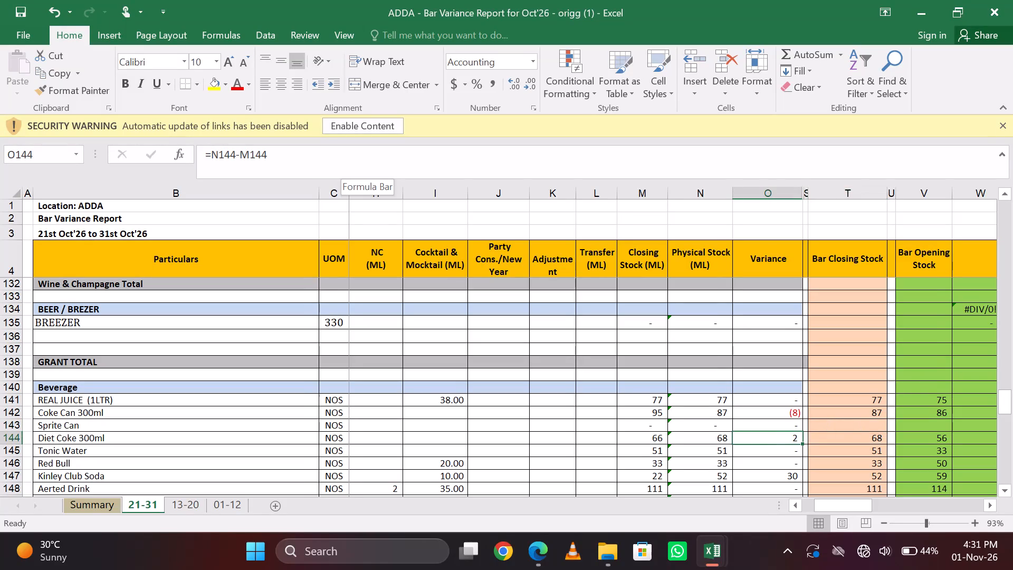
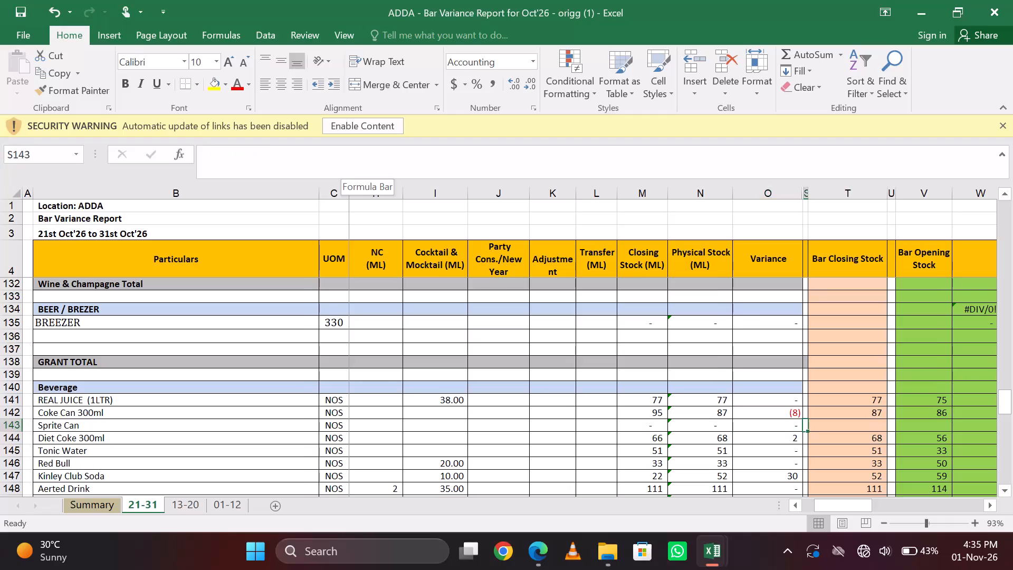
# Set the Bar Closing Stock for Coke Can 300ml in the Beverage section to 93.
pyautogui.press('Down')
pyautogui.press('Up')
pyautogui.press('Up')
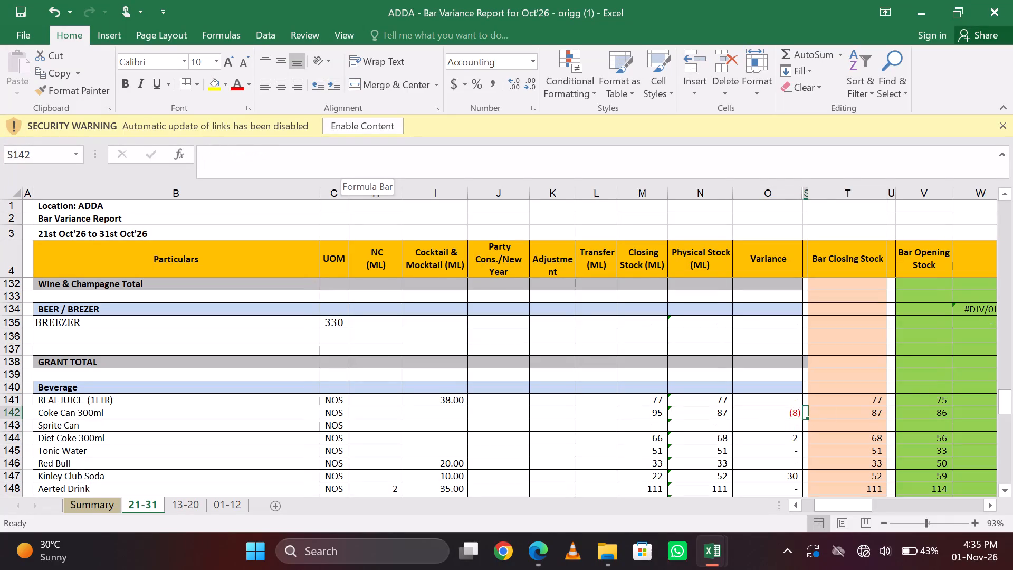
pyautogui.press('Right')
pyautogui.press('Right')
pyautogui.press('Left')
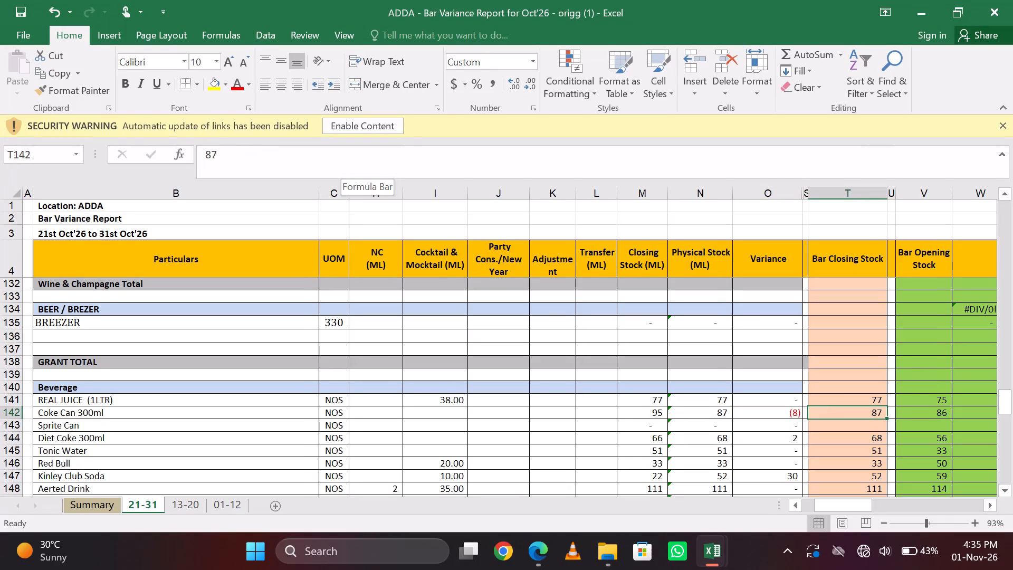
pyautogui.write('93')
pyautogui.press('Down')
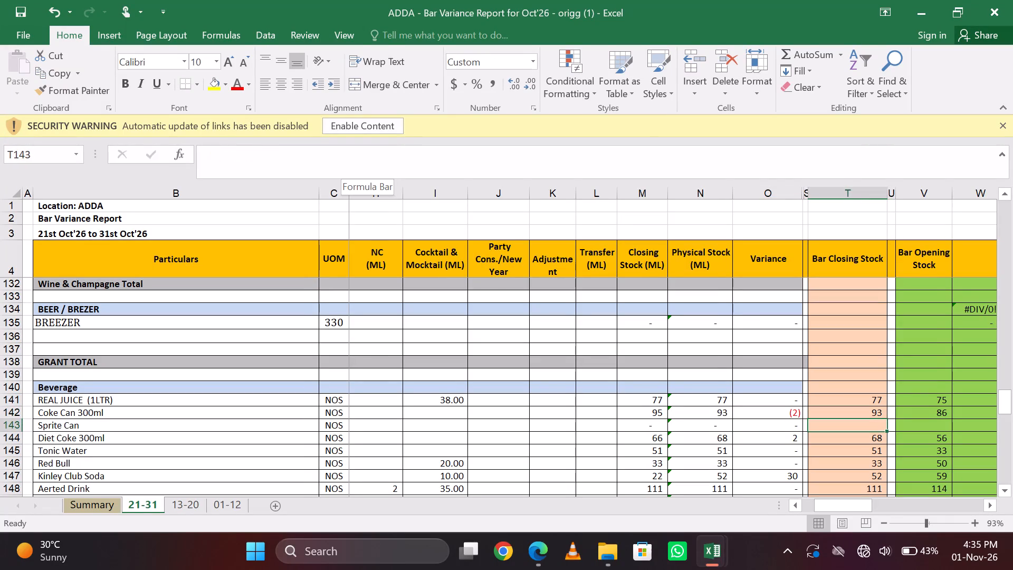
# Return to cell A1 of the 21-31 sheet and save the bar variance workbook.
pyautogui.press('Left')
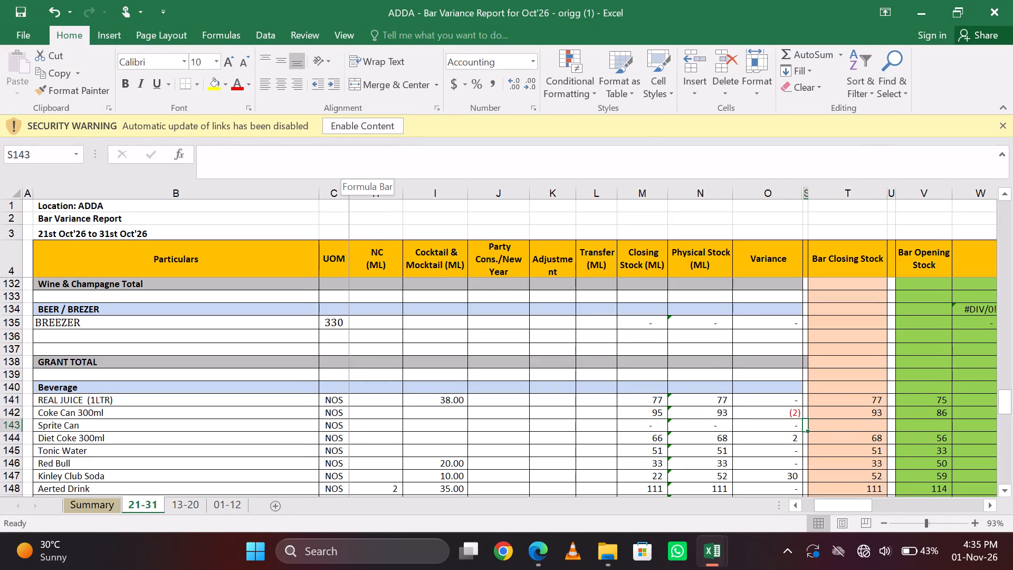
pyautogui.press('Down')
pyautogui.press('Down')
pyautogui.press('Left')
pyautogui.press('Left')
pyautogui.press('Left')
pyautogui.press('Left')
pyautogui.press('Left')
pyautogui.press('Left')
pyautogui.press('Left')
pyautogui.press('Left')
pyautogui.press('Left')
pyautogui.press('Left')
pyautogui.press('Left')
pyautogui.press('Left')
pyautogui.press('Left')
pyautogui.press('Left')
pyautogui.press('Left')
pyautogui.press('Left')
pyautogui.press('Left')
pyautogui.press('Left')
pyautogui.press('Left')
pyautogui.press('Left')
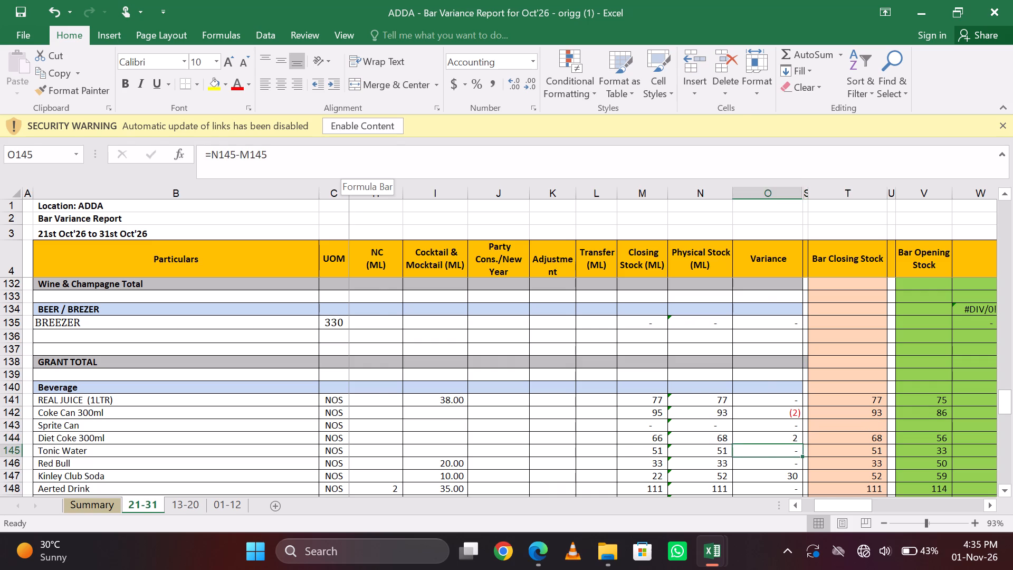
pyautogui.press('pageup')
pyautogui.press('pageup')
pyautogui.press('pageup')
pyautogui.press('pageup')
pyautogui.press('pageup')
pyautogui.press('pageup')
pyautogui.press('pageup')
pyautogui.press('pageup')
pyautogui.press('pageup')
pyautogui.press('pageup')
pyautogui.press('pageup')
pyautogui.press('pageup')
pyautogui.press('pageup')
pyautogui.press('pageup')
pyautogui.press('pageup')
pyautogui.press('pageup')
pyautogui.press('pageup')
pyautogui.press('pageup')
pyautogui.press('pageup')
pyautogui.press('pageup')
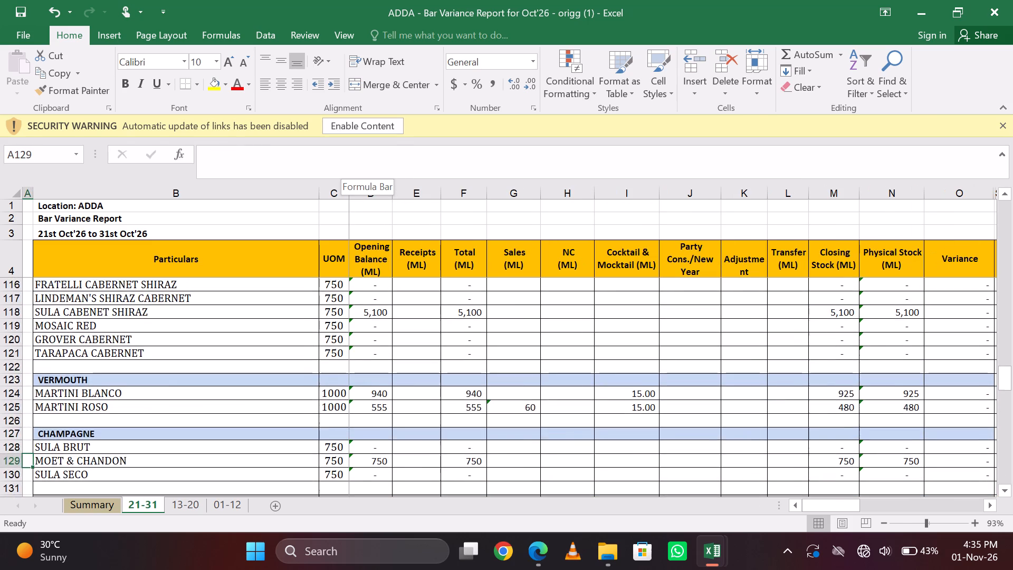
pyautogui.press('Down')
pyautogui.press('Up')
pyautogui.press('Up')
pyautogui.press('Up')
pyautogui.press('Up')
pyautogui.press('Up')
pyautogui.press('Up')
pyautogui.press('Up')
pyautogui.press('Up')
pyautogui.press('Up')
pyautogui.press('Up')
pyautogui.press('Up')
pyautogui.press('Up')
pyautogui.press('Up')
pyautogui.press('Up')
pyautogui.press('Up')
pyautogui.press('Up')
pyautogui.press('Up')
pyautogui.press('Up')
pyautogui.press('Up')
pyautogui.press('Up')
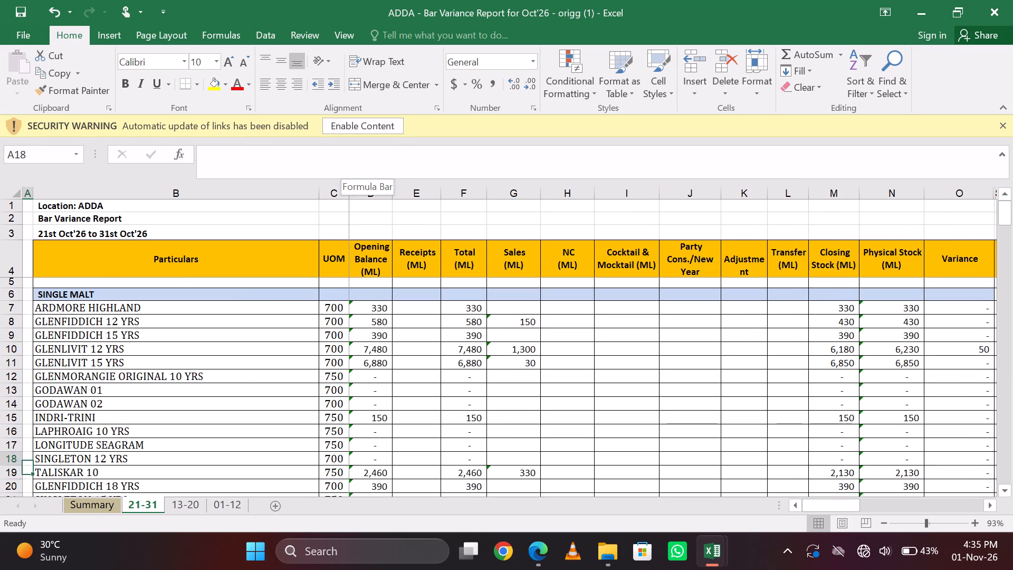
pyautogui.press('Down')
pyautogui.press('Up')
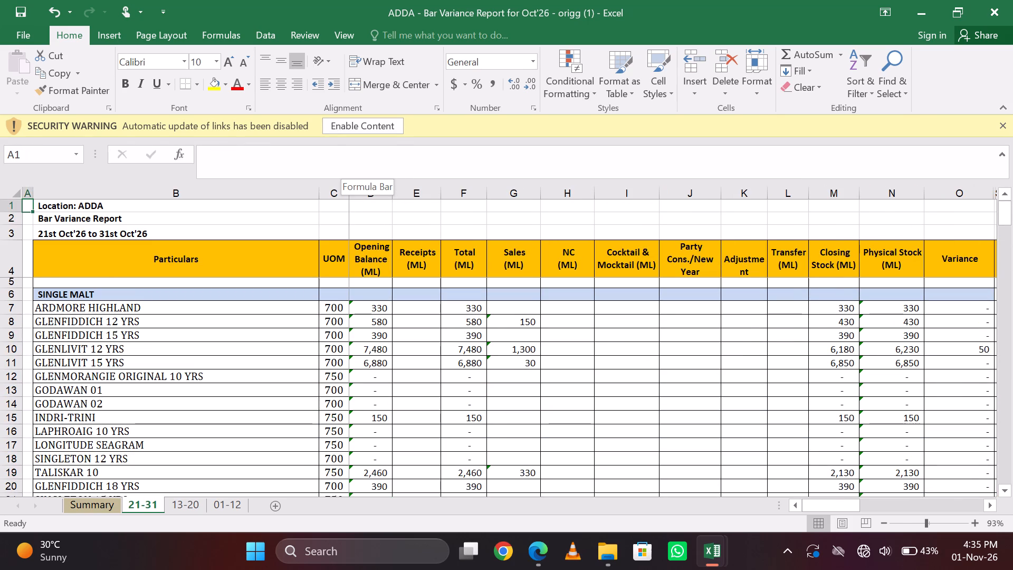
pyautogui.hotkey('ctrl', 's')
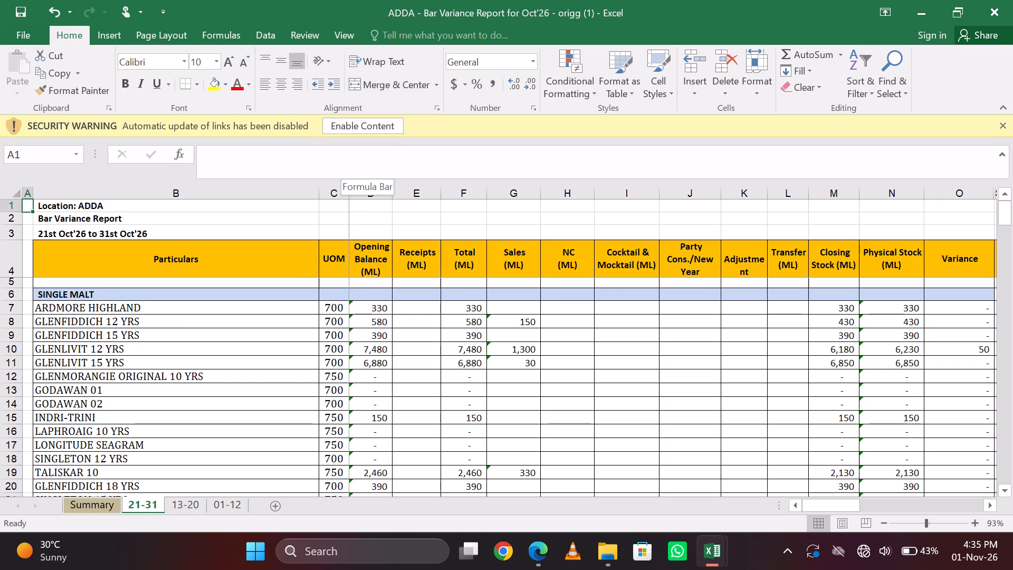
# On the Summary sheet, check the source formulas of the Liquor sale, excess and short sale values for 21-Oct to 31-Oct.
pyautogui.hotkey('ctrl', 'pageup')
pyautogui.press('Down')
pyautogui.press('Down')
pyautogui.press('Down')
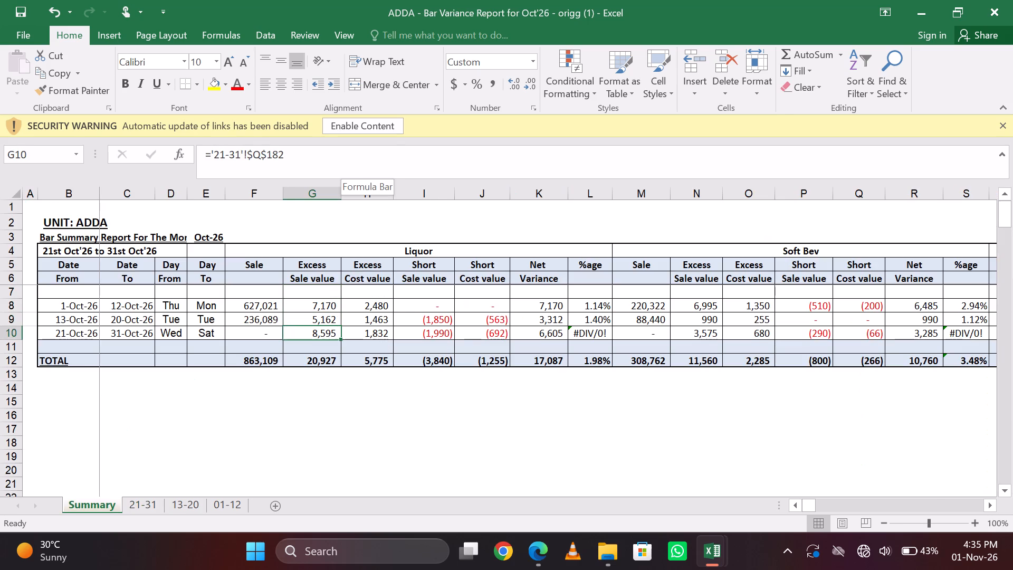
pyautogui.press('Left')
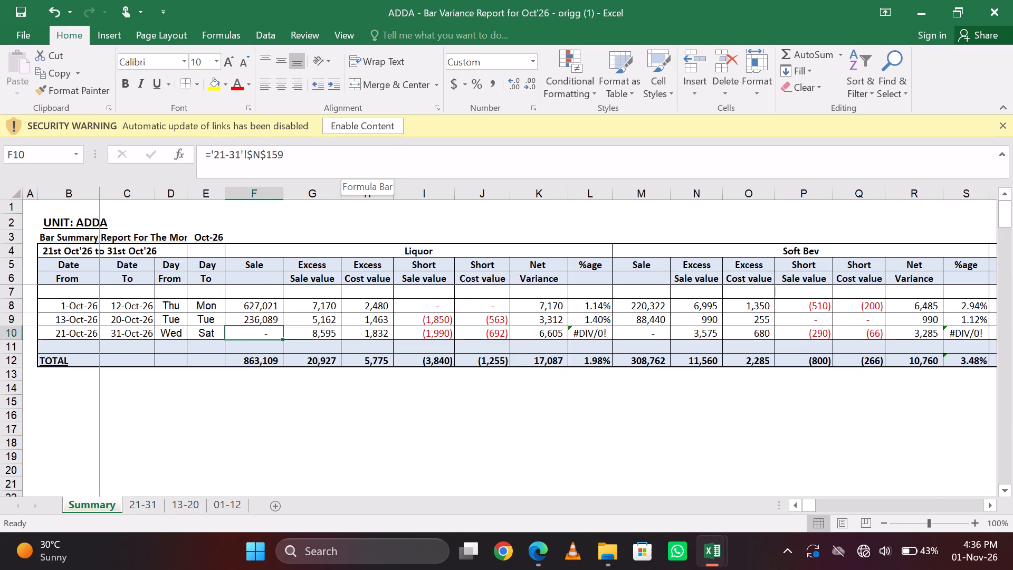
pyautogui.press('Right')
pyautogui.press('Right')
pyautogui.press('Right')
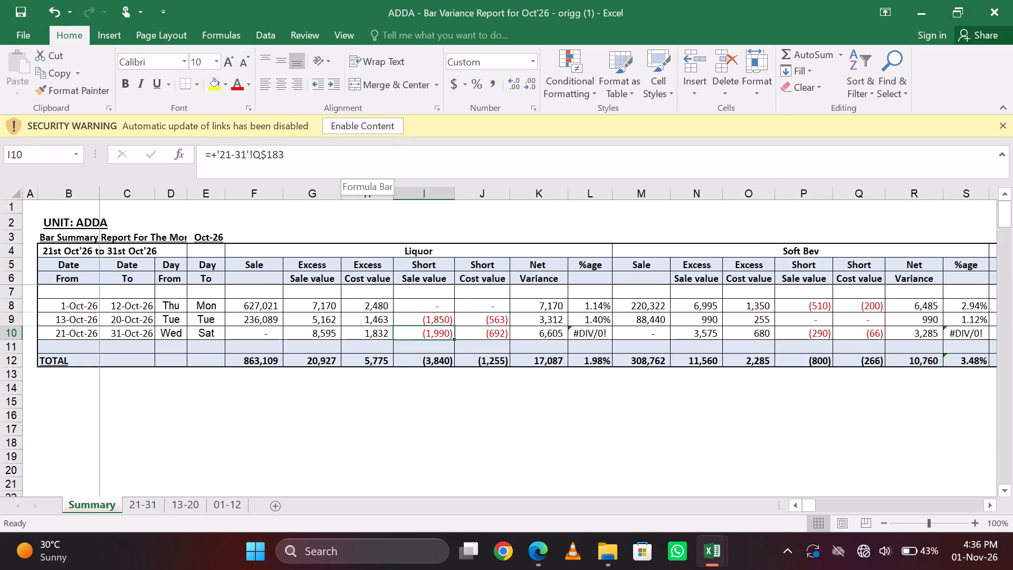
# Switch from the bar variance report to the 21 oct to 31s workbook and go to the top of its kitchen-wise item sales report.
pyautogui.hotkey('ctrl', 'pagedown')
pyautogui.press('Down')
pyautogui.press('Down')
pyautogui.press('Down')
pyautogui.press('Down')
pyautogui.press('Down')
pyautogui.press('Down')
pyautogui.hotkey('alt', 'Tab')
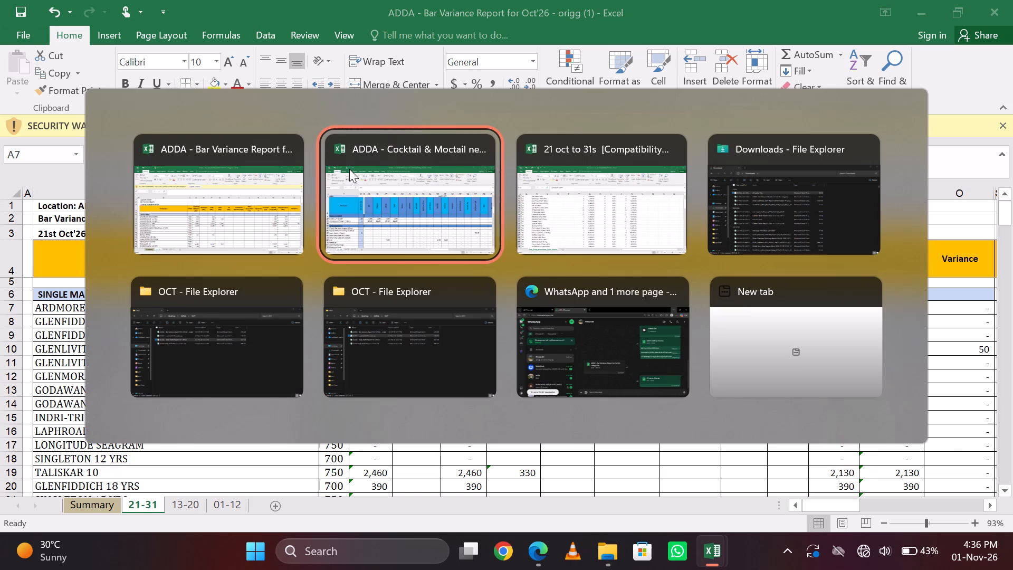
pyautogui.hotkey('alt', 'Tab')
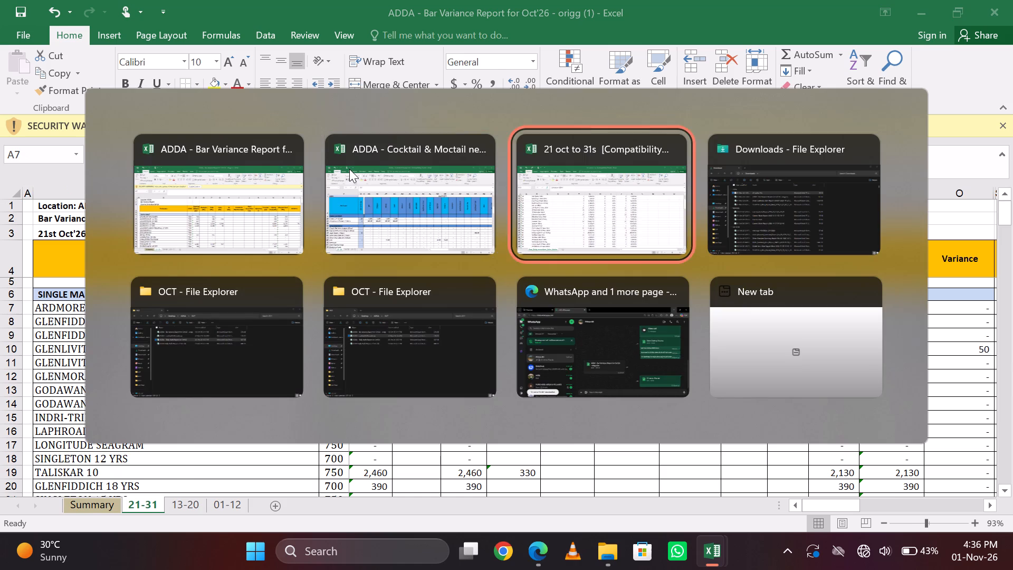
pyautogui.press('Up')
pyautogui.press('Up')
pyautogui.press('Up')
pyautogui.press('Up')
pyautogui.press('Up')
pyautogui.press('Up')
pyautogui.press('Up')
pyautogui.press('Up')
pyautogui.press('Up')
pyautogui.press('Up')
pyautogui.press('Up')
pyautogui.press('Up')
pyautogui.press('Up')
pyautogui.press('Up')
pyautogui.press('Up')
pyautogui.press('Up')
pyautogui.press('Up')
pyautogui.press('Up')
pyautogui.press('Up')
pyautogui.press('Up')
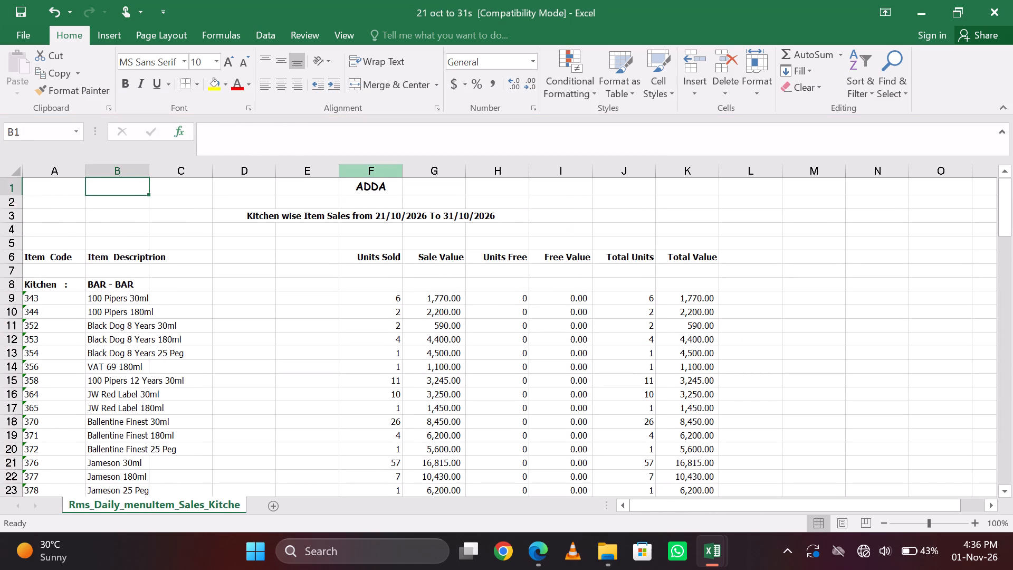
# Look through the BAR kitchen's item sales from 21/10/2026 to 31/10/2026, down to the kitchen totals and back to the report heading.
pyautogui.press('Down')
pyautogui.press('Down')
pyautogui.press('Down')
pyautogui.press('Down')
pyautogui.press('Down')
pyautogui.press('Down')
pyautogui.press('Down')
pyautogui.press('Down')
pyautogui.press('Down')
pyautogui.press('Down')
pyautogui.press('Down')
pyautogui.press('Down')
pyautogui.press('Down')
pyautogui.hotkey('ctrl', 'Down')
pyautogui.press('Down')
pyautogui.press('Down')
pyautogui.press('Down')
pyautogui.press('Down')
pyautogui.press('Down')
pyautogui.press('Down')
pyautogui.press('Down')
pyautogui.press('Down')
pyautogui.press('Down')
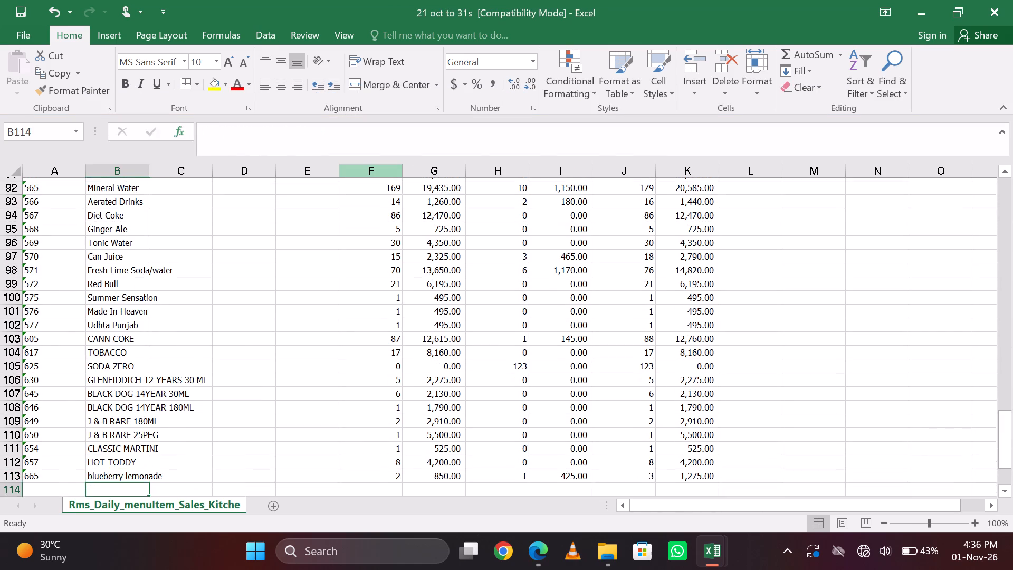
pyautogui.press('Up')
pyautogui.press('Up')
pyautogui.press('Up')
pyautogui.press('Up')
pyautogui.press('Up')
pyautogui.press('Up')
pyautogui.press('Up')
pyautogui.press('Up')
pyautogui.press('Up')
pyautogui.press('Up')
pyautogui.hotkey('ctrl', 'Up')
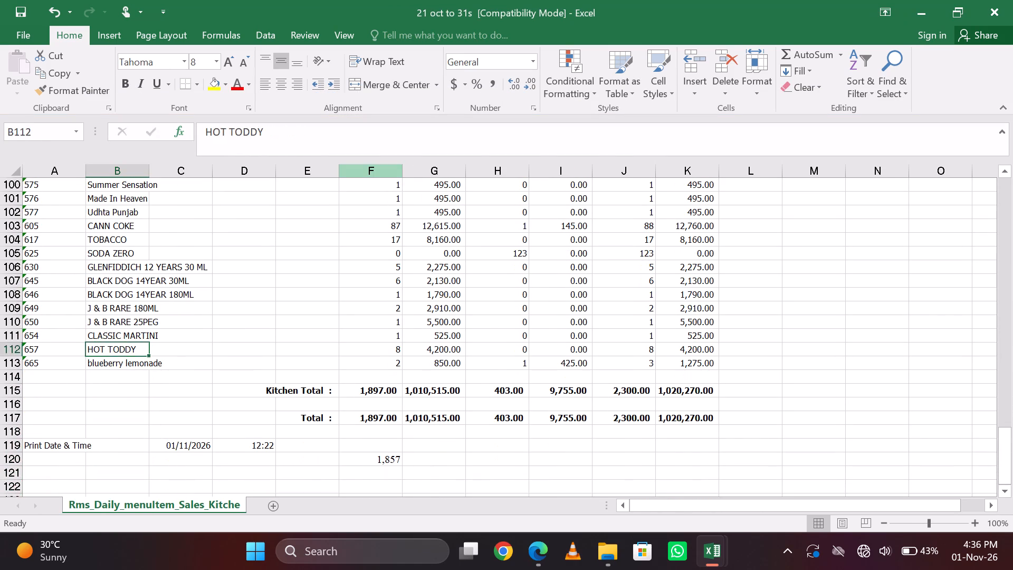
pyautogui.press('Up')
pyautogui.press('Up')
pyautogui.press('Up')
pyautogui.press('Up')
pyautogui.press('Up')
pyautogui.press('Up')
pyautogui.press('Up')
pyautogui.press('Up')
pyautogui.press('Up')
pyautogui.press('Up')
pyautogui.press('Up')
pyautogui.press('Up')
pyautogui.press('Up')
pyautogui.press('Up')
pyautogui.press('Up')
pyautogui.press('Up')
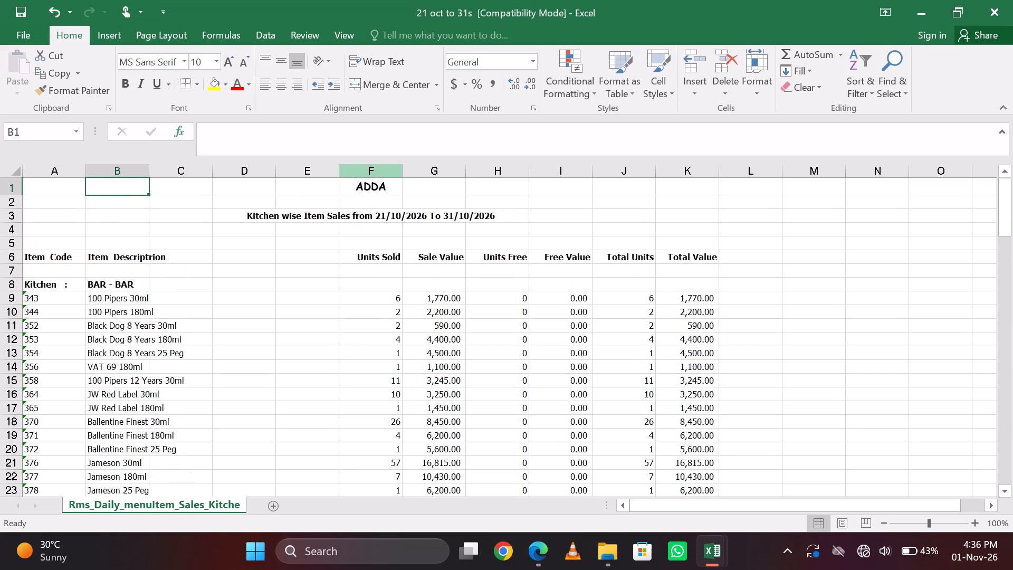
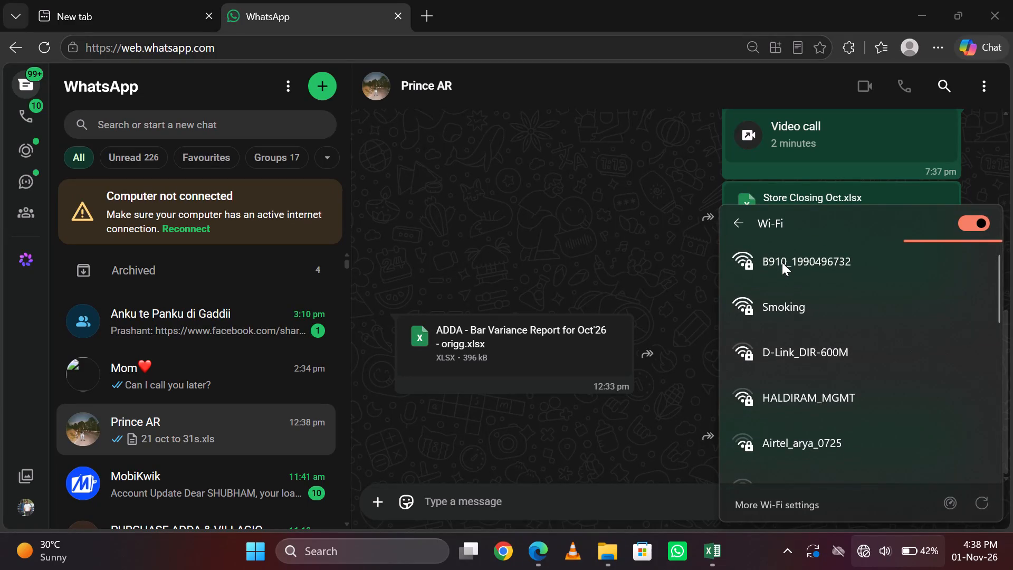
# Select the Adda network from the available Wi-Fi networks and reload the network list to get the computer back online.
pyautogui.click(798, 264)
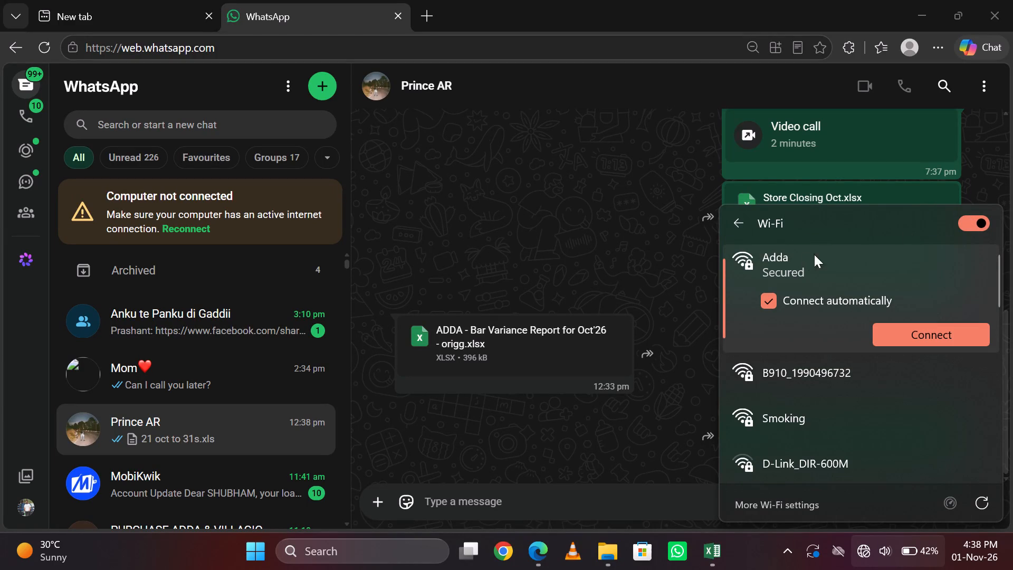
pyautogui.click(743, 230)
pyautogui.click(791, 254)
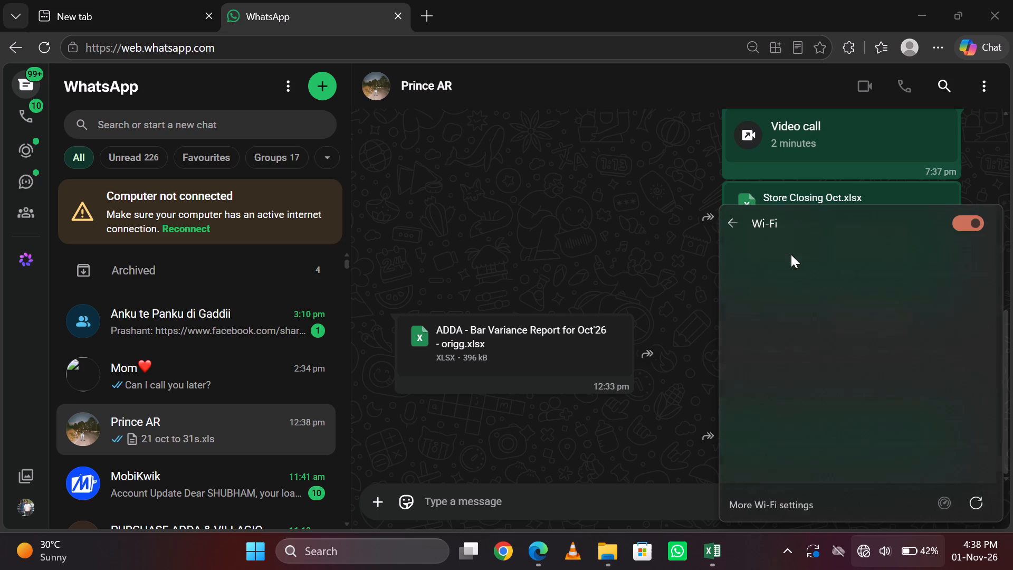
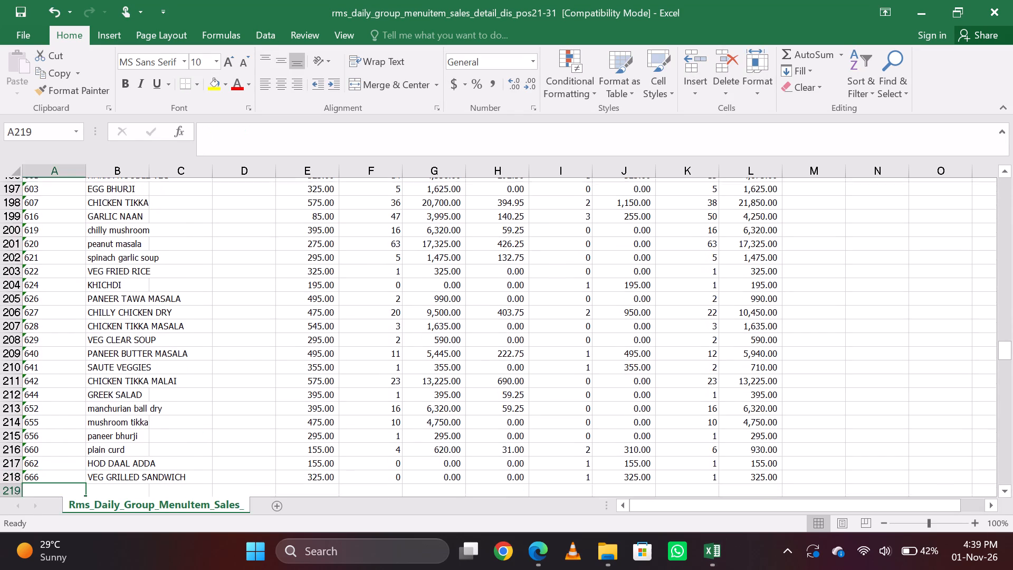
# Look through the end of the FOOD group and the items of the BEVERAGE group in the group-wise menu item sales report.
pyautogui.press('Down')
pyautogui.press('Down')
pyautogui.press('Down')
pyautogui.press('Down')
pyautogui.press('Down')
pyautogui.press('Down')
pyautogui.press('Down')
pyautogui.press('Down')
pyautogui.press('Down')
pyautogui.press('Down')
pyautogui.press('Down')
pyautogui.press('Down')
pyautogui.press('Down')
pyautogui.press('Down')
pyautogui.press('Down')
pyautogui.press('Down')
pyautogui.press('Down')
pyautogui.press('Down')
pyautogui.press('Down')
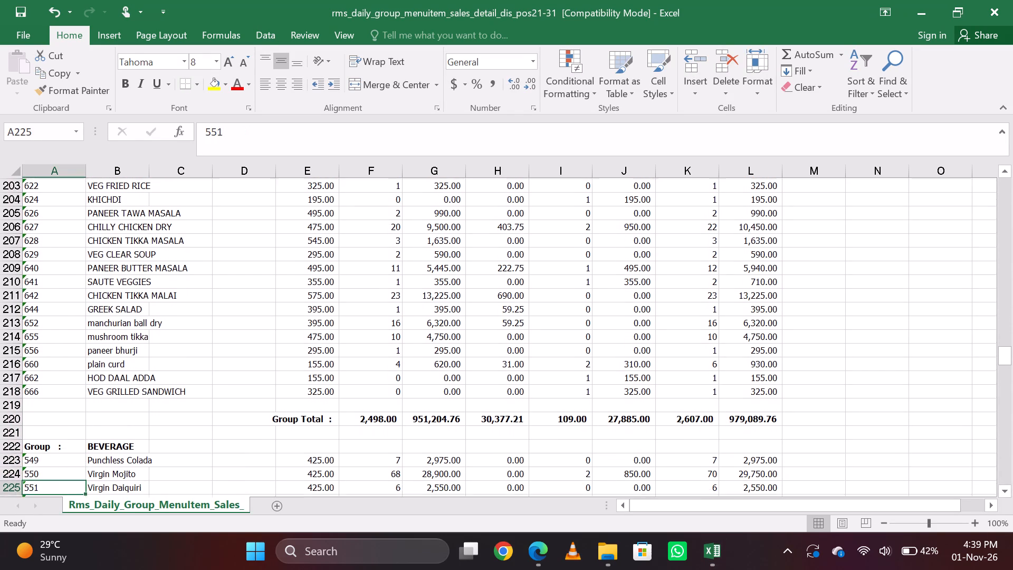
pyautogui.press('Down')
pyautogui.press('Up')
pyautogui.press('Up')
pyautogui.press('Up')
pyautogui.press('Up')
pyautogui.press('Up')
pyautogui.press('Up')
pyautogui.press('Up')
pyautogui.press('Up')
pyautogui.press('Up')
pyautogui.press('Up')
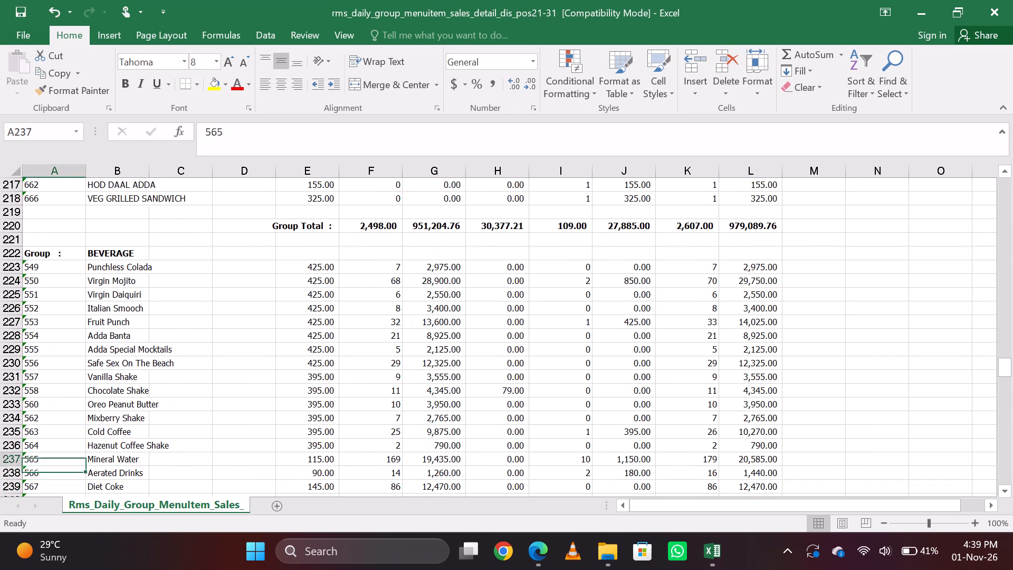
pyautogui.press('Up')
pyautogui.press('Up')
pyautogui.press('Up')
pyautogui.press('Up')
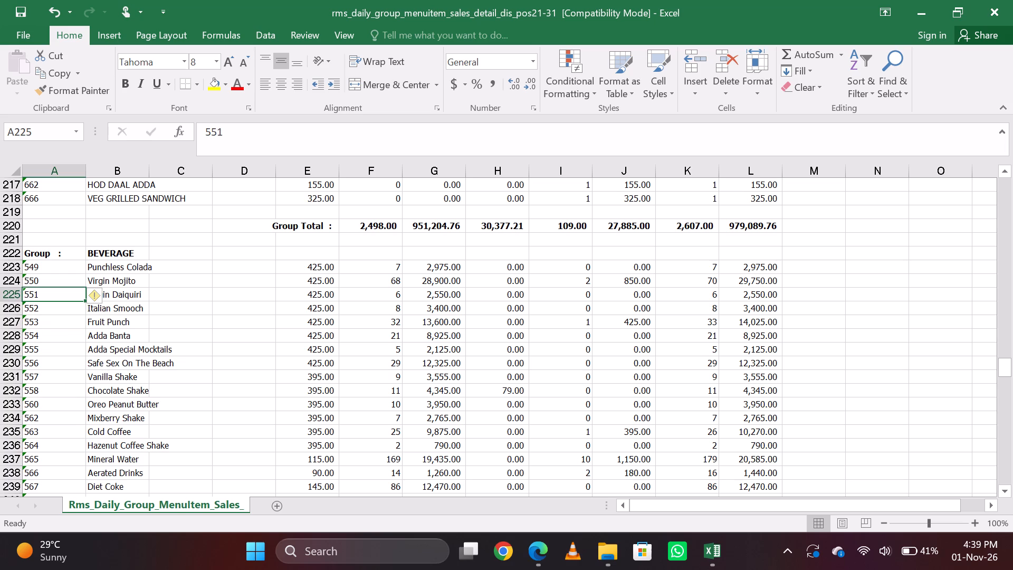
pyautogui.press('Up')
pyautogui.press('Up')
pyautogui.press('Up')
# Delete the six BEVERAGE rows from Vanilla Shake to Hazenut Coffee Shake.
pyautogui.press('Down')
pyautogui.press('Down')
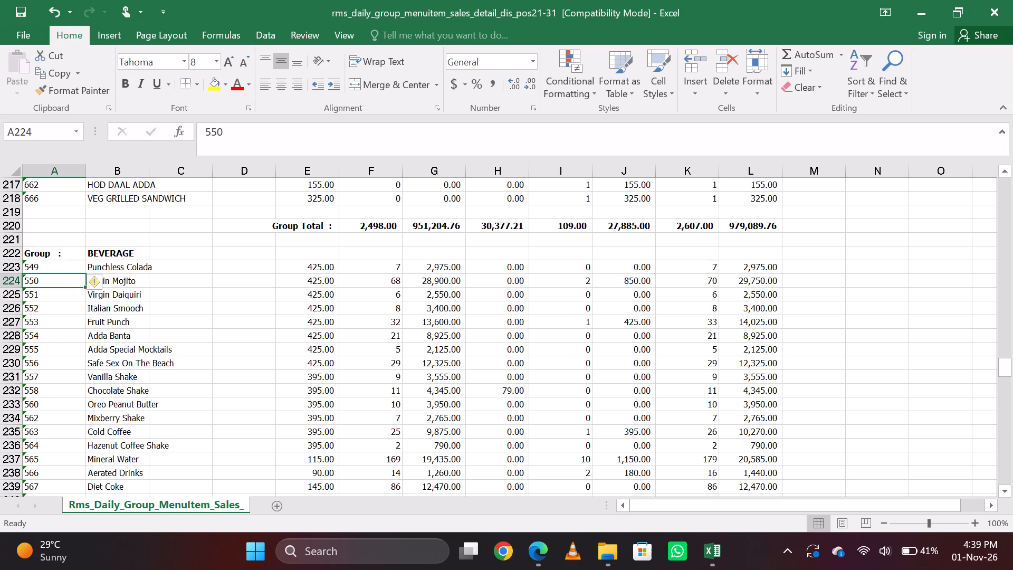
pyautogui.press('Down')
pyautogui.press('Down')
pyautogui.press('Down')
pyautogui.press('Down')
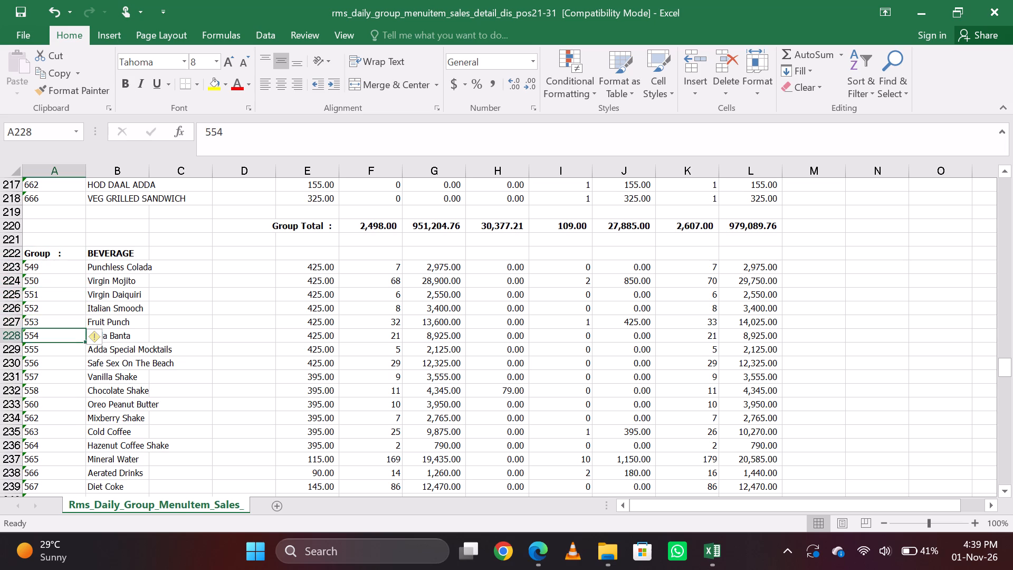
pyautogui.press('Down')
pyautogui.press('Down')
pyautogui.press('Down')
pyautogui.hotkey('shift', 'Down')
pyautogui.hotkey('shift', 'Down')
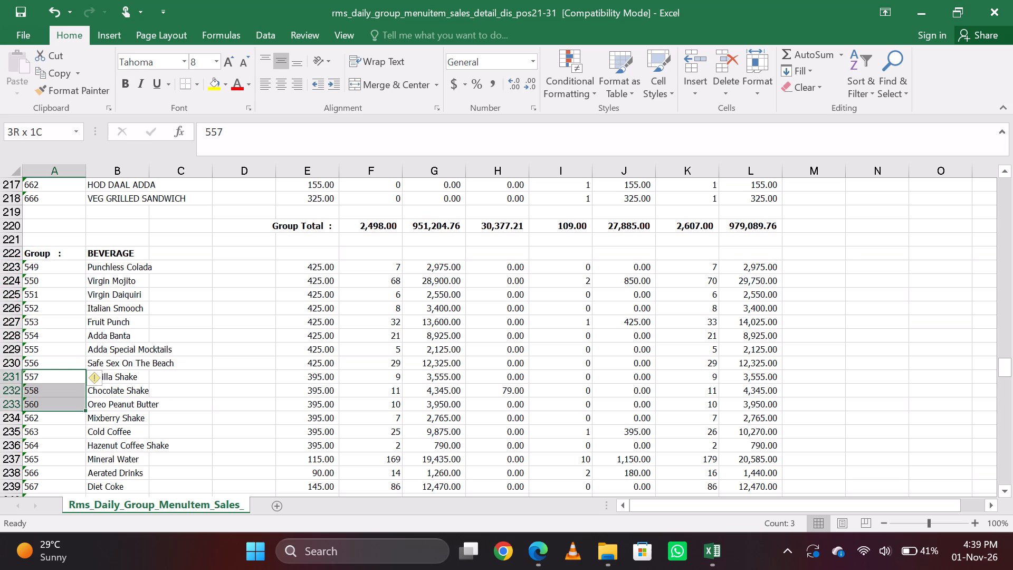
pyautogui.hotkey('shift', 'Down')
pyautogui.hotkey('shift', 'Down')
pyautogui.hotkey('shift', 'Down')
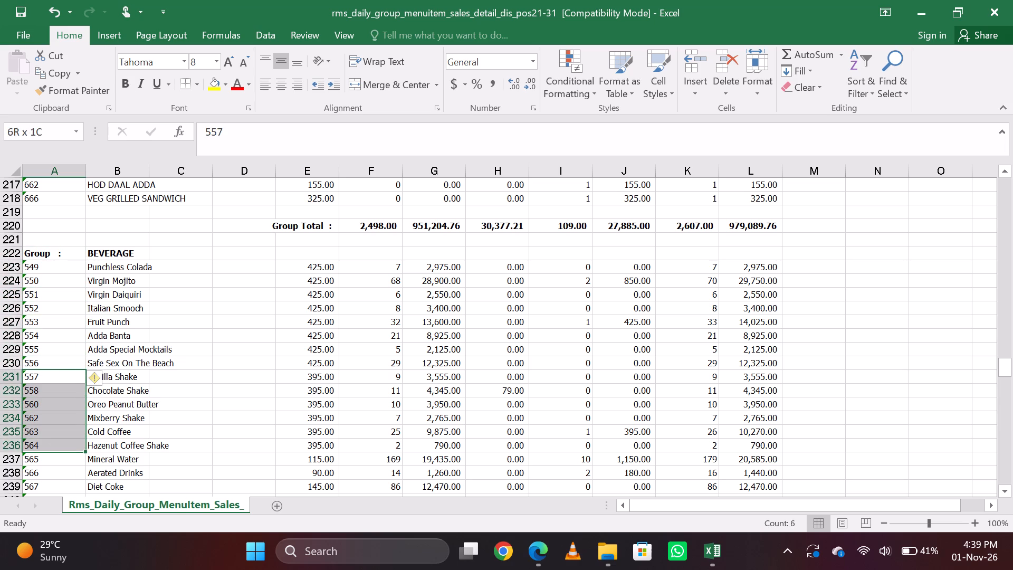
pyautogui.hotkey('shift', 'space')
pyautogui.hotkey('ctrl', '-')
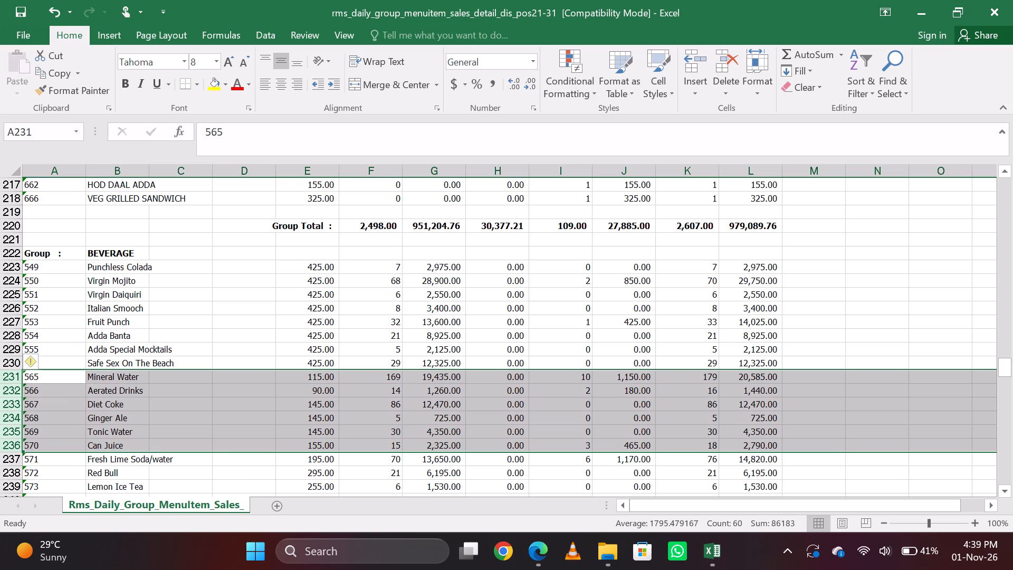
# Delete the Lemon Ice Tea and Peach Ice Tea rows from the BEVERAGE group.
pyautogui.press('Down')
pyautogui.press('Up')
pyautogui.press('Down')
pyautogui.press('Down')
pyautogui.press('Down')
pyautogui.press('Down')
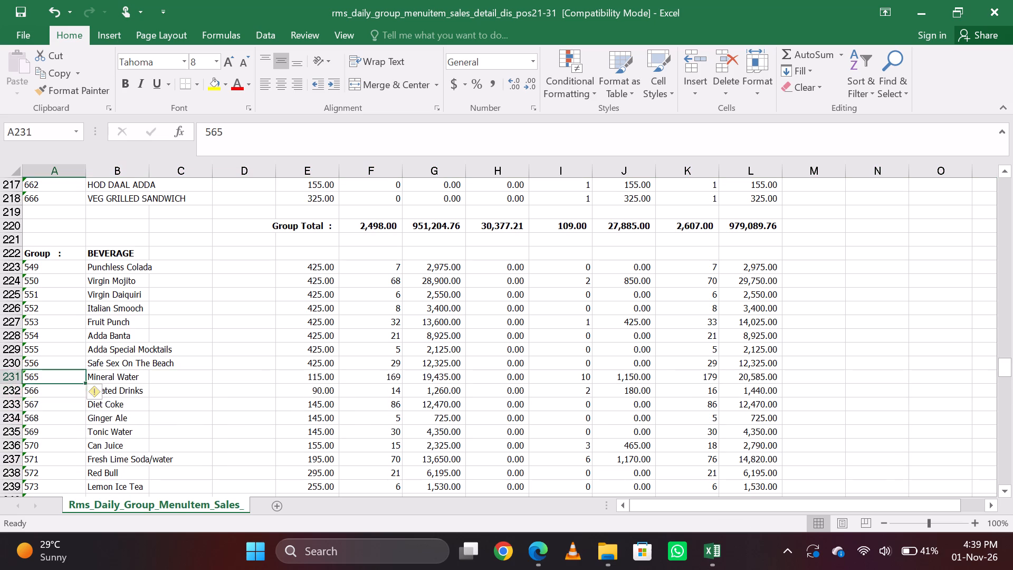
pyautogui.press('Down')
pyautogui.press('Down')
pyautogui.press('Down')
pyautogui.press('Down')
pyautogui.press('Down')
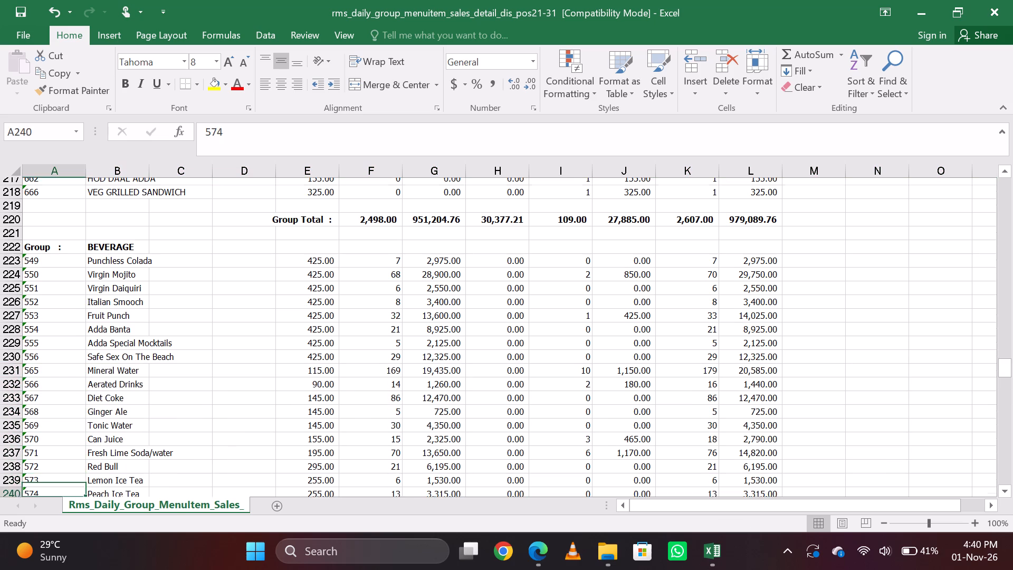
pyautogui.press('Down')
pyautogui.press('Down')
pyautogui.press('Up')
pyautogui.press('Up')
pyautogui.press('Up')
pyautogui.hotkey('shift', 'Down')
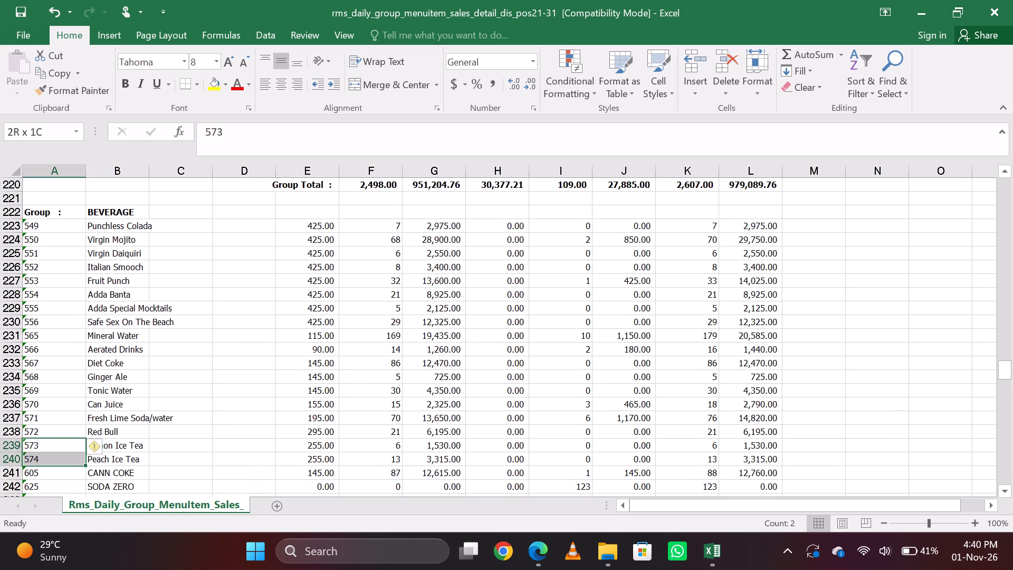
pyautogui.hotkey('shift', 'space')
pyautogui.hotkey('ctrl', '-')
# Review the remaining BEVERAGE items down to the start of the LIQUOR group and back up to the first BEVERAGE sale value.
pyautogui.press('Down')
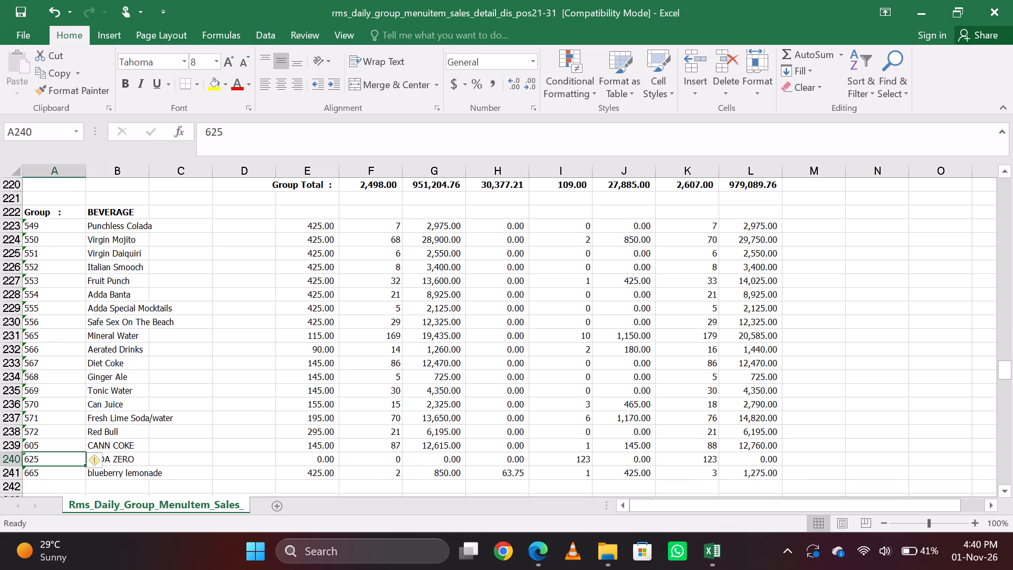
pyautogui.press('Down')
pyautogui.press('Down')
pyautogui.press('Down')
pyautogui.press('Down')
pyautogui.press('Down')
pyautogui.press('Down')
pyautogui.press('Down')
pyautogui.press('Down')
pyautogui.press('Down')
pyautogui.press('Down')
pyautogui.press('Up')
pyautogui.press('Up')
pyautogui.press('Up')
pyautogui.press('Up')
pyautogui.press('Up')
pyautogui.press('Up')
pyautogui.press('Up')
pyautogui.press('Up')
pyautogui.press('Up')
pyautogui.press('Up')
pyautogui.press('Up')
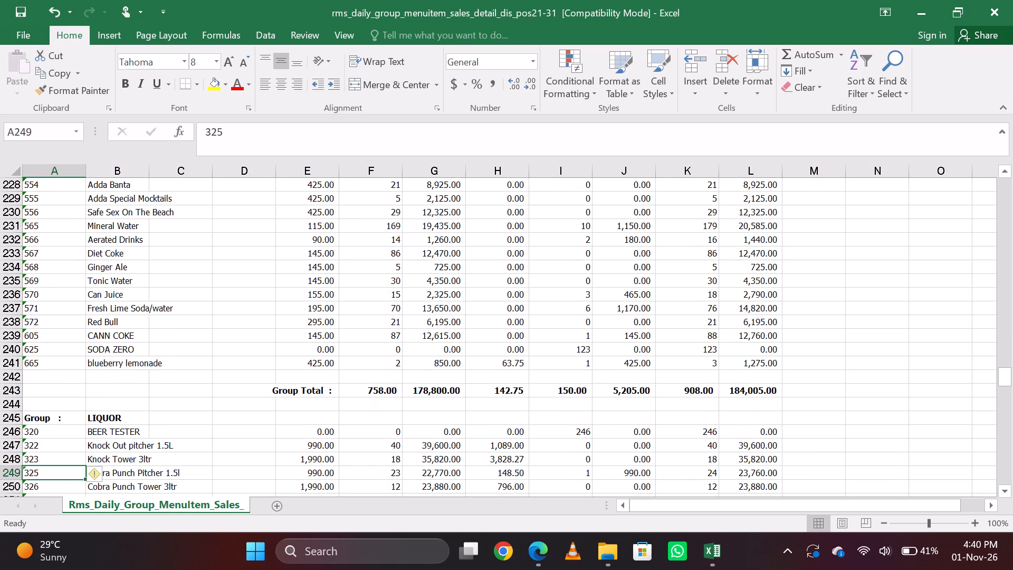
pyautogui.press('Down')
pyautogui.press('Down')
pyautogui.press('Down')
pyautogui.press('Right')
pyautogui.press('Right')
pyautogui.press('Right')
pyautogui.press('Right')
pyautogui.press('Right')
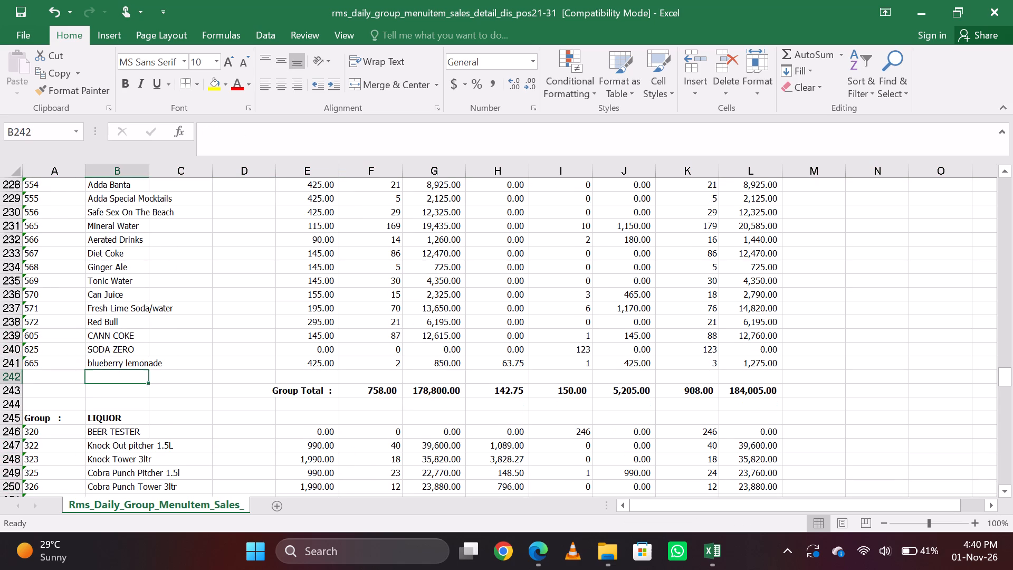
pyautogui.press('Right')
pyautogui.hotkey('ctrl', 'Up')
pyautogui.hotkey('ctrl', 'Up')
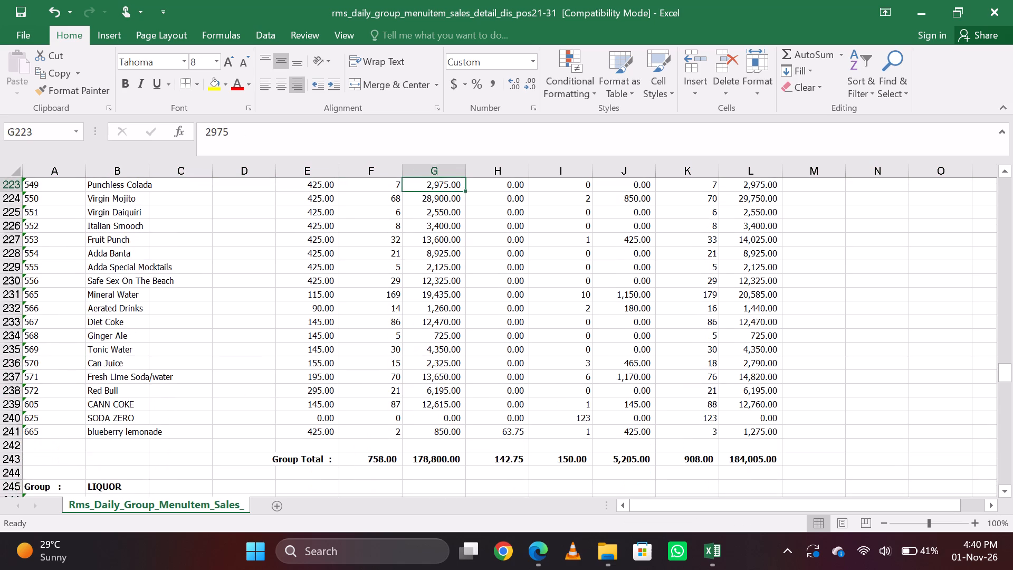
# Examine the column headings at the top of the report and compare the Sale Value and Total Value columns for the first FOOD items.
pyautogui.hotkey('ctrl', 'Up')
pyautogui.hotkey('ctrl', 'Up')
pyautogui.hotkey('ctrl', 'Up')
pyautogui.hotkey('ctrl', 'Up')
pyautogui.hotkey('ctrl', 'Up')
pyautogui.hotkey('ctrl', 'Down')
pyautogui.hotkey('ctrl', 'Down')
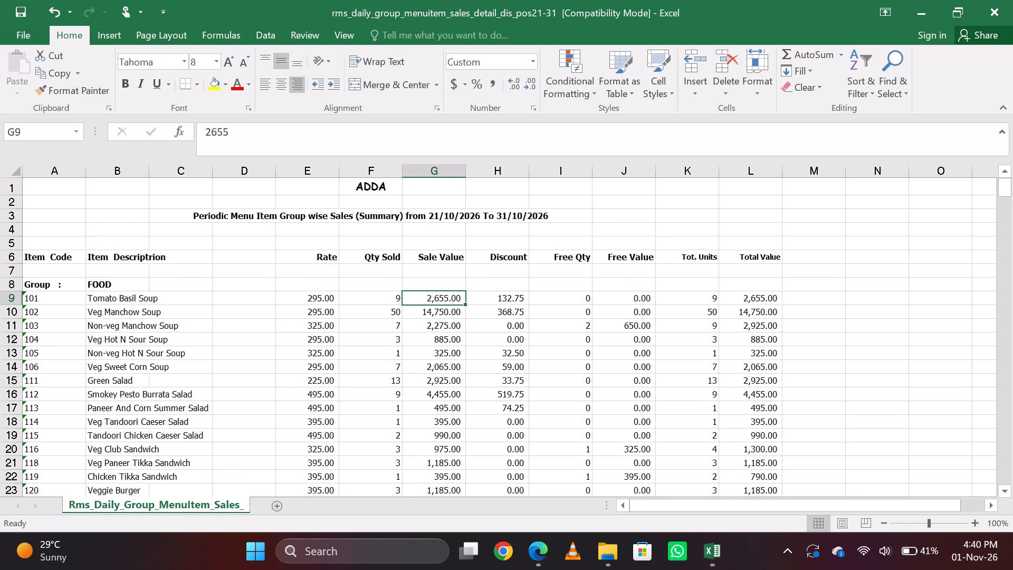
pyautogui.press('Right')
pyautogui.press('Right')
pyautogui.press('Right')
pyautogui.press('Right')
pyautogui.press('Right')
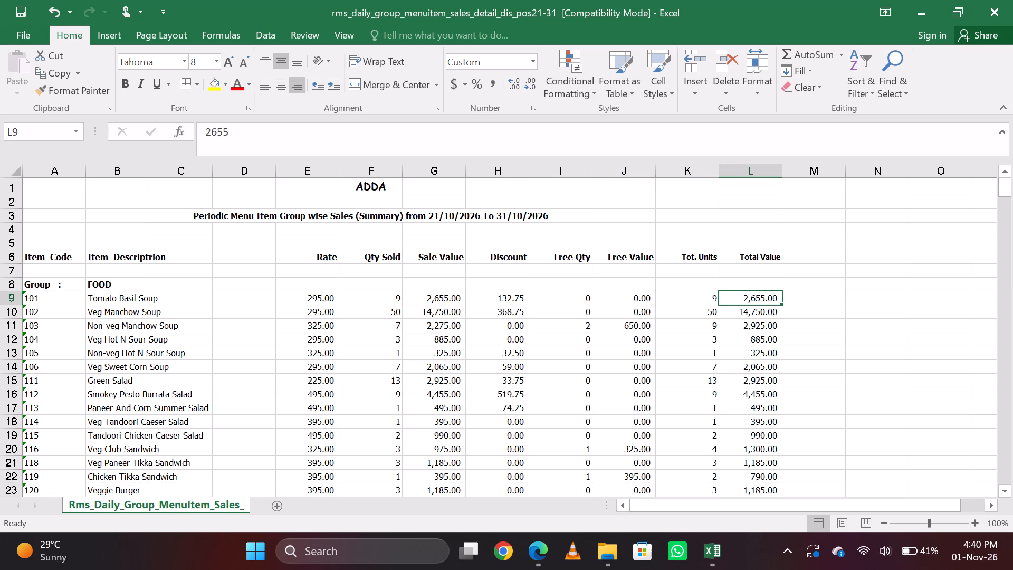
pyautogui.press('Down')
pyautogui.press('Down')
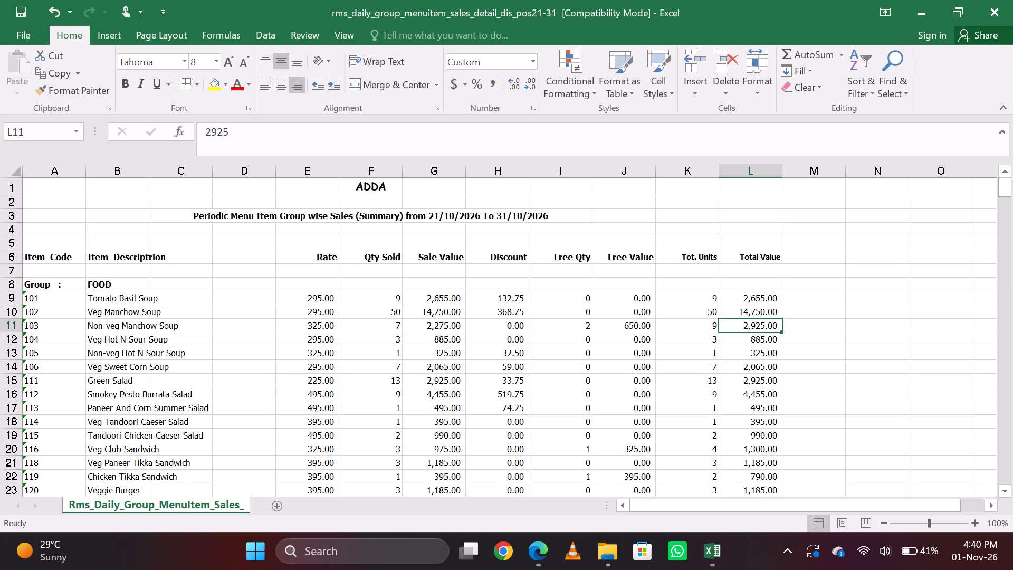
pyautogui.press('Down')
pyautogui.press('Up')
pyautogui.press('Down')
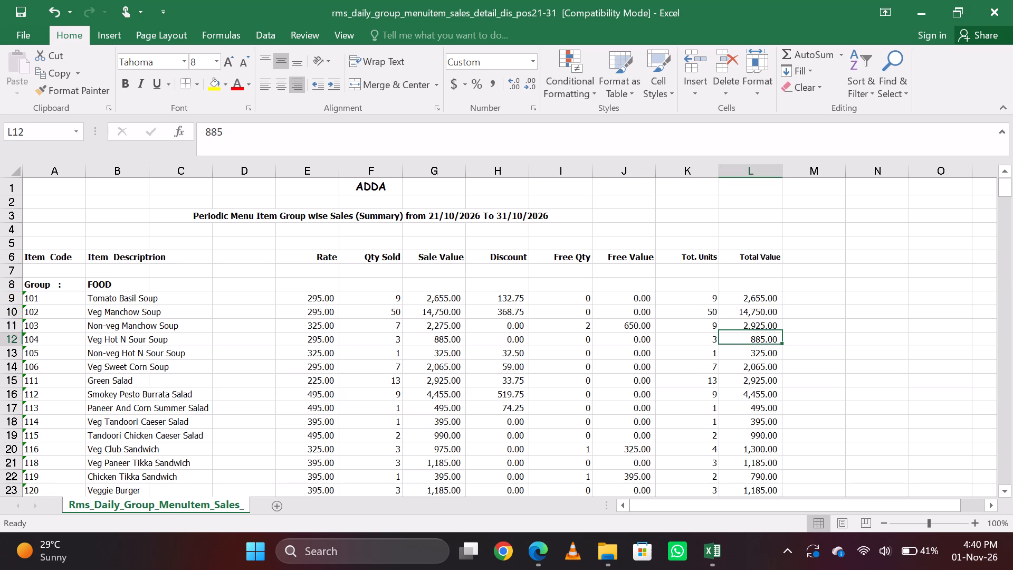
pyautogui.press('Up')
pyautogui.press('Down')
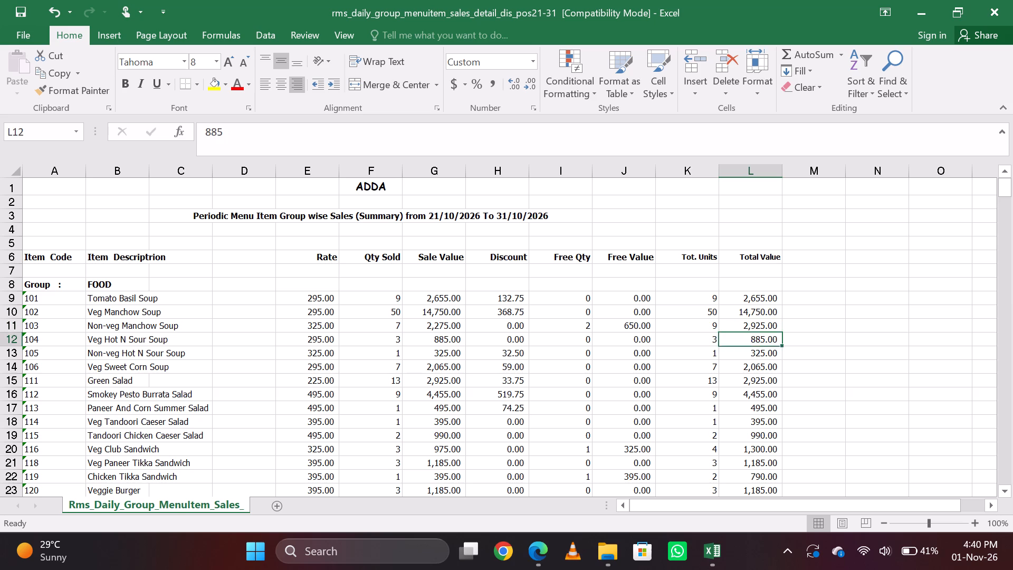
pyautogui.press('Down')
pyautogui.press('Down')
pyautogui.press('Down')
pyautogui.press('Down')
pyautogui.press('Down')
pyautogui.press('Down')
pyautogui.press('Left')
pyautogui.press('Left')
pyautogui.press('Left')
pyautogui.press('Left')
pyautogui.press('Left')
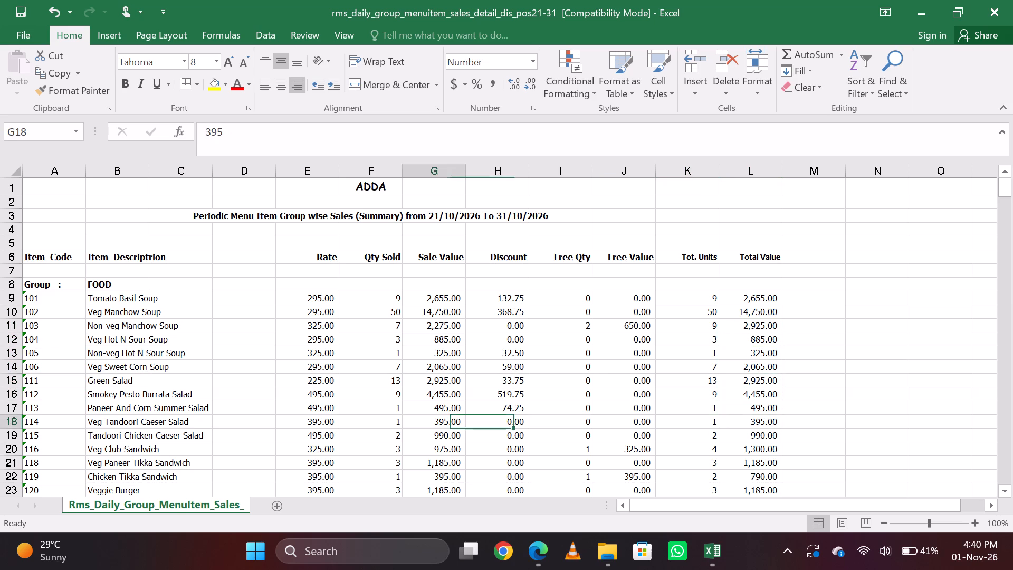
# Sum the BEVERAGE group's Sale Value cells G223:G241 in G242, just above the Group Total row.
pyautogui.hotkey('ctrl', 'Down')
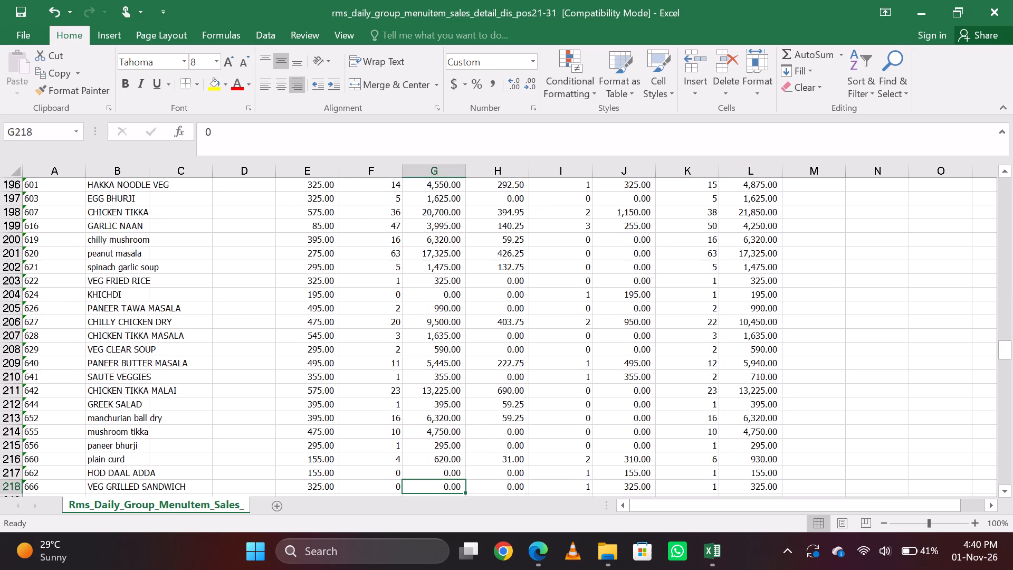
pyautogui.press('Down')
pyautogui.press('Down')
pyautogui.press('Down')
pyautogui.press('Down')
pyautogui.press('Down')
pyautogui.press('Down')
pyautogui.press('Down')
pyautogui.press('Down')
pyautogui.press('Down')
pyautogui.press('Down')
pyautogui.press('Down')
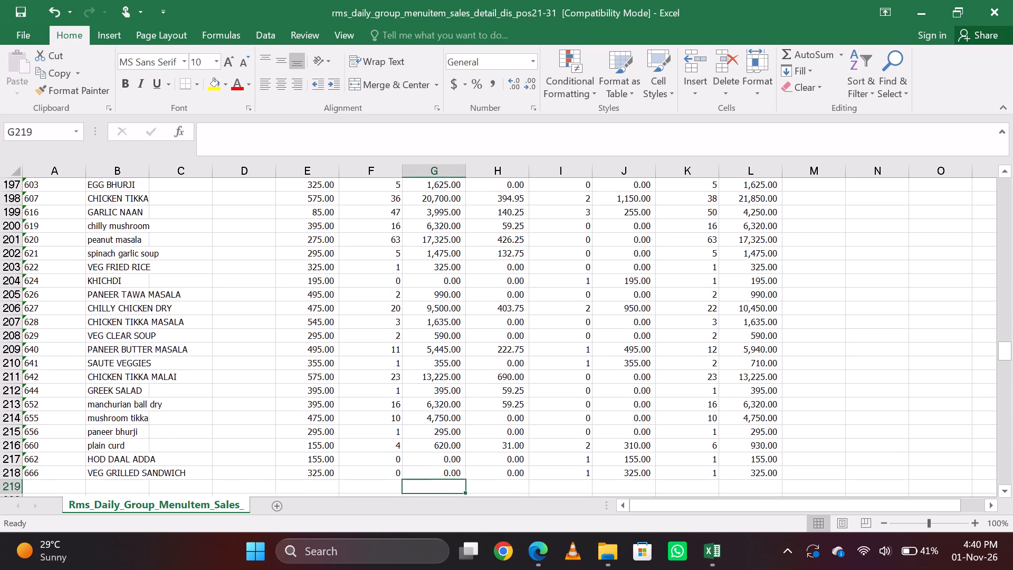
pyautogui.press('Down')
pyautogui.press('Down')
pyautogui.press('Down')
pyautogui.press('Down')
pyautogui.press('Down')
pyautogui.press('Down')
pyautogui.press('Down')
pyautogui.press('Down')
pyautogui.press('Down')
pyautogui.press('Down')
pyautogui.press('Down')
pyautogui.press('Down')
pyautogui.press('Down')
pyautogui.press('Down')
pyautogui.press('Down')
pyautogui.press('Down')
pyautogui.press('Down')
pyautogui.press('Down')
pyautogui.press('Down')
pyautogui.press('Down')
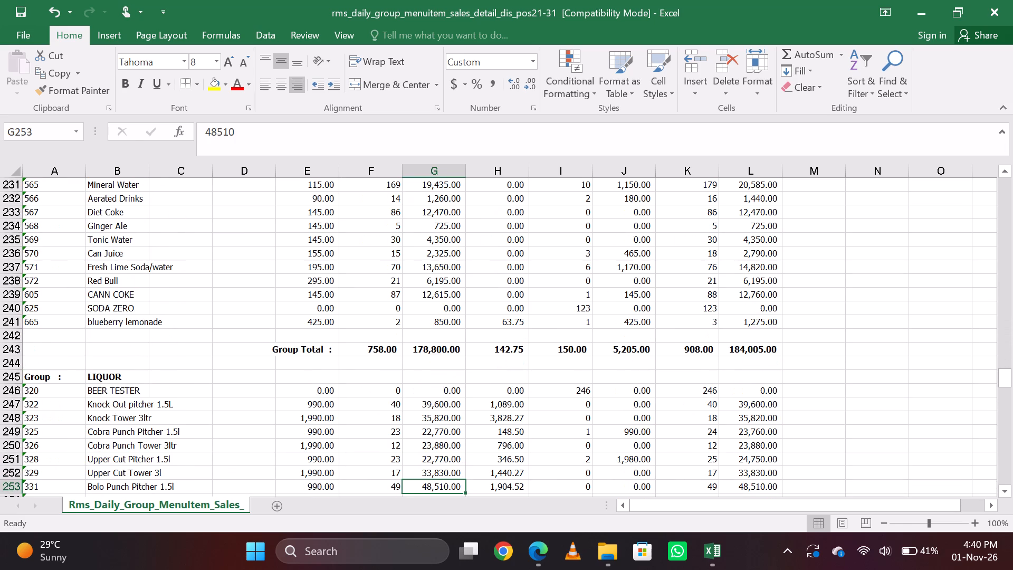
pyautogui.press('Up')
pyautogui.press('Up')
pyautogui.press('Up')
pyautogui.press('Up')
pyautogui.press('Up')
pyautogui.press('Up')
pyautogui.press('Up')
pyautogui.press('Up')
pyautogui.press('Up')
pyautogui.press('Up')
pyautogui.press('Up')
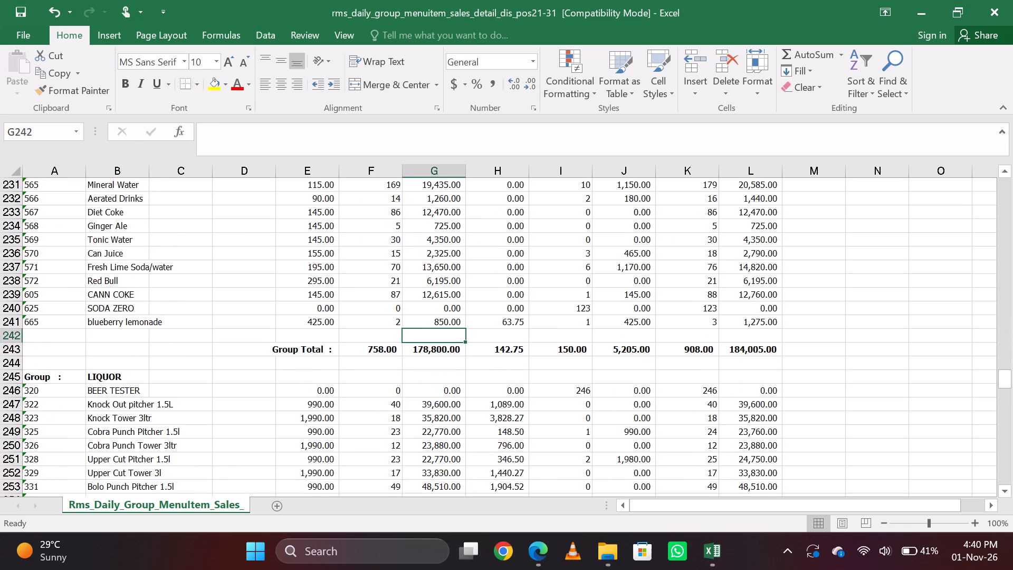
pyautogui.press('=')
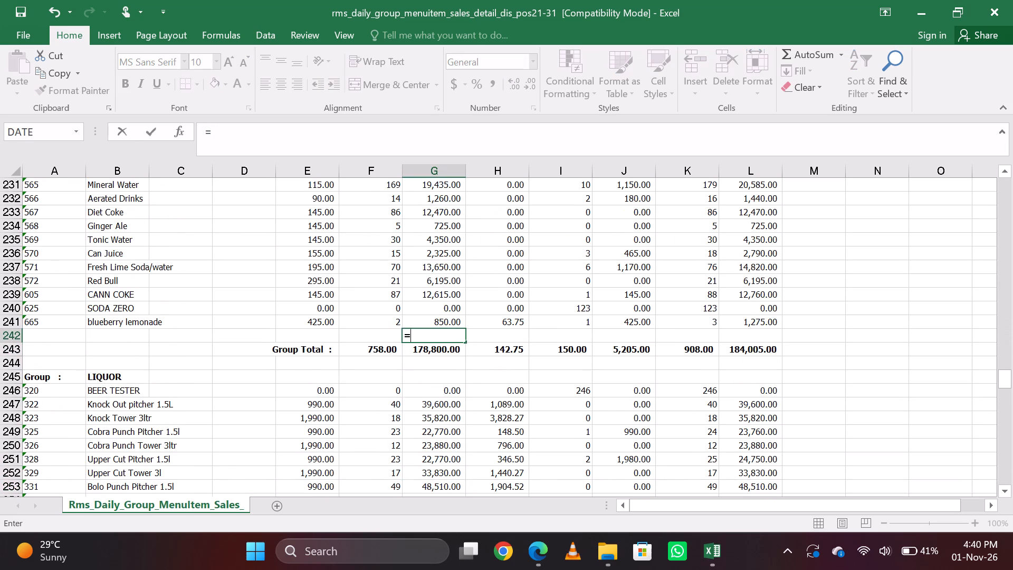
pyautogui.write('sum')
pyautogui.press('Tab')
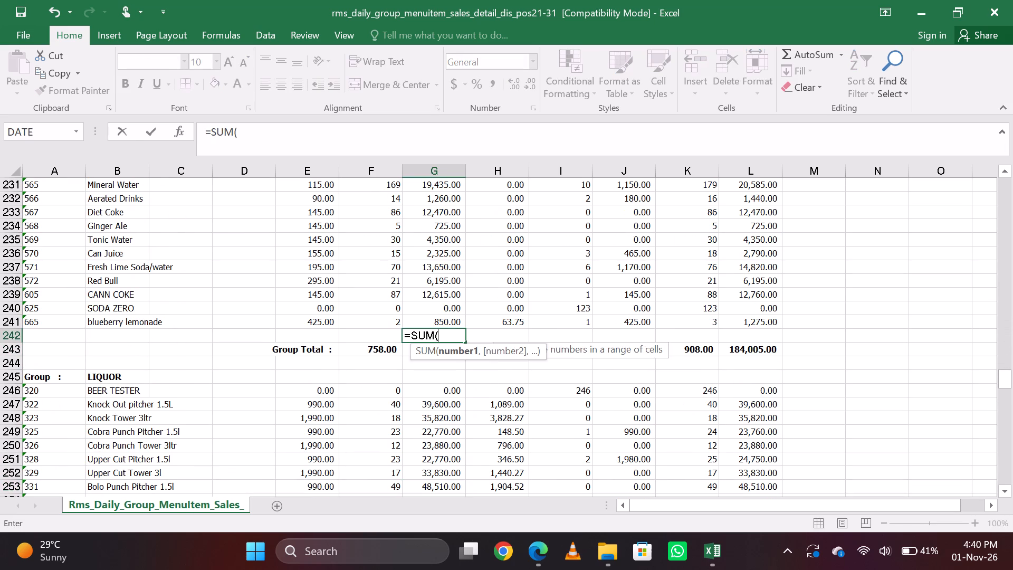
pyautogui.press('Up')
pyautogui.hotkey('ctrl', 'shift', 'Up')
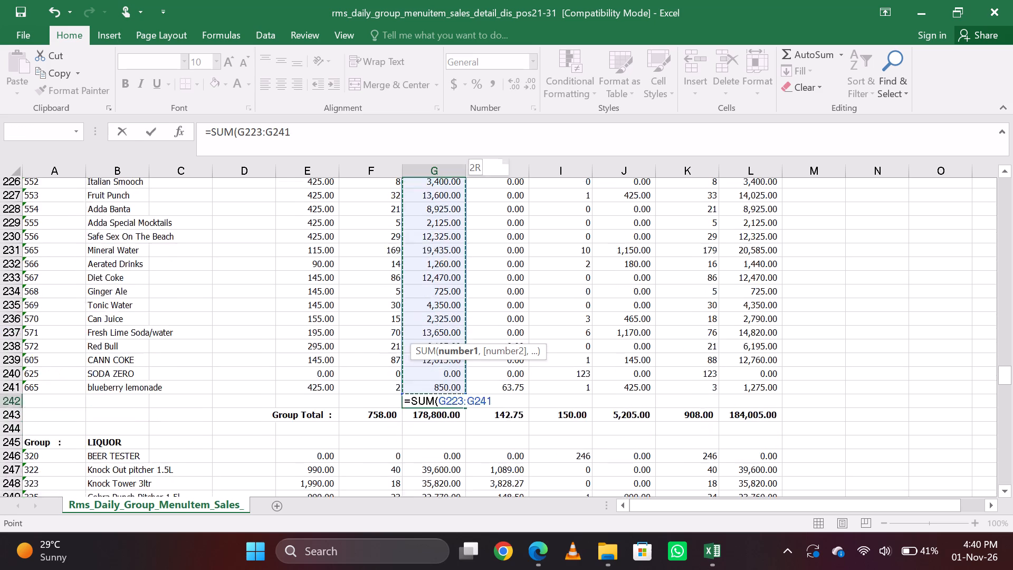
pyautogui.press('Return')
# Fill the BEVERAGE Sale Value sum one cell across into the Discount column, H242.
pyautogui.press('Up')
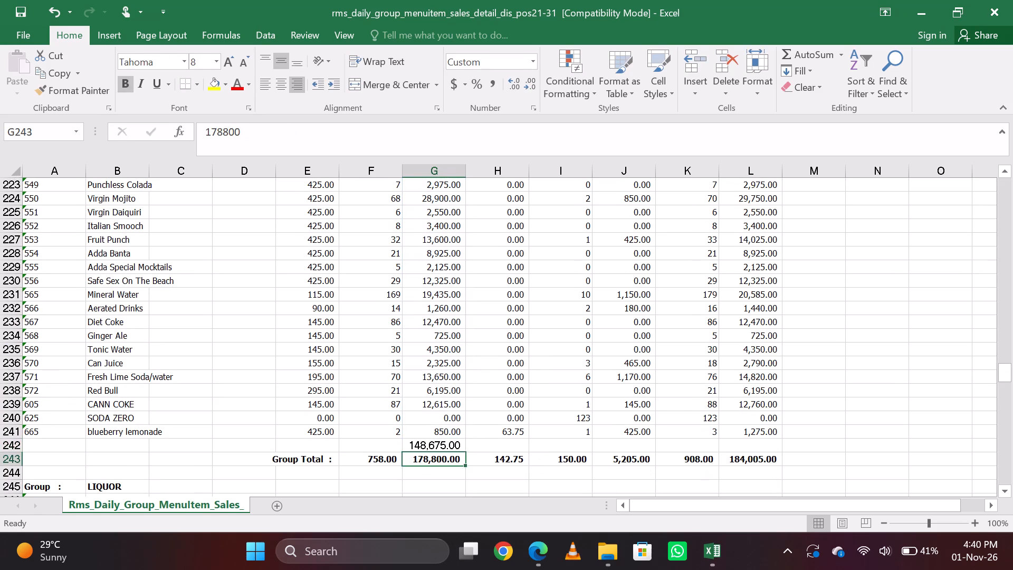
pyautogui.press('Right')
pyautogui.hotkey('ctrl', 'r')
# Clear the Sale Value and Discount figures from the BEVERAGE Group Total row.
pyautogui.press('Down')
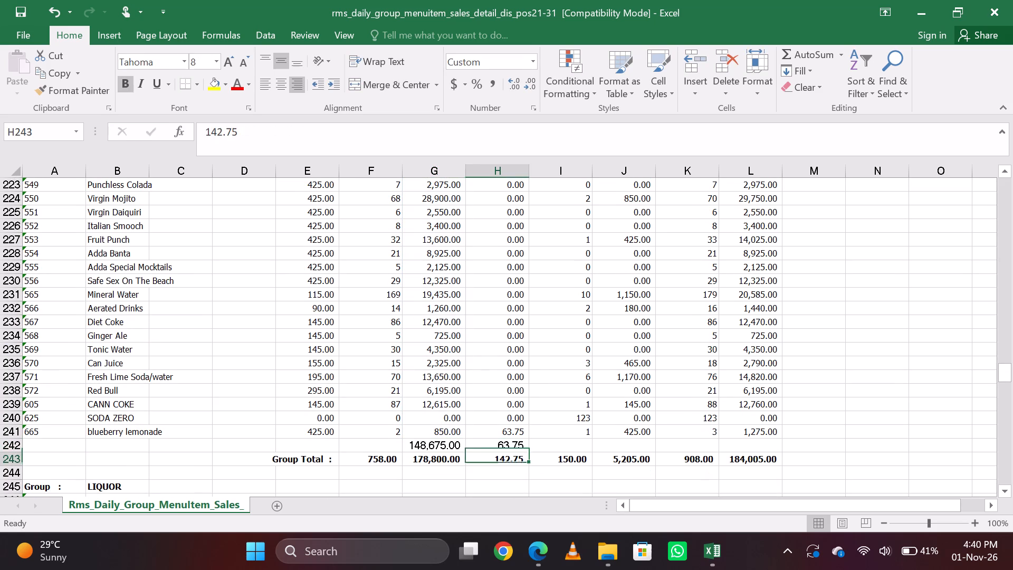
pyautogui.press('Left')
pyautogui.hotkey('shift', 'Right')
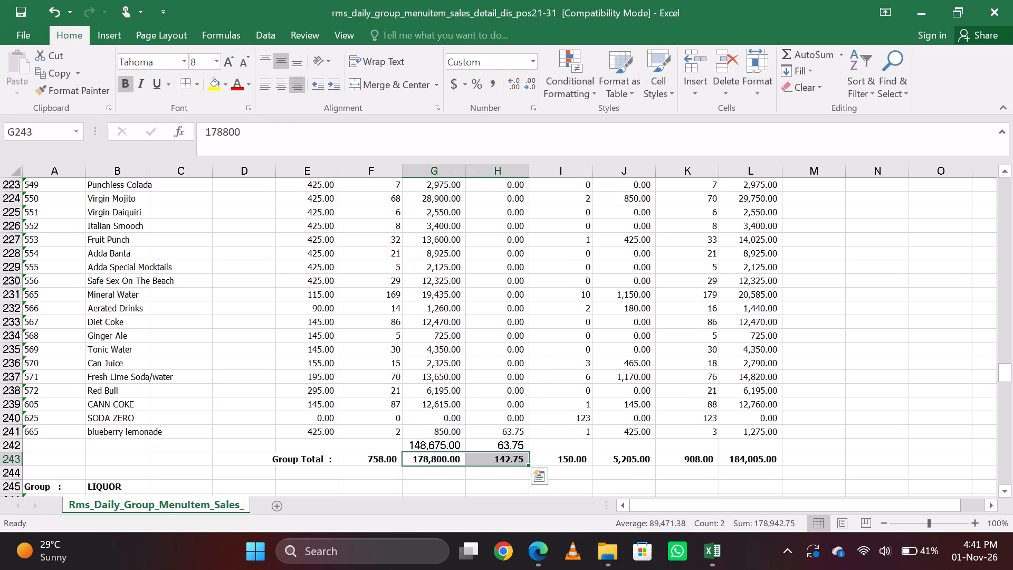
pyautogui.press('Delete')
# Calculate the net BEVERAGE sale in G243 as sale value minus discount, =G242-H242.
pyautogui.press('Down')
pyautogui.press('Up')
pyautogui.press('=')
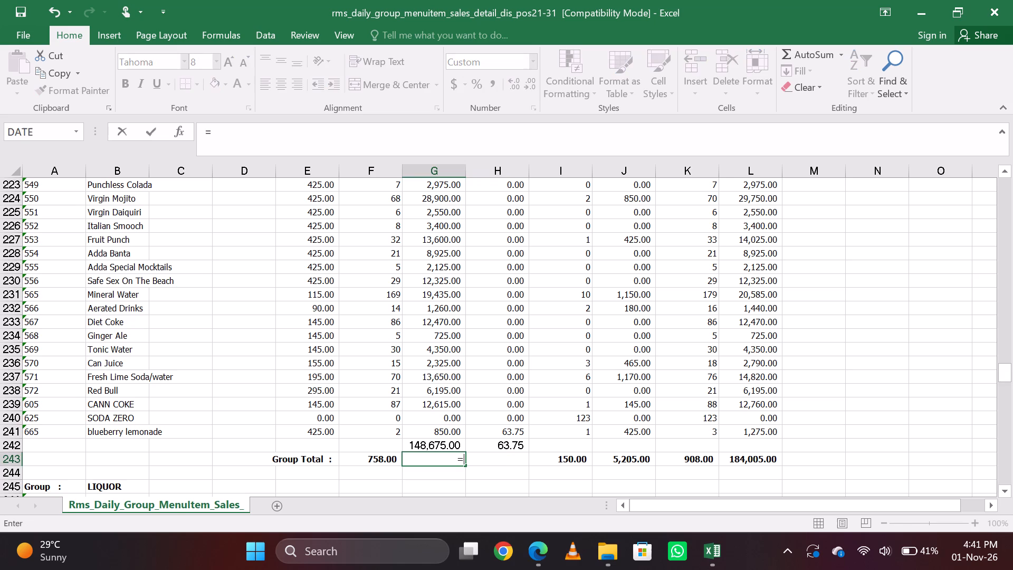
pyautogui.press('Up')
pyautogui.press('=')
pyautogui.press('BackSpace')
pyautogui.press('-')
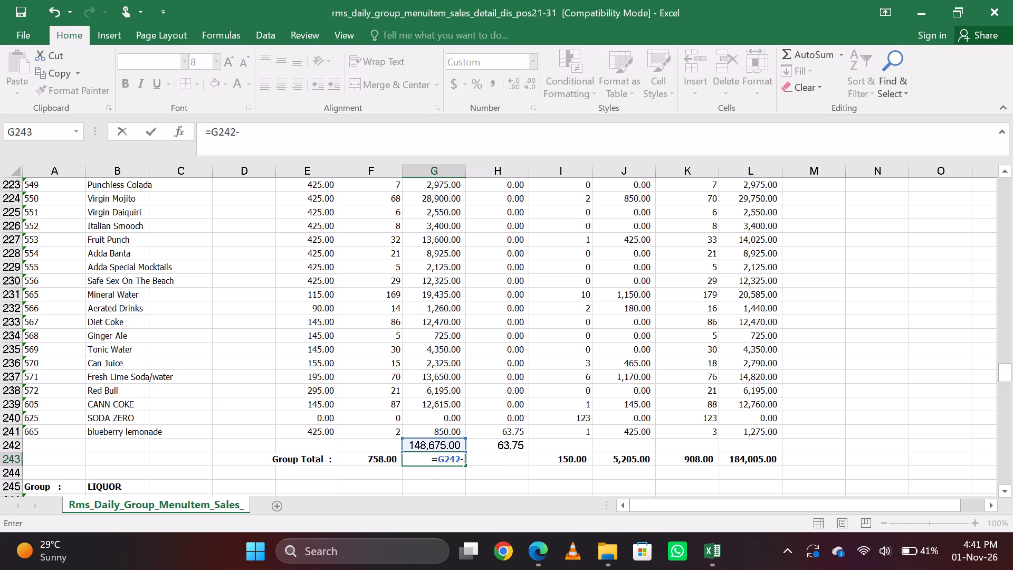
pyautogui.press('Right')
pyautogui.press('Up')
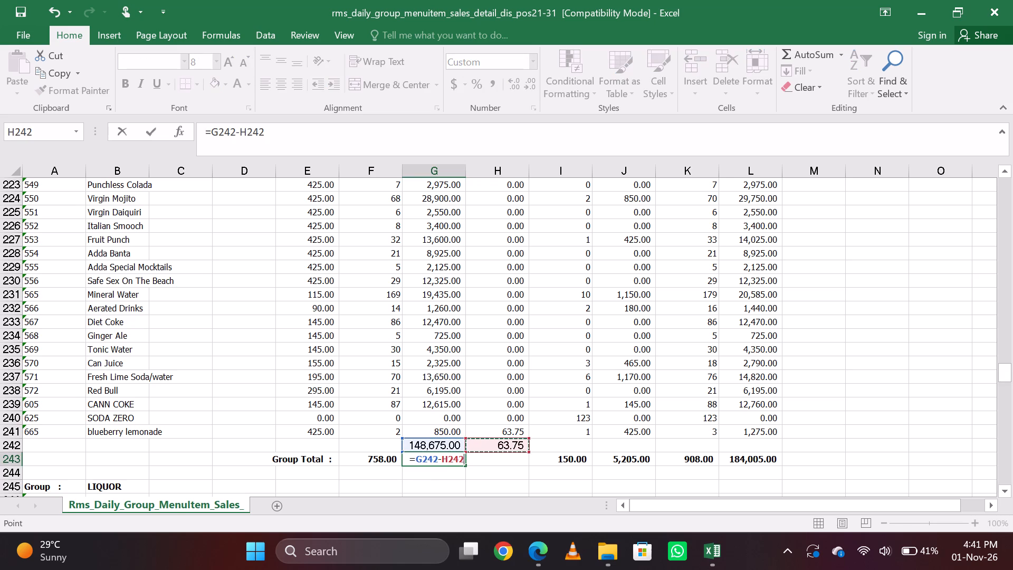
pyautogui.press('Return')
pyautogui.press('Up')
pyautogui.press('Up')
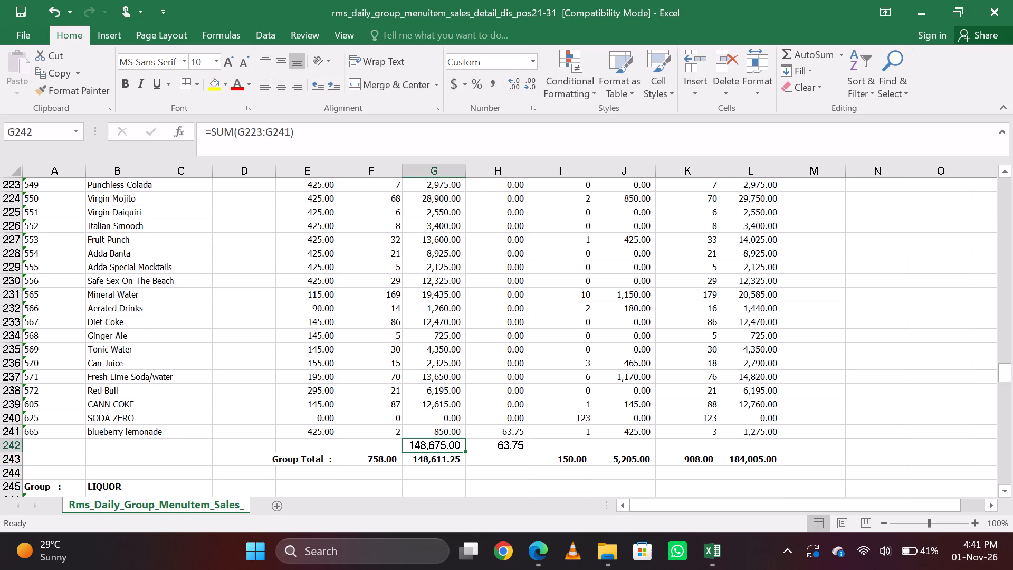
pyautogui.press('Up')
pyautogui.press('Down')
pyautogui.press('Down')
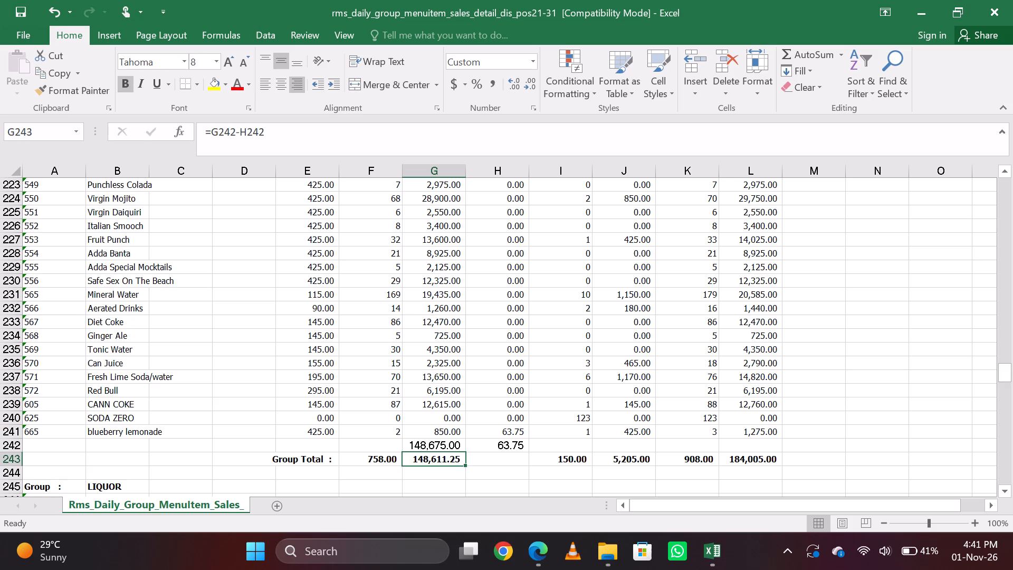
# Copy the net BEVERAGE sale and paste it as a value into the Actual Liquor Sale cell on the Bar Variance Report's 21-31 sheet.
pyautogui.hotkey('ctrl', 'c')
pyautogui.hotkey('alt', 'Tab')
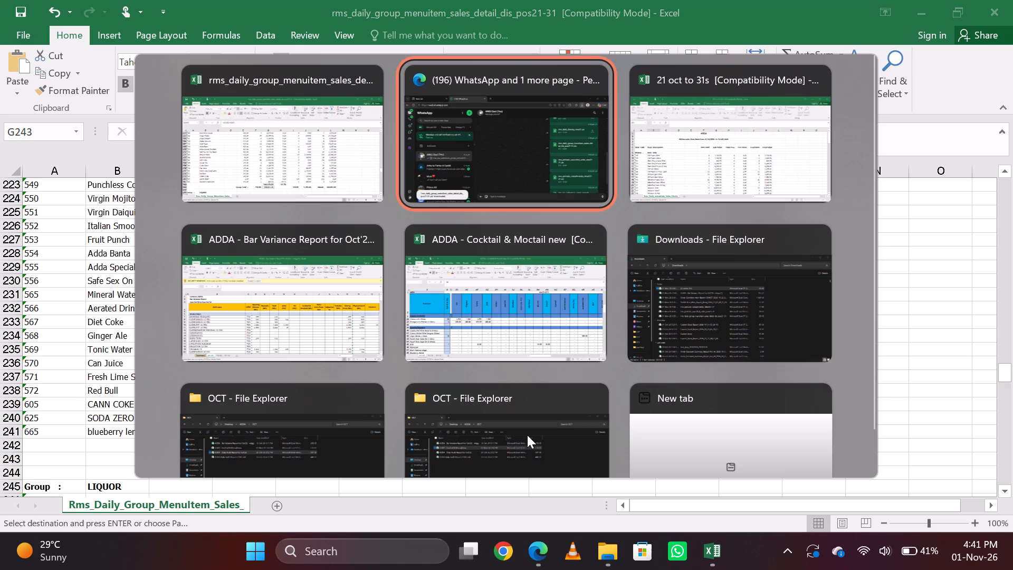
pyautogui.hotkey('alt', 'Tab')
pyautogui.hotkey('alt', 'Tab')
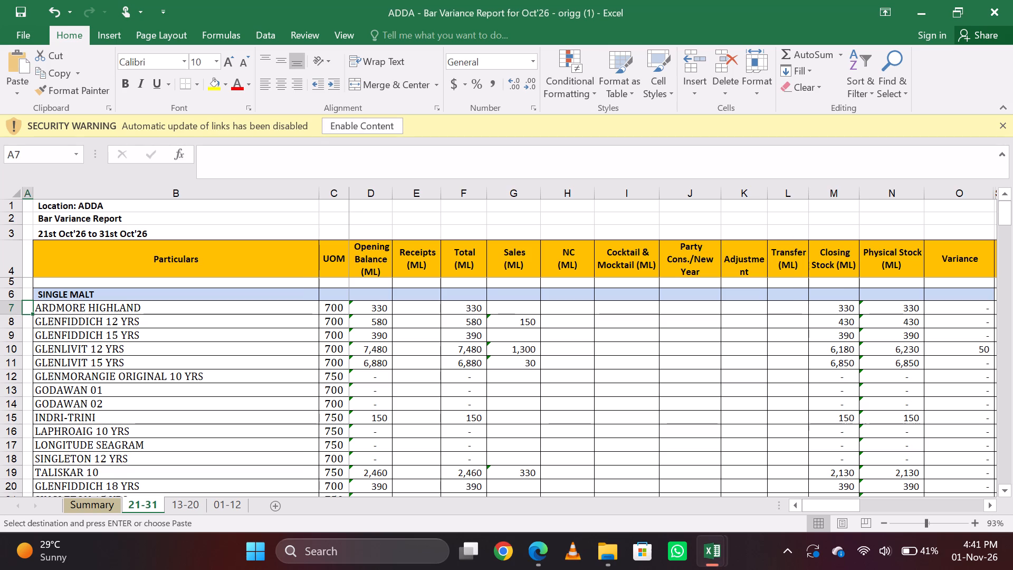
pyautogui.press('pagedown')
pyautogui.press('pagedown')
pyautogui.press('pagedown')
pyautogui.press('pagedown')
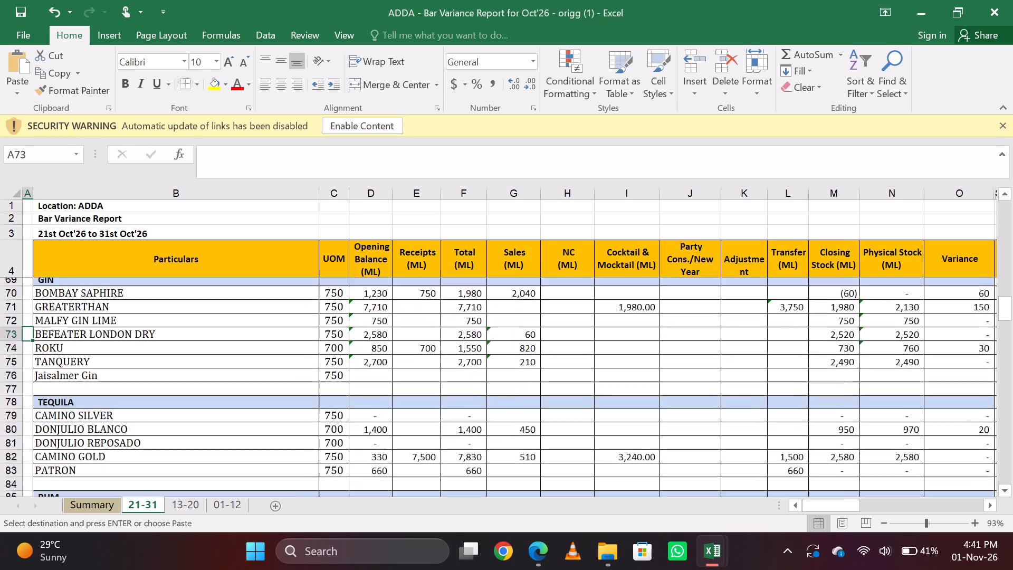
pyautogui.press('pagedown')
pyautogui.press('pagedown')
pyautogui.press('pagedown')
pyautogui.press('pagedown')
pyautogui.press('pagedown')
pyautogui.press('Down')
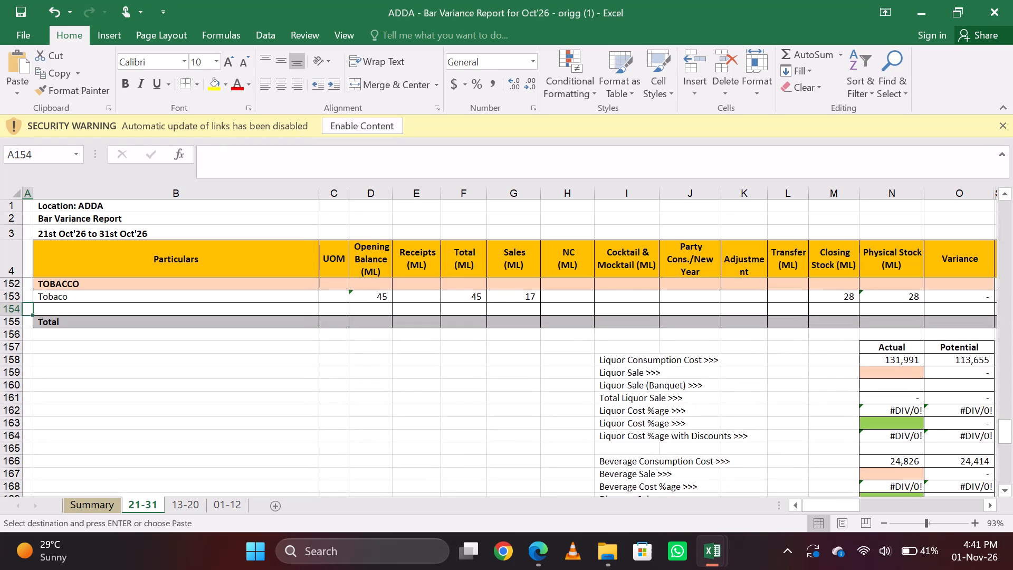
pyautogui.press('Down')
pyautogui.press('Down')
pyautogui.press('Down')
pyautogui.press('Down')
pyautogui.press('Down')
pyautogui.press('Down')
pyautogui.press('Right')
pyautogui.press('Right')
pyautogui.press('Right')
pyautogui.press('Right')
pyautogui.press('Right')
pyautogui.press('Right')
pyautogui.press('Right')
pyautogui.press('Right')
pyautogui.press('Right')
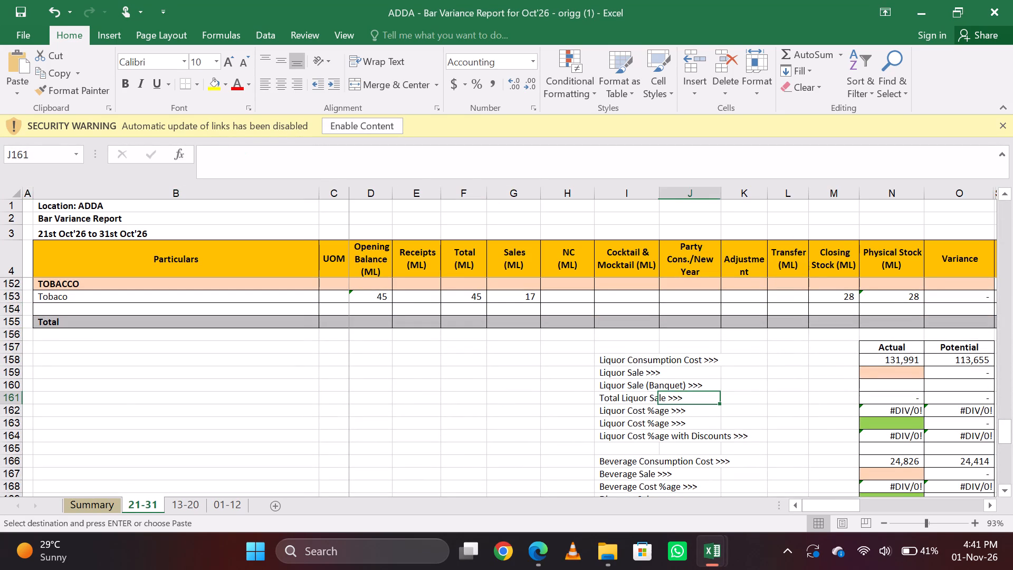
pyautogui.press('Up')
pyautogui.press('Right')
pyautogui.press('Right')
pyautogui.press('Right')
pyautogui.press('Right')
pyautogui.press('Up')
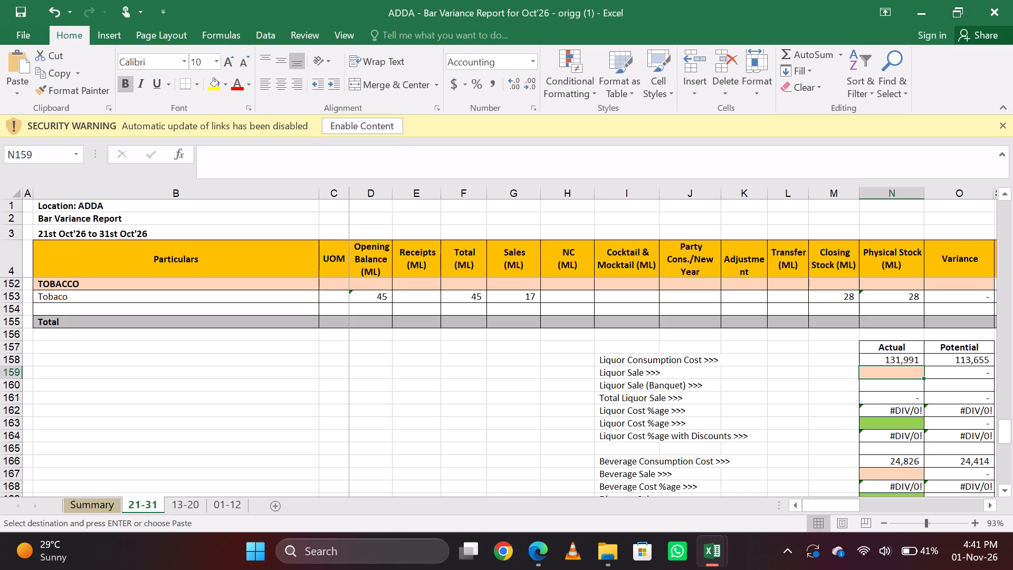
pyautogui.write('es')
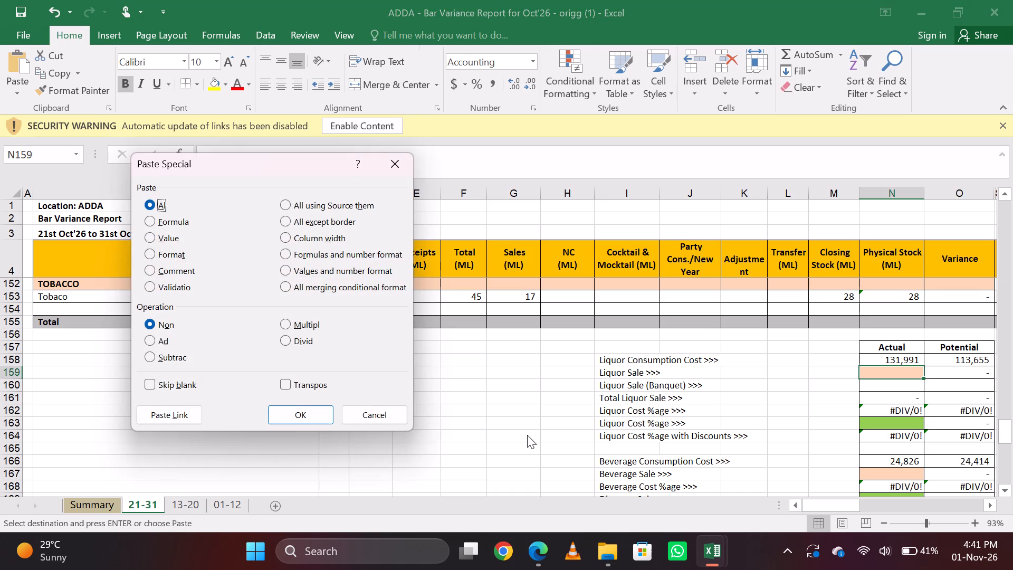
pyautogui.press('v')
pyautogui.press('Return')
# Paste the copied net BEVERAGE sale as a value into the Actual Beverage Sale cell, N167.
pyautogui.press('Down')
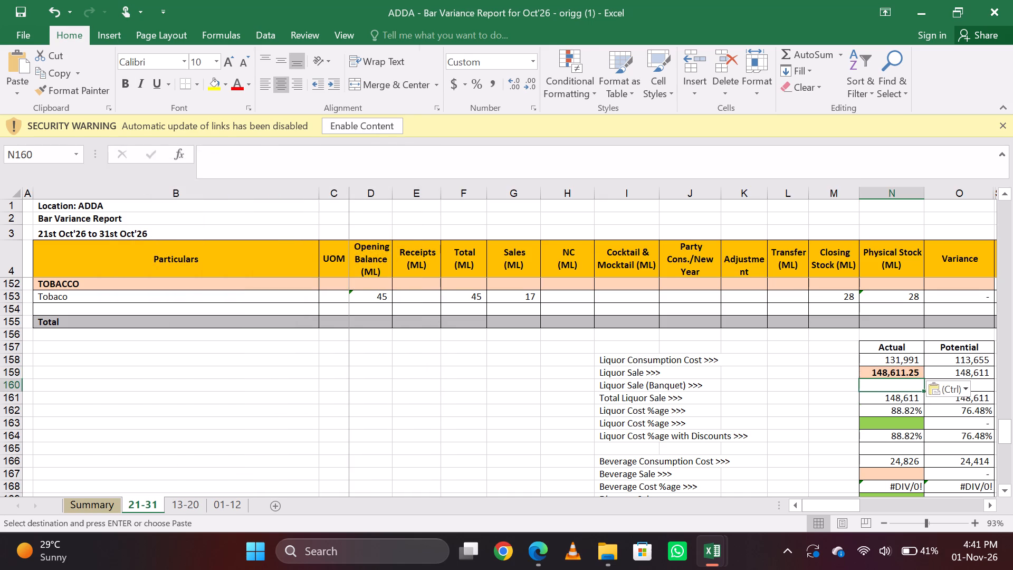
pyautogui.press('Down')
pyautogui.press('Down')
pyautogui.press('Down')
pyautogui.press('Down')
pyautogui.press('Down')
pyautogui.press('Down')
pyautogui.press('Down')
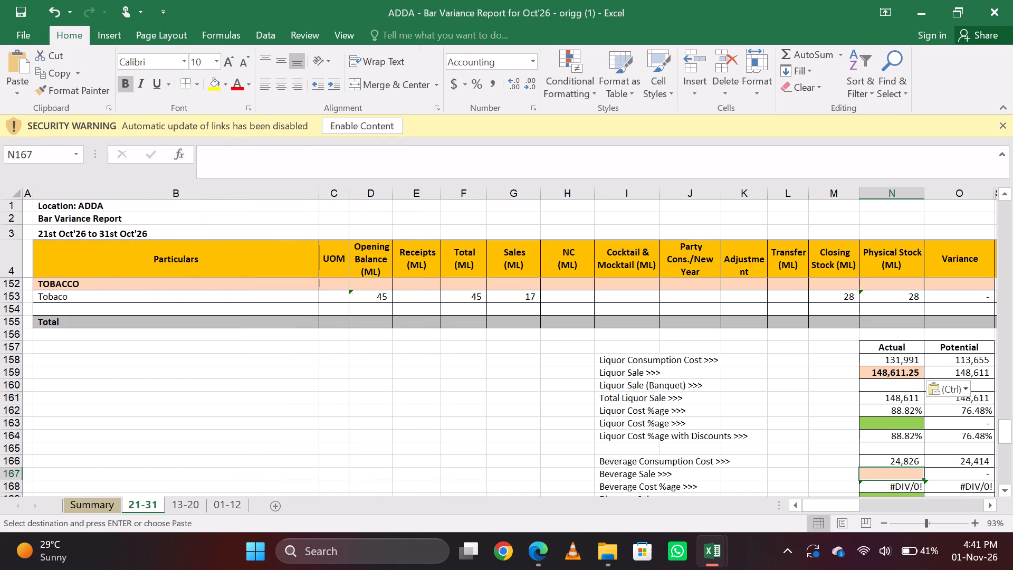
pyautogui.write('esv')
pyautogui.press('Return')
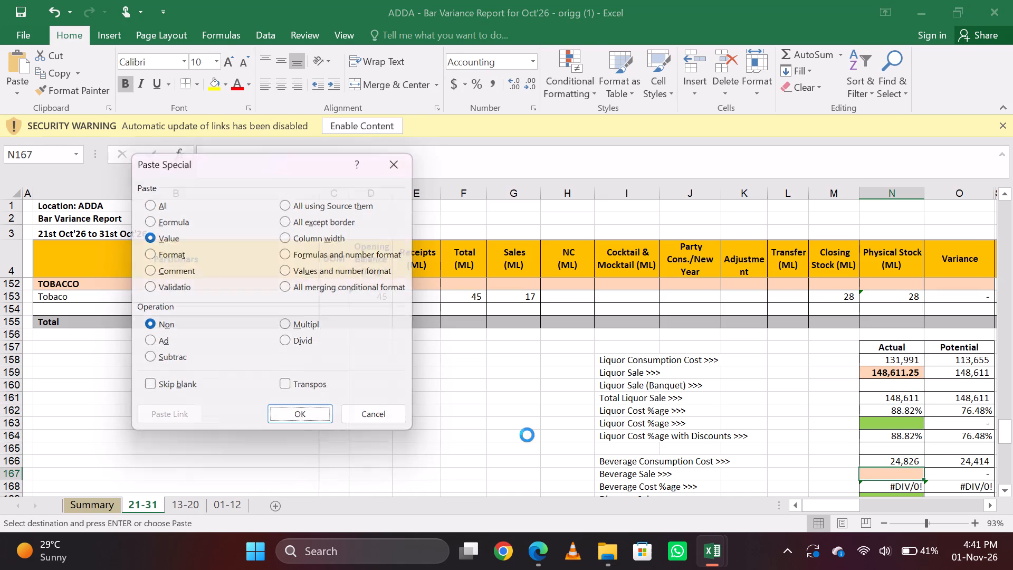
# In the item sales report, delete the LIQUOR group rows 246 to 254, from BEER TESTER through Bolo Punch Tower 3ltr.
pyautogui.press('Up')
pyautogui.press('Up')
pyautogui.press('Up')
pyautogui.press('Up')
pyautogui.press('Up')
pyautogui.press('Up')
pyautogui.press('Up')
pyautogui.press('Up')
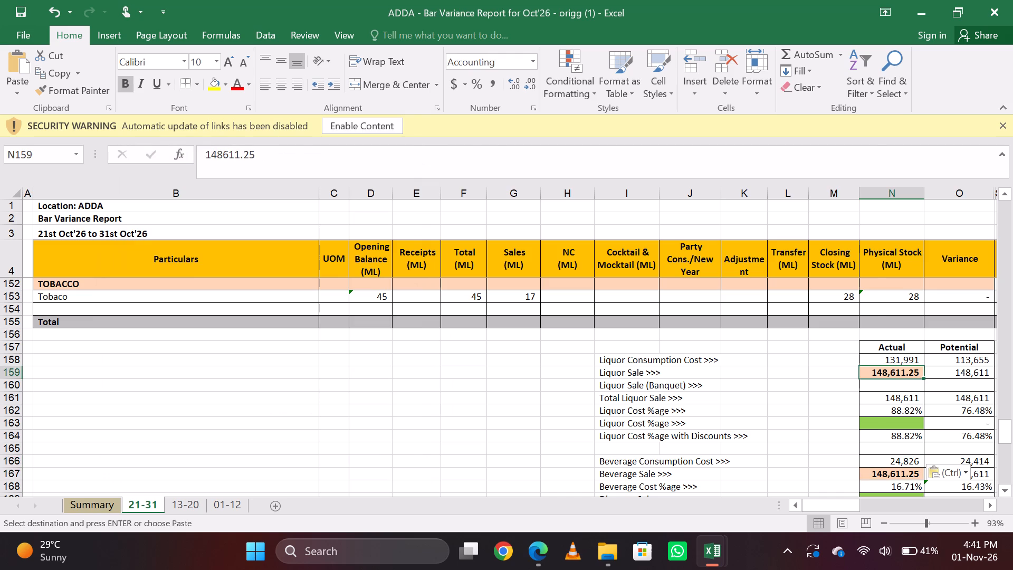
pyautogui.hotkey('alt', 'Tab')
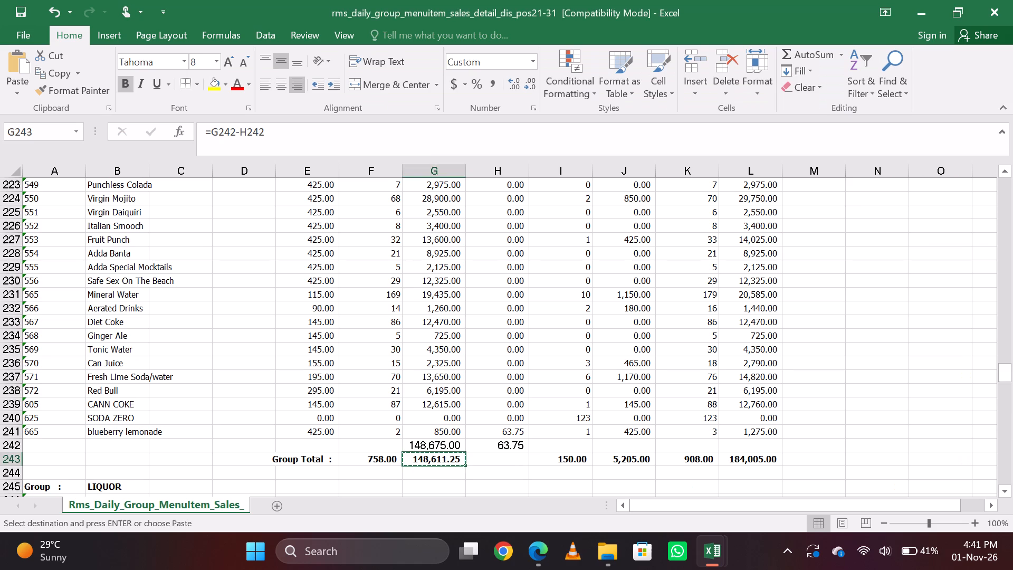
pyautogui.press('Down')
pyautogui.press('Down')
pyautogui.press('Down')
pyautogui.press('Down')
pyautogui.press('Down')
pyautogui.press('Up')
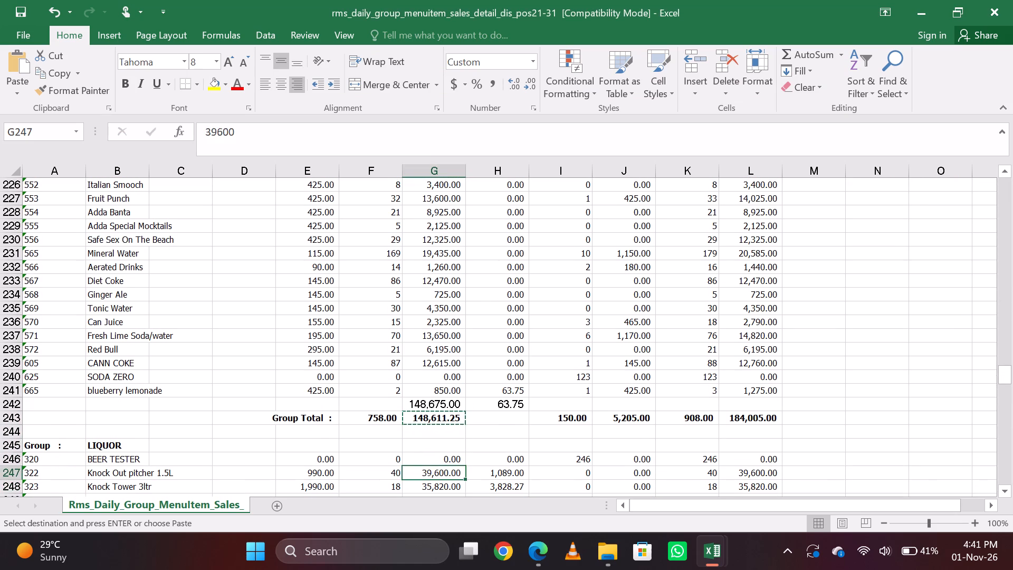
pyautogui.press('Up')
pyautogui.press('Down')
pyautogui.press('Up')
pyautogui.hotkey('shift', 'Down')
pyautogui.hotkey('shift', 'Down')
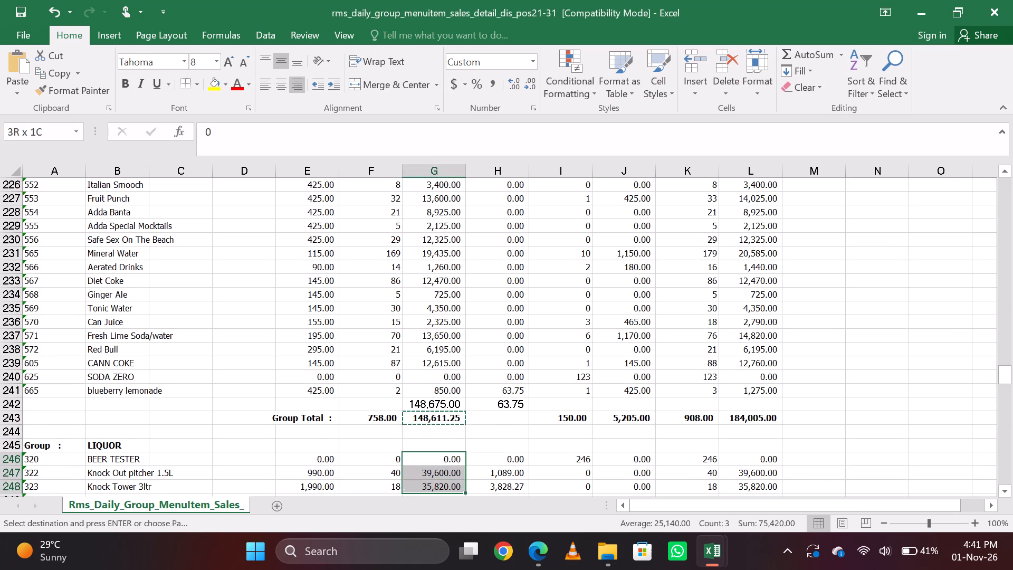
pyautogui.hotkey('shift', 'Down')
pyautogui.hotkey('shift', 'Down')
pyautogui.hotkey('shift', 'Down')
pyautogui.hotkey('shift', 'Down')
pyautogui.hotkey('shift', 'Down')
pyautogui.hotkey('shift', 'Down')
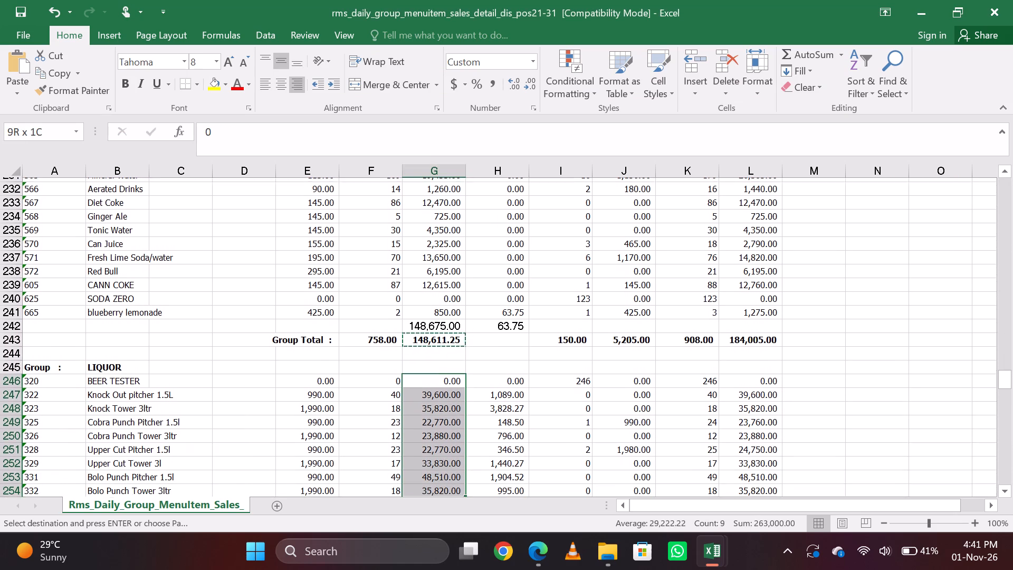
pyautogui.hotkey('shift', 'Down')
pyautogui.hotkey('shift', 'Down')
pyautogui.hotkey('shift', 'Up')
pyautogui.hotkey('shift', 'Up')
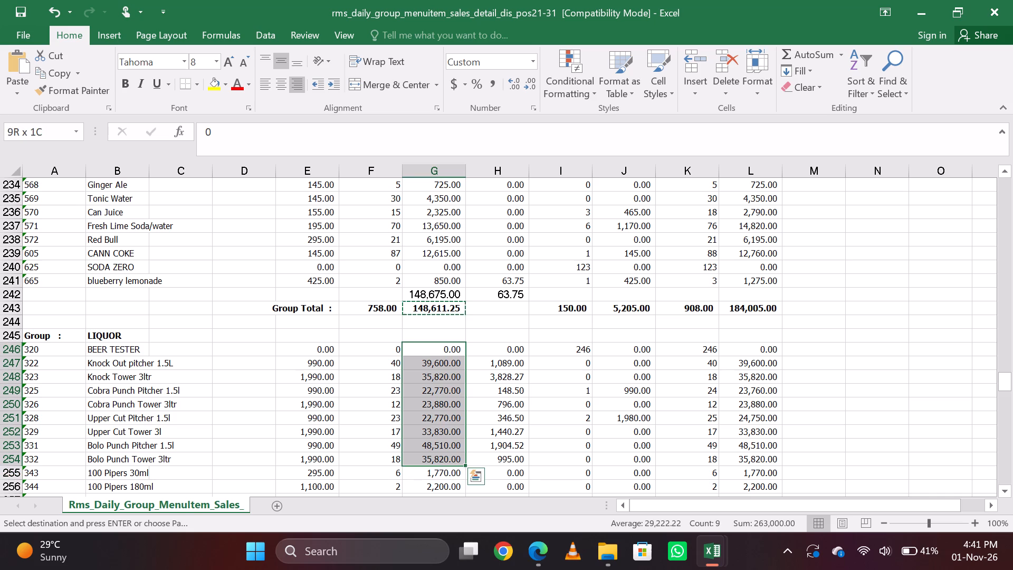
pyautogui.hotkey('shift', 'space')
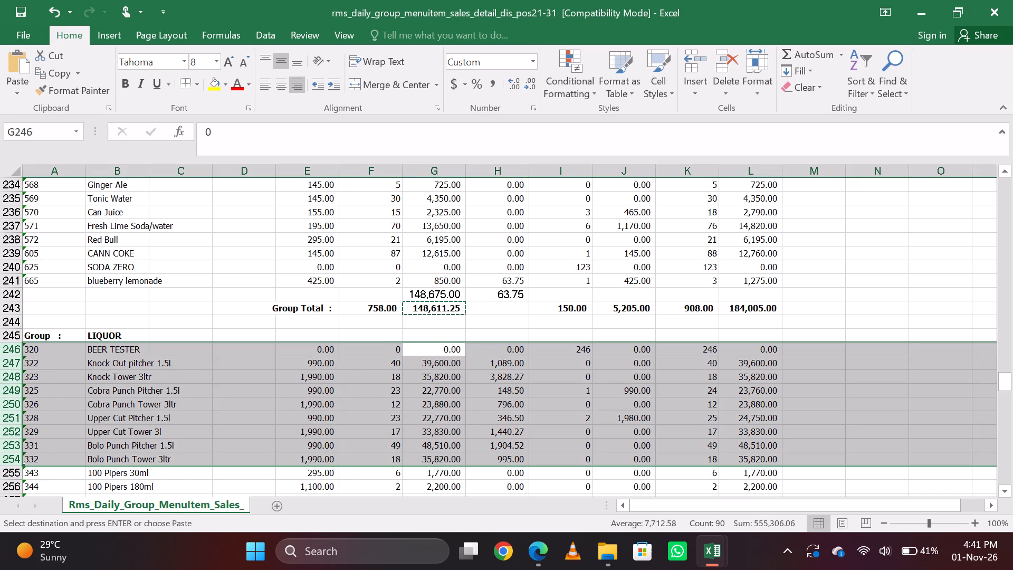
pyautogui.hotkey('ctrl', '-')
# Delete the TOBACCO item row, code 617, from the LIQUOR group.
pyautogui.press('Down')
pyautogui.press('Down')
pyautogui.press('Down')
pyautogui.press('Down')
pyautogui.press('Down')
pyautogui.press('Down')
pyautogui.press('Down')
pyautogui.press('Down')
pyautogui.press('Down')
pyautogui.press('Down')
pyautogui.press('Down')
pyautogui.press('Down')
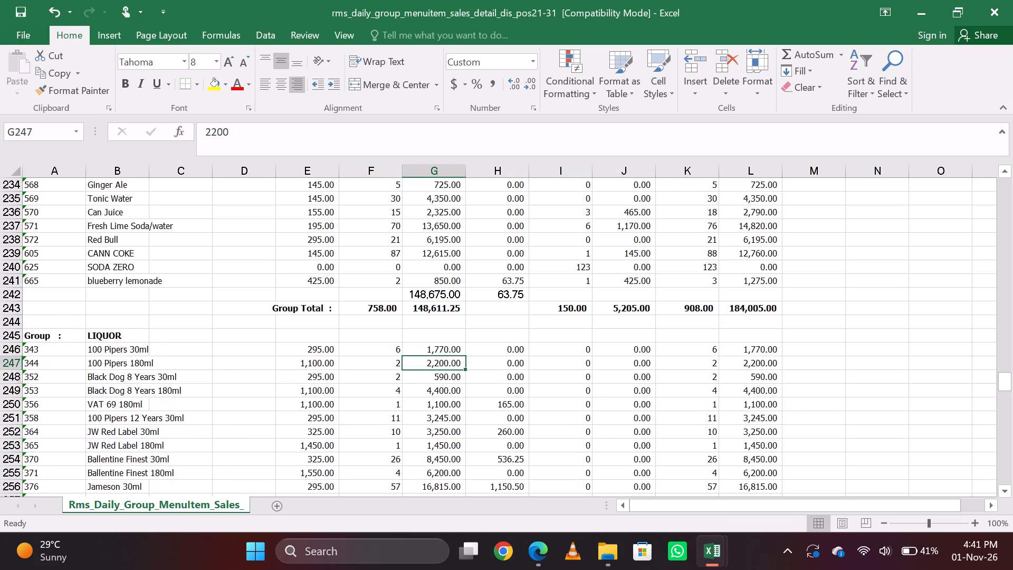
pyautogui.press('Down')
pyautogui.press('Down')
pyautogui.press('Down')
pyautogui.press('Down')
pyautogui.press('Down')
pyautogui.press('Down')
pyautogui.press('Down')
pyautogui.press('Down')
pyautogui.press('Down')
pyautogui.press('Down')
pyautogui.press('Down')
pyautogui.press('Down')
pyautogui.press('Down')
pyautogui.press('Down')
pyautogui.press('Down')
pyautogui.press('Down')
pyautogui.press('Down')
pyautogui.press('Down')
pyautogui.press('Down')
pyautogui.press('Down')
pyautogui.press('Down')
pyautogui.press('Down')
pyautogui.press('Down')
pyautogui.press('Down')
pyautogui.press('Down')
pyautogui.press('Down')
pyautogui.press('Down')
pyautogui.press('Down')
pyautogui.press('Down')
pyautogui.press('Down')
pyautogui.press('Down')
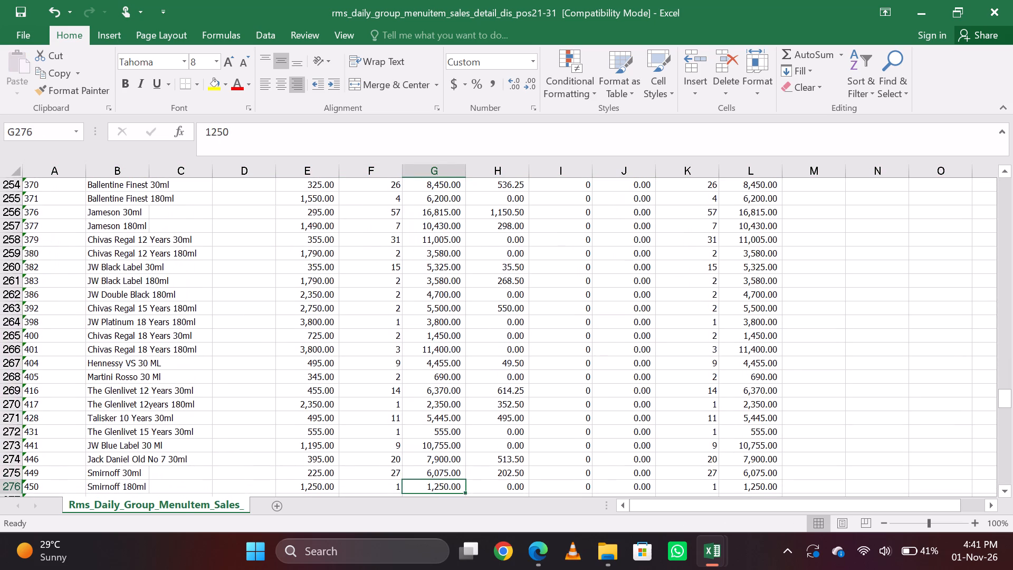
pyautogui.press('Down')
pyautogui.press('Down')
pyautogui.press('Down')
pyautogui.press('Down')
pyautogui.press('Down')
pyautogui.press('Down')
pyautogui.press('Down')
pyautogui.press('Down')
pyautogui.press('Down')
pyautogui.press('Down')
pyautogui.press('Down')
pyautogui.press('Down')
pyautogui.press('Down')
pyautogui.press('Down')
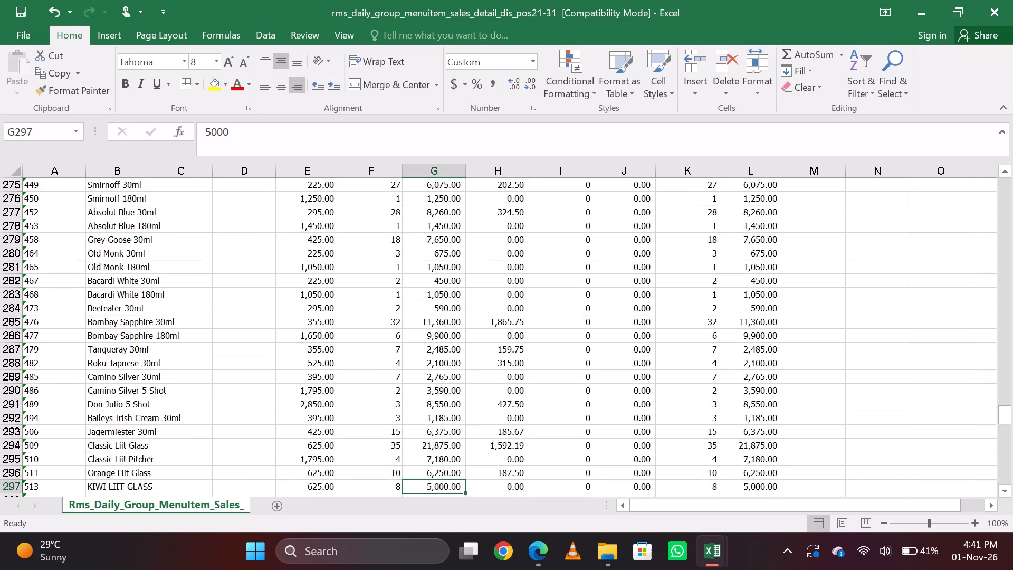
pyautogui.press('Down')
pyautogui.press('Down')
pyautogui.press('Down')
pyautogui.press('Down')
pyautogui.press('Down')
pyautogui.press('Down')
pyautogui.press('Down')
pyautogui.press('Down')
pyautogui.press('Down')
pyautogui.press('Down')
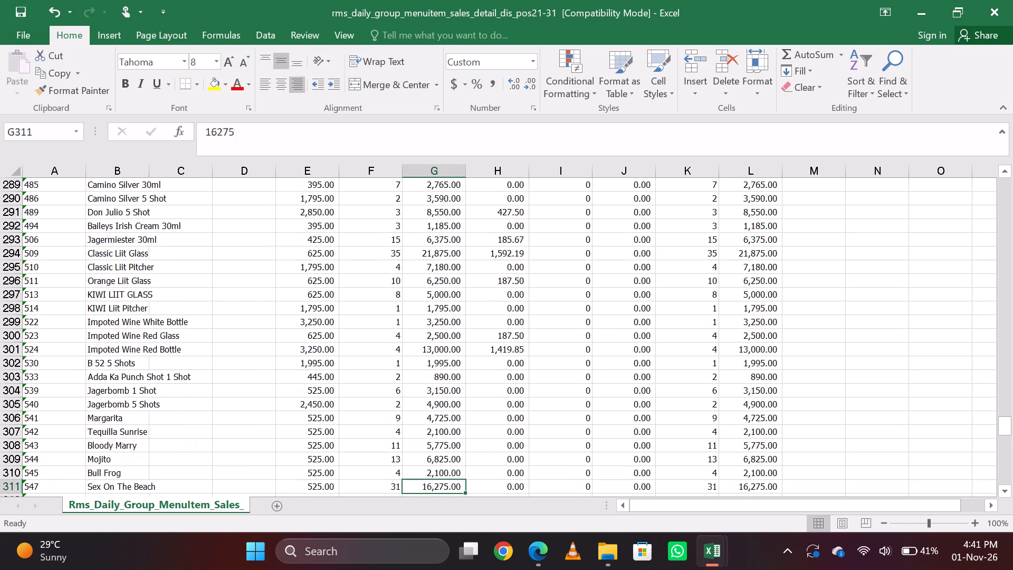
pyautogui.press('Down')
pyautogui.press('Down')
pyautogui.press('Down')
pyautogui.press('Down')
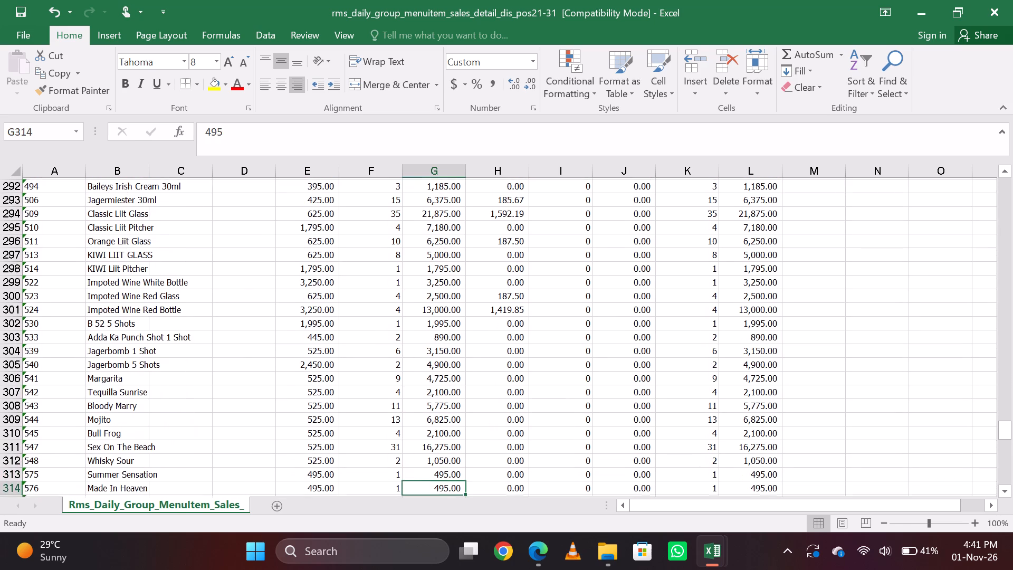
pyautogui.press('Down')
pyautogui.press('Down')
pyautogui.press('Down')
pyautogui.press('Down')
pyautogui.press('Up')
pyautogui.press('Up')
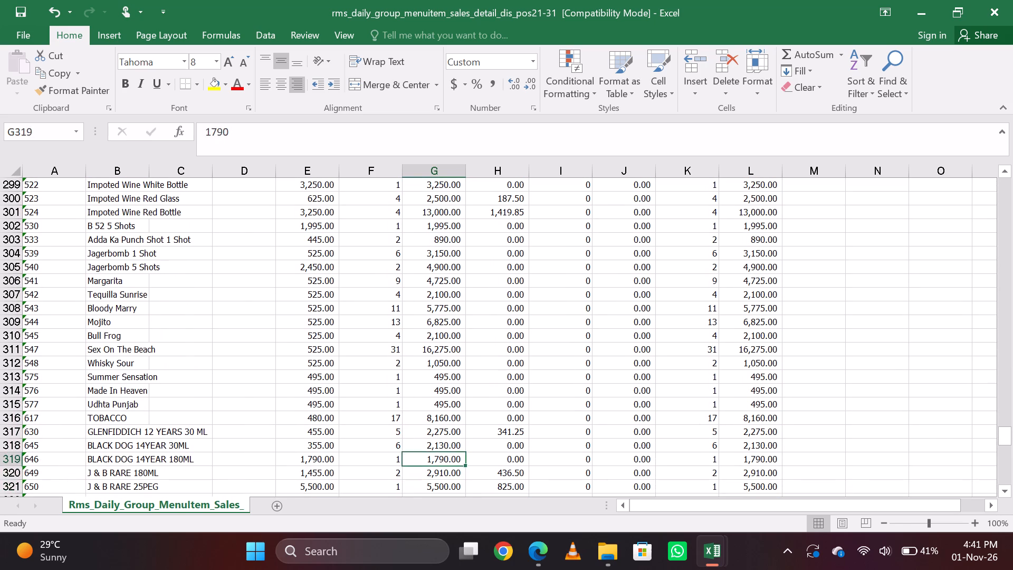
pyautogui.press('Up')
pyautogui.press('Up')
pyautogui.press('Up')
pyautogui.hotkey('shift', 'space')
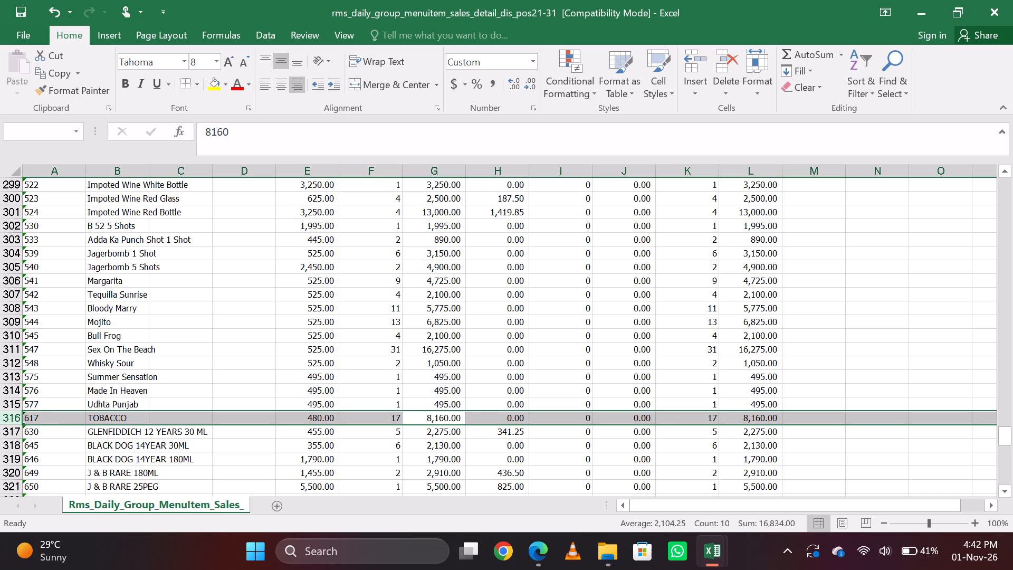
pyautogui.hotkey('ctrl', '-')
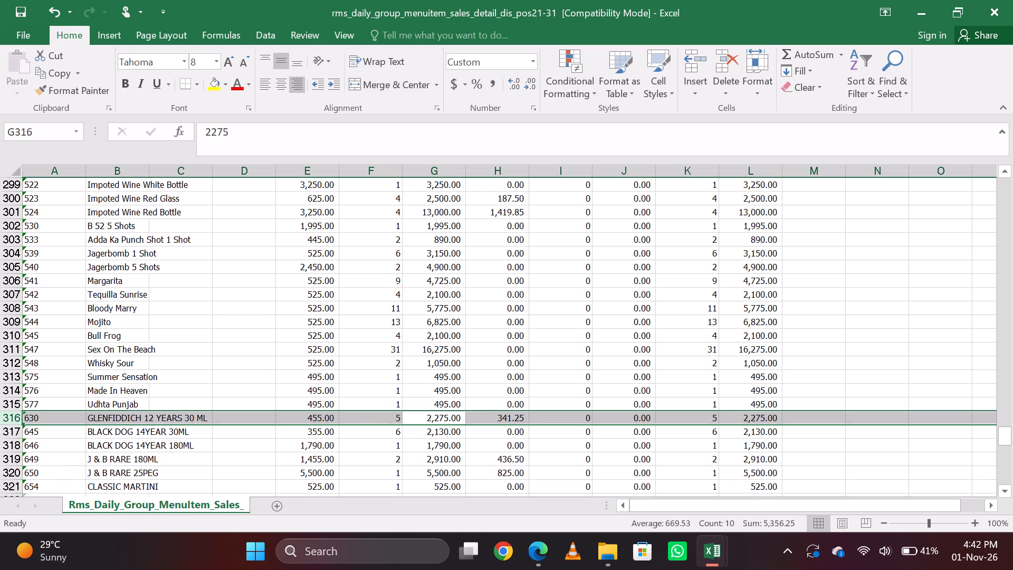
# On the Bar Variance Report's 21-31 sheet, add the tobacco sale to the Actual Beverage Sale in N167, making it =148611.25+8160.
pyautogui.press('Down')
pyautogui.hotkey('alt', 'Tab')
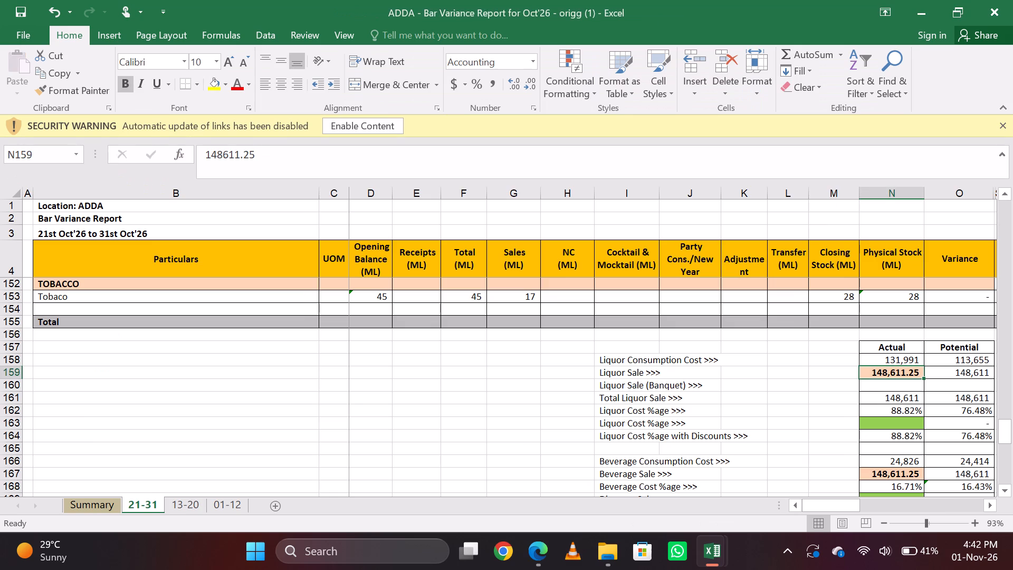
pyautogui.press('Down')
pyautogui.press('Down')
pyautogui.press('Down')
pyautogui.press('Down')
pyautogui.press('Down')
pyautogui.press('Down')
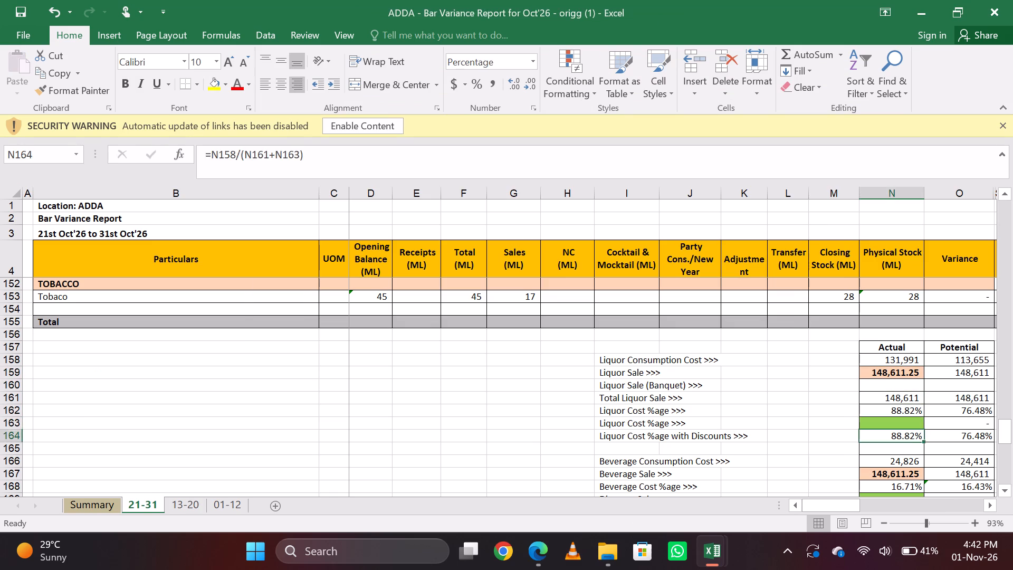
pyautogui.press('Down')
pyautogui.press('Down')
pyautogui.click(376, 154)
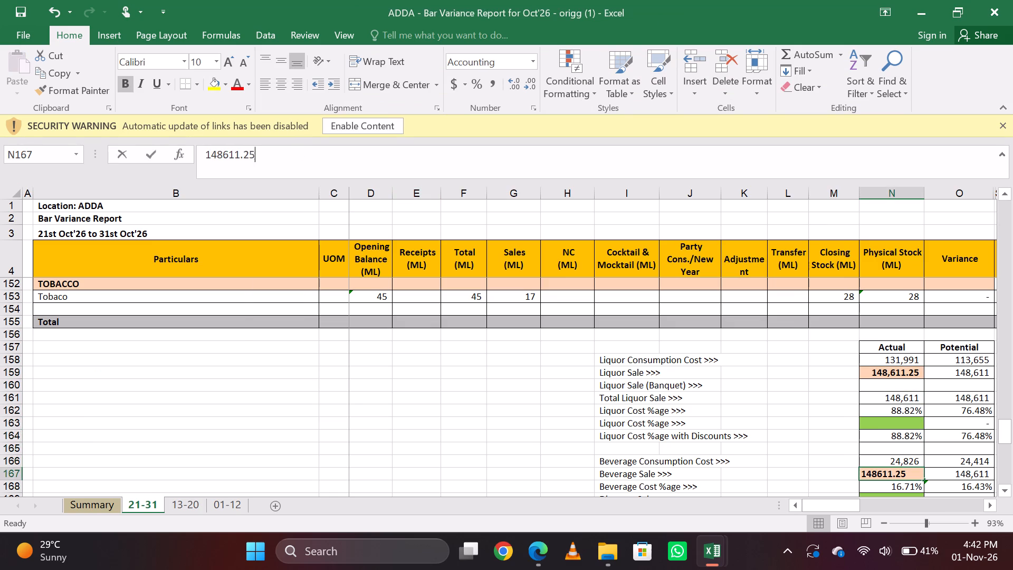
pyautogui.hotkey('ctrl', 'Left')
pyautogui.press('=')
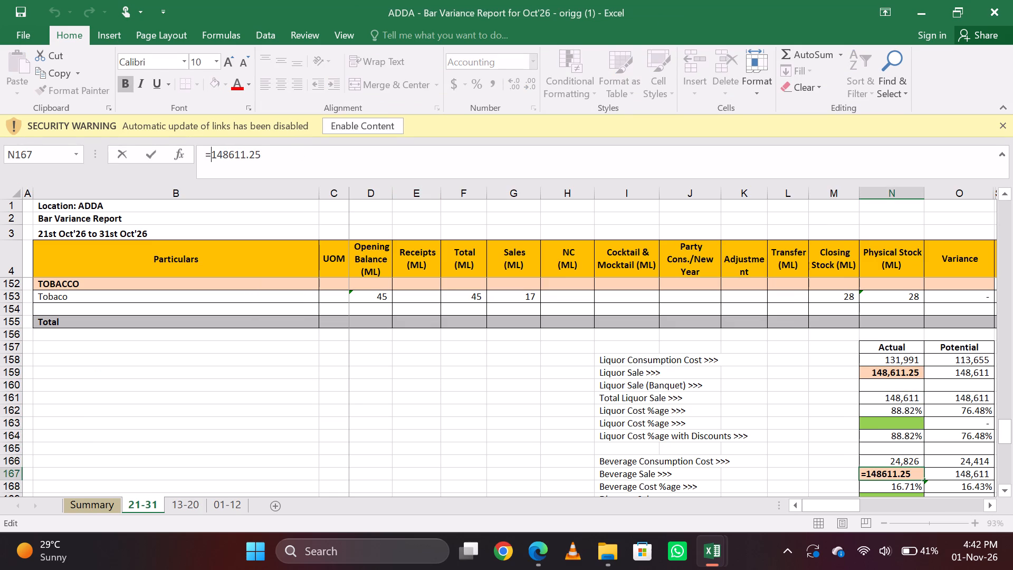
pyautogui.hotkey('ctrl', 'Right')
pyautogui.hotkey('shift', '+')
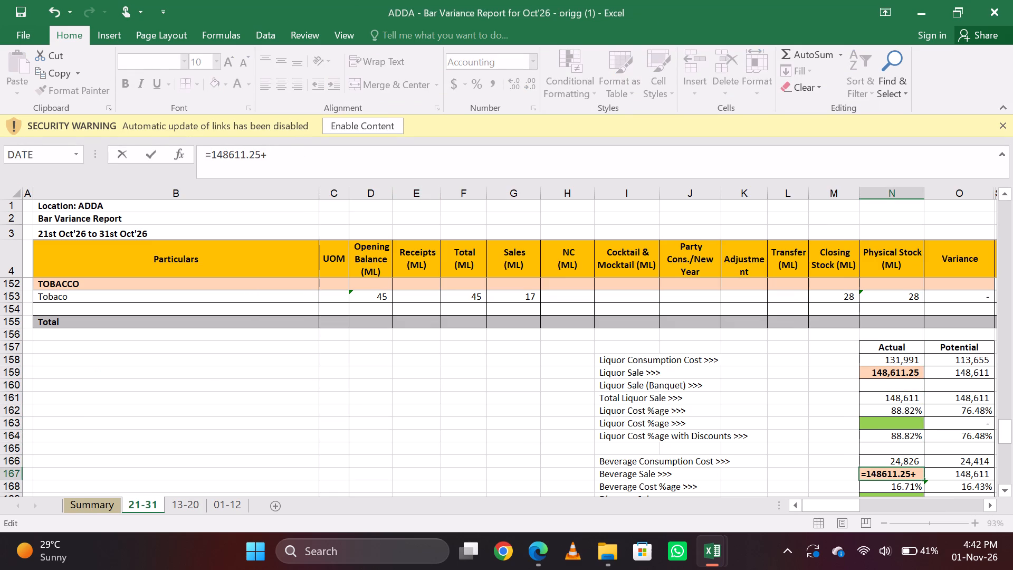
pyautogui.write('8160')
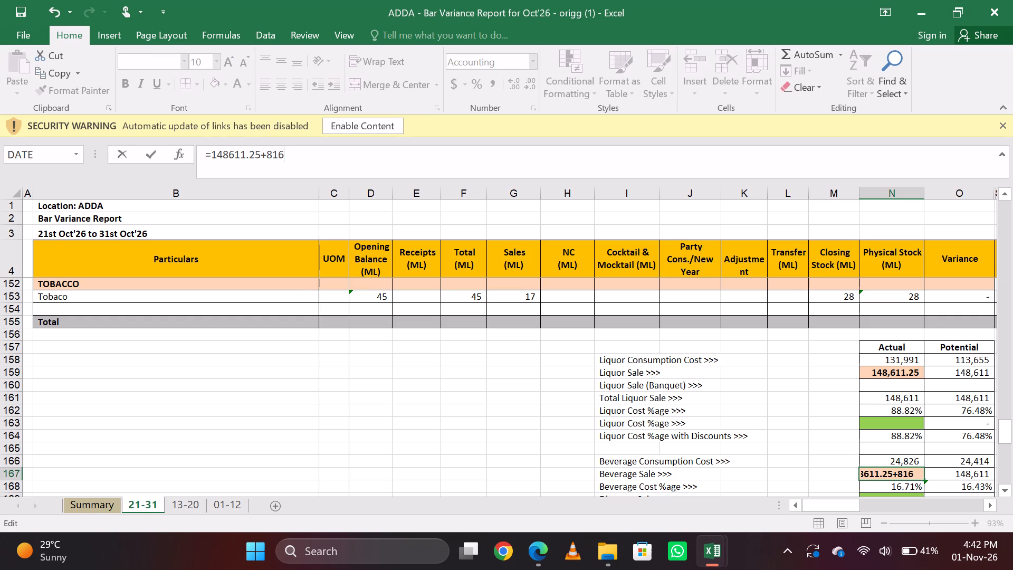
pyautogui.press('Return')
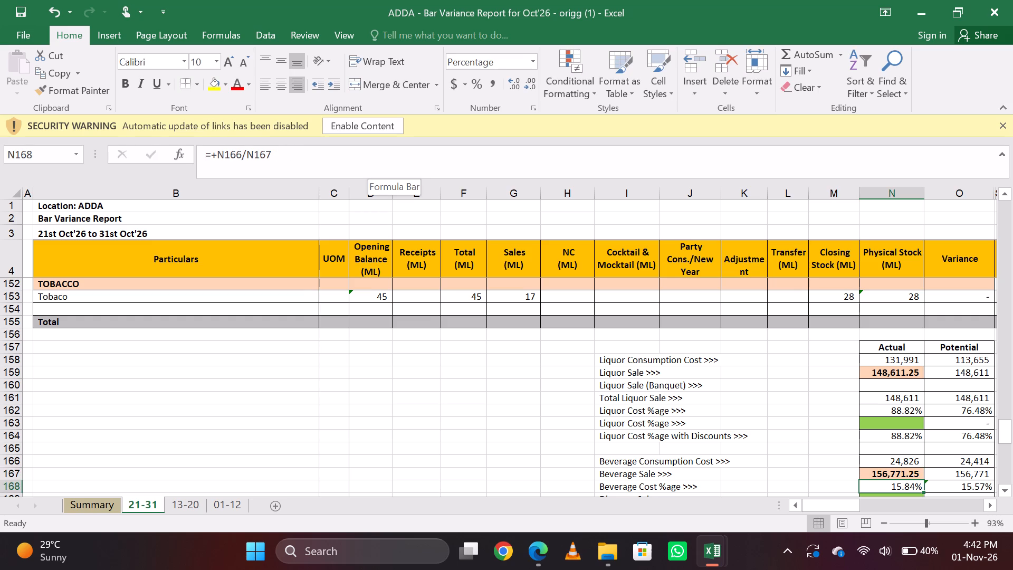
# Select the Actual Liquor Sale cell, N159, as the paste destination, and switch to the item sales report.
pyautogui.press('Up')
pyautogui.press('Up')
pyautogui.press('Up')
pyautogui.press('Up')
pyautogui.press('Up')
pyautogui.press('Up')
pyautogui.press('Up')
pyautogui.press('Up')
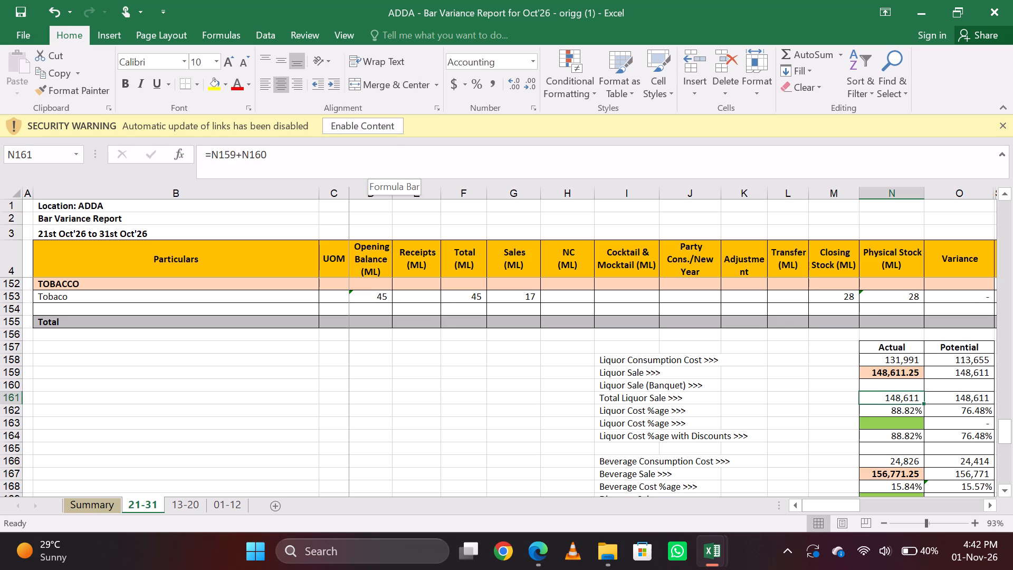
pyautogui.press('Up')
pyautogui.hotkey('alt', 'Tab')
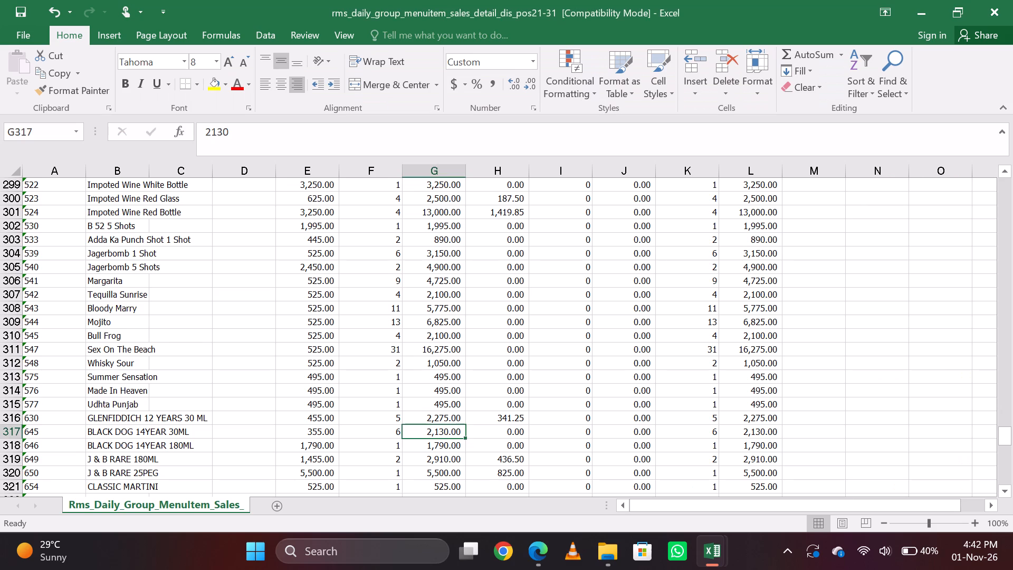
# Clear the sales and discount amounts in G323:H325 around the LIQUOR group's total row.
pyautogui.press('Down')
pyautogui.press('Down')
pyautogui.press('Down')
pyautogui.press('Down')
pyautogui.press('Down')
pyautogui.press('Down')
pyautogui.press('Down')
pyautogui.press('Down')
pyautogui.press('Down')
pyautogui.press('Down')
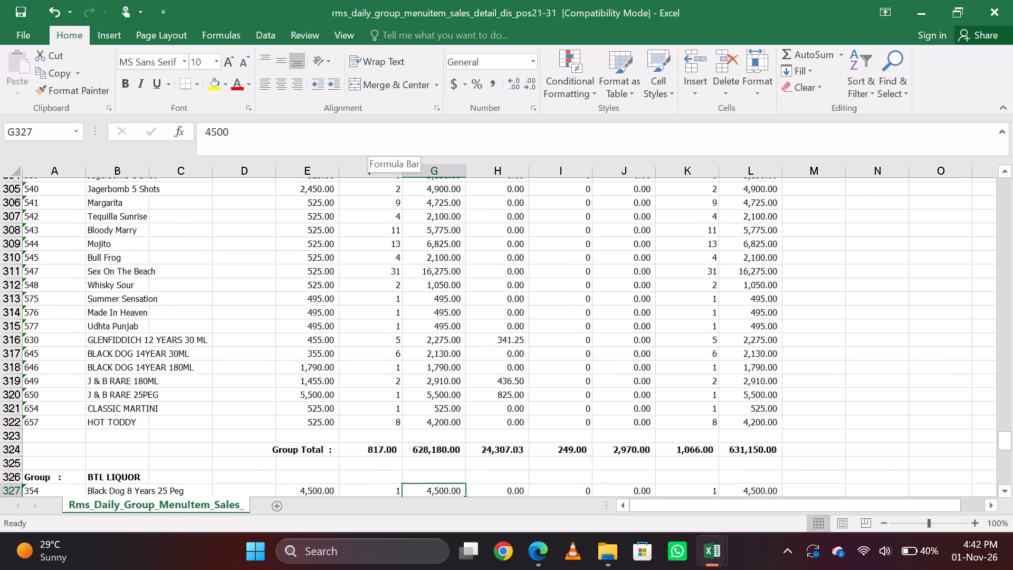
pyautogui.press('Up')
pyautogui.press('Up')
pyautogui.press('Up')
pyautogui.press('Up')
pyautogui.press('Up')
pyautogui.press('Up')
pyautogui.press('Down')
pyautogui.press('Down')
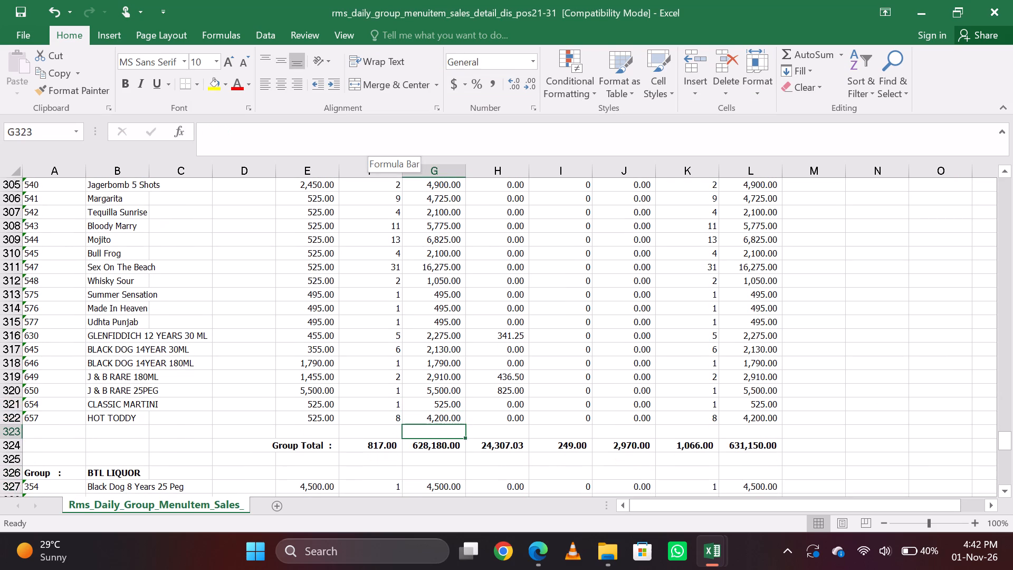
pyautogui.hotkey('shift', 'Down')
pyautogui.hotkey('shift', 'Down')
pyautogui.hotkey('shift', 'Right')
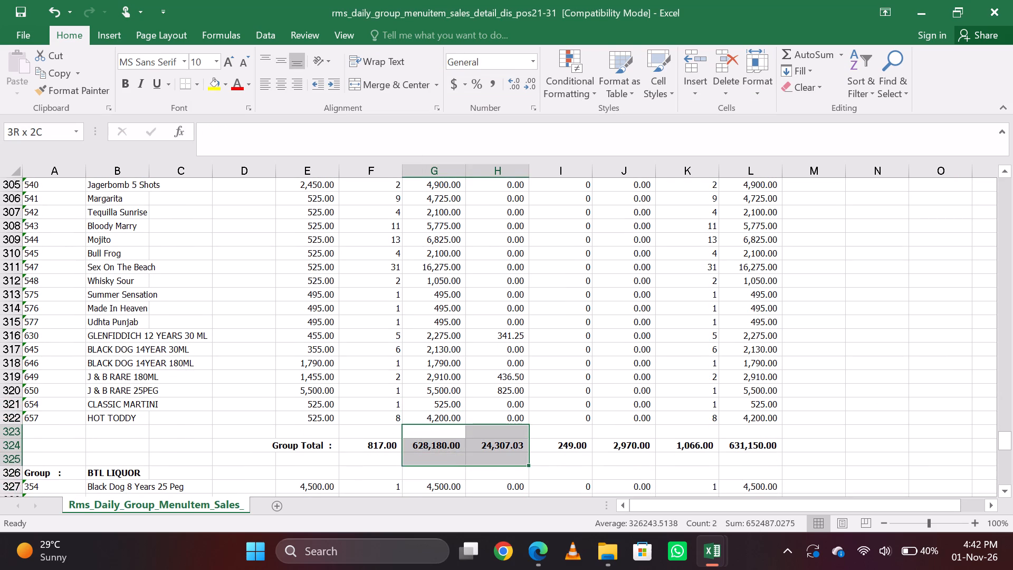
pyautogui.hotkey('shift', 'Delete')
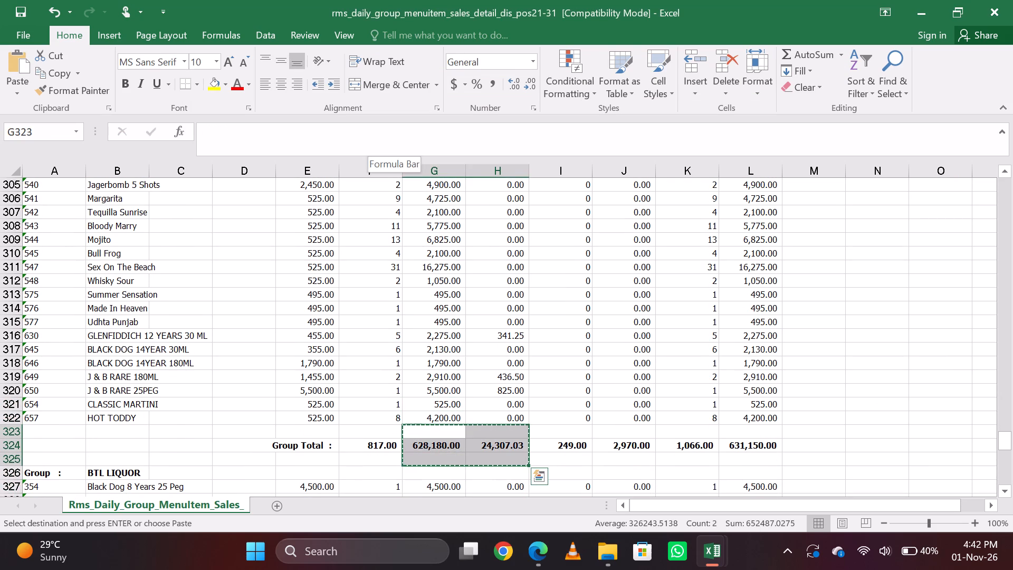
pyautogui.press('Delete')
# In the item sales report, clear the BTL LIQUOR group total's sales and discount amounts in G336:H336.
pyautogui.press('Down')
pyautogui.press('Down')
pyautogui.press('Down')
pyautogui.press('Down')
pyautogui.press('Down')
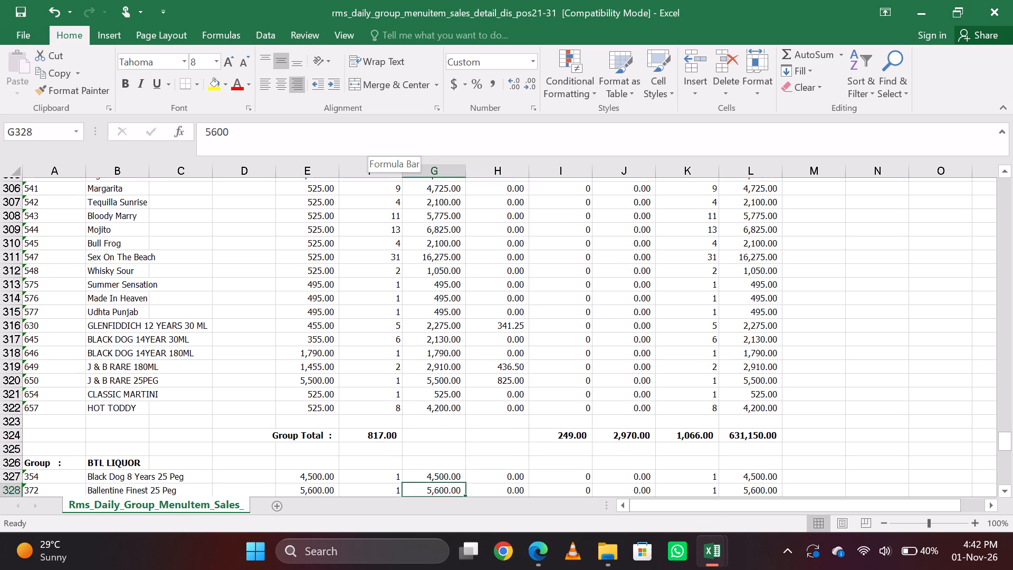
pyautogui.press('Down')
pyautogui.press('Down')
pyautogui.press('Down')
pyautogui.press('Down')
pyautogui.press('Down')
pyautogui.press('Down')
pyautogui.press('Down')
pyautogui.press('Down')
pyautogui.press('Down')
pyautogui.press('Down')
pyautogui.press('Down')
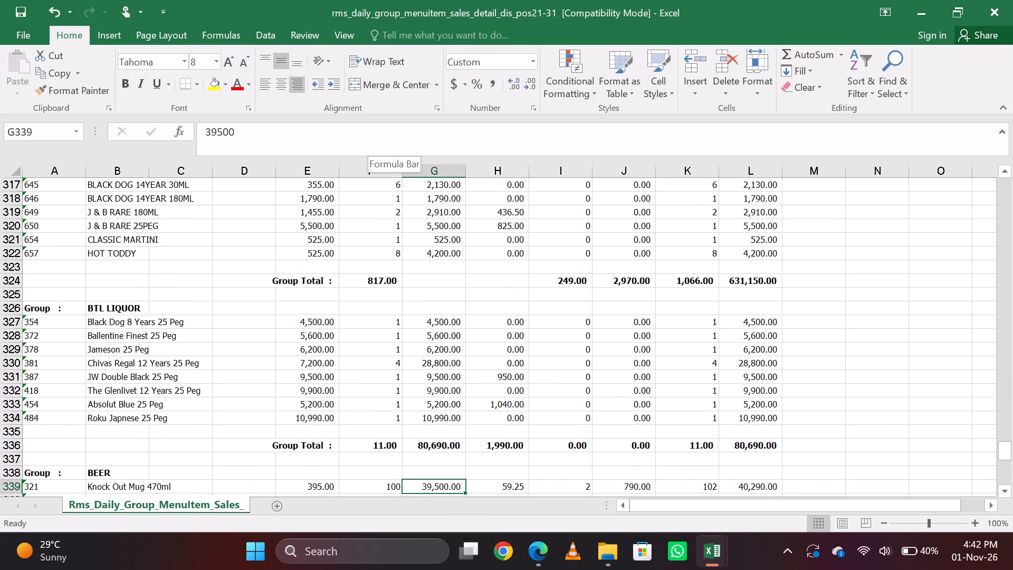
pyautogui.press('Down')
pyautogui.press('Down')
pyautogui.press('Down')
pyautogui.press('Down')
pyautogui.press('Down')
pyautogui.press('Down')
pyautogui.press('Down')
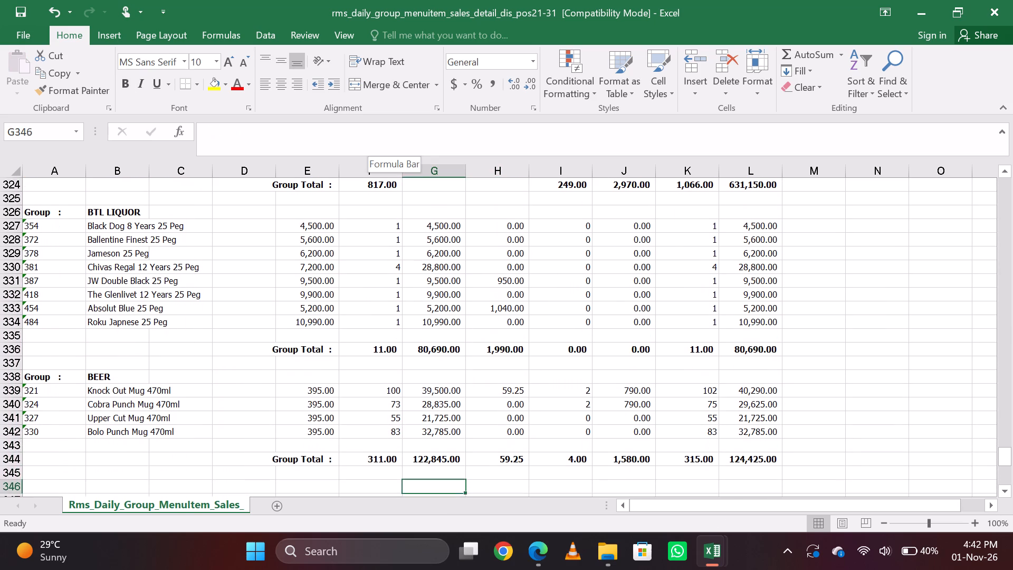
pyautogui.press('Up')
pyautogui.press('Up')
pyautogui.press('Up')
pyautogui.press('Up')
pyautogui.press('Up')
pyautogui.press('Up')
pyautogui.press('Up')
pyautogui.press('Up')
pyautogui.press('Up')
pyautogui.press('Up')
pyautogui.hotkey('shift', 'Right')
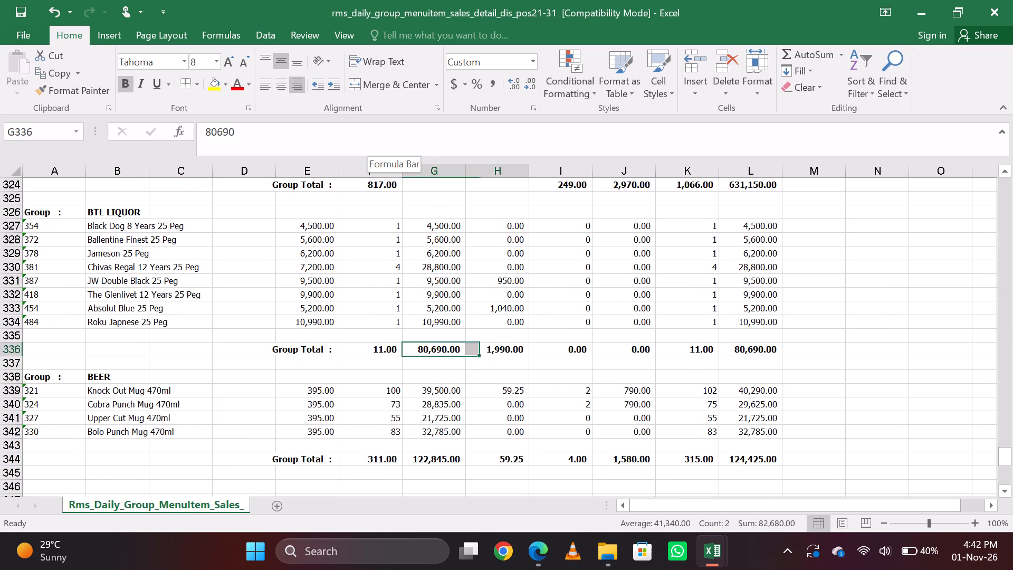
pyautogui.press('Delete')
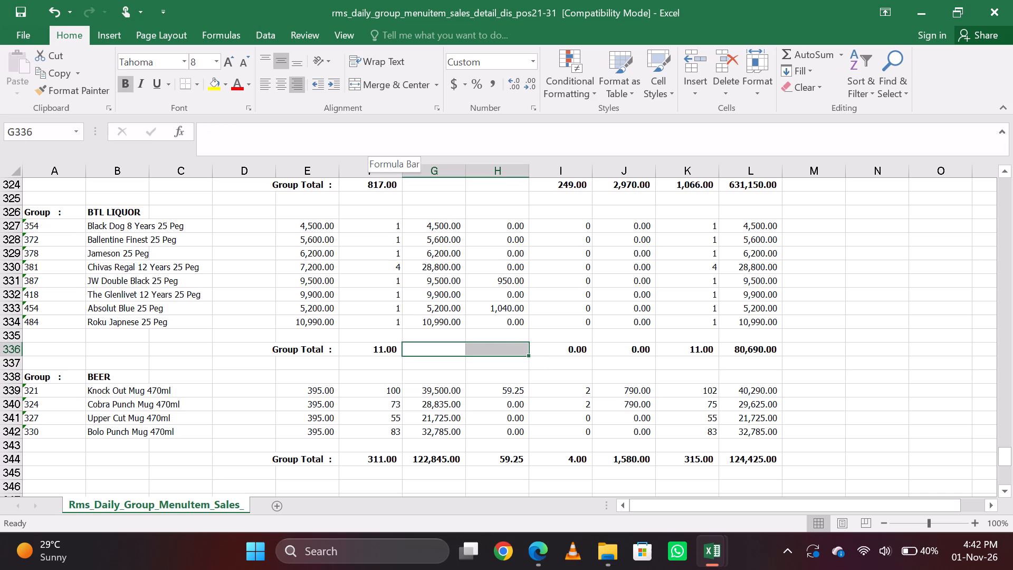
# Delete rows 323 to 326, from the blank row under HOT TODDY through the BTL LIQUOR group heading.
pyautogui.press('Down')
pyautogui.press('Up')
pyautogui.press('Up')
pyautogui.press('Up')
pyautogui.press('Up')
pyautogui.press('Up')
pyautogui.press('Up')
pyautogui.press('Up')
pyautogui.press('Up')
pyautogui.press('Up')
pyautogui.press('Up')
pyautogui.press('Up')
pyautogui.press('Up')
pyautogui.press('Up')
pyautogui.press('Up')
pyautogui.press('Up')
pyautogui.press('Up')
pyautogui.press('Up')
pyautogui.press('Up')
pyautogui.press('Up')
pyautogui.press('Up')
pyautogui.press('Down')
pyautogui.press('Down')
pyautogui.press('Down')
pyautogui.press('Down')
pyautogui.press('Down')
pyautogui.press('Down')
pyautogui.press('Down')
pyautogui.press('Down')
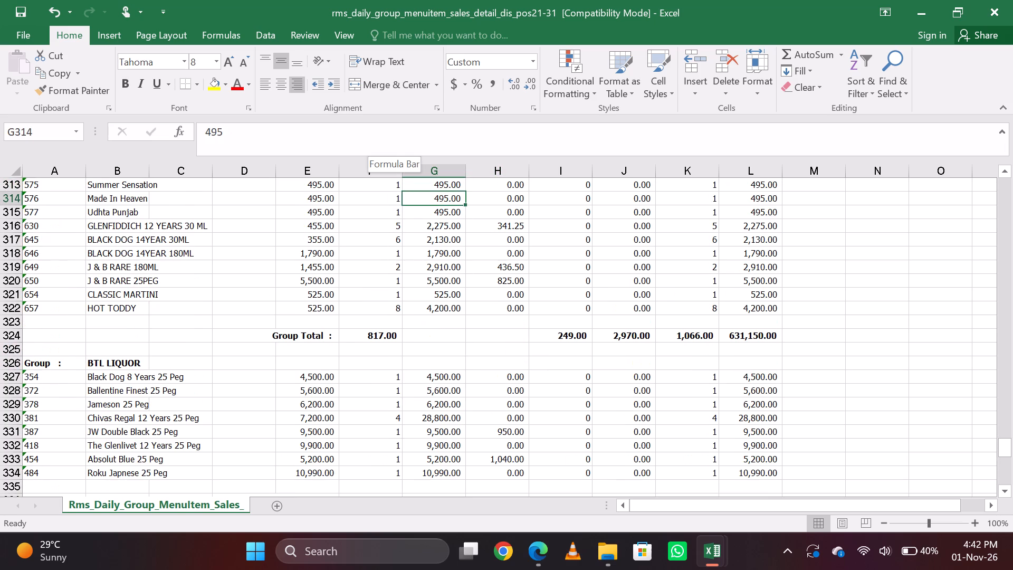
pyautogui.press('Down')
pyautogui.press('Down')
pyautogui.hotkey('shift', 'Down')
pyautogui.hotkey('shift', 'Down')
pyautogui.hotkey('shift', 'Down')
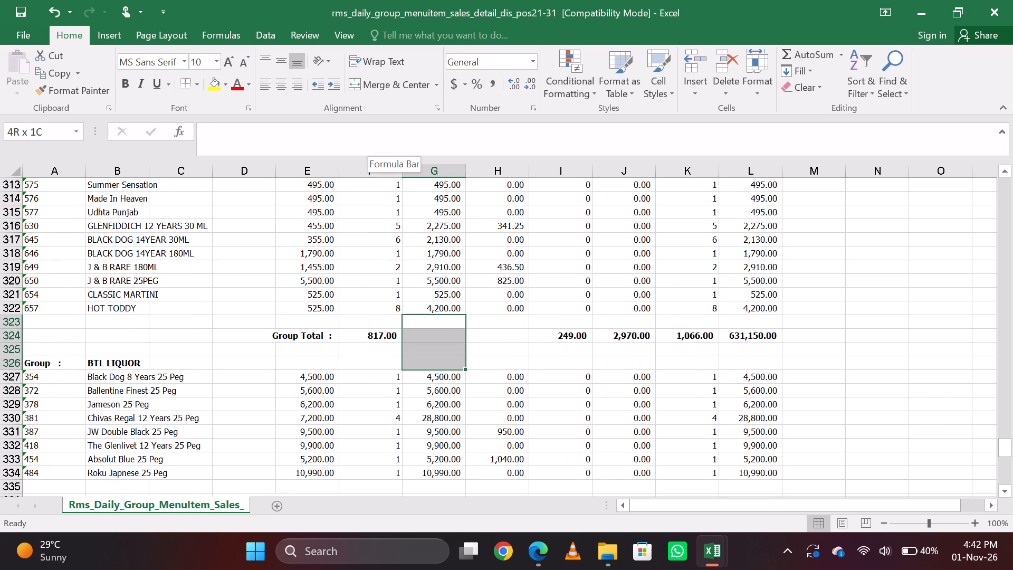
pyautogui.hotkey('shift', 'space')
pyautogui.hotkey('ctrl', '-')
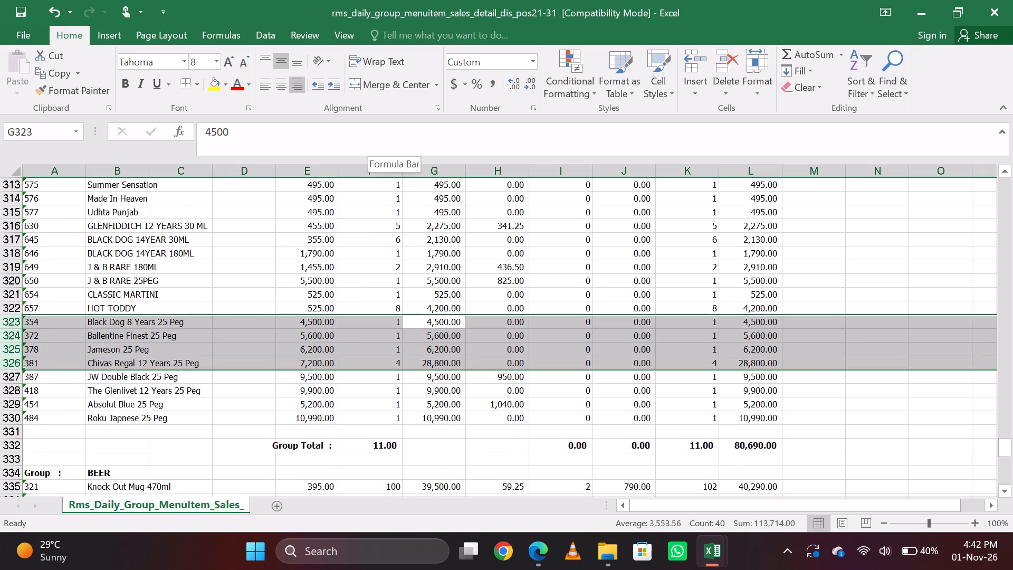
# Total the combined liquor sales in G331, below Roku Japnese 25 Peg, with a SUM of G246:G330.
pyautogui.press('Down')
pyautogui.press('Down')
pyautogui.press('Down')
pyautogui.press('Down')
pyautogui.press('Down')
pyautogui.press('Down')
pyautogui.press('Down')
pyautogui.press('Down')
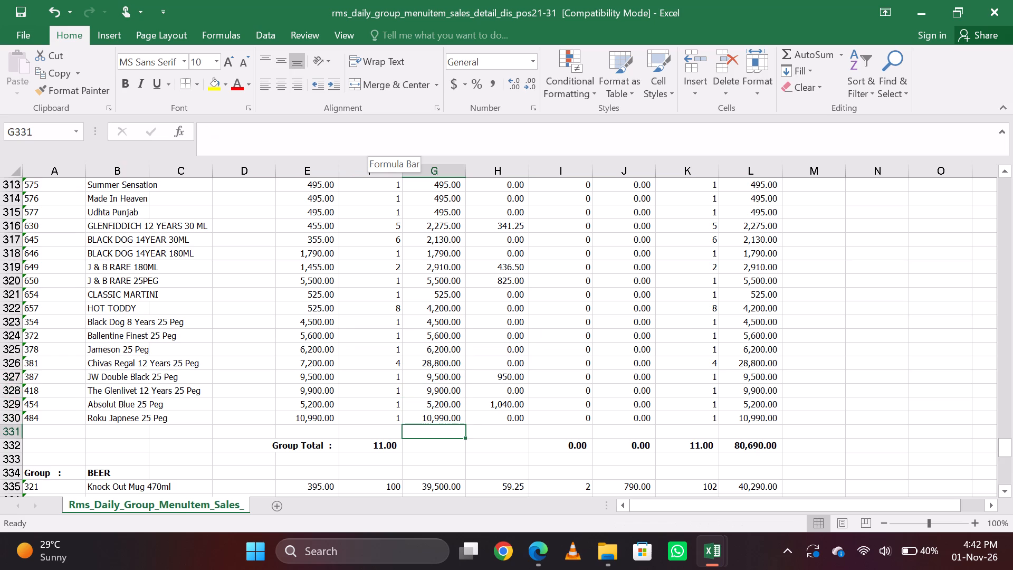
pyautogui.press('=')
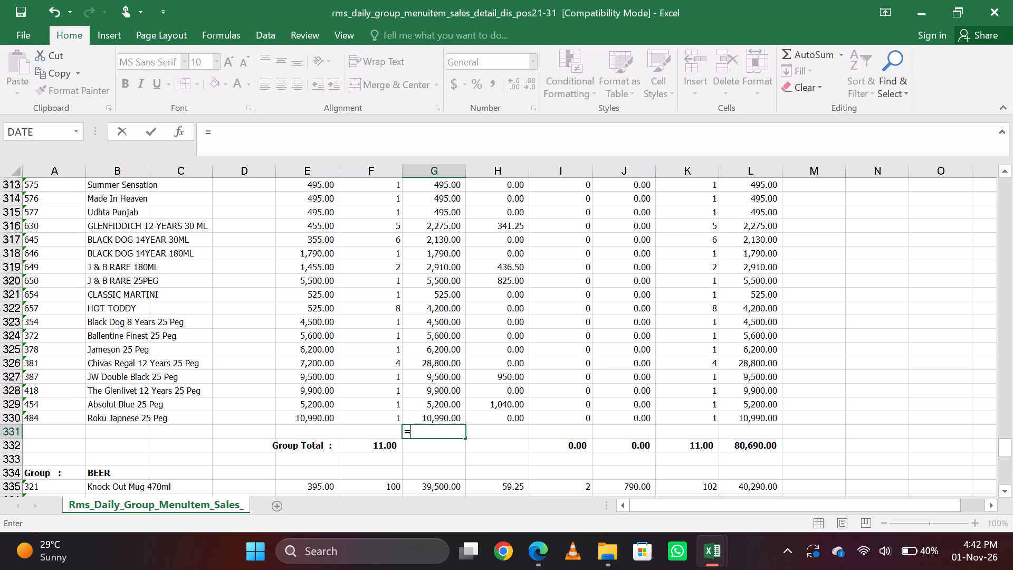
pyautogui.write('sum')
pyautogui.press('Tab')
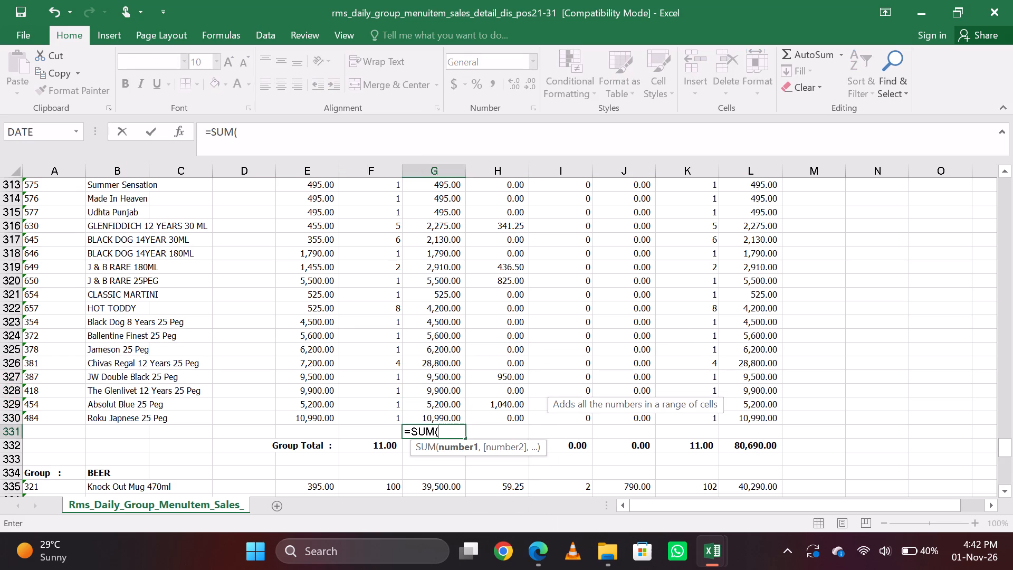
pyautogui.press('Up')
pyautogui.hotkey('ctrl', 'shift', 'Up')
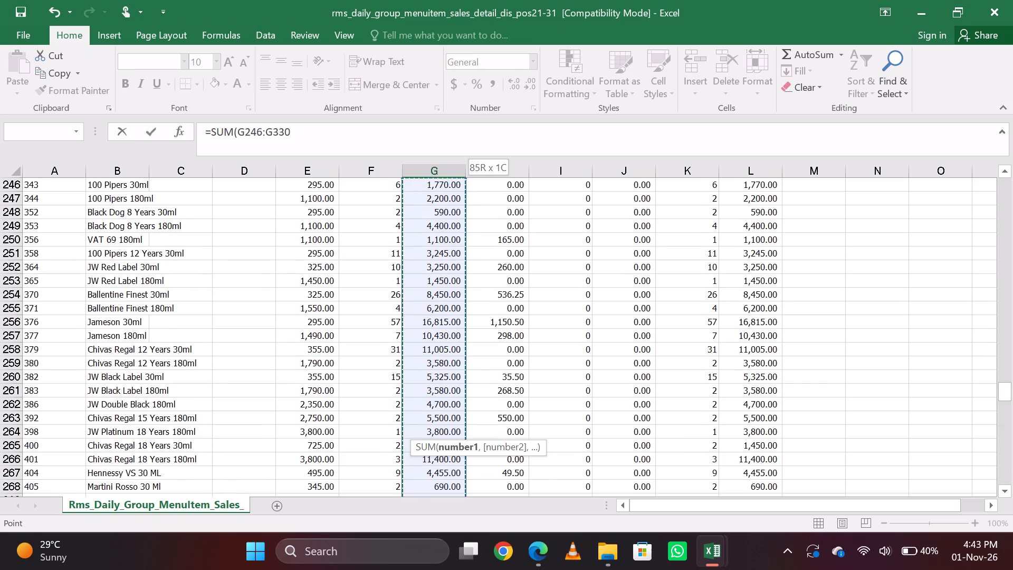
pyautogui.hotkey('shift', 'Up')
pyautogui.hotkey('shift', 'Down')
pyautogui.press('Return')
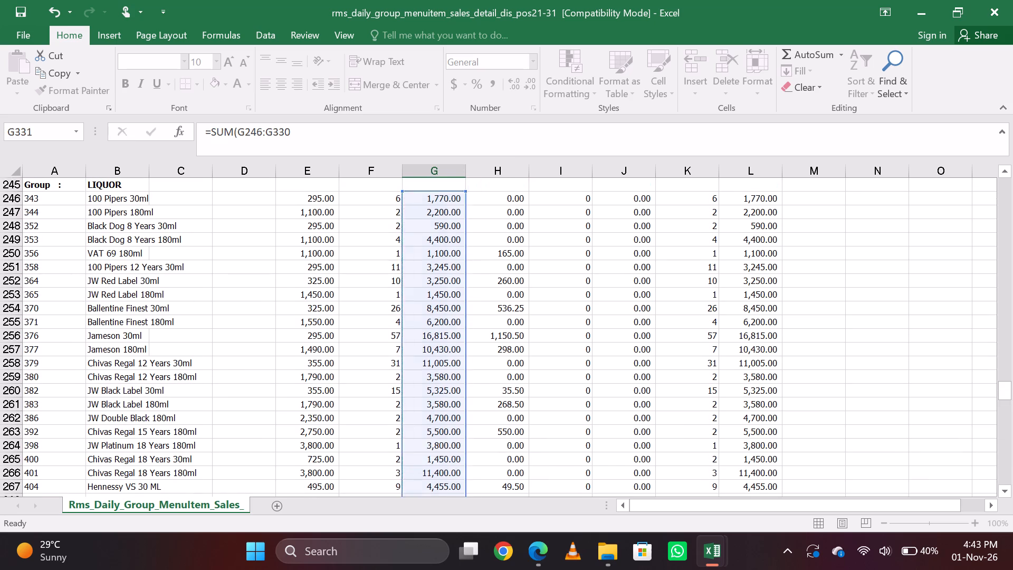
# Fill the liquor sales total formula across into H331 to total column H's discounts.
pyautogui.press('Up')
pyautogui.press('Right')
pyautogui.hotkey('ctrl', 'r')
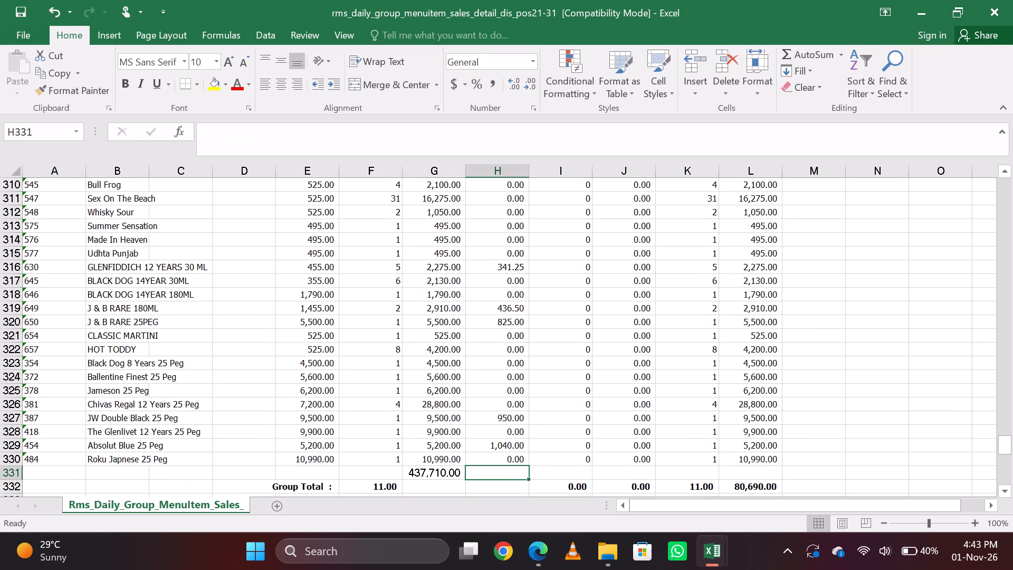
# Calculate the net liquor sale in G332 as =G331-H331.
pyautogui.press('Down')
pyautogui.press('Left')
pyautogui.press('=')
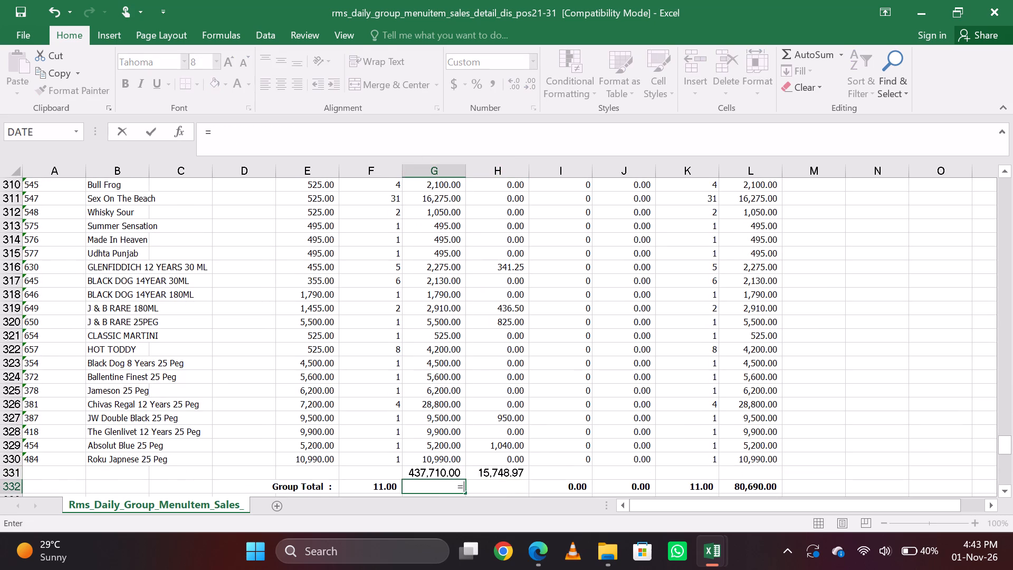
pyautogui.press('Up')
pyautogui.press('-')
pyautogui.press('Right')
pyautogui.press('Up')
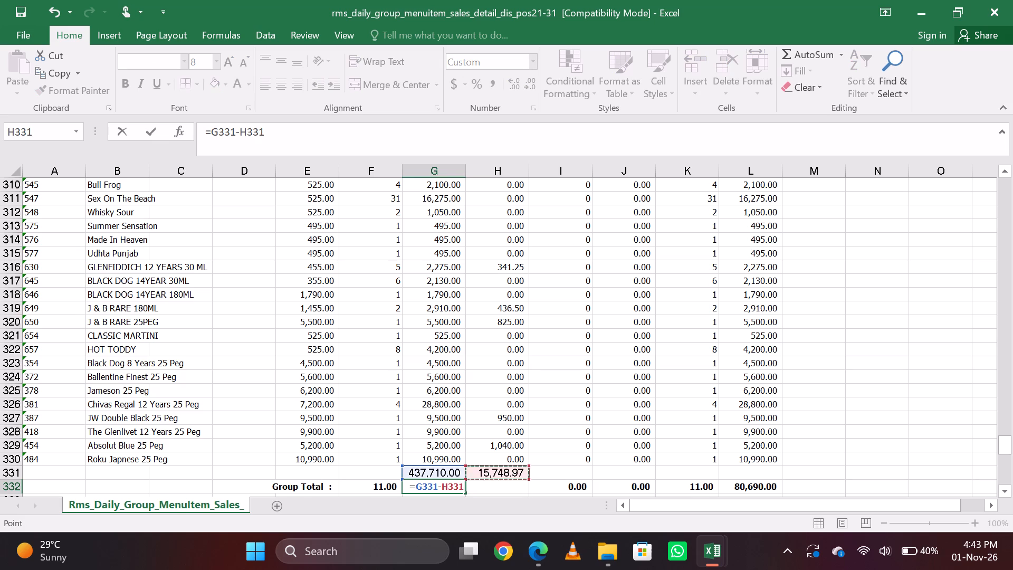
pyautogui.press('Return')
# Copy the net liquor sale from G332 and paste it as a value into N159 on the Bar Variance Report's 21-31 sheet.
pyautogui.press('Up')
pyautogui.hotkey('ctrl', 'c')
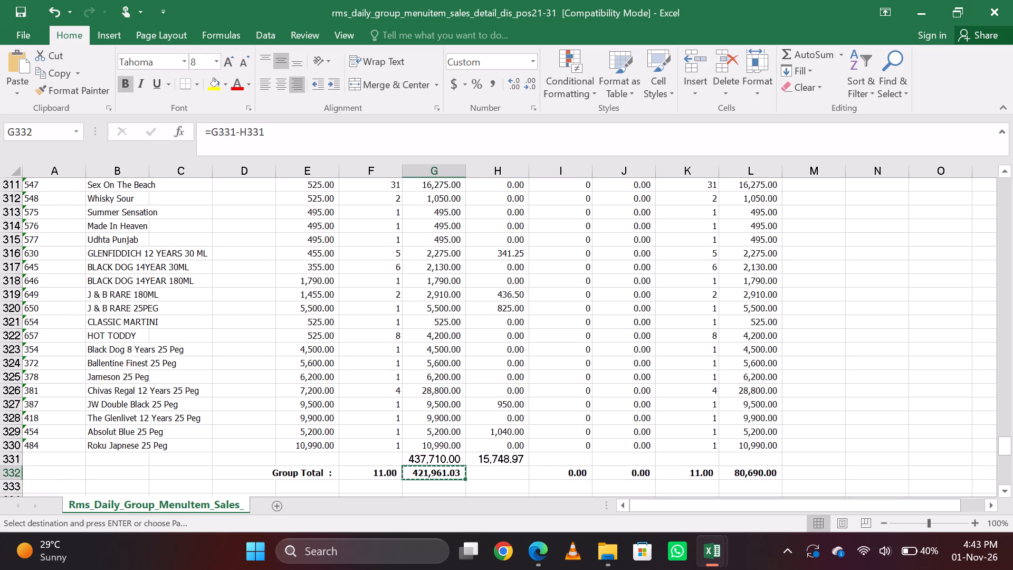
pyautogui.hotkey('alt', 'Tab')
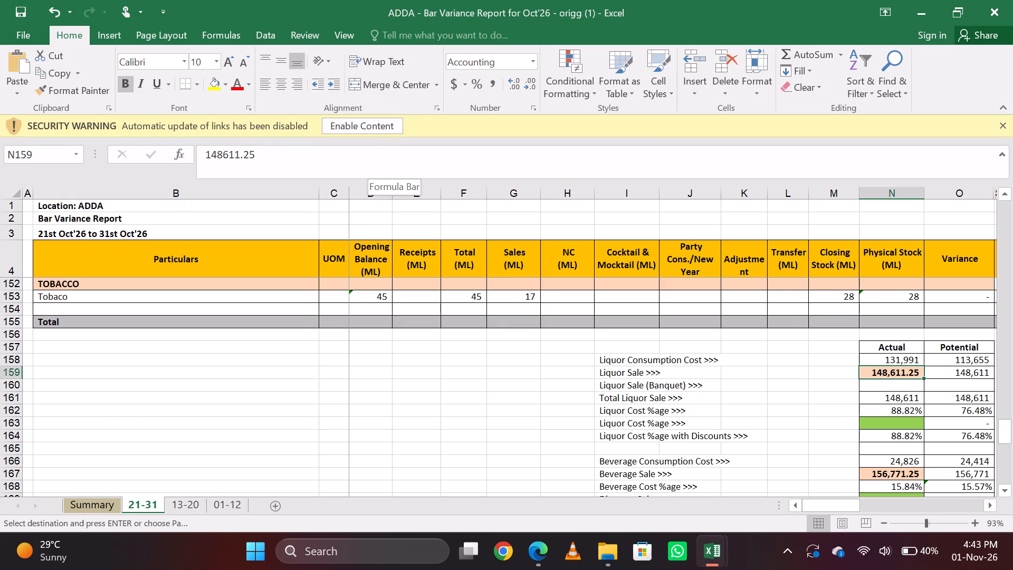
pyautogui.write('esv')
pyautogui.press('Return')
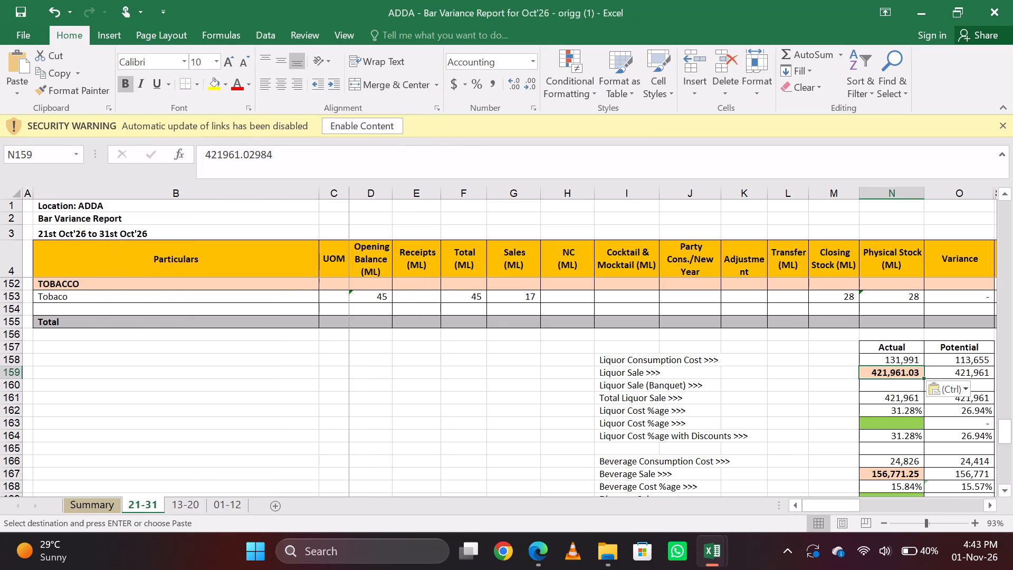
# Review the 21-Oct-26 to 31-Oct-26 row's liquor and soft beverage figures on the Summary sheet.
pyautogui.press('Down')
pyautogui.press('Down')
pyautogui.press('Down')
pyautogui.hotkey('ctrl', 'pageup')
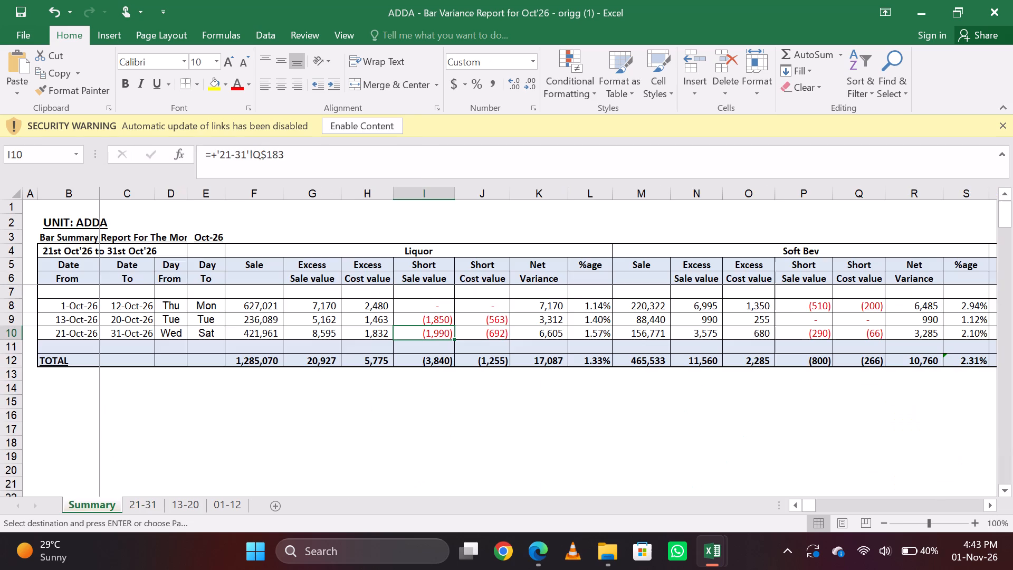
pyautogui.press('Down')
pyautogui.press('Down')
pyautogui.press('Up')
pyautogui.press('Up')
pyautogui.press('Right')
pyautogui.press('Right')
pyautogui.press('Right')
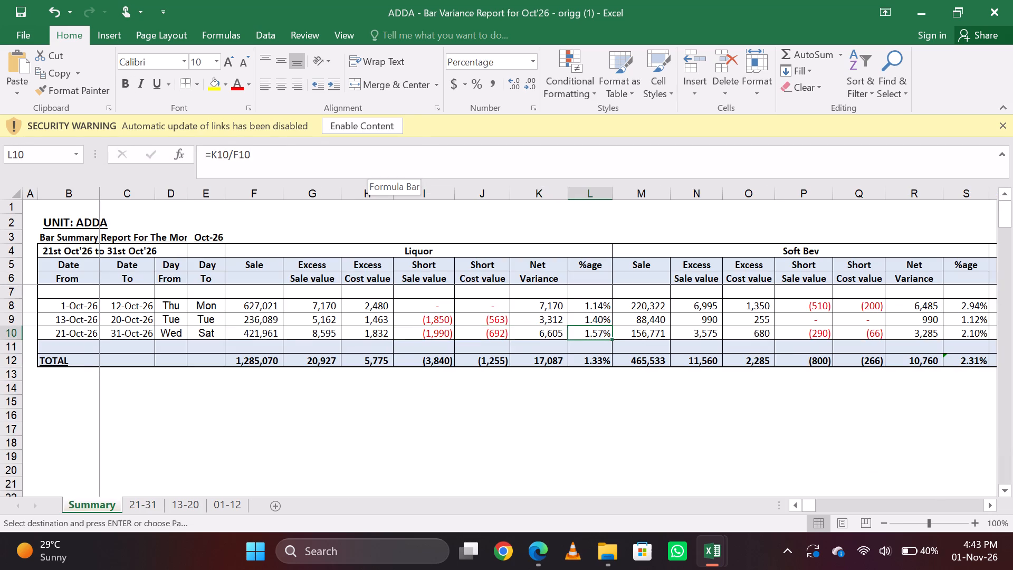
pyautogui.press('Right')
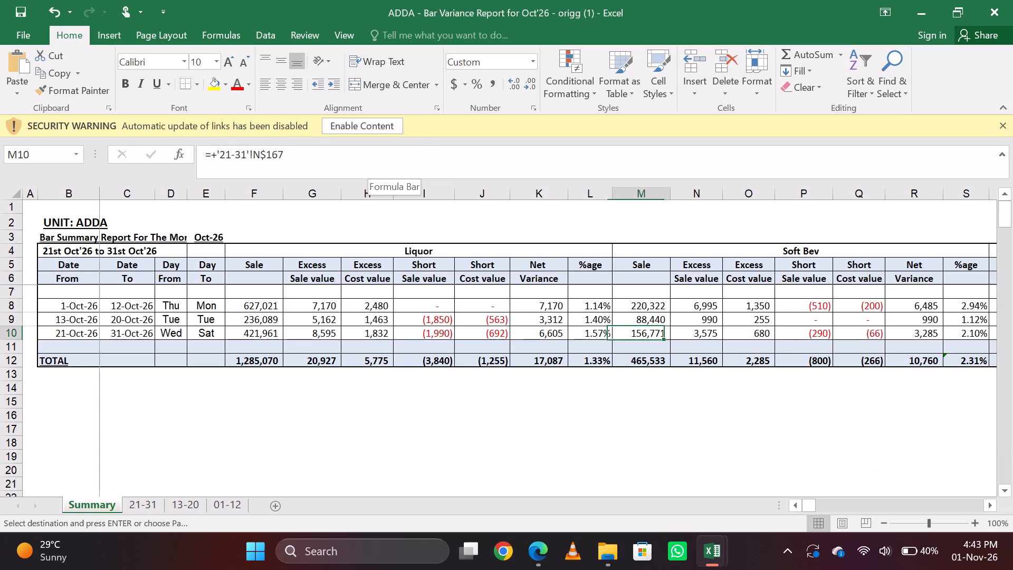
# Look back across the 21-Oct-26 to 31-Oct-26 row on the Summary sheet, from soft beverage variances to the start of the row.
pyautogui.press('Right')
pyautogui.press('Right')
pyautogui.press('Right')
pyautogui.press('Right')
pyautogui.press('Left')
pyautogui.press('Left')
pyautogui.press('Left')
pyautogui.press('Left')
pyautogui.press('Left')
pyautogui.press('Left')
pyautogui.press('Left')
pyautogui.press('Left')
pyautogui.press('Left')
pyautogui.press('Left')
pyautogui.press('Left')
pyautogui.press('Left')
pyautogui.press('Left')
pyautogui.press('Left')
pyautogui.press('Left')
pyautogui.press('Left')
pyautogui.press('Left')
pyautogui.press('Left')
pyautogui.press('Left')
pyautogui.press('Left')
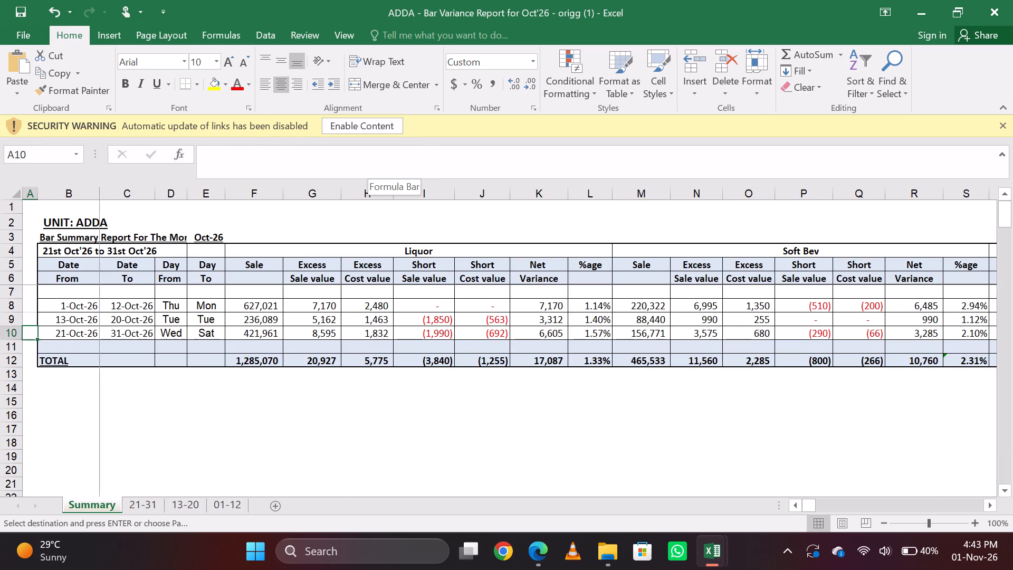
# Save the ADDA Bar Variance Report workbook for Oct'26.
pyautogui.hotkey('ctrl', 's')
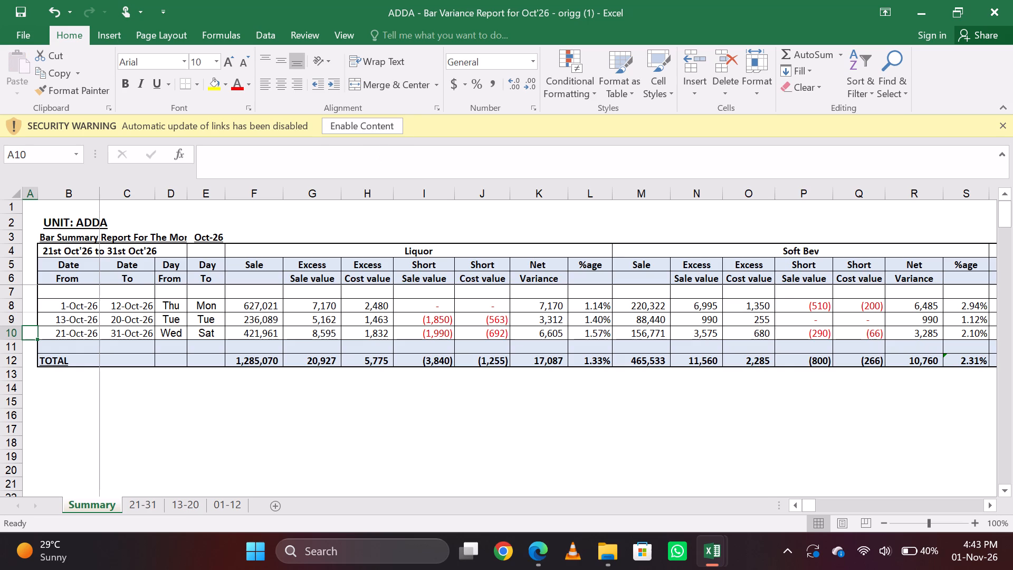
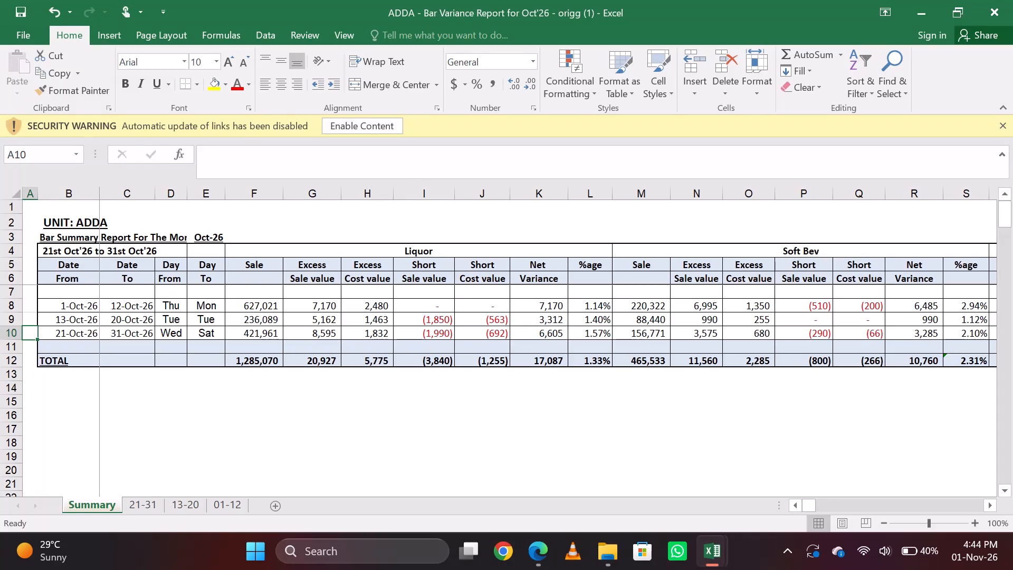
# Close the ADDA Bar Variance Report workbook for Oct'26 and the rms_daily_group_menuitem_sales_detail_dis_pos21-31 sales workbook.
pyautogui.click(1012, 0)
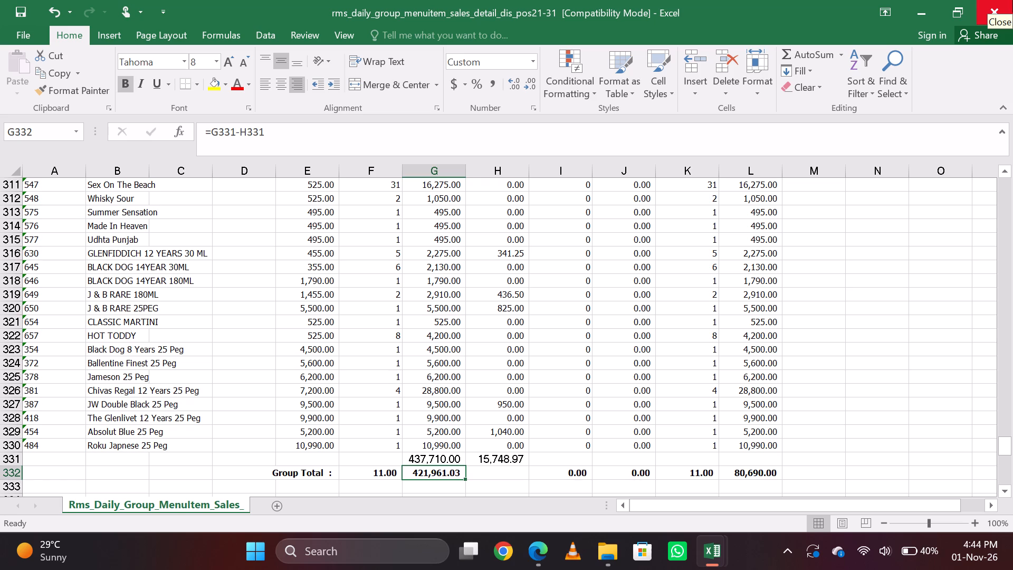
pyautogui.click(1012, 0)
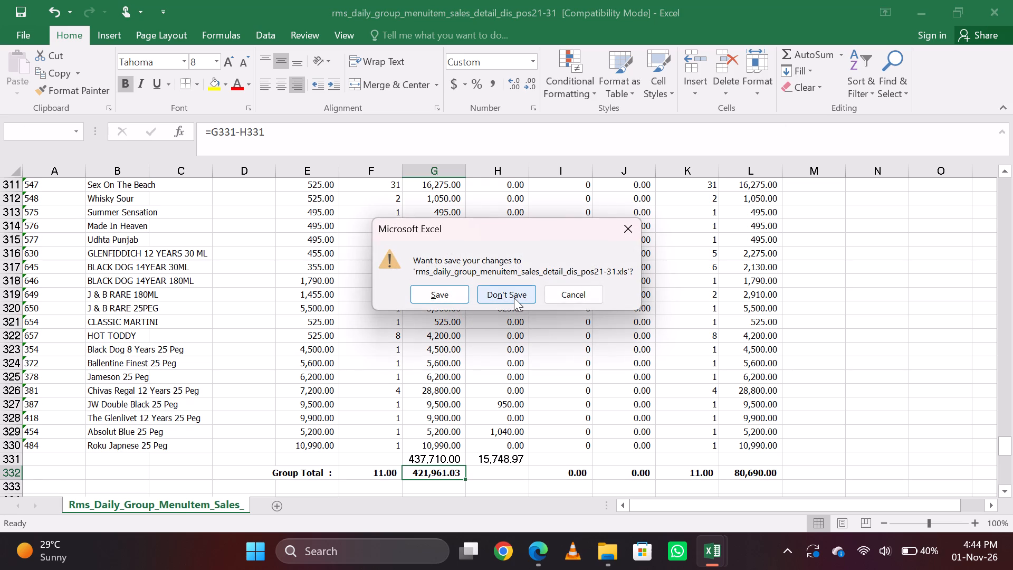
# Close the remaining workbooks, discarding changes to rms_daily_group_menuitem_sales_detail_dis_pos21-31 and saving ADDA - Cocktail & Moctail new.
pyautogui.click(514, 298)
pyautogui.click(1012, 0)
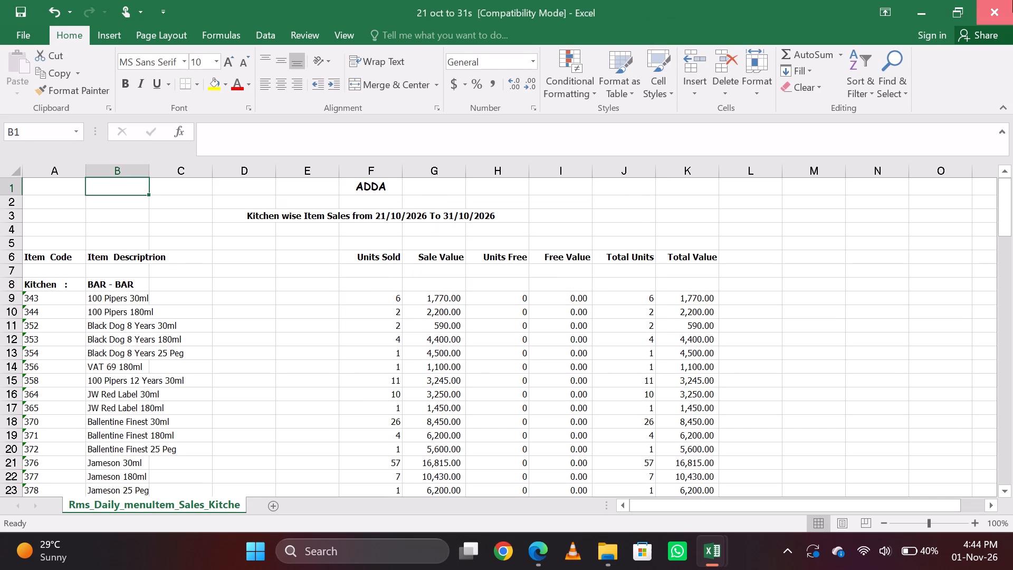
pyautogui.click(1012, 0)
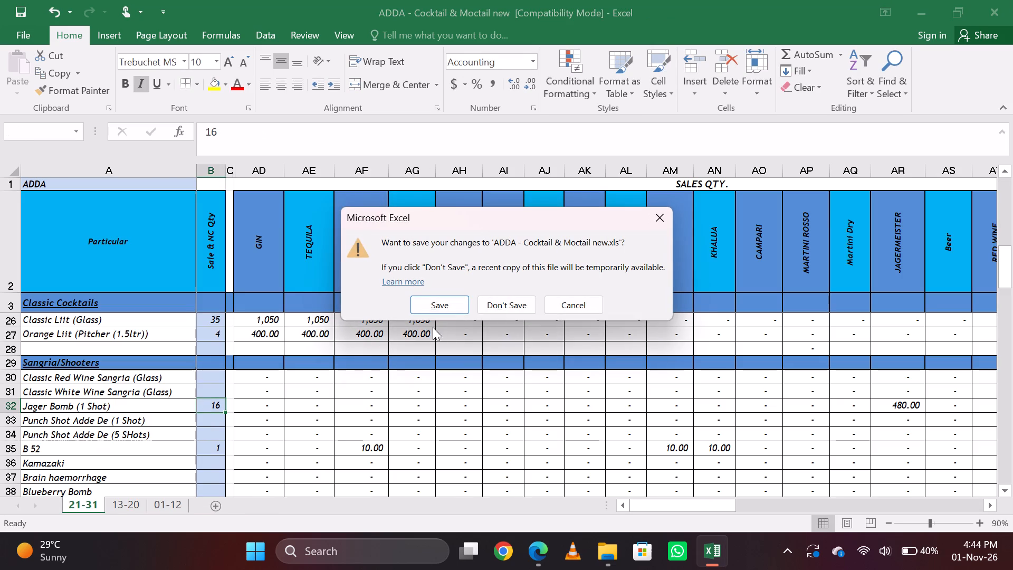
pyautogui.click(457, 303)
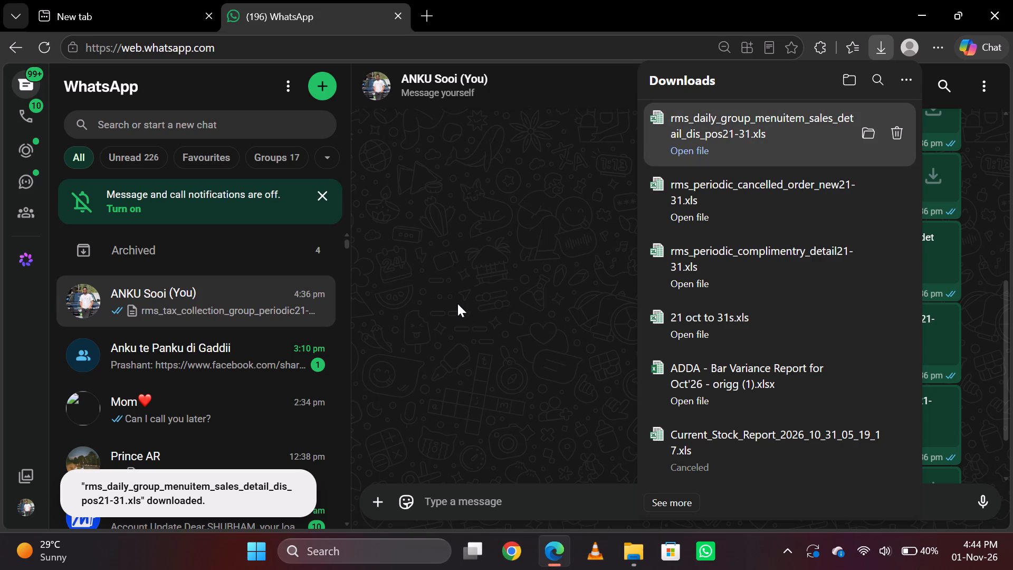
# Open ADDA - Bar Variance Report for Oct'26 - origg (1) from the Downloads folder, check its Summary sheet, and close it.
pyautogui.hotkey('alt', 'Tab')
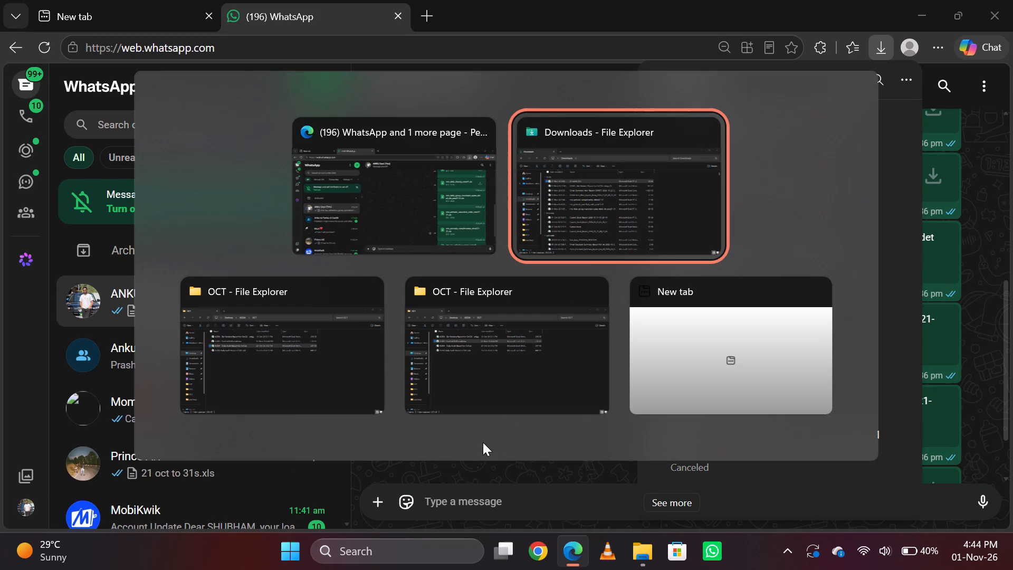
pyautogui.click(52, 255)
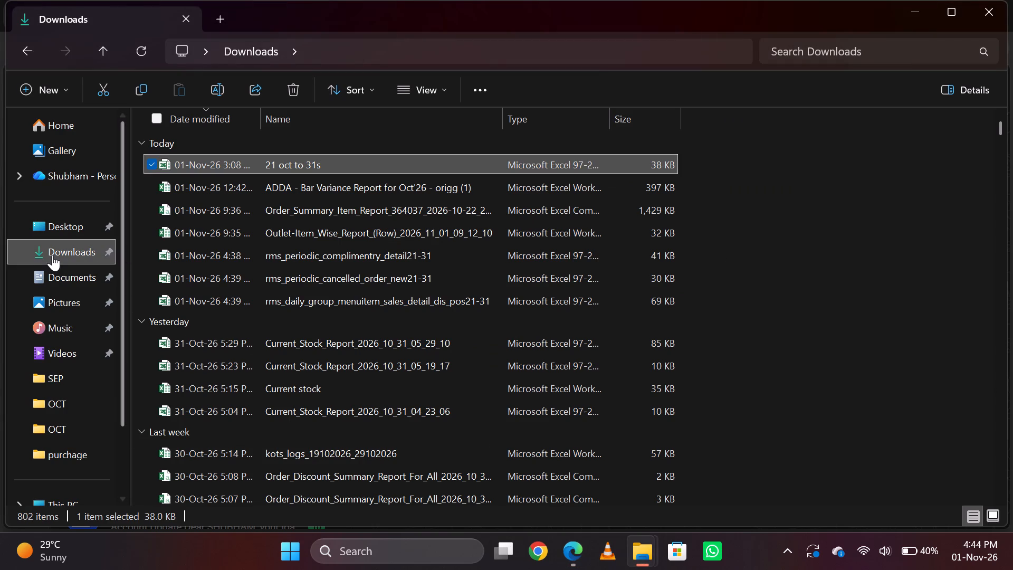
pyautogui.click(381, 260)
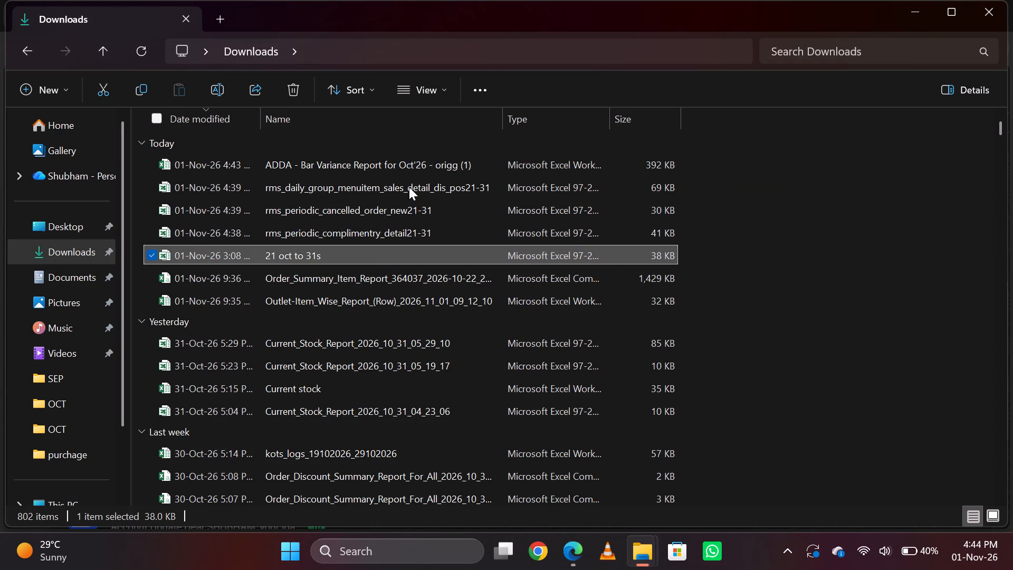
pyautogui.doubleClick(409, 166)
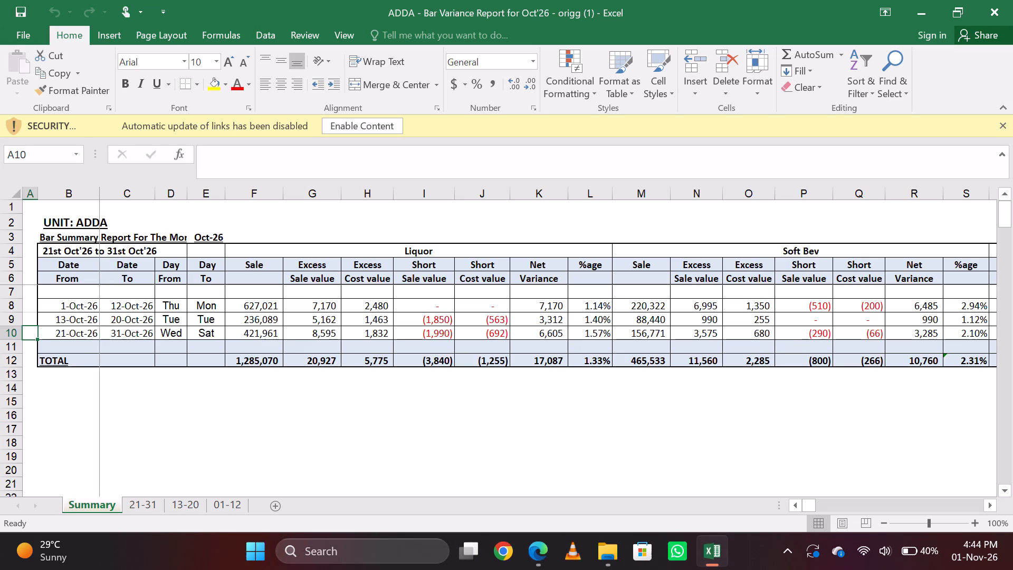
pyautogui.click(1012, 0)
# Copy the ADDA - Bar Variance Report for Oct'26 - origg (1) file from Downloads and paste it into WhatsApp in Edge.
pyautogui.hotkey('ctrl', 'c')
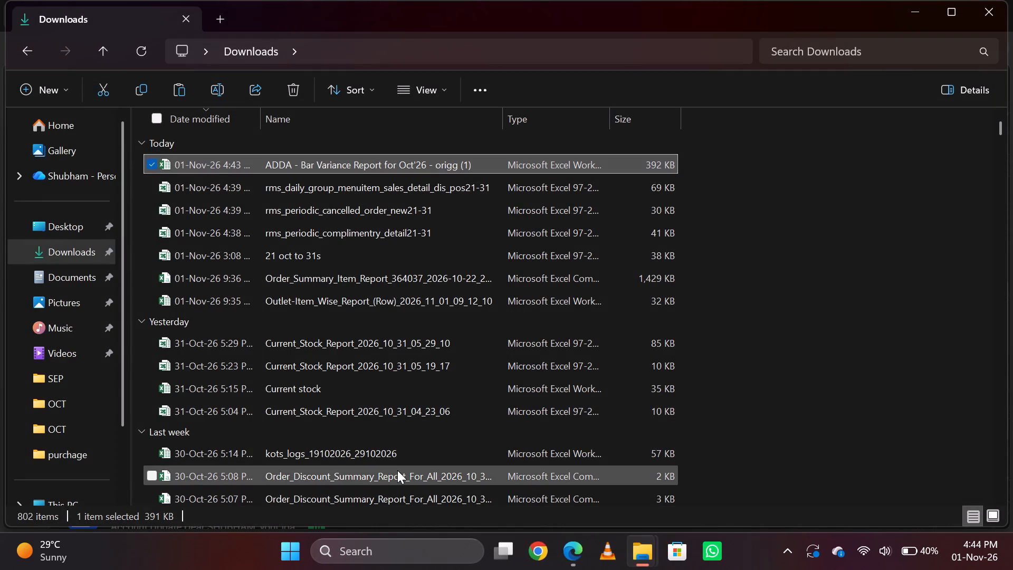
pyautogui.hotkey('alt', 'Tab')
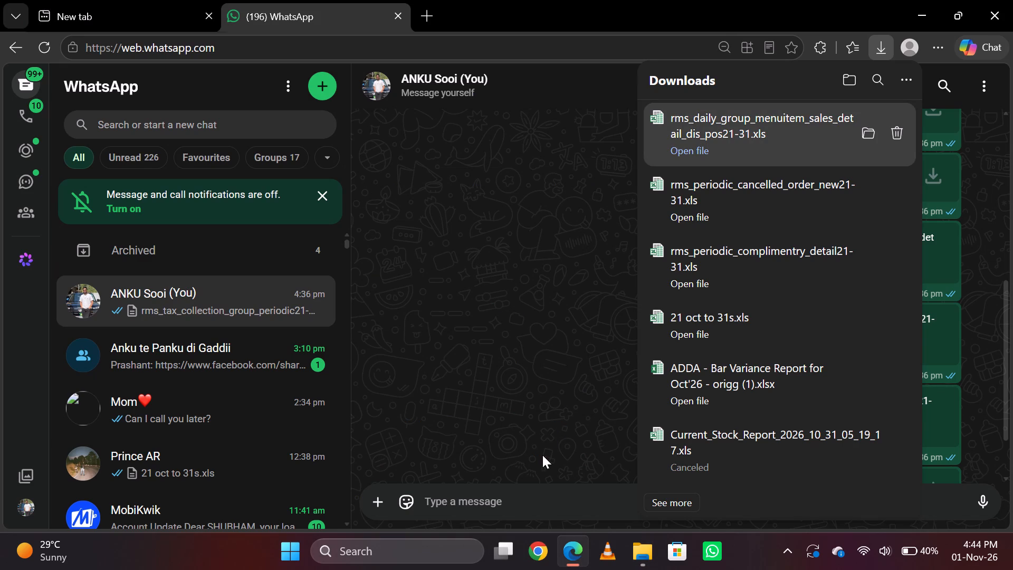
pyautogui.hotkey('ctrl', 'v')
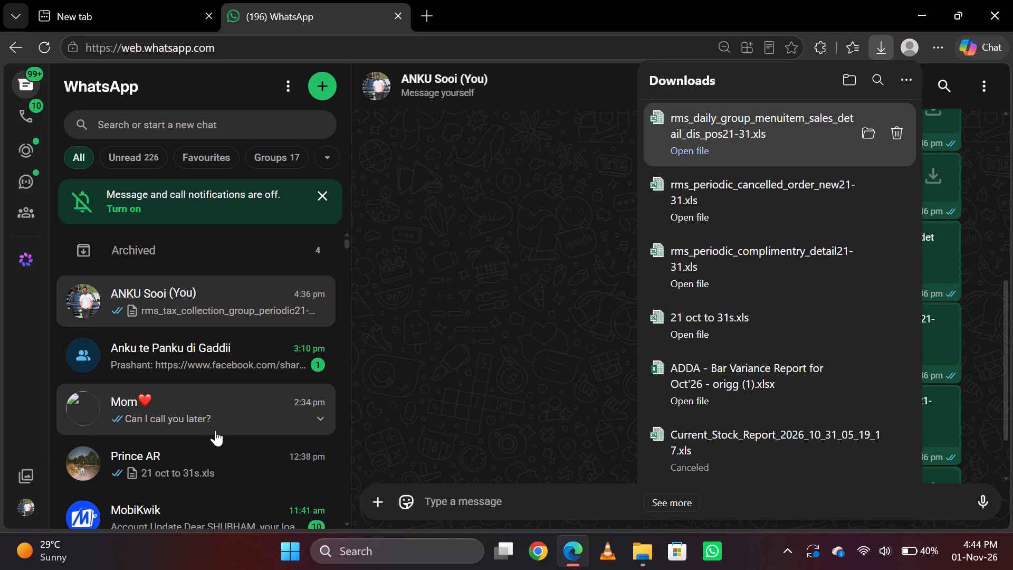